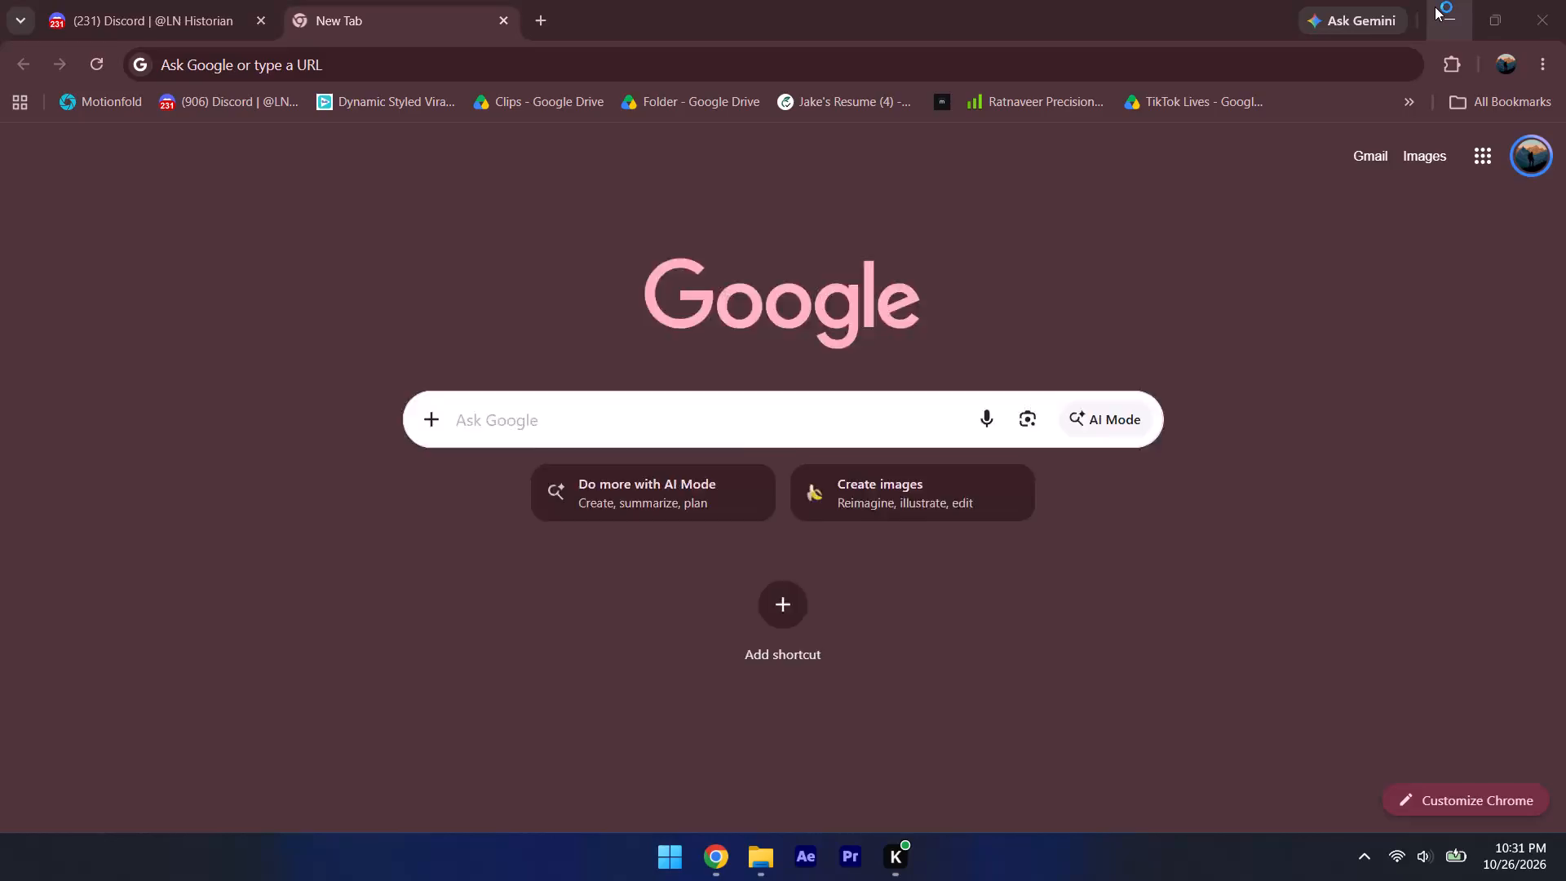
Minimize the browser and close the completed projects folder window to switch to Adobe Premiere.
{"action": "left_click", "coordinate": [1435, 7]}
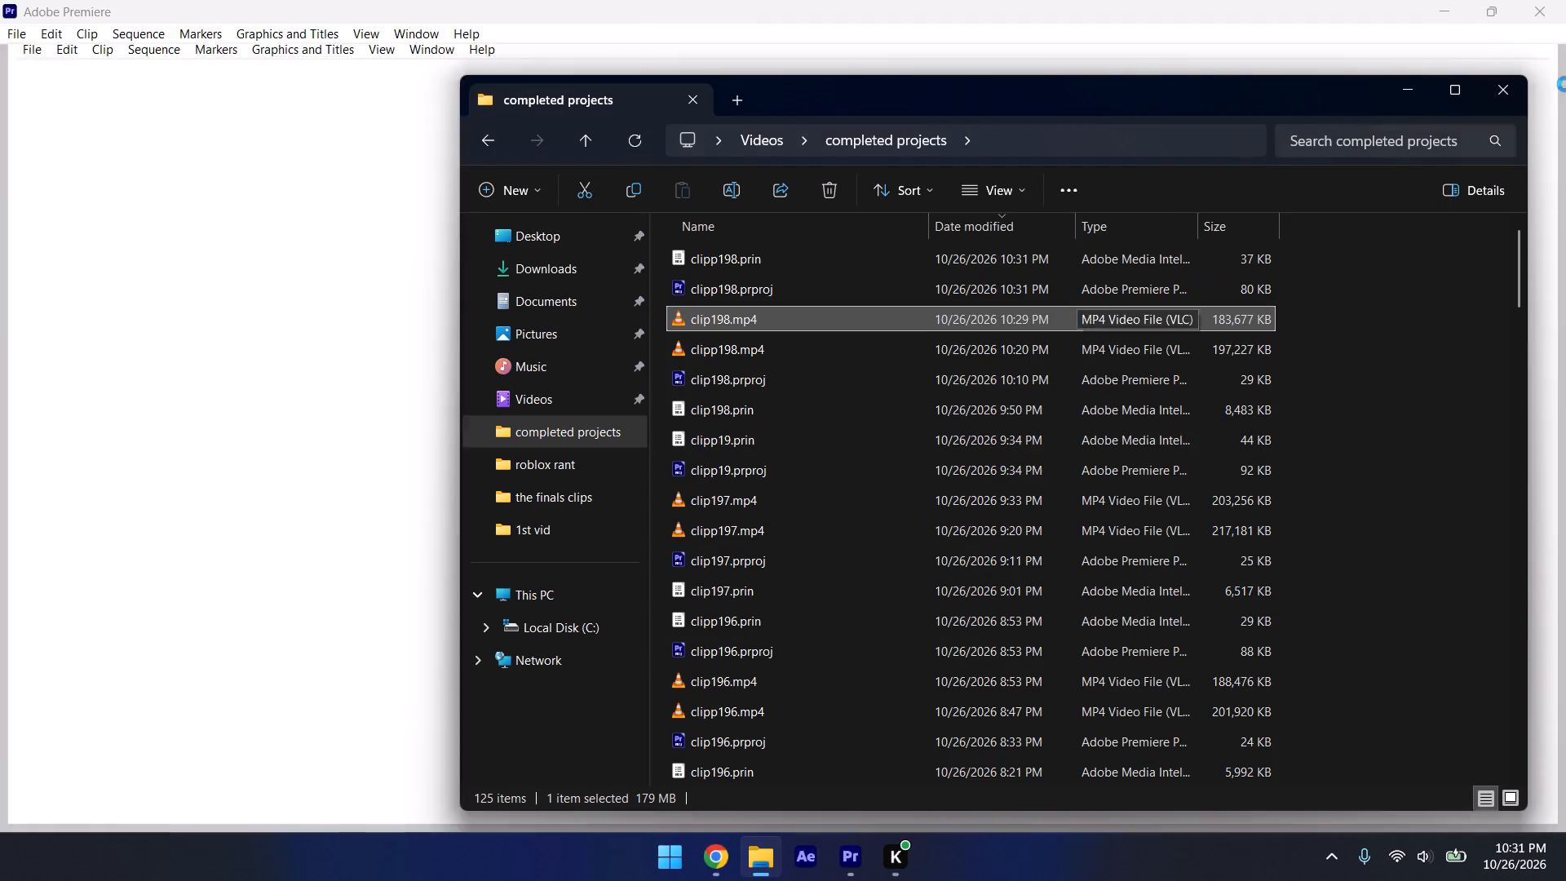
{"action": "left_click", "coordinate": [1502, 92]}
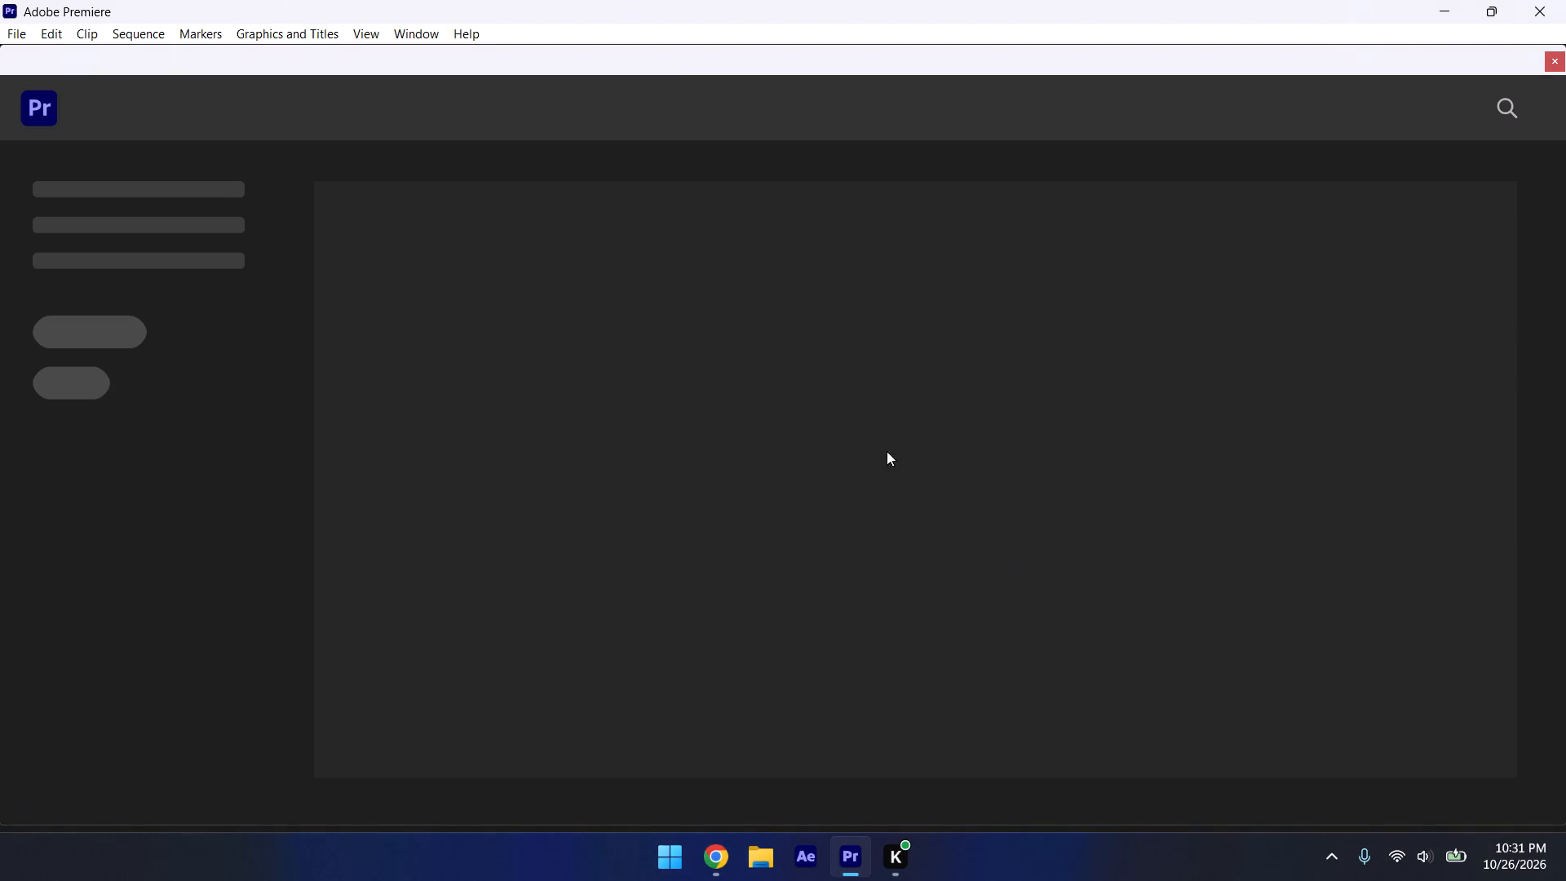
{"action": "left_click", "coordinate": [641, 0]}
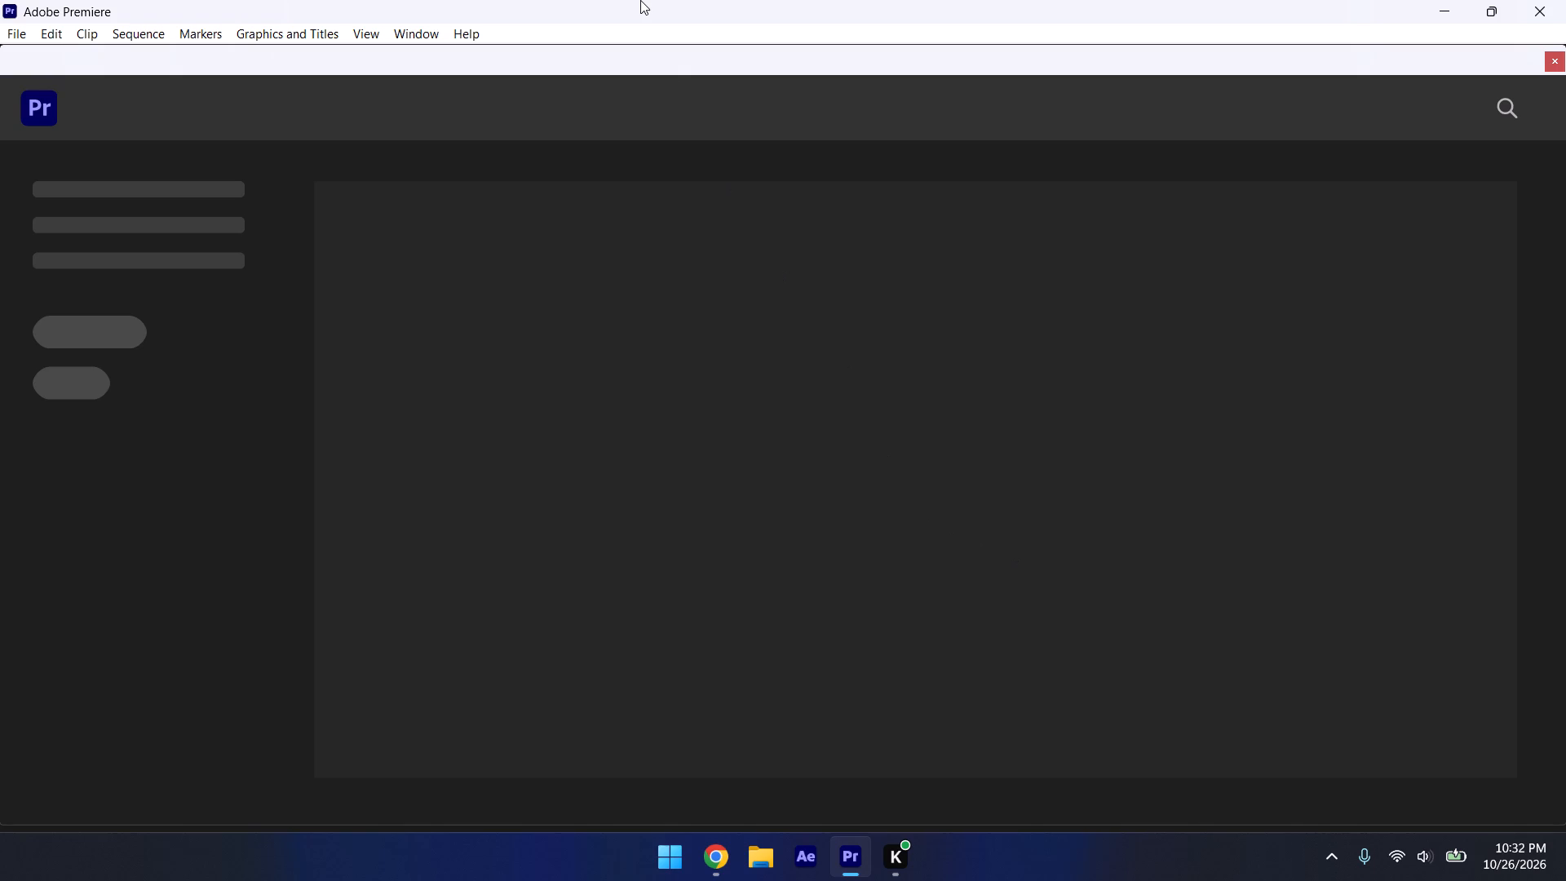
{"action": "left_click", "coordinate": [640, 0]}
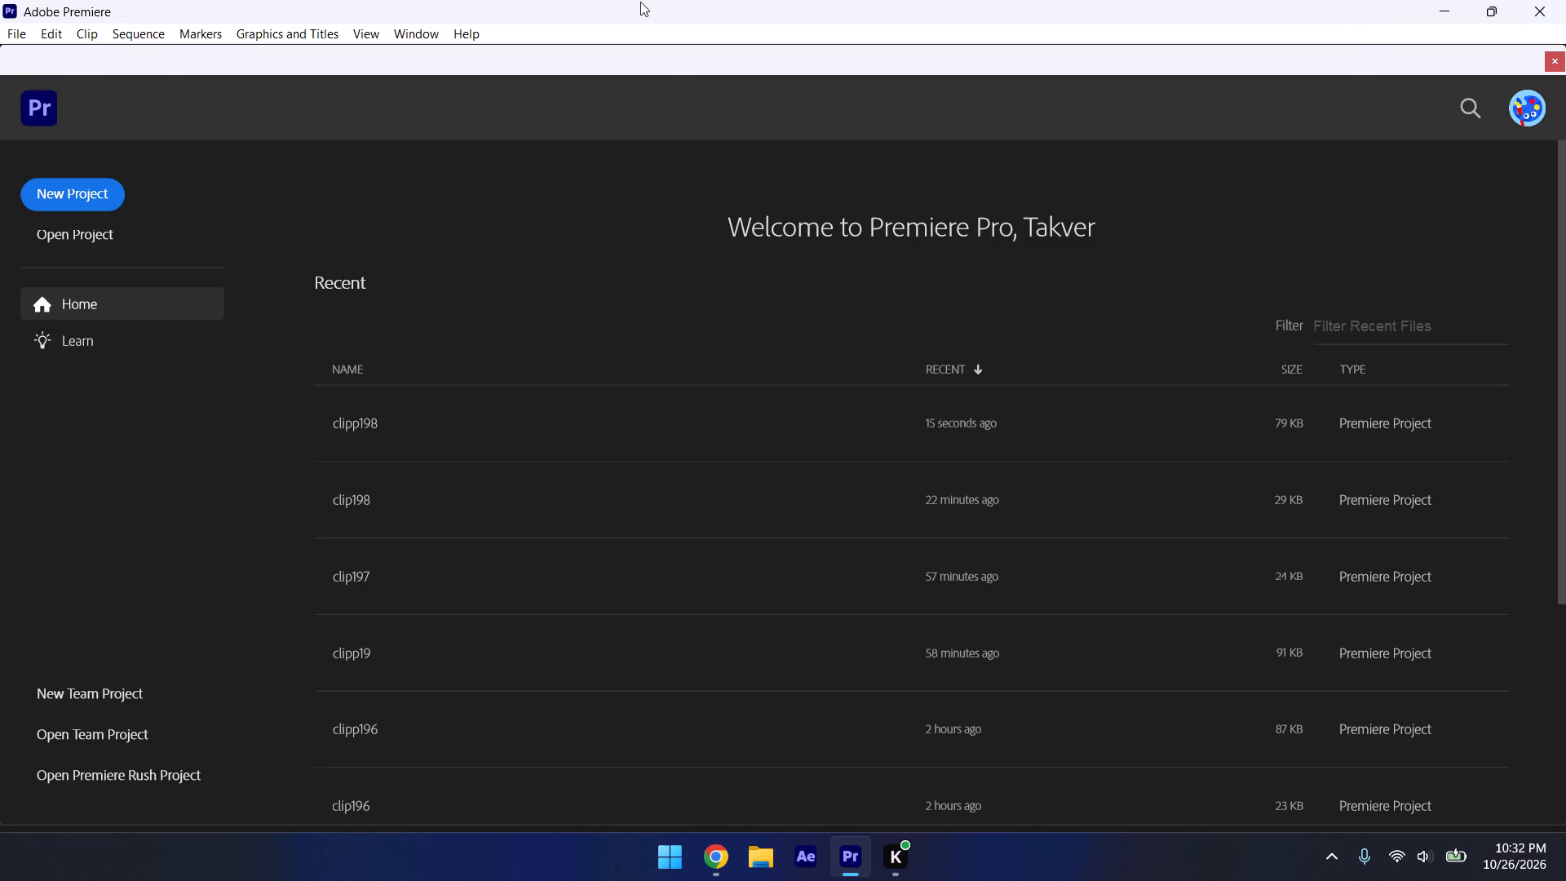
Create a new project named clip199 in the completed projects folder.
{"action": "left_click", "coordinate": [95, 206]}
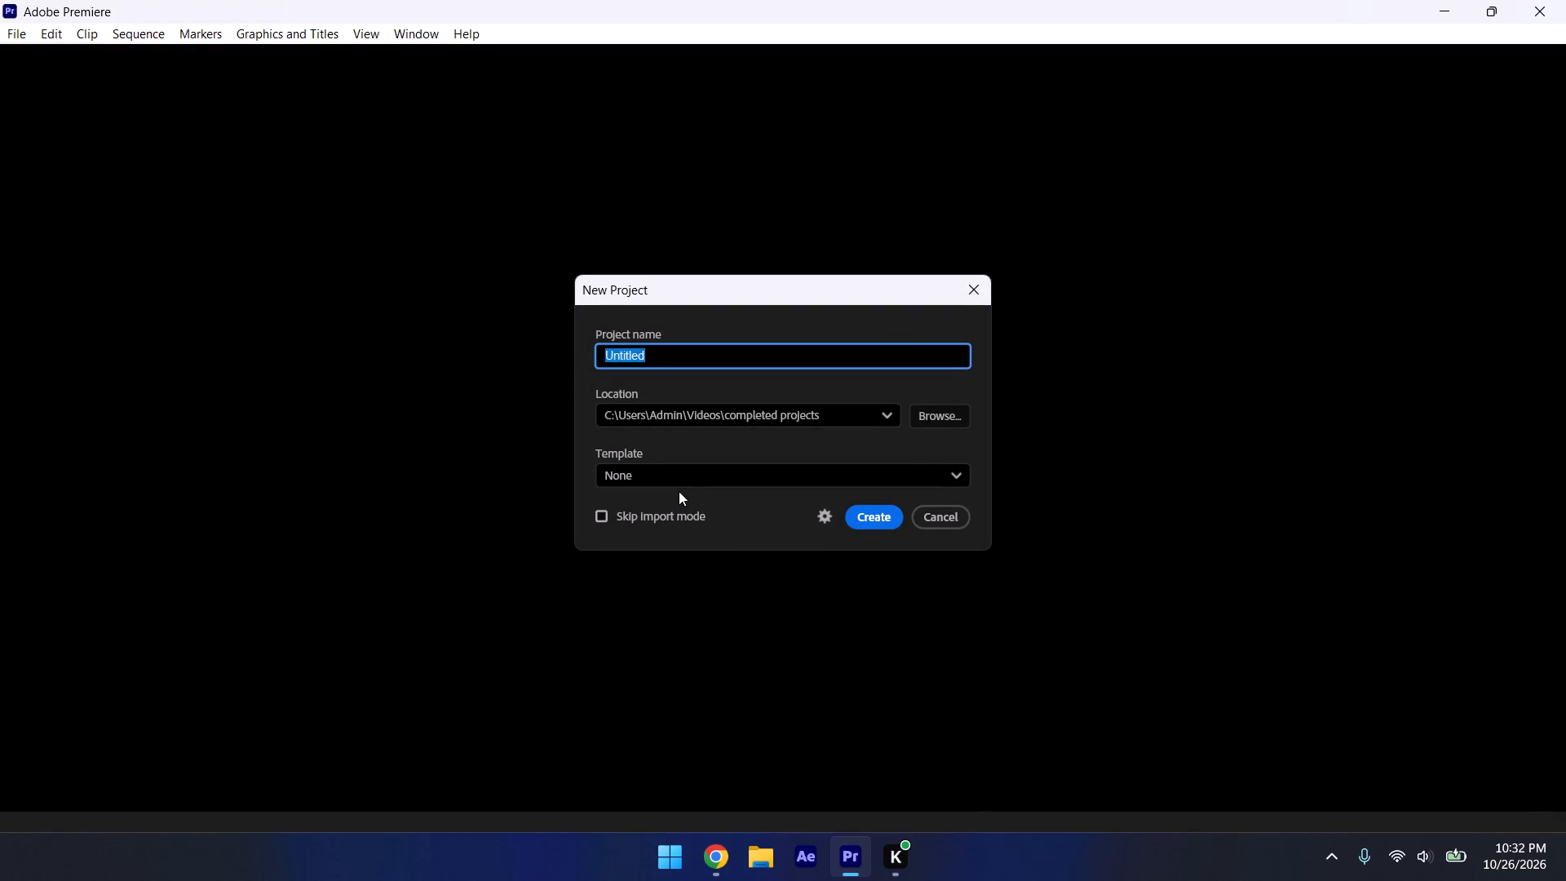
{"action": "key", "text": "BackSpace"}
{"action": "key", "text": "BackSpace"}
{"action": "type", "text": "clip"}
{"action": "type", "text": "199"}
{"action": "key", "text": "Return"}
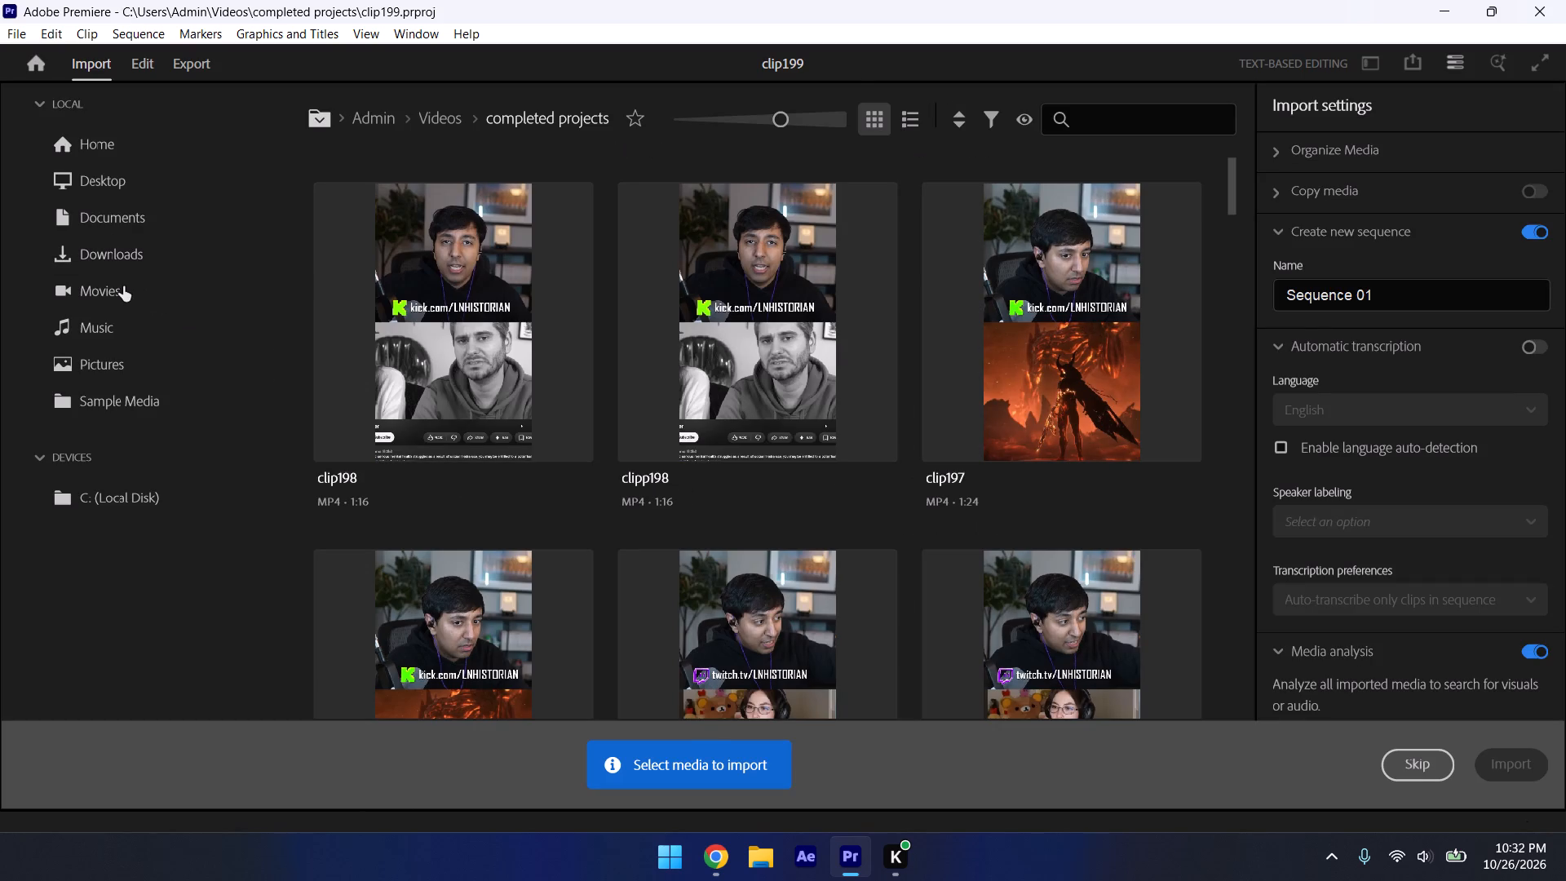
{"action": "left_click", "coordinate": [122, 286]}
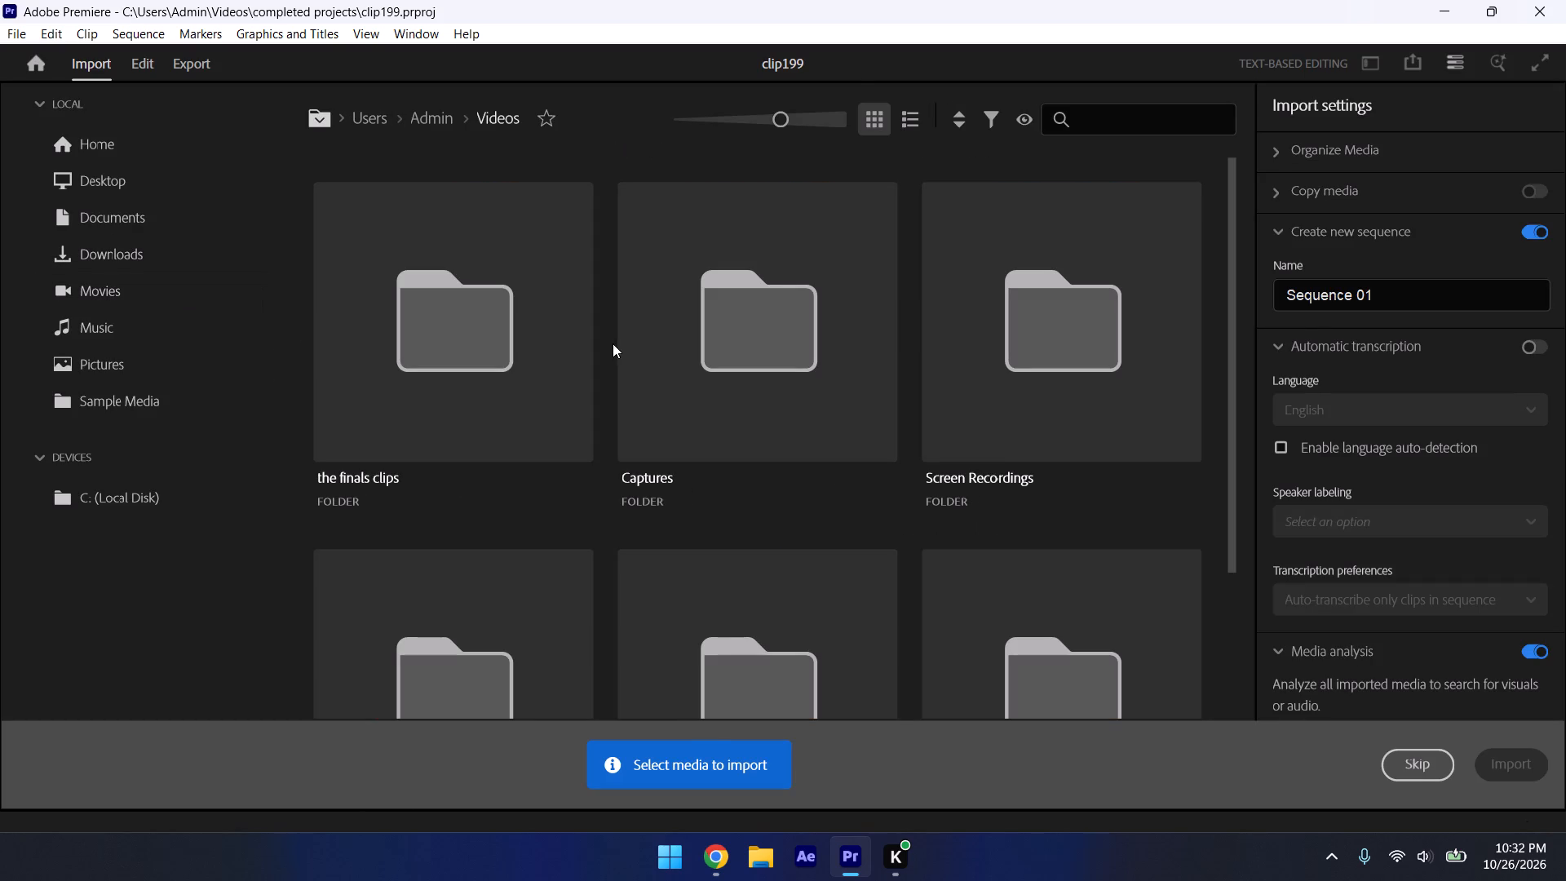
{"action": "left_click_drag", "start_coordinate": [1233, 348], "coordinate": [1278, 709]}
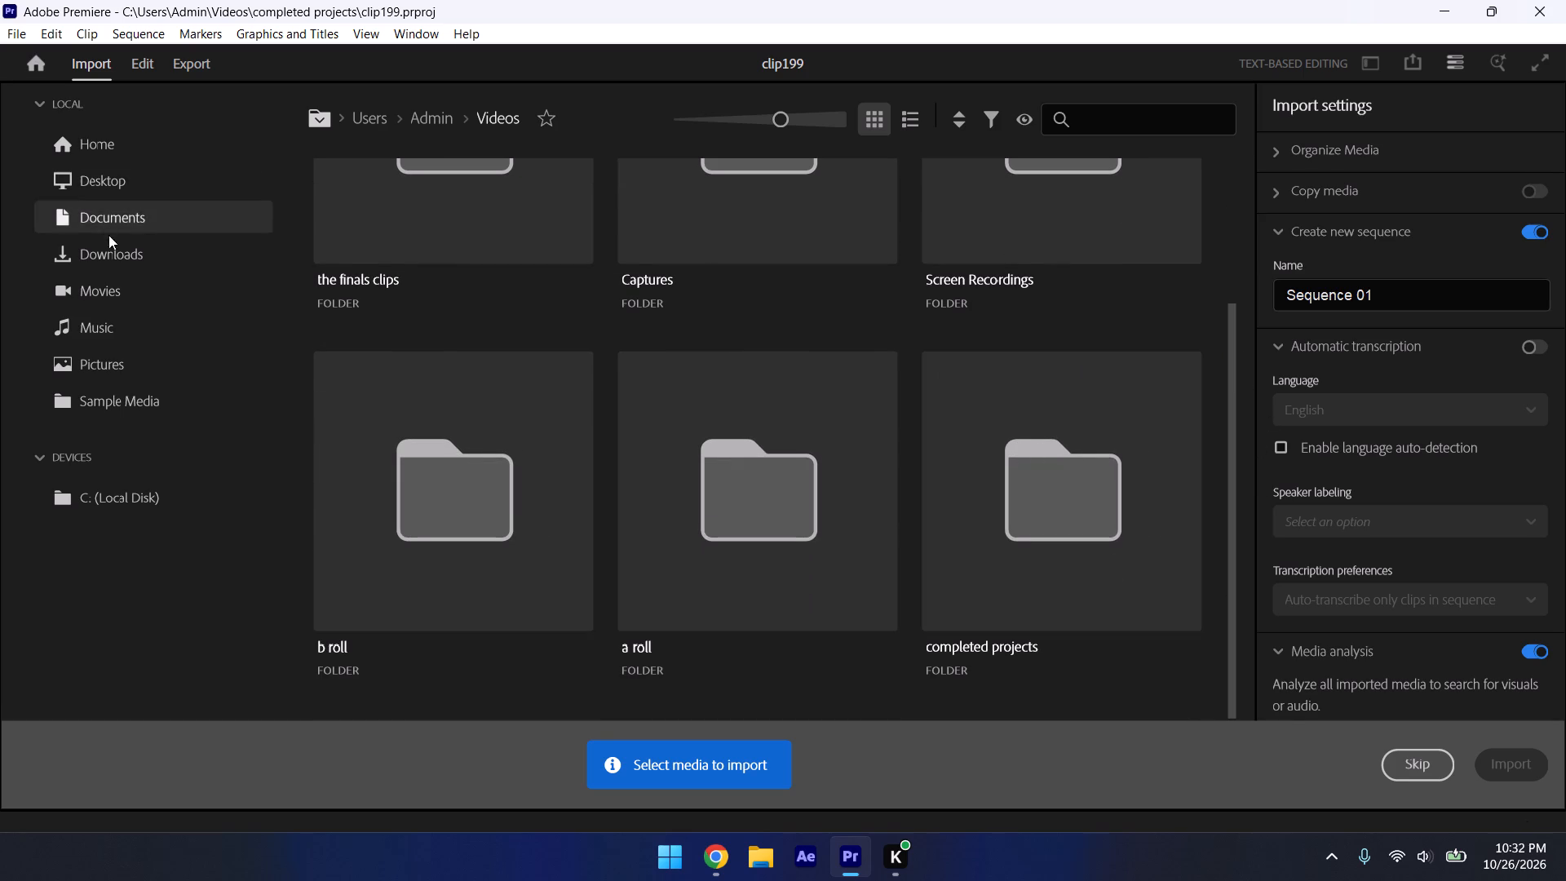
{"action": "left_click", "coordinate": [118, 251]}
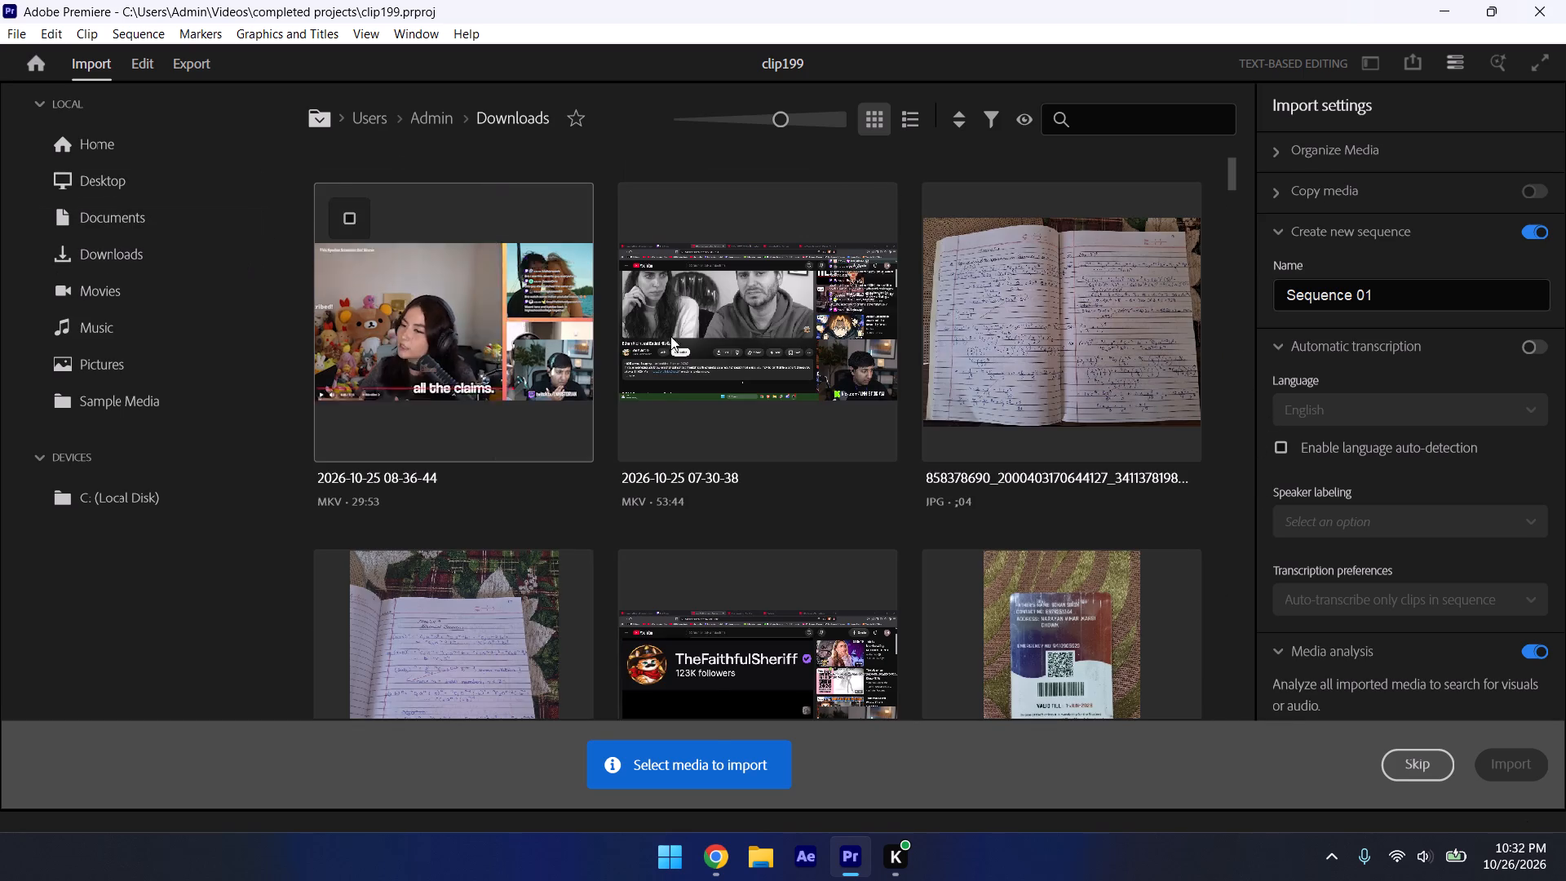
{"action": "left_click", "coordinate": [755, 369]}
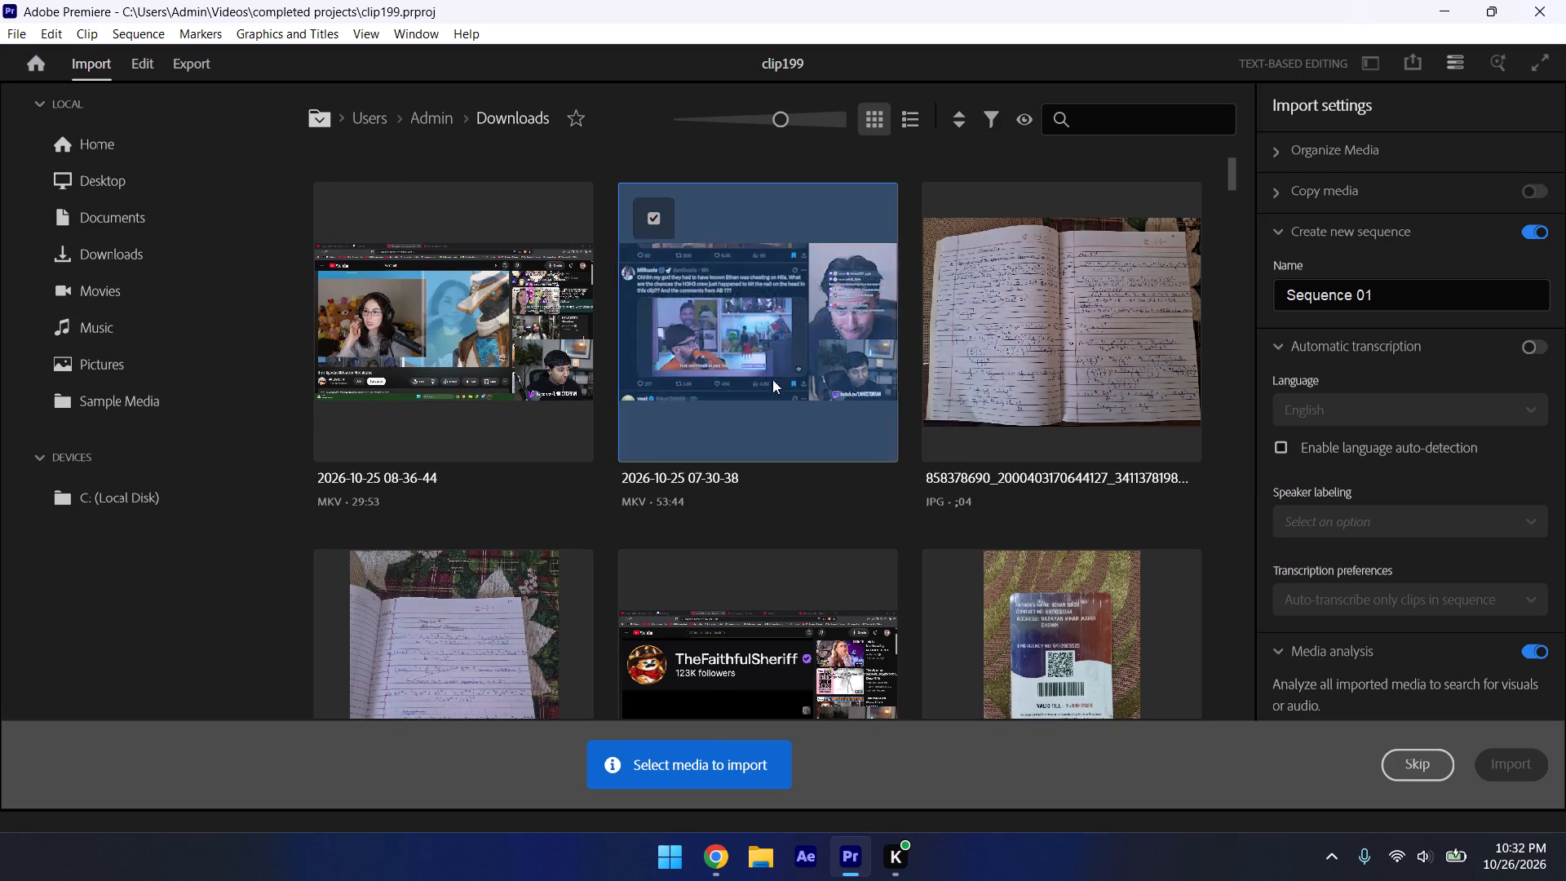
{"action": "left_click", "coordinate": [1526, 761]}
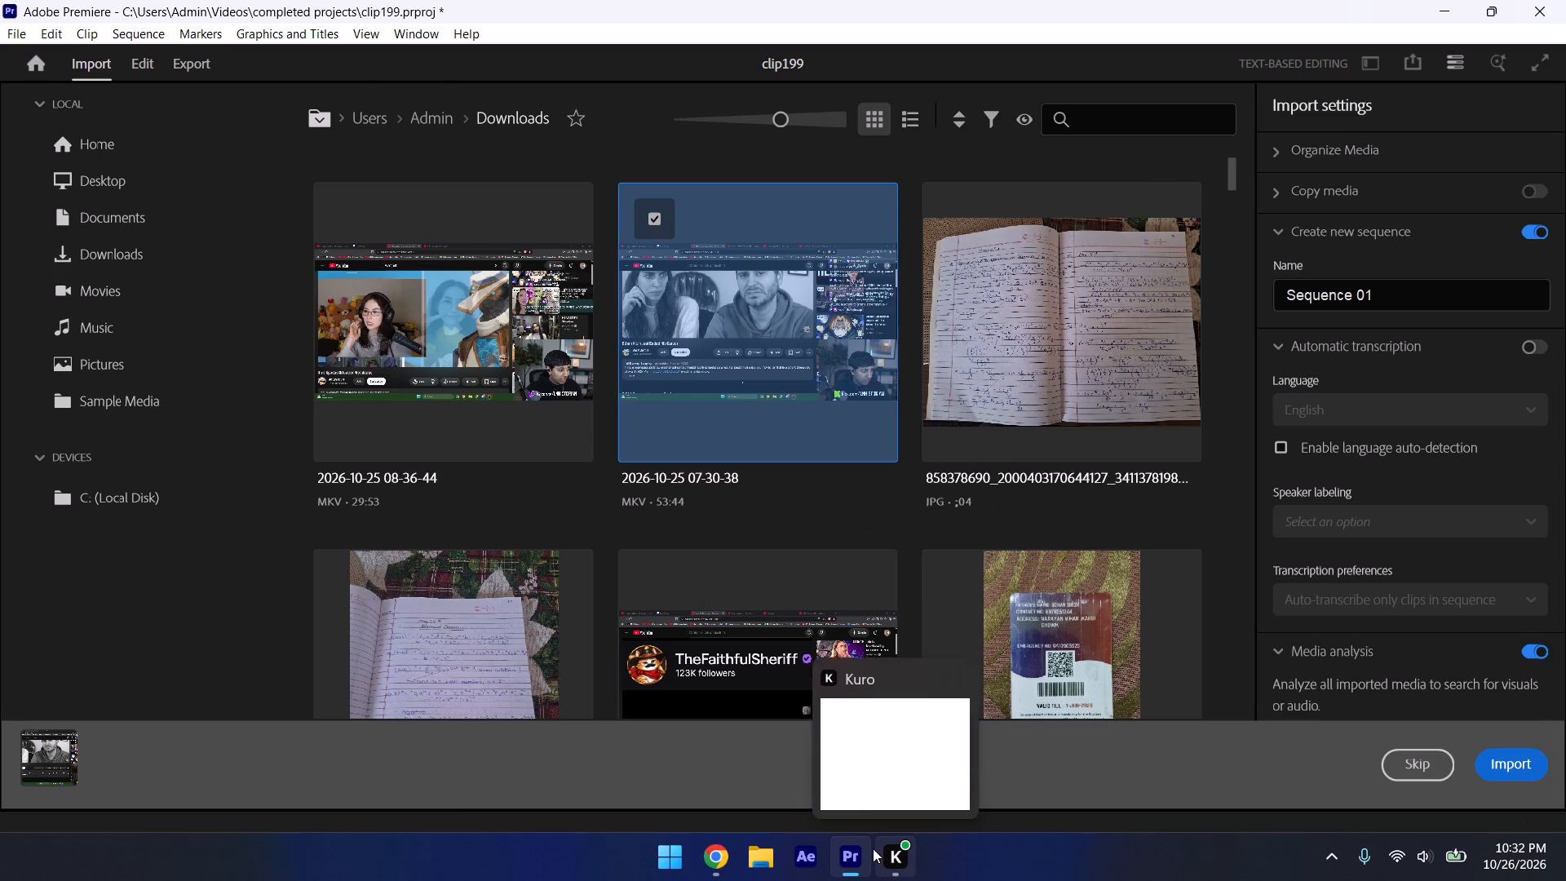
Play the imported recording in Sequence 01 from about 00:07:43 to examine its content, with the timeline zoomed around the playhead.
{"action": "left_click_drag", "start_coordinate": [1429, 790], "coordinate": [1318, 801]}
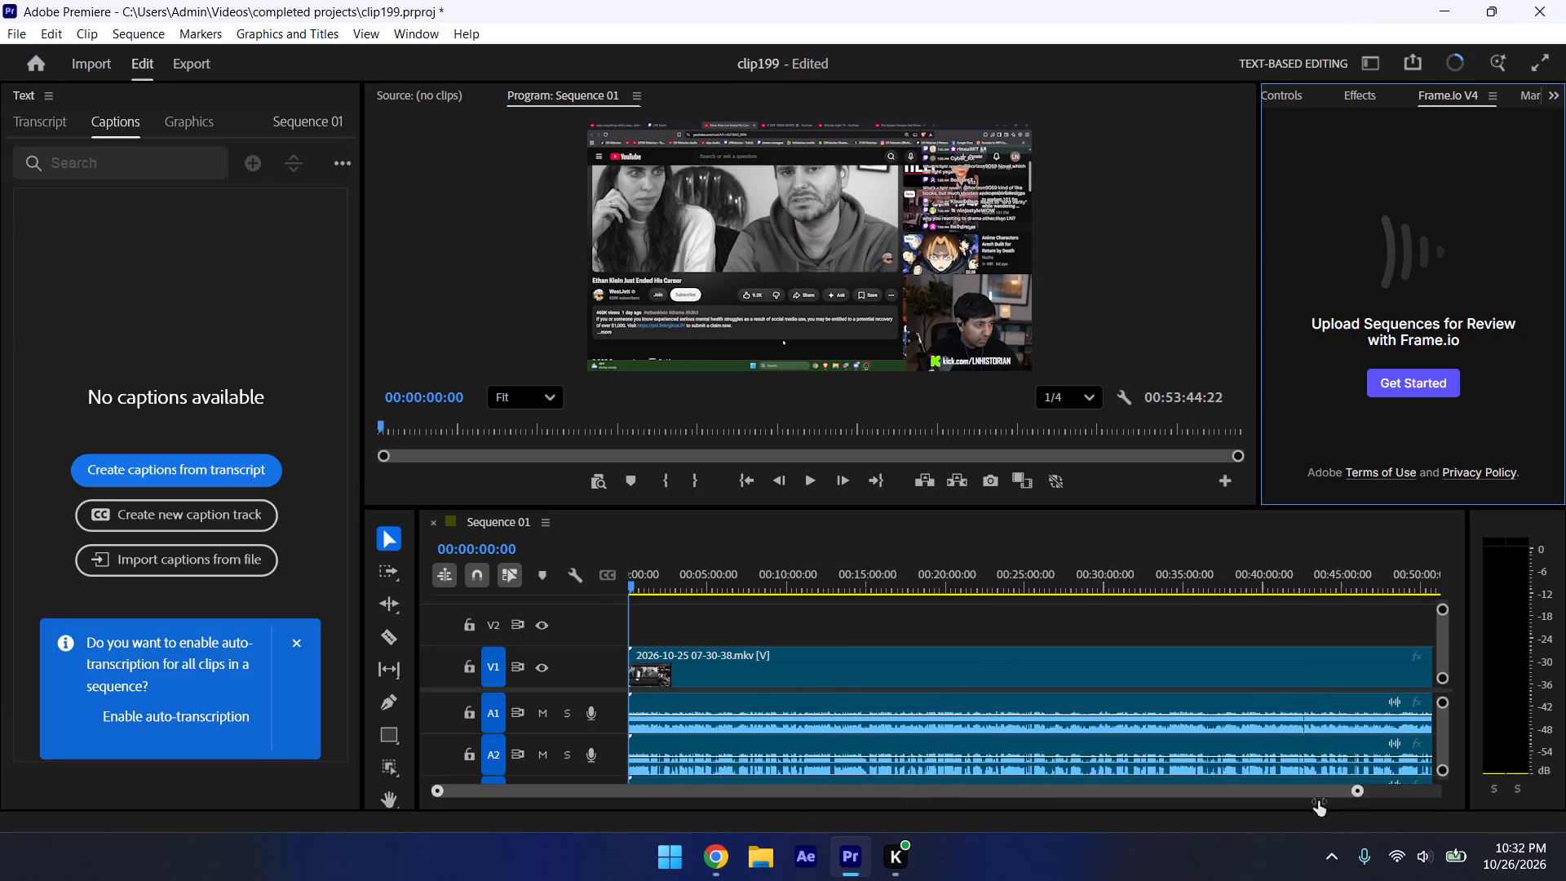
{"action": "left_click_drag", "start_coordinate": [1318, 801], "coordinate": [1343, 798]}
{"action": "left_click_drag", "start_coordinate": [1245, 812], "coordinate": [1223, 817]}
{"action": "left_click_drag", "start_coordinate": [1267, 795], "coordinate": [1138, 803]}
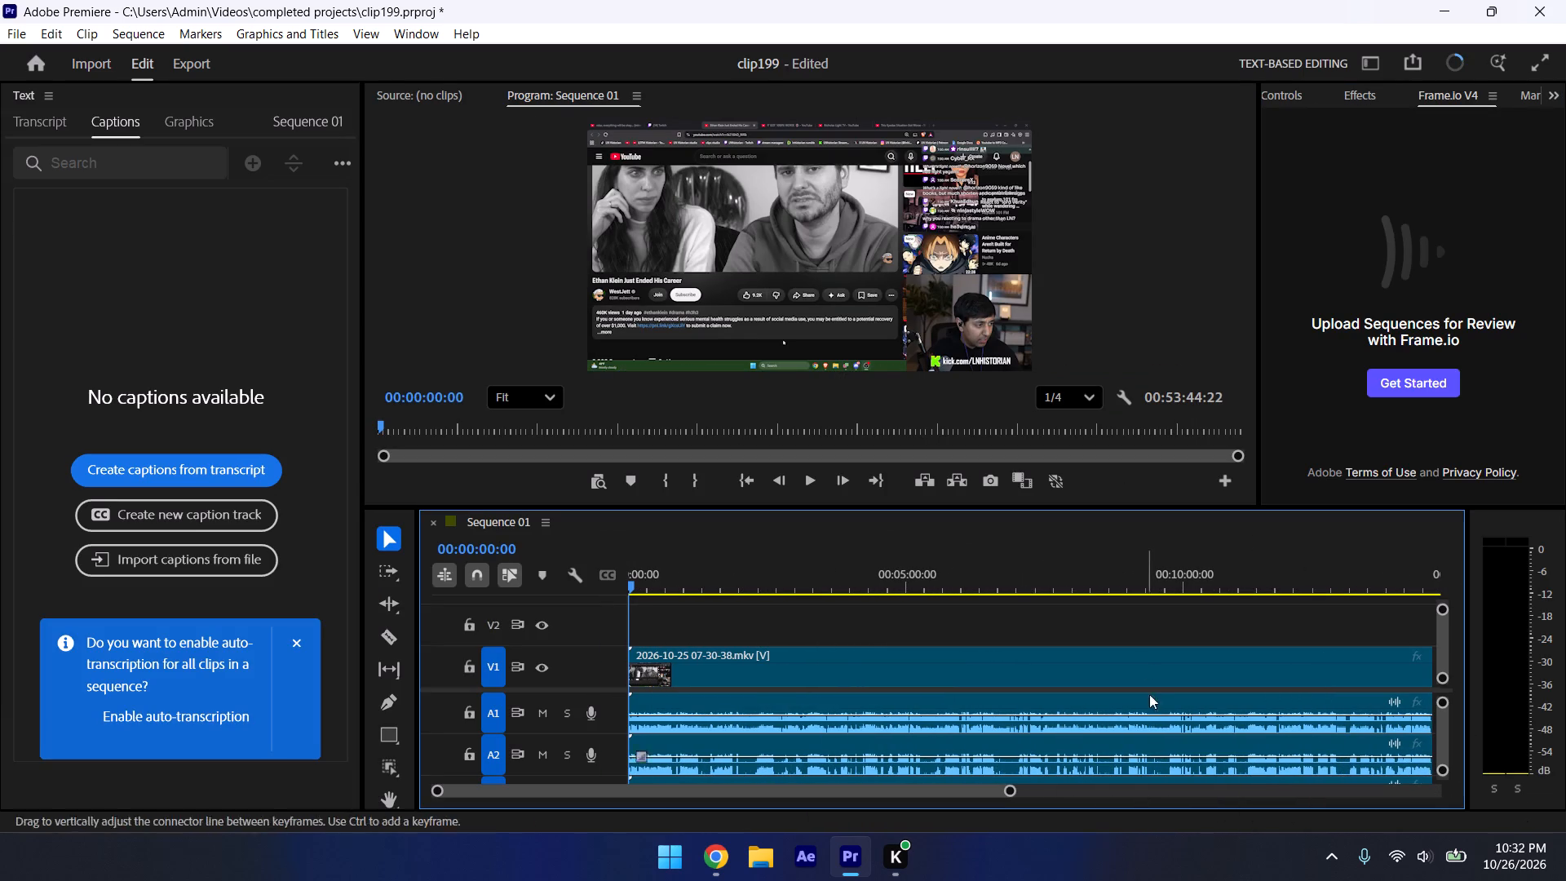
{"action": "left_click", "coordinate": [1011, 585]}
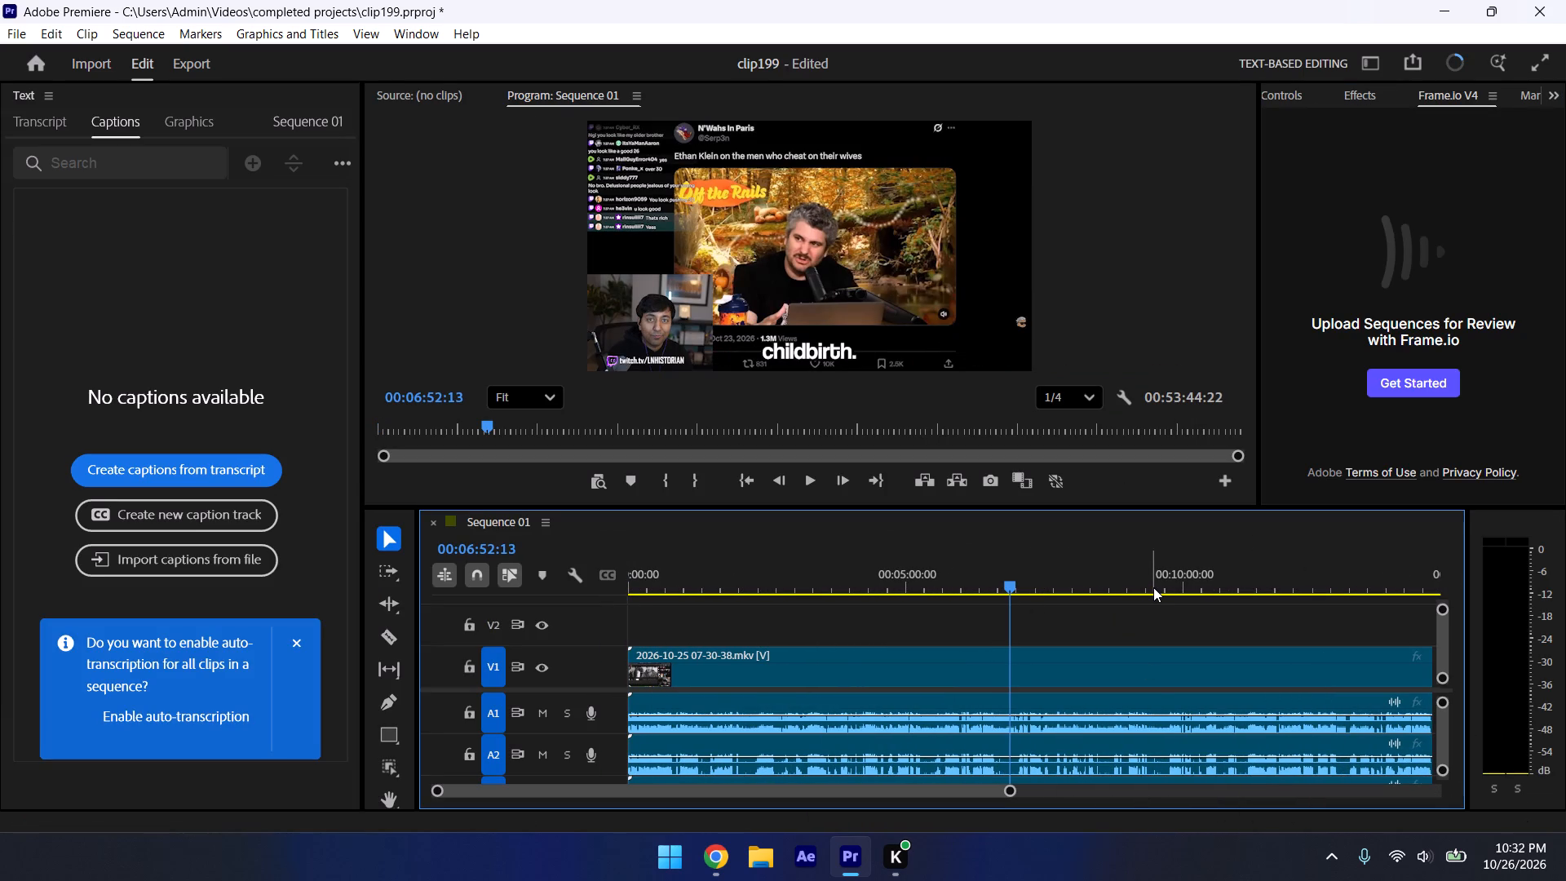
{"action": "left_click", "coordinate": [1058, 574]}
{"action": "key", "text": "space"}
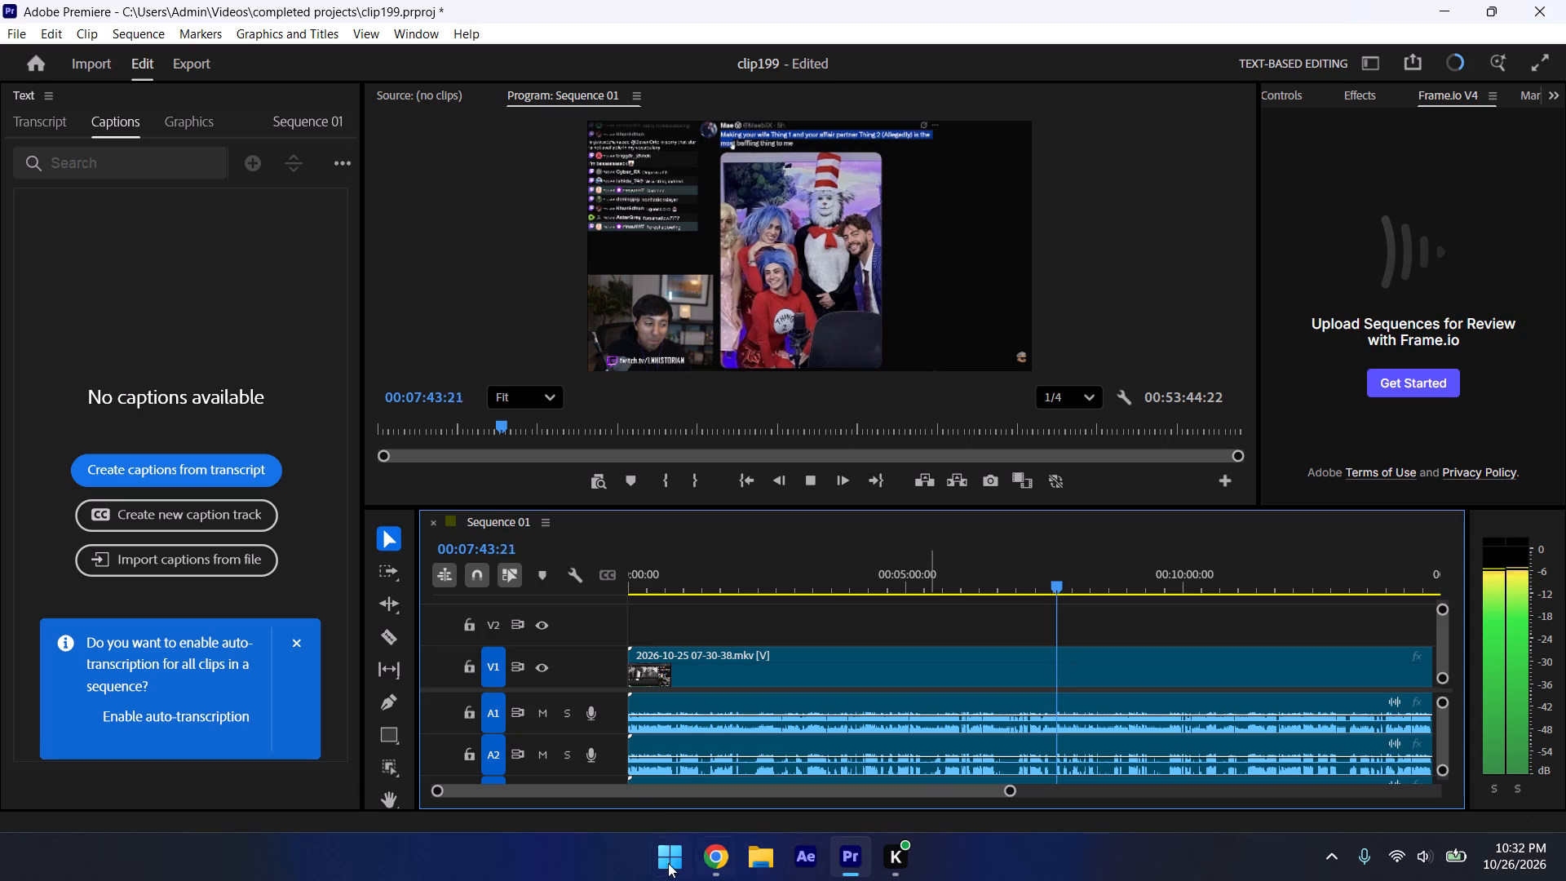
{"action": "left_click_drag", "start_coordinate": [1009, 789], "coordinate": [1066, 810]}
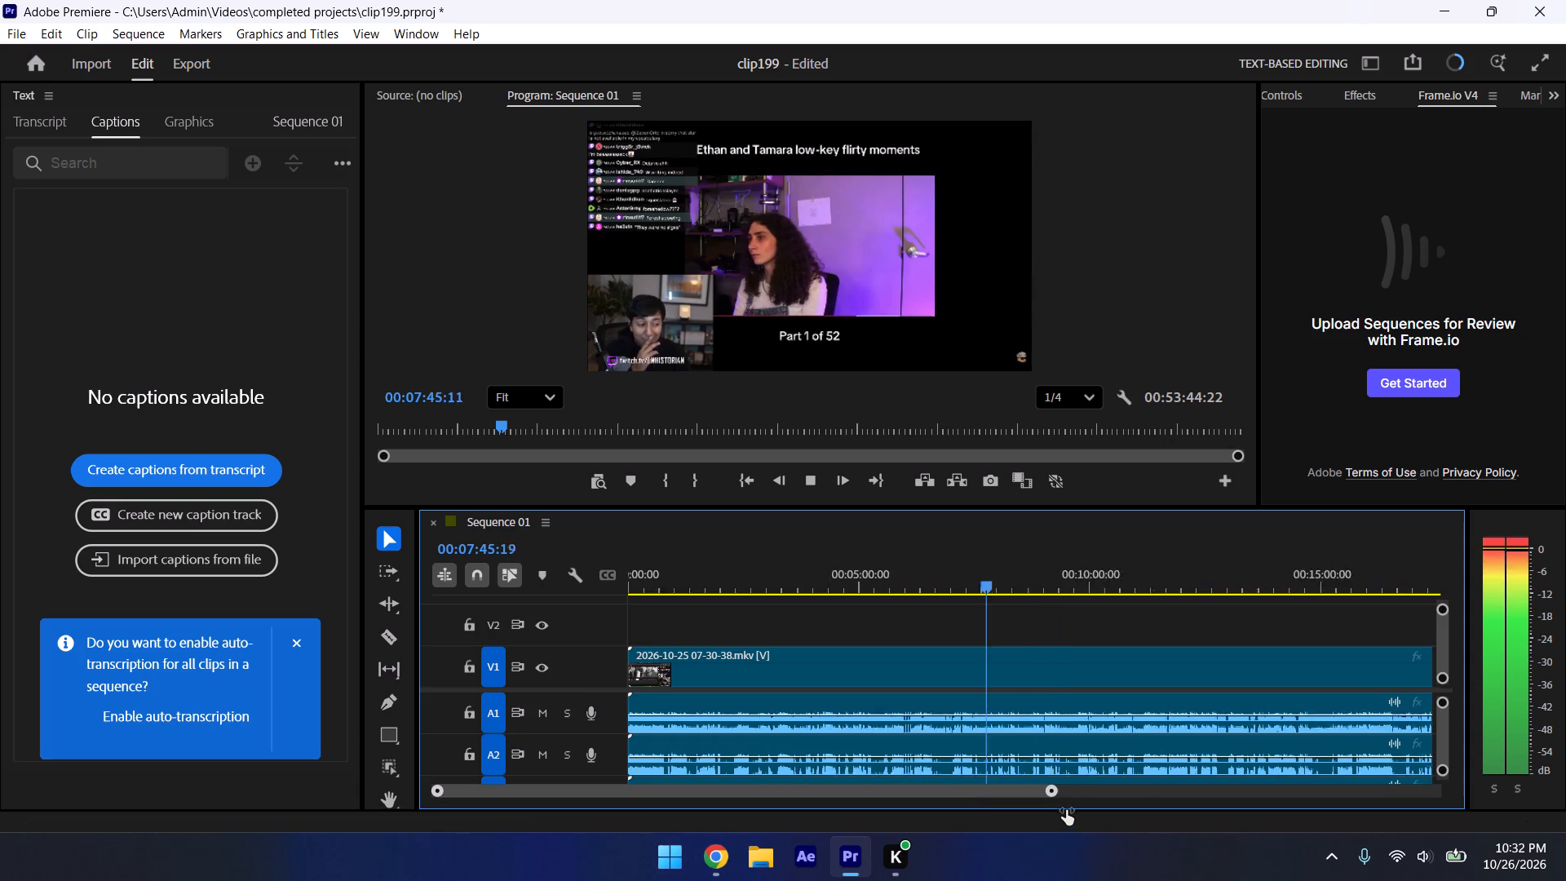
{"action": "left_click_drag", "start_coordinate": [1066, 810], "coordinate": [1087, 844]}
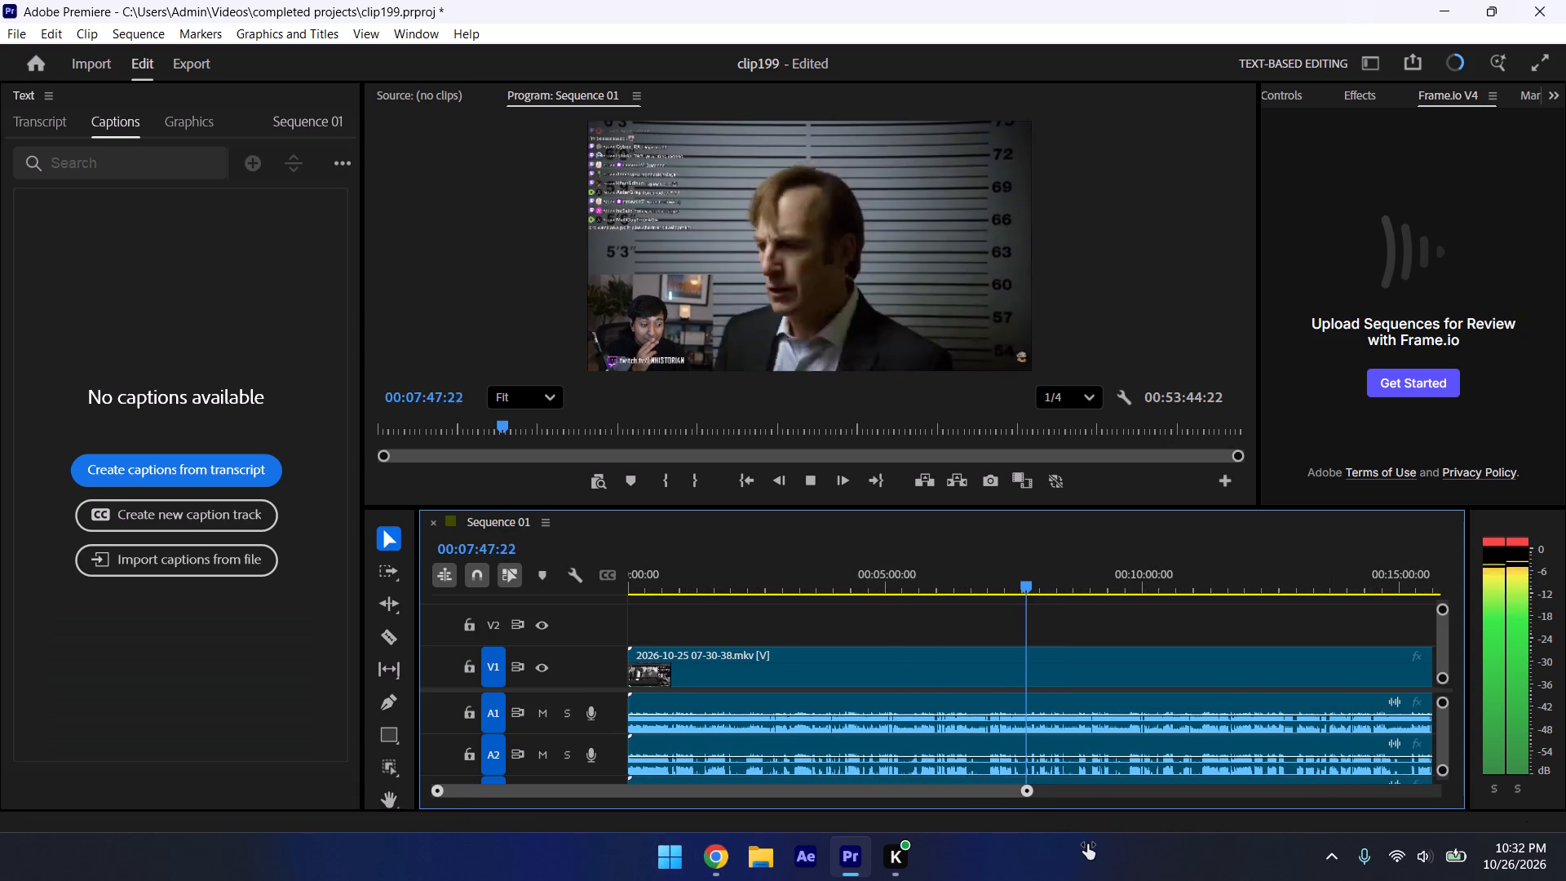
{"action": "left_click_drag", "start_coordinate": [1087, 844], "coordinate": [1134, 852]}
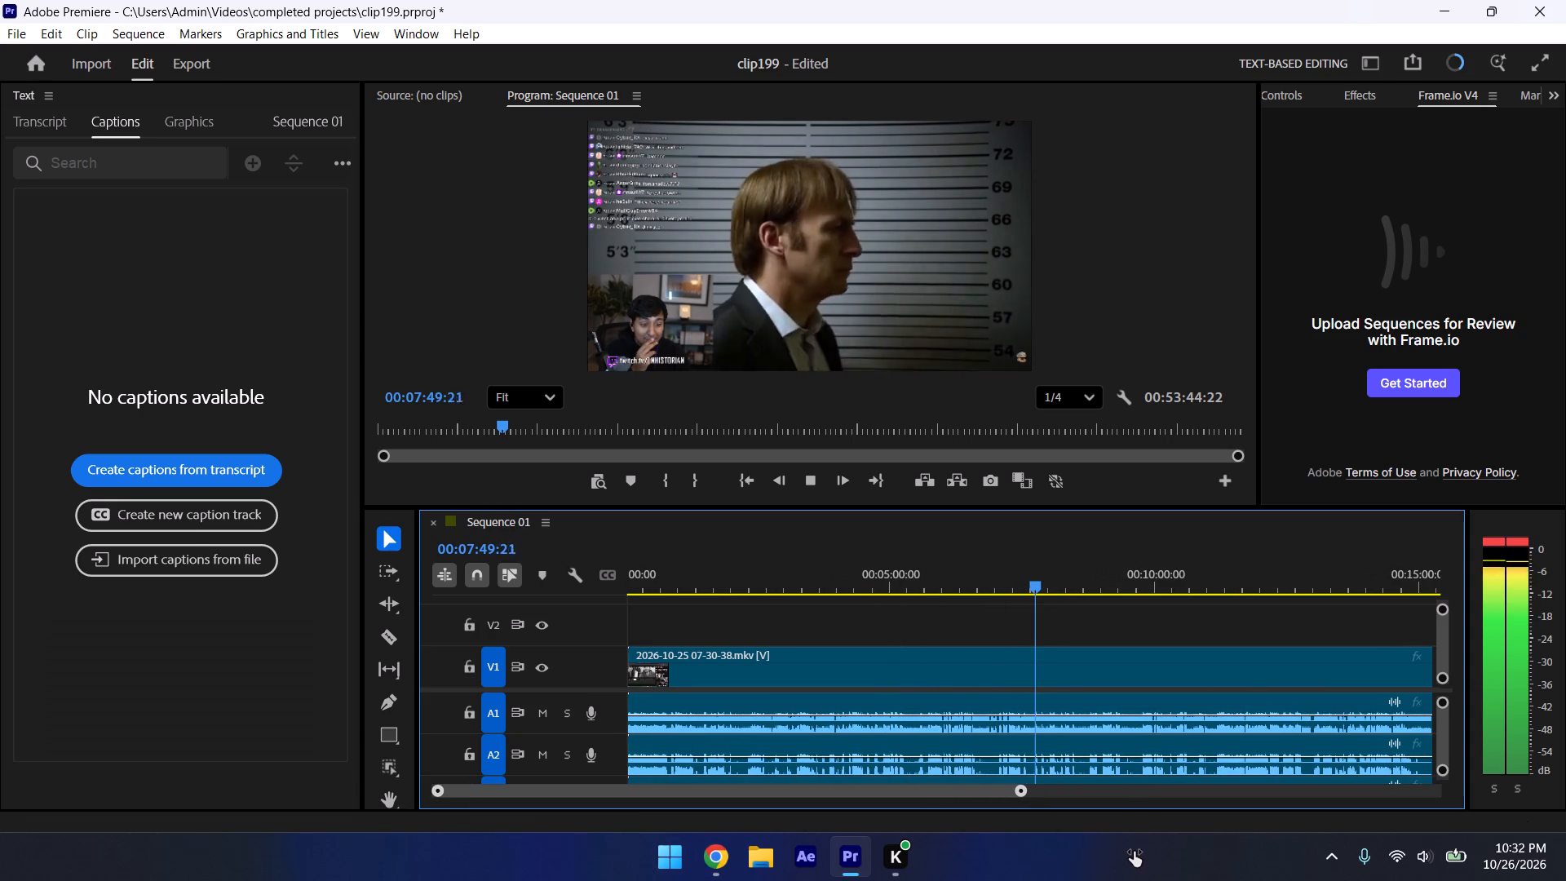
{"action": "left_click_drag", "start_coordinate": [1134, 852], "coordinate": [1028, 871]}
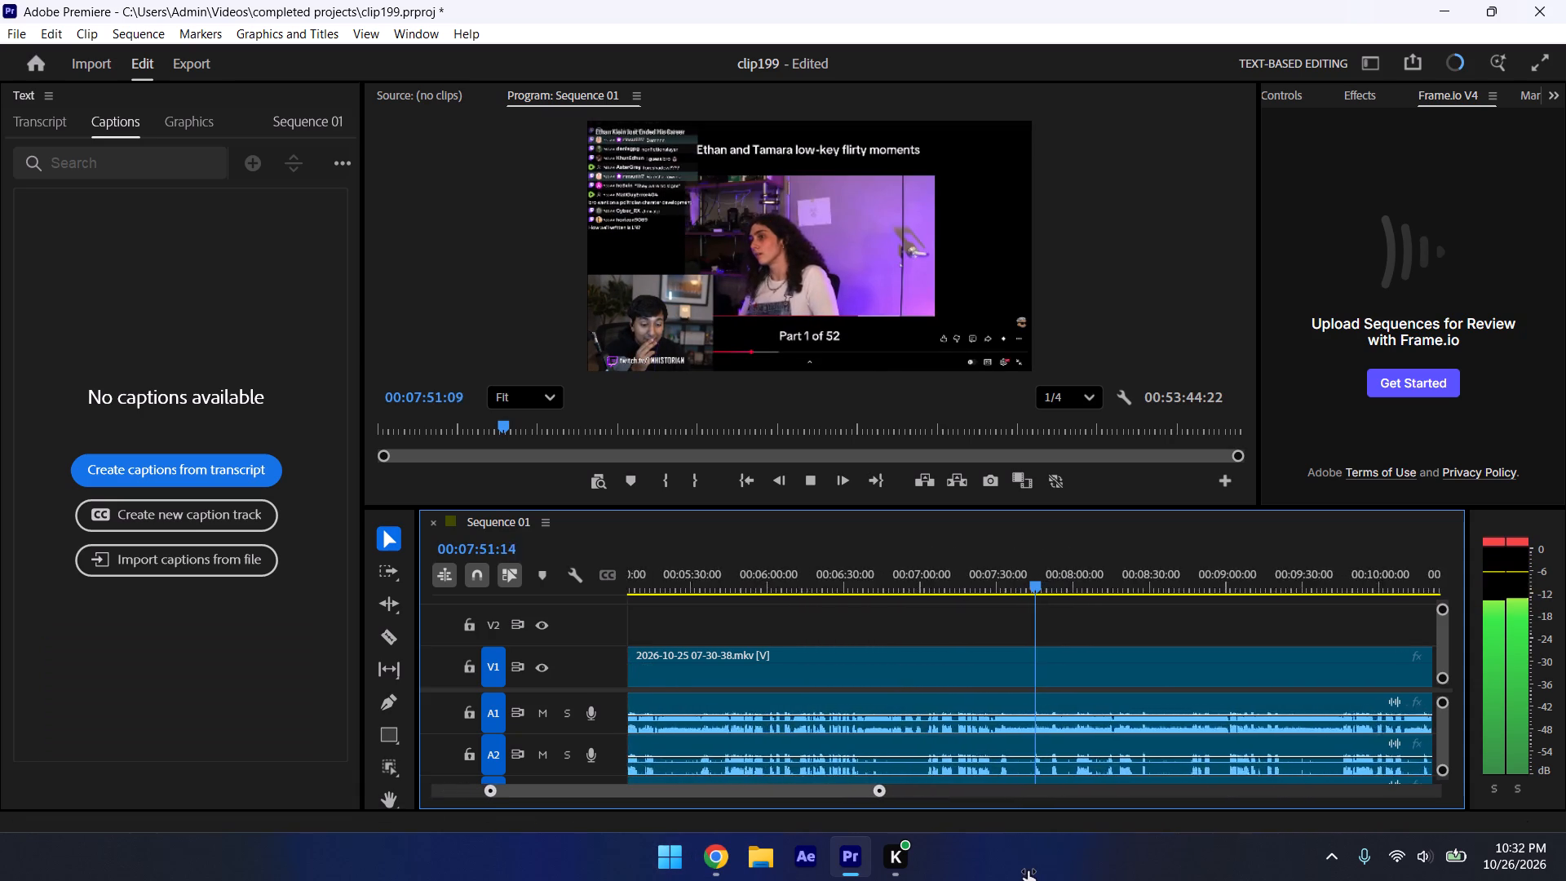
{"action": "left_click_drag", "start_coordinate": [1028, 871], "coordinate": [1230, 880]}
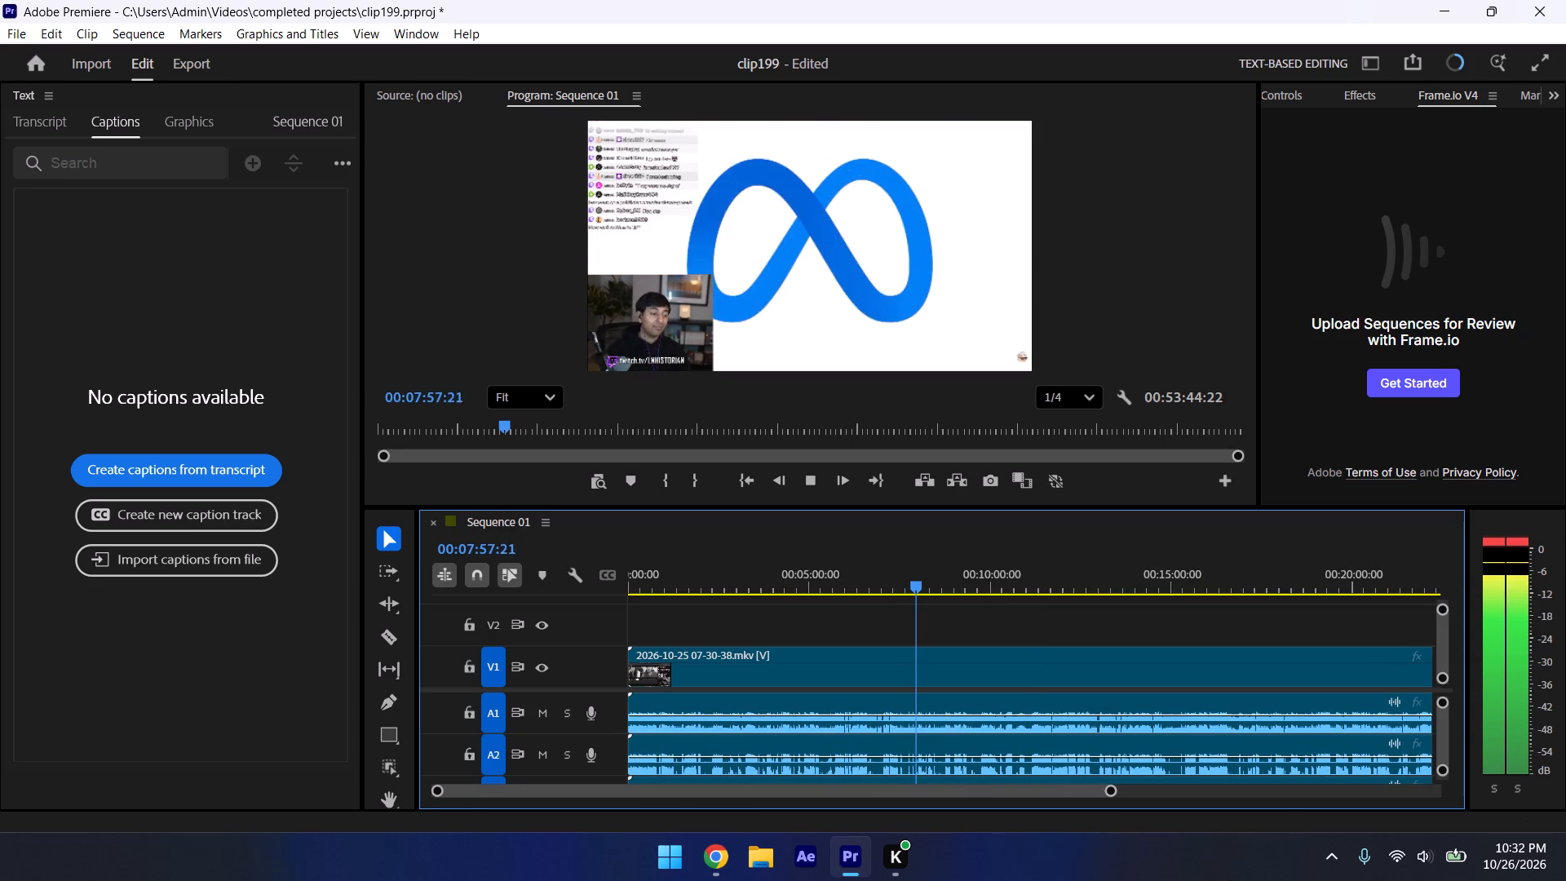
Shrink the Text panel to a narrow strip and widen the Program monitor and Sequence 01 timeline into the freed space.
{"action": "left_click_drag", "start_coordinate": [359, 301], "coordinate": [0, 427]}
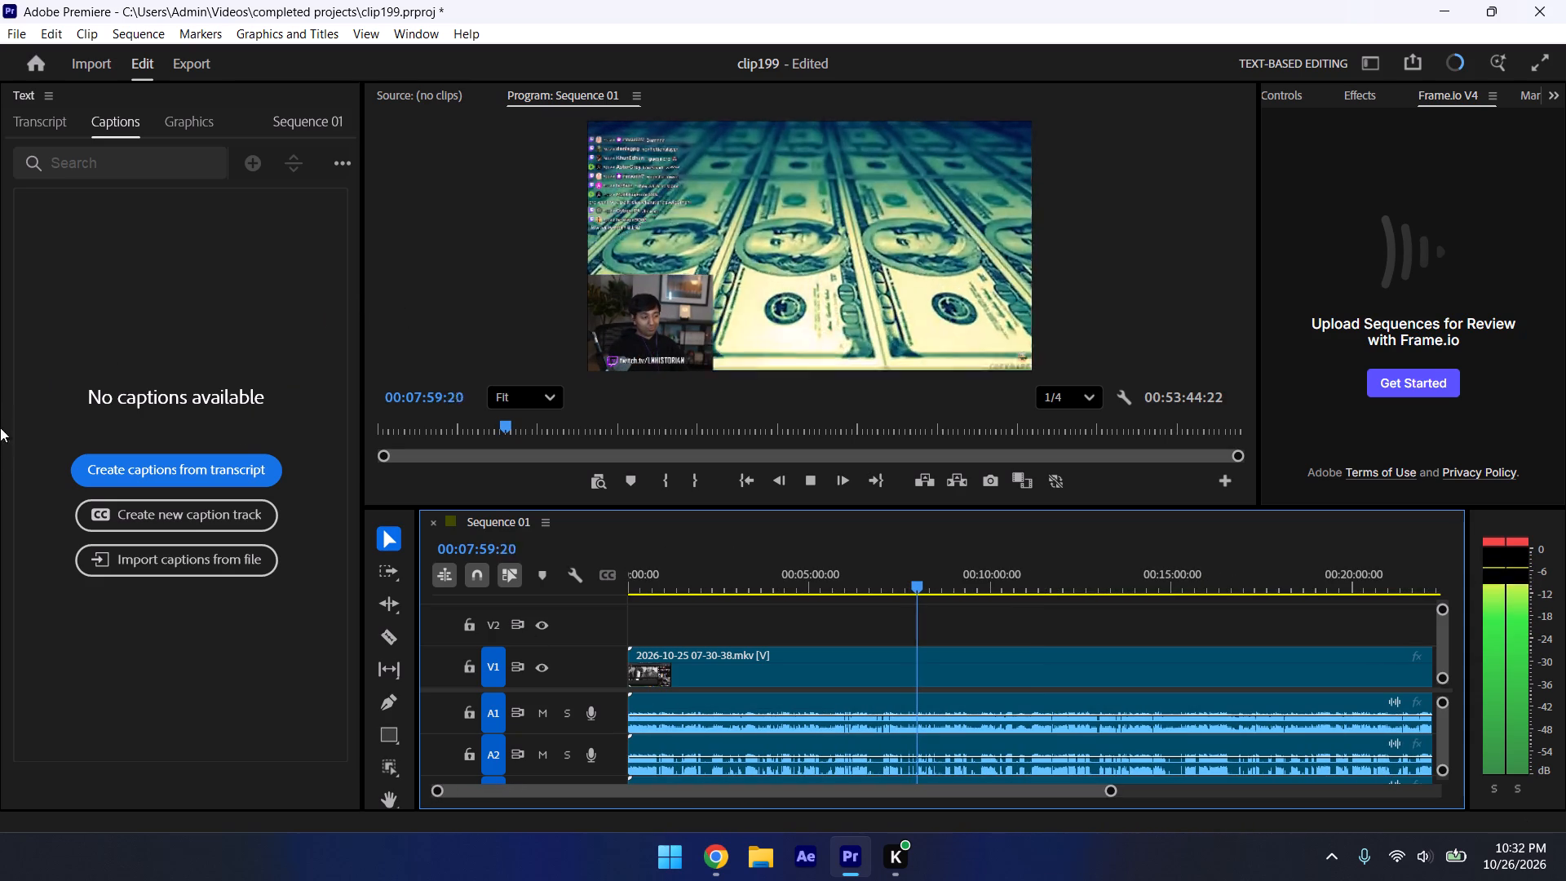
{"action": "left_click_drag", "start_coordinate": [0, 427], "coordinate": [0, 468]}
{"action": "left_click_drag", "start_coordinate": [363, 333], "coordinate": [1, 547]}
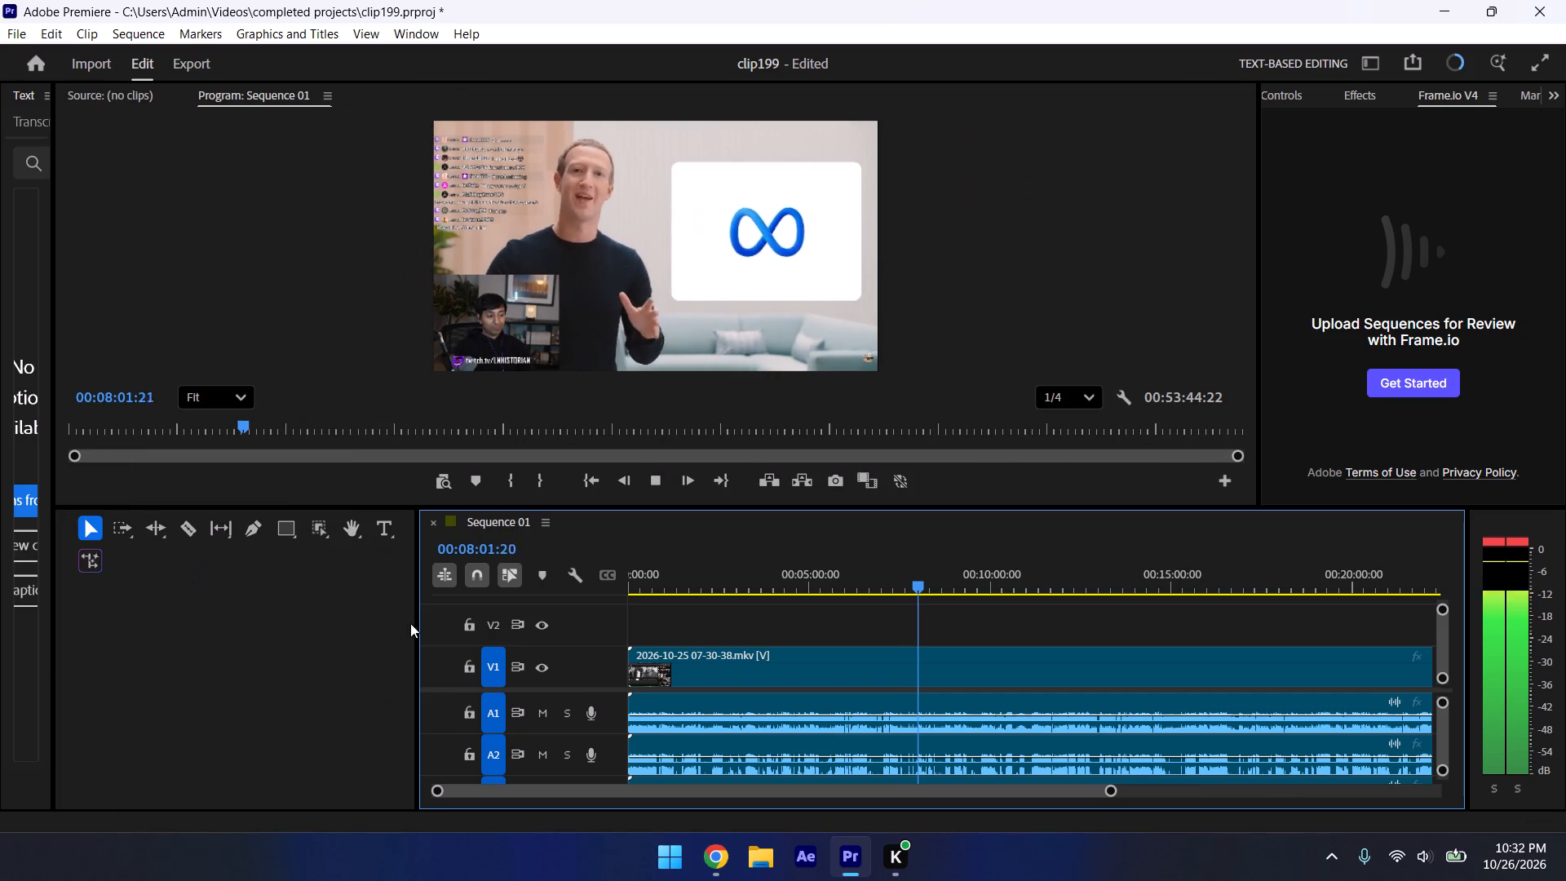
{"action": "left_click_drag", "start_coordinate": [416, 566], "coordinate": [0, 656]}
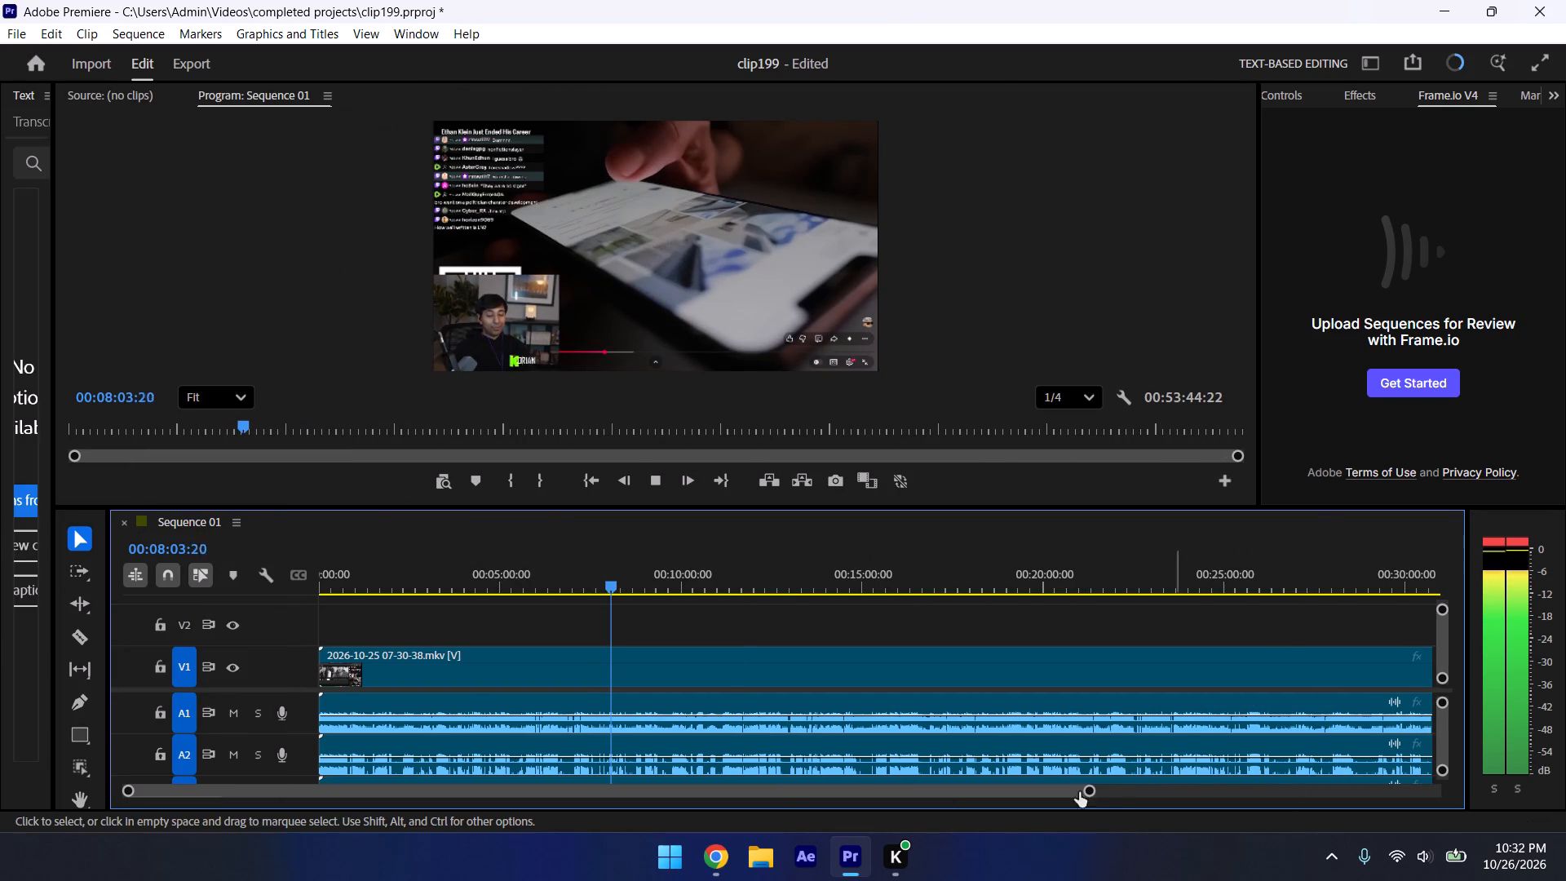
Review the recording further, playing it from about 00:09:47 with the timeline zoomed in around the playhead.
{"action": "left_click_drag", "start_coordinate": [1091, 792], "coordinate": [920, 839]}
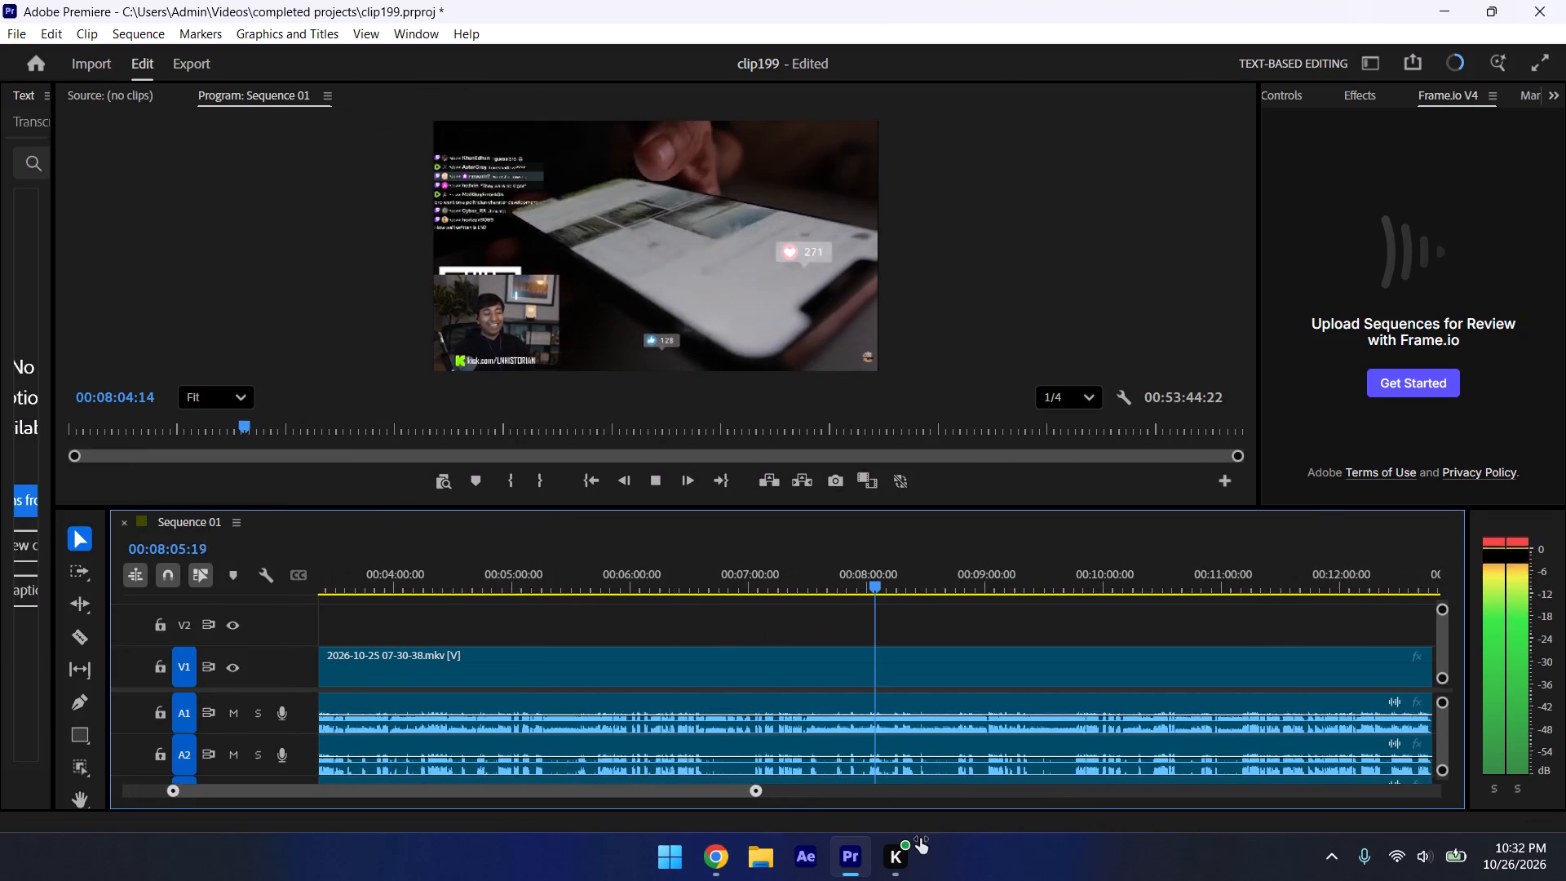
{"action": "left_click_drag", "start_coordinate": [920, 839], "coordinate": [918, 837]}
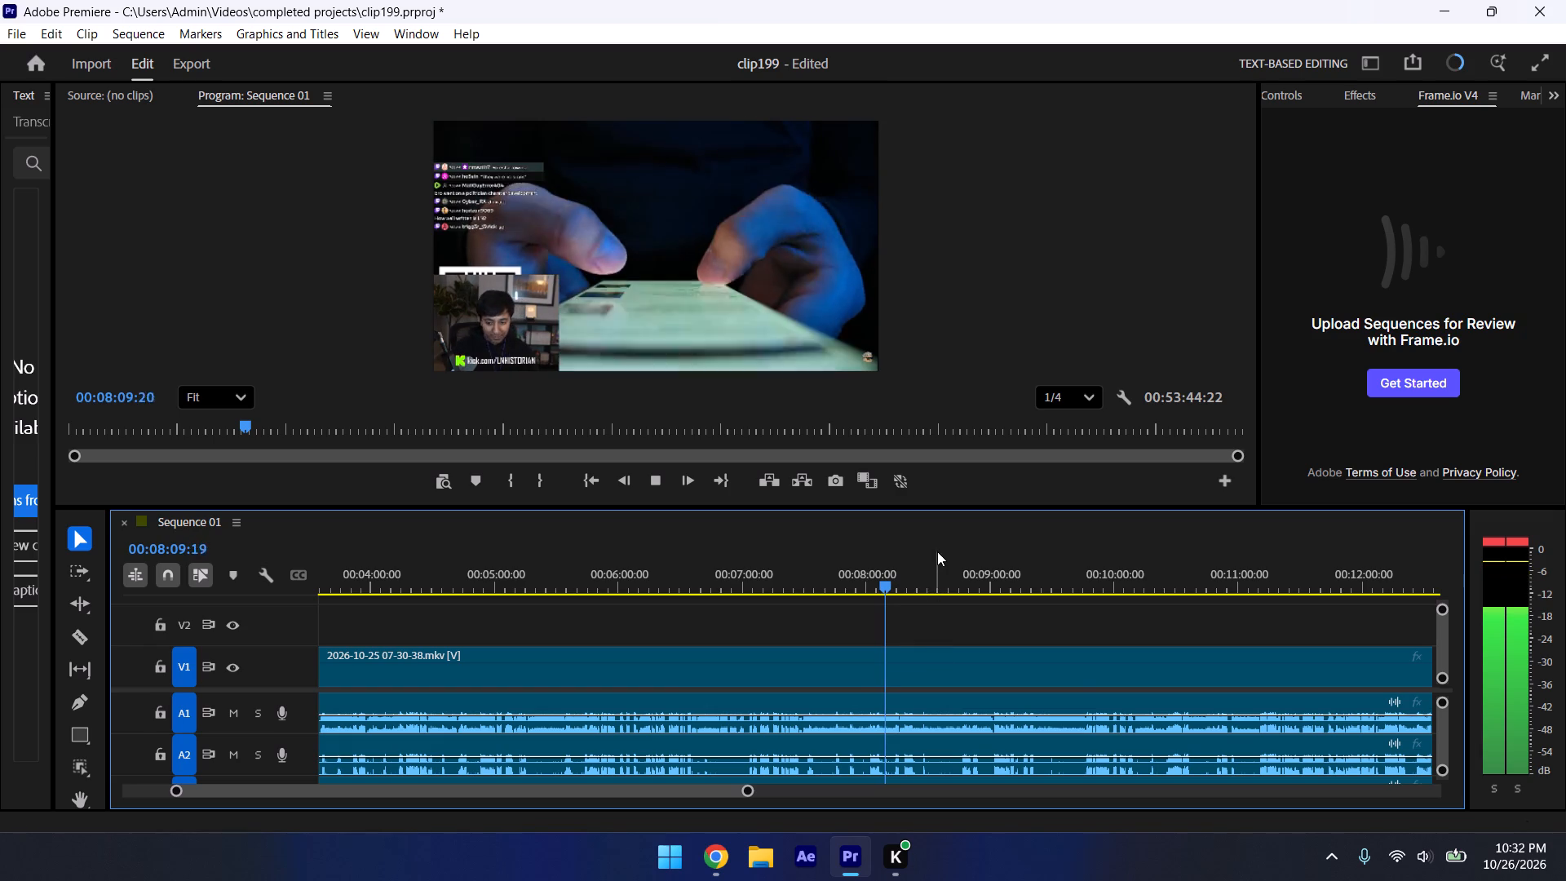
{"action": "left_click", "coordinate": [1087, 582]}
{"action": "key", "text": "space"}
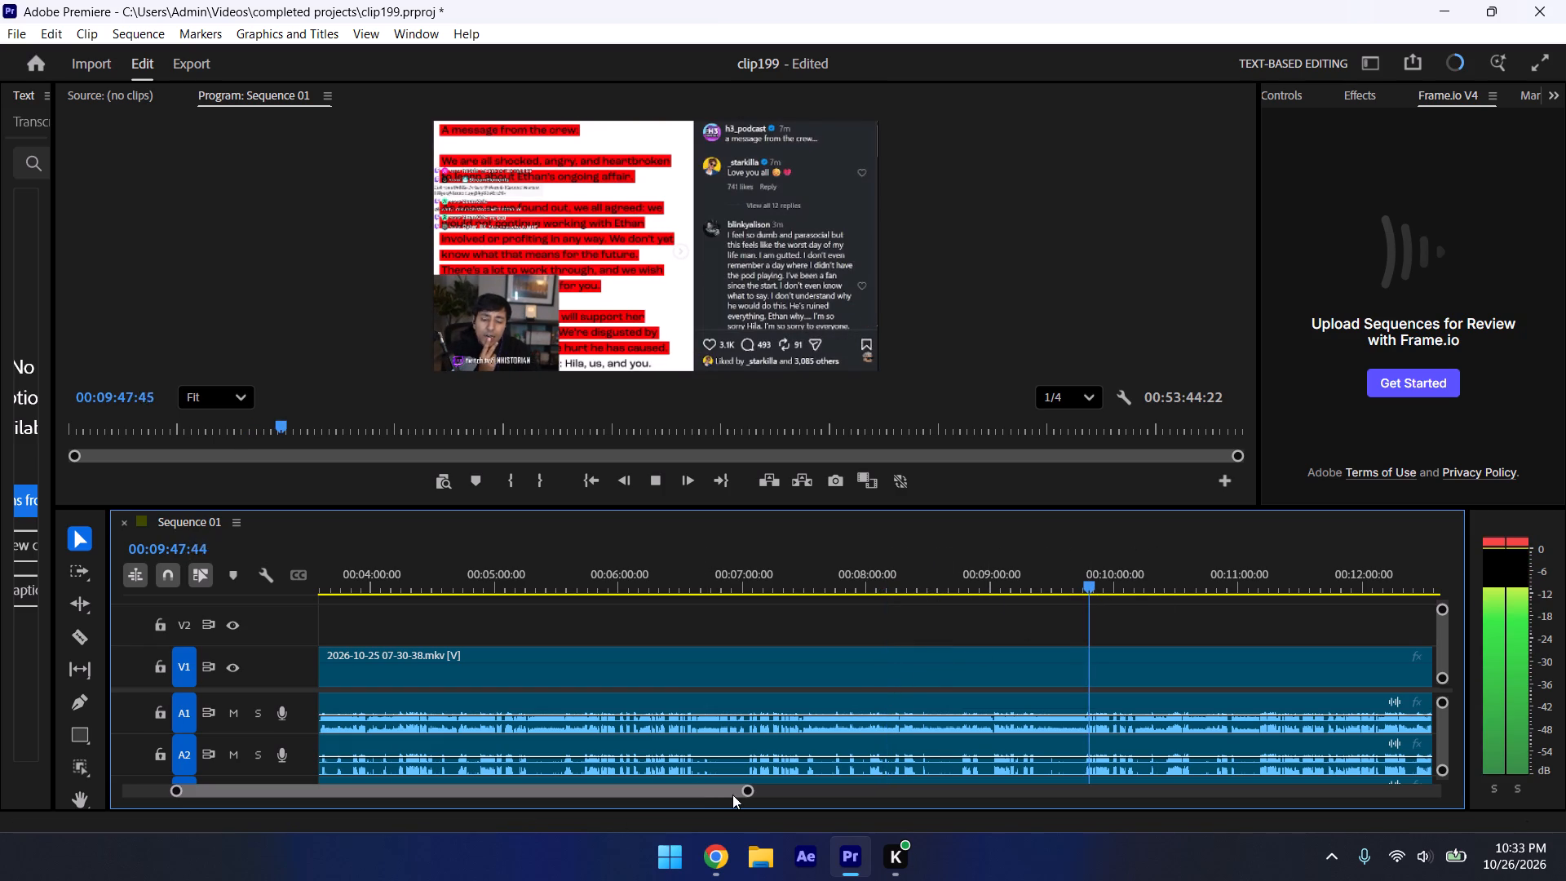
{"action": "left_click_drag", "start_coordinate": [745, 792], "coordinate": [1365, 870]}
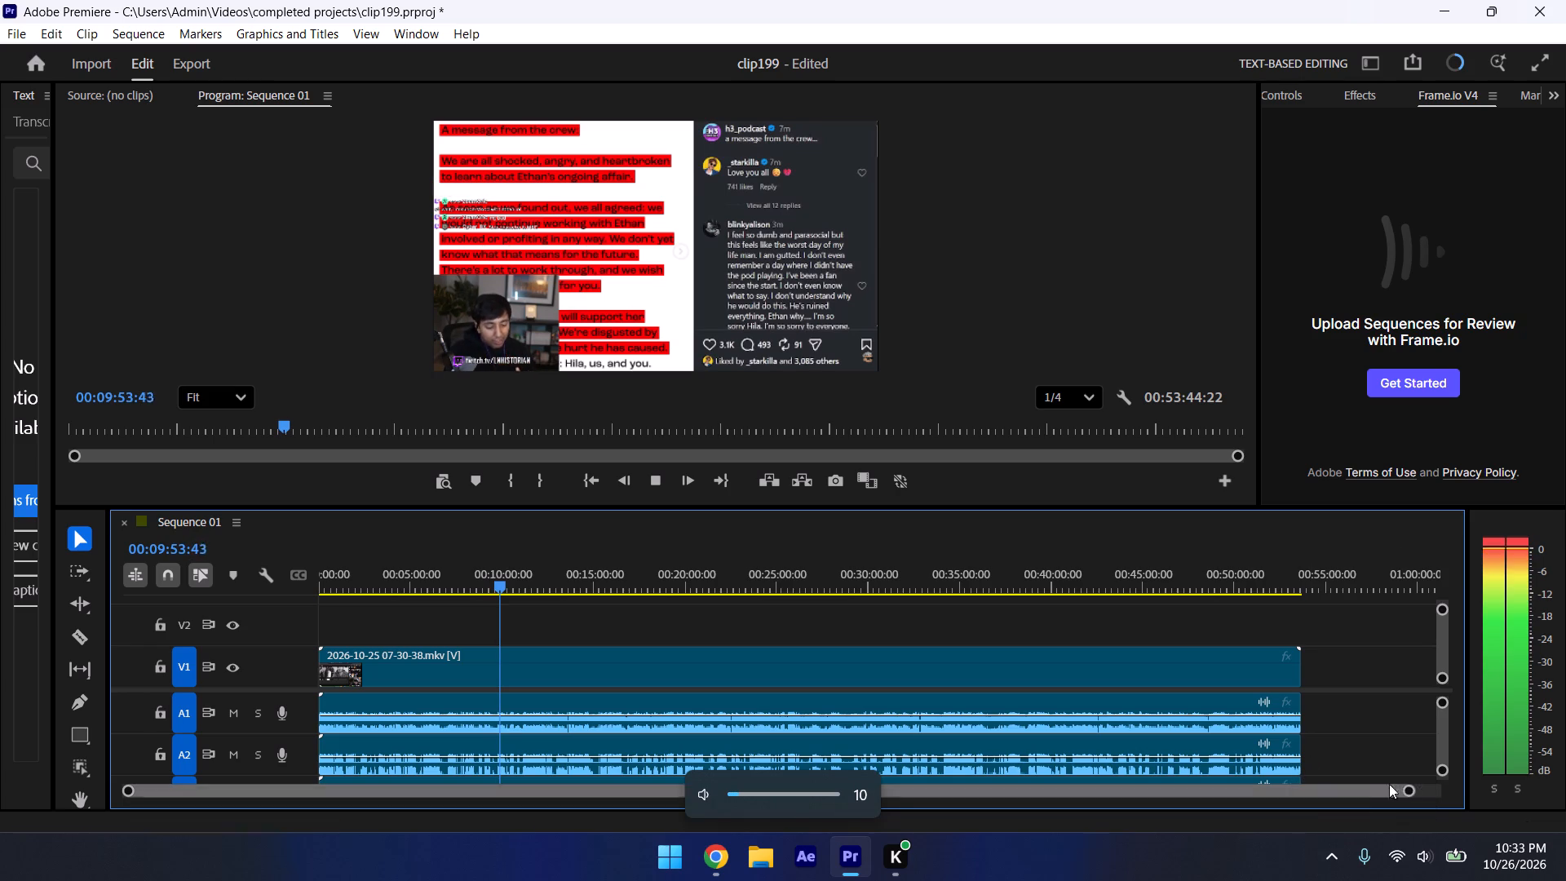
{"action": "left_click_drag", "start_coordinate": [1411, 786], "coordinate": [1053, 826]}
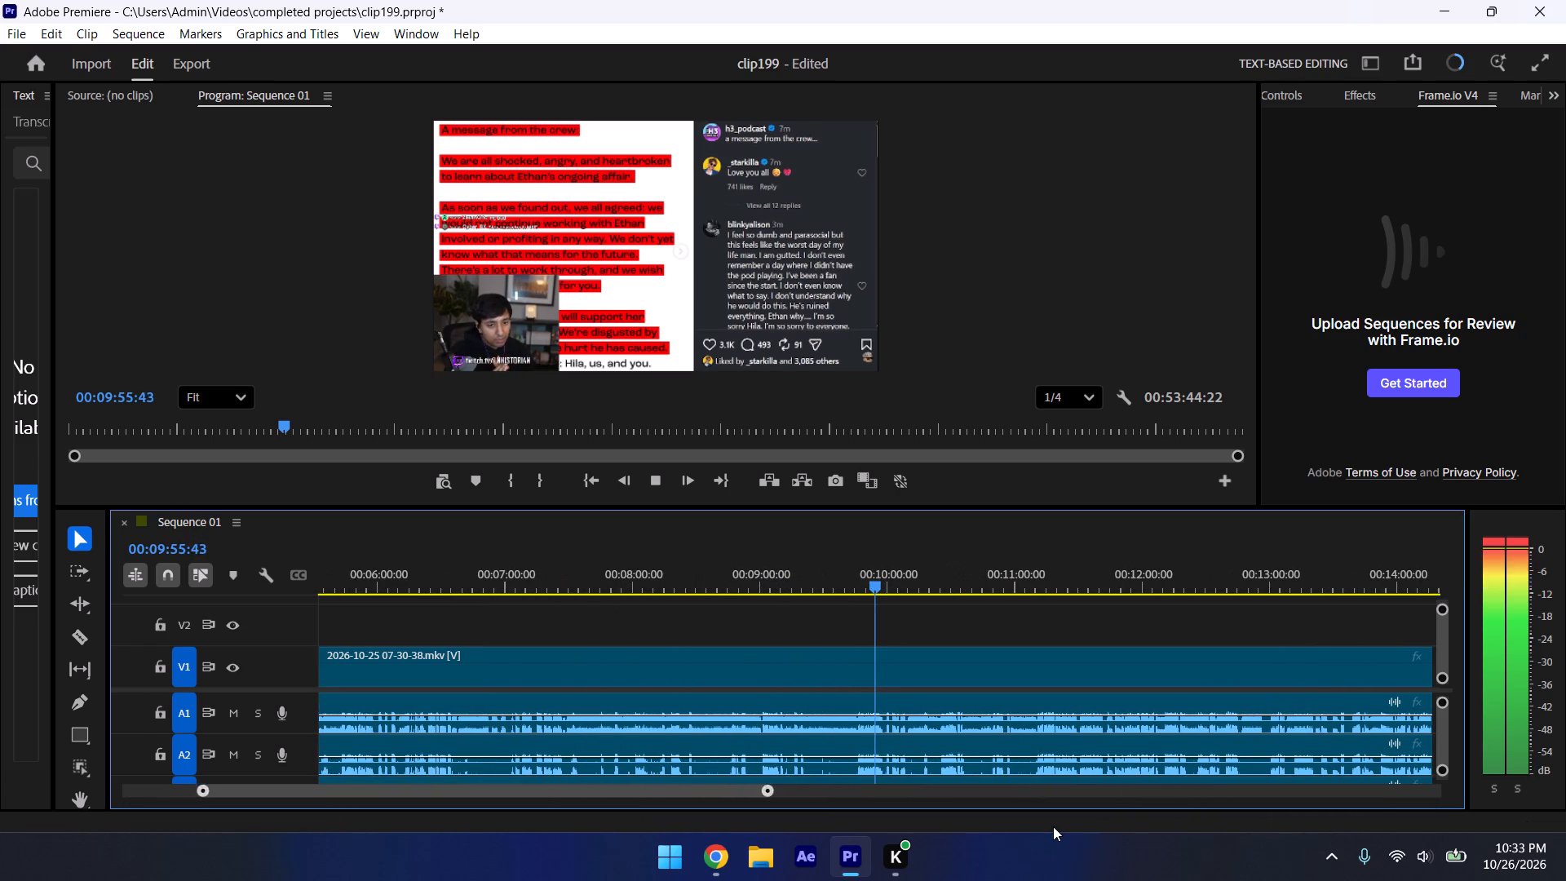
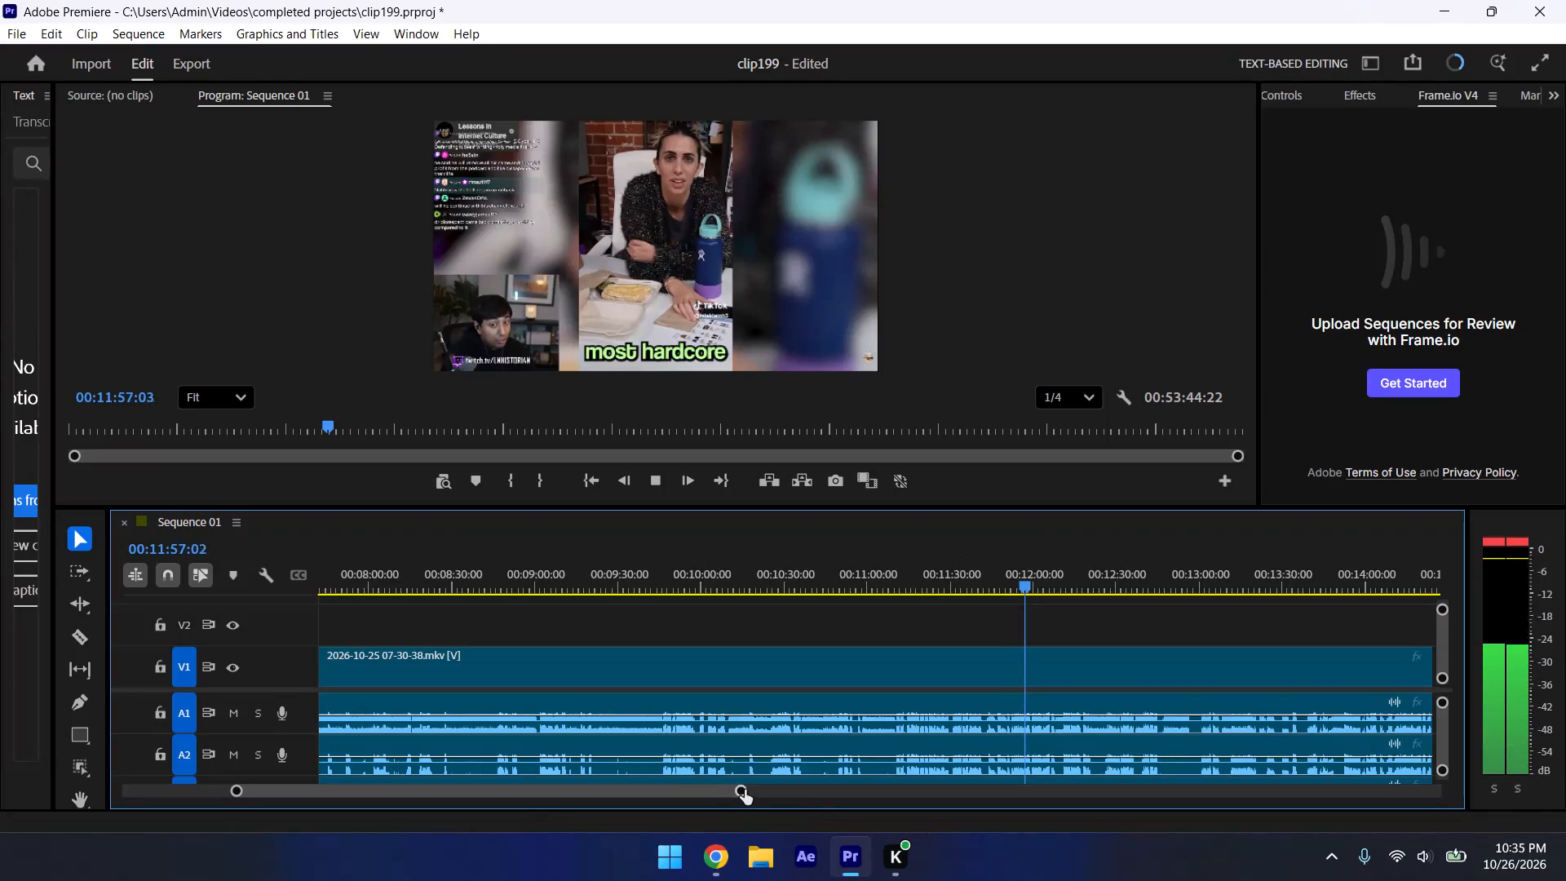
Zoom the Sequence 01 timeline out around the playhead and replay the recording from about 00:09:48.
{"action": "left_click_drag", "start_coordinate": [745, 790], "coordinate": [763, 794]}
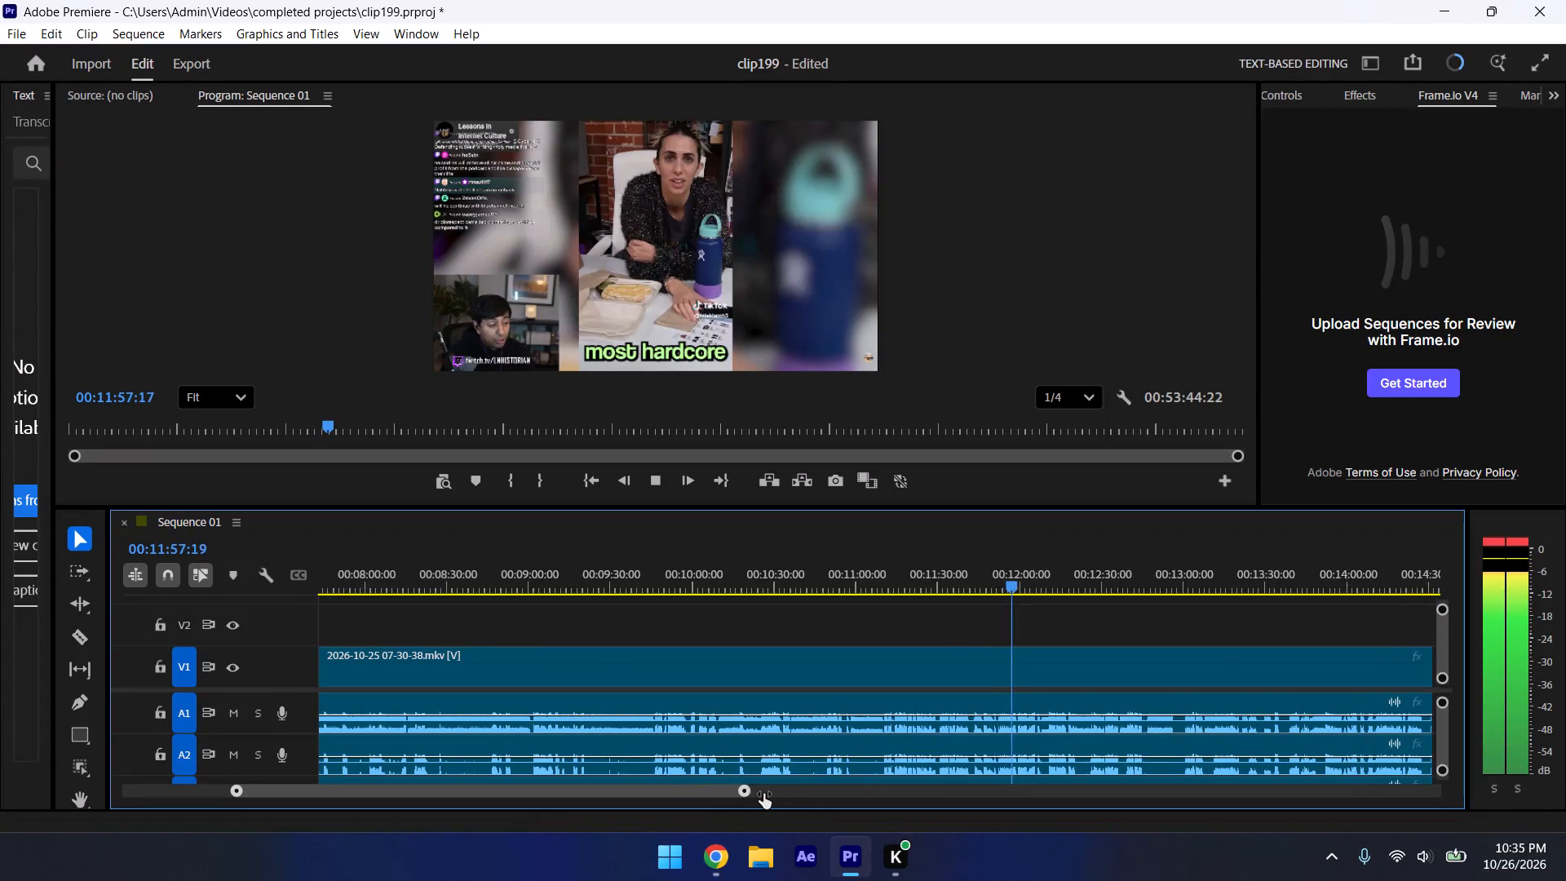
{"action": "left_click_drag", "start_coordinate": [763, 794], "coordinate": [737, 799]}
{"action": "key", "text": "space"}
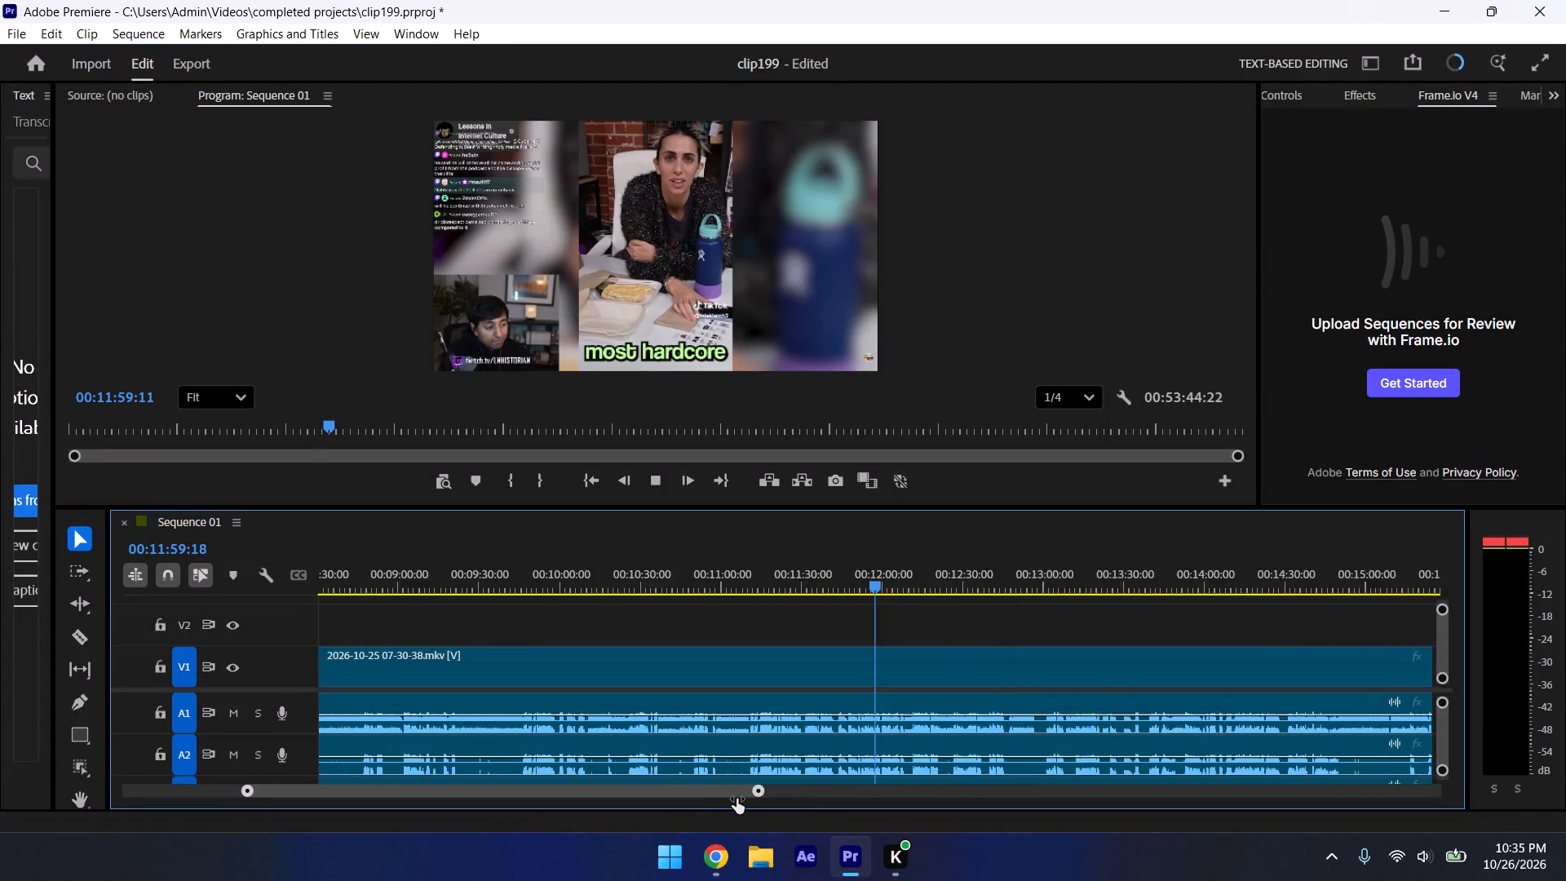
{"action": "left_click_drag", "start_coordinate": [737, 799], "coordinate": [683, 808]}
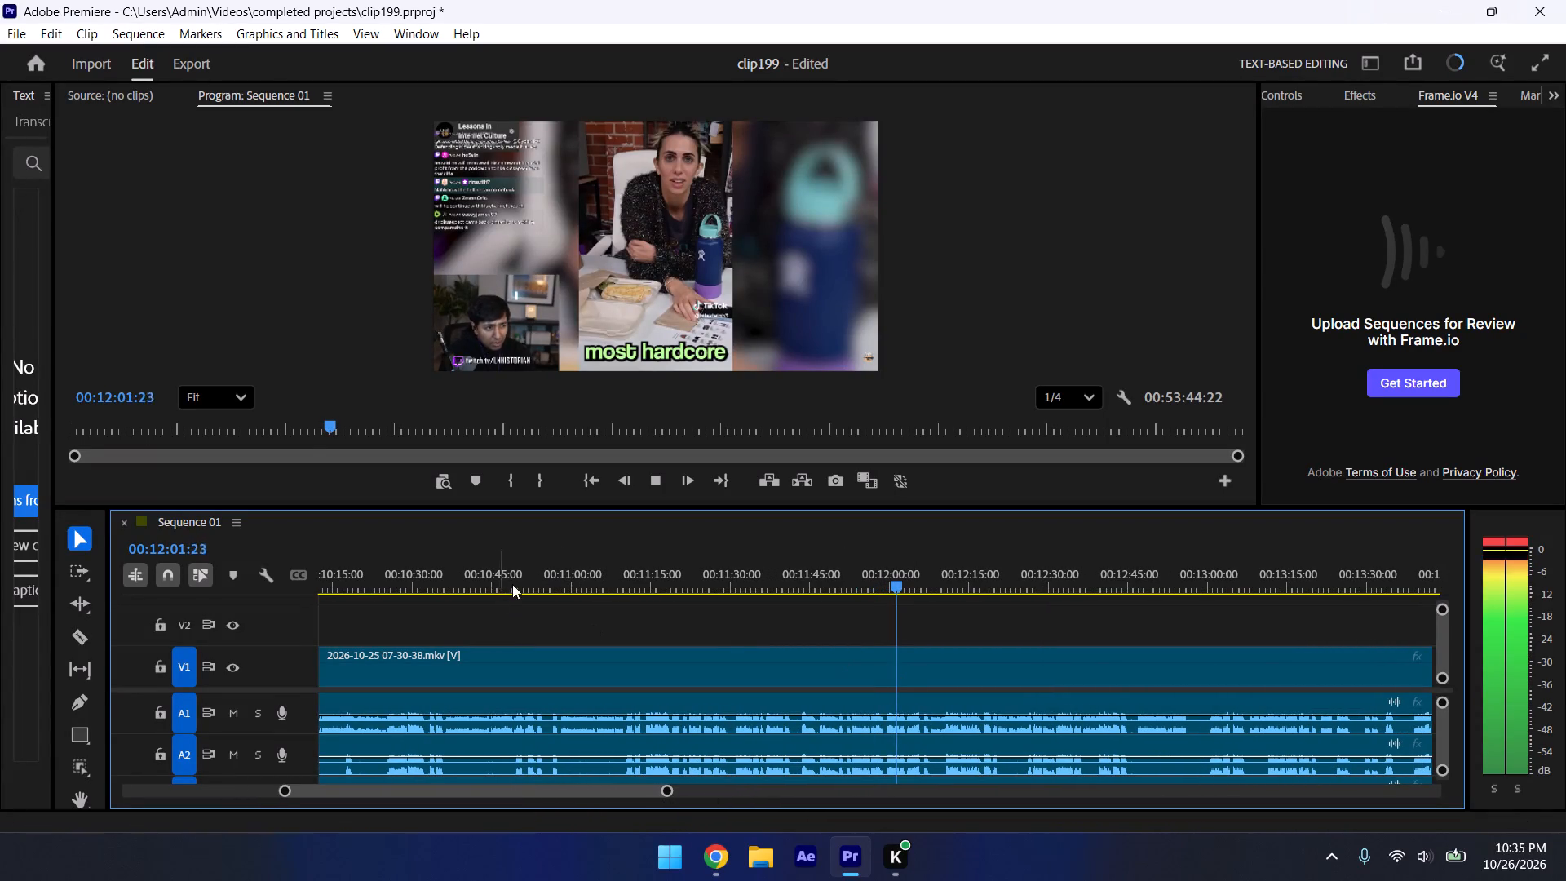
{"action": "left_click_drag", "start_coordinate": [669, 790], "coordinate": [754, 796]}
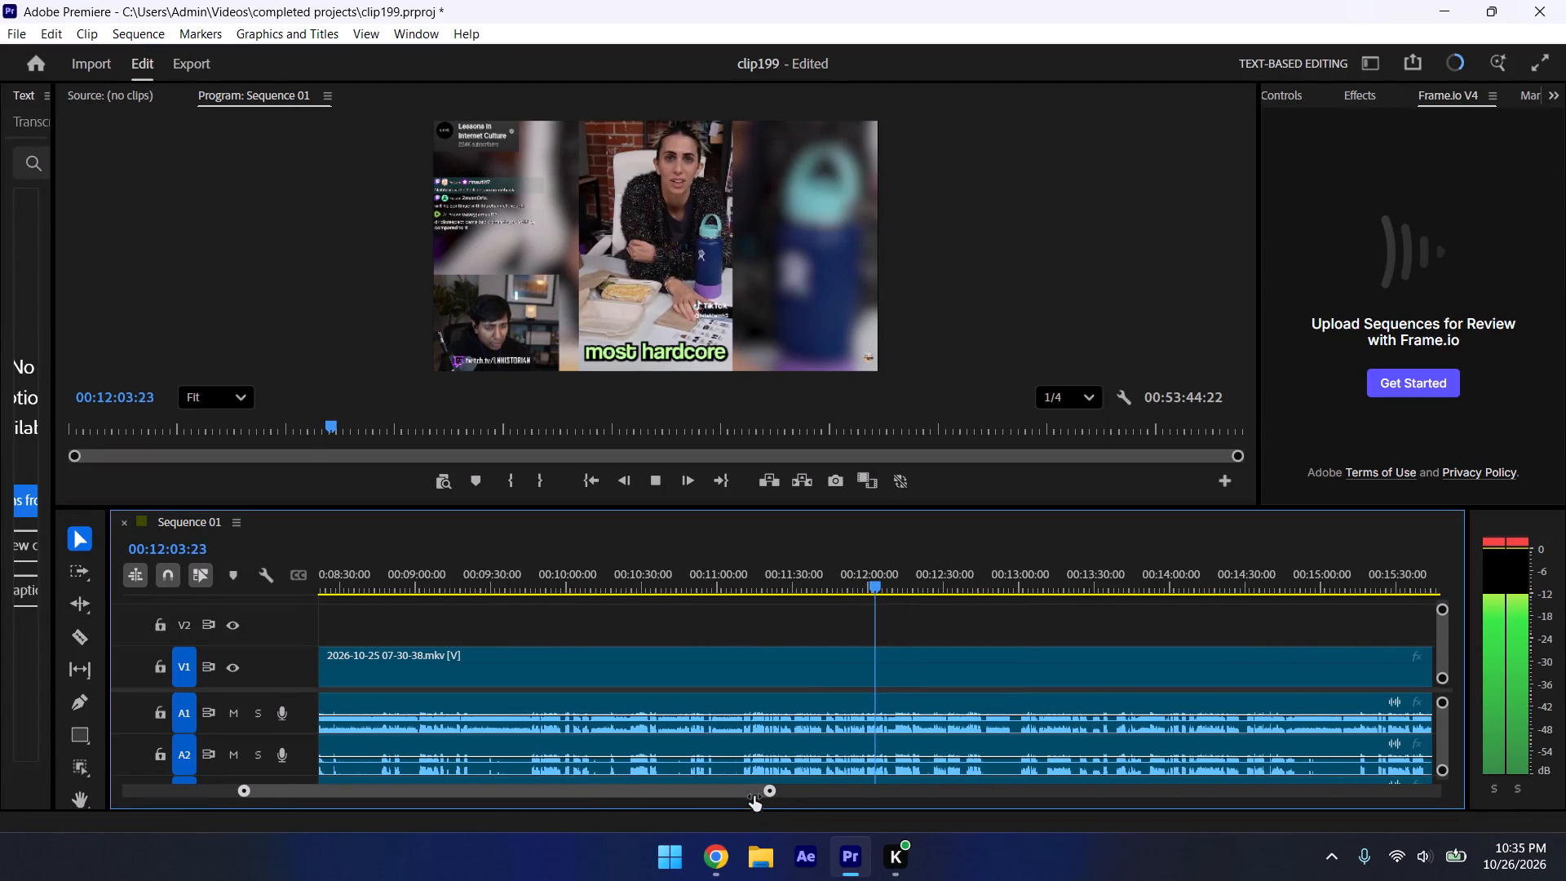
{"action": "left_click_drag", "start_coordinate": [754, 796], "coordinate": [755, 798]}
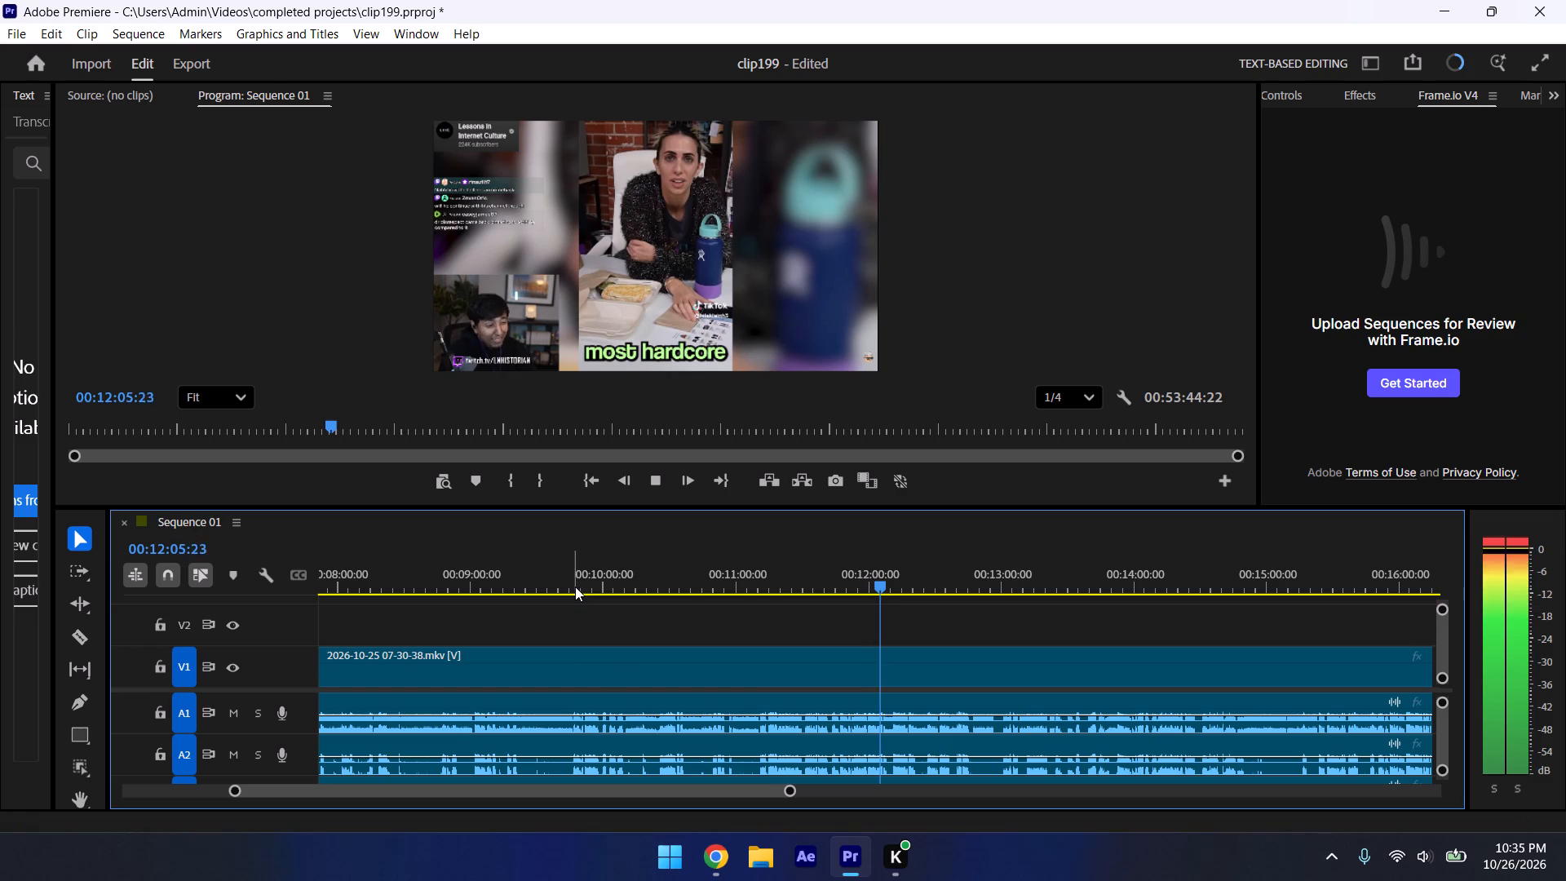
{"action": "left_click", "coordinate": [579, 586]}
{"action": "key", "text": "space"}
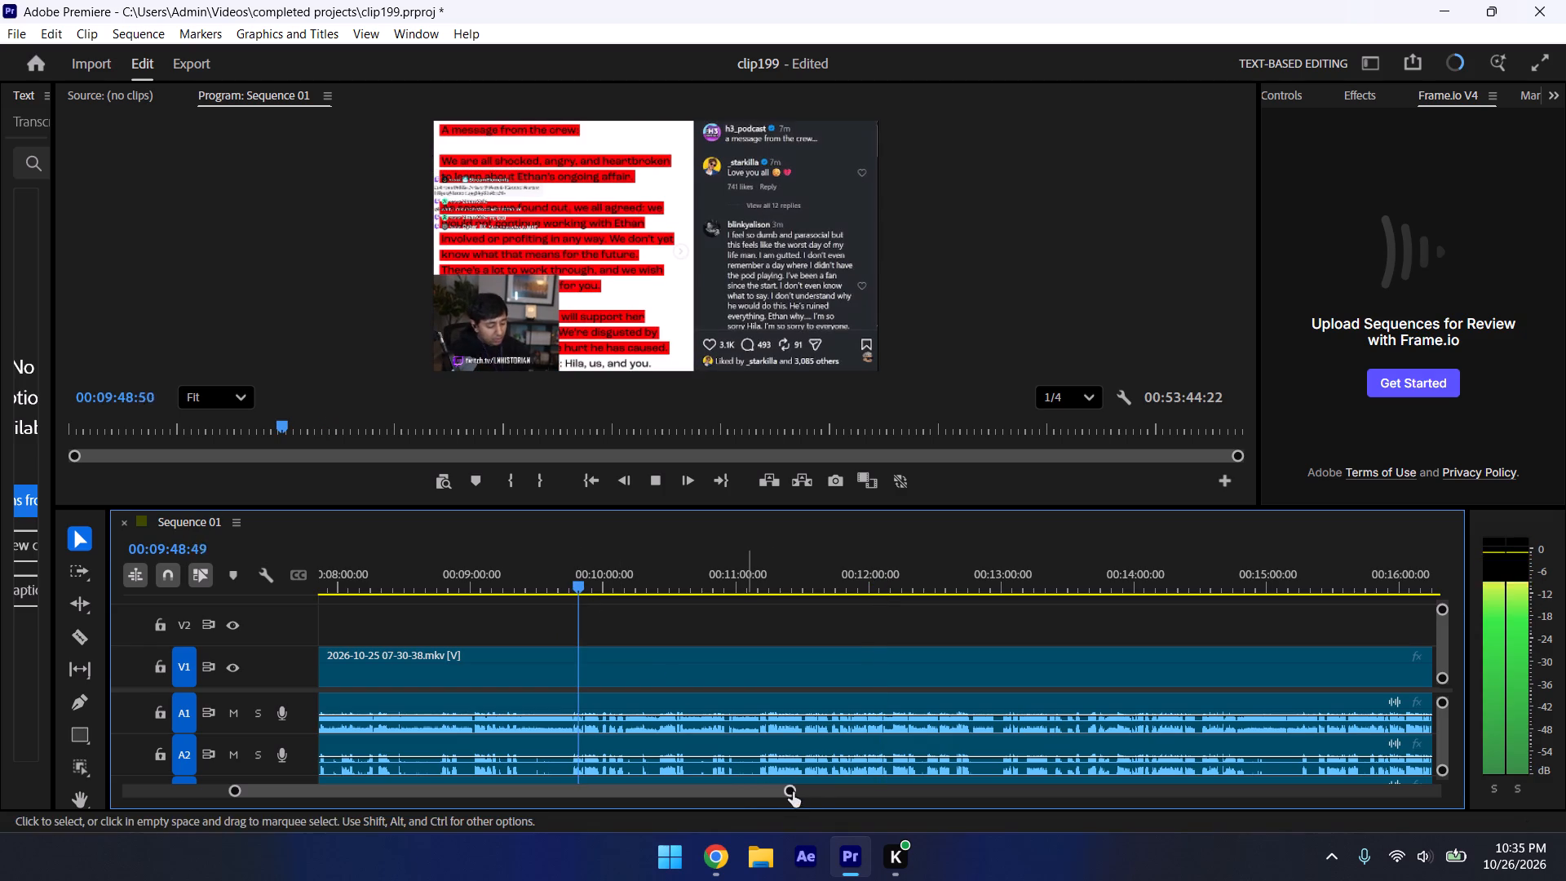
Review the recording's earlier part, sampling playback from about 00:09:02, 00:09:17 and 00:09:45 with the timeline zoomed in.
{"action": "left_click_drag", "start_coordinate": [791, 791], "coordinate": [723, 786]}
{"action": "left_click", "coordinate": [677, 573]}
{"action": "key", "text": "space"}
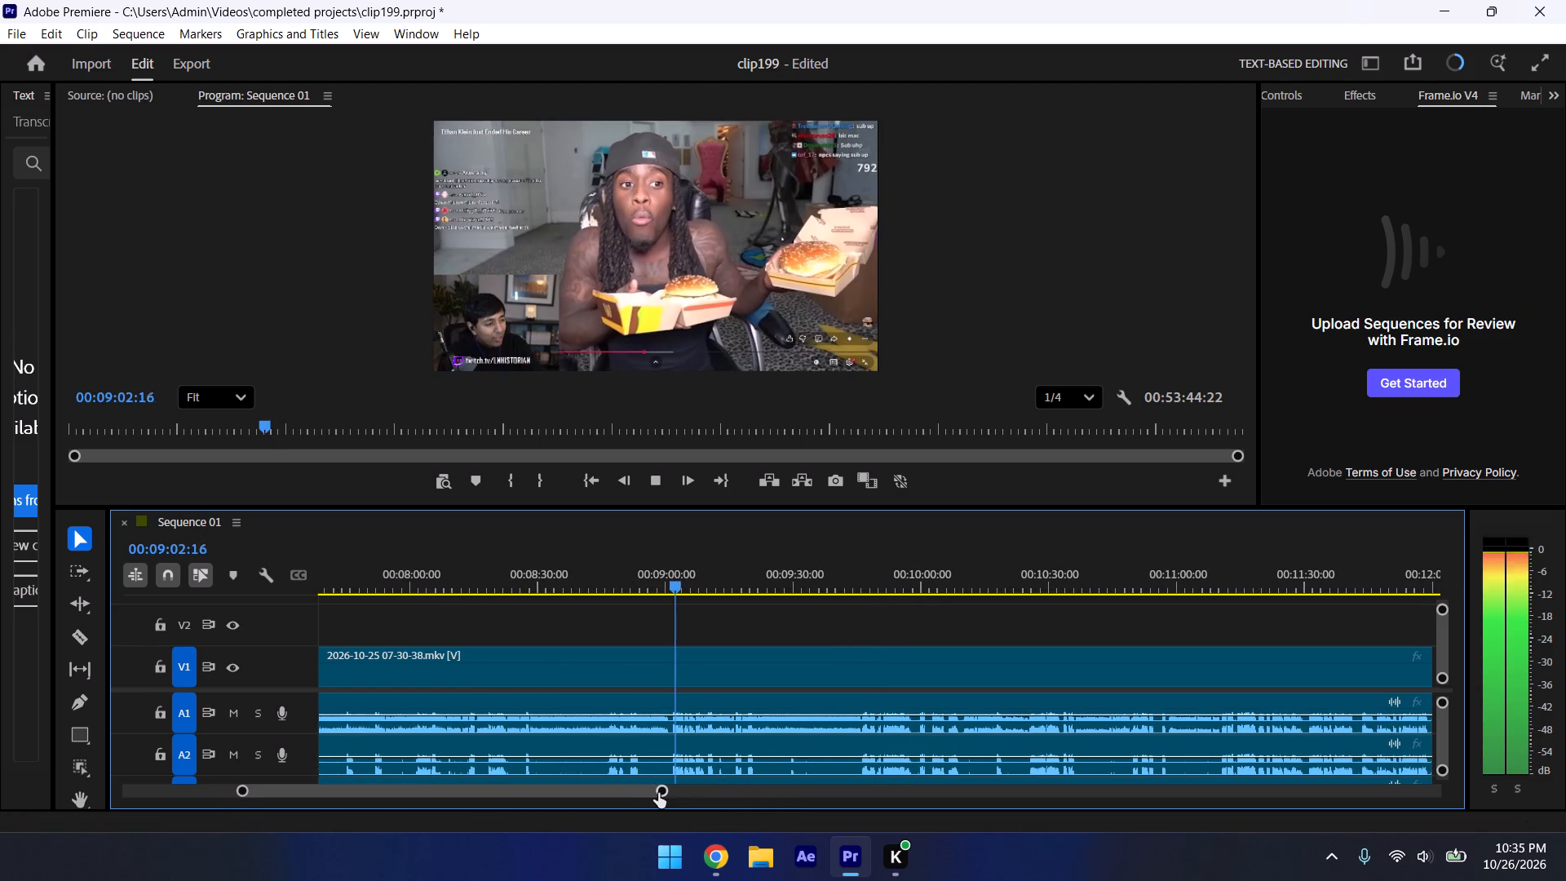
{"action": "left_click_drag", "start_coordinate": [659, 792], "coordinate": [617, 778]}
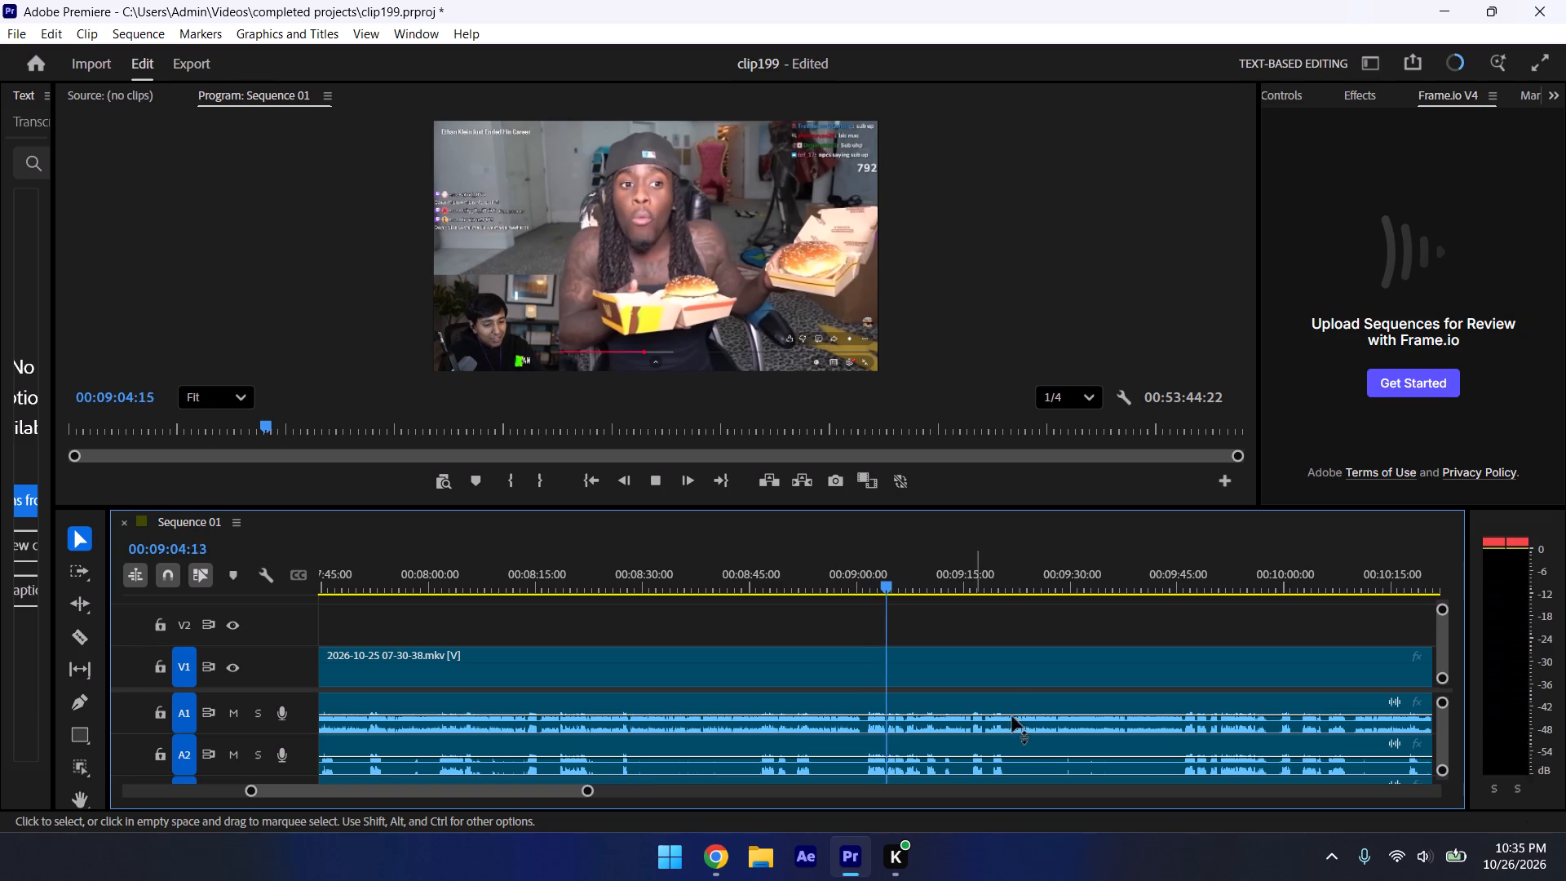
{"action": "left_click", "coordinate": [975, 586]}
{"action": "key", "text": "space"}
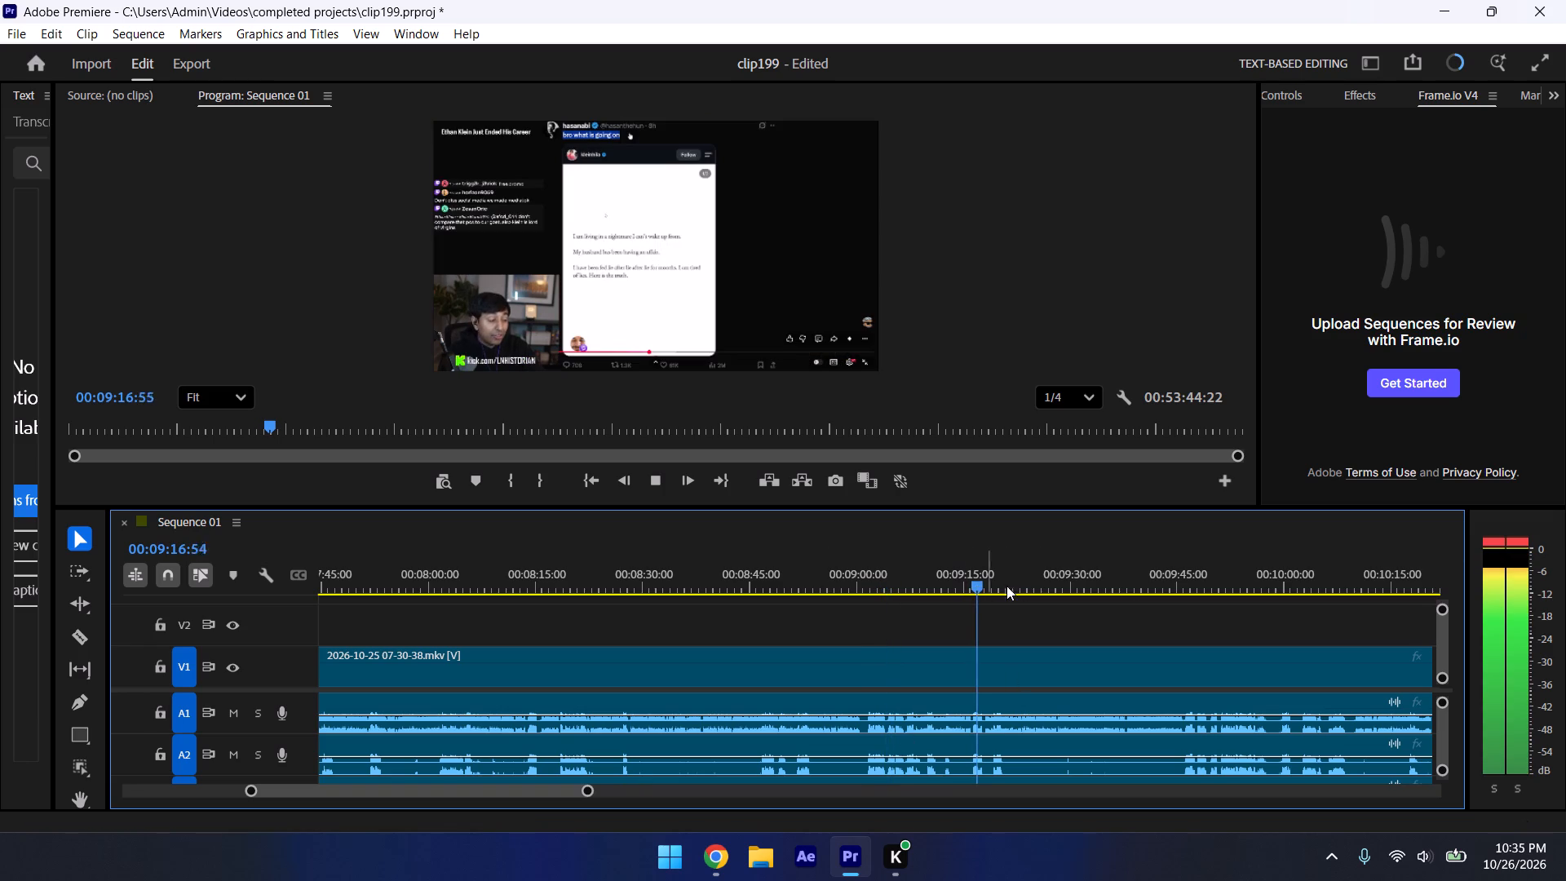
{"action": "left_click", "coordinate": [1182, 579]}
{"action": "key", "text": "space"}
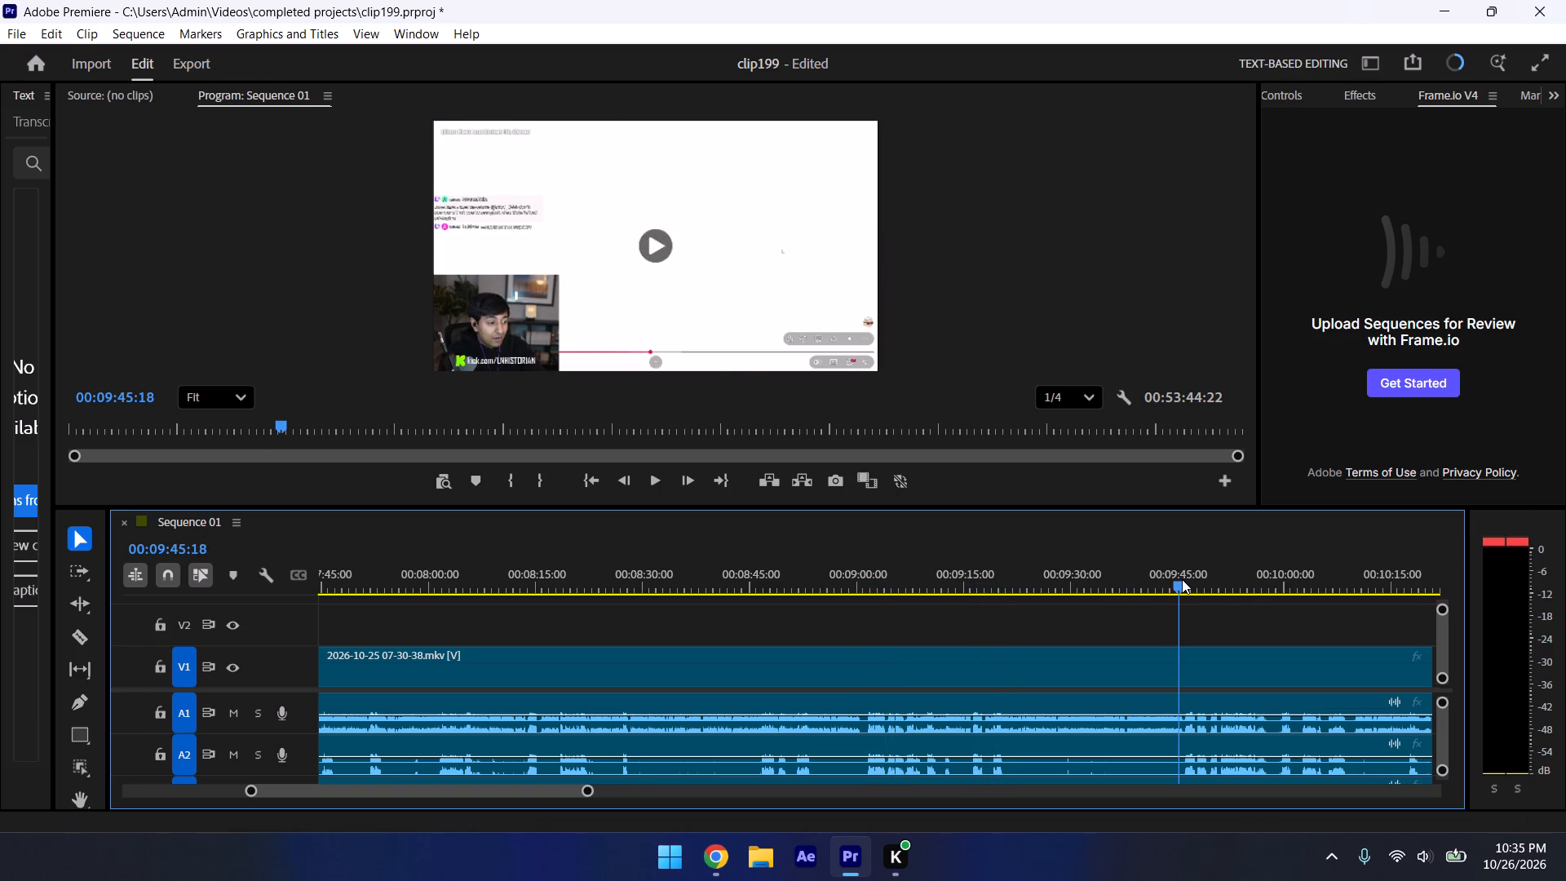
Continue reviewing the recording from 00:09:45, skipping ahead to about 00:10:02, 00:10:09 and 00:10:25.
{"action": "left_click_drag", "start_coordinate": [587, 791], "coordinate": [671, 835]}
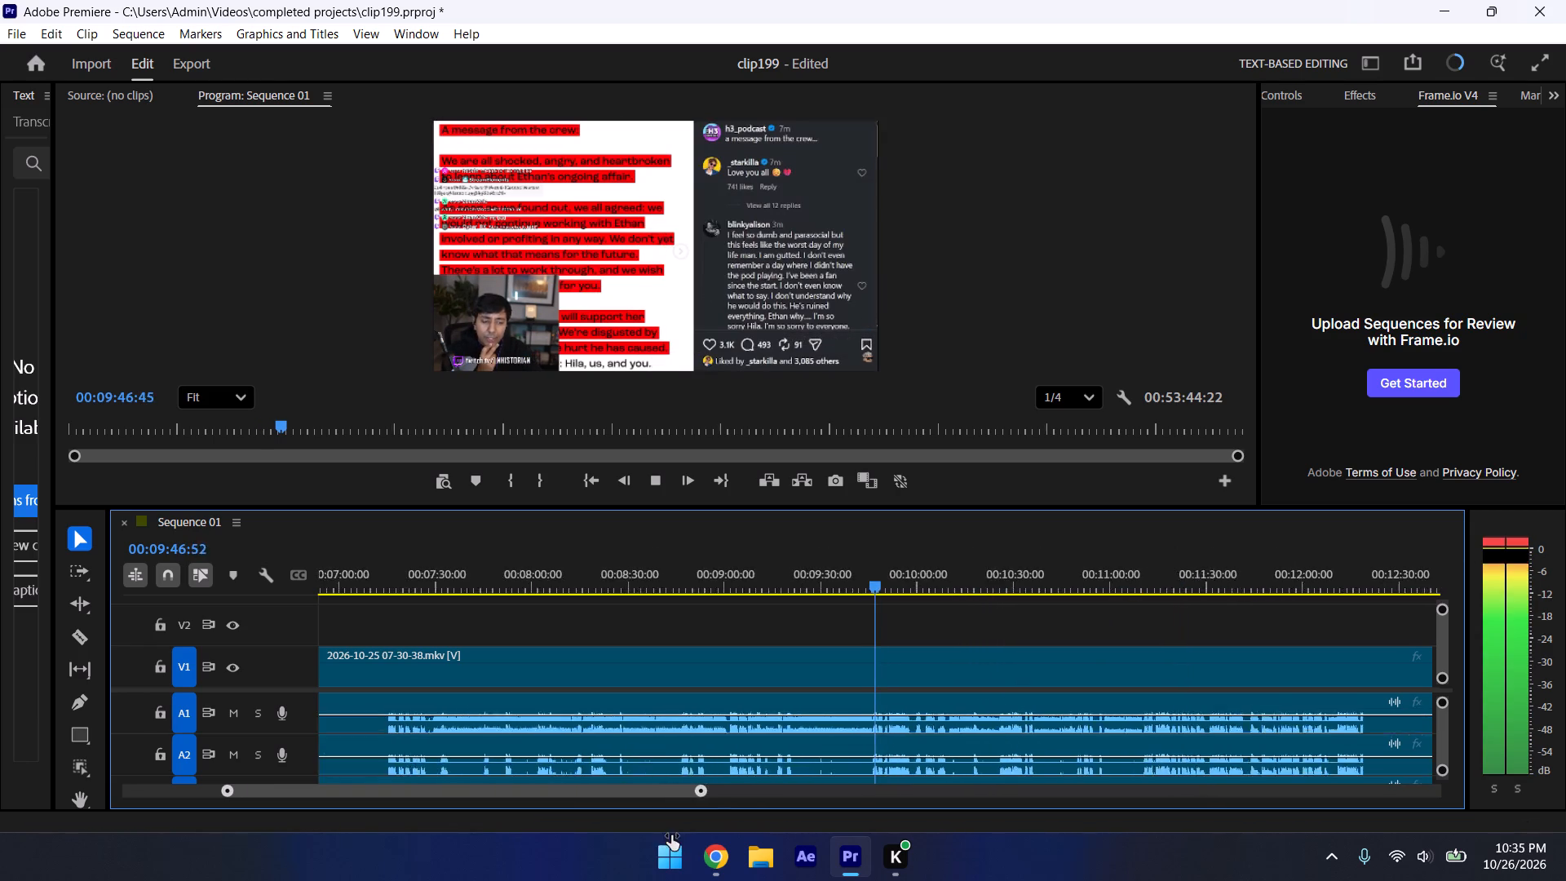
{"action": "left_click_drag", "start_coordinate": [671, 835], "coordinate": [545, 820]}
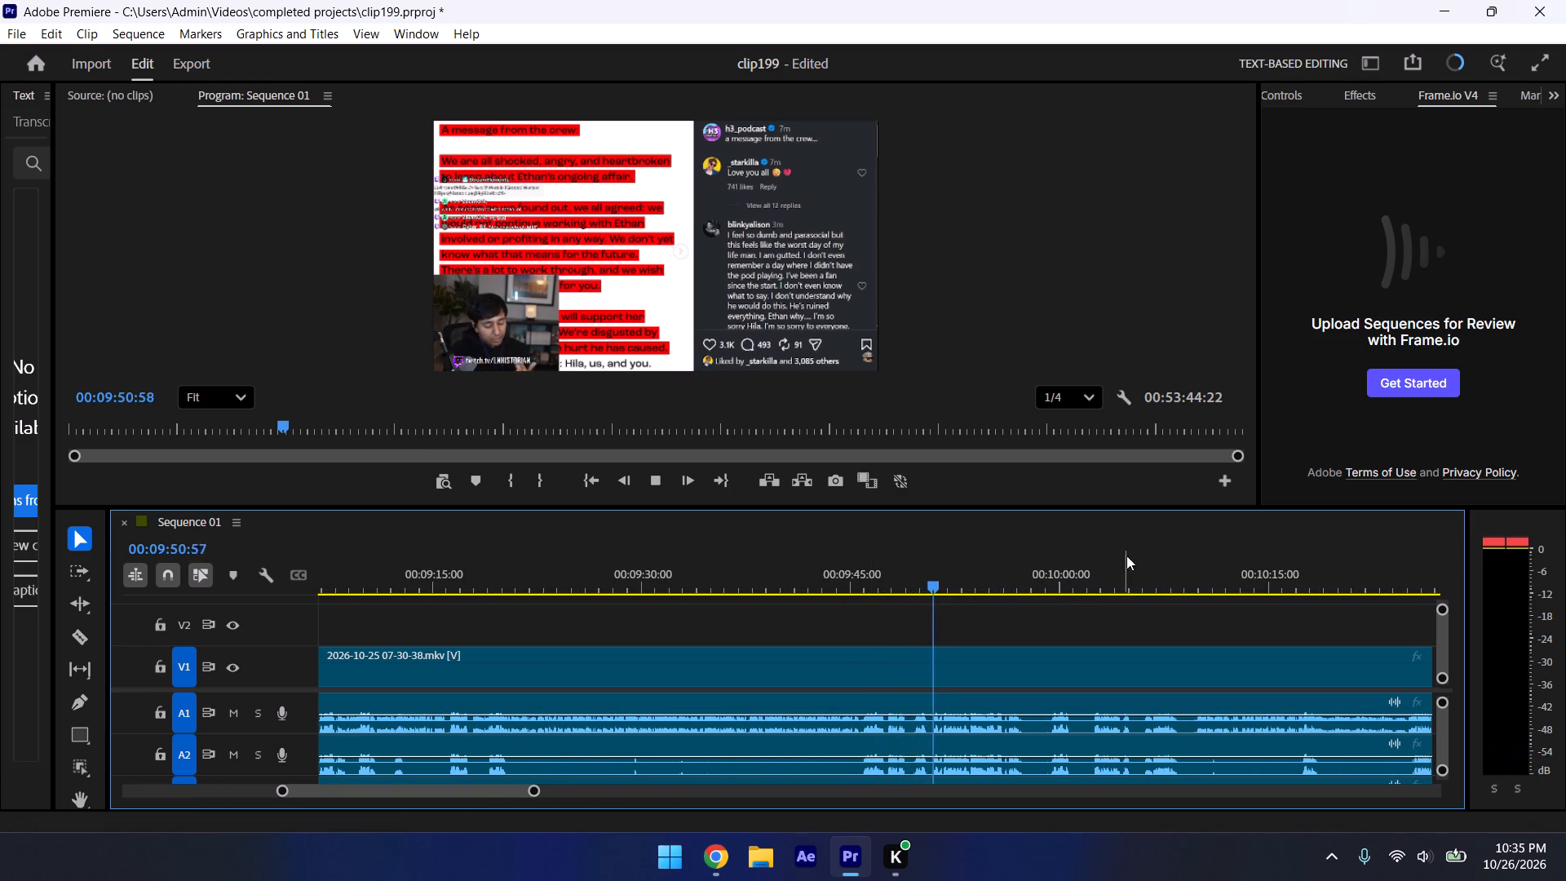
{"action": "left_click", "coordinate": [1102, 584]}
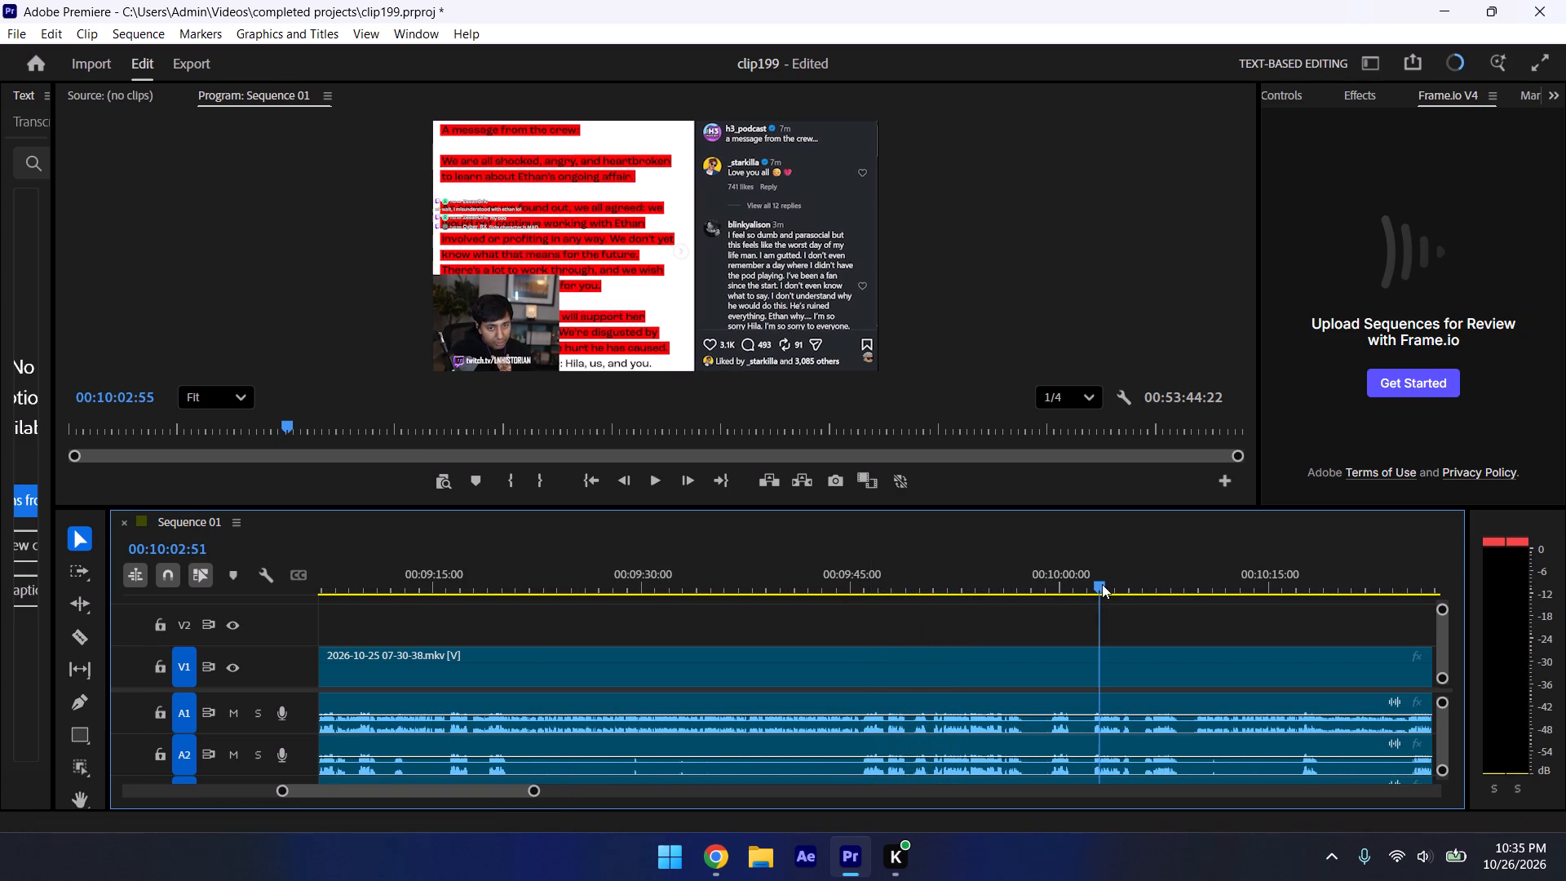
{"action": "key", "text": "space"}
{"action": "left_click", "coordinate": [1200, 586]}
{"action": "key", "text": "space"}
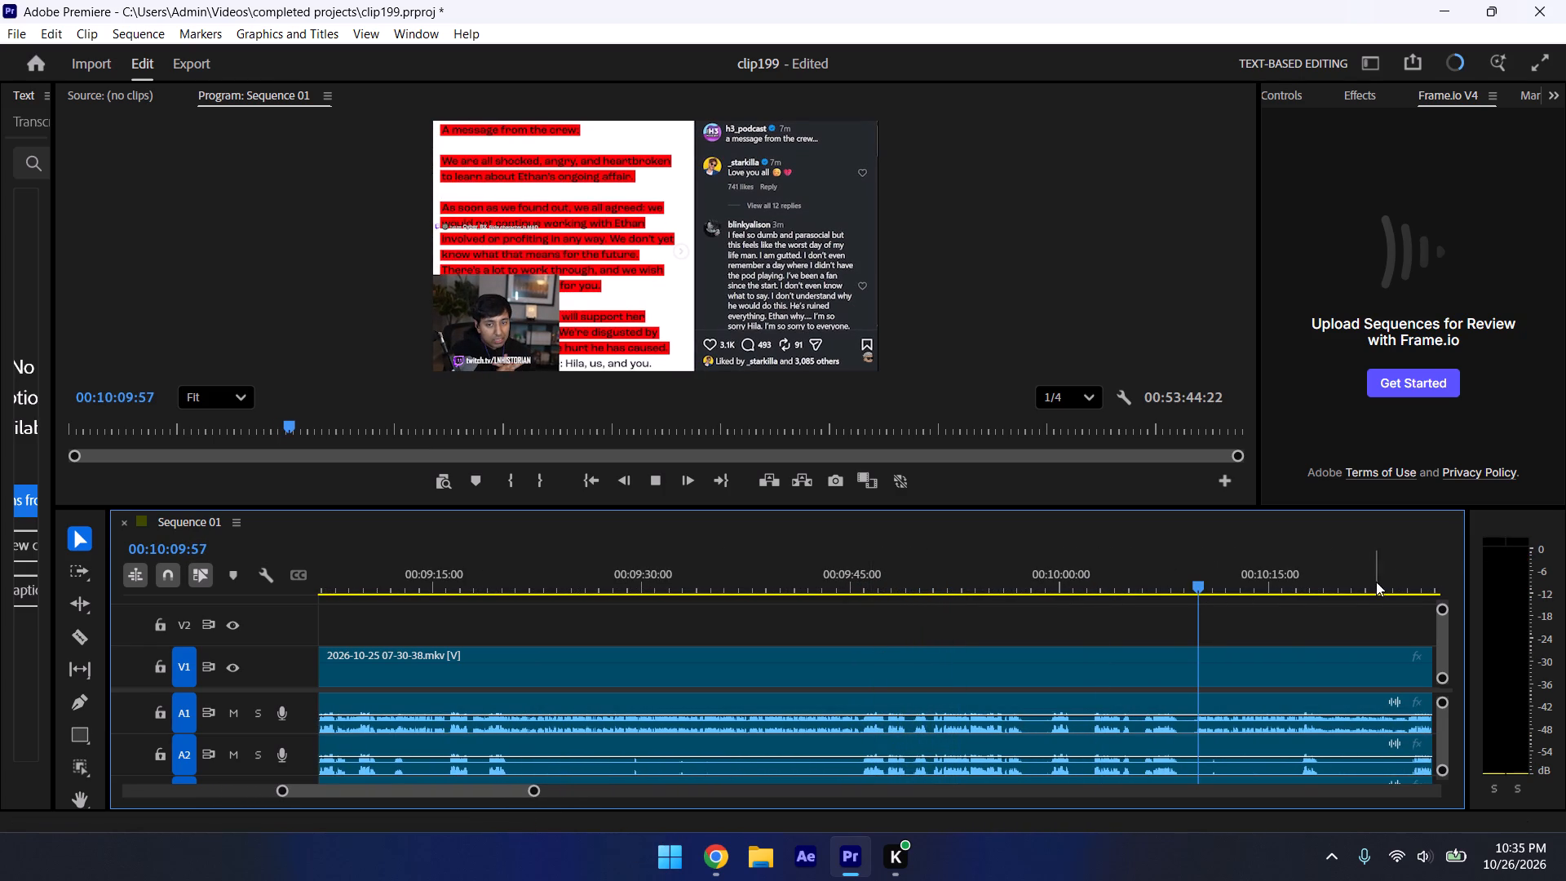
{"action": "left_click_drag", "start_coordinate": [531, 795], "coordinate": [579, 812]}
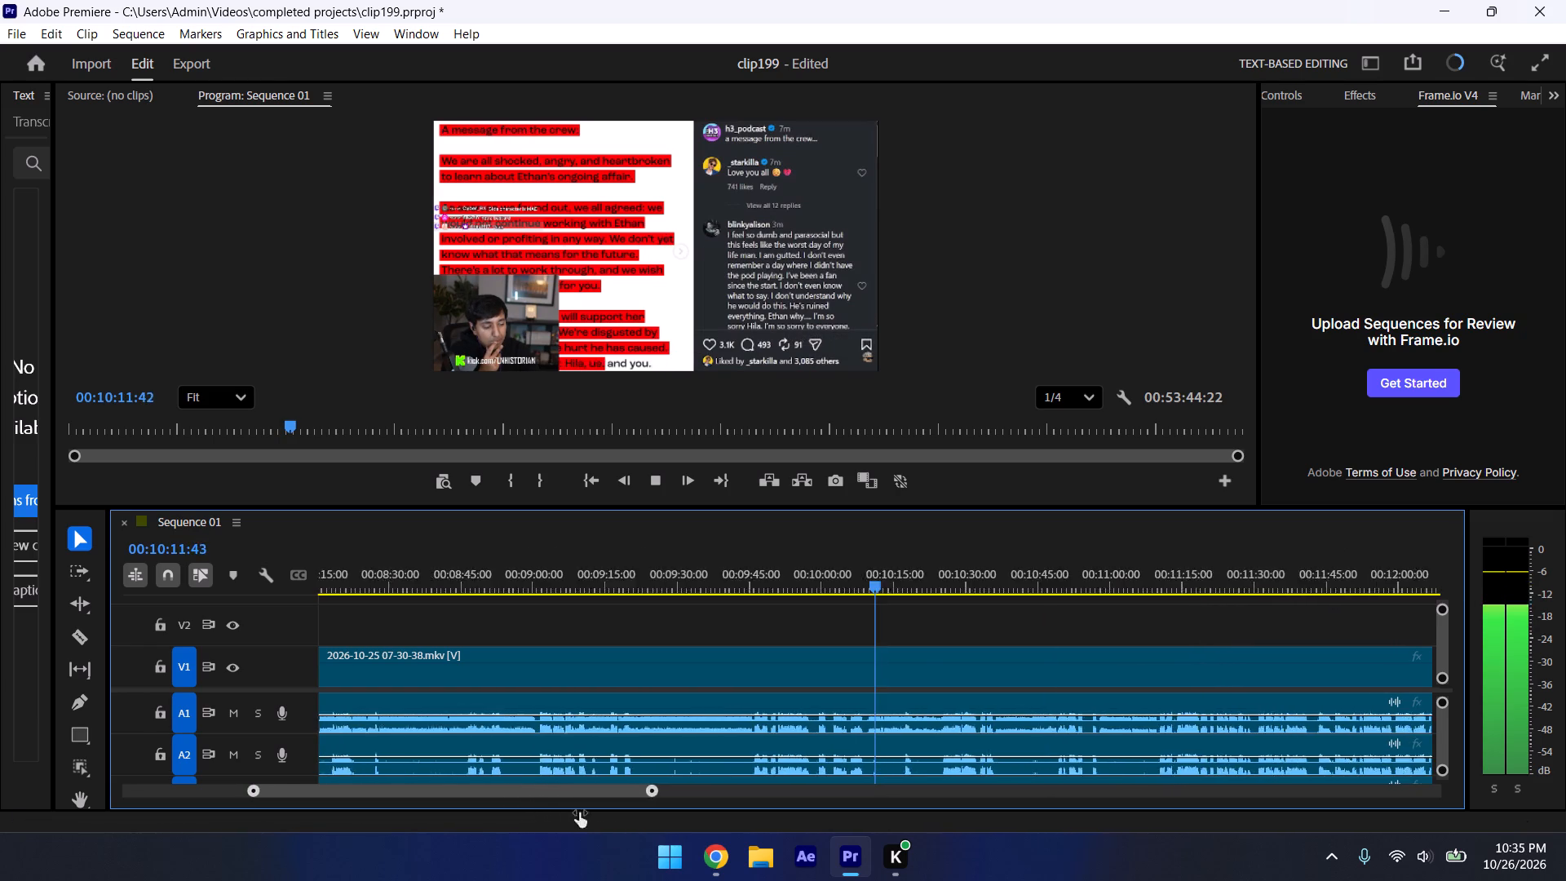
{"action": "left_click_drag", "start_coordinate": [579, 812], "coordinate": [534, 786]}
{"action": "left_click", "coordinate": [1054, 565]}
{"action": "key", "text": "space"}
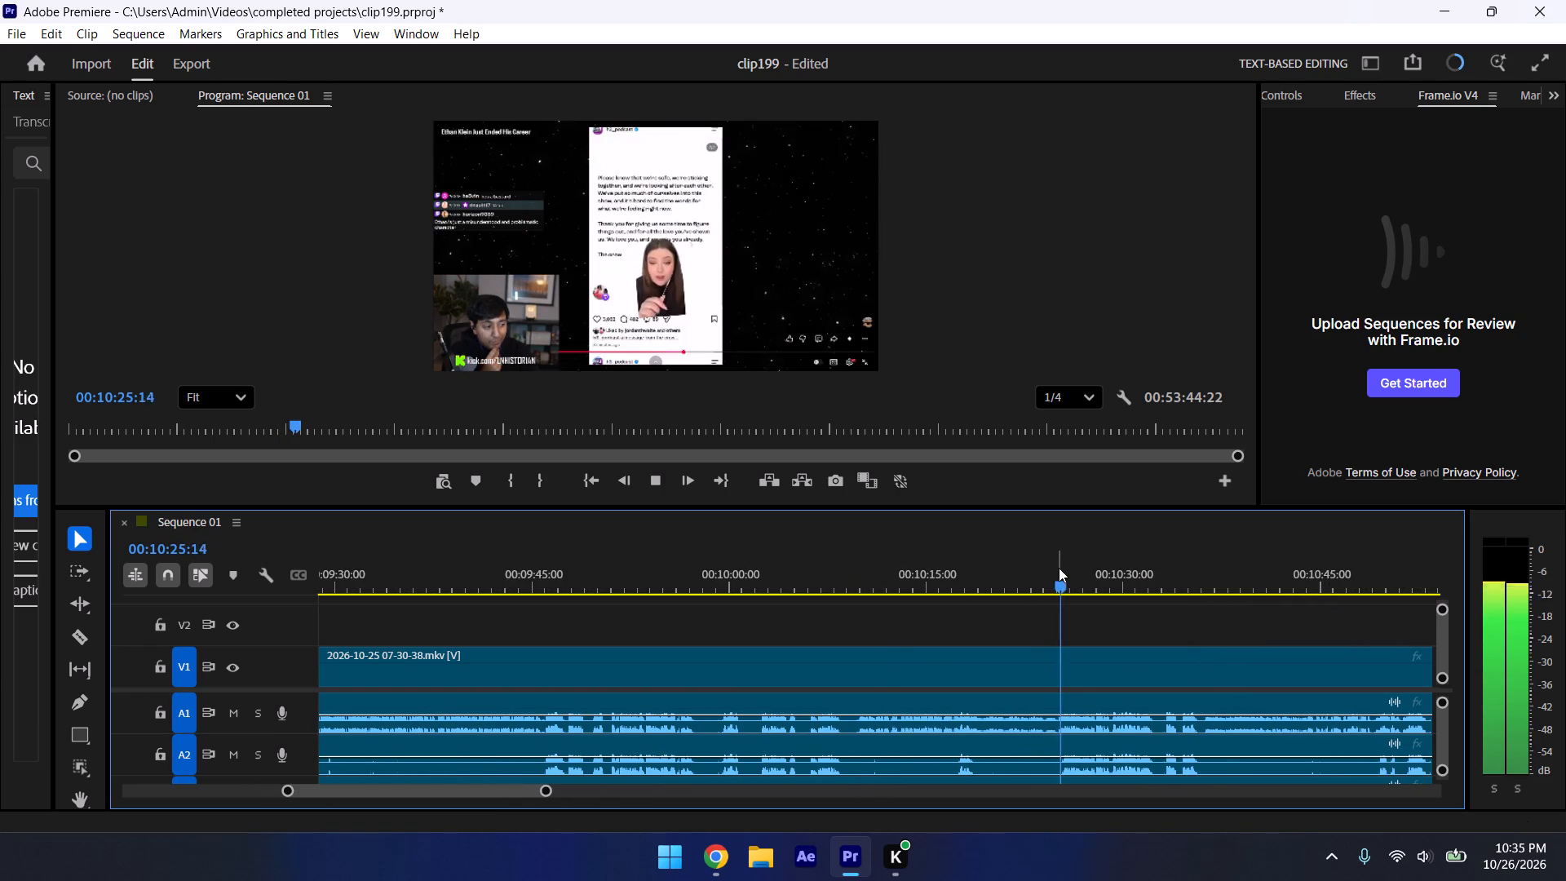
Save the clip199 project.
{"action": "key", "text": "ctrl+s"}
Examine the recording past 00:10:36, skipping ahead to about 00:10:49 and 00:11:09.
{"action": "key", "text": "space"}
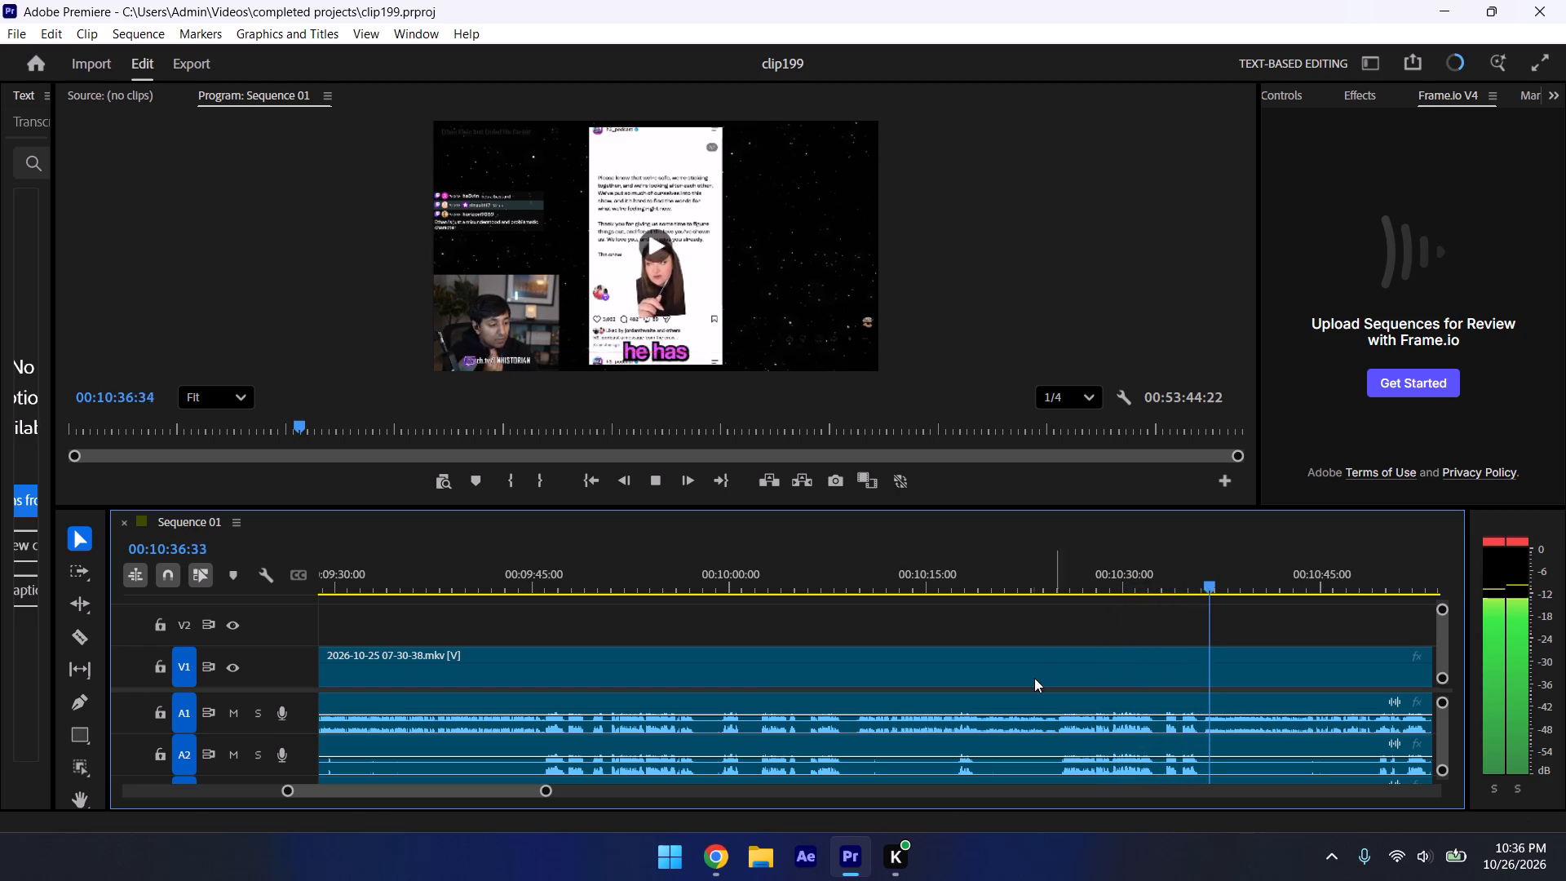
{"action": "left_click_drag", "start_coordinate": [547, 790], "coordinate": [590, 807]}
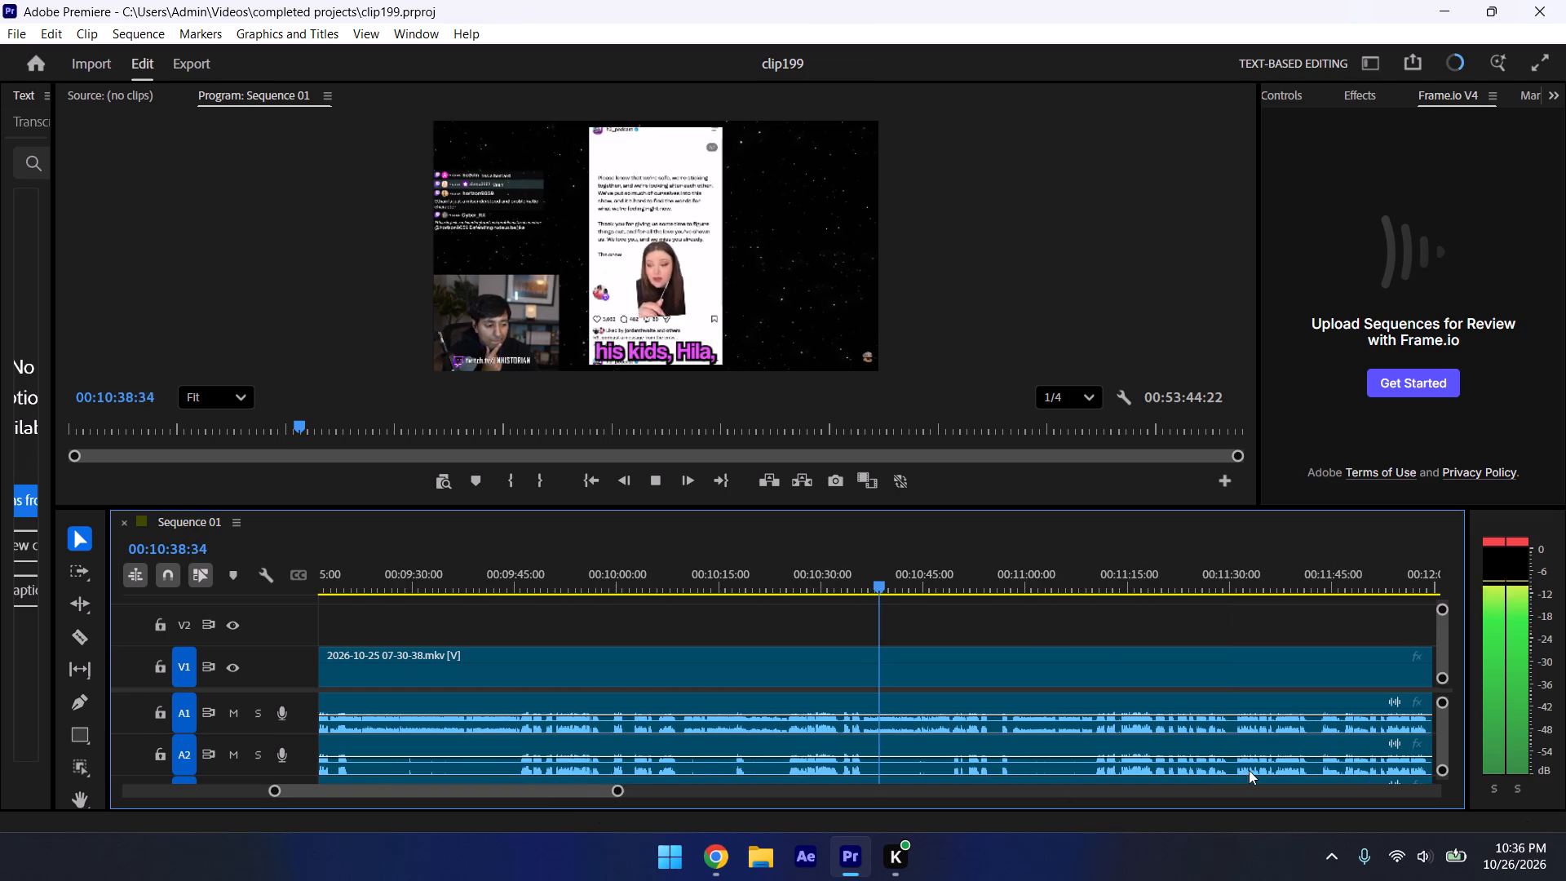
{"action": "left_click", "coordinate": [951, 574]}
{"action": "key", "text": "space"}
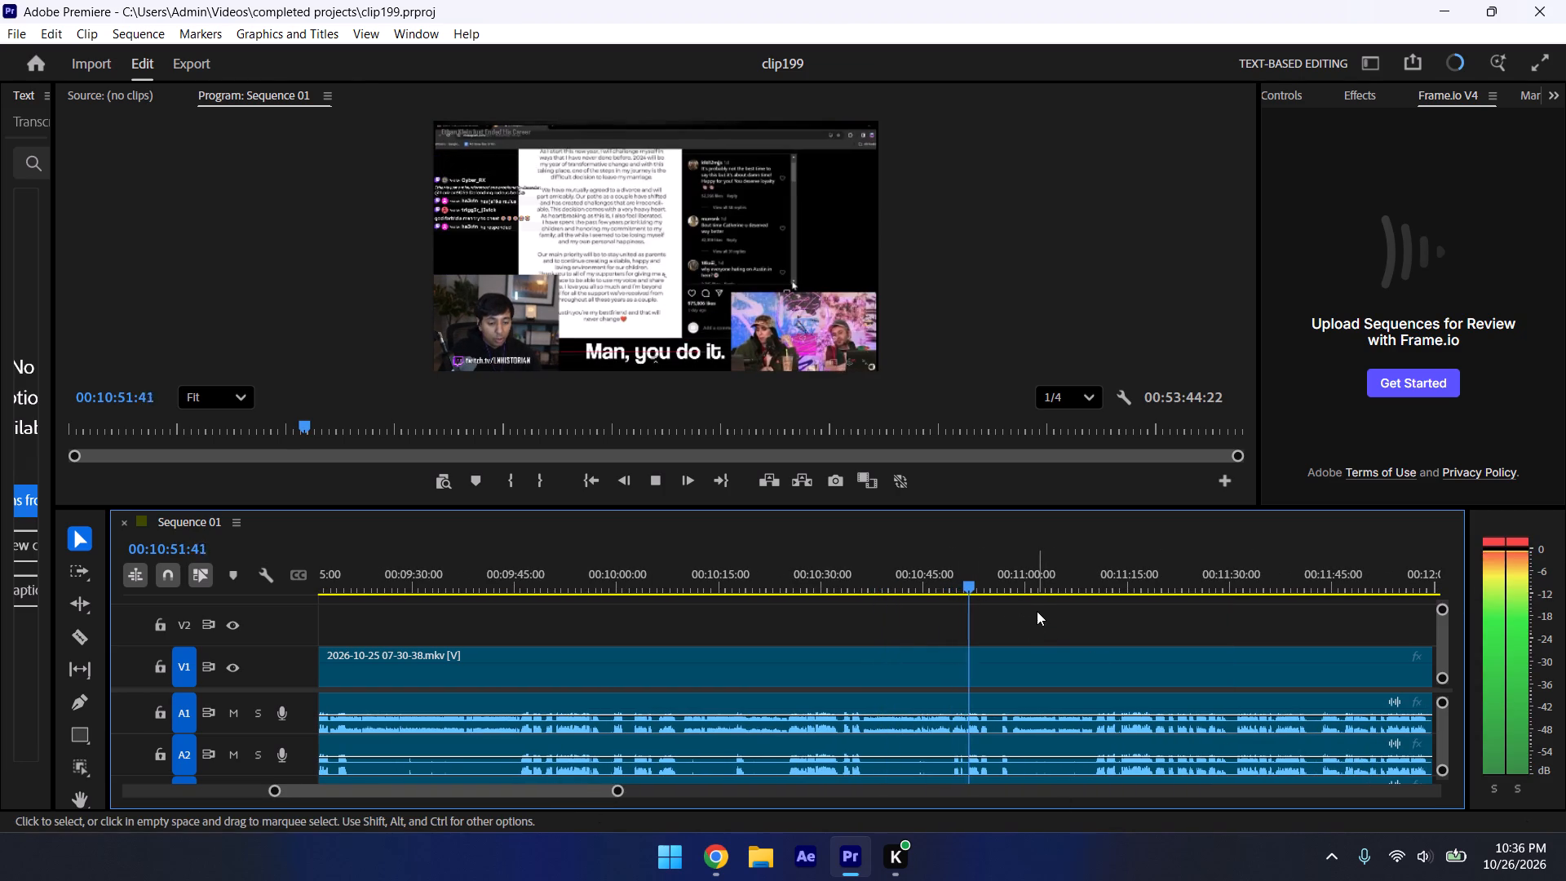
{"action": "left_click", "coordinate": [1086, 578]}
{"action": "key", "text": "space"}
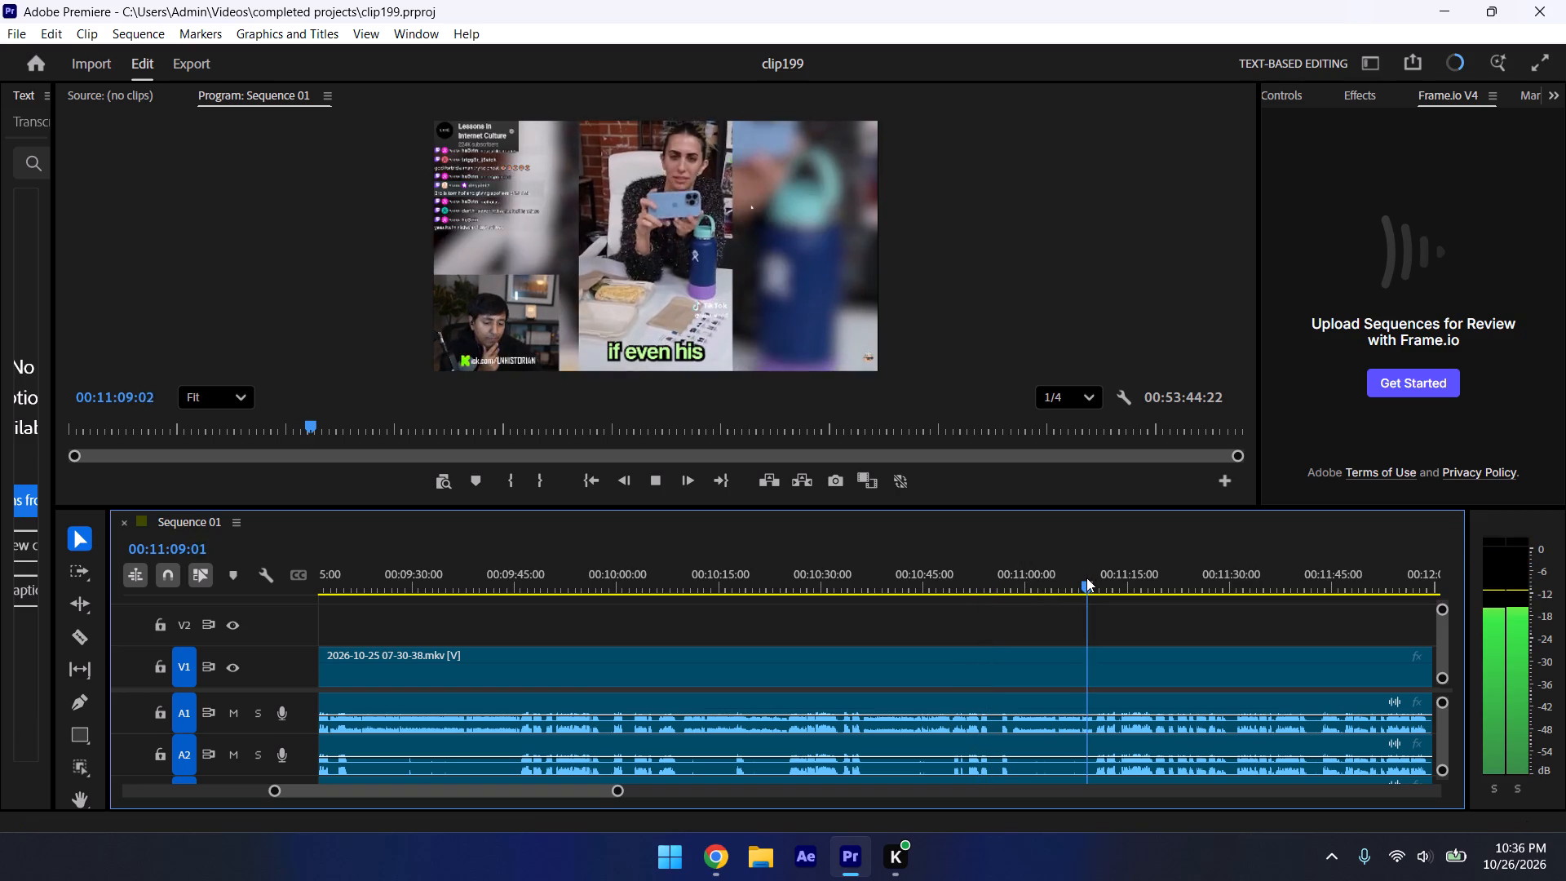
Go back to about 00:11:04 and 00:10:58 and play through to about 00:11:18 to examine where the clip could begin.
{"action": "left_click", "coordinate": [1037, 584]}
{"action": "left_click", "coordinate": [1055, 572]}
{"action": "key", "text": "space"}
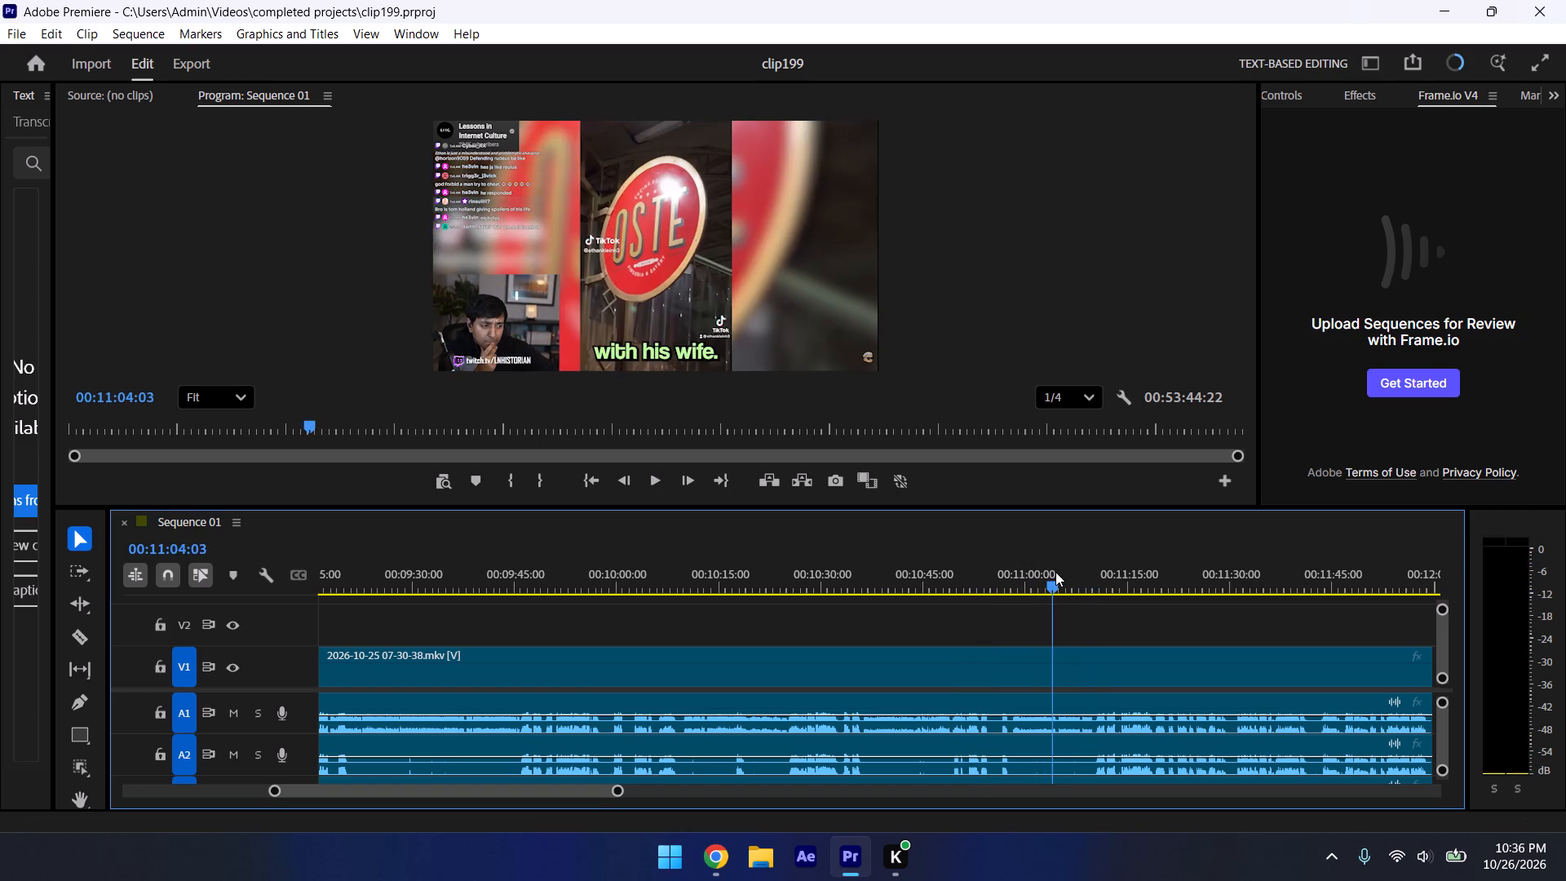
{"action": "left_click", "coordinate": [1015, 579]}
{"action": "key", "text": "space"}
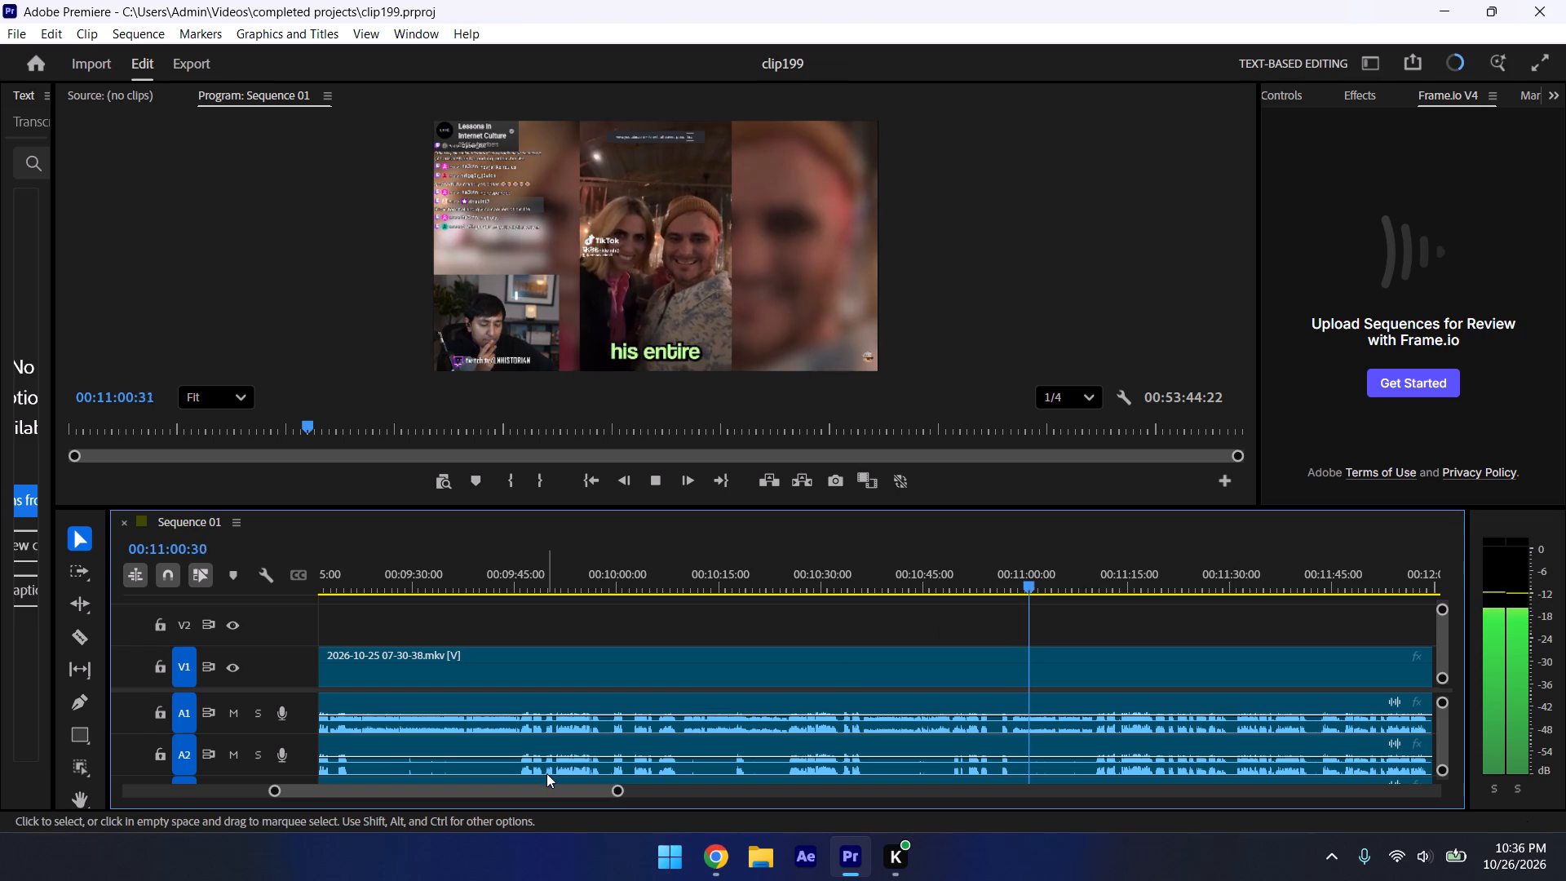
{"action": "left_click_drag", "start_coordinate": [616, 789], "coordinate": [492, 769]}
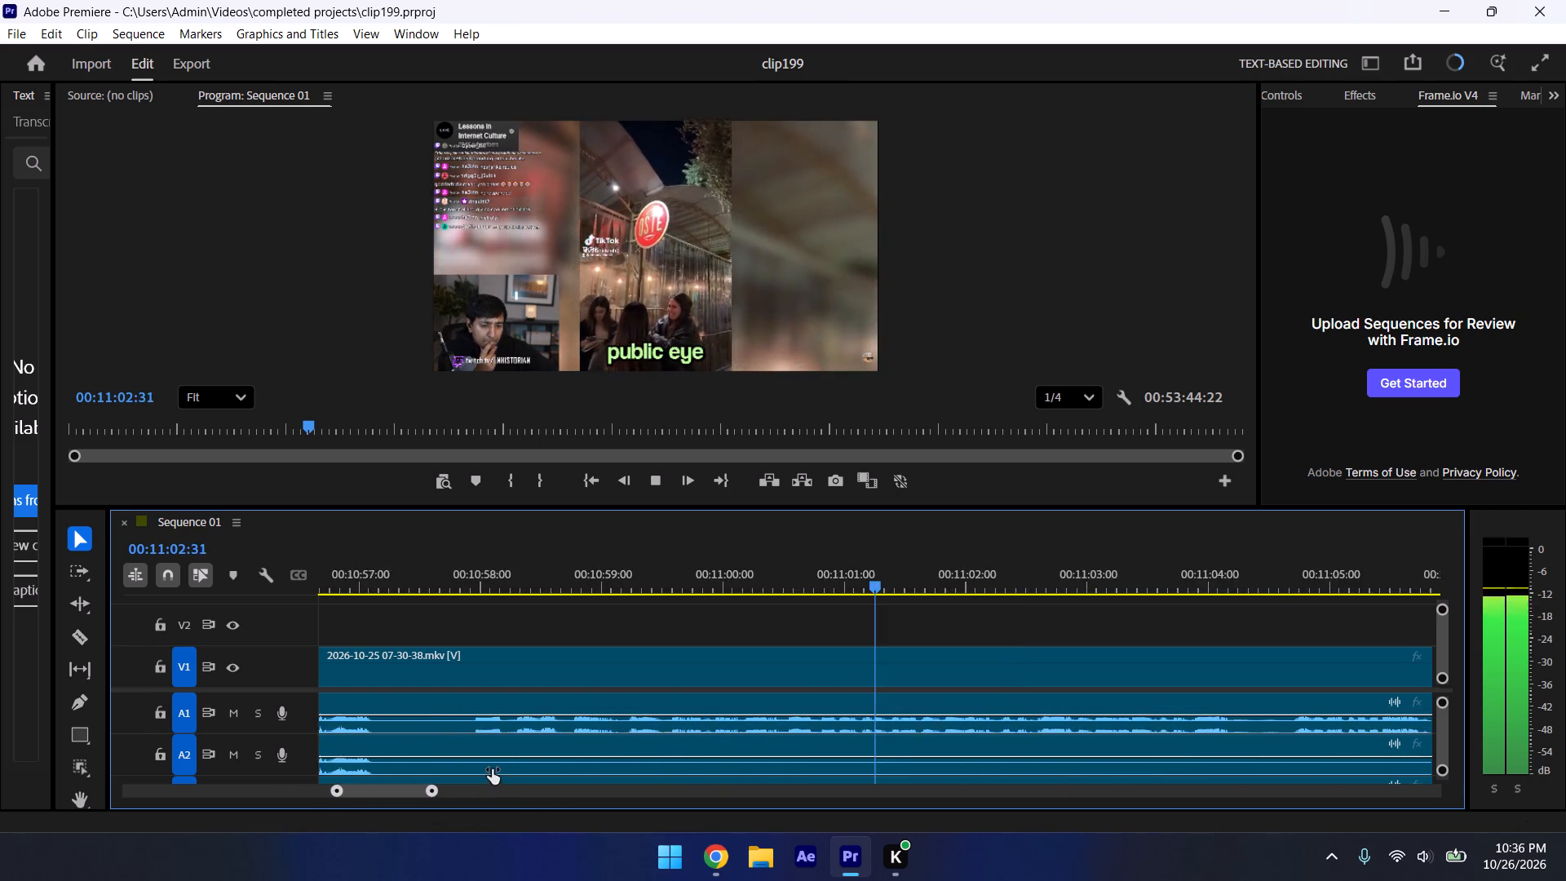
{"action": "left_click_drag", "start_coordinate": [492, 769], "coordinate": [524, 780]}
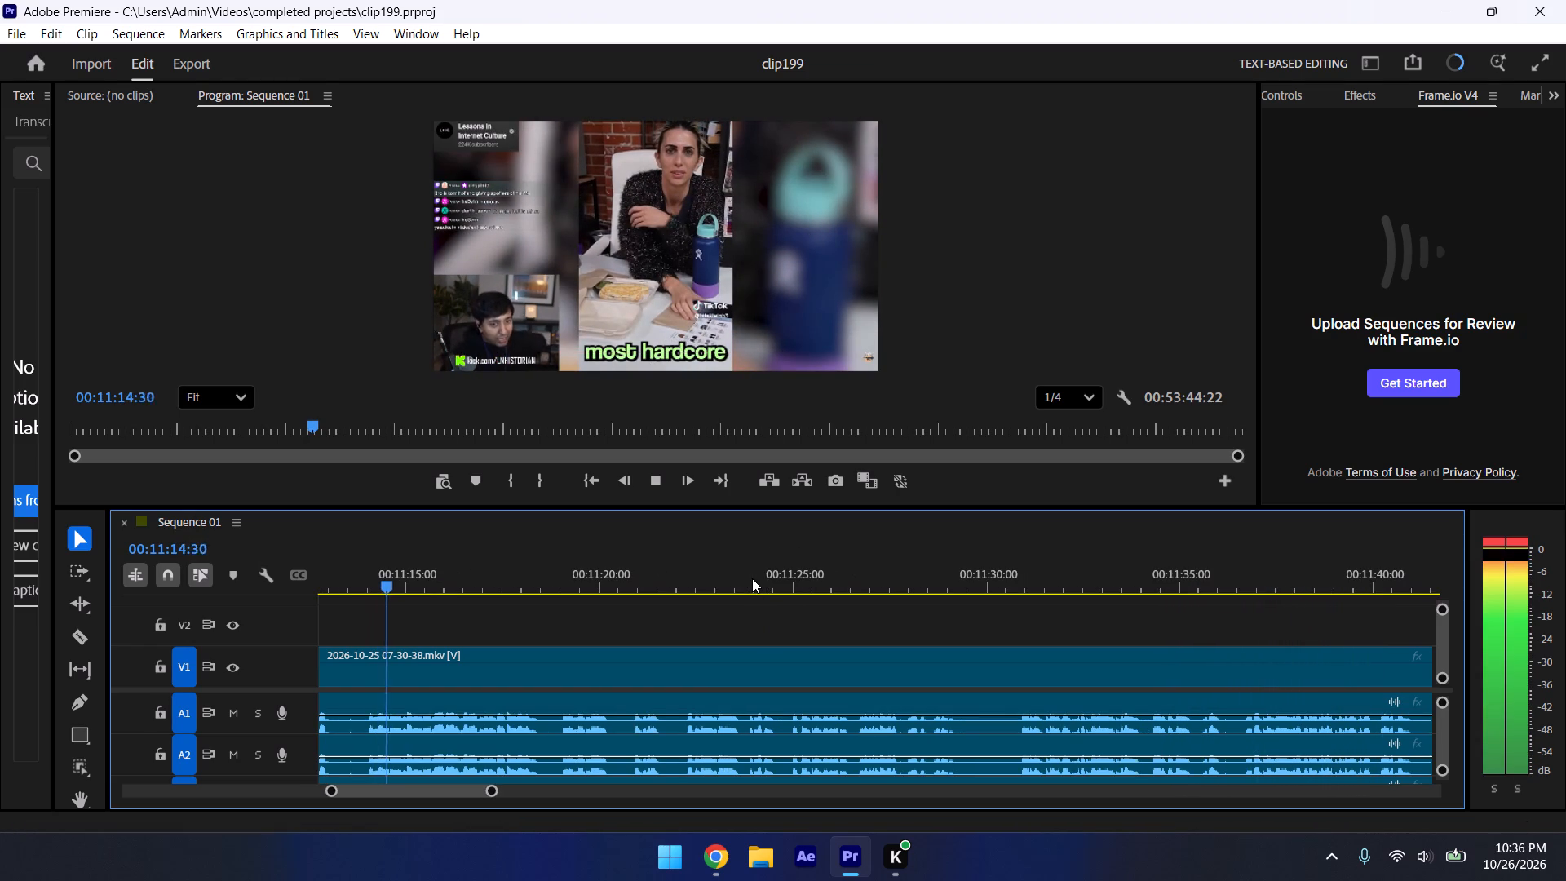
{"action": "left_click_drag", "start_coordinate": [485, 793], "coordinate": [500, 794]}
{"action": "left_click_drag", "start_coordinate": [491, 790], "coordinate": [518, 810]}
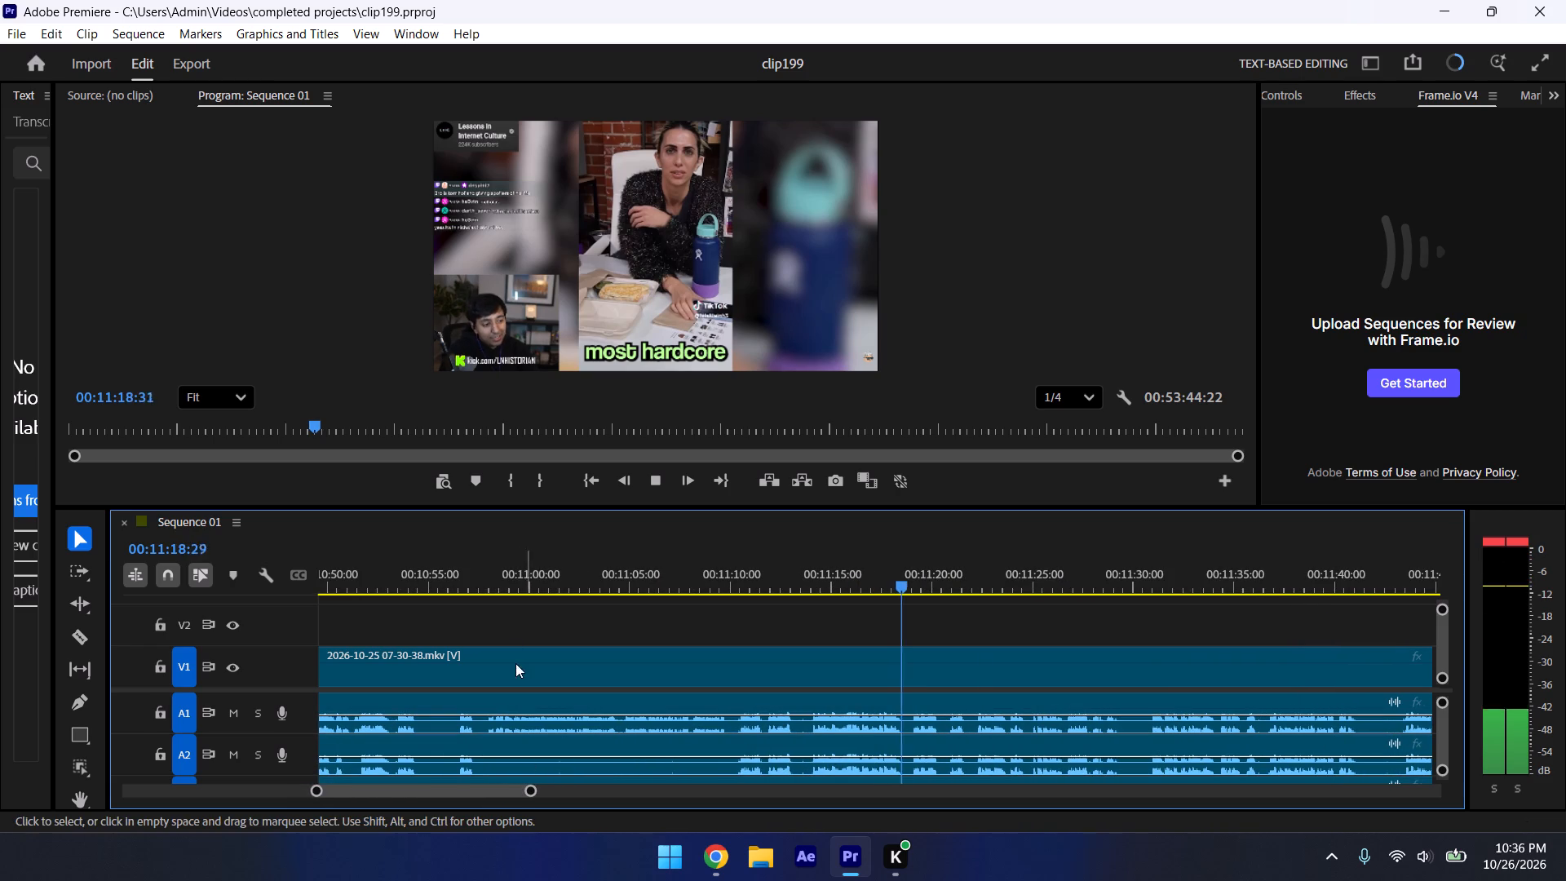
Split the recording in Sequence 01 at 00:10:59:08 and delete the whole part before the cut.
{"action": "left_click", "coordinate": [491, 575]}
{"action": "key", "text": "space"}
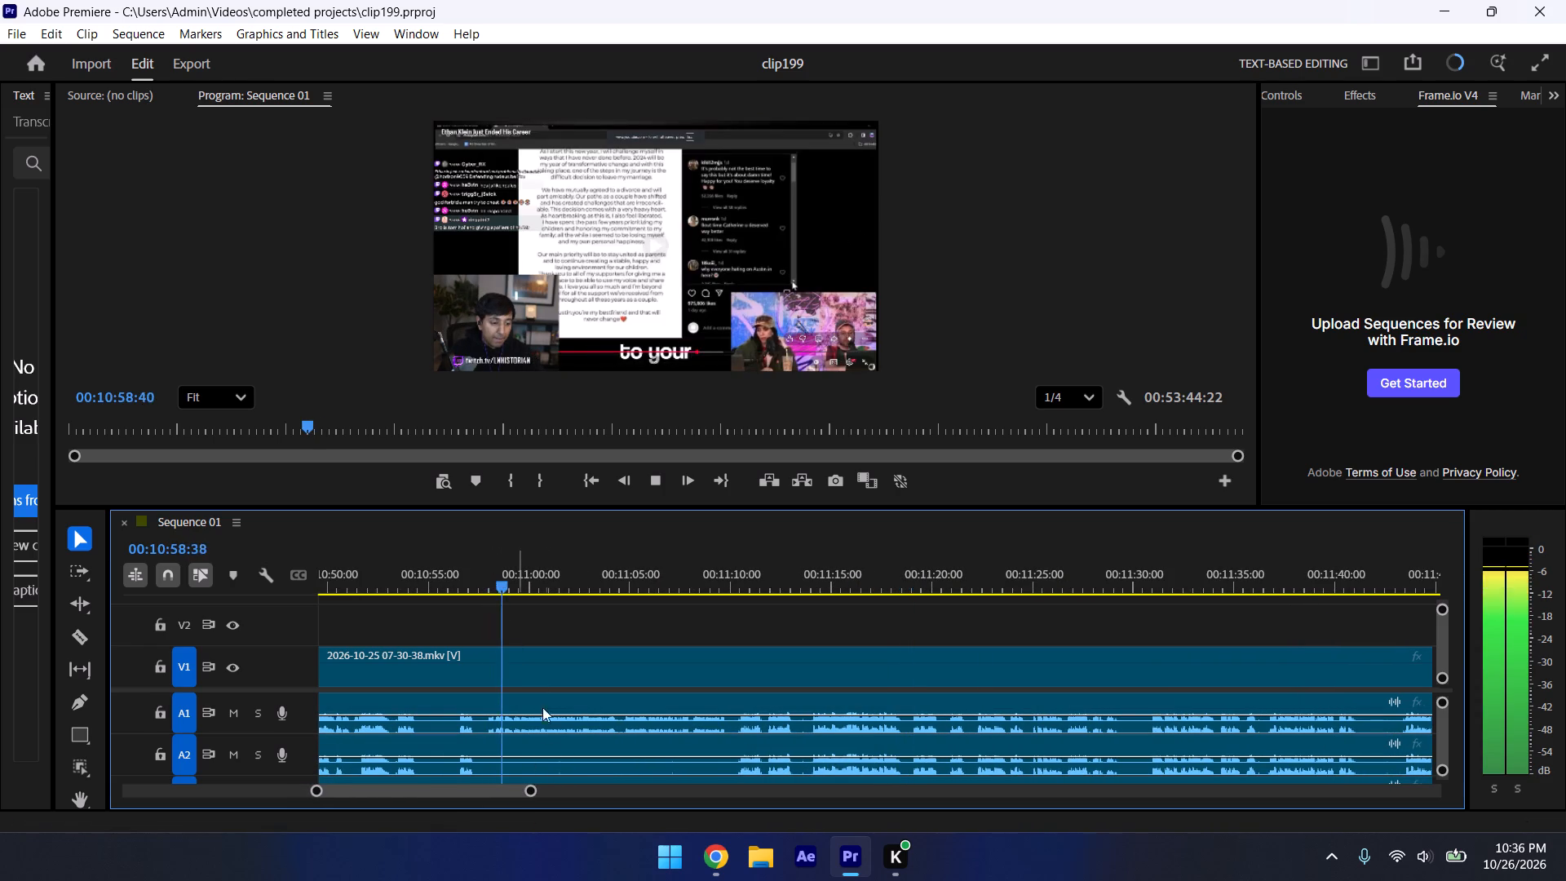
{"action": "key", "text": "space"}
{"action": "left_click_drag", "start_coordinate": [529, 790], "coordinate": [442, 767]}
{"action": "left_click", "coordinate": [758, 610]}
{"action": "left_click", "coordinate": [706, 564]}
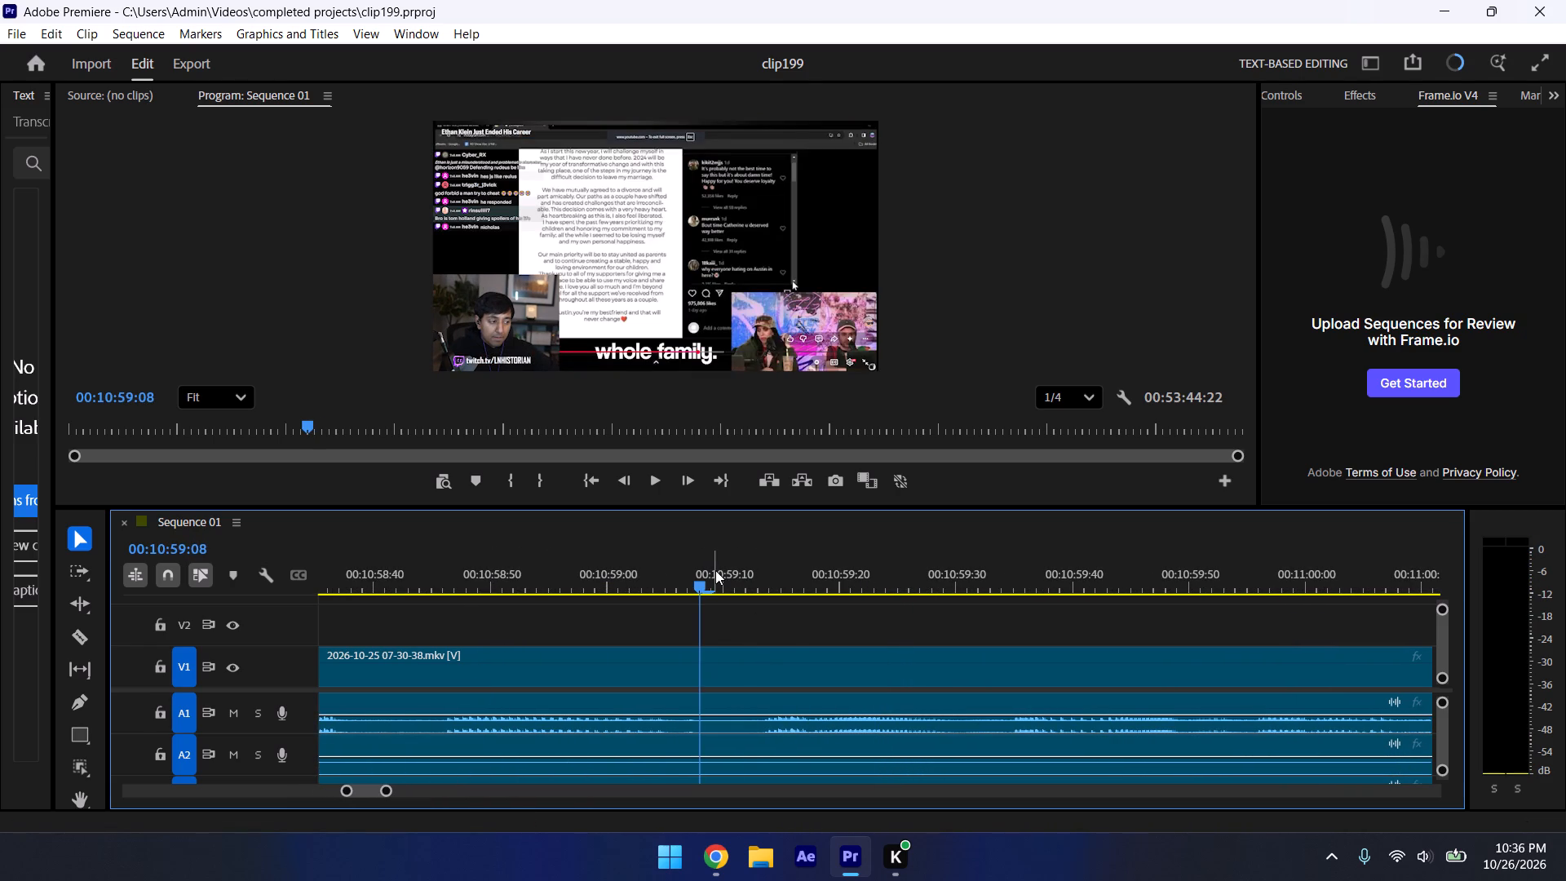
{"action": "key", "text": "ctrl+k"}
{"action": "left_click", "coordinate": [593, 690]}
{"action": "left_click", "coordinate": [594, 678]}
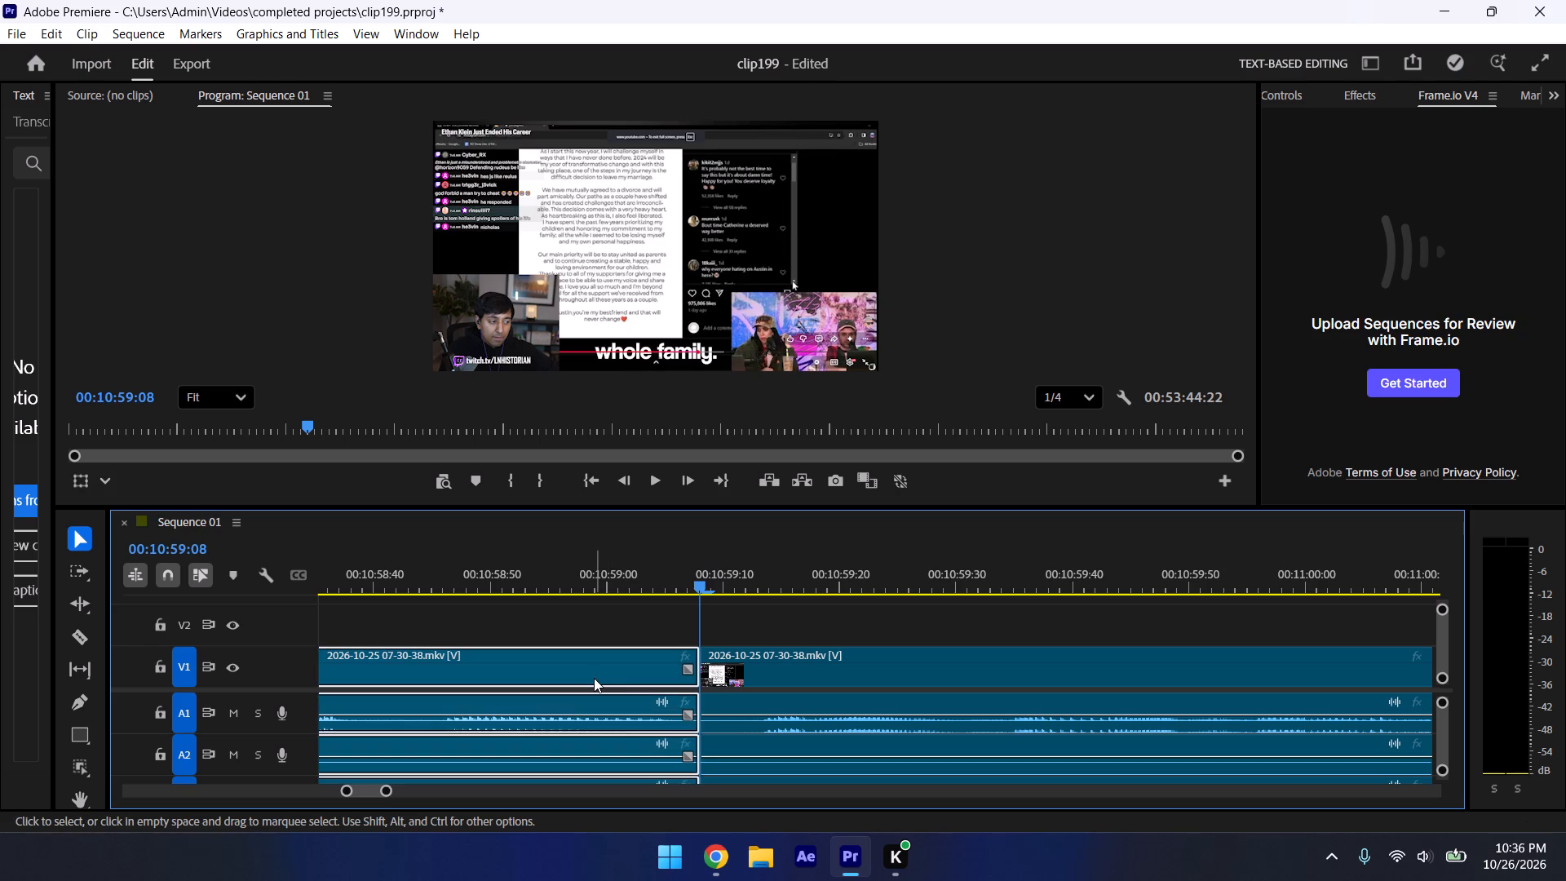
{"action": "key", "text": "Delete"}
Move the remaining recording to the start of Sequence 01 and save the project with the playhead at 00:00:00:00.
{"action": "left_click_drag", "start_coordinate": [390, 790], "coordinate": [999, 875]}
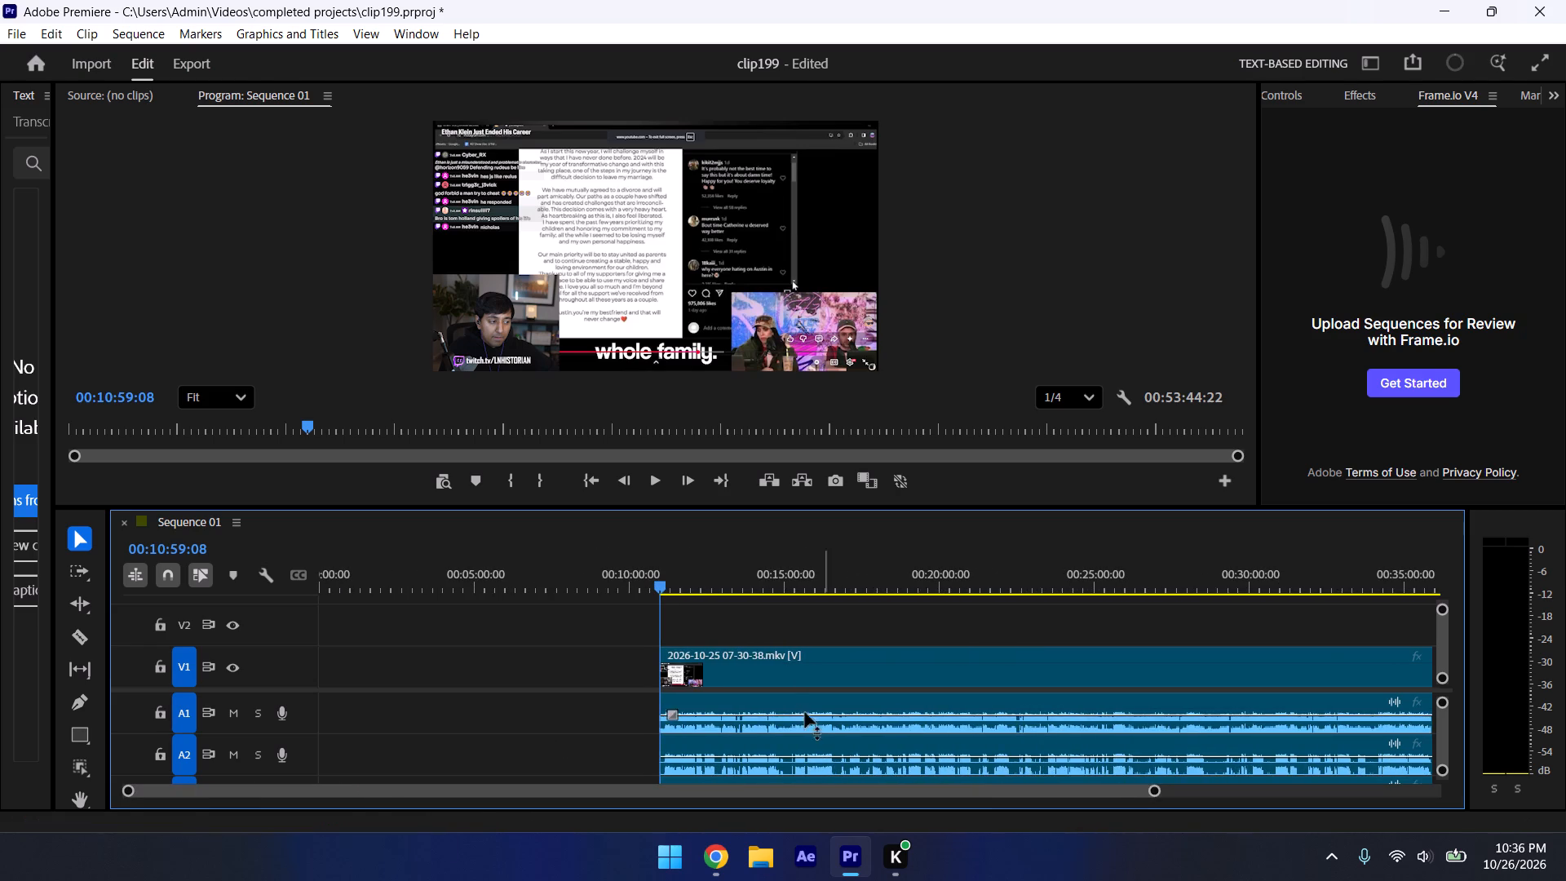
{"action": "left_click_drag", "start_coordinate": [772, 662], "coordinate": [365, 688]}
{"action": "left_click", "coordinate": [335, 569]}
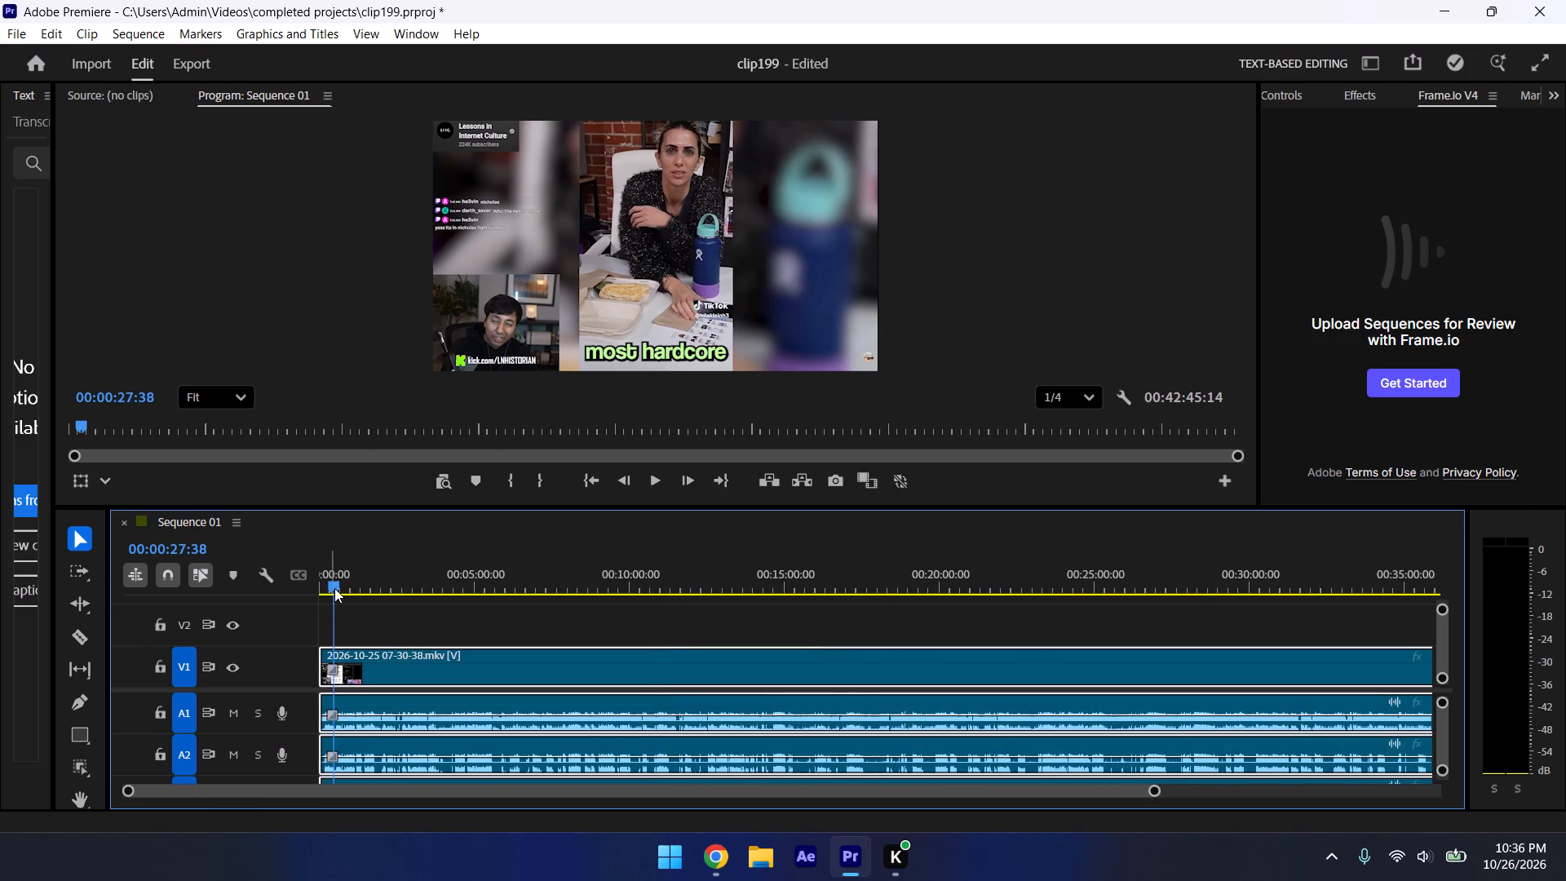
{"action": "left_click_drag", "start_coordinate": [329, 578], "coordinate": [76, 572]}
{"action": "key", "text": "ctrl+s"}
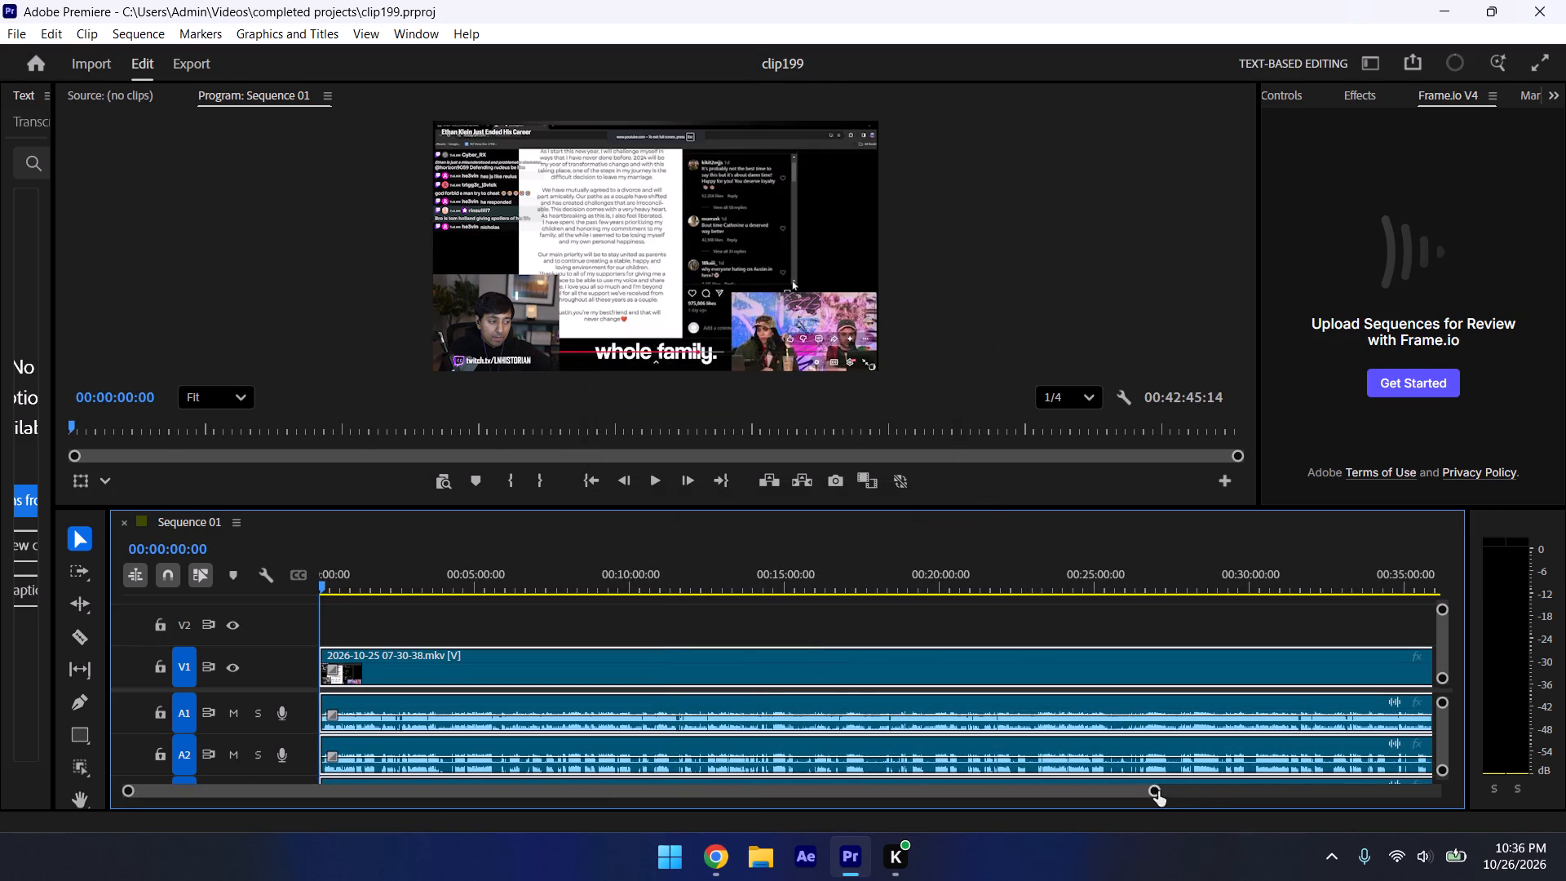
Play the trimmed recording from its start, split it at 00:00:05:07, and save the project.
{"action": "left_click_drag", "start_coordinate": [1154, 790], "coordinate": [753, 829]}
{"action": "key", "text": "space"}
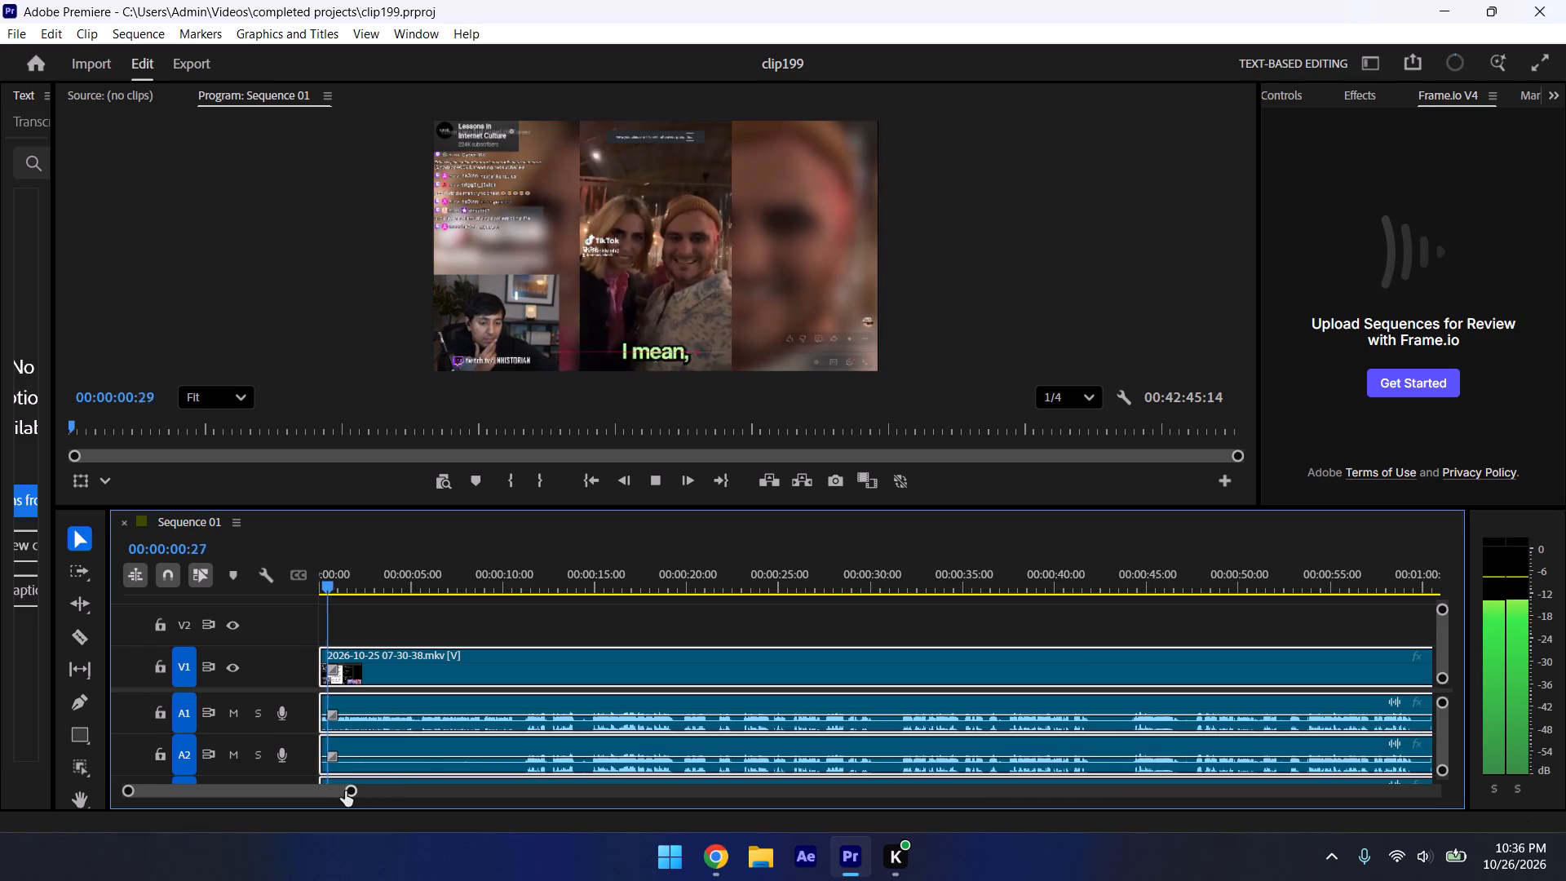
{"action": "left_click_drag", "start_coordinate": [345, 791], "coordinate": [299, 790]}
{"action": "left_click", "coordinate": [639, 619]}
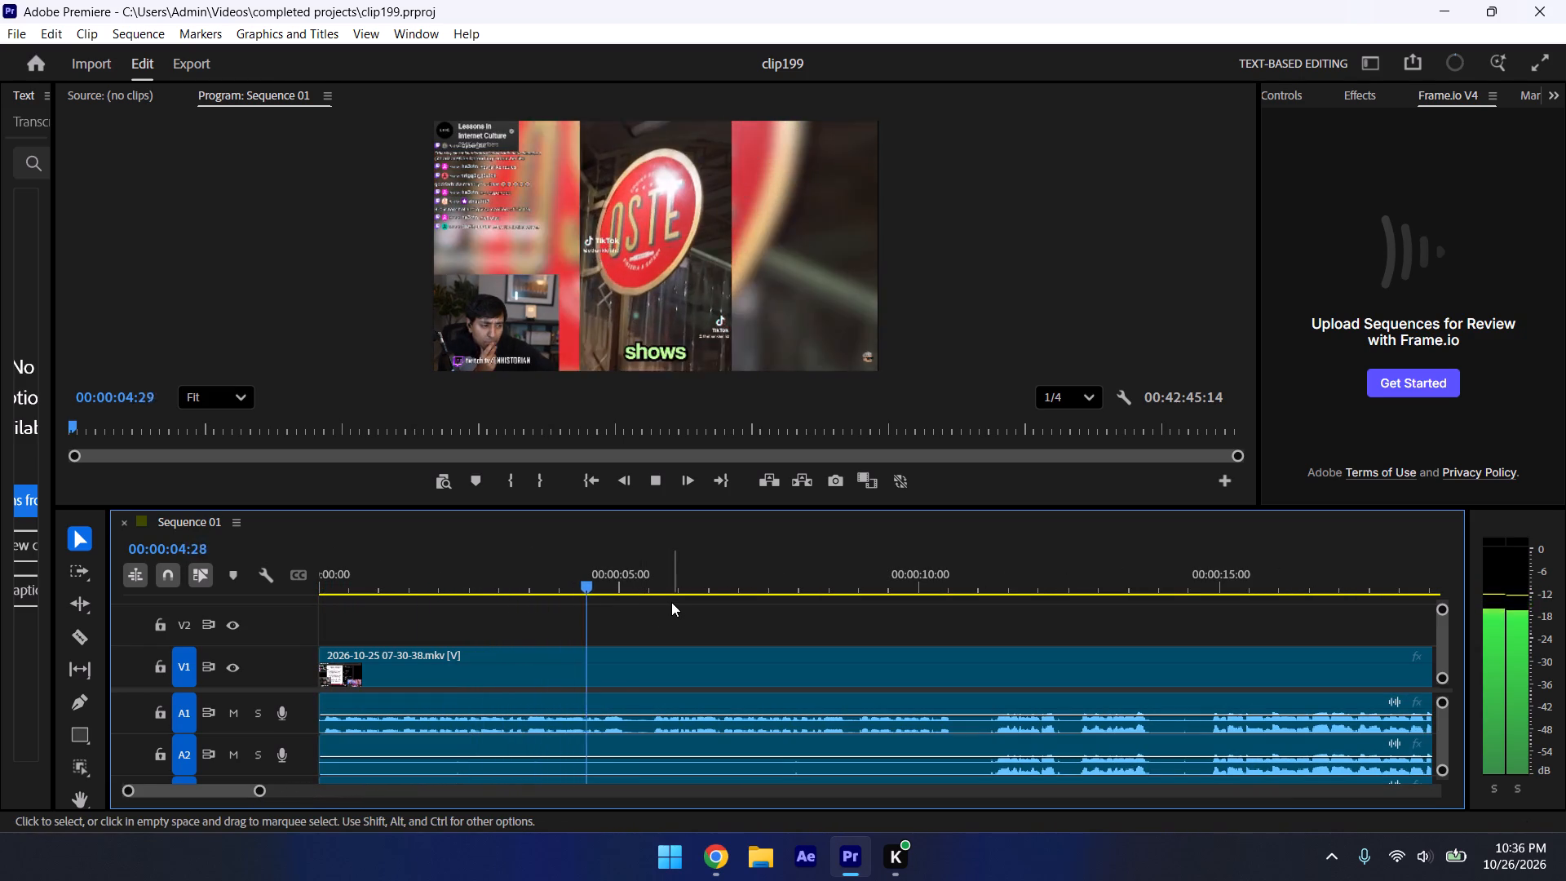
{"action": "key", "text": "space"}
{"action": "key", "text": "Left"}
{"action": "key", "text": "Left"}
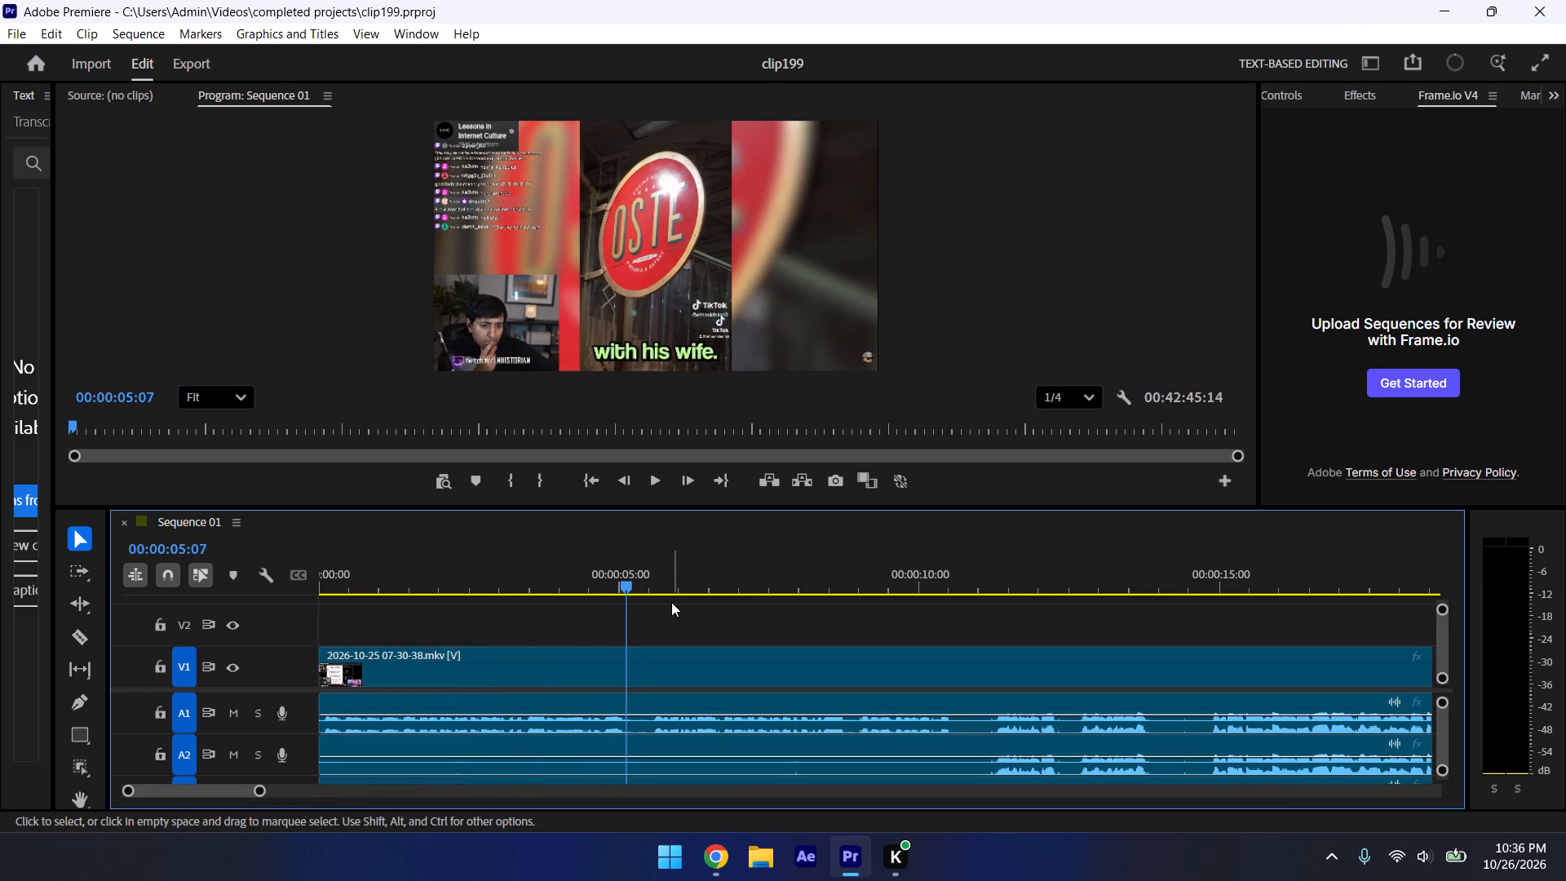
{"action": "key", "text": "ctrl+k"}
{"action": "key", "text": "ctrl+s"}
Trim about 22 frames off the start of the segment after the 00:00:05:07 cut and close the gap.
{"action": "key", "text": "space"}
{"action": "key", "text": "space"}
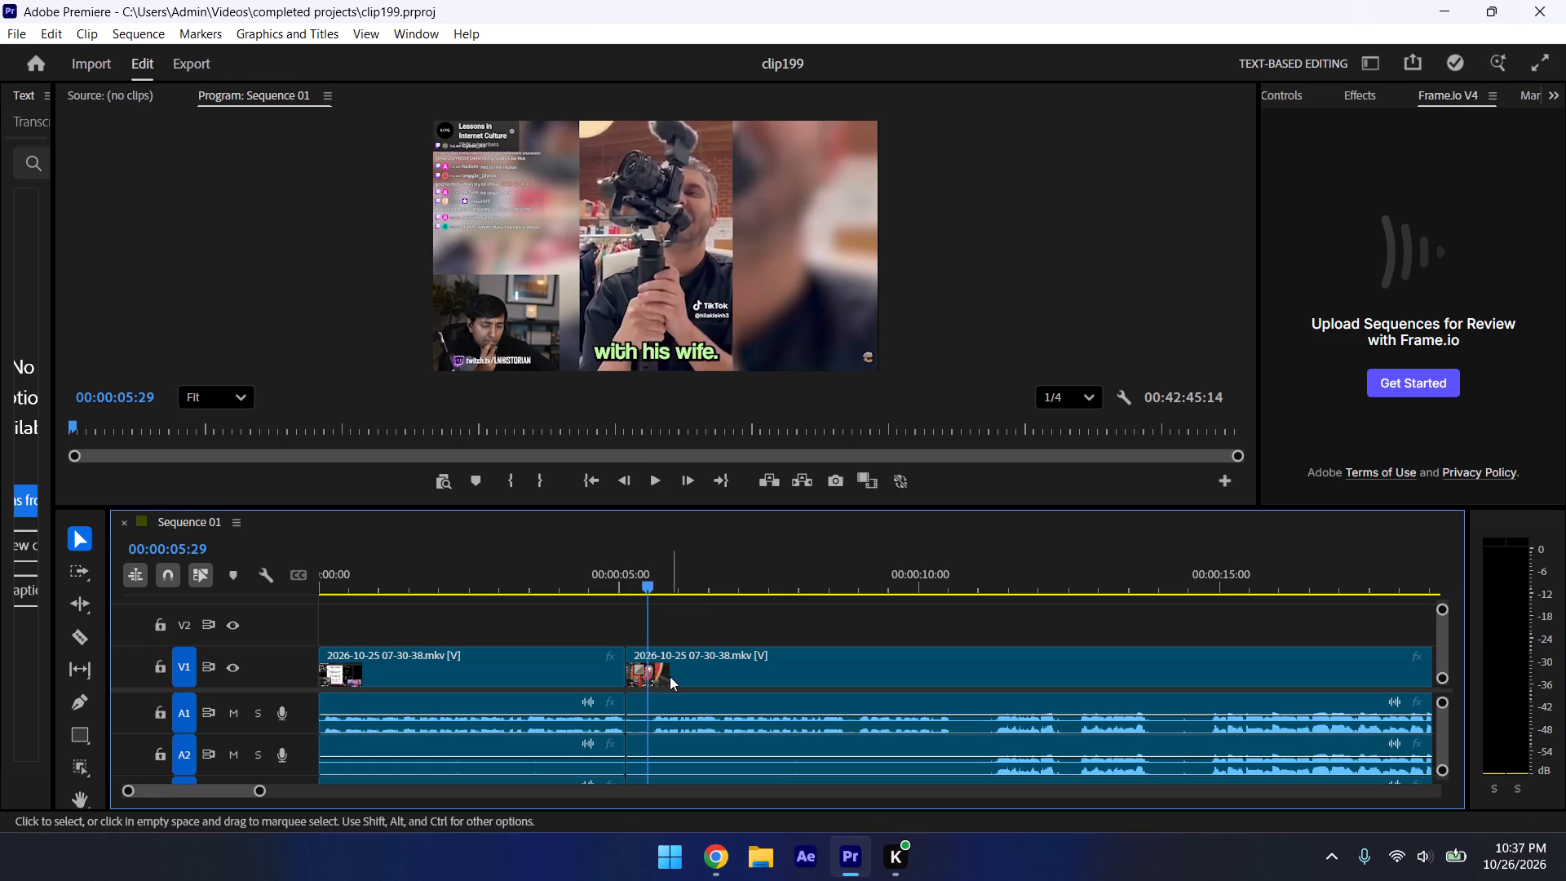
{"action": "left_click_drag", "start_coordinate": [636, 653], "coordinate": [656, 658]}
{"action": "left_click_drag", "start_coordinate": [704, 657], "coordinate": [683, 659]}
Play across the join from 00:00:04:09, split the recording at 00:00:10:08, and save the project.
{"action": "left_click", "coordinate": [569, 568]}
{"action": "left_click", "coordinate": [626, 617]}
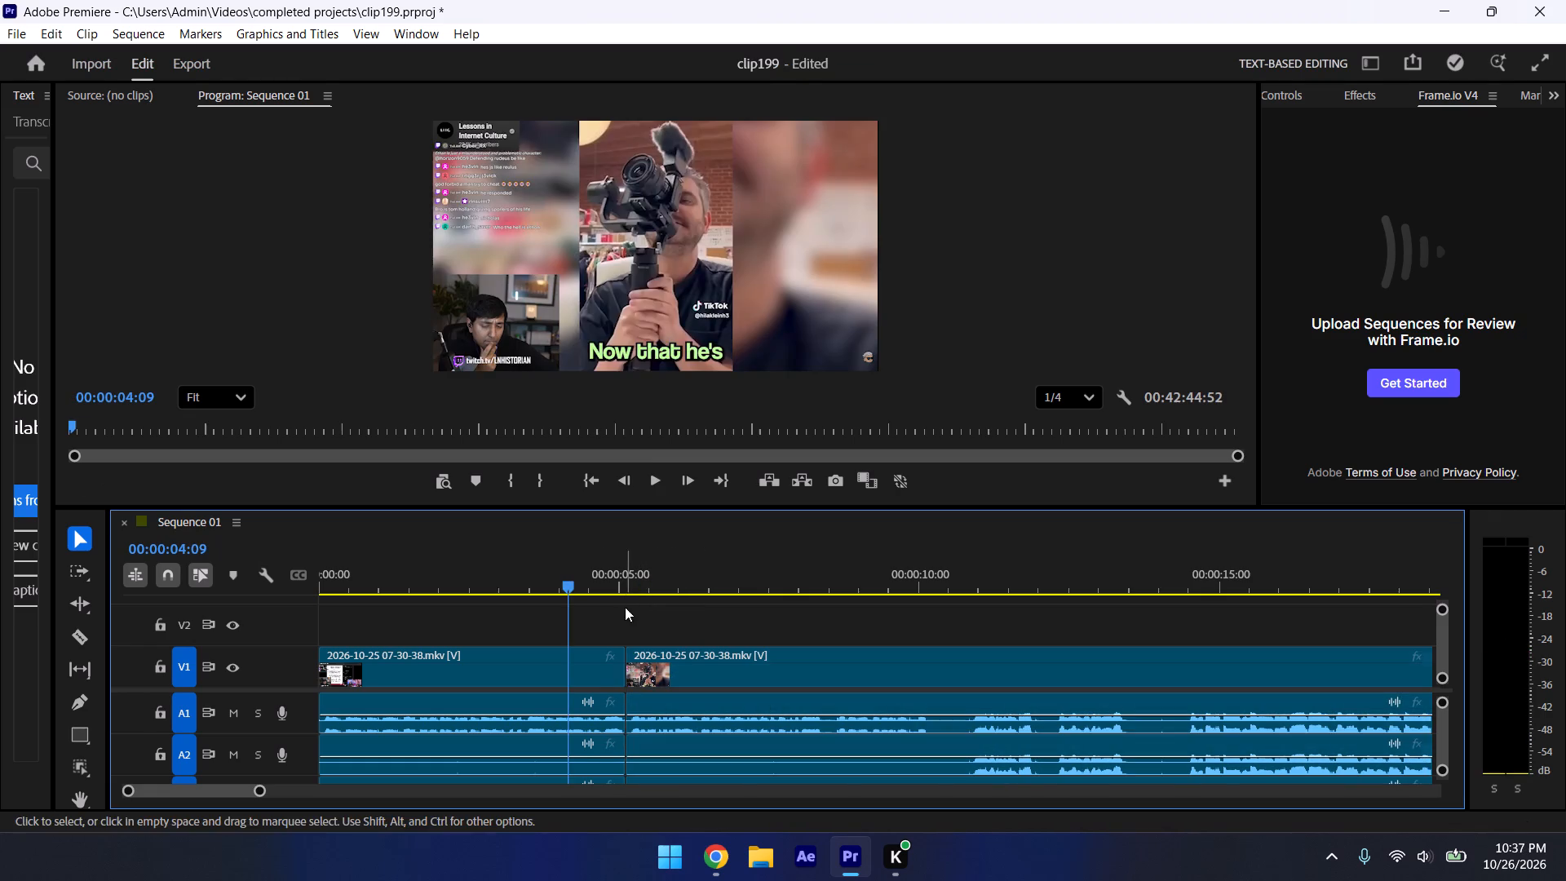
{"action": "key", "text": "space"}
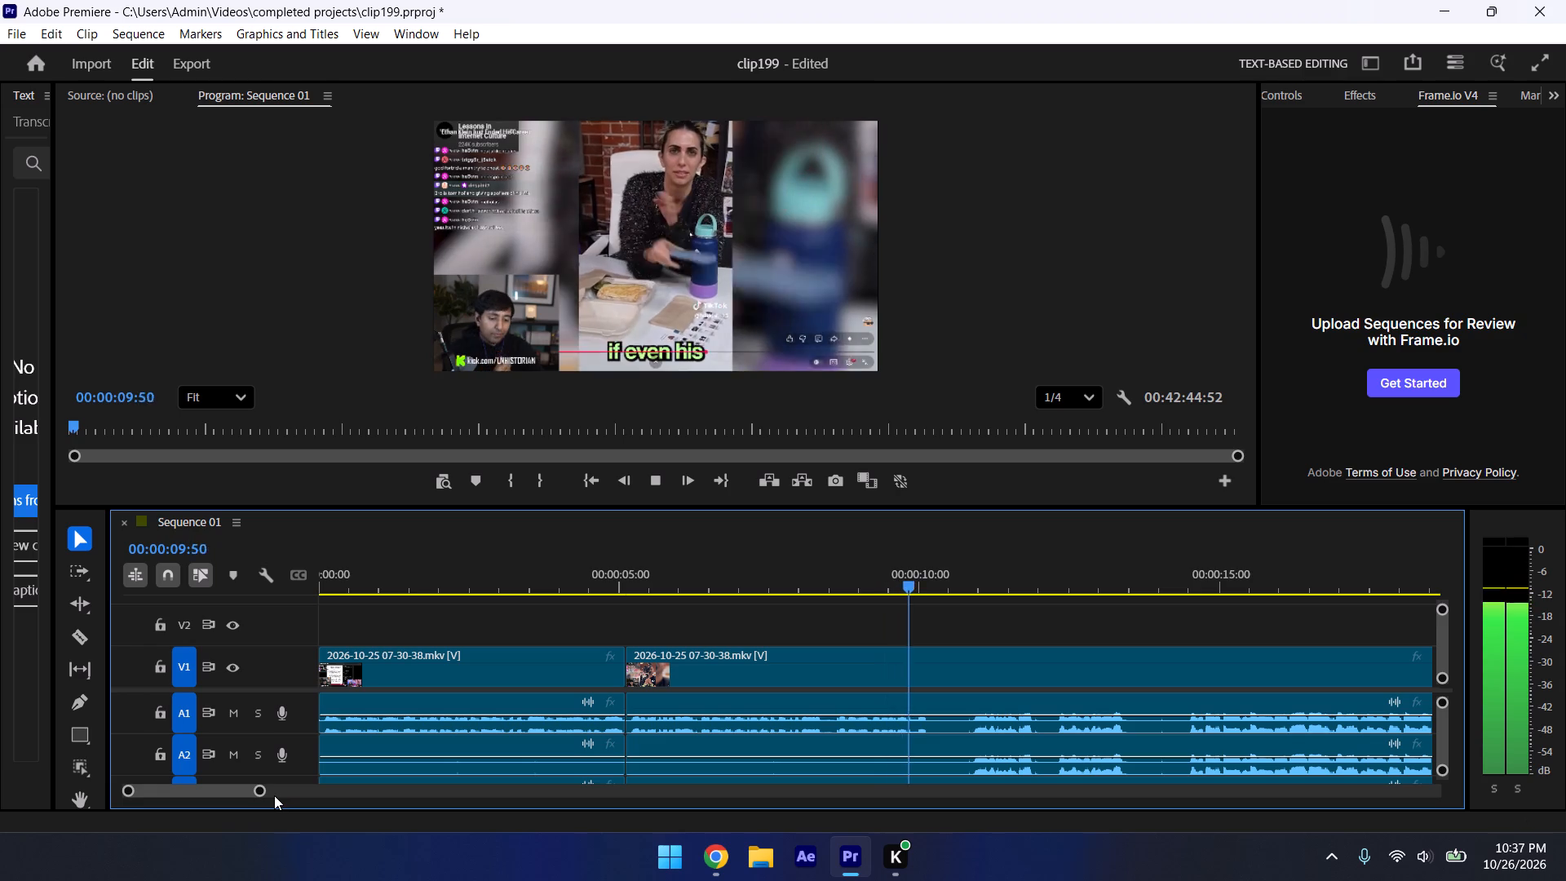
{"action": "key", "text": "space"}
{"action": "left_click", "coordinate": [929, 582]}
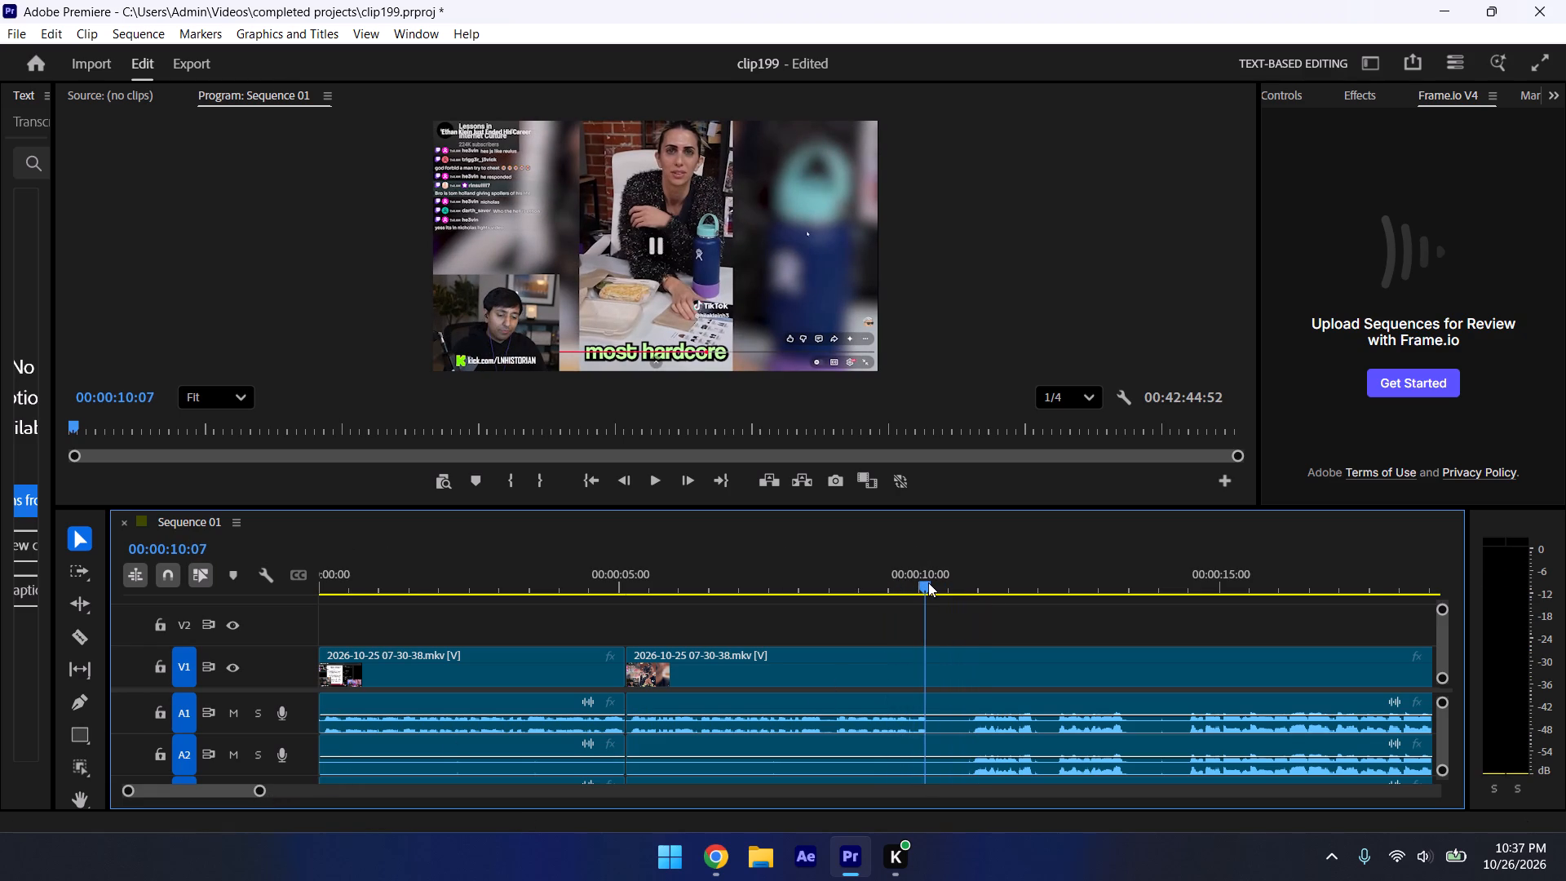
{"action": "key", "text": "Right"}
{"action": "key", "text": "Right"}
{"action": "key", "text": "ctrl+k"}
{"action": "key", "text": "ctrl+s"}
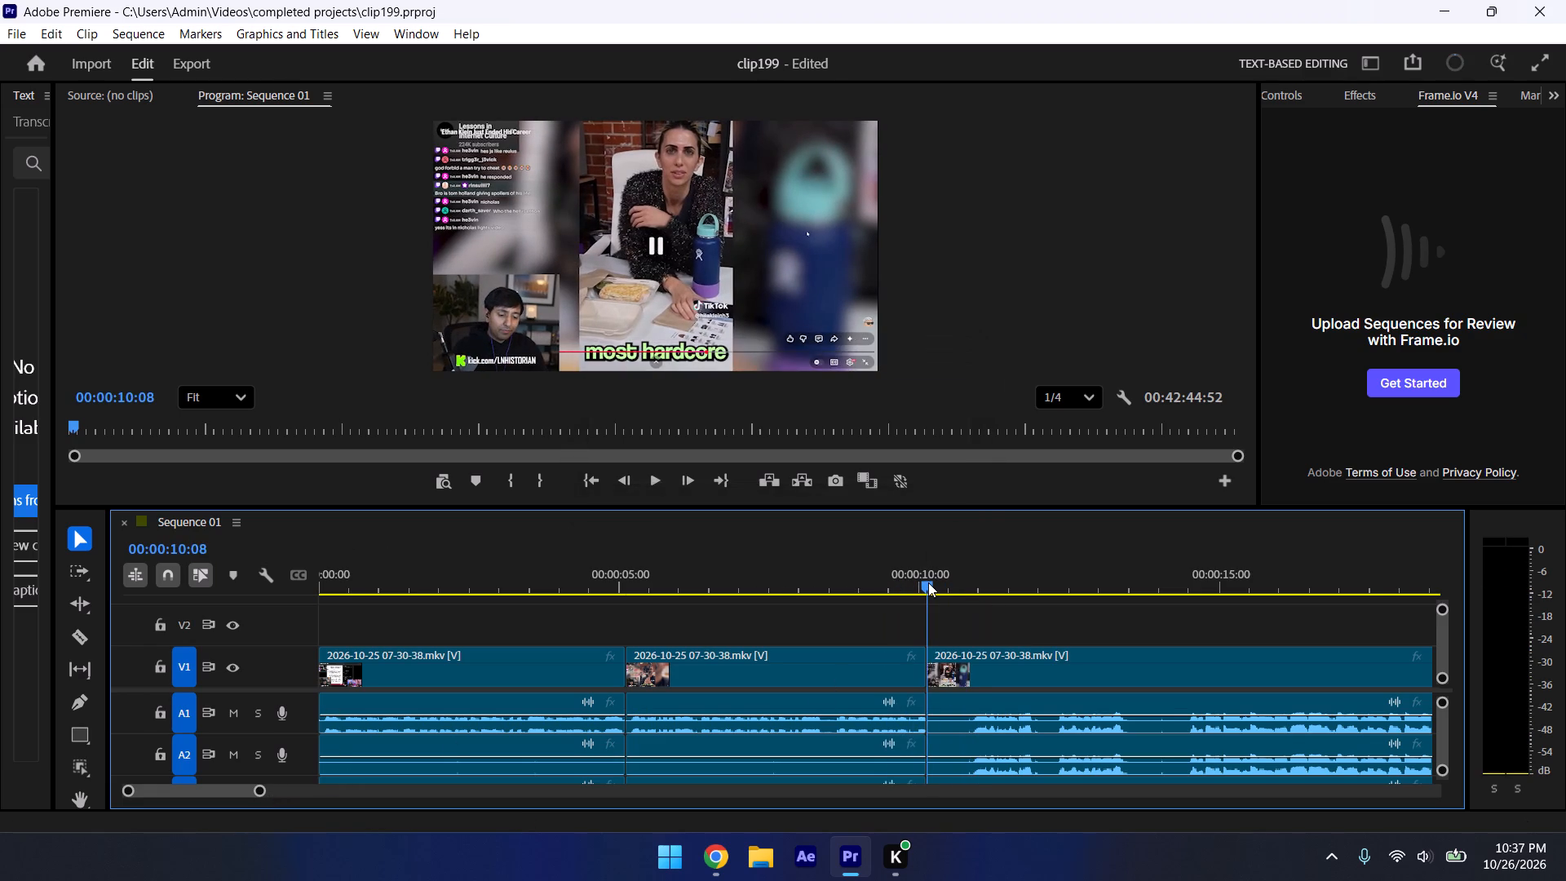
Trim about 46 frames off the start of the segment after the 00:00:10:08 cut and close the gap.
{"action": "key", "text": "space"}
{"action": "key", "text": "space"}
{"action": "left_click", "coordinate": [940, 643]}
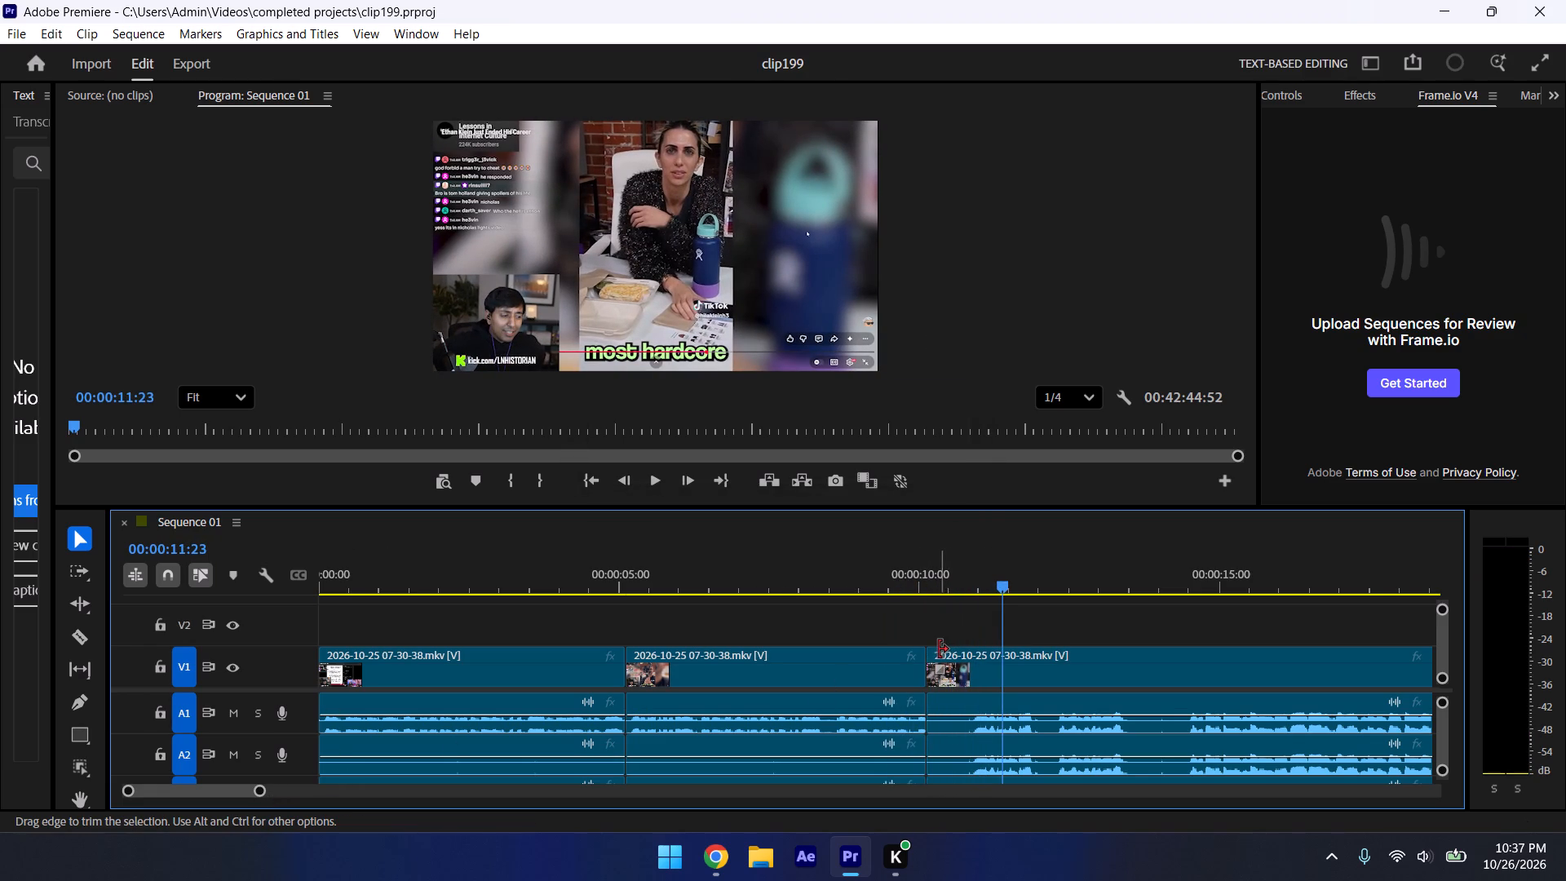
{"action": "left_click_drag", "start_coordinate": [936, 649], "coordinate": [981, 662]}
{"action": "left_click_drag", "start_coordinate": [1023, 663], "coordinate": [985, 664]}
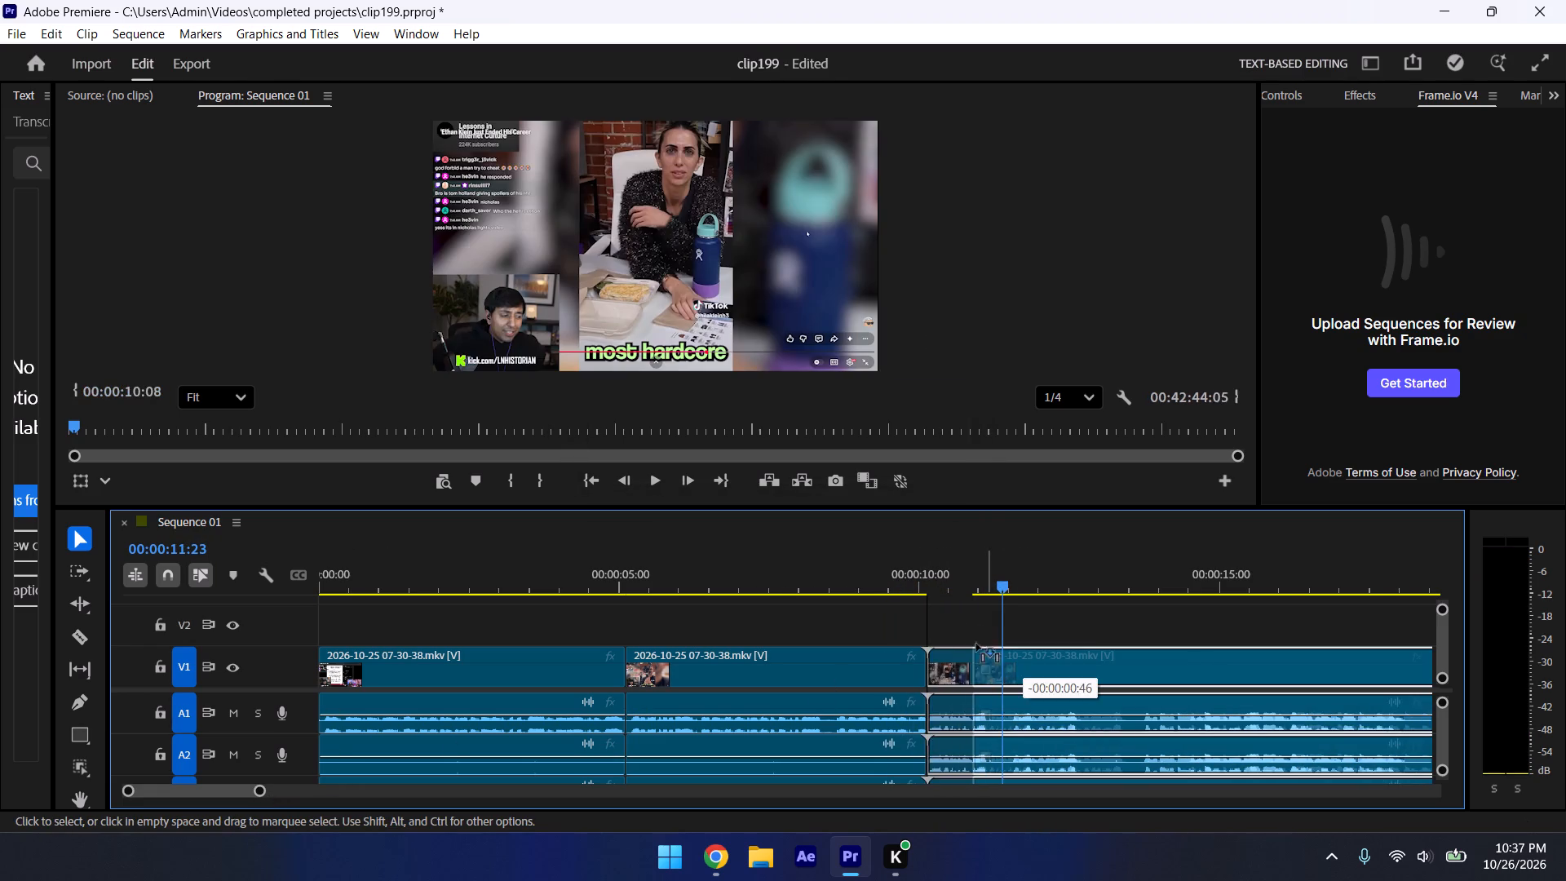
Play across the join at 00:00:10:08, split the recording at 00:00:11:16, and save the project.
{"action": "left_click", "coordinate": [919, 578]}
{"action": "left_click", "coordinate": [949, 621]}
{"action": "key", "text": "space"}
{"action": "key", "text": "ctrl+s"}
{"action": "key", "text": "space"}
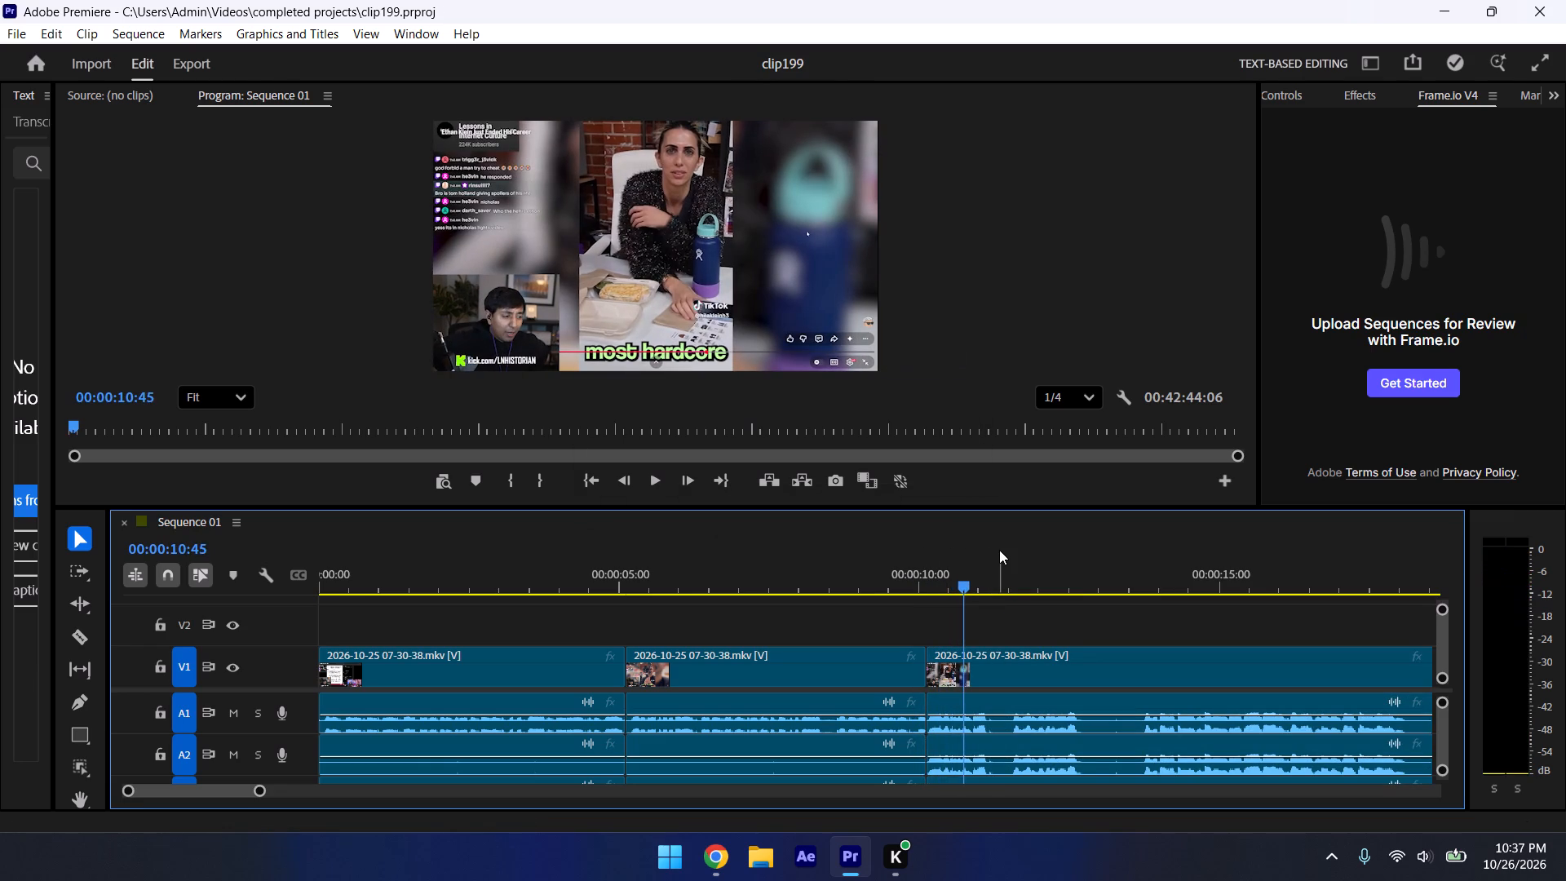
{"action": "key", "text": "space"}
{"action": "key", "text": "ctrl+k"}
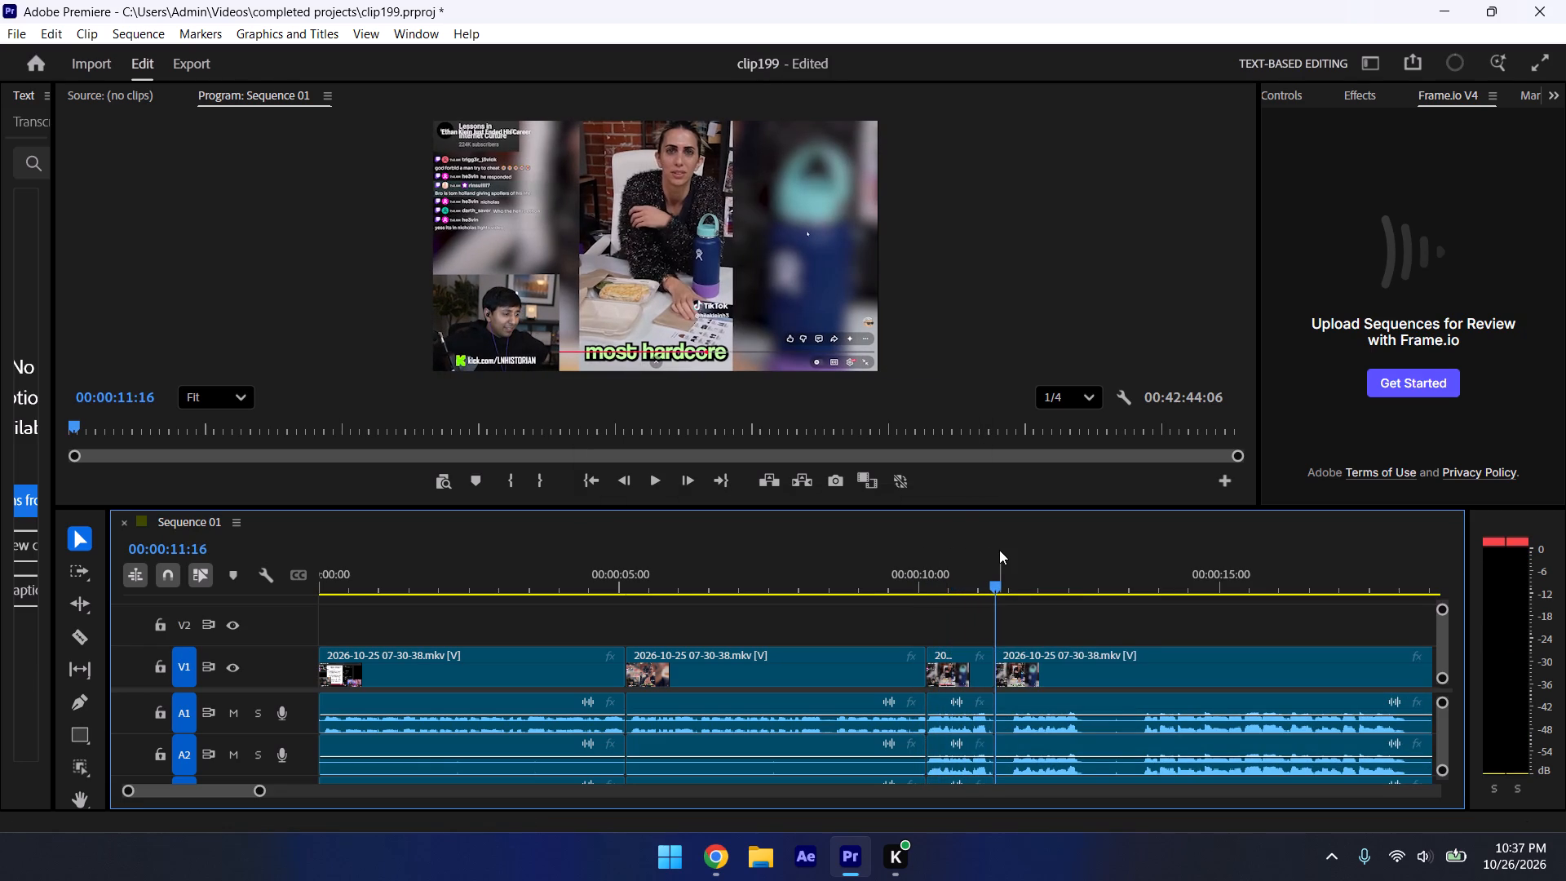
{"action": "key", "text": "ctrl+s"}
Trim about 15 frames off the start of the segment after the 00:00:11:16 cut and close the gap.
{"action": "key", "text": "space"}
{"action": "key", "text": "space"}
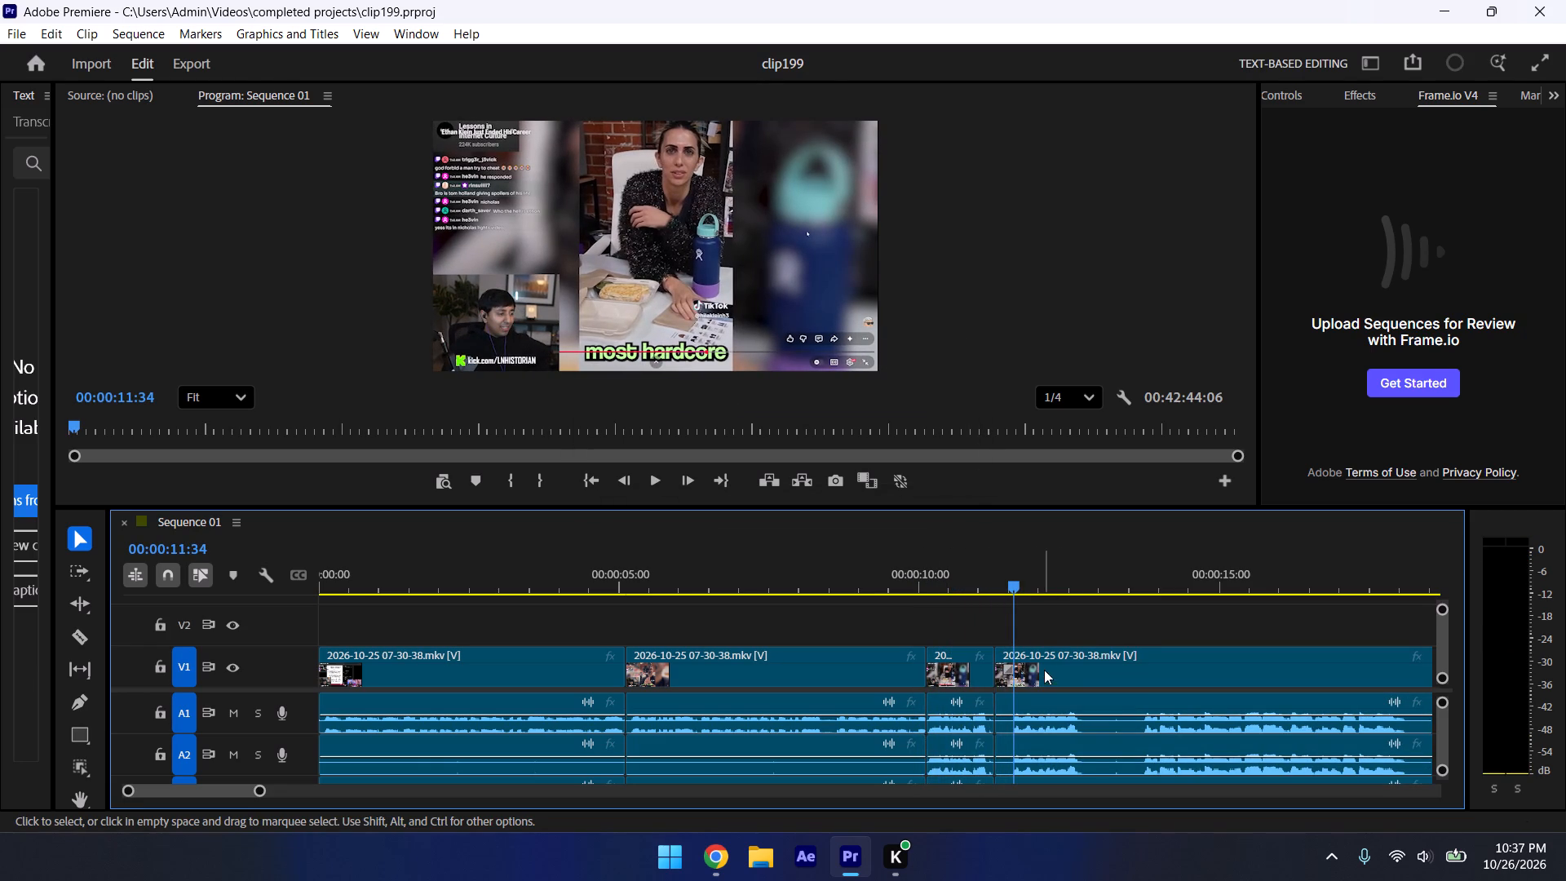
{"action": "key", "text": "Left"}
{"action": "key", "text": "Left"}
{"action": "key", "text": "Left"}
{"action": "left_click", "coordinate": [1000, 659]}
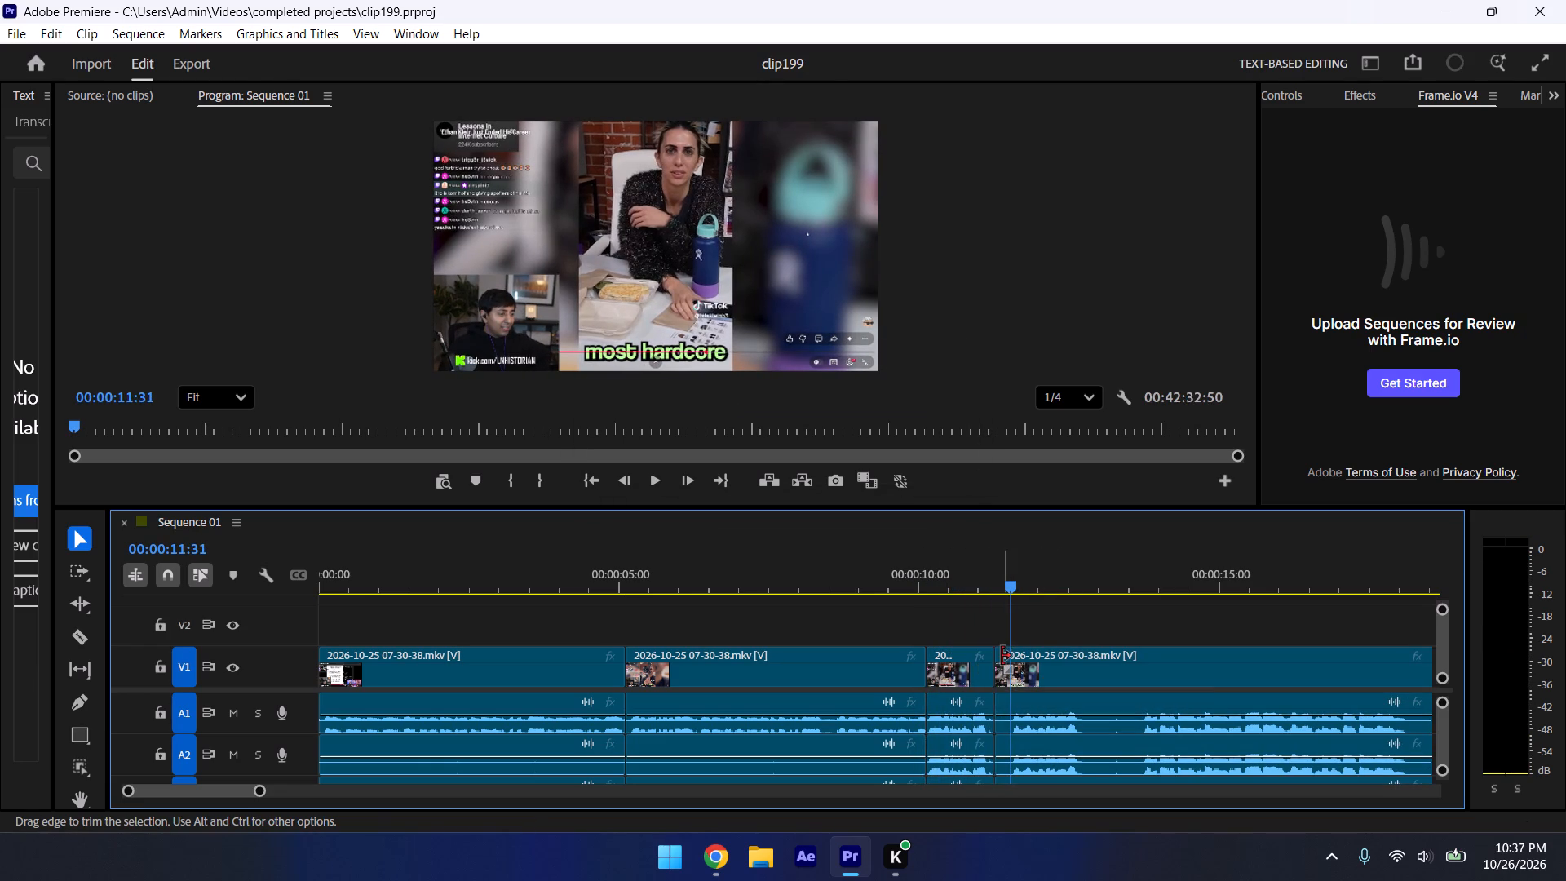
{"action": "left_click_drag", "start_coordinate": [1001, 655], "coordinate": [1022, 660]}
{"action": "left_click_drag", "start_coordinate": [1048, 668], "coordinate": [1033, 668]}
Play across the join at 00:00:11:16, split the recording at 00:00:12:29, and save the project.
{"action": "left_click", "coordinate": [985, 595]}
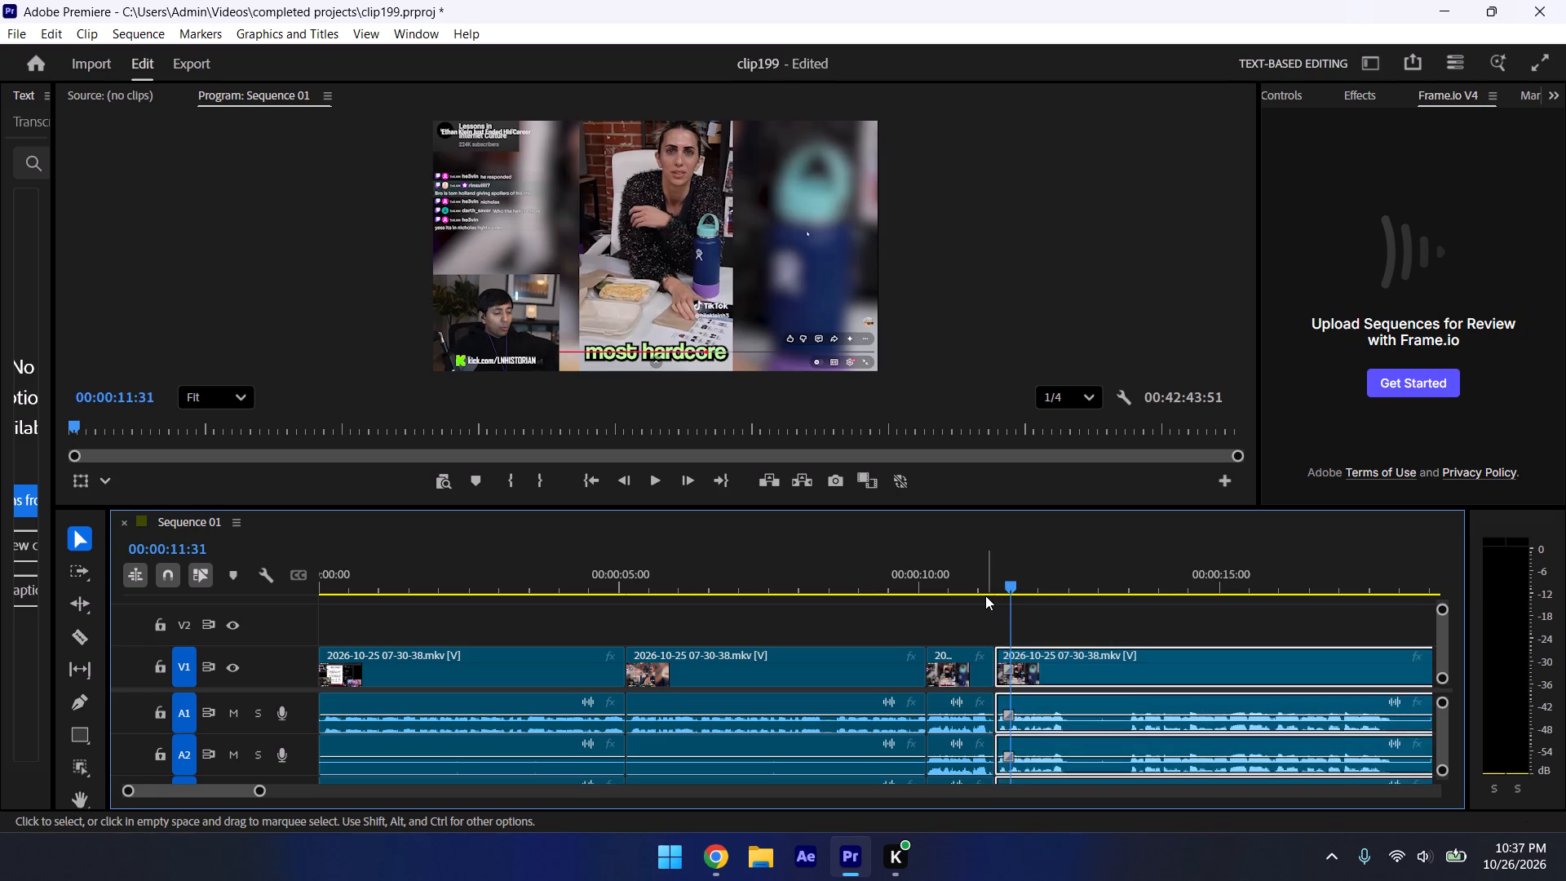
{"action": "left_click", "coordinate": [975, 582]}
{"action": "left_click", "coordinate": [1004, 623]}
{"action": "key", "text": "space"}
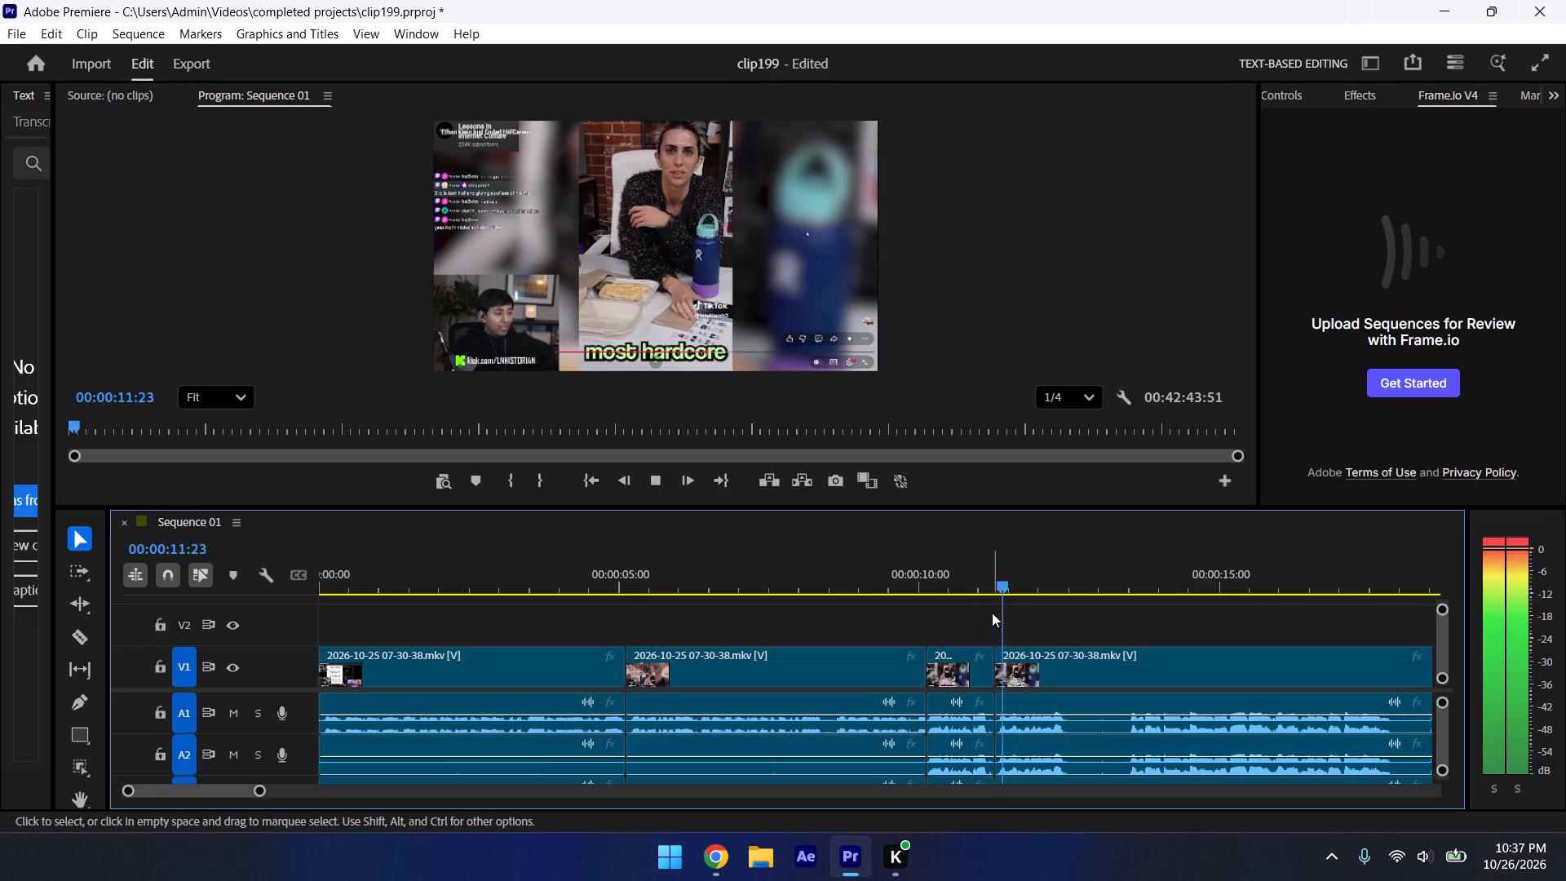
{"action": "key", "text": "space"}
{"action": "key", "text": "ctrl+k"}
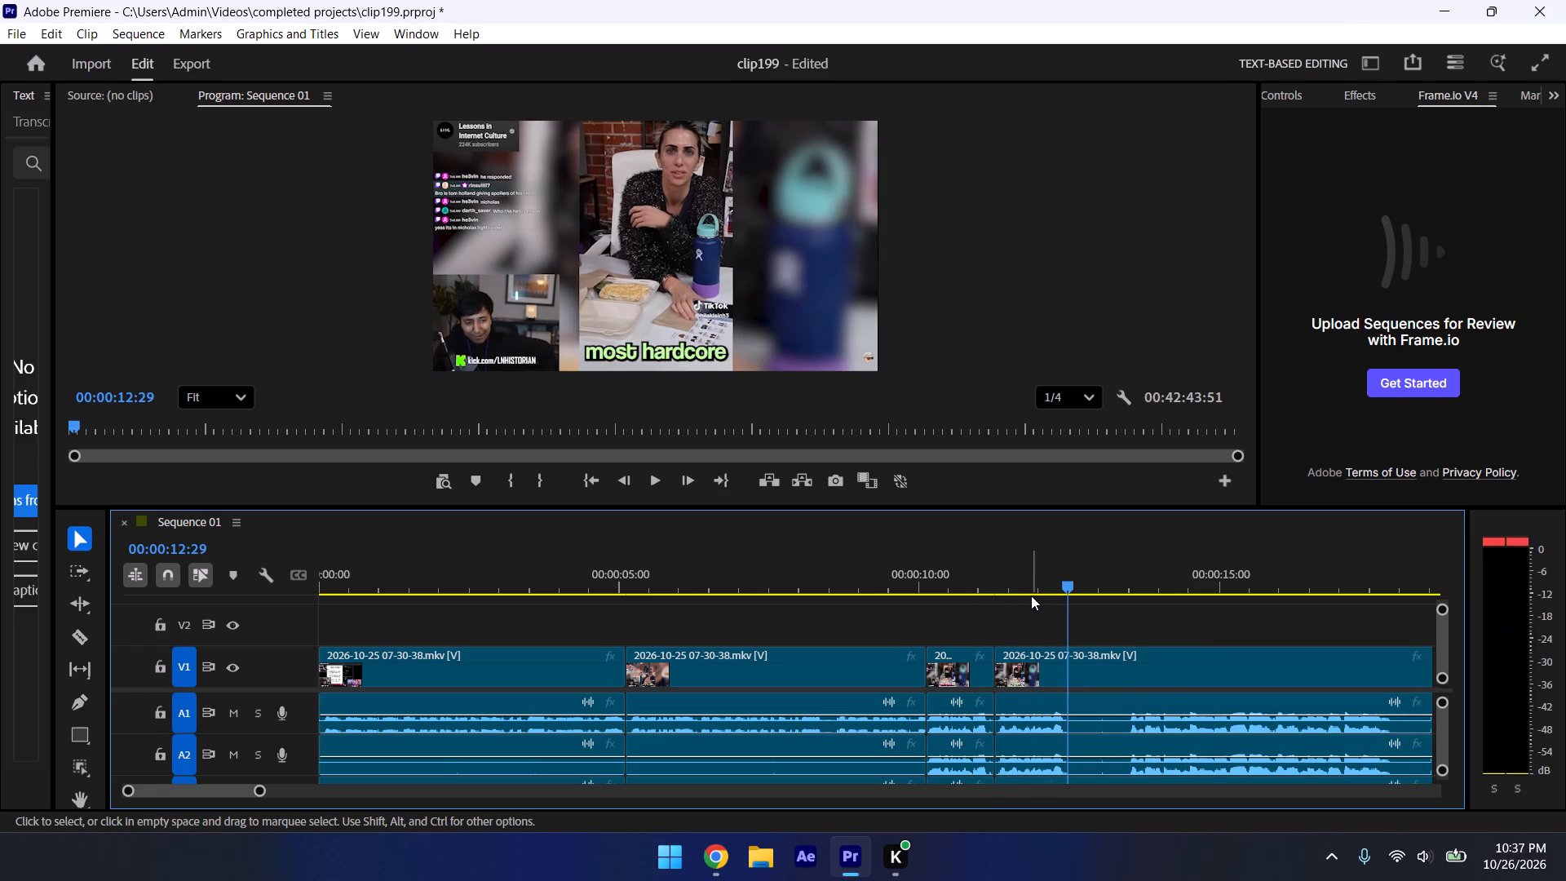
{"action": "key", "text": "ctrl+s"}
Trim about 59 frames of silence off the start of the segment after the 00:00:12:29 cut and close the gap.
{"action": "key", "text": "space"}
{"action": "key", "text": "space"}
{"action": "key", "text": "space"}
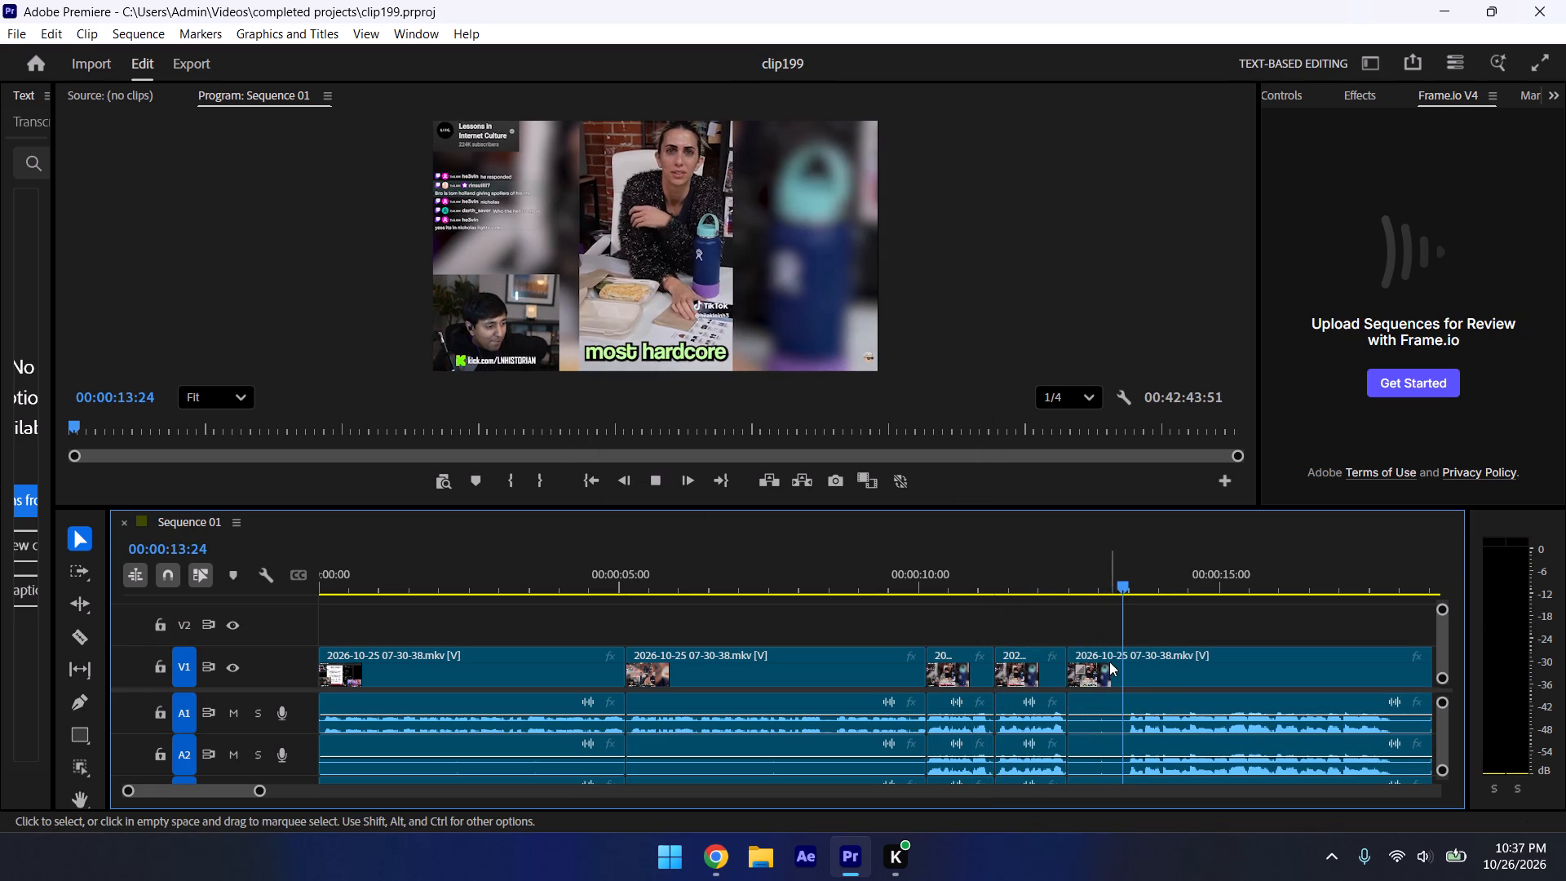
{"action": "key", "text": "space"}
{"action": "left_click_drag", "start_coordinate": [1081, 653], "coordinate": [1140, 674]}
{"action": "left_click_drag", "start_coordinate": [1172, 662], "coordinate": [1136, 662]}
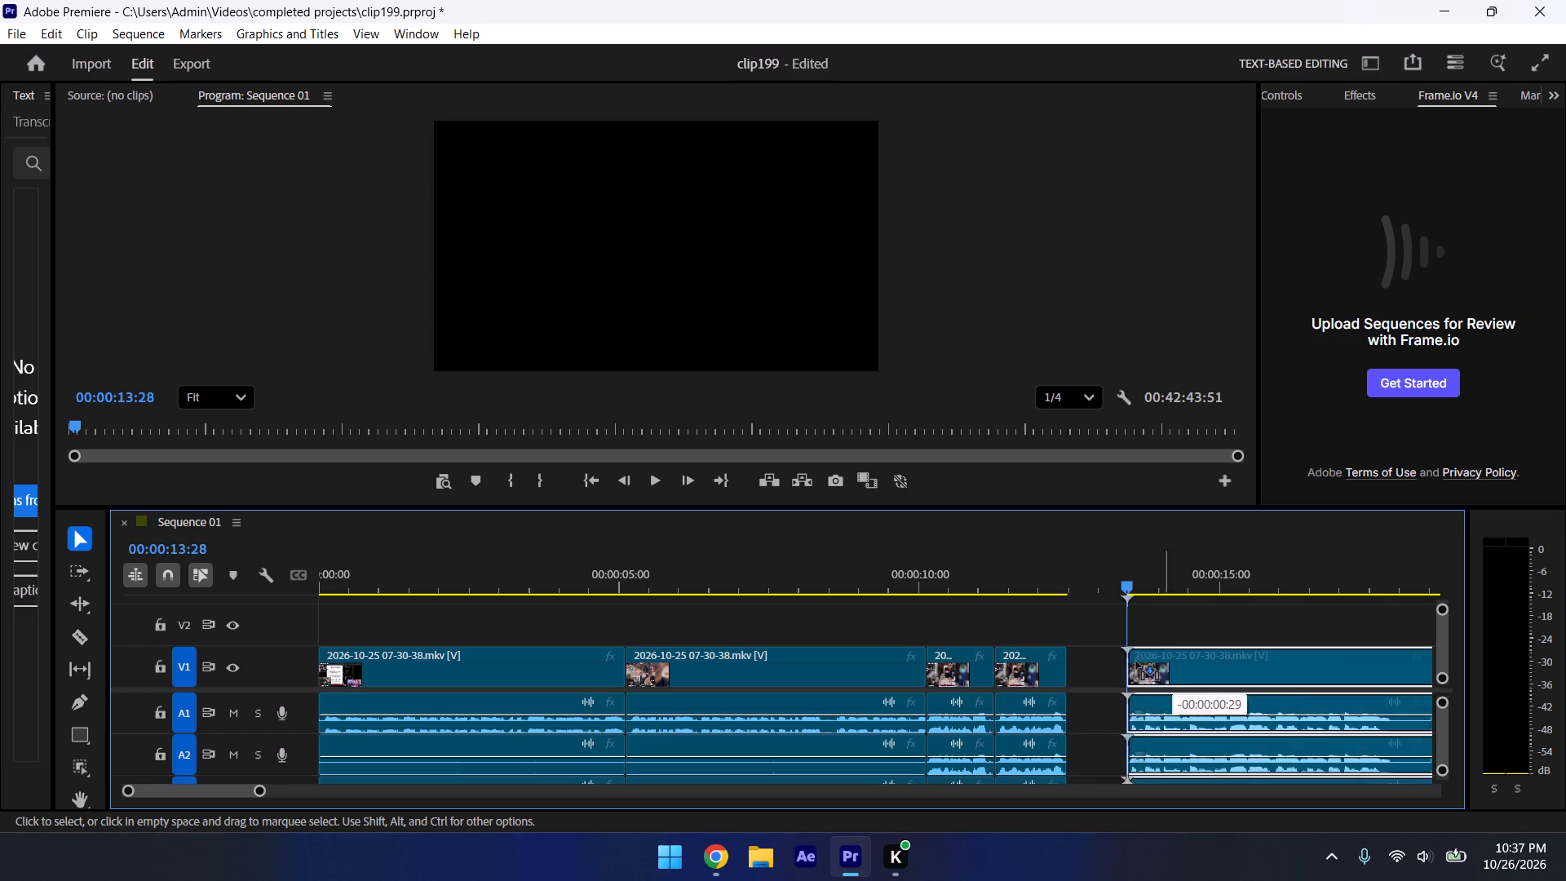
{"action": "left_click_drag", "start_coordinate": [1136, 662], "coordinate": [1115, 659]}
Play on from just before the 00:00:12:29 join, split the recording at 00:00:16:52, and save the project.
{"action": "left_click", "coordinate": [1028, 592]}
{"action": "left_click", "coordinate": [1063, 610]}
{"action": "key", "text": "space"}
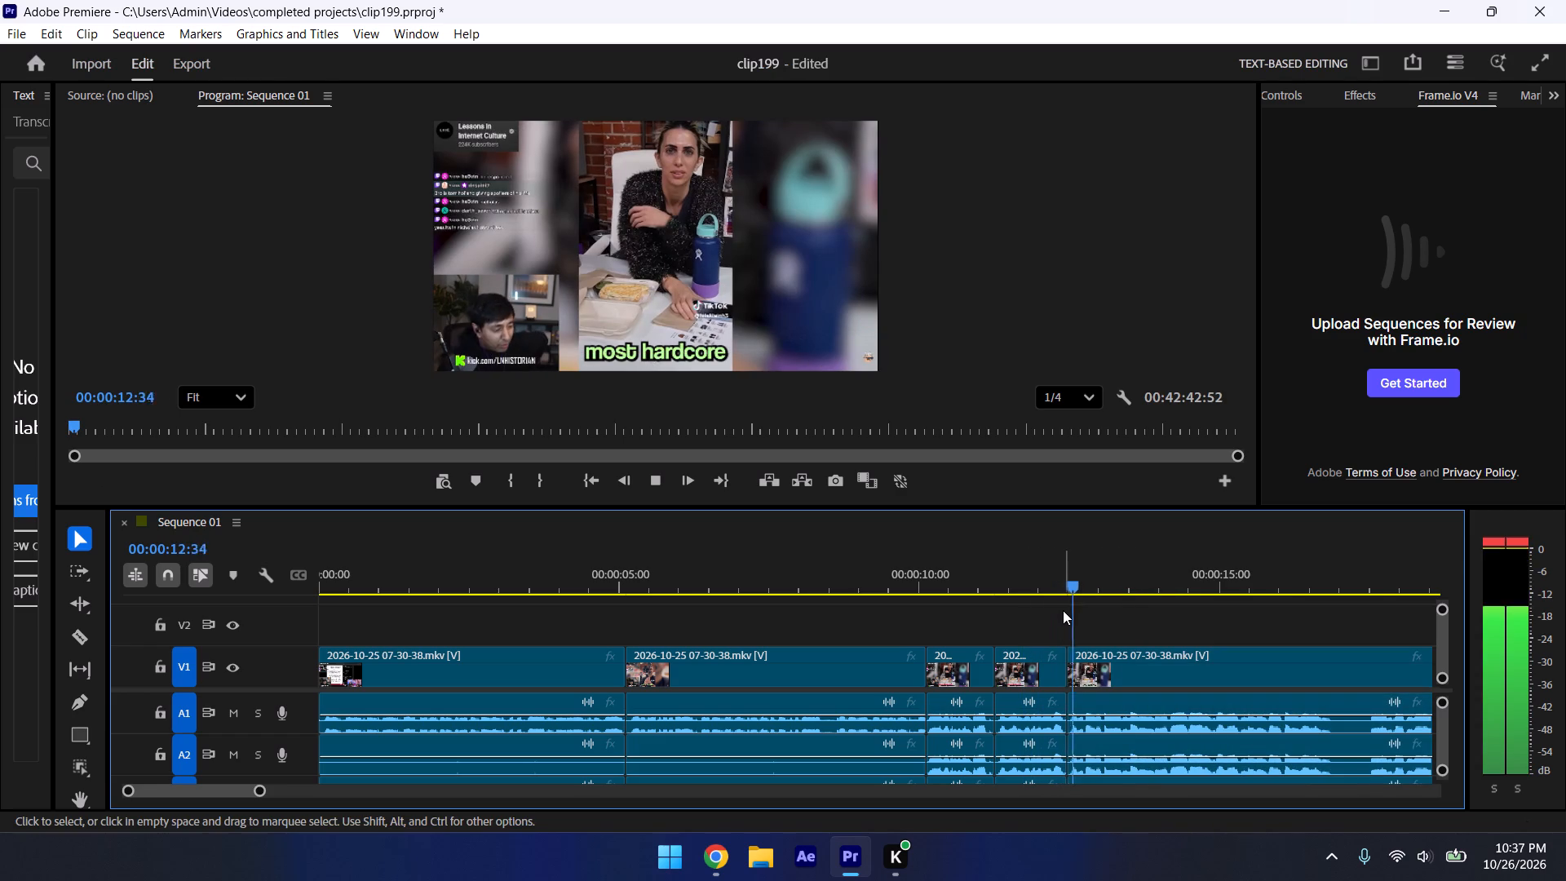
{"action": "key", "text": "ctrl+s"}
{"action": "key", "text": "space"}
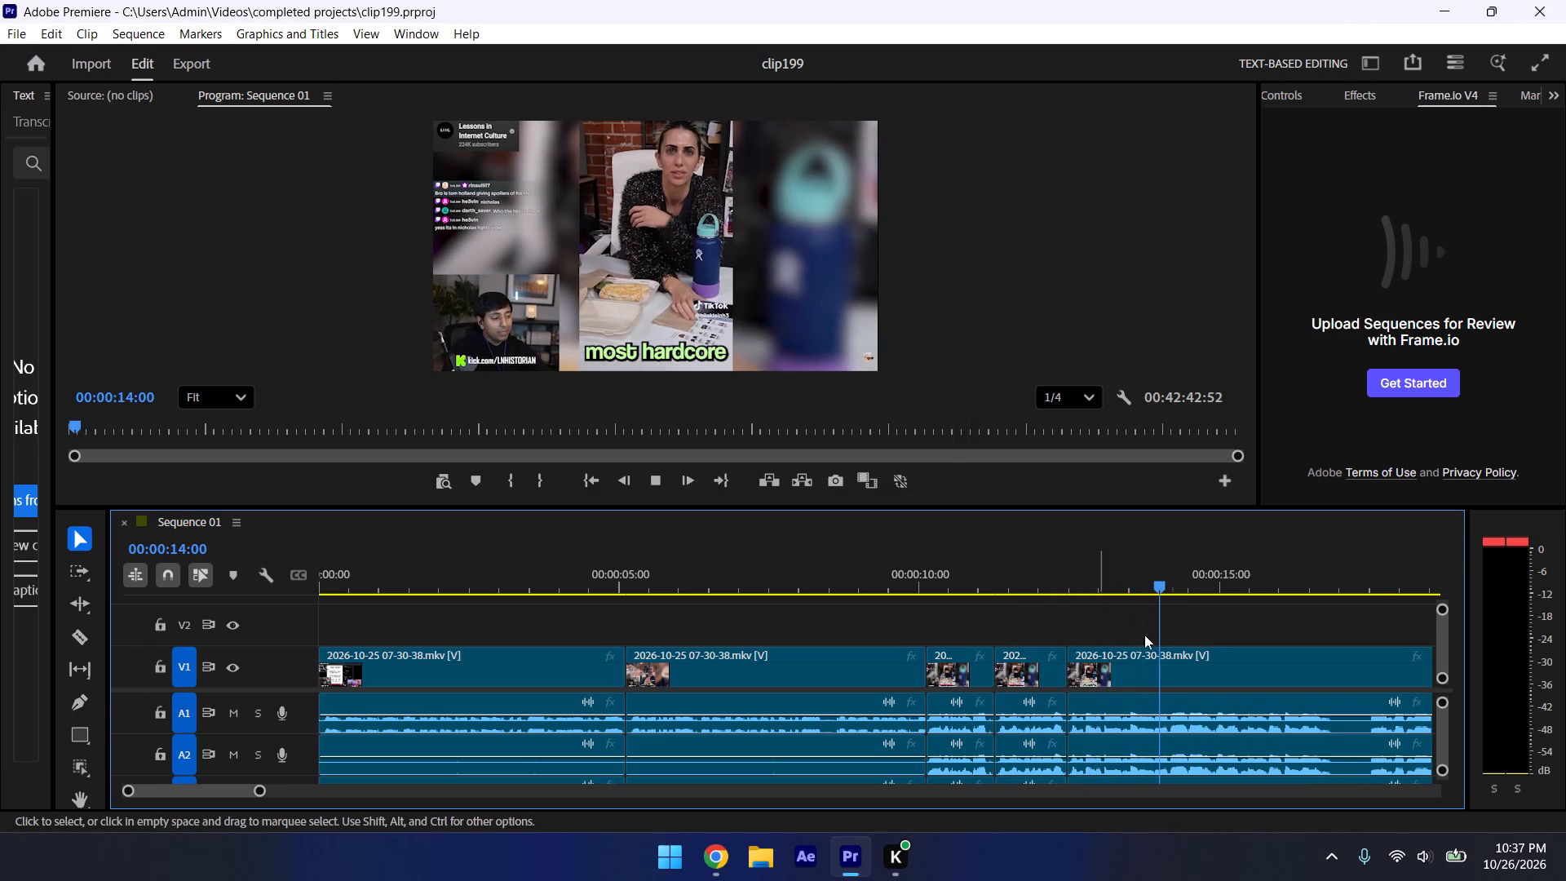
{"action": "left_click_drag", "start_coordinate": [257, 786], "coordinate": [250, 786]}
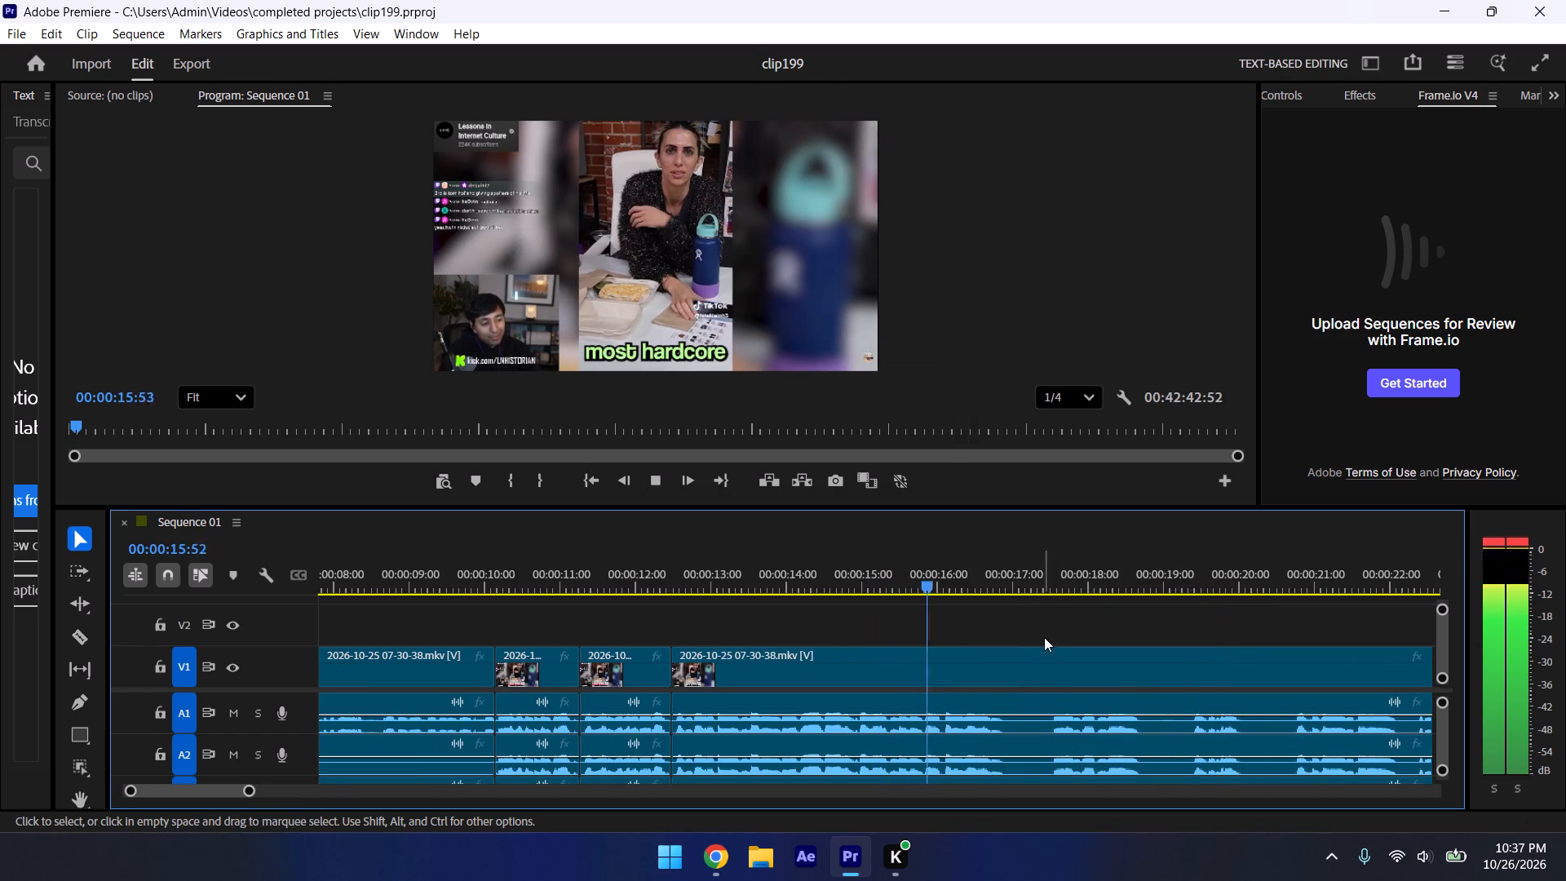
{"action": "key", "text": "space"}
{"action": "key", "text": "Right"}
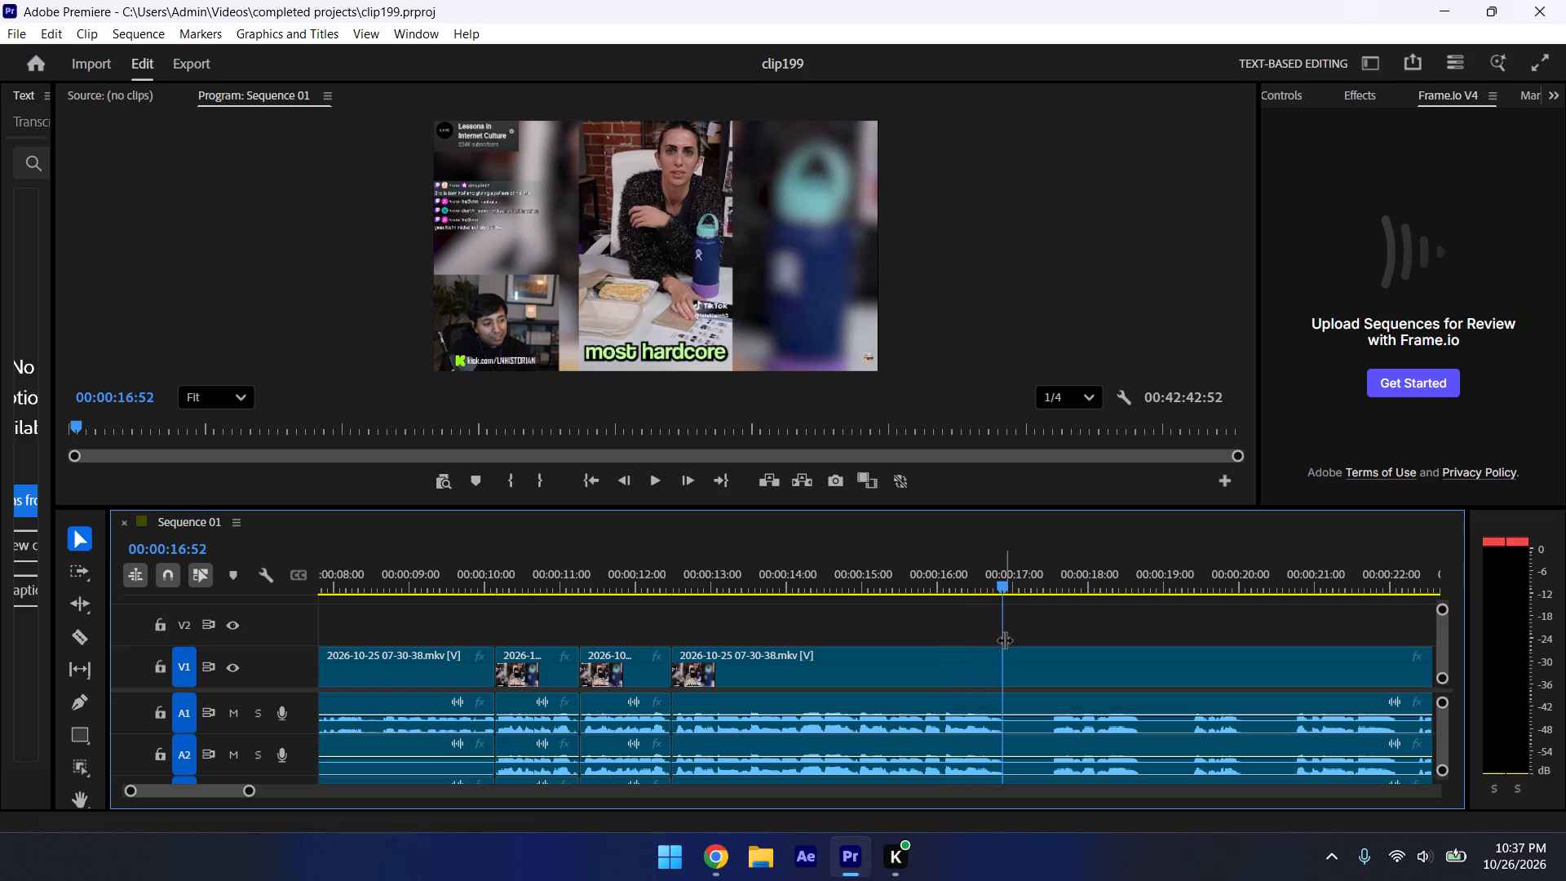
{"action": "key", "text": "ctrl+k"}
{"action": "key", "text": "ctrl+s"}
Trim about 36 frames off the start of the segment after the 00:00:16:52 cut and close the gap.
{"action": "key", "text": "space"}
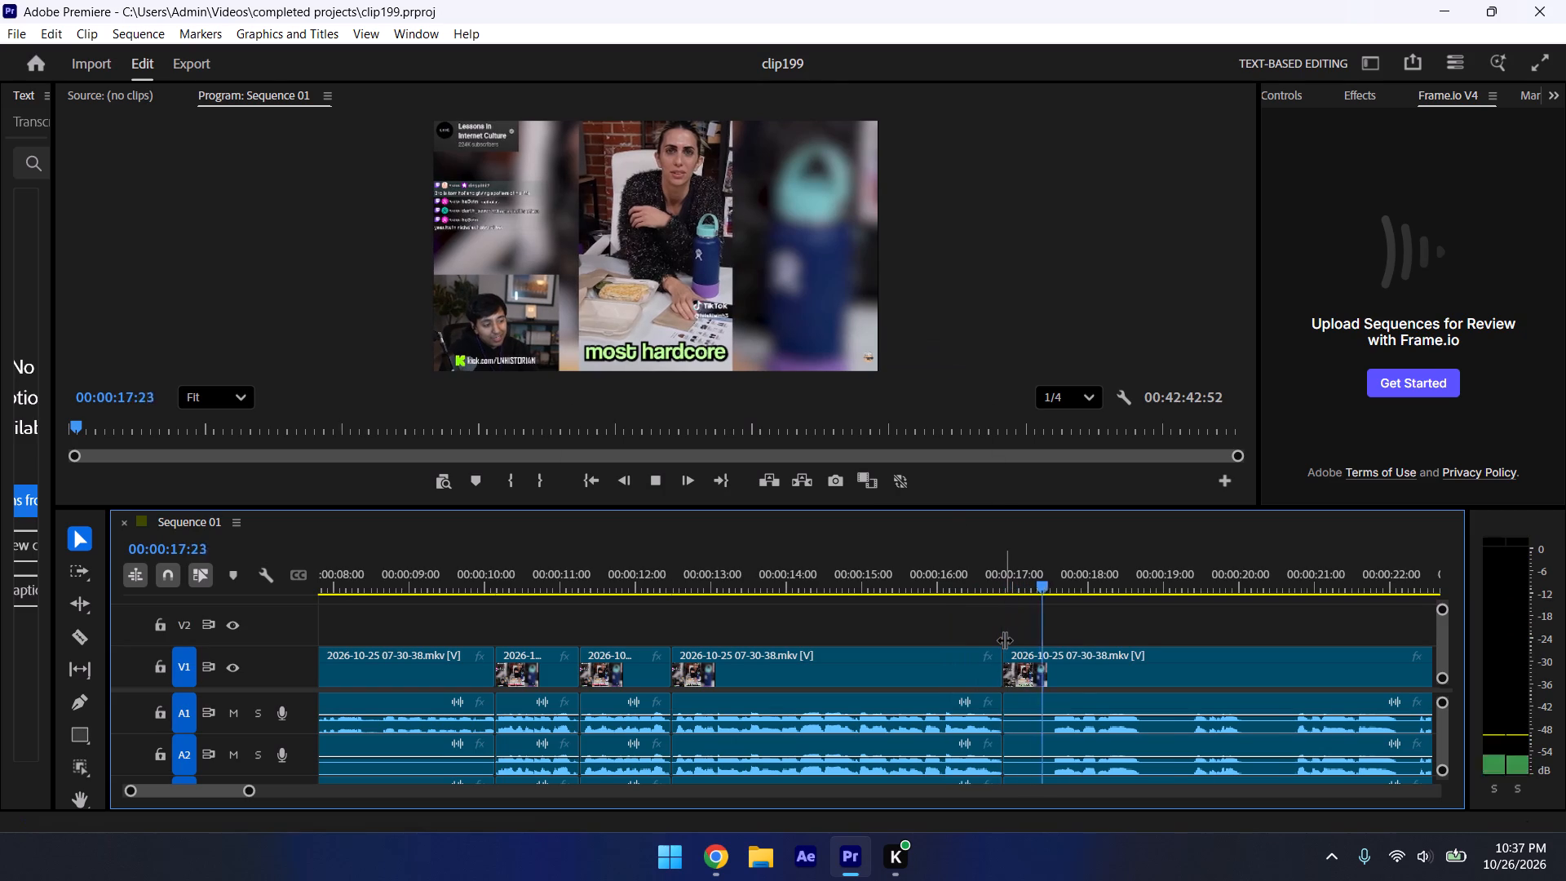
{"action": "left_click_drag", "start_coordinate": [1012, 653], "coordinate": [1065, 675]}
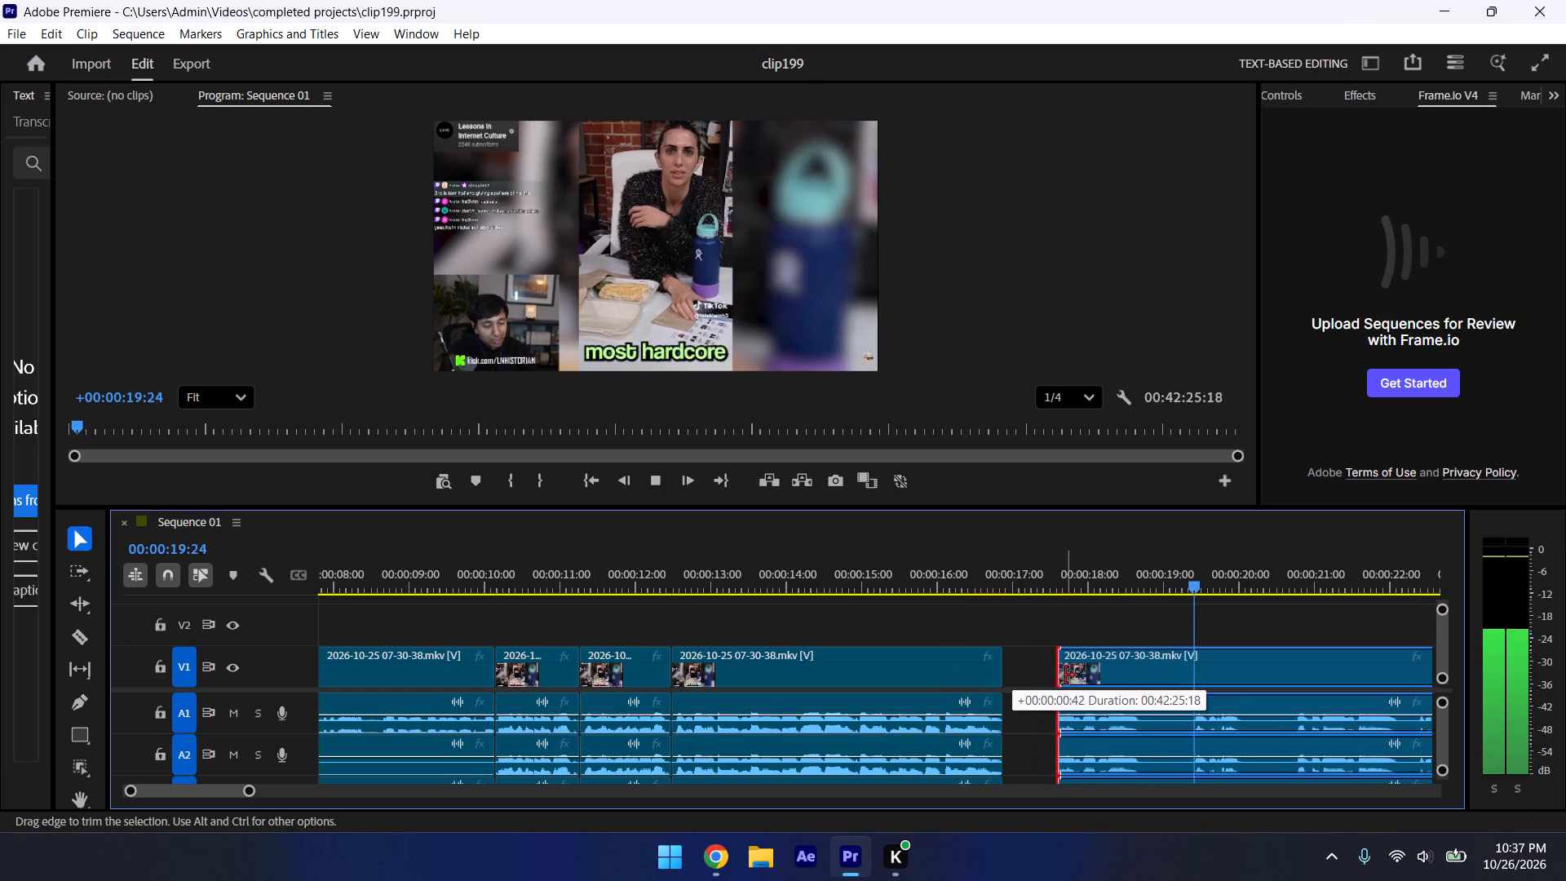
{"action": "left_click_drag", "start_coordinate": [1065, 675], "coordinate": [1058, 672]}
{"action": "key", "text": "space"}
{"action": "left_click_drag", "start_coordinate": [1095, 673], "coordinate": [1057, 667]}
Play across the join from 00:00:16:42, split the recording at 00:00:18:04, and save the project.
{"action": "left_click", "coordinate": [992, 582]}
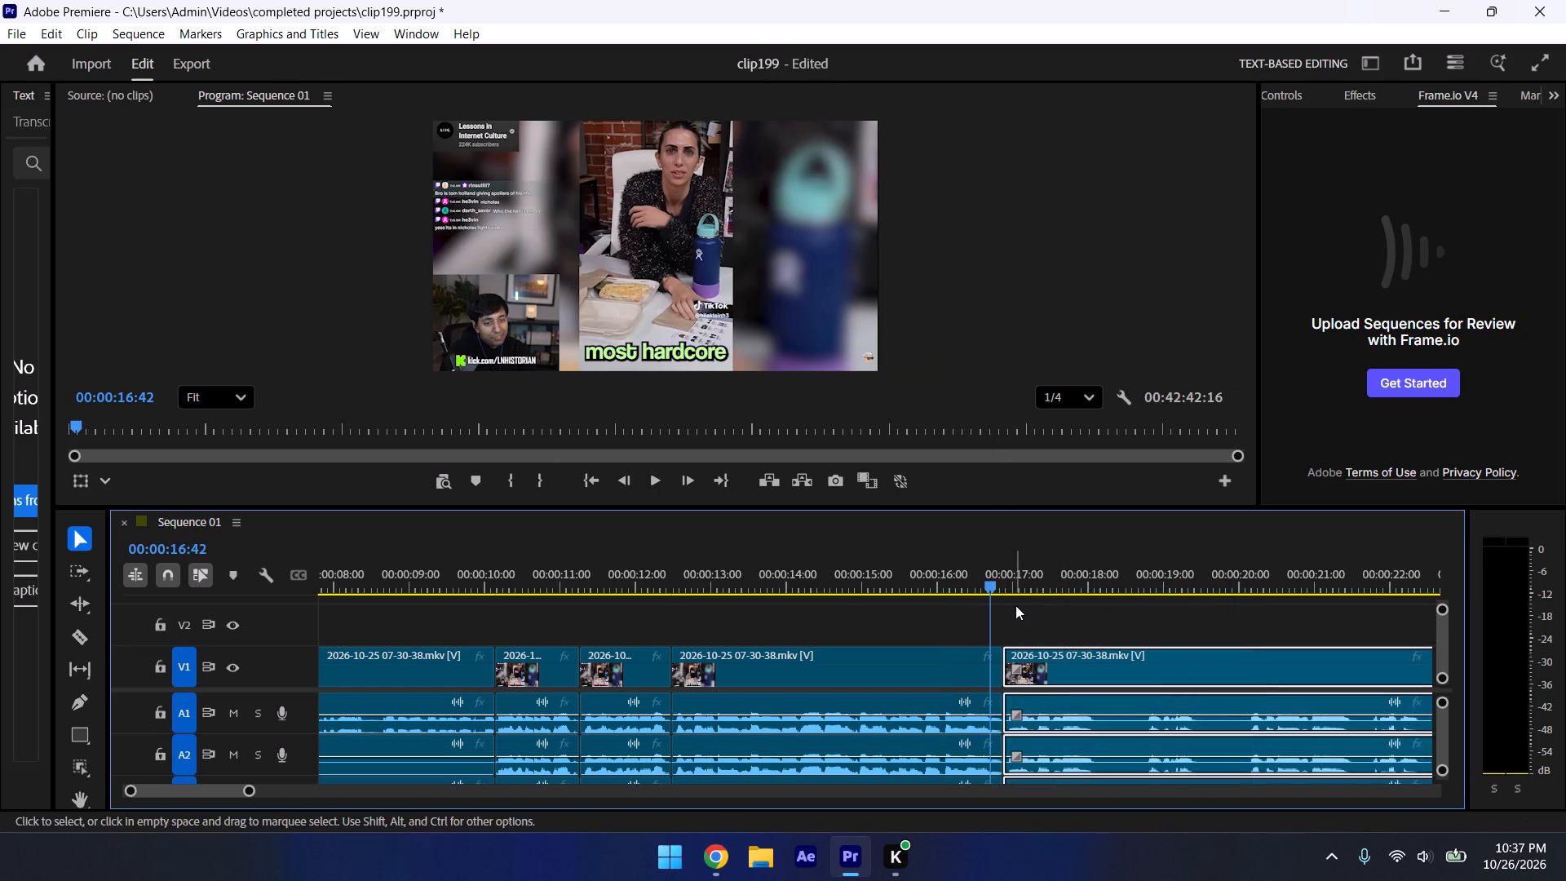
{"action": "left_click", "coordinate": [1015, 605]}
{"action": "key", "text": "space"}
{"action": "key", "text": "space"}
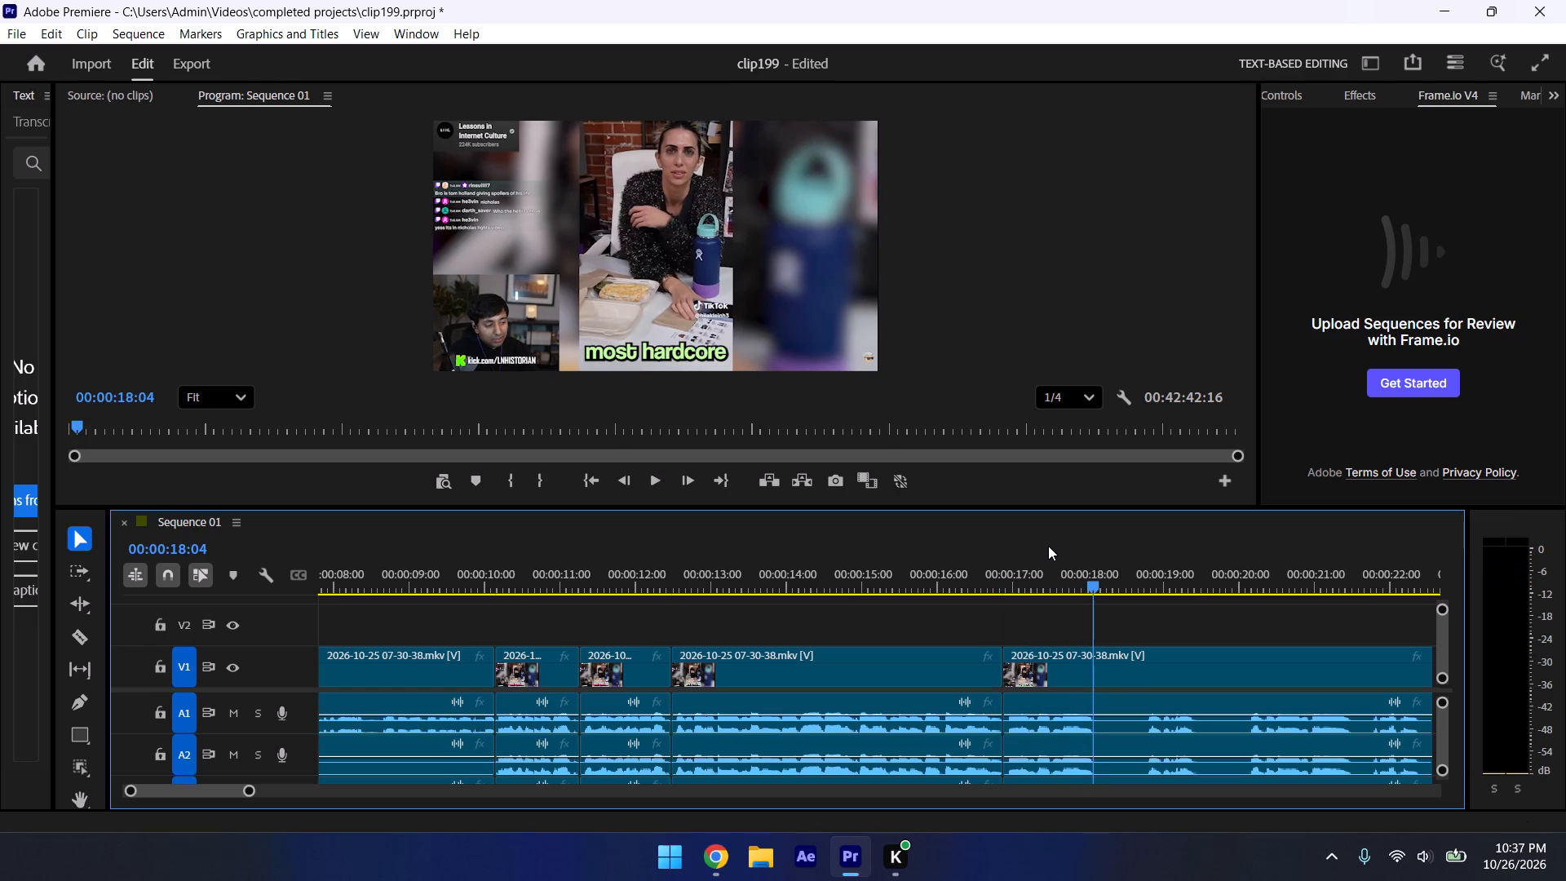
{"action": "key", "text": "ctrl+k"}
{"action": "key", "text": "ctrl+s"}
Trim about 41 frames off the start of the segment after the 00:00:18:04 cut and close the gap.
{"action": "key", "text": "space"}
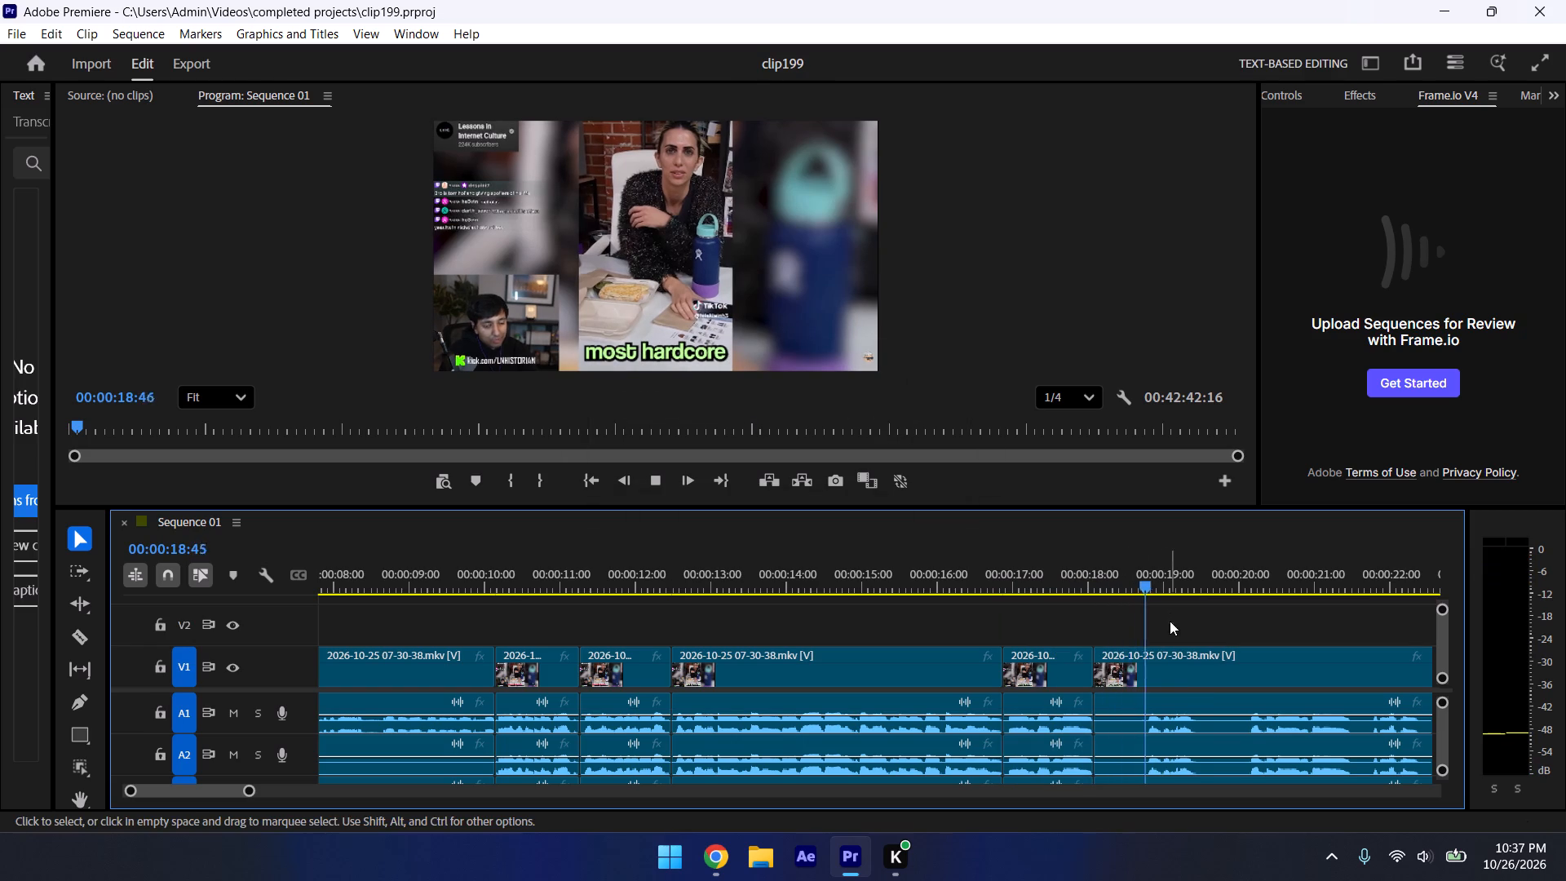
{"action": "key", "text": "space"}
{"action": "left_click_drag", "start_coordinate": [1102, 649], "coordinate": [1154, 659]}
{"action": "left_click_drag", "start_coordinate": [1192, 664], "coordinate": [1159, 662]}
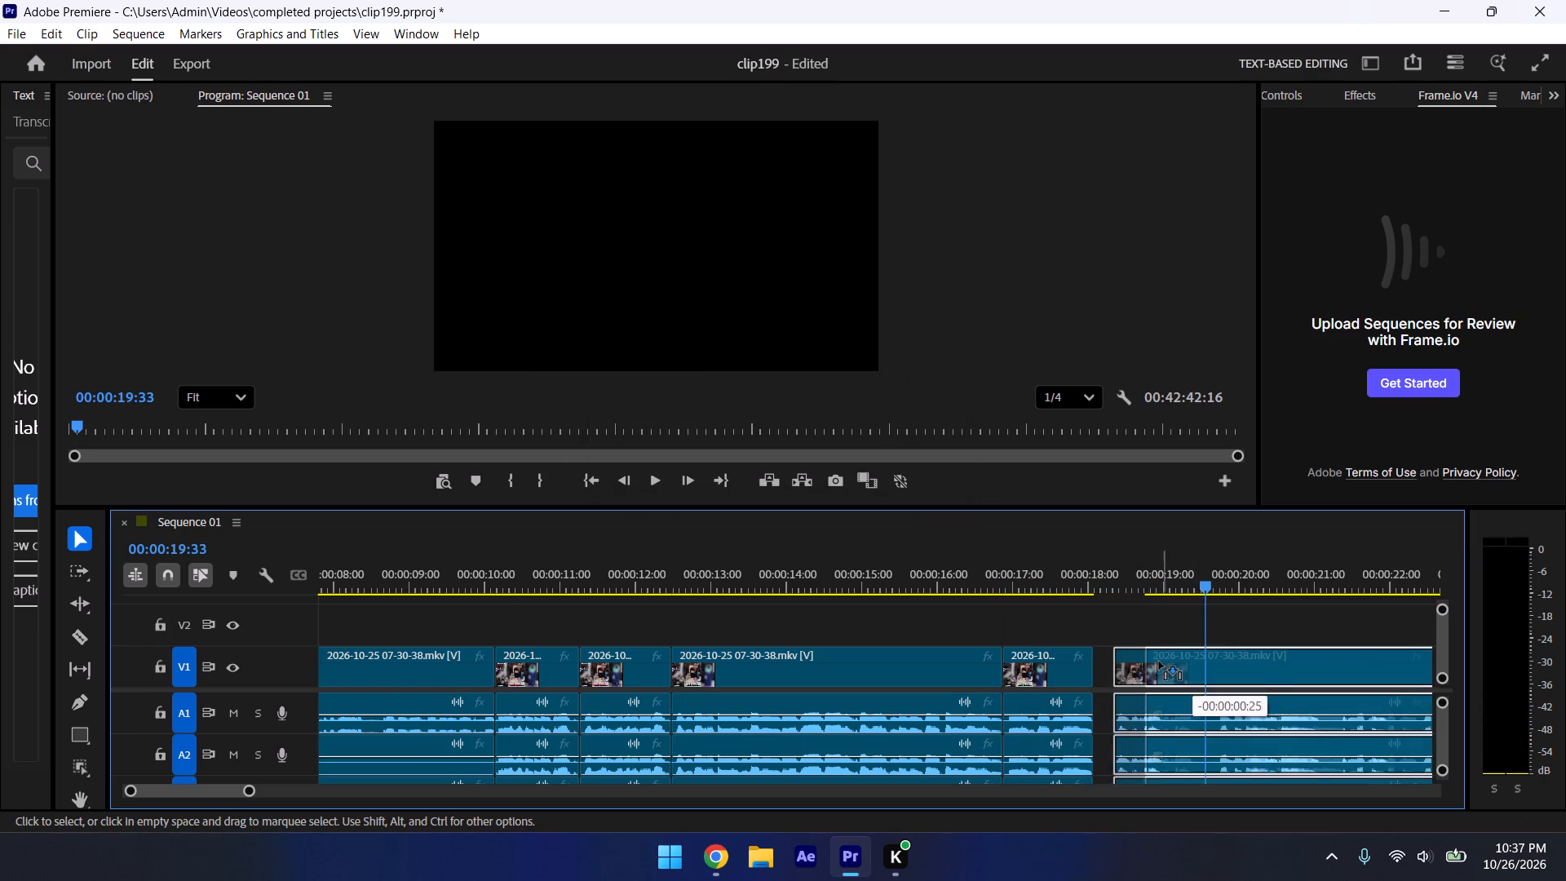
{"action": "left_click_drag", "start_coordinate": [1159, 662], "coordinate": [1148, 660]}
Play across the join at 00:00:18:04, split the recording at about 00:00:18:46, and save the project.
{"action": "left_click", "coordinate": [1087, 586]}
{"action": "left_click", "coordinate": [1109, 614]}
{"action": "key", "text": "space"}
{"action": "key", "text": "space"}
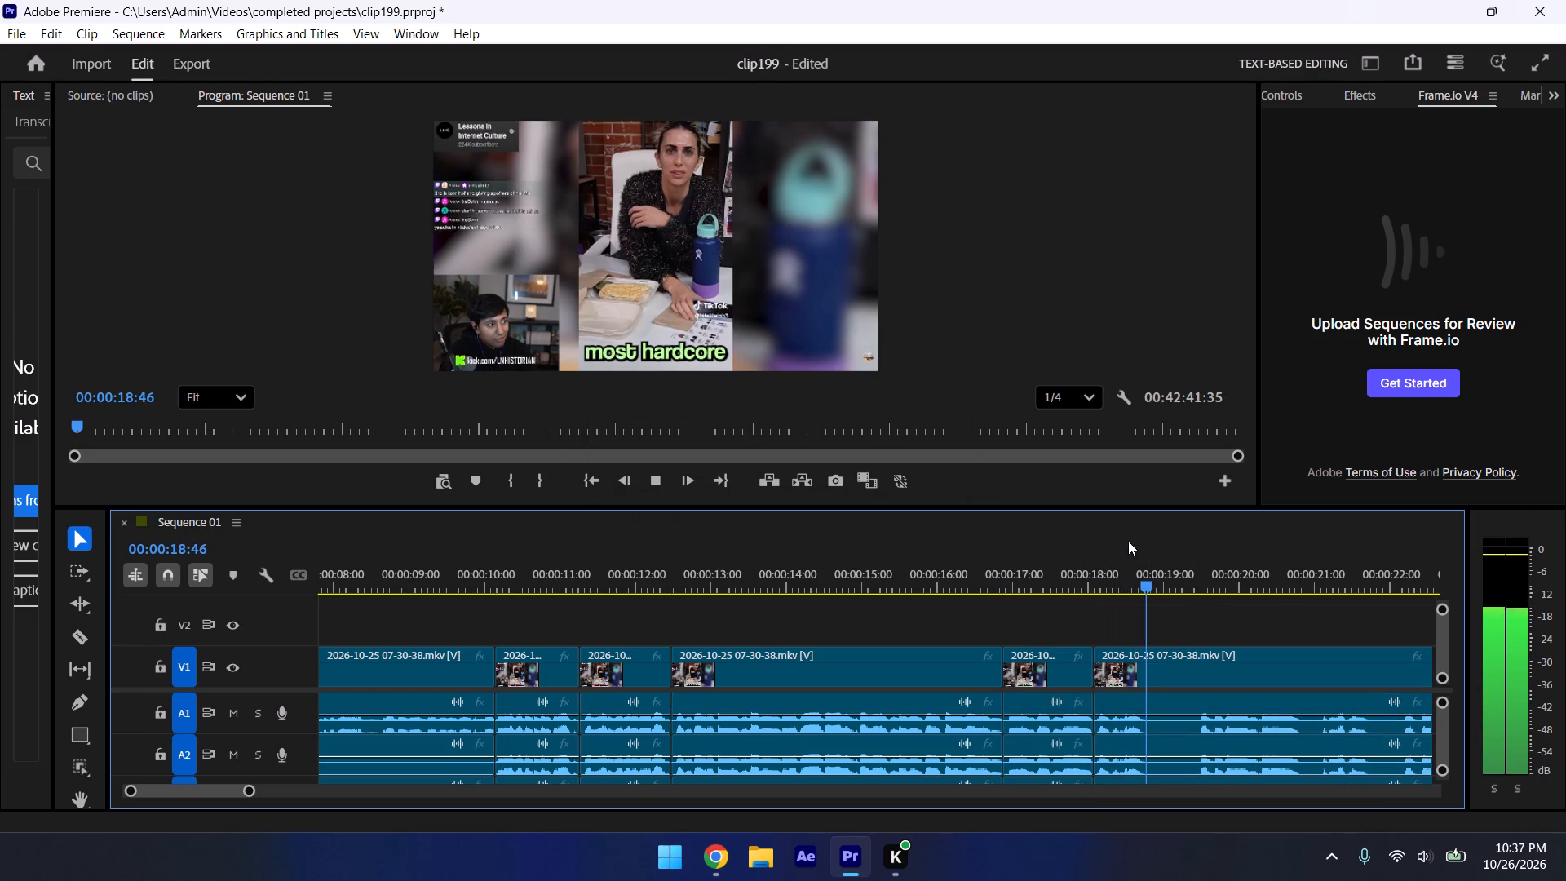
{"action": "key", "text": "ctrl+k"}
{"action": "key", "text": "ctrl+s"}
Trim about 40 frames off the start of the segment after the cut near 00:00:18:46 and close the gap.
{"action": "key", "text": "space"}
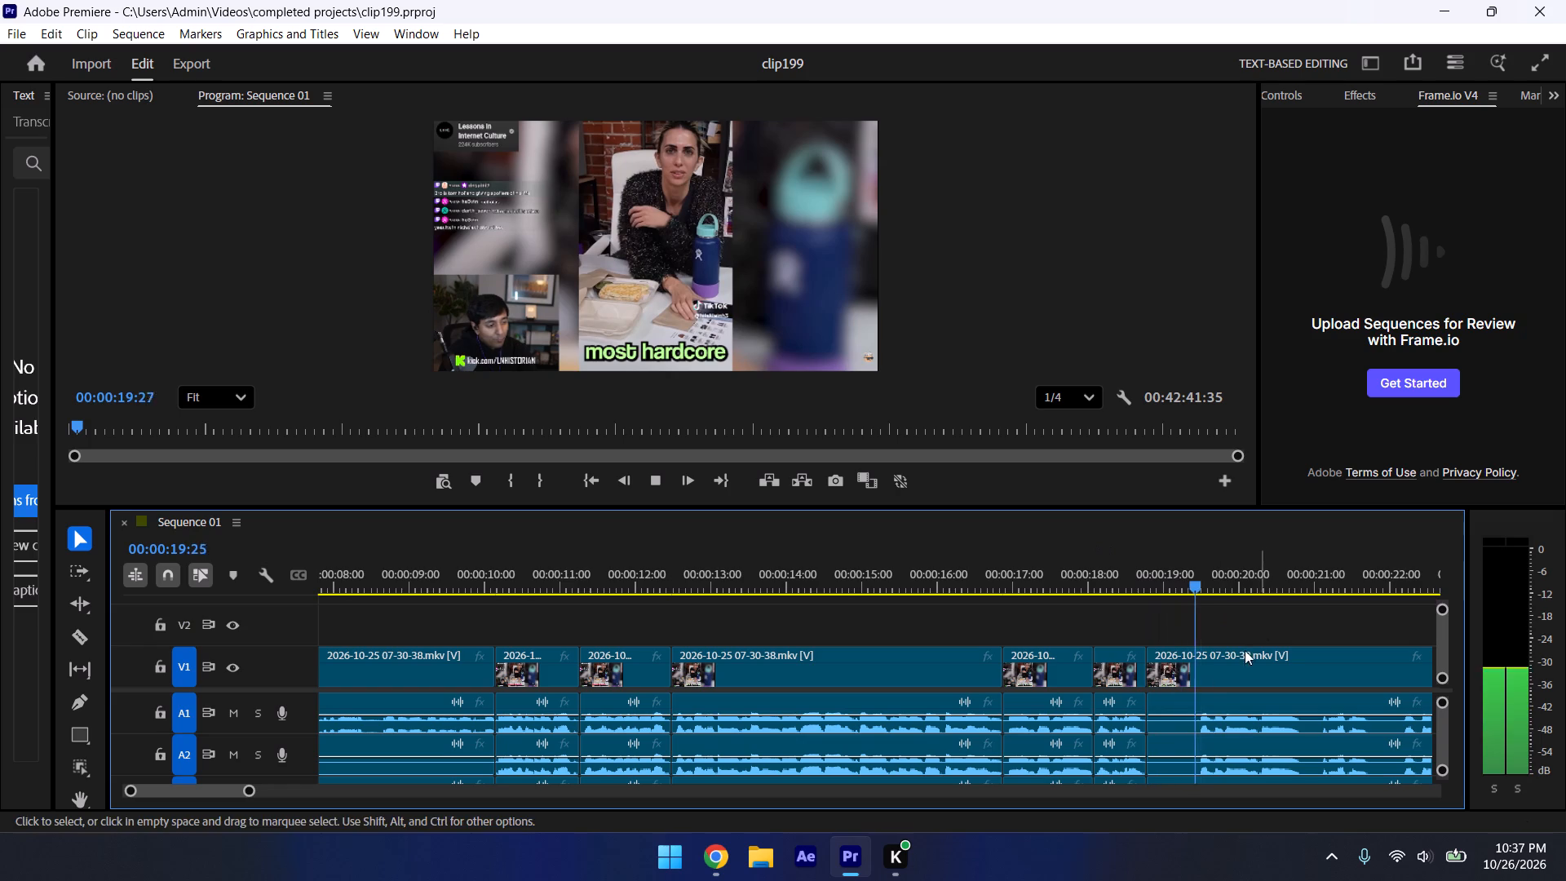
{"action": "key", "text": "space"}
{"action": "left_click_drag", "start_coordinate": [1157, 653], "coordinate": [1207, 662]}
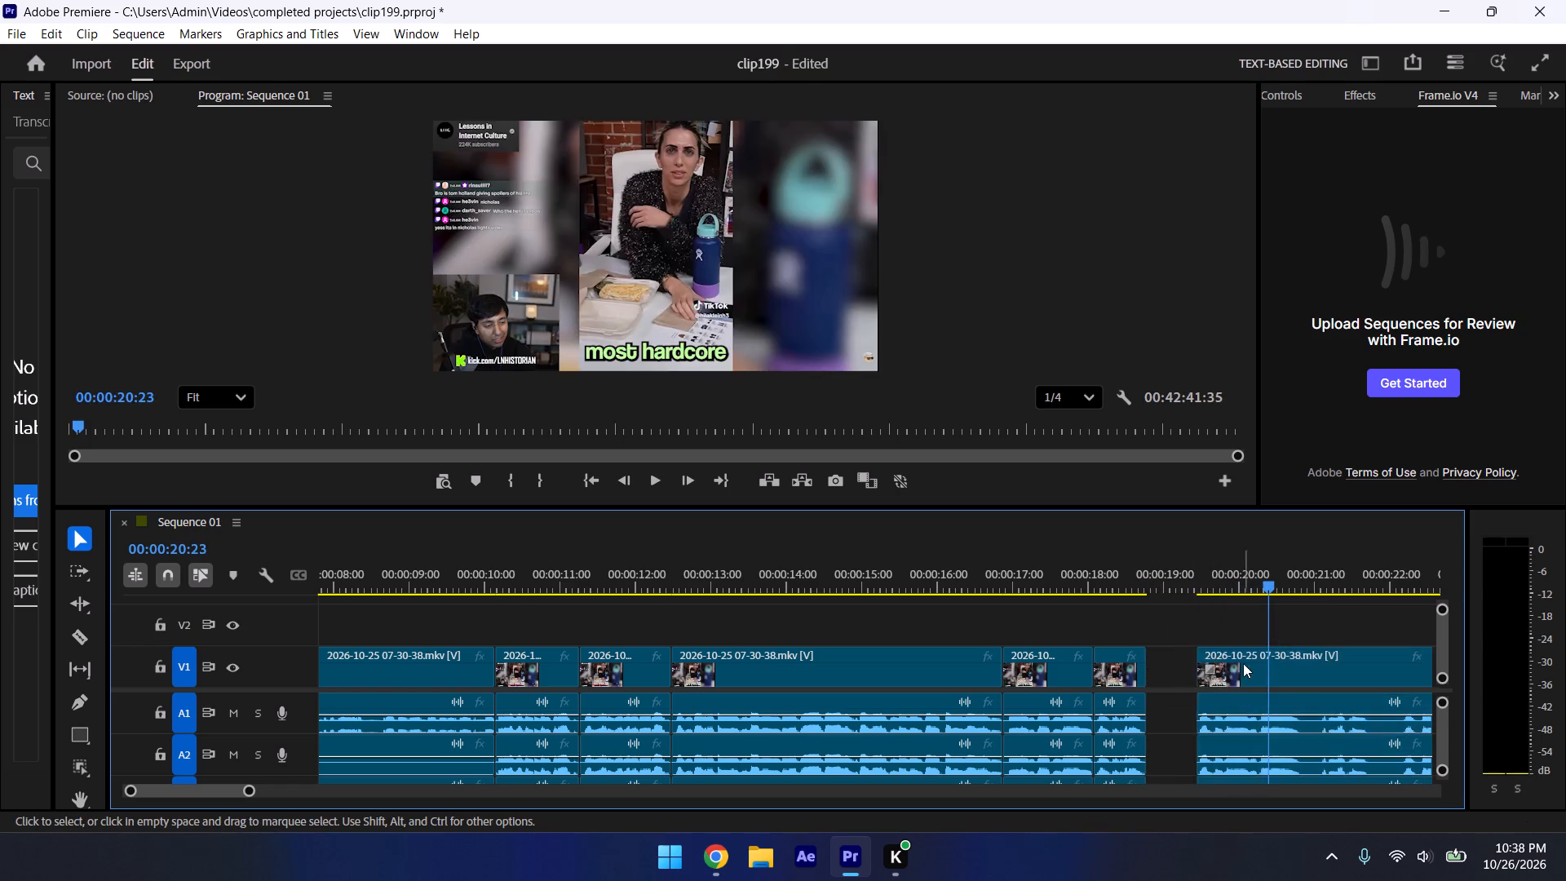
{"action": "left_click_drag", "start_coordinate": [1243, 663], "coordinate": [1197, 664]}
Play on from just before the join near 00:00:18:46, split the recording at 00:00:20:06, and save the project.
{"action": "left_click", "coordinate": [1126, 573]}
{"action": "left_click", "coordinate": [1157, 606]}
{"action": "key", "text": "space"}
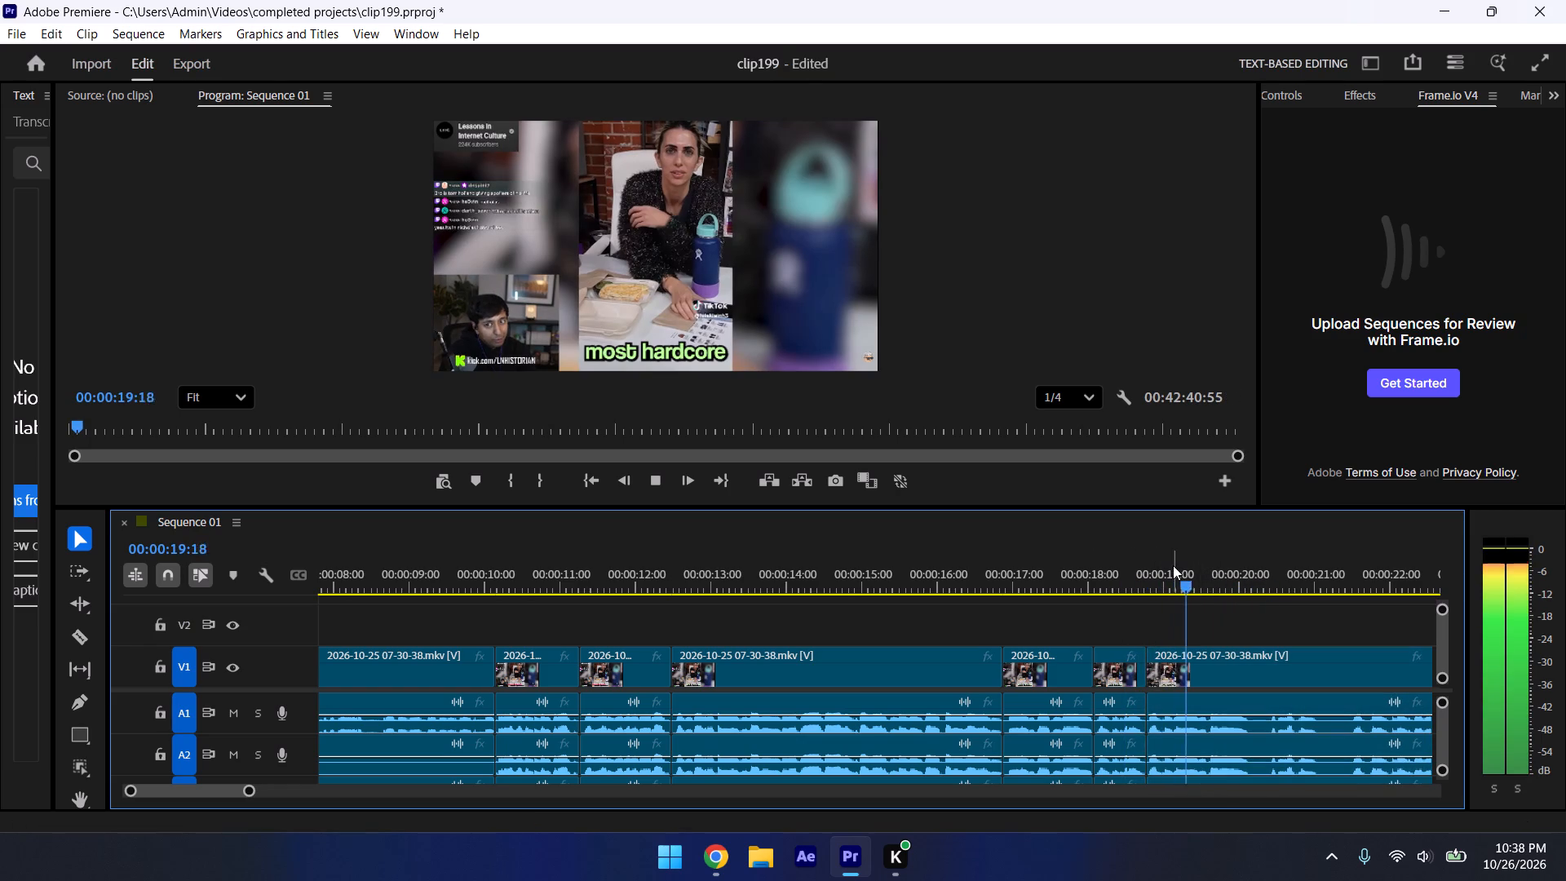
{"action": "key", "text": "space"}
{"action": "key", "text": "space"}
{"action": "key", "text": "space"}
{"action": "key", "text": "space"}
{"action": "key", "text": "space"}
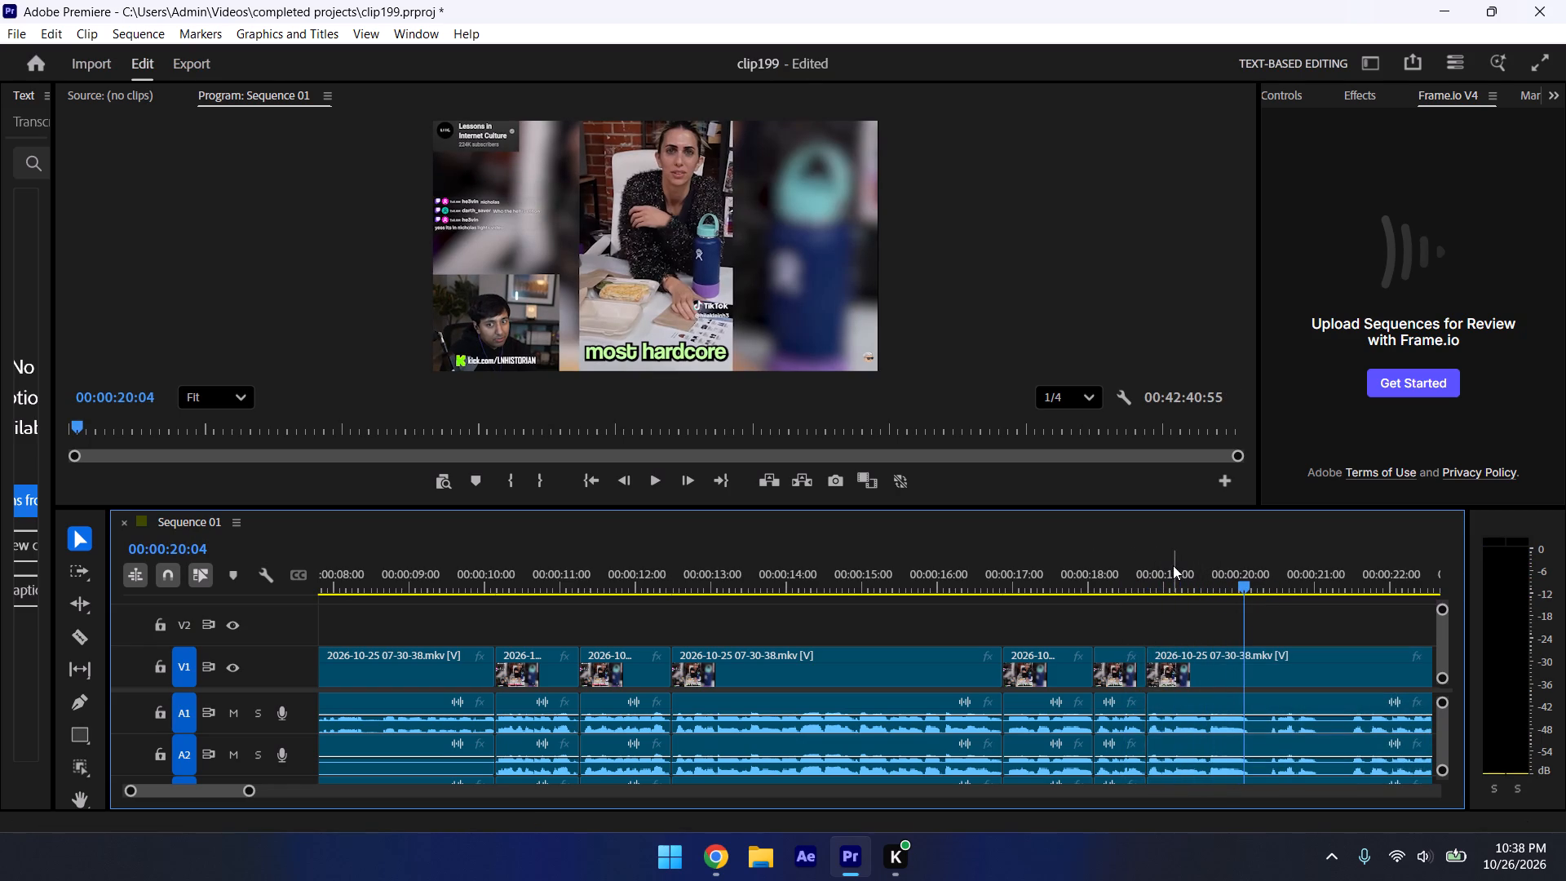
{"action": "key", "text": "Right"}
{"action": "key", "text": "Right"}
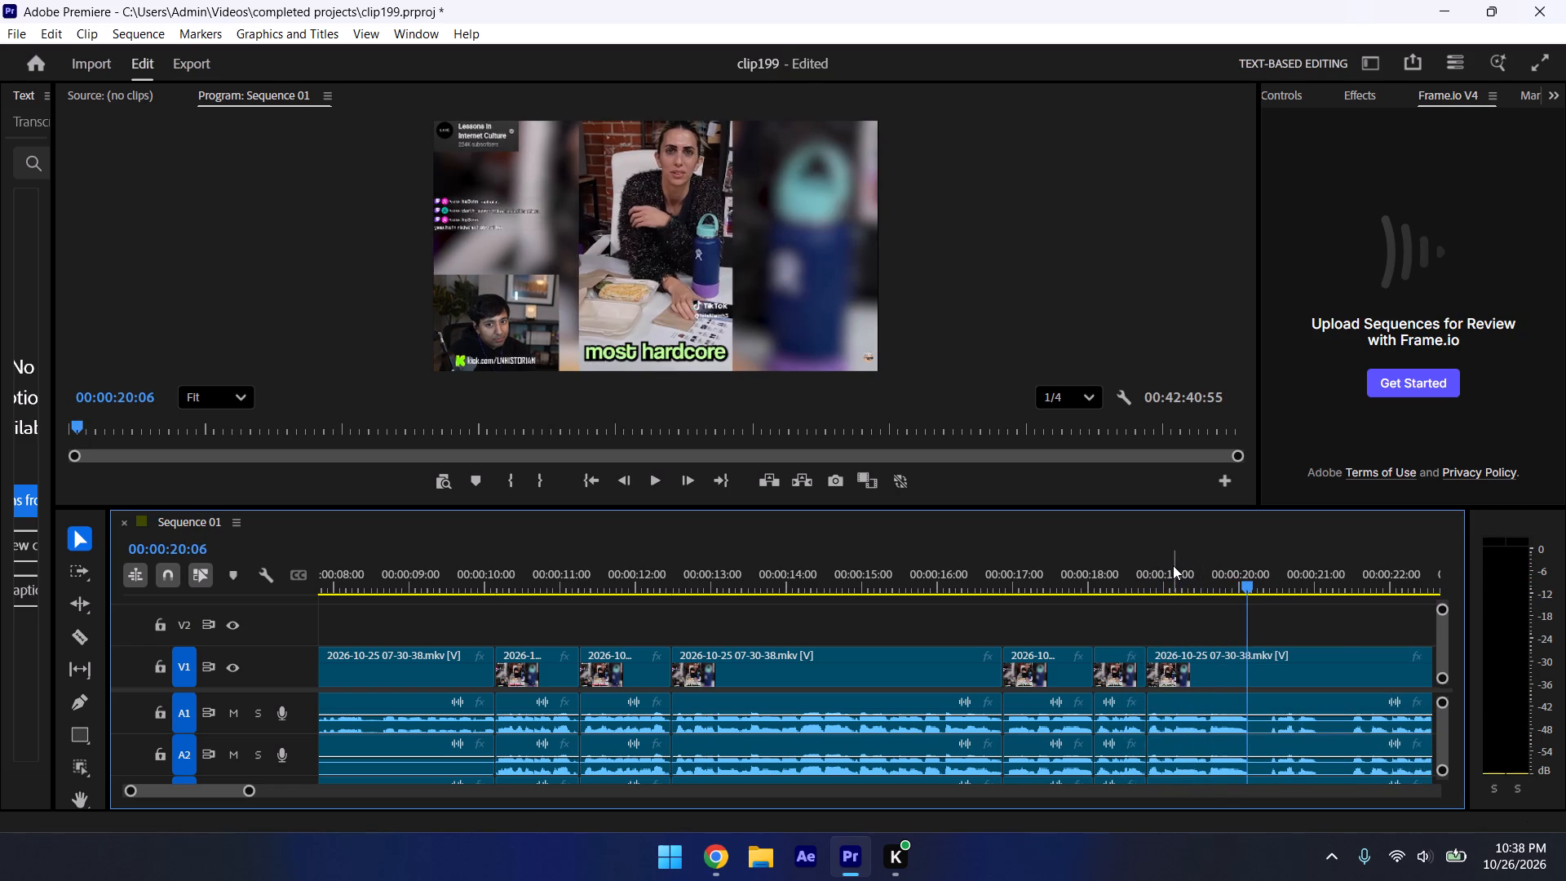
{"action": "key", "text": "ctrl+k"}
{"action": "key", "text": "ctrl+s"}
Trim about 16 frames off the start of the segment after the 00:00:20:06 cut and close the gap.
{"action": "key", "text": "space"}
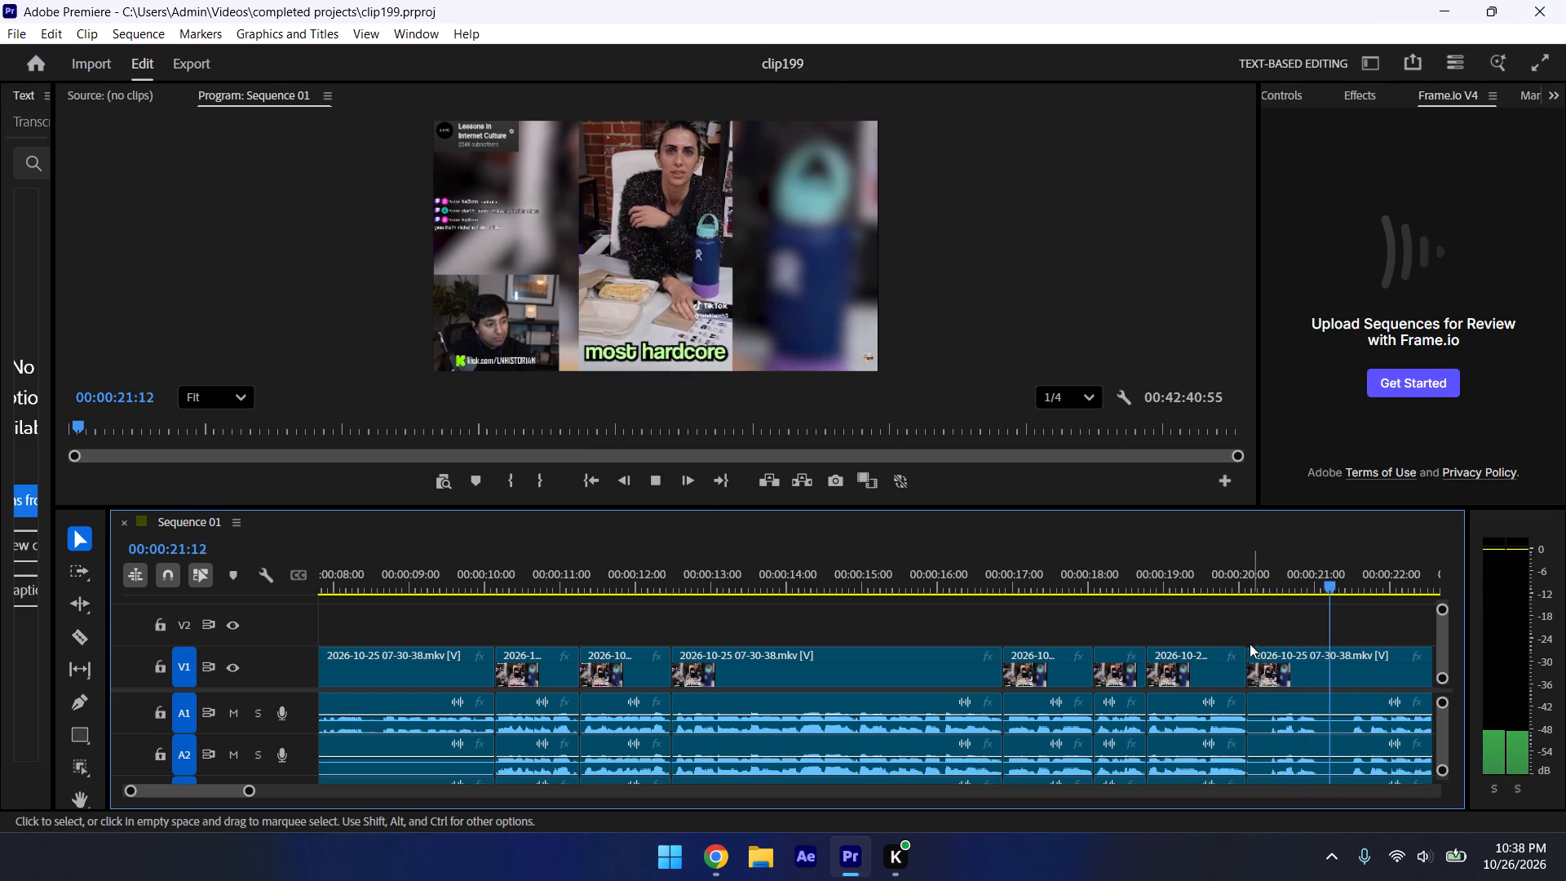
{"action": "key", "text": "space"}
{"action": "left_click_drag", "start_coordinate": [1254, 652], "coordinate": [1276, 657]}
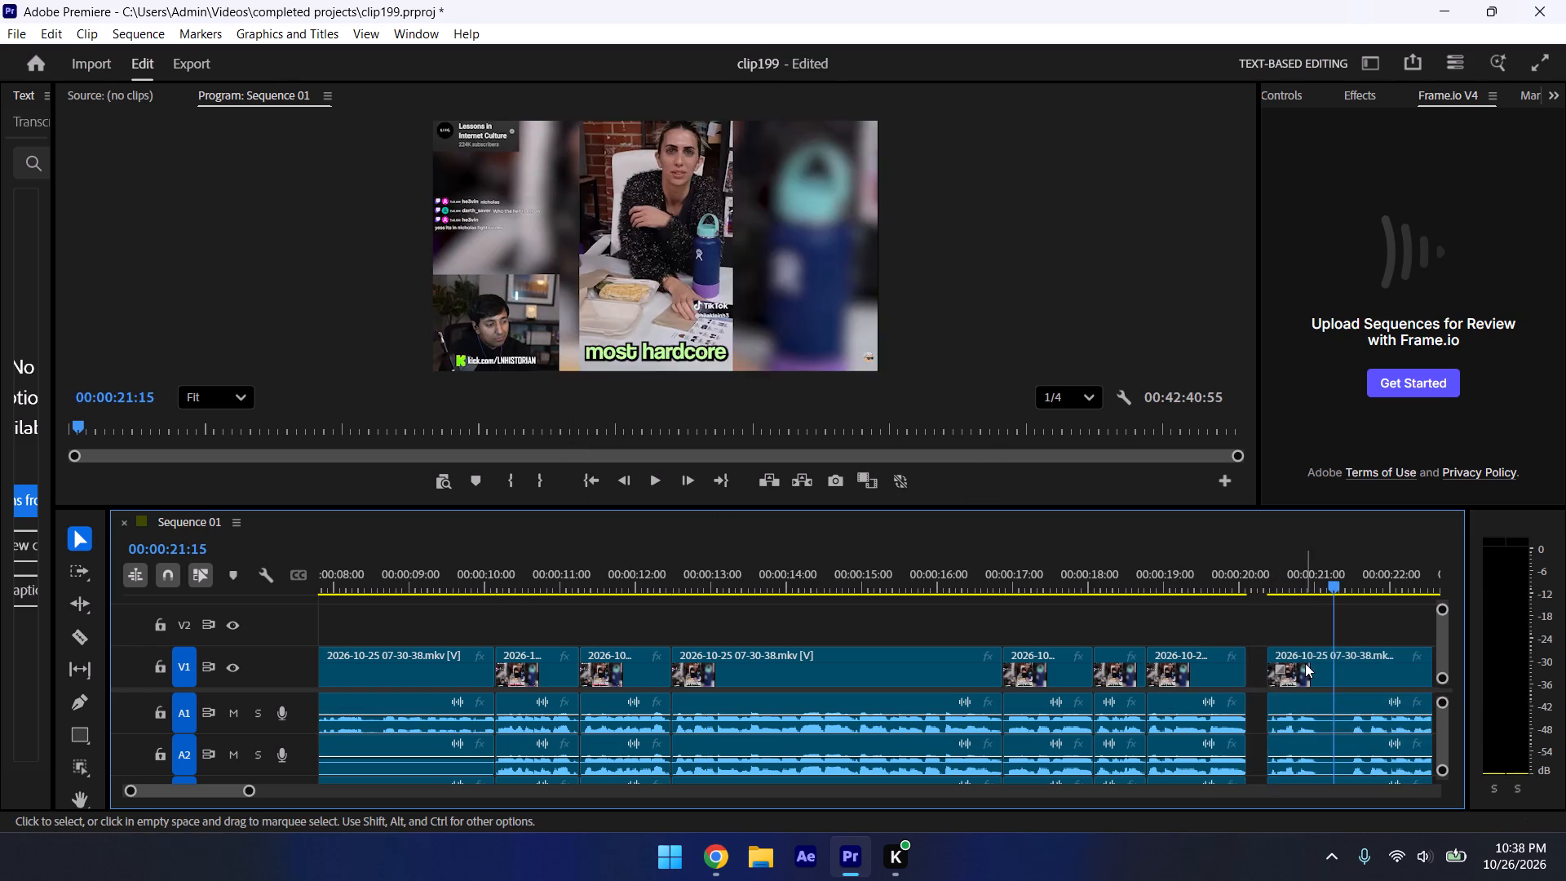
{"action": "left_click_drag", "start_coordinate": [1303, 663], "coordinate": [1286, 657]}
Play across the join at 00:00:20:06, split the recording at 00:00:20:47, and save the project.
{"action": "left_click", "coordinate": [1230, 594]}
{"action": "left_click", "coordinate": [1255, 621]}
{"action": "left_click", "coordinate": [1240, 567]}
{"action": "left_click", "coordinate": [1267, 605]}
{"action": "key", "text": "space"}
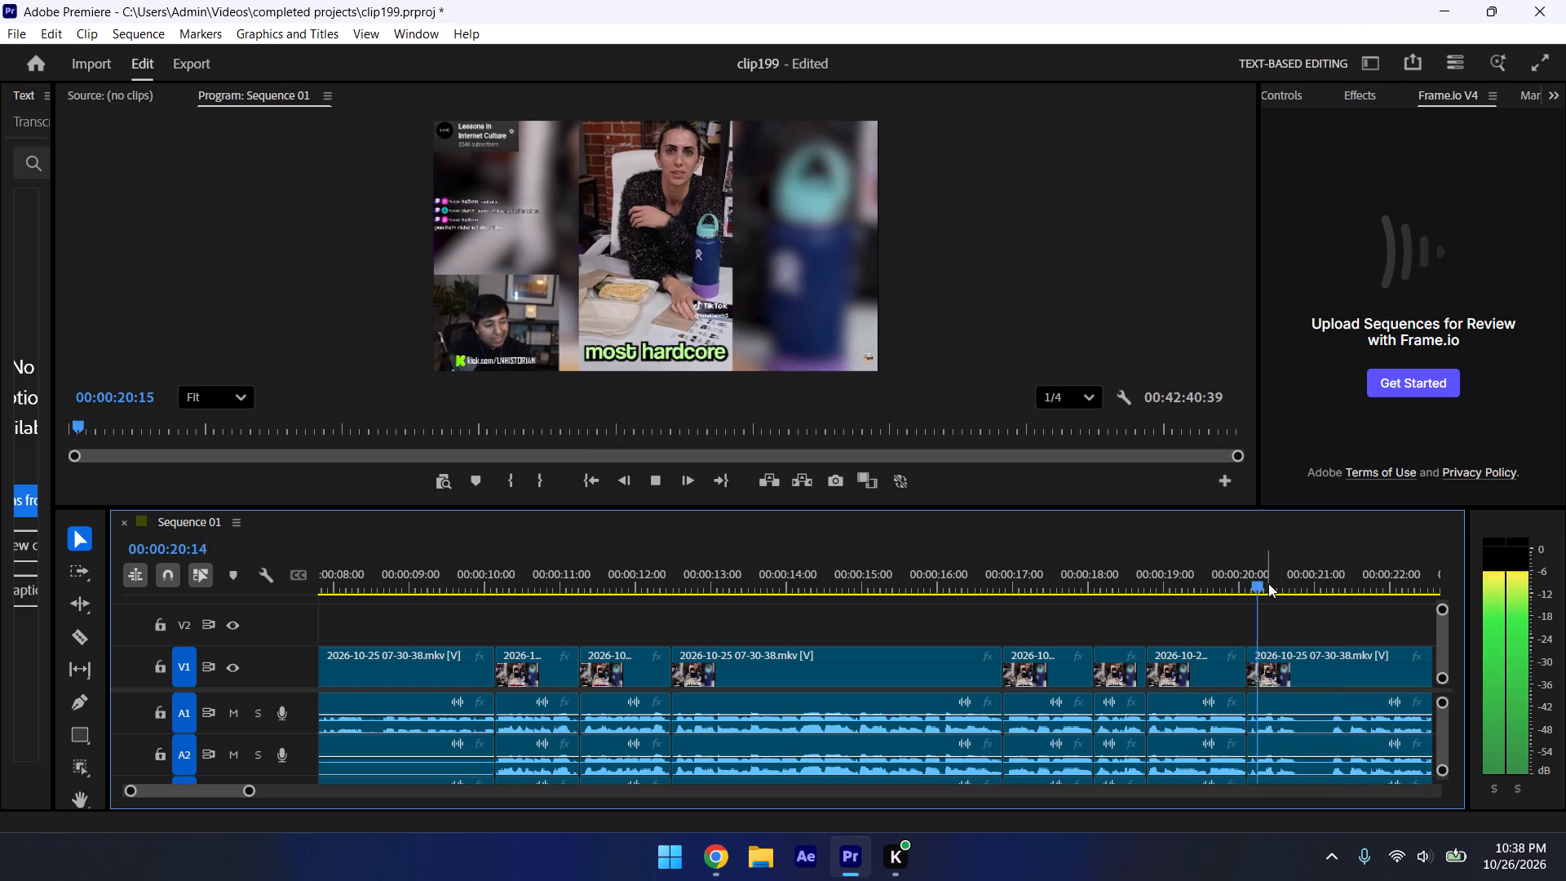
{"action": "key", "text": "space"}
{"action": "key", "text": "Left"}
{"action": "key", "text": "Left"}
{"action": "key", "text": "Left"}
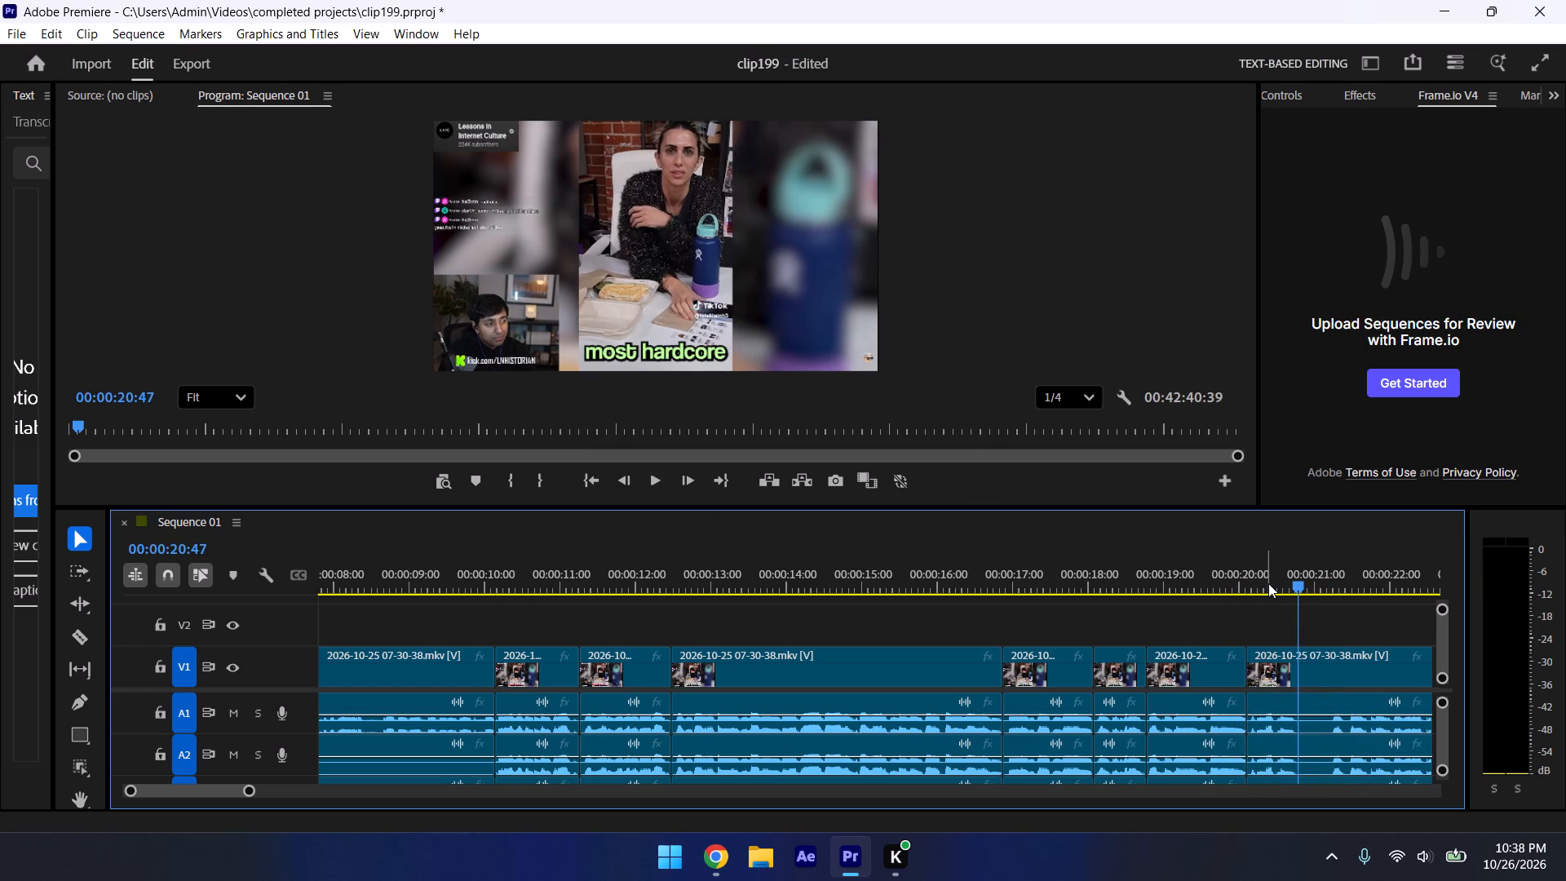
{"action": "key", "text": "ctrl+k"}
{"action": "key", "text": "ctrl+s"}
Trim about 24 frames off the start of the segment after the 00:00:20:47 cut and close the gap.
{"action": "key", "text": "space"}
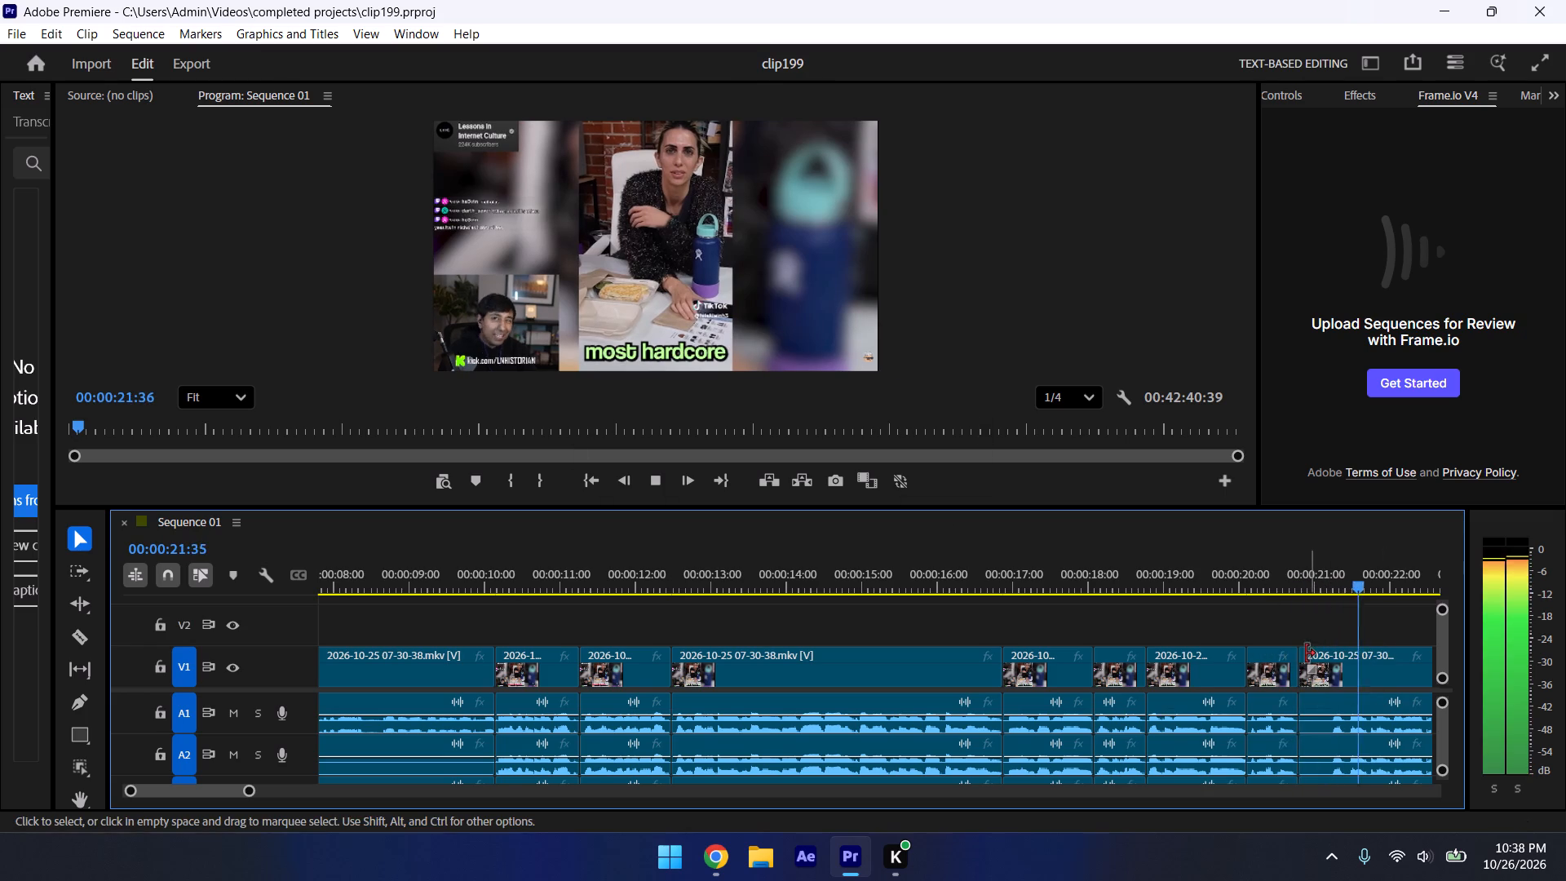
{"action": "key", "text": "space"}
{"action": "left_click_drag", "start_coordinate": [1303, 650], "coordinate": [1334, 666]}
{"action": "left_click_drag", "start_coordinate": [1376, 668], "coordinate": [1351, 663]}
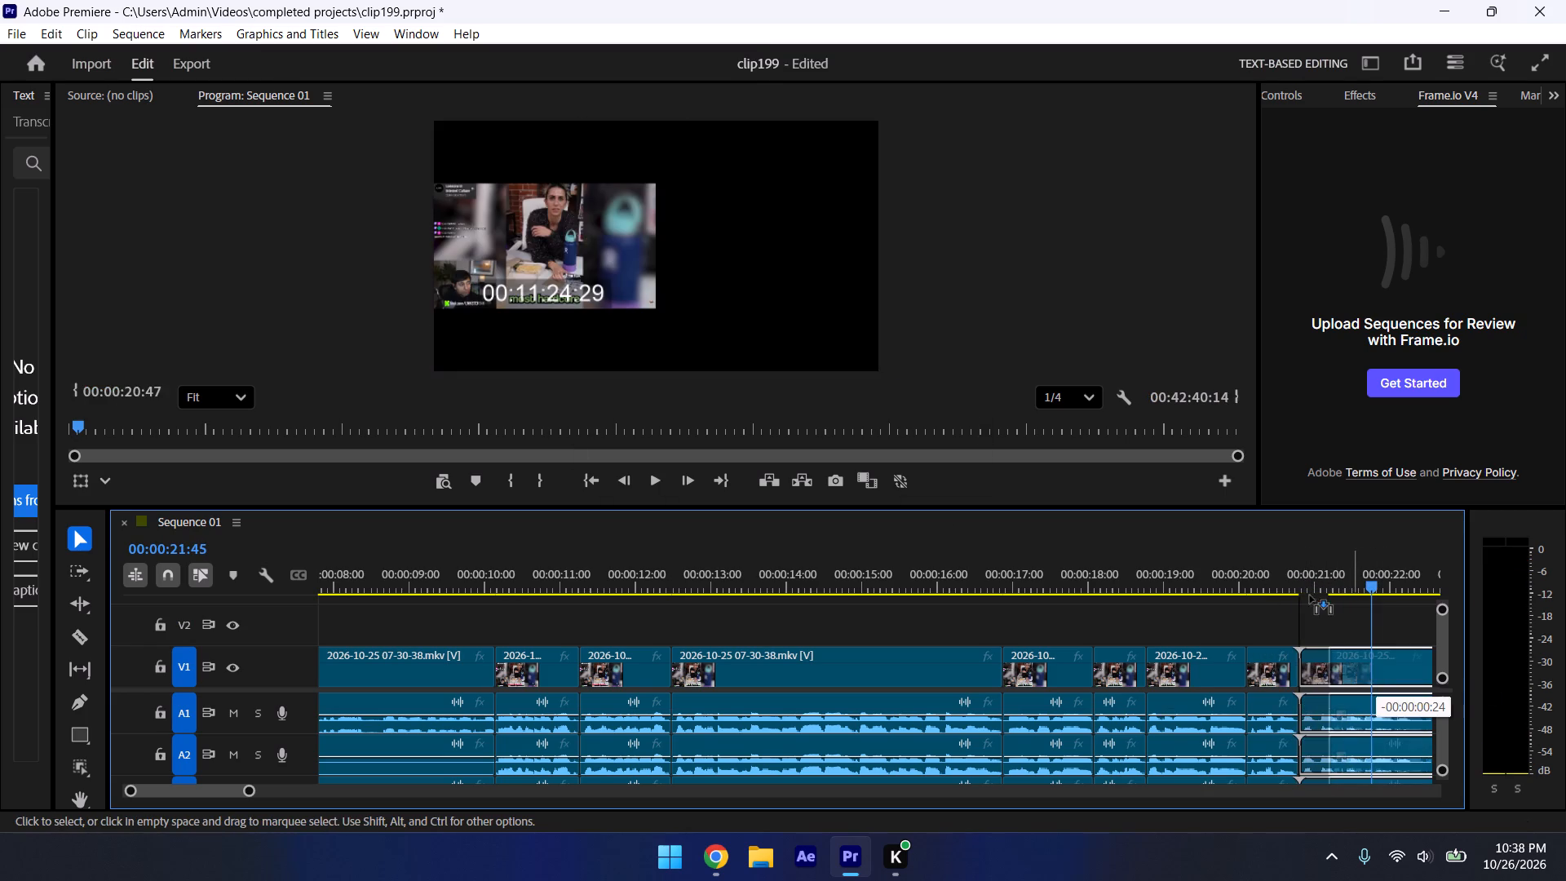
Play across the join at 00:00:20:47, split the recording at 00:00:22:18, and save the project.
{"action": "left_click", "coordinate": [1277, 571]}
{"action": "key", "text": "space"}
{"action": "left_click_drag", "start_coordinate": [249, 792], "coordinate": [265, 803]}
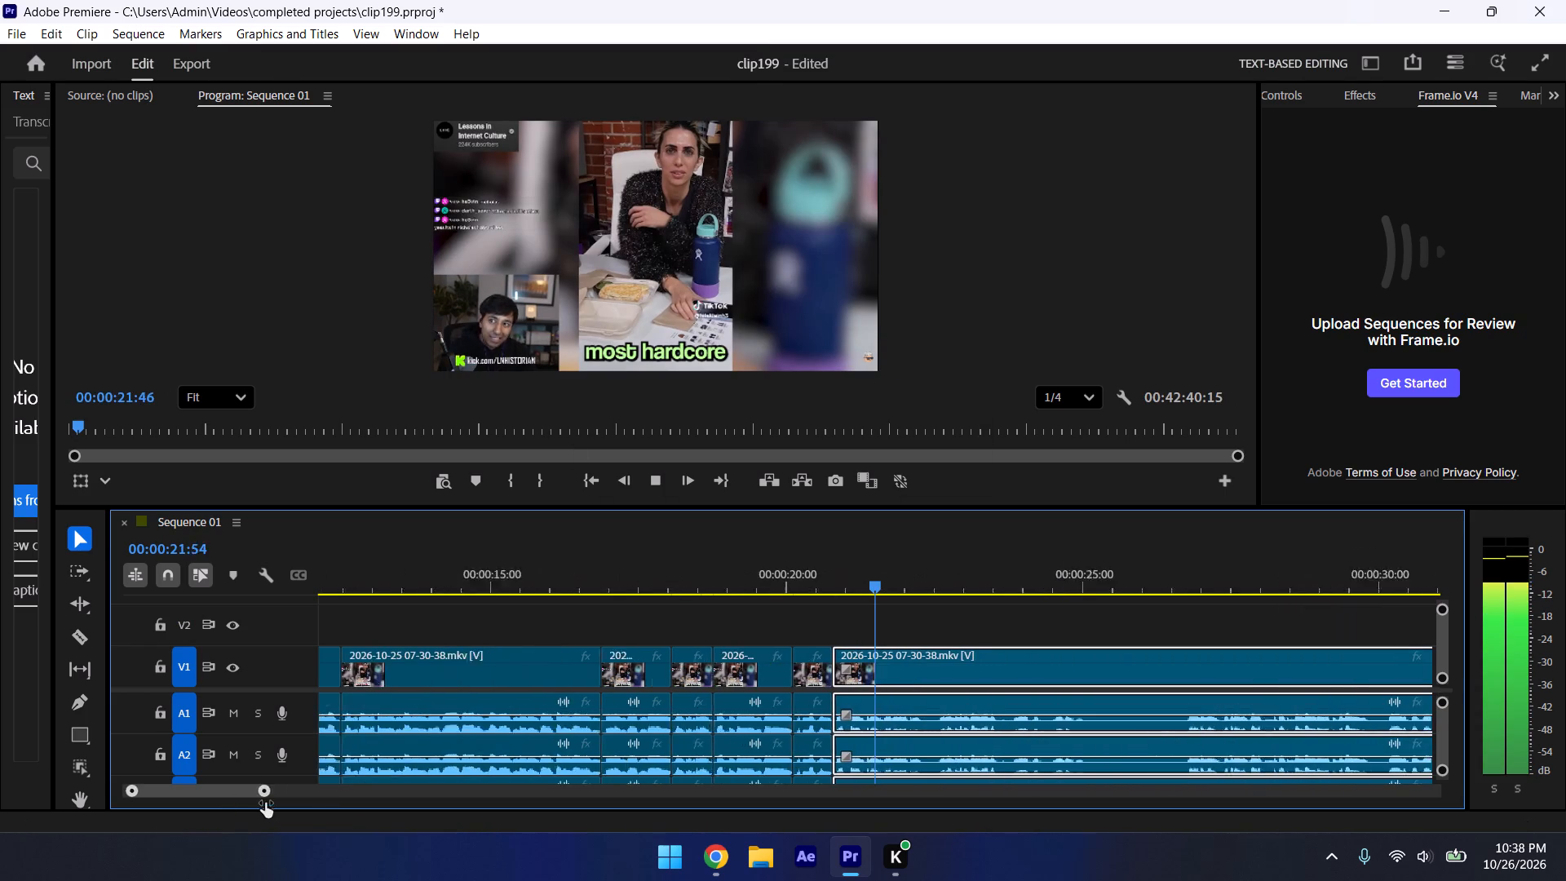
{"action": "left_click_drag", "start_coordinate": [265, 803], "coordinate": [262, 799]}
{"action": "key", "text": "space"}
{"action": "left_click", "coordinate": [936, 586]}
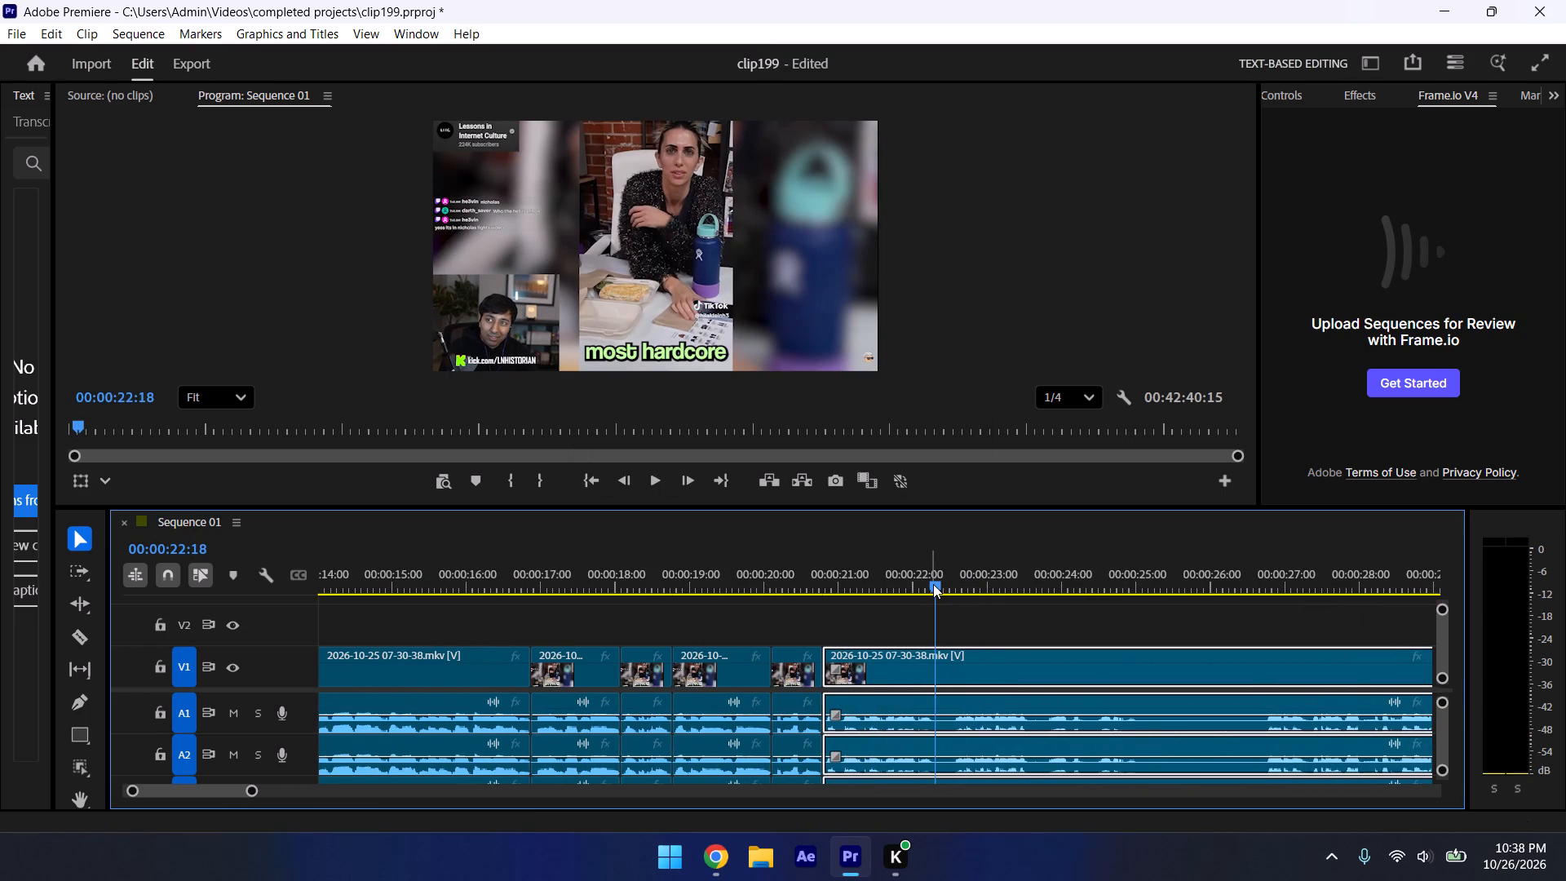
{"action": "key", "text": "ctrl+k"}
{"action": "key", "text": "ctrl+s"}
Trim about 14 frames off the start of the segment after the 00:00:22:18 cut and close the gap.
{"action": "key", "text": "space"}
{"action": "key", "text": "space"}
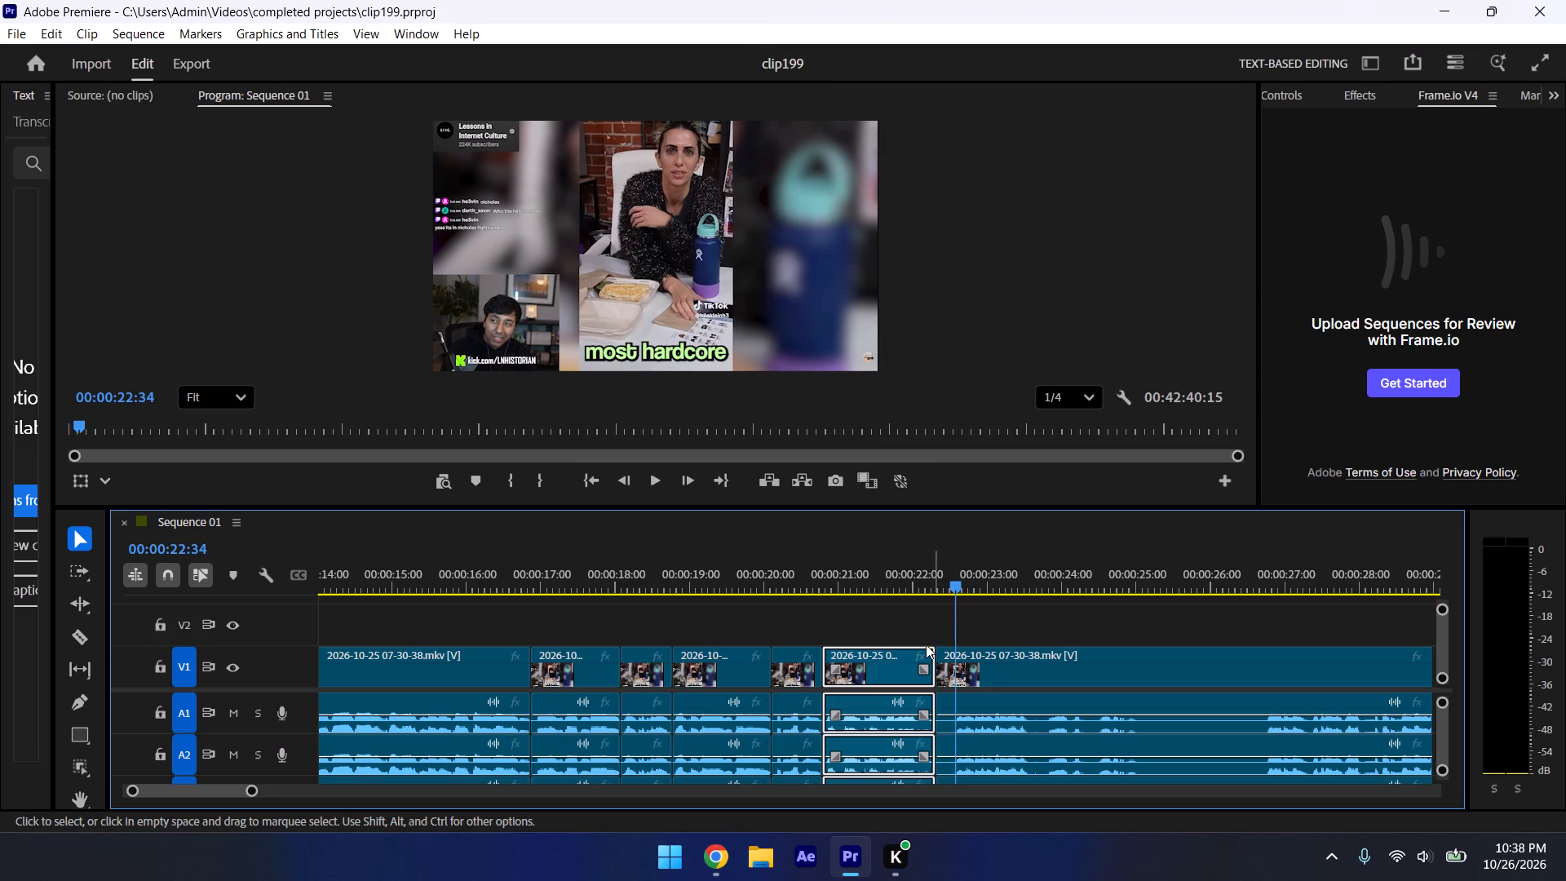
{"action": "key", "text": "Left"}
{"action": "key", "text": "Left"}
{"action": "left_click_drag", "start_coordinate": [943, 660], "coordinate": [955, 660]}
{"action": "left_click_drag", "start_coordinate": [1033, 657], "coordinate": [1018, 657]}
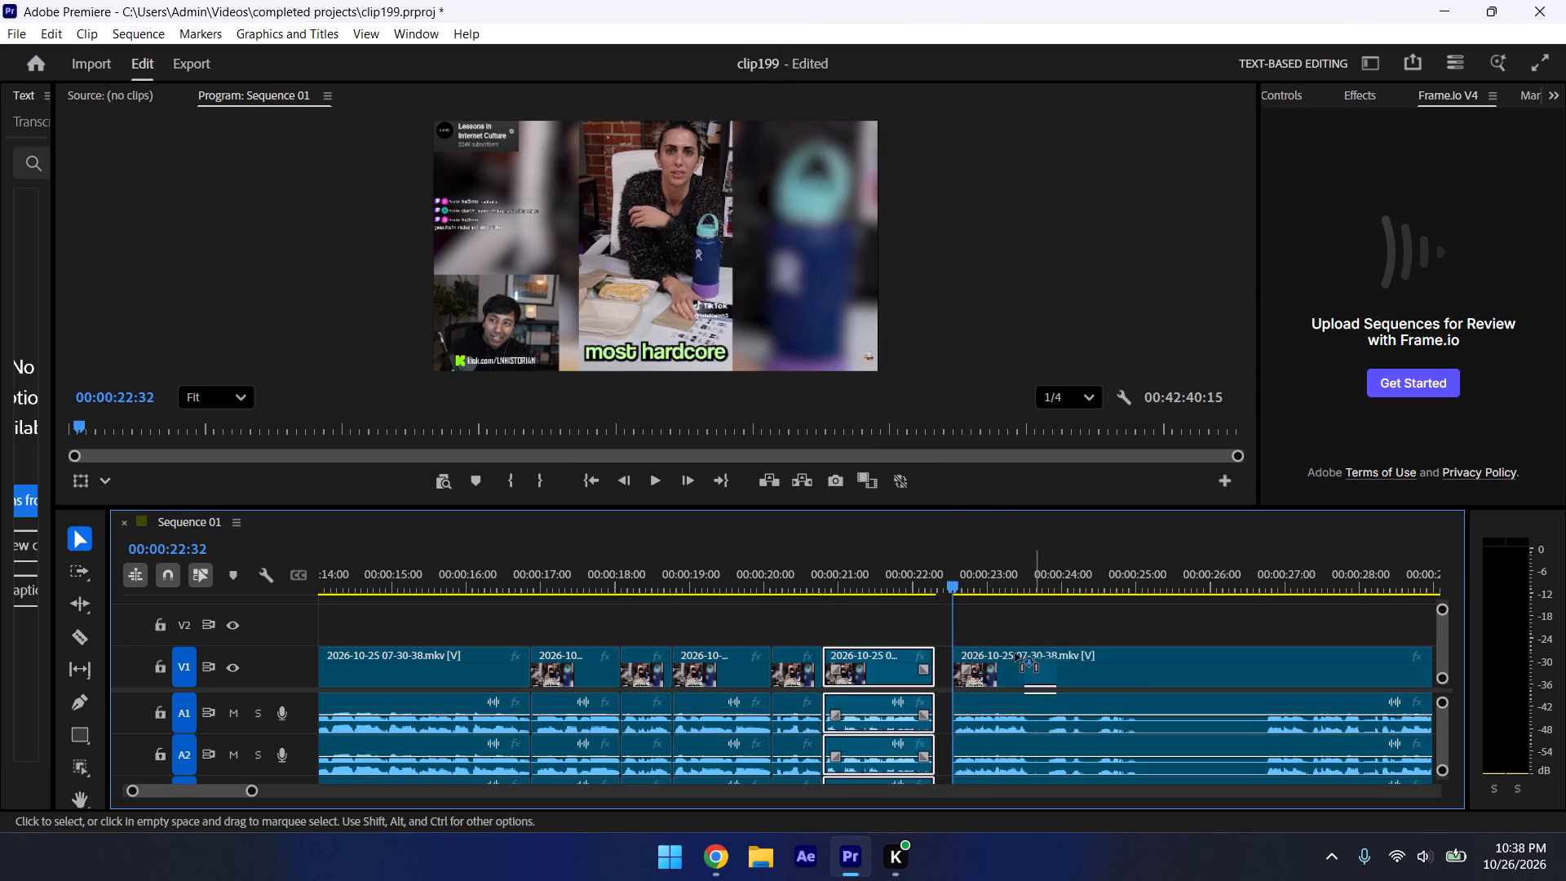
Play across the join at 00:00:22:18, split the recording at 00:00:23:21, and save the project.
{"action": "left_click", "coordinate": [949, 583]}
{"action": "left_click", "coordinate": [928, 573]}
{"action": "left_click", "coordinate": [951, 606]}
{"action": "key", "text": "space"}
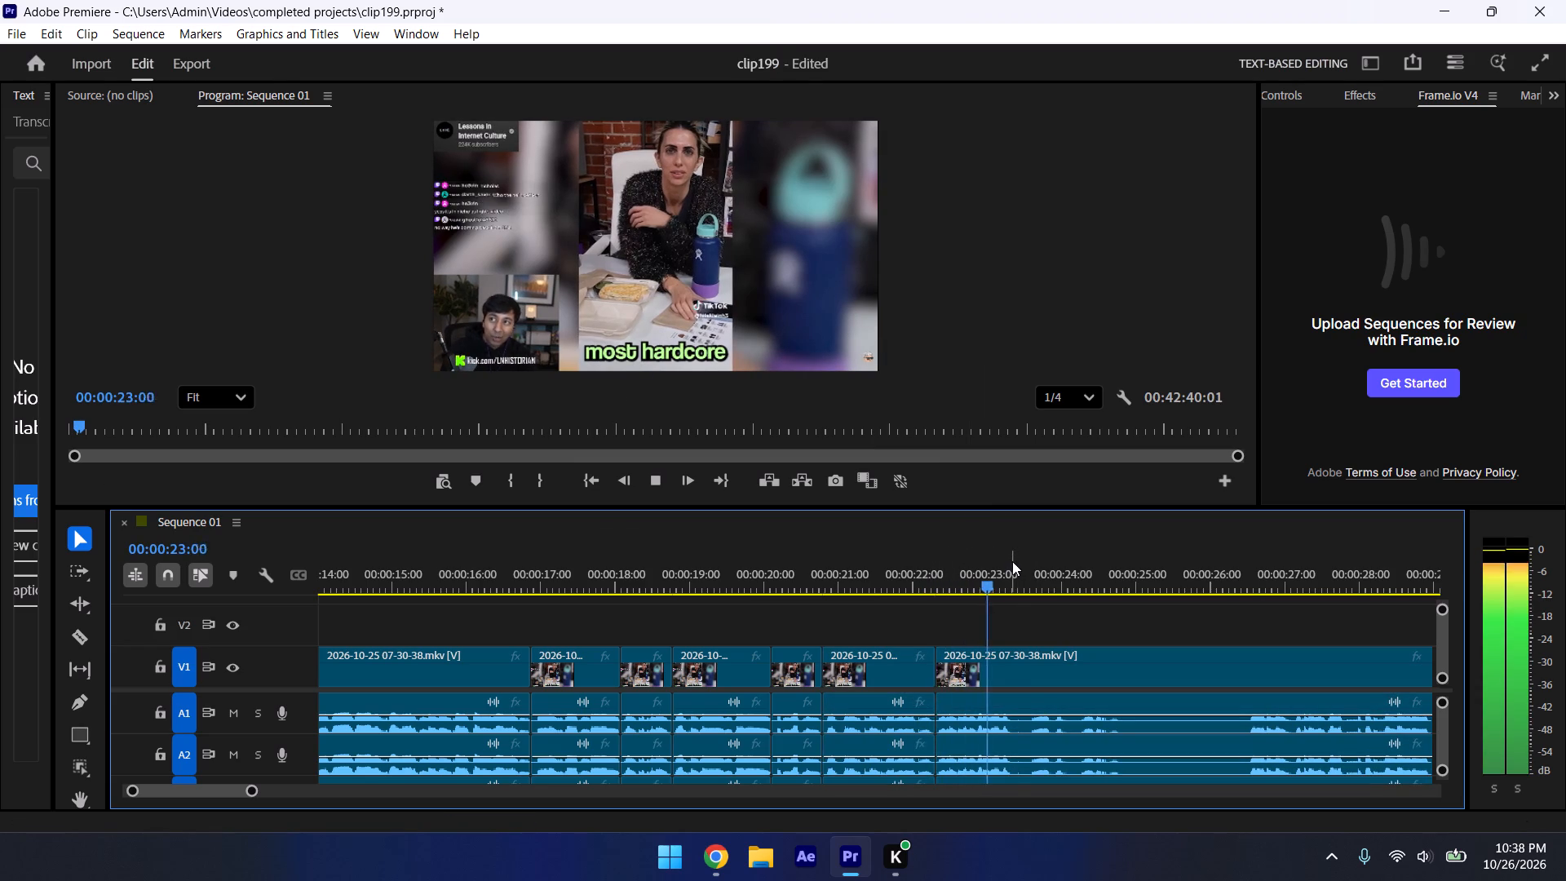
{"action": "key", "text": "space"}
{"action": "key", "text": "Left"}
{"action": "key", "text": "Left"}
{"action": "key", "text": "Left"}
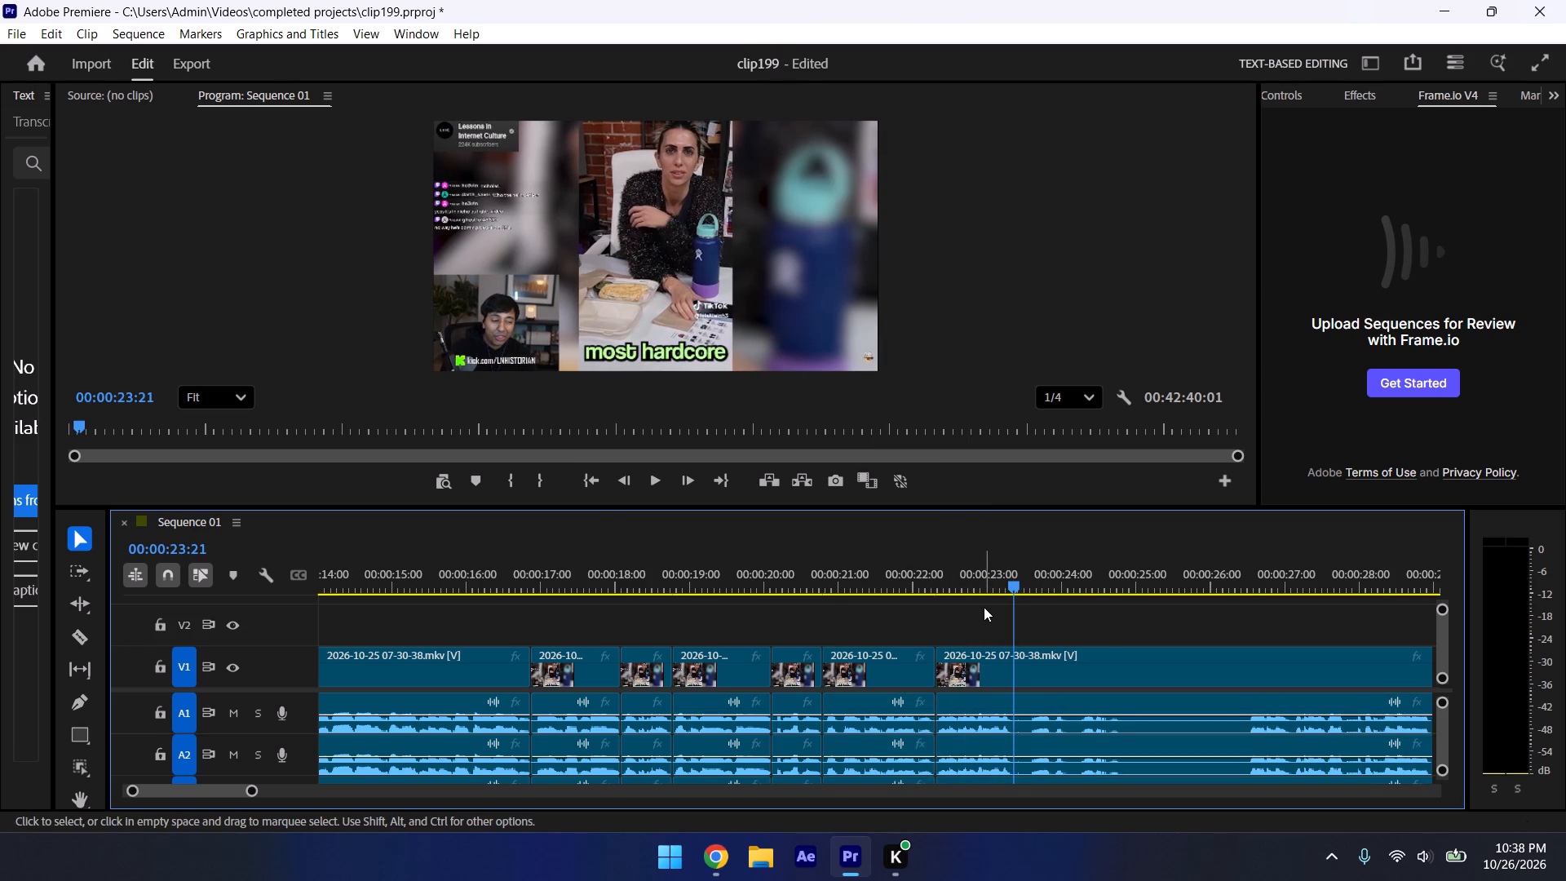
{"action": "key", "text": "ctrl+k"}
{"action": "key", "text": "ctrl+s"}
Trim about 11 frames off the start of the segment after the 00:00:23:21 cut and close the gap.
{"action": "key", "text": "space"}
{"action": "key", "text": "space"}
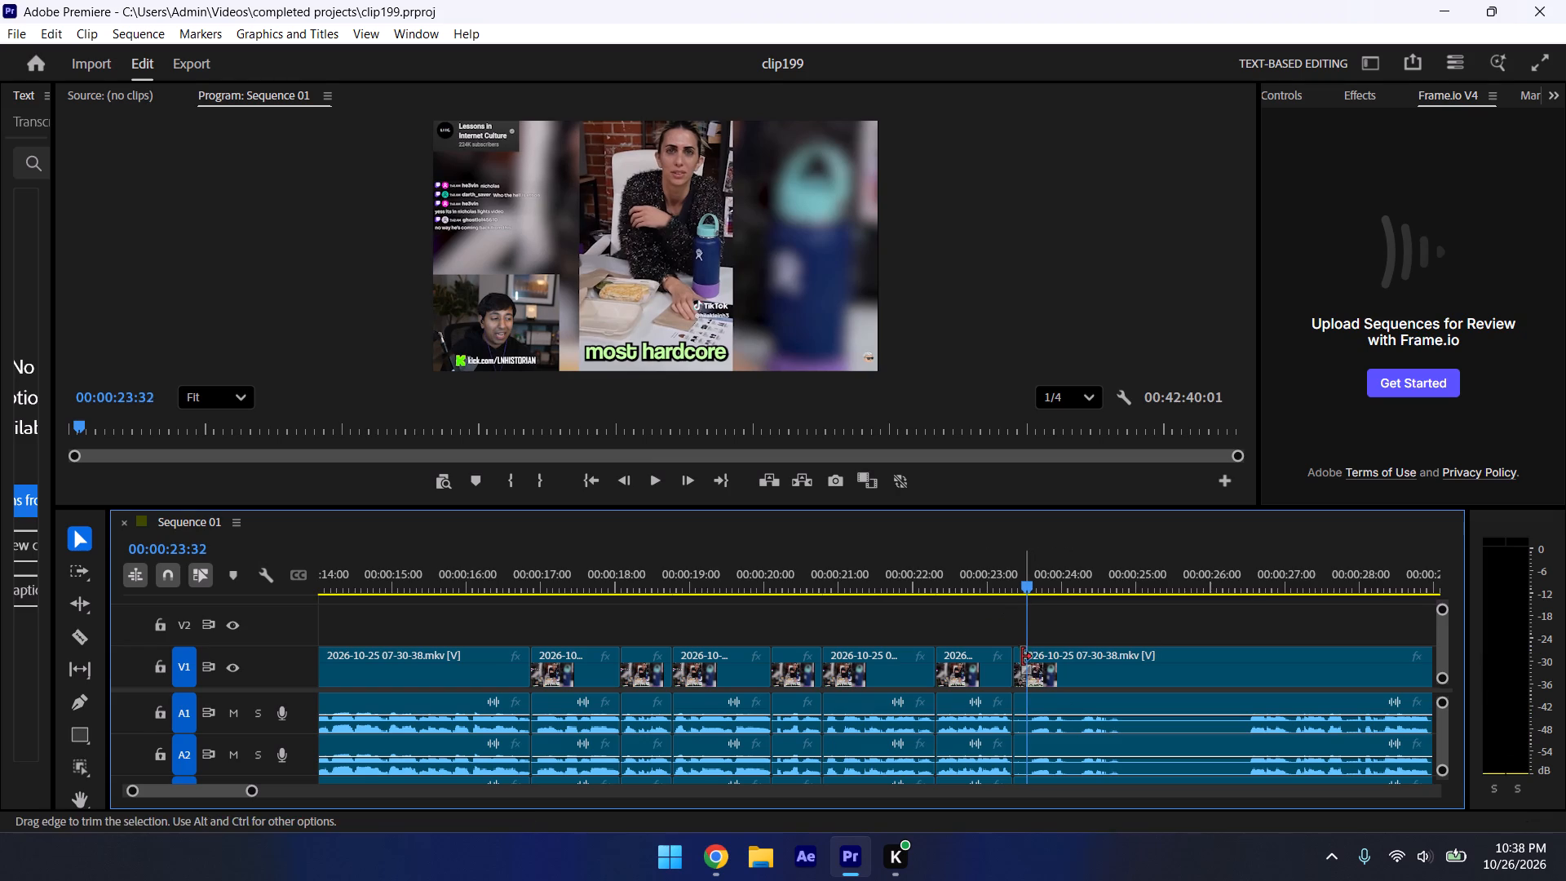
{"action": "left_click_drag", "start_coordinate": [1022, 655], "coordinate": [1033, 656]}
{"action": "left_click_drag", "start_coordinate": [1073, 660], "coordinate": [1064, 653]}
Play across the join at 00:00:23:21, split the recording at 00:00:24:43, and save the project.
{"action": "left_click", "coordinate": [1000, 573]}
{"action": "left_click", "coordinate": [1029, 613]}
{"action": "key", "text": "space"}
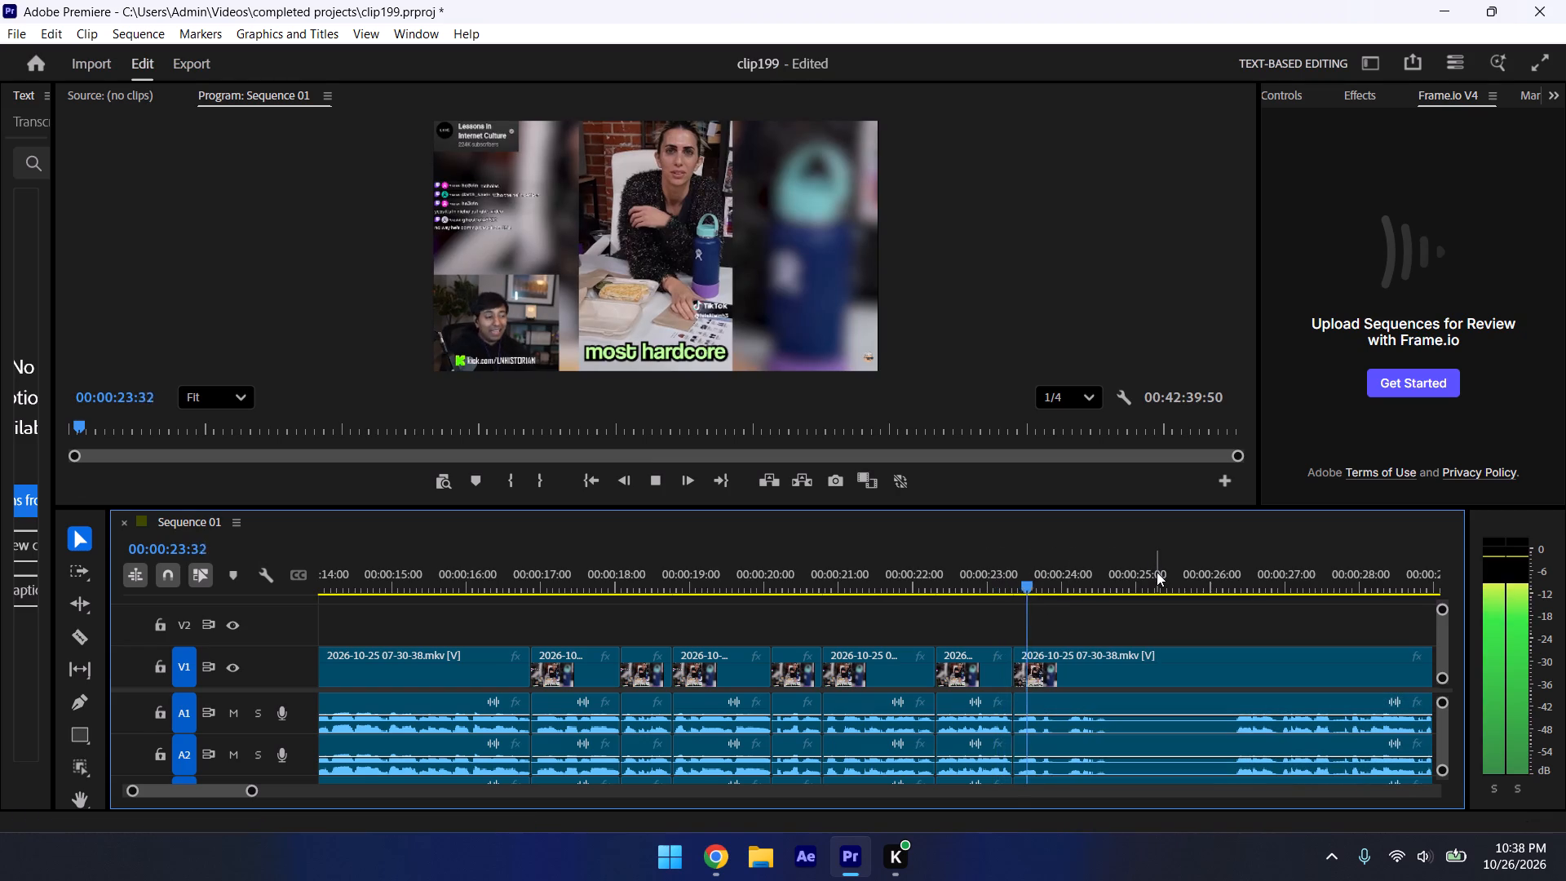
{"action": "key", "text": "space"}
{"action": "key", "text": "ctrl+k"}
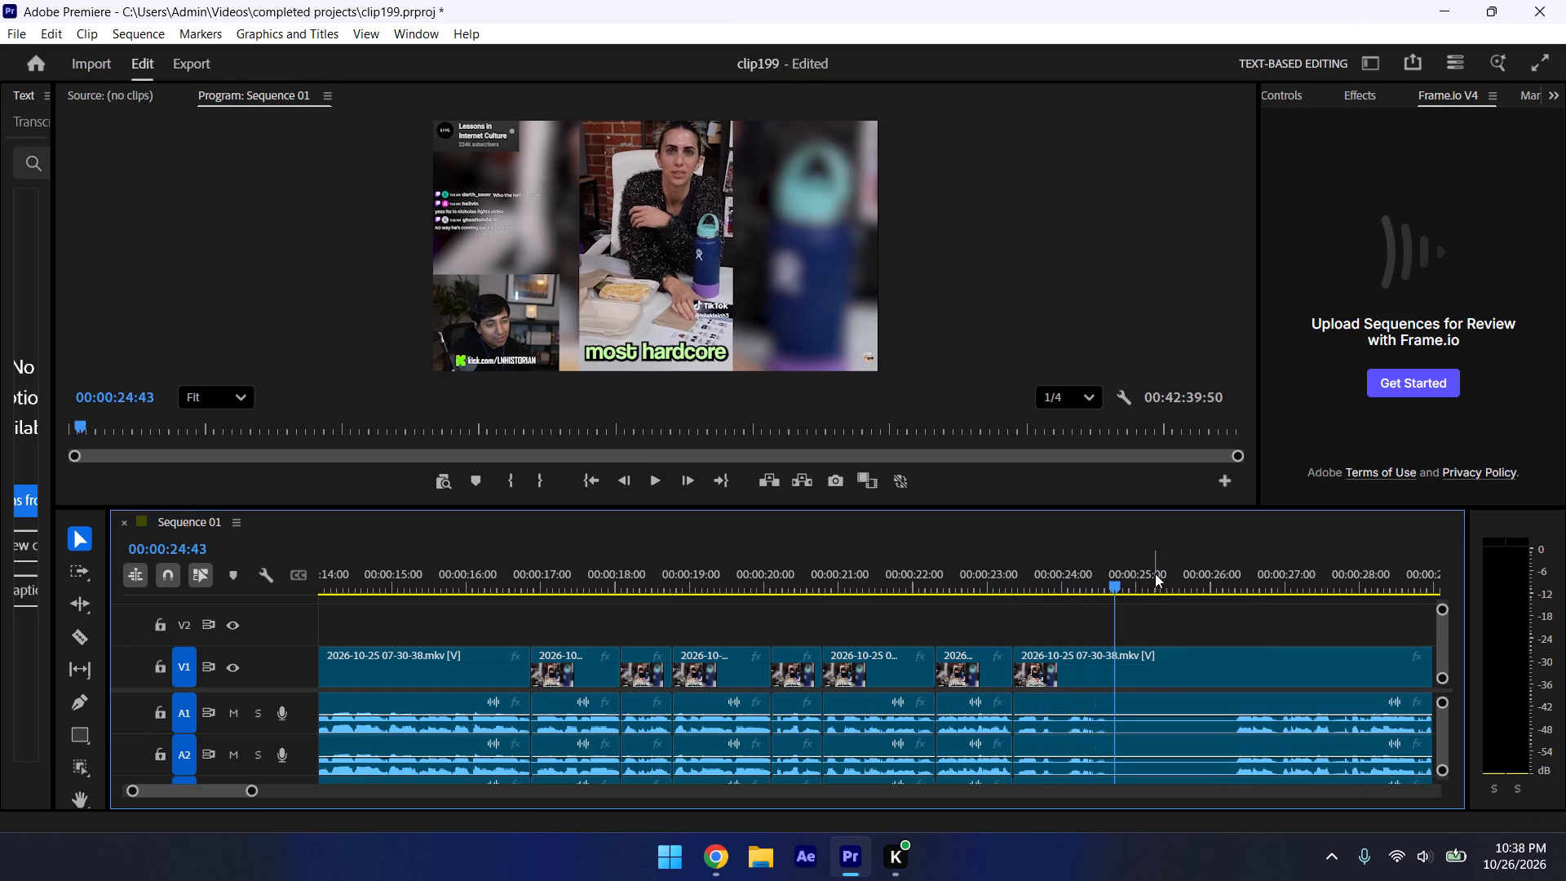
{"action": "key", "text": "ctrl+s"}
Trim about 1 second 36 frames off the start of the segment after the 00:00:24:43 cut and close the gap.
{"action": "key", "text": "space"}
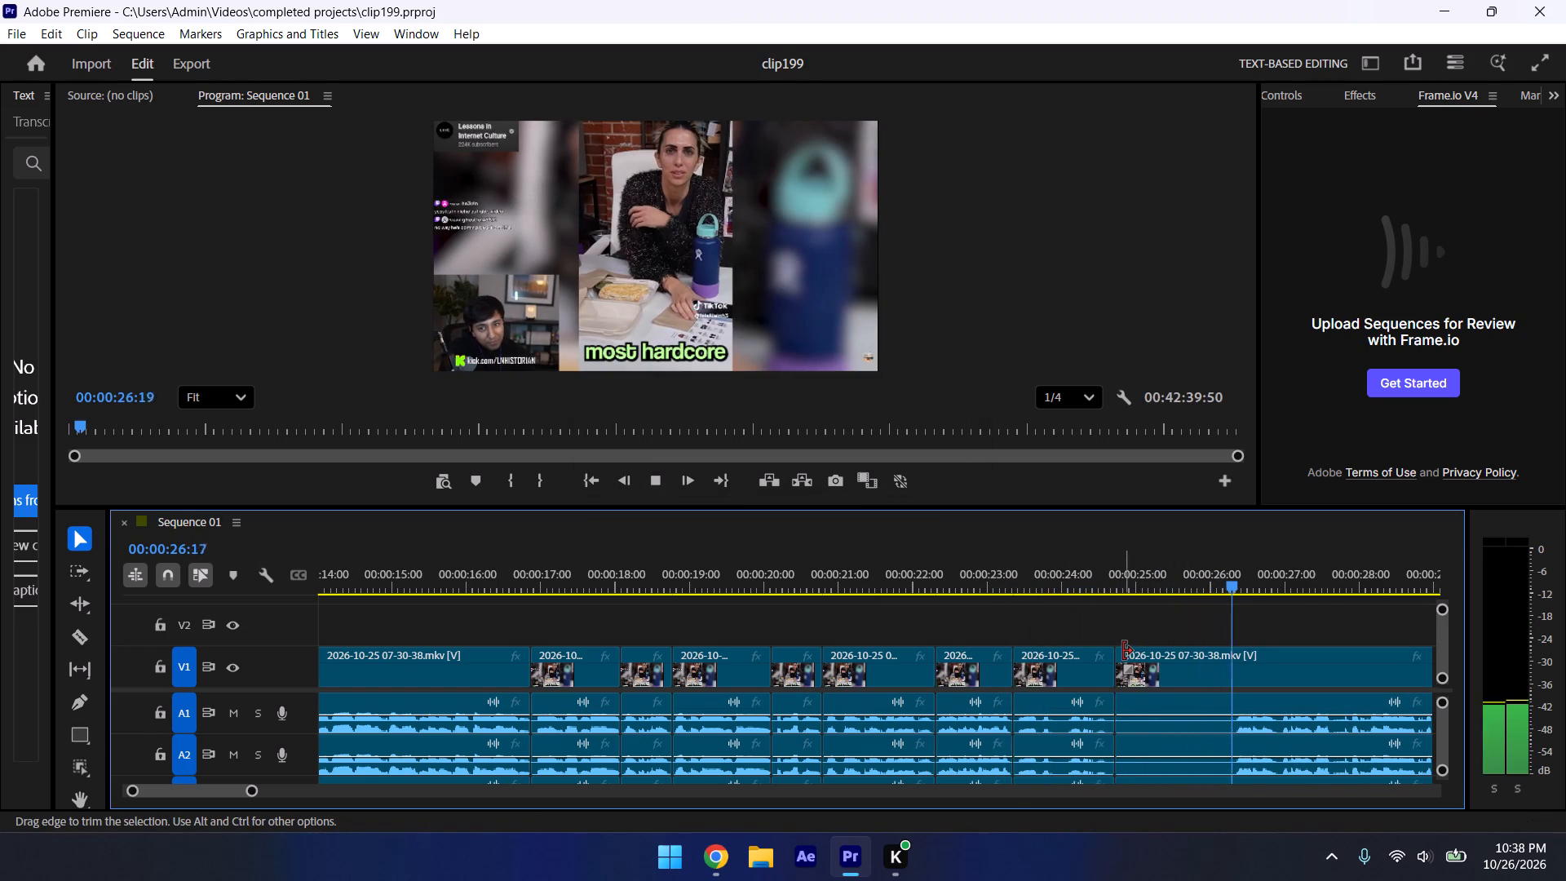
{"action": "key", "text": "space"}
{"action": "left_click_drag", "start_coordinate": [1123, 651], "coordinate": [1210, 762]}
{"action": "key", "text": "Left"}
{"action": "key", "text": "Left"}
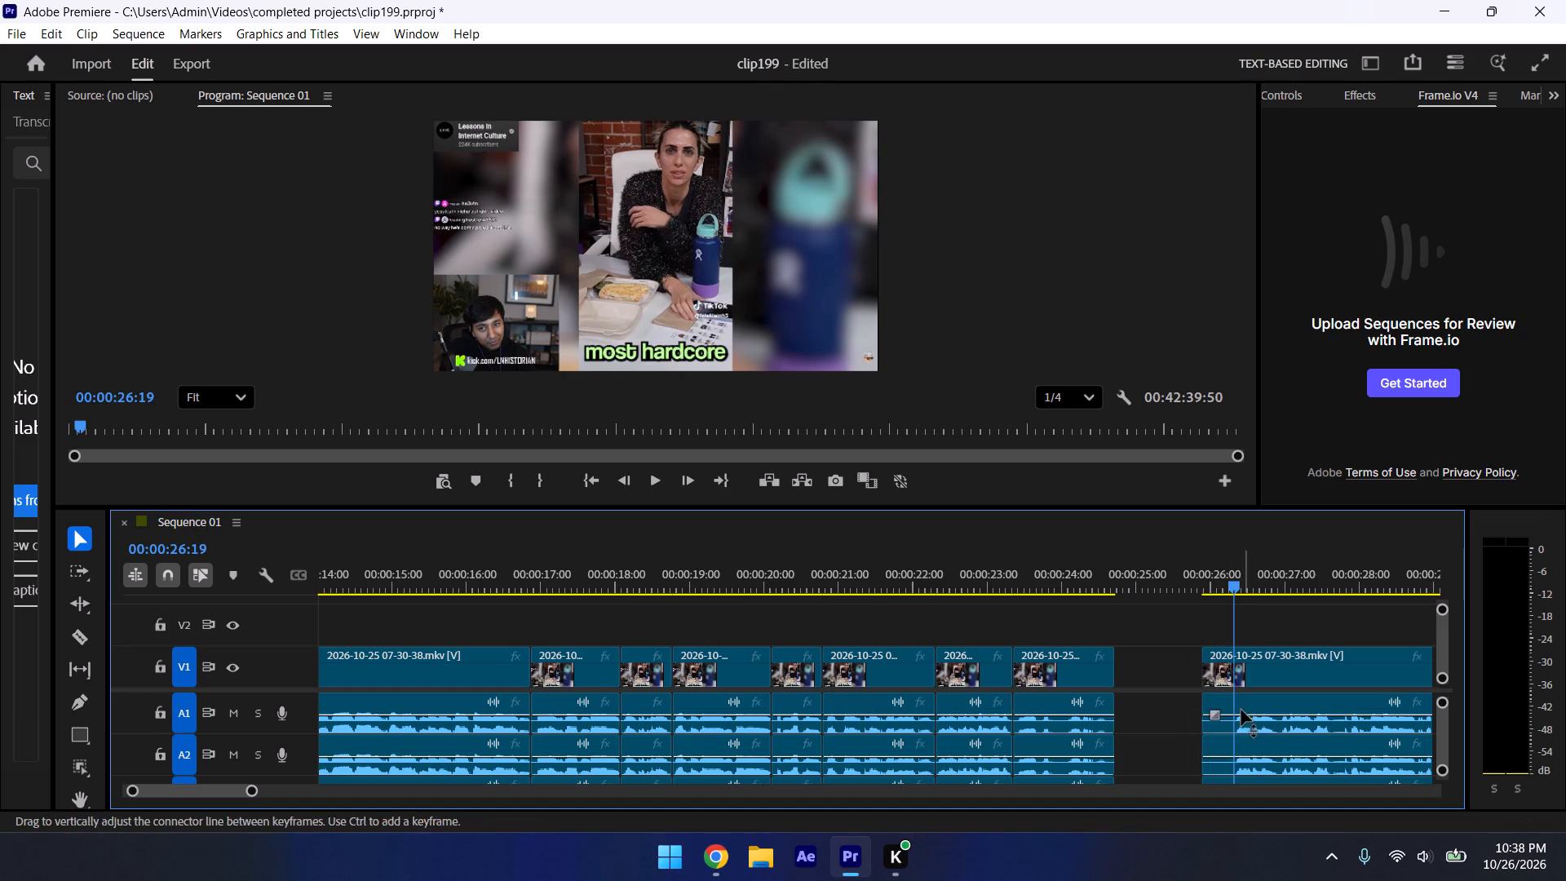
{"action": "left_click_drag", "start_coordinate": [1208, 659], "coordinate": [1231, 670]}
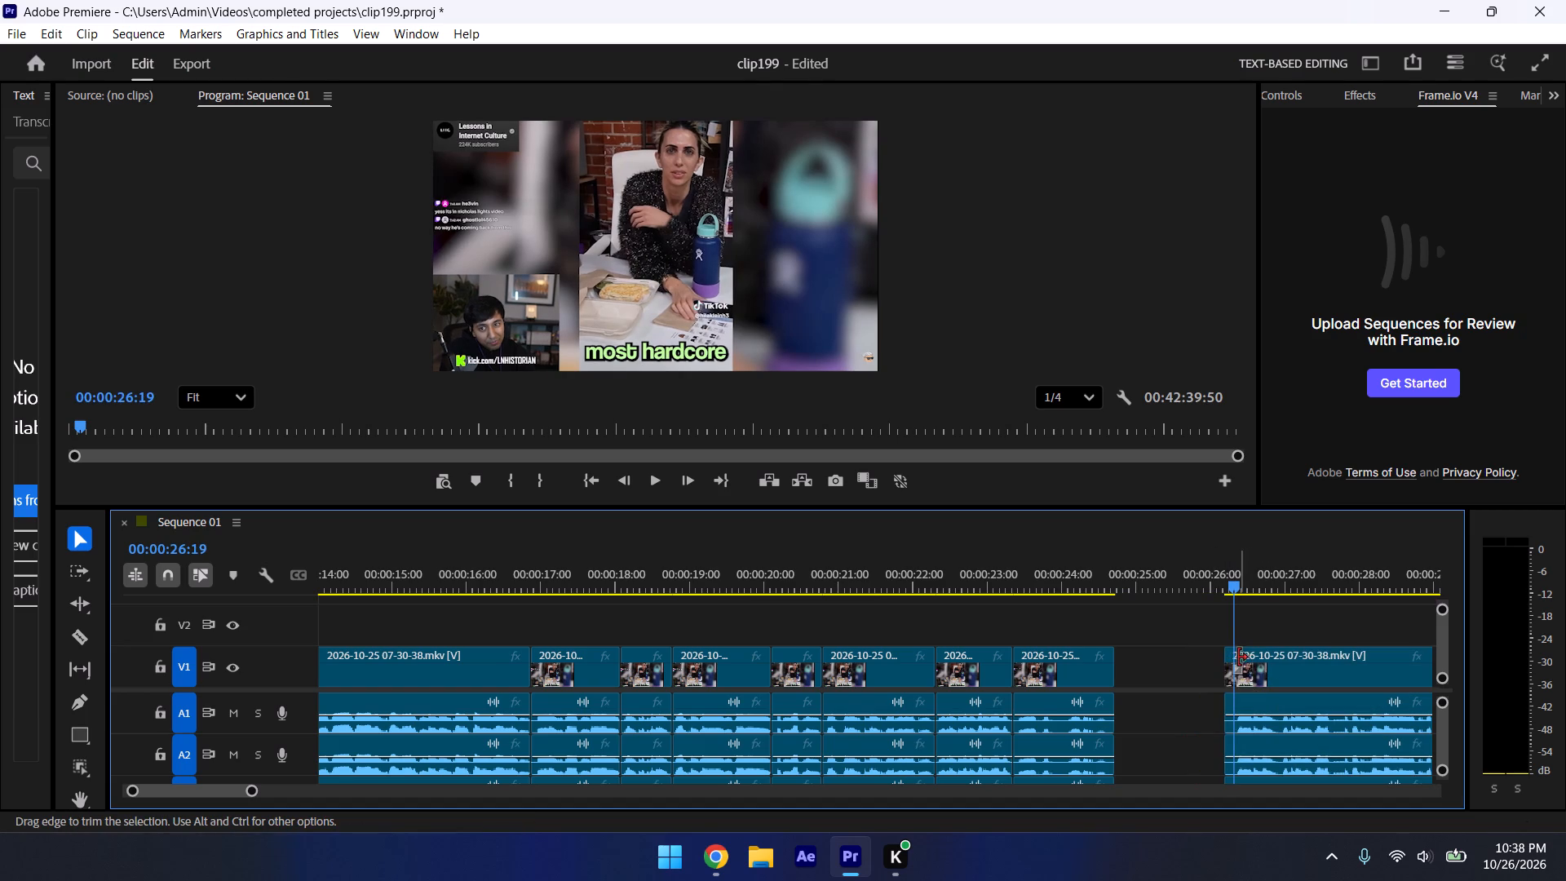
{"action": "left_click_drag", "start_coordinate": [1224, 665], "coordinate": [1235, 666]}
{"action": "left_click_drag", "start_coordinate": [1274, 672], "coordinate": [1164, 671]}
Save the project and play across the join at 00:00:24:43, starting from about 00:00:24:04.
{"action": "left_click", "coordinate": [1069, 587]}
{"action": "left_click", "coordinate": [1122, 623]}
{"action": "key", "text": "space"}
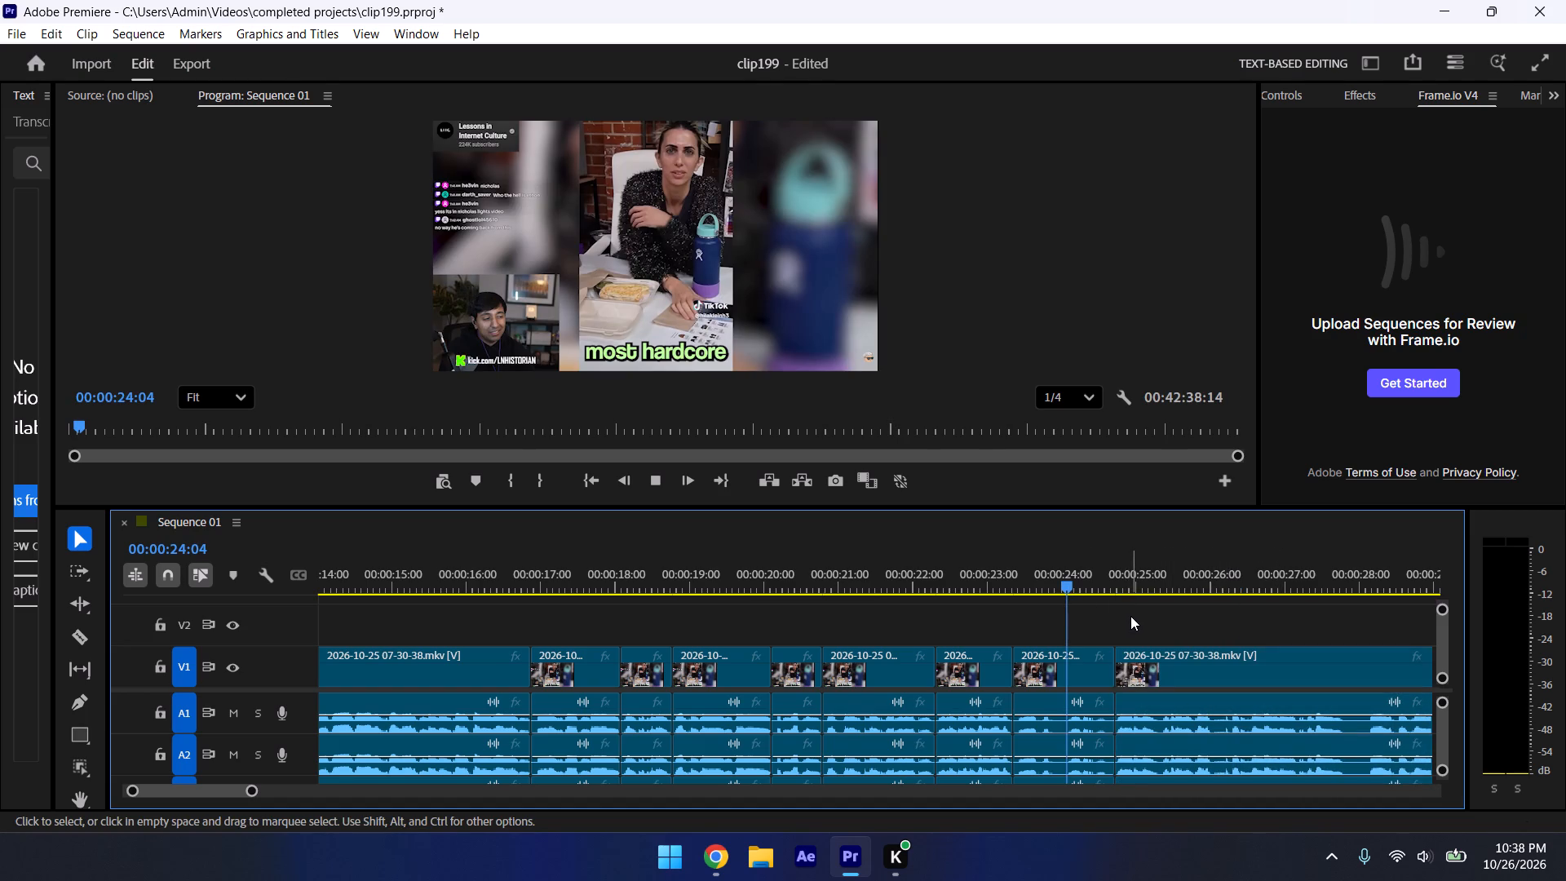
{"action": "key", "text": "ctrl+s"}
{"action": "key", "text": "space"}
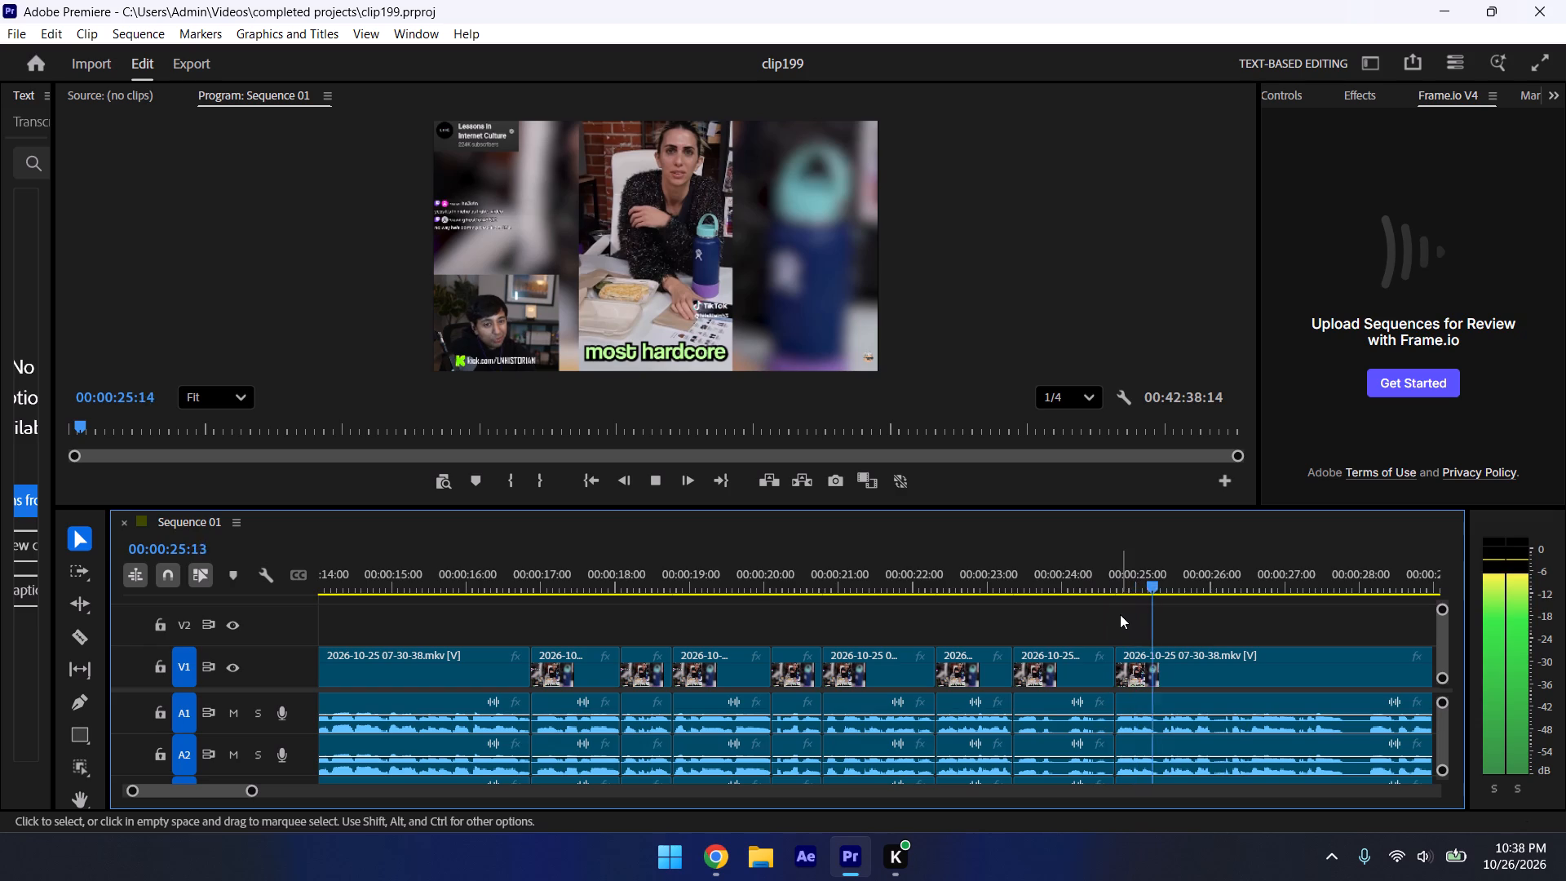
Trim about 37 more frames off the start of the segment after the 00:00:24:43 join and close the gap.
{"action": "left_click_drag", "start_coordinate": [254, 792], "coordinate": [234, 790]}
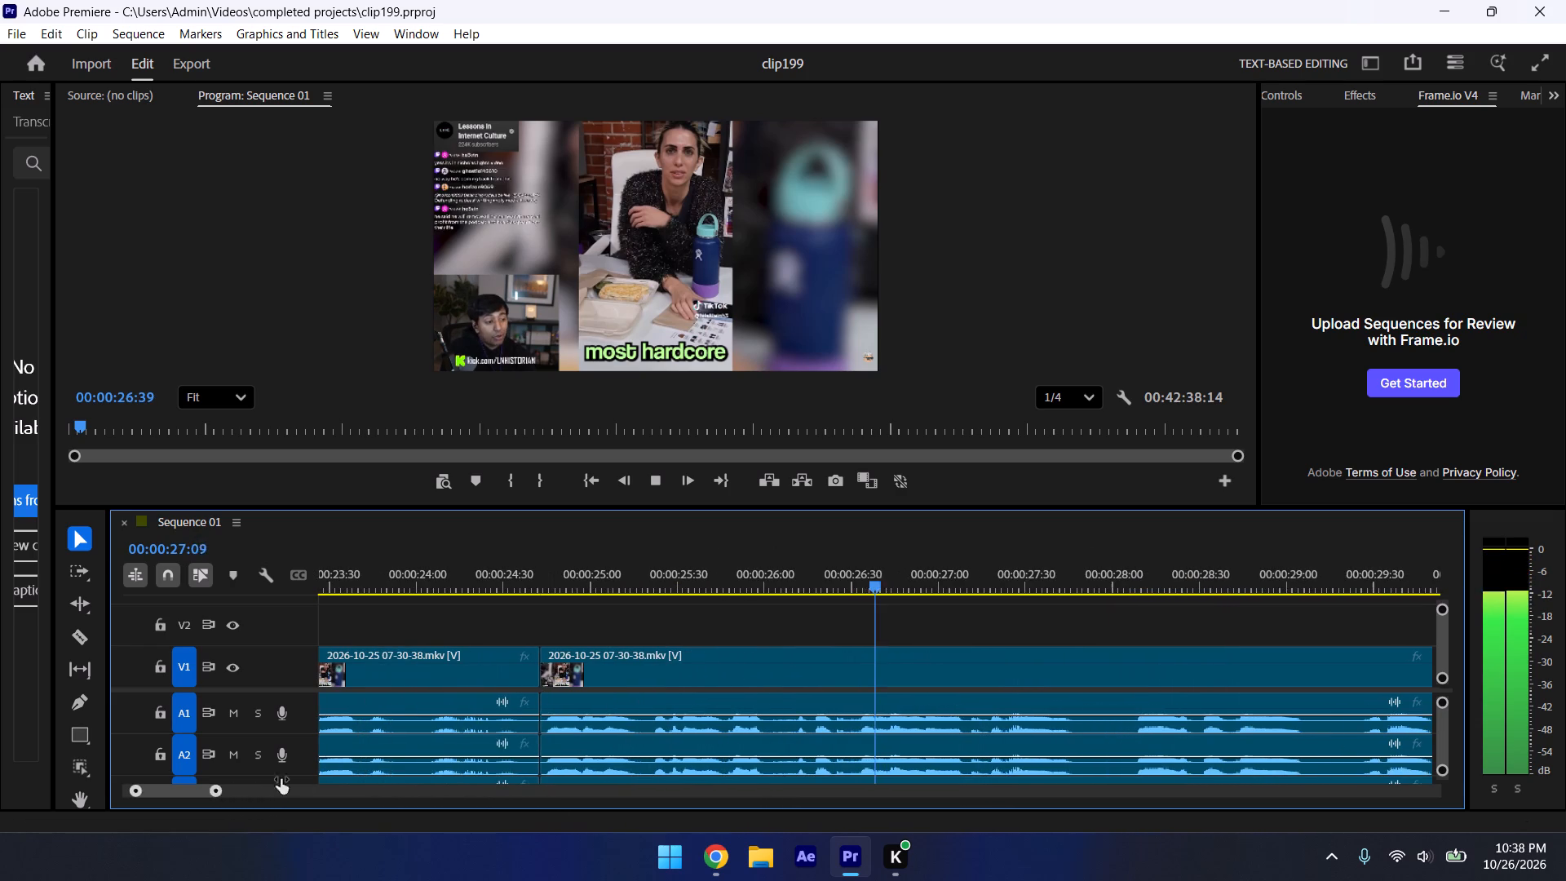
{"action": "key", "text": "space"}
{"action": "left_click", "coordinate": [608, 573]}
{"action": "left_click", "coordinate": [633, 570]}
{"action": "left_click", "coordinate": [644, 572]}
{"action": "key", "text": "space"}
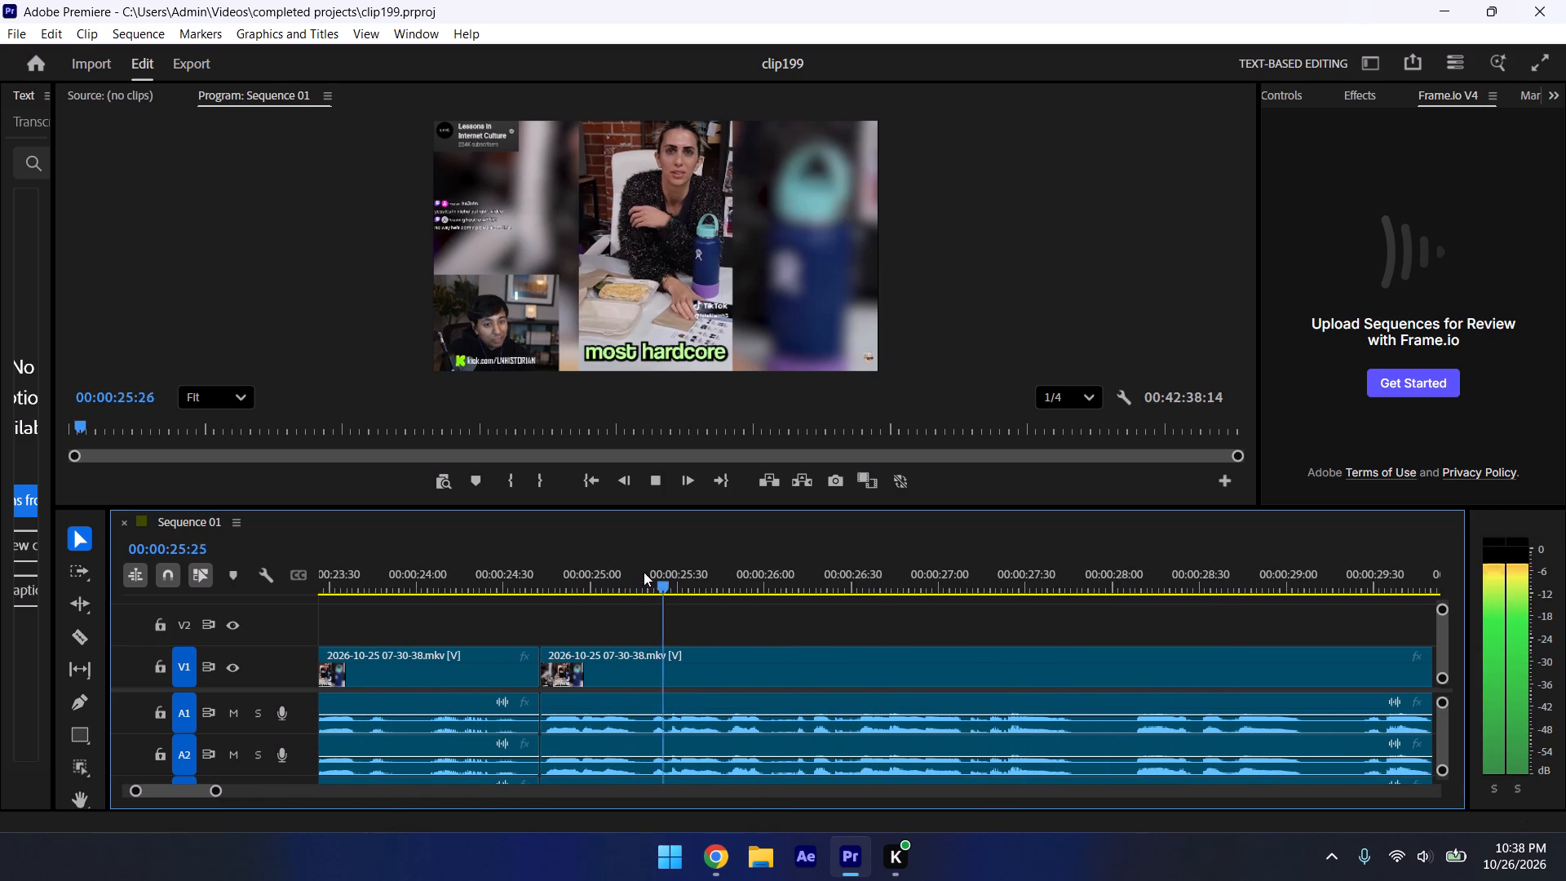
{"action": "key", "text": "space"}
{"action": "left_click_drag", "start_coordinate": [553, 653], "coordinate": [660, 691]}
{"action": "left_click_drag", "start_coordinate": [720, 680], "coordinate": [613, 670]}
Replay the recording around 00:00:25:09 to 00:00:25:33, split it at 00:00:25:23, and save the project.
{"action": "left_click", "coordinate": [635, 583]}
{"action": "key", "text": "space"}
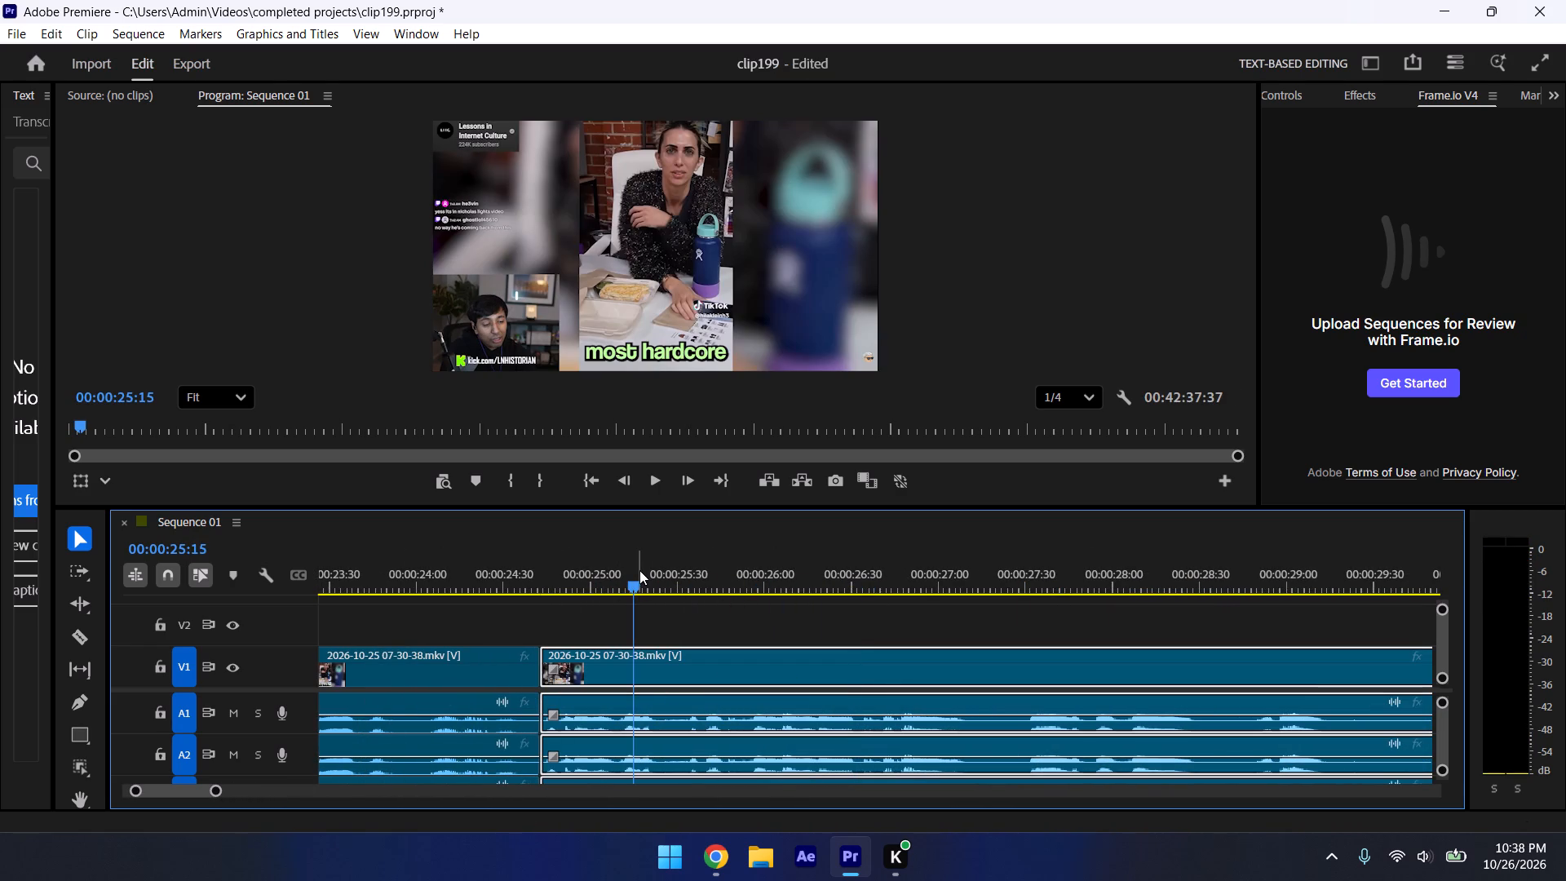
{"action": "left_click", "coordinate": [707, 622]}
{"action": "key", "text": "space"}
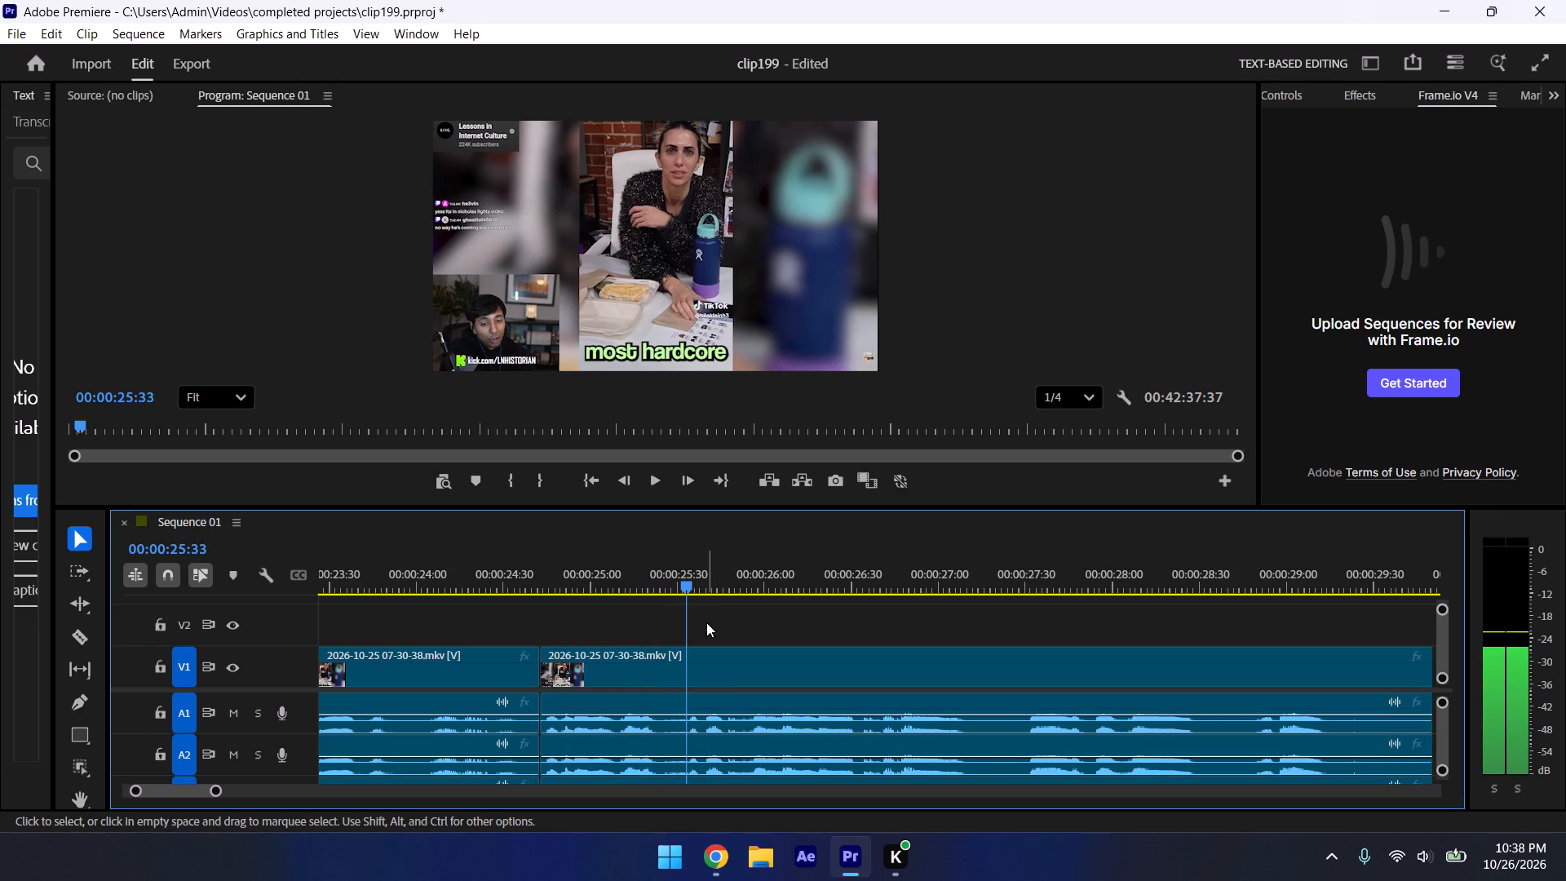
{"action": "key", "text": "space"}
{"action": "key", "text": "space"}
{"action": "left_click", "coordinate": [621, 566]}
{"action": "key", "text": "space"}
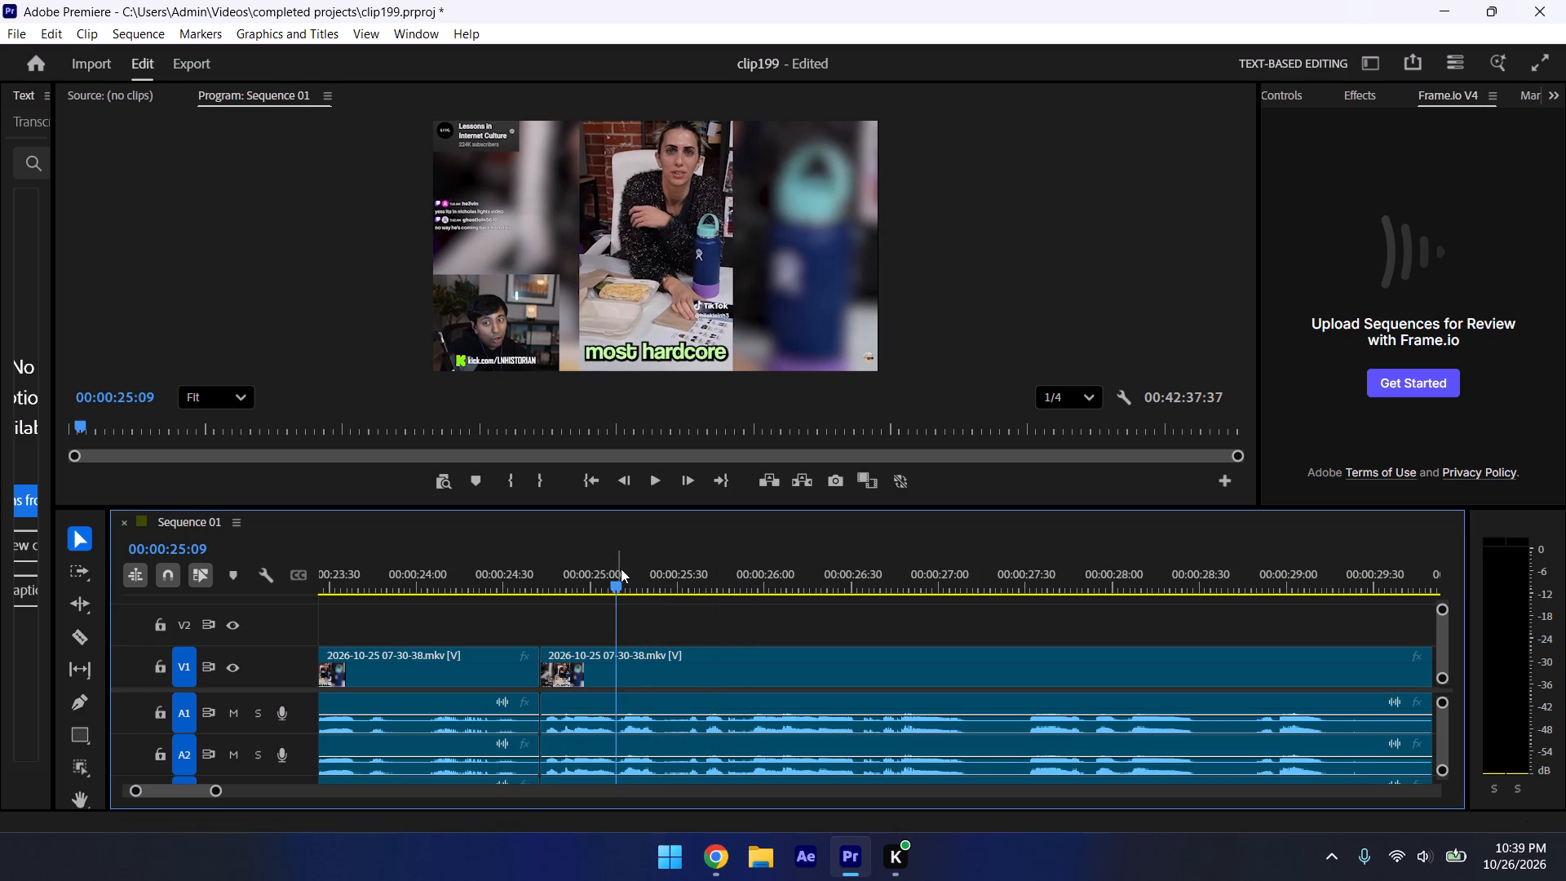
{"action": "key", "text": "space"}
{"action": "left_click", "coordinate": [653, 591]}
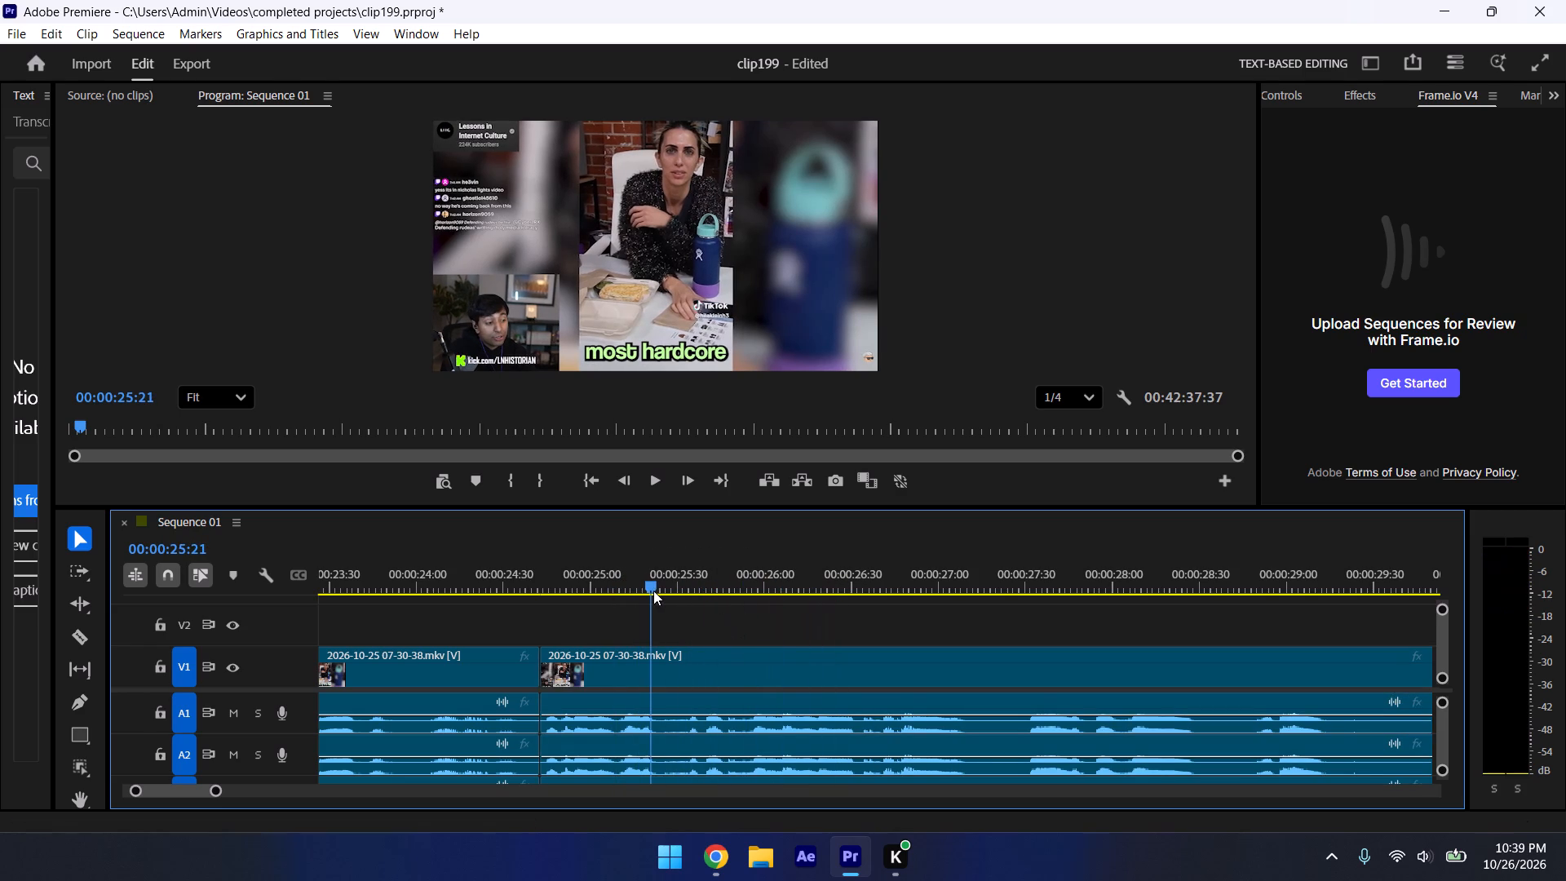
{"action": "key", "text": "Right"}
{"action": "key", "text": "Right"}
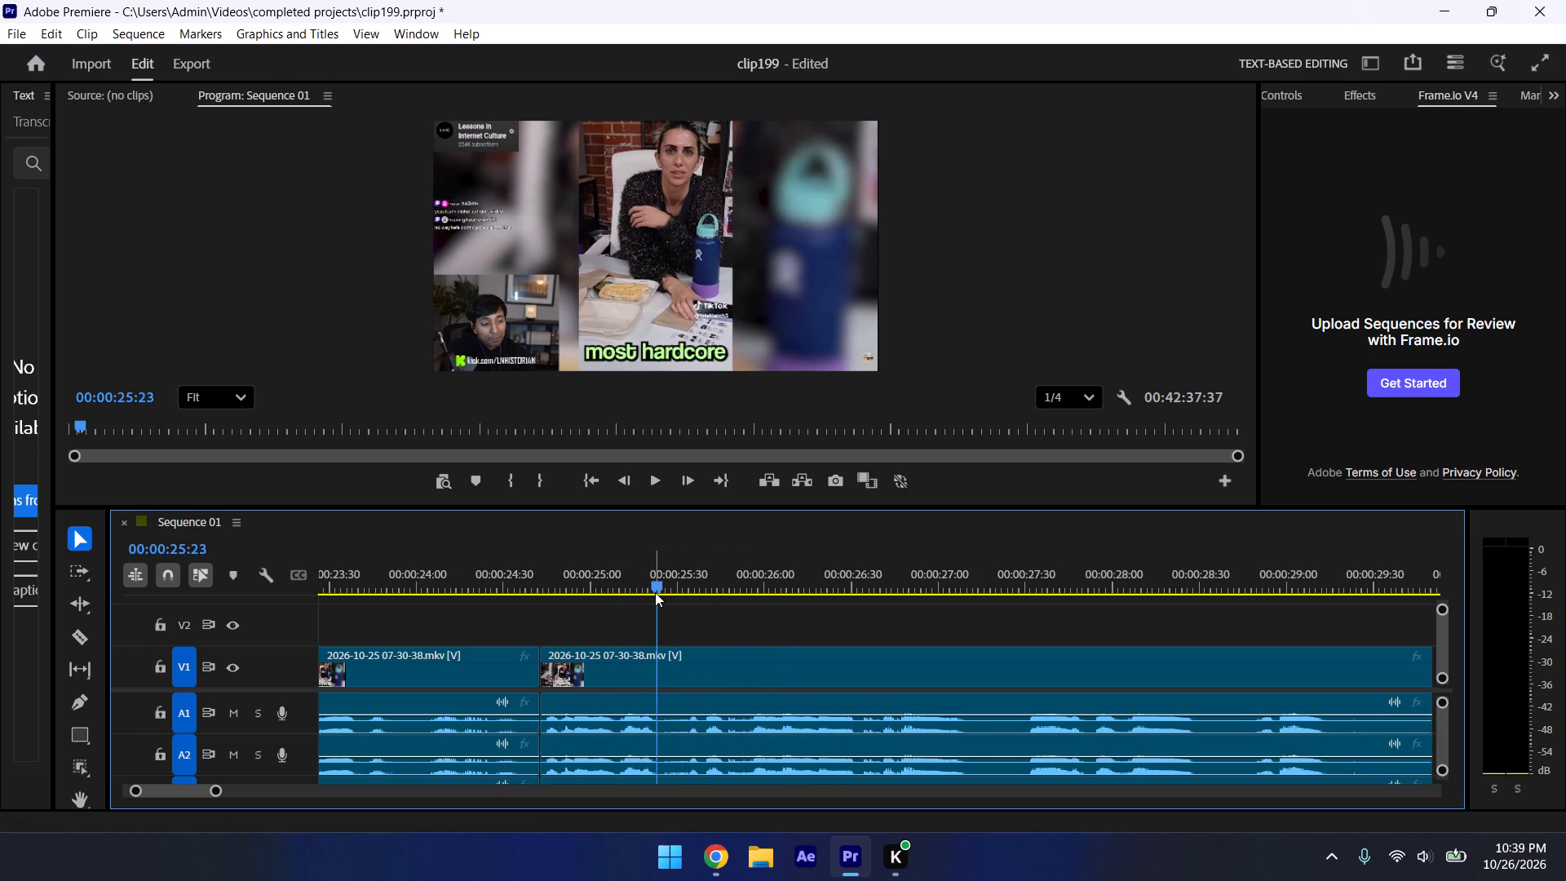
{"action": "key", "text": "ctrl+k"}
{"action": "key", "text": "ctrl+s"}
Trim about 15 frames off the start of the segment after the 00:00:25:23 cut and close the gap.
{"action": "key", "text": "space"}
{"action": "key", "text": "space"}
{"action": "left_click_drag", "start_coordinate": [670, 649], "coordinate": [696, 662]}
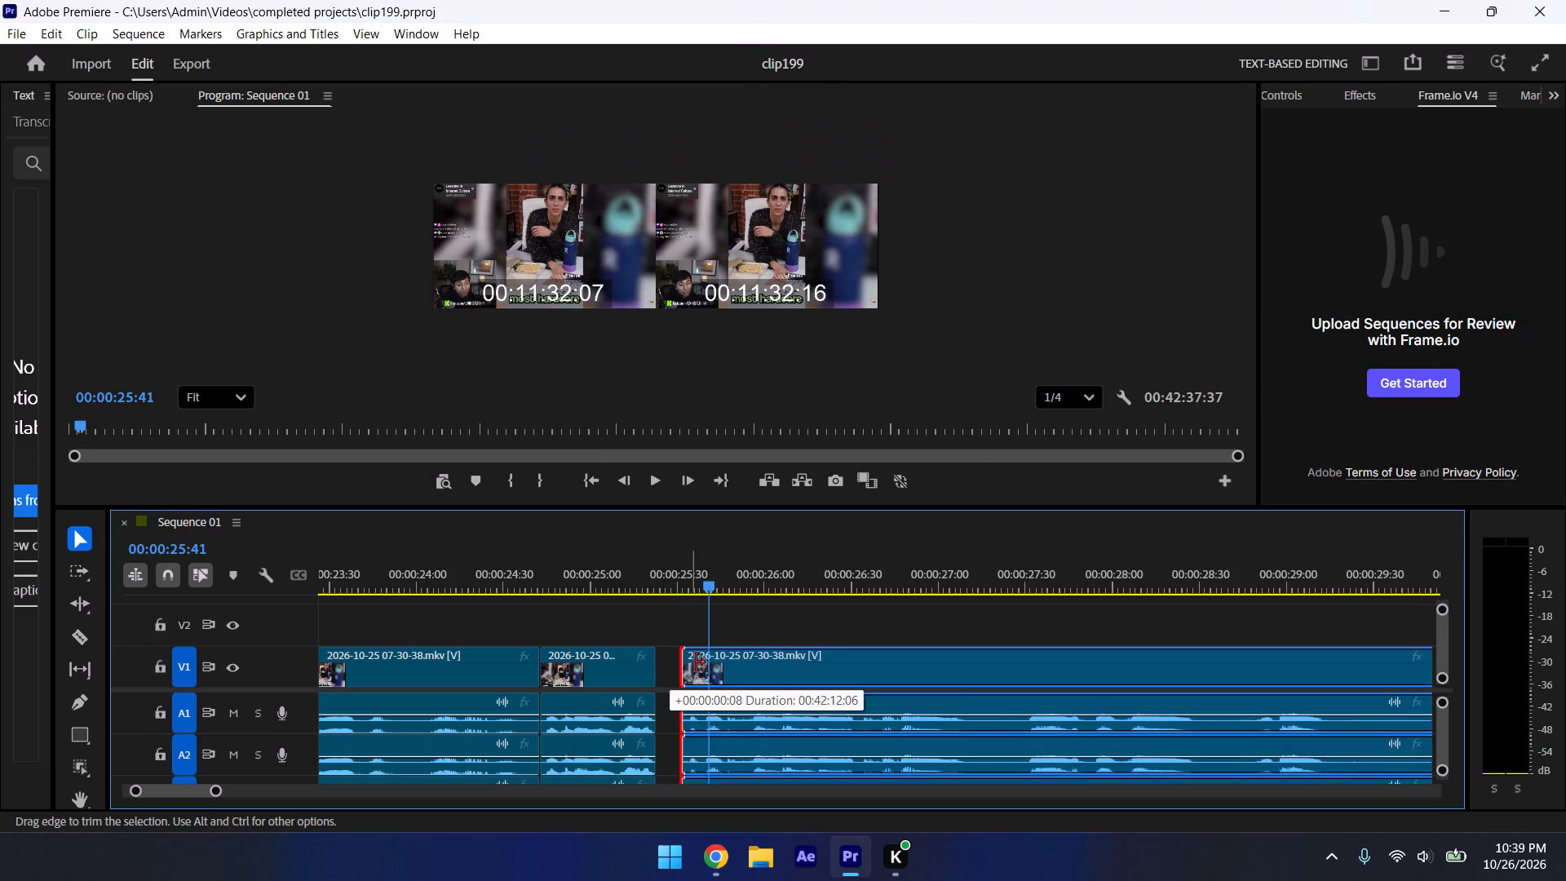
{"action": "left_click_drag", "start_coordinate": [696, 662], "coordinate": [714, 674]}
{"action": "left_click_drag", "start_coordinate": [777, 670], "coordinate": [737, 675]}
Play across the join at 00:00:25:23, split the recording at 00:00:26:57, and save the project.
{"action": "left_click", "coordinate": [630, 580]}
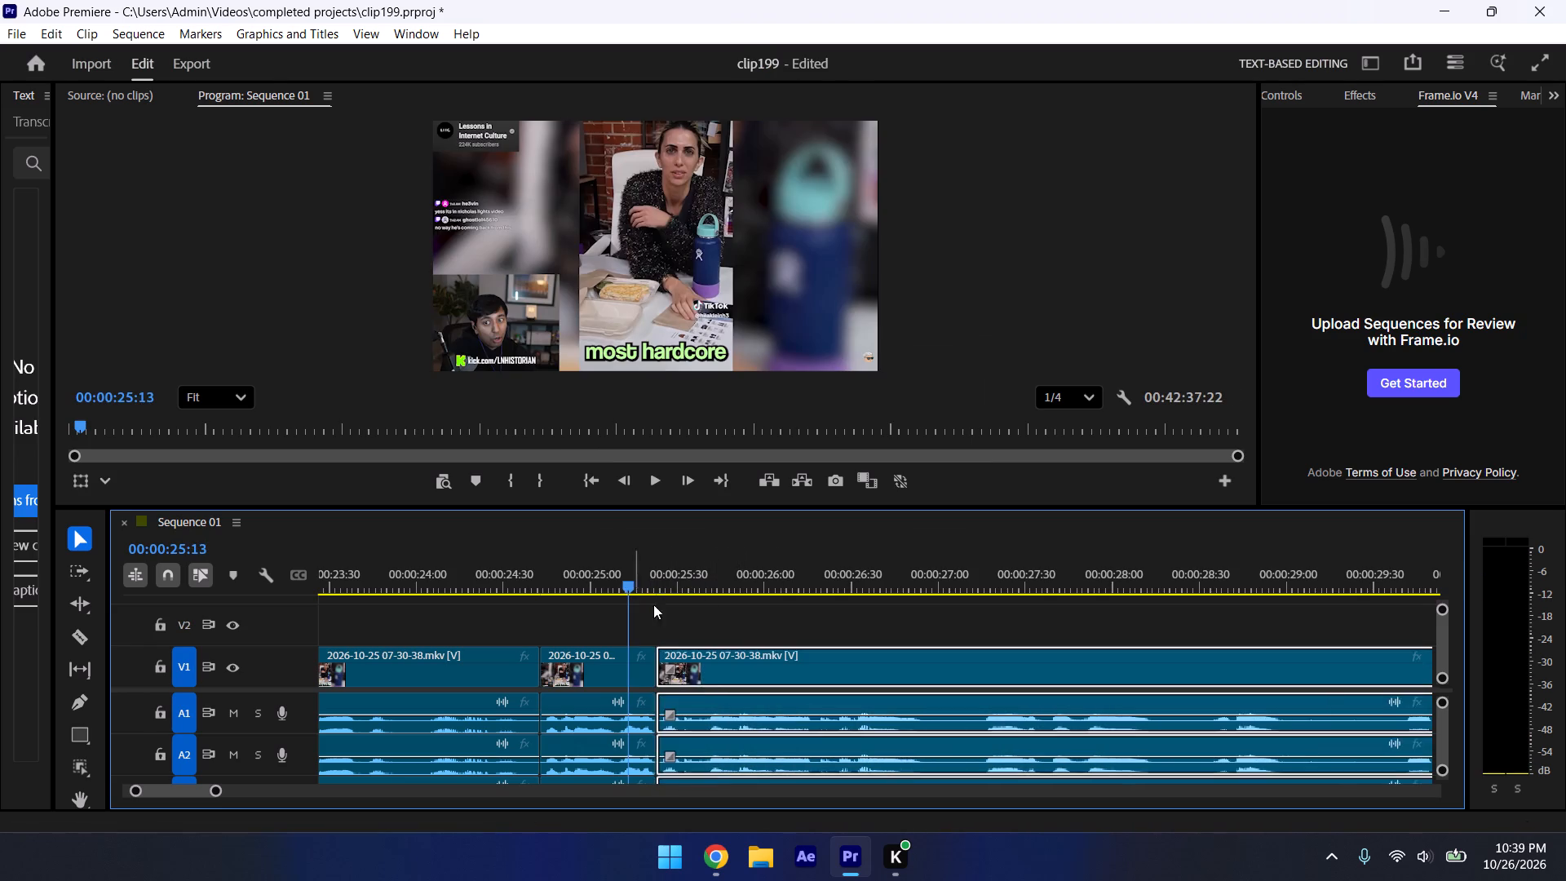
{"action": "left_click", "coordinate": [673, 622]}
{"action": "key", "text": "space"}
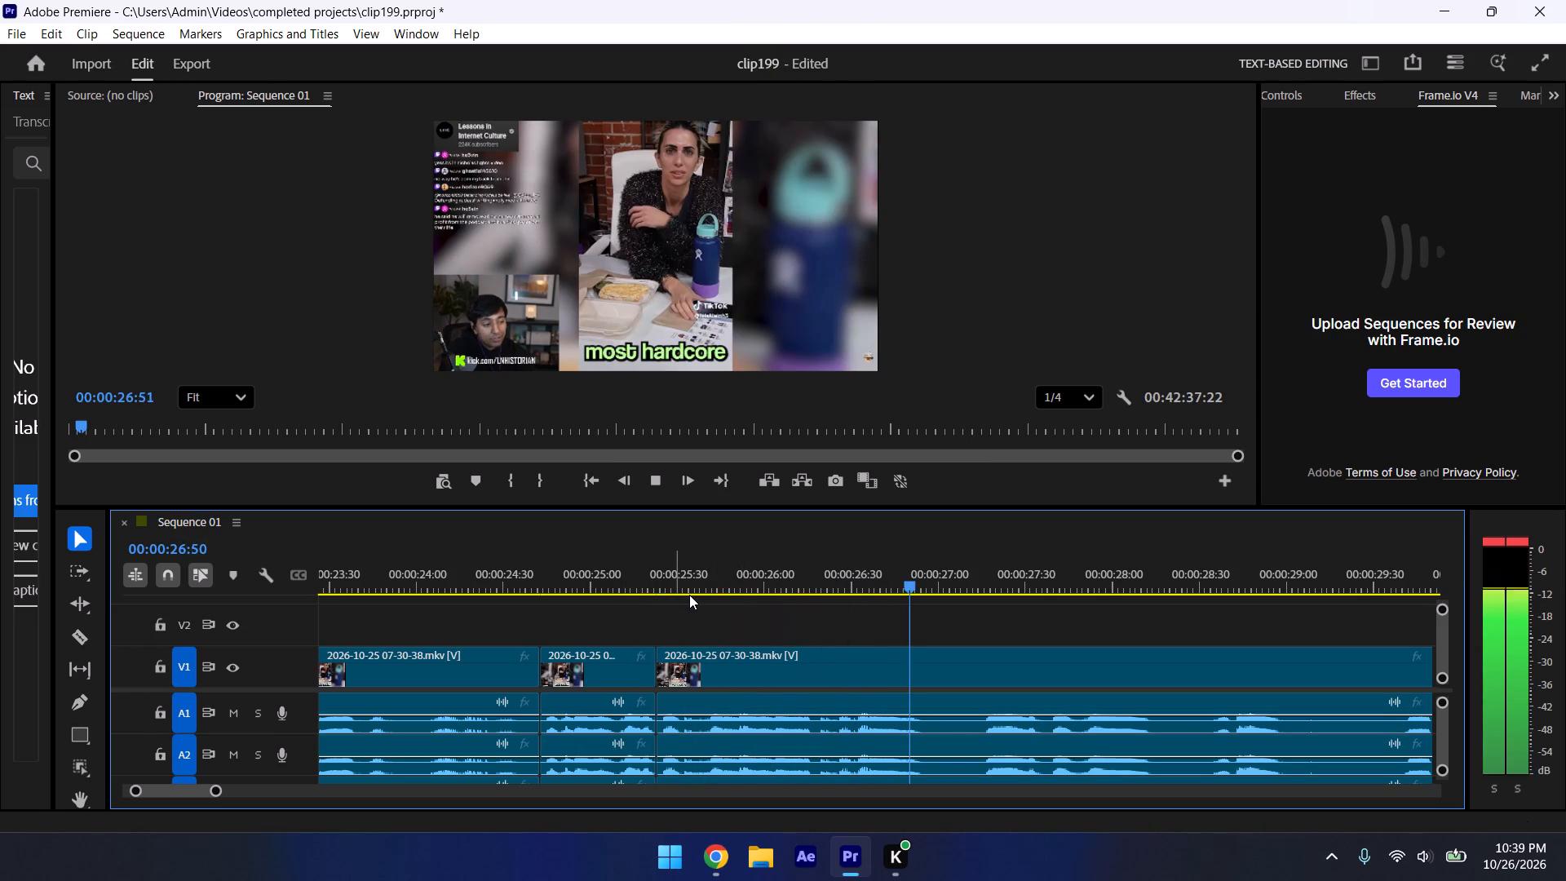
{"action": "key", "text": "ctrl+s"}
{"action": "key", "text": "space"}
{"action": "key", "text": "space"}
{"action": "key", "text": "ctrl+k"}
{"action": "key", "text": "ctrl+s"}
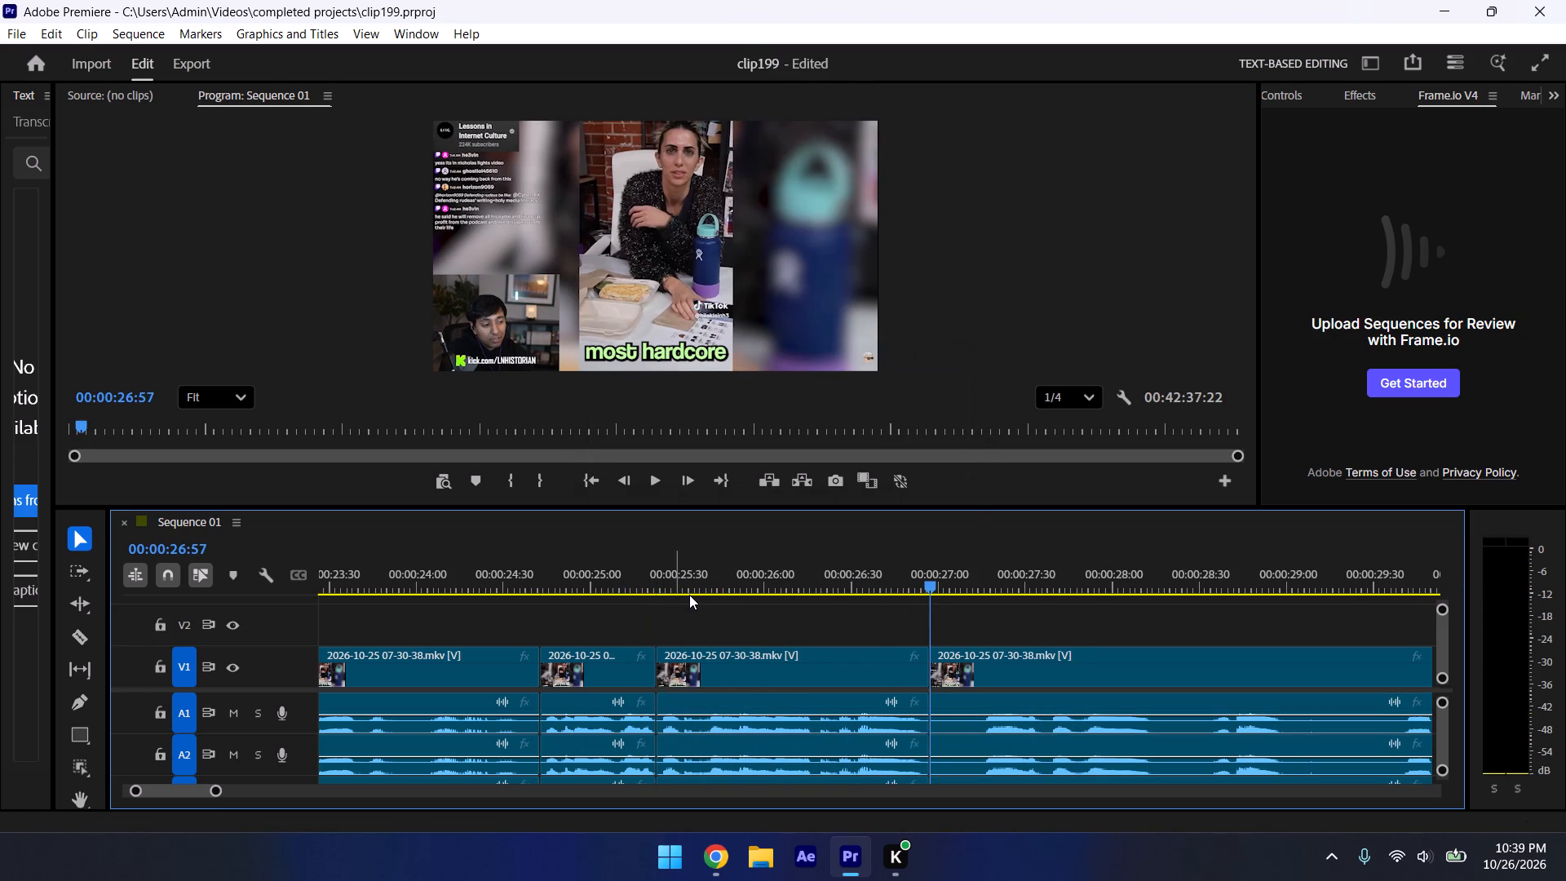
Trim about 17 frames off the start of the segment after the 00:00:26:57 cut and close the gap.
{"action": "key", "text": "space"}
{"action": "key", "text": "space"}
{"action": "left_click_drag", "start_coordinate": [943, 653], "coordinate": [988, 667]}
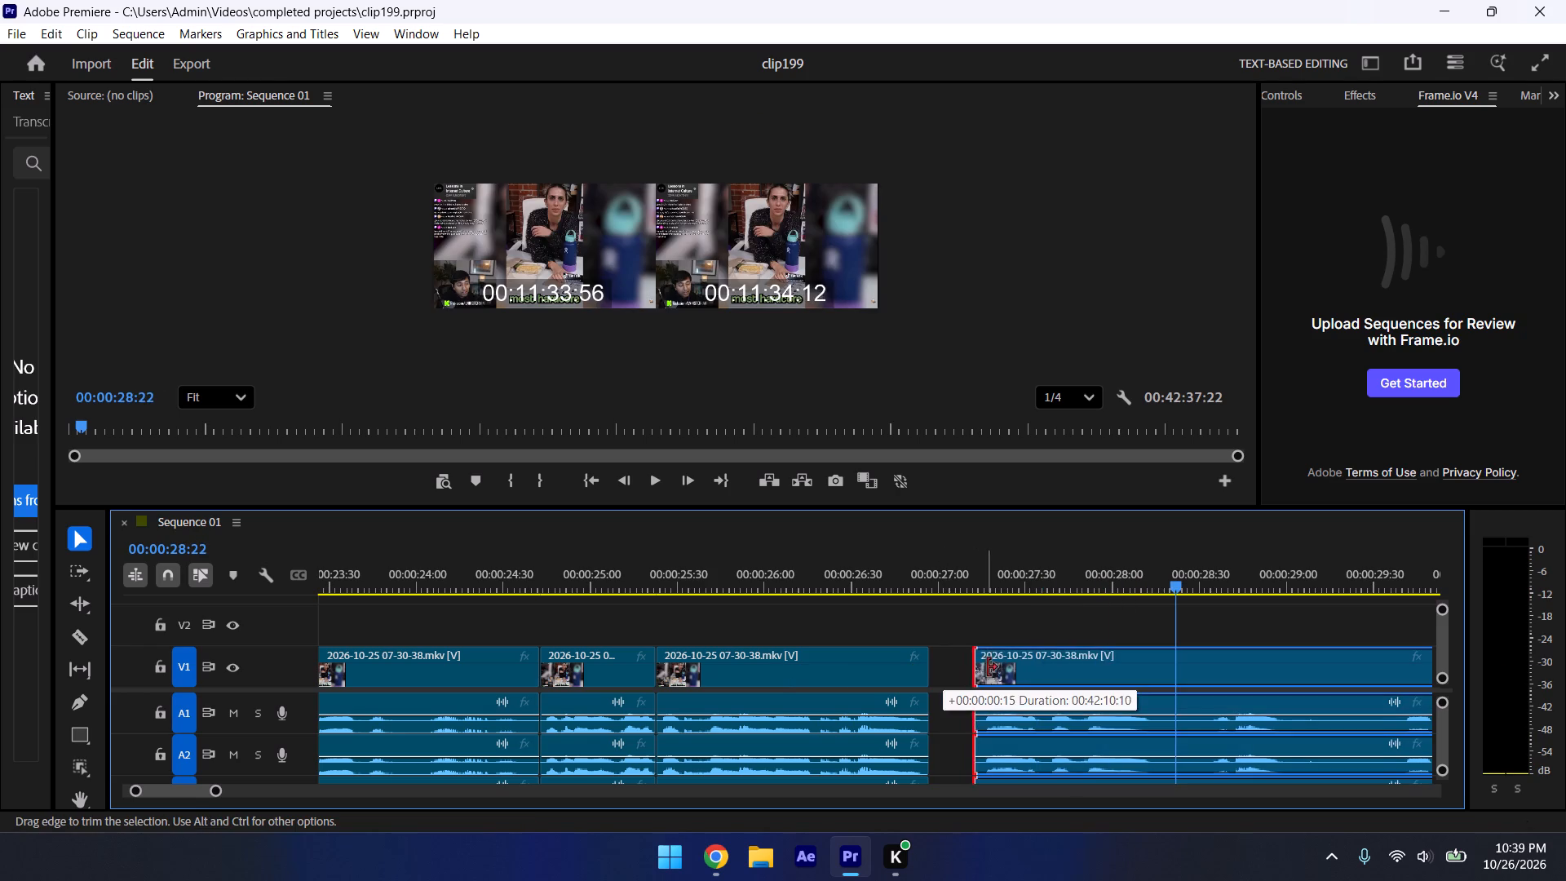
{"action": "left_click_drag", "start_coordinate": [988, 667], "coordinate": [991, 670]}
{"action": "left_click_drag", "start_coordinate": [1034, 667], "coordinate": [993, 664]}
Play across the join at 00:00:26:57, split the recording at about 00:00:27:58, and save the project.
{"action": "left_click", "coordinate": [886, 569]}
{"action": "key", "text": "space"}
{"action": "left_click", "coordinate": [926, 613]}
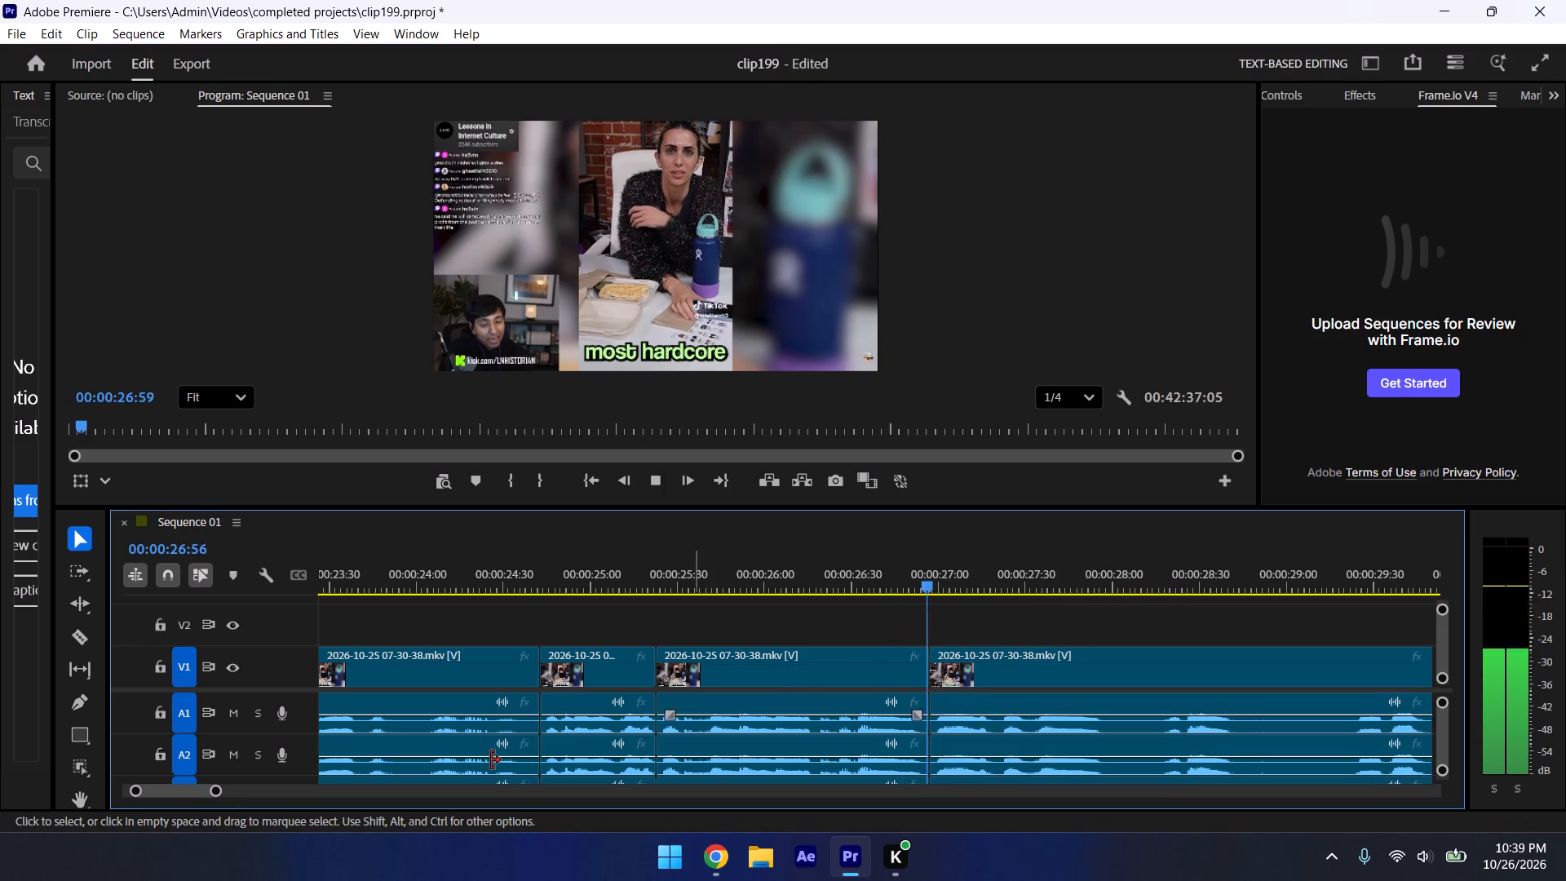
{"action": "left_click_drag", "start_coordinate": [218, 788], "coordinate": [236, 787]}
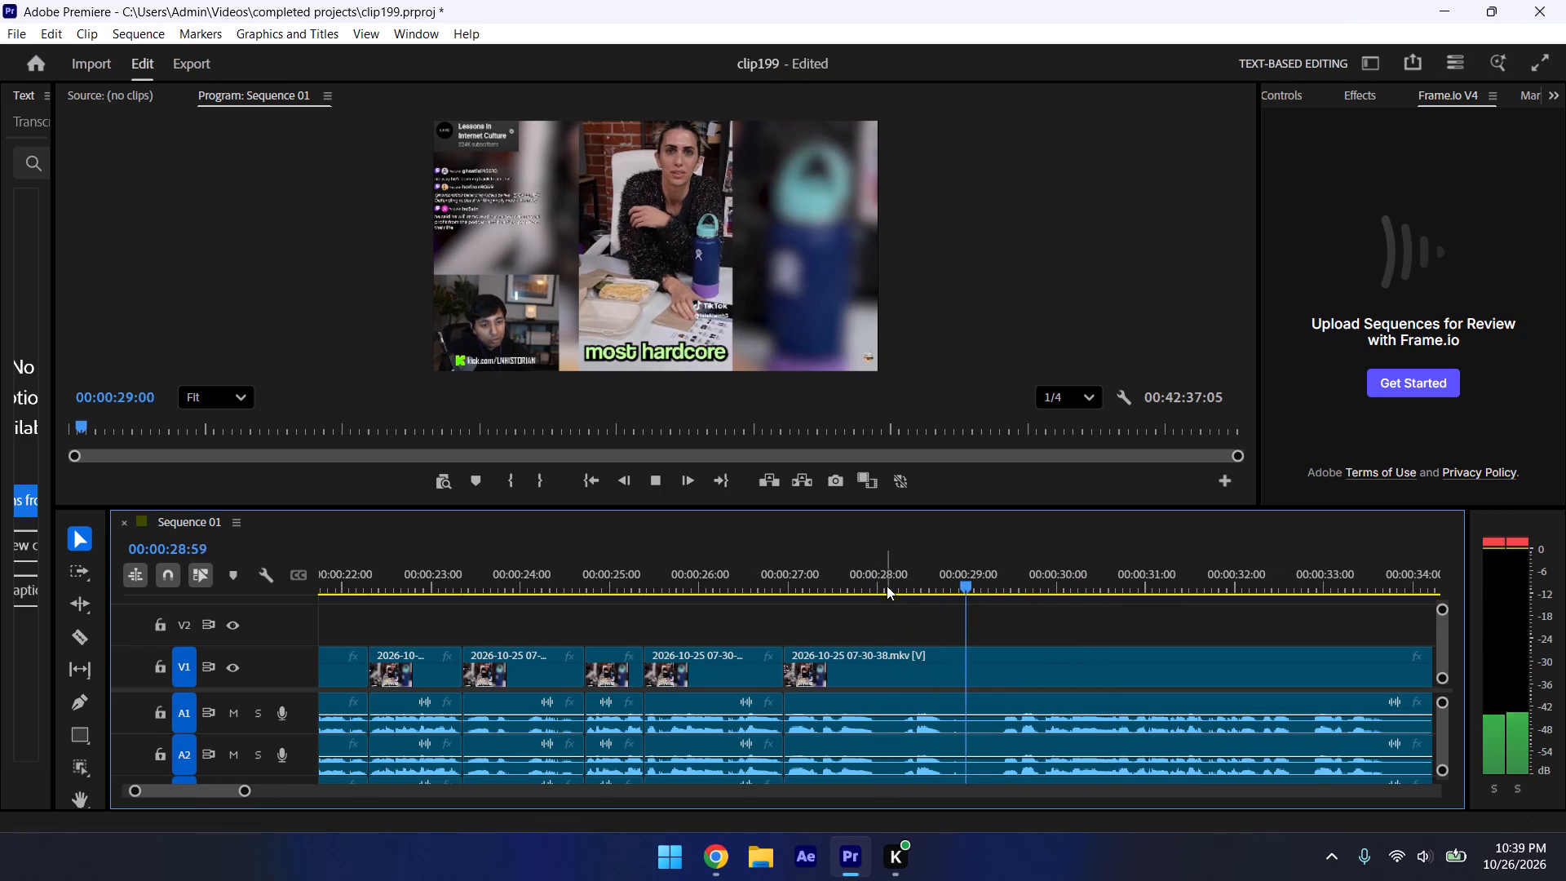
{"action": "left_click", "coordinate": [870, 587]}
{"action": "key", "text": "space"}
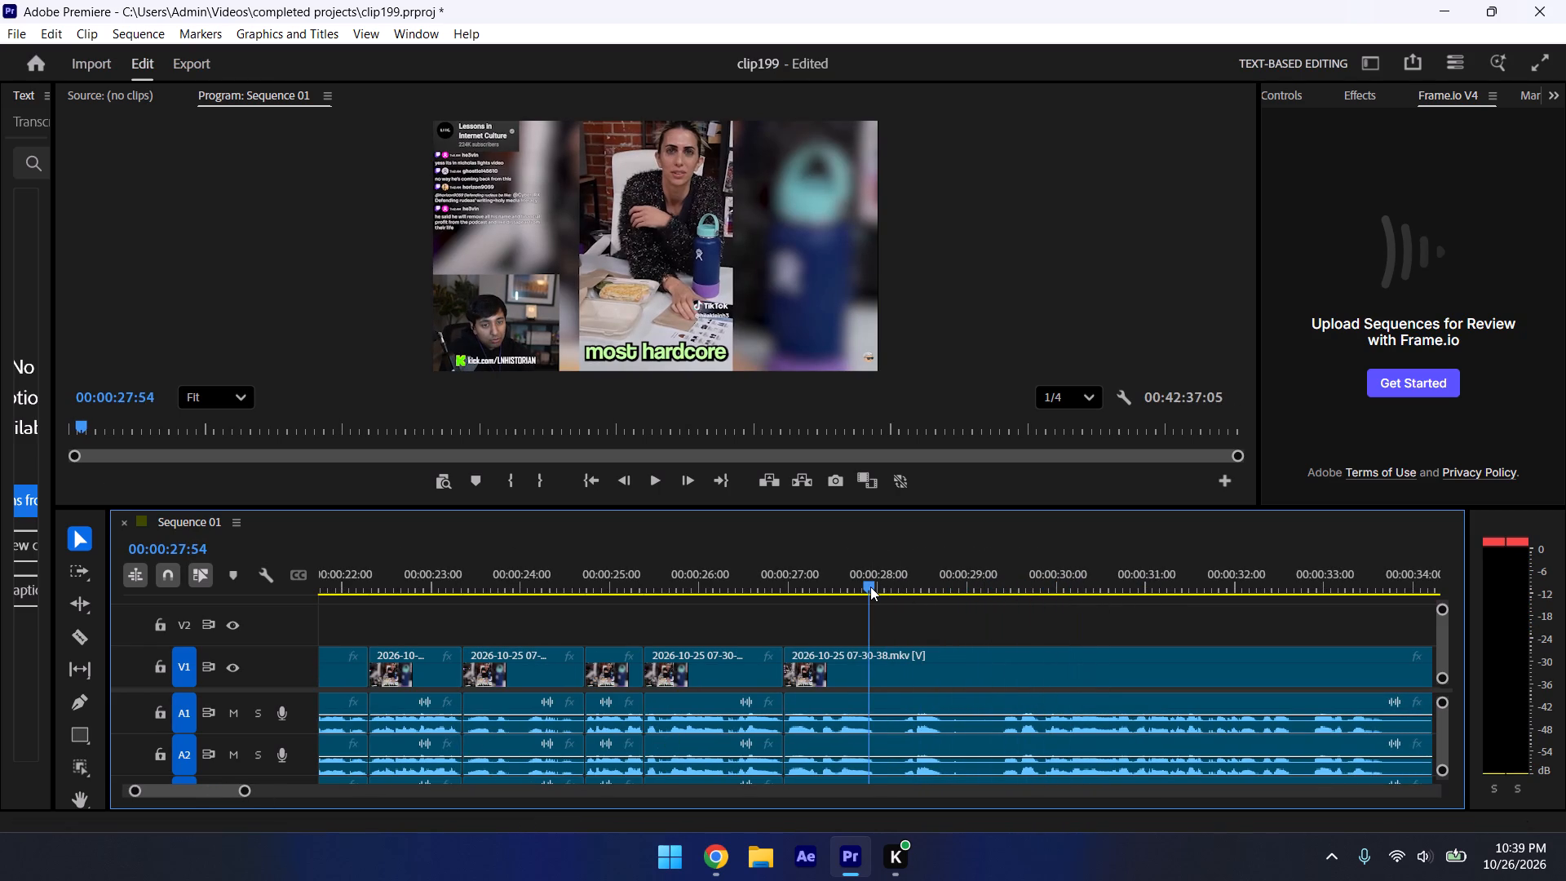
{"action": "key", "text": "space"}
{"action": "key", "text": "ctrl+k"}
{"action": "key", "text": "ctrl+s"}
Trim about 18 frames off the start of the segment after the cut near 00:00:27:58 and close the gap.
{"action": "key", "text": "space"}
{"action": "key", "text": "space"}
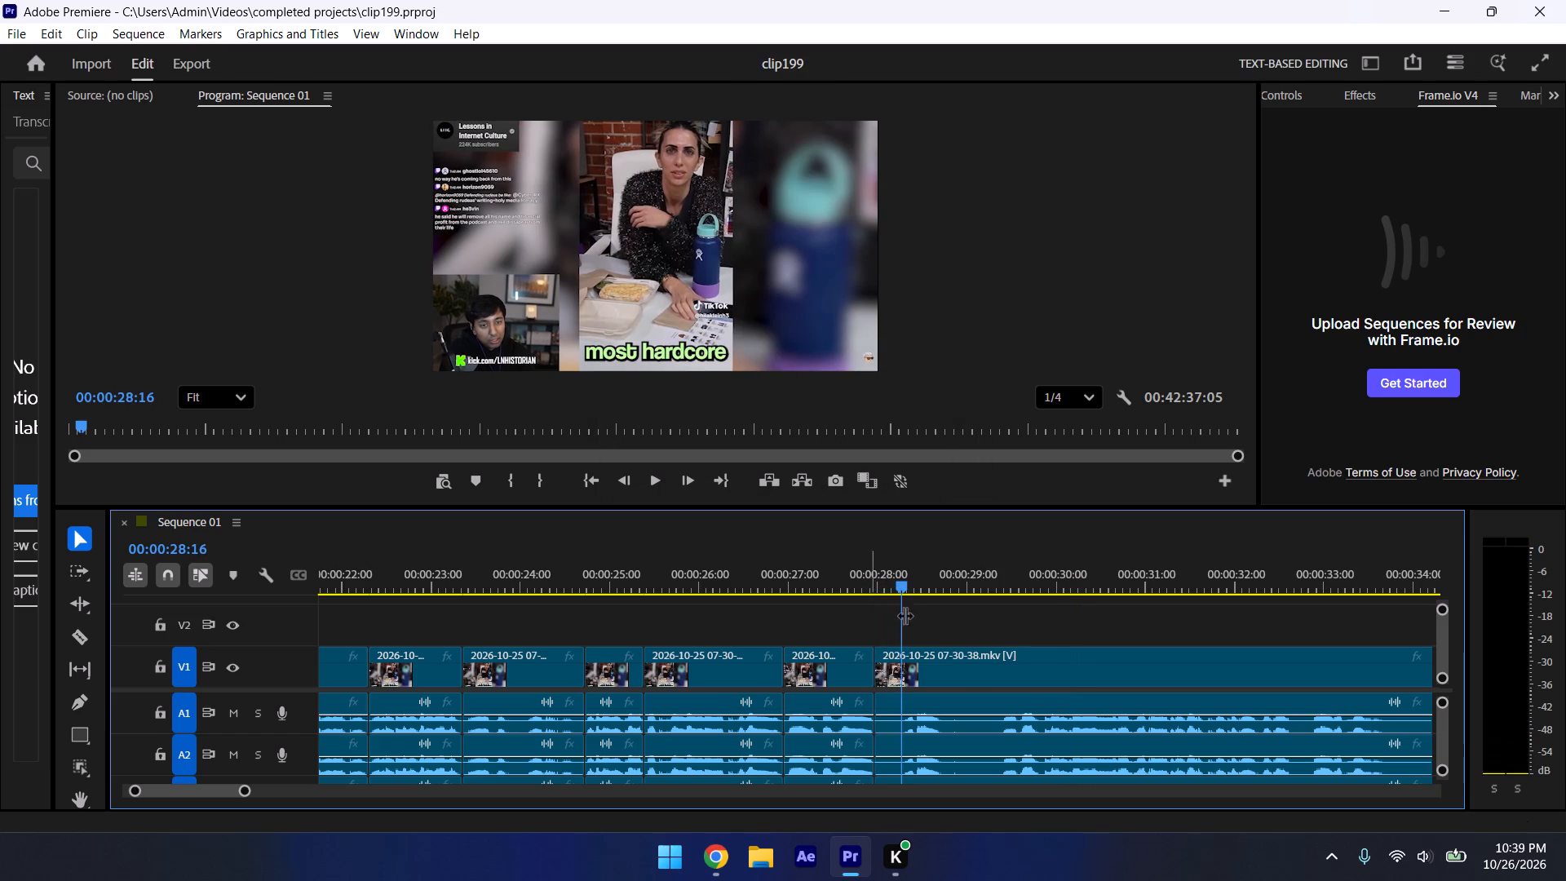
{"action": "left_click_drag", "start_coordinate": [885, 652], "coordinate": [905, 656]}
{"action": "left_click_drag", "start_coordinate": [959, 667], "coordinate": [940, 666]}
Play across the join near 00:00:27:58, split the recording at 00:00:28:36, and save the project.
{"action": "left_click", "coordinate": [858, 568]}
{"action": "left_click", "coordinate": [916, 609]}
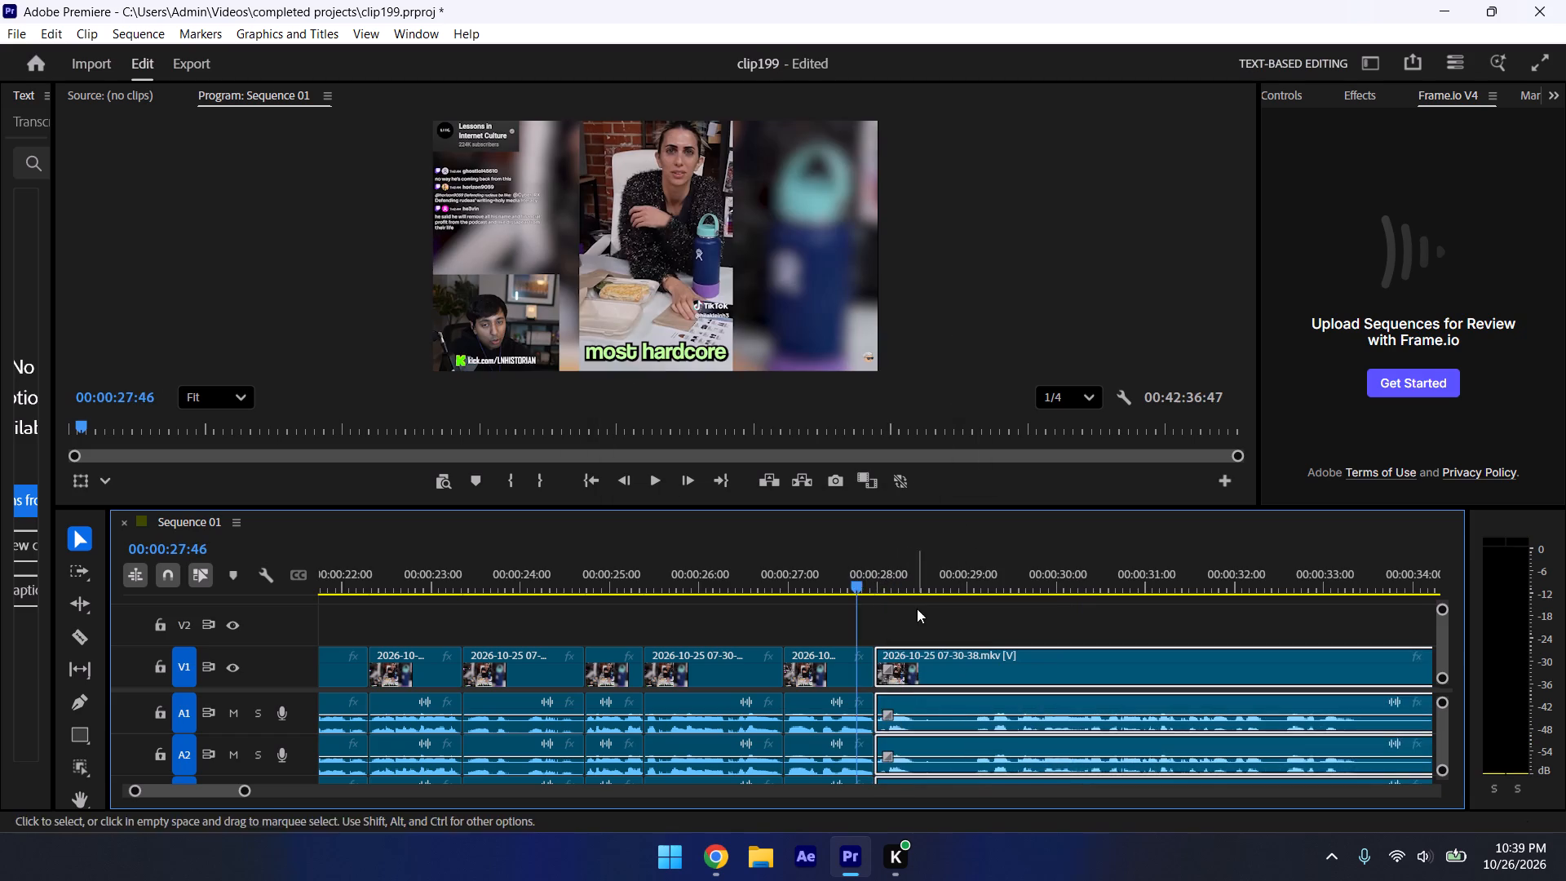
{"action": "key", "text": "space"}
{"action": "key", "text": "space"}
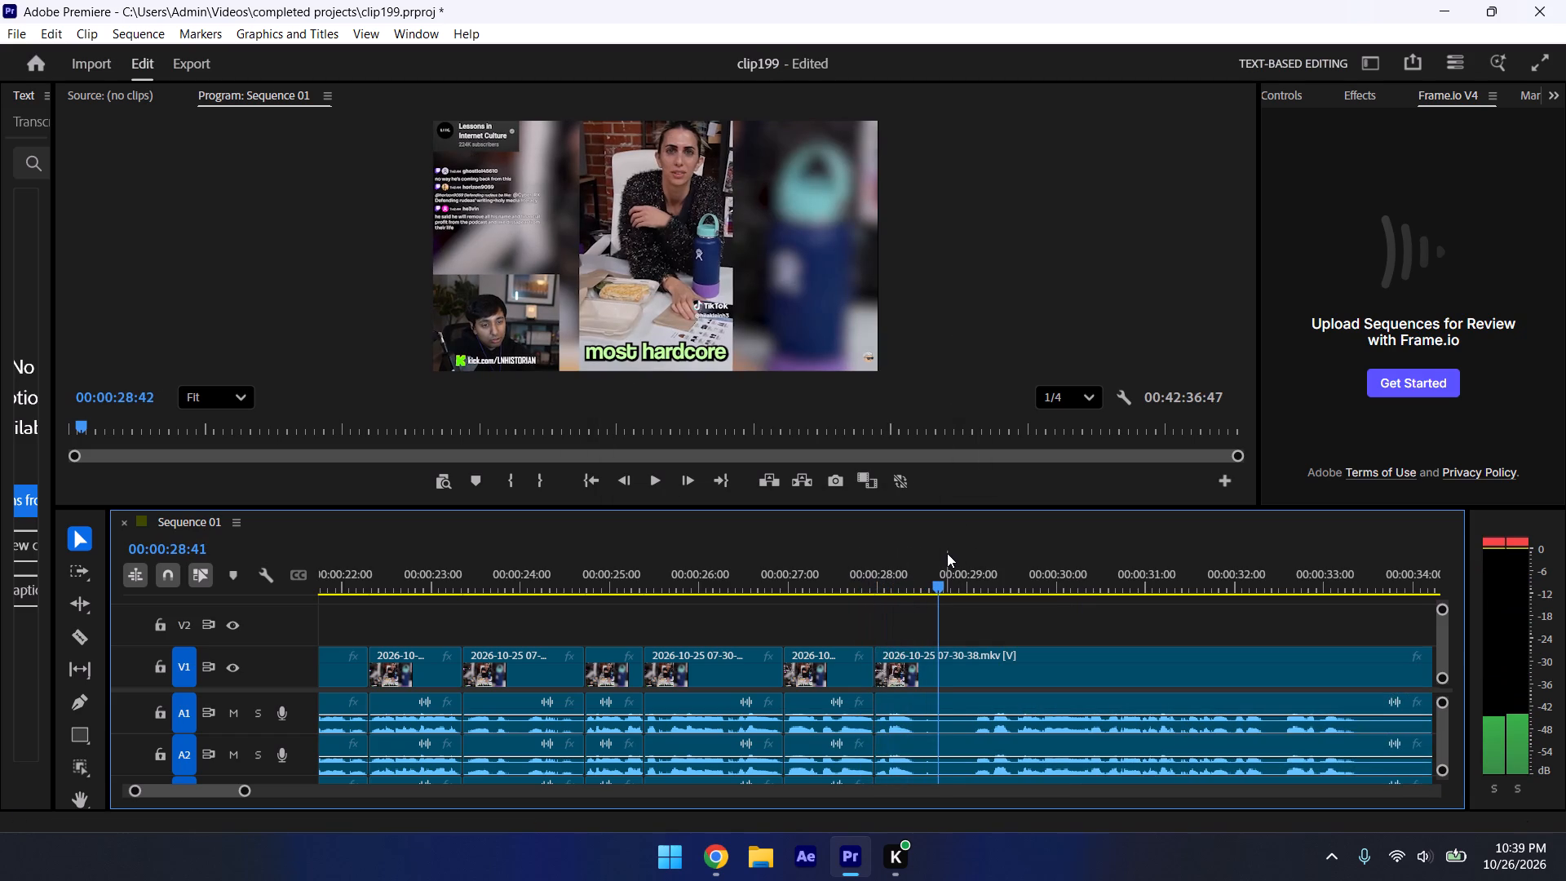
{"action": "key", "text": "Left"}
{"action": "key", "text": "Left"}
{"action": "key", "text": "Left"}
{"action": "key", "text": "Left"}
{"action": "key", "text": "Left"}
{"action": "key", "text": "Left"}
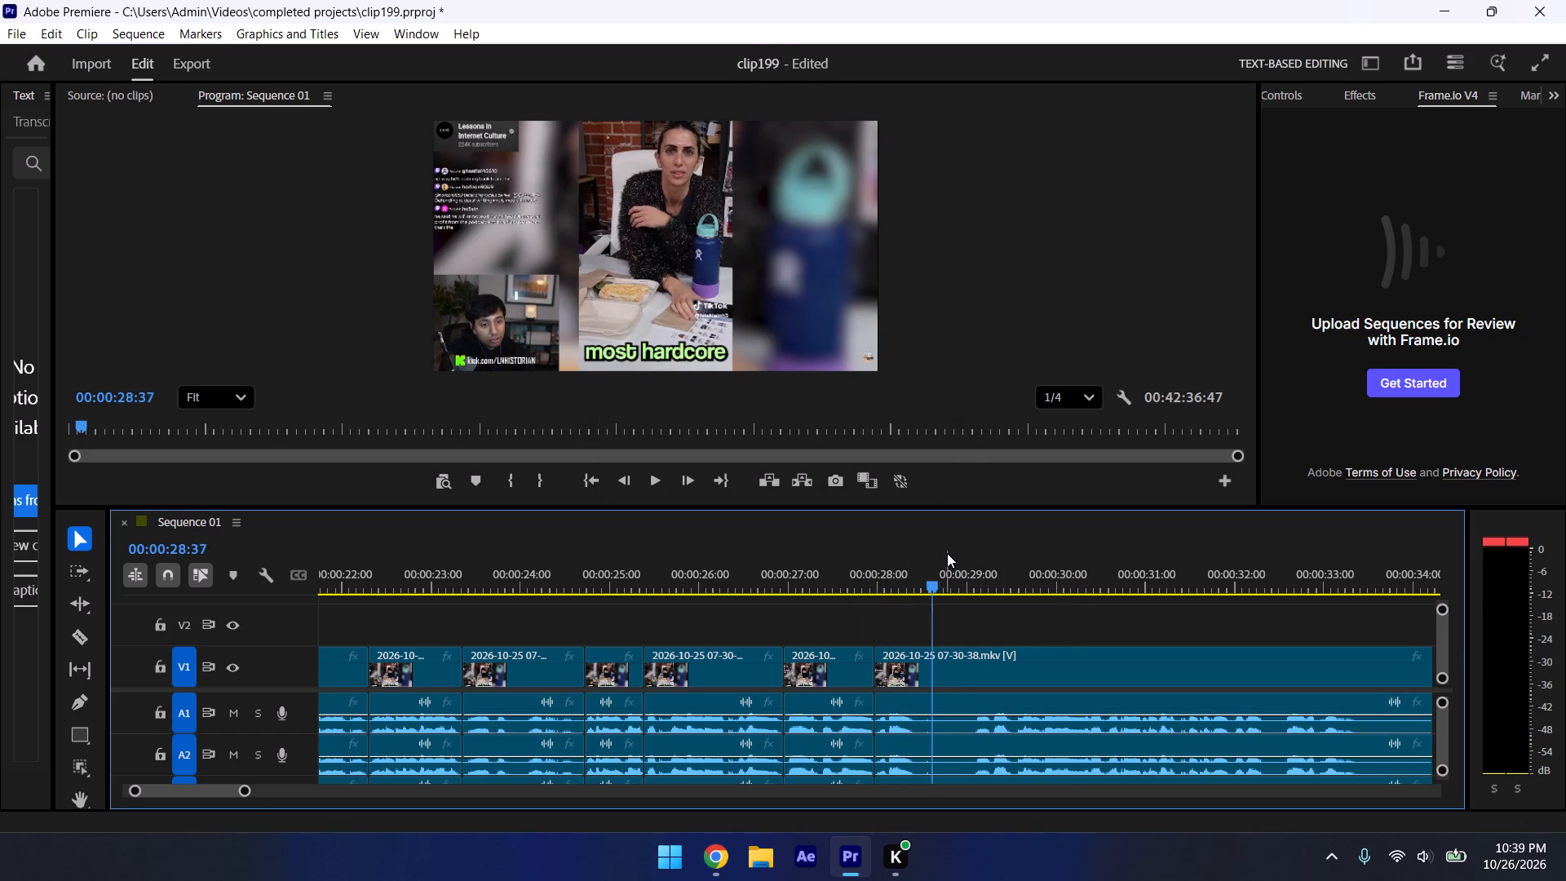
{"action": "key", "text": "Left"}
{"action": "key", "text": "ctrl+k"}
{"action": "key", "text": "ctrl+s"}
{"action": "key", "text": "ctrl+s"}
Trim about 28 frames off the start of the segment after the 00:00:28:36 cut and close the gap.
{"action": "key", "text": "space"}
{"action": "key", "text": "space"}
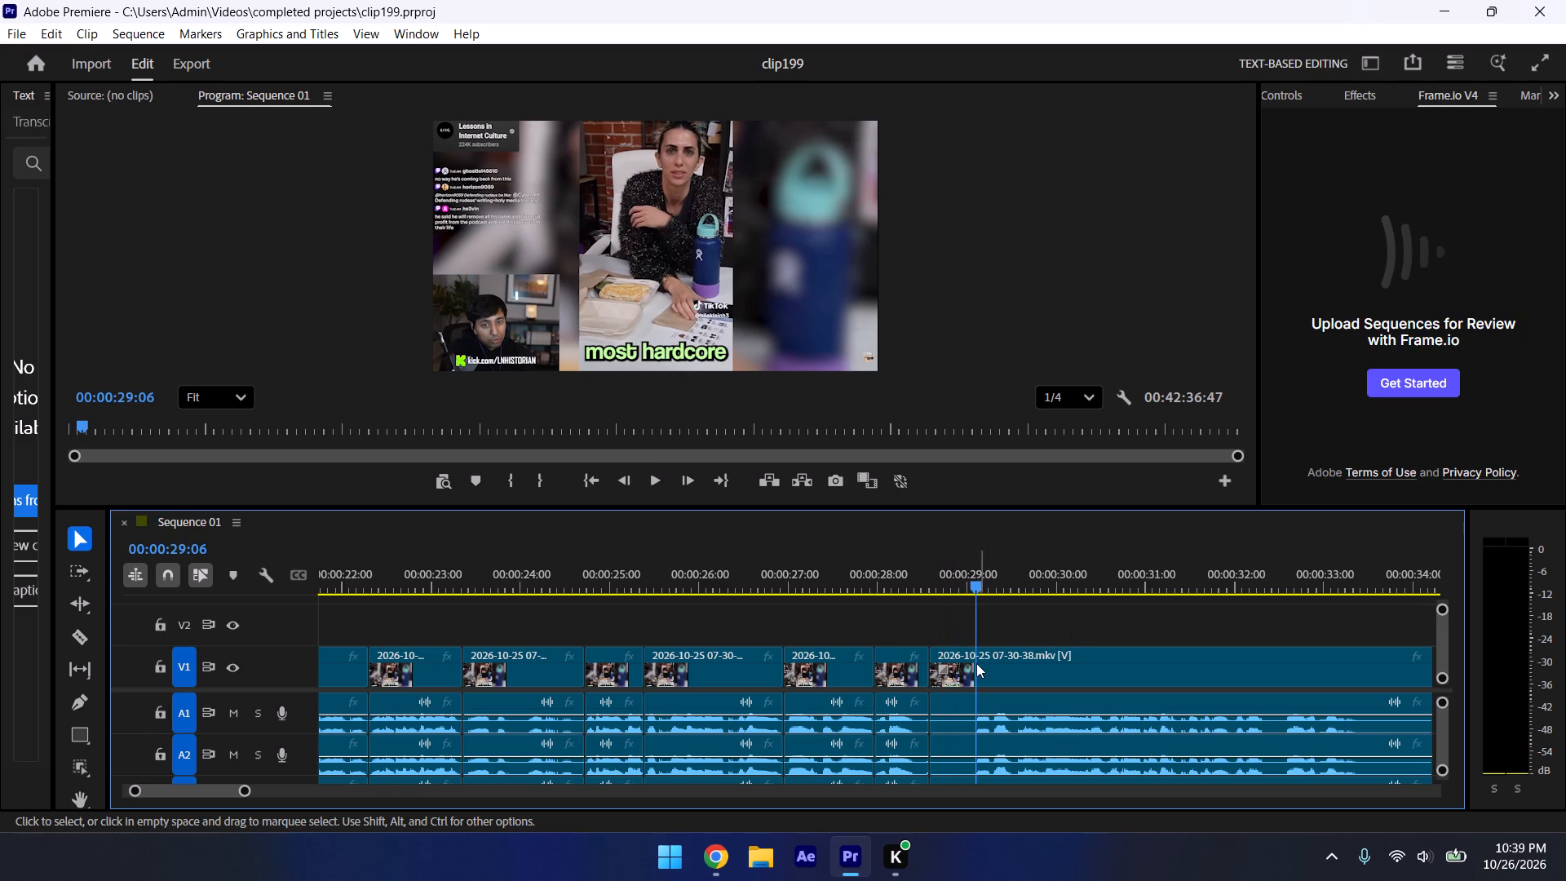
{"action": "key", "text": "Left"}
{"action": "key", "text": "Left"}
{"action": "key", "text": "Left"}
{"action": "left_click_drag", "start_coordinate": [935, 656], "coordinate": [973, 671]}
{"action": "left_click_drag", "start_coordinate": [1010, 677], "coordinate": [984, 675]}
{"action": "left_click_drag", "start_coordinate": [993, 652], "coordinate": [980, 652]}
Play across the join at 00:00:28:36 and onward, split the recording at 00:00:31:53, and save the project.
{"action": "left_click", "coordinate": [908, 568]}
{"action": "left_click", "coordinate": [953, 611]}
{"action": "key", "text": "space"}
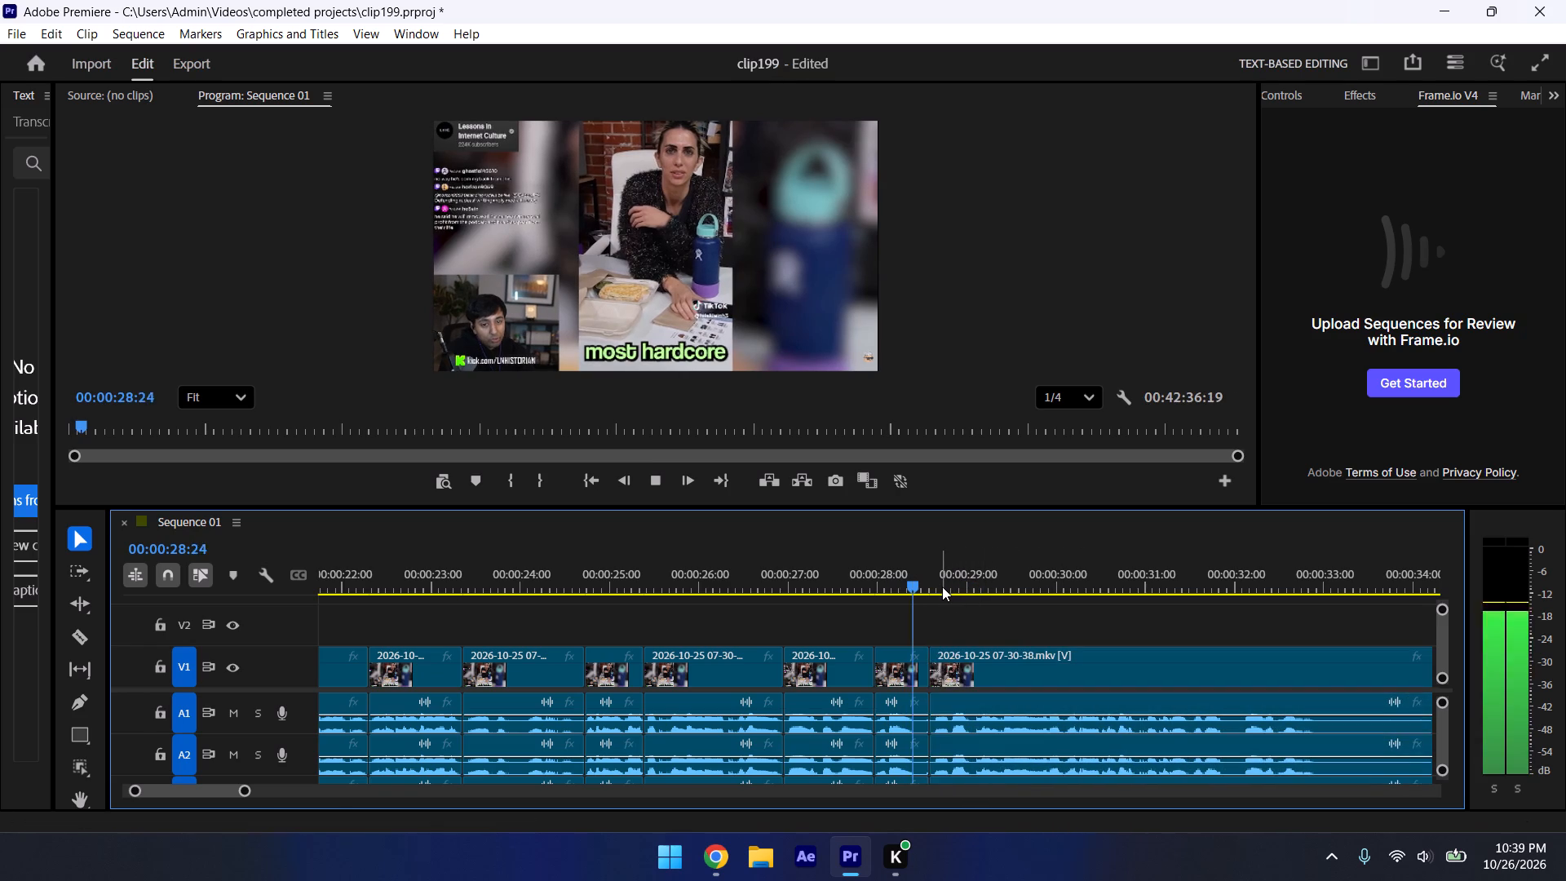
{"action": "key", "text": "ctrl+s"}
{"action": "key", "text": "space"}
{"action": "left_click_drag", "start_coordinate": [243, 788], "coordinate": [272, 802]}
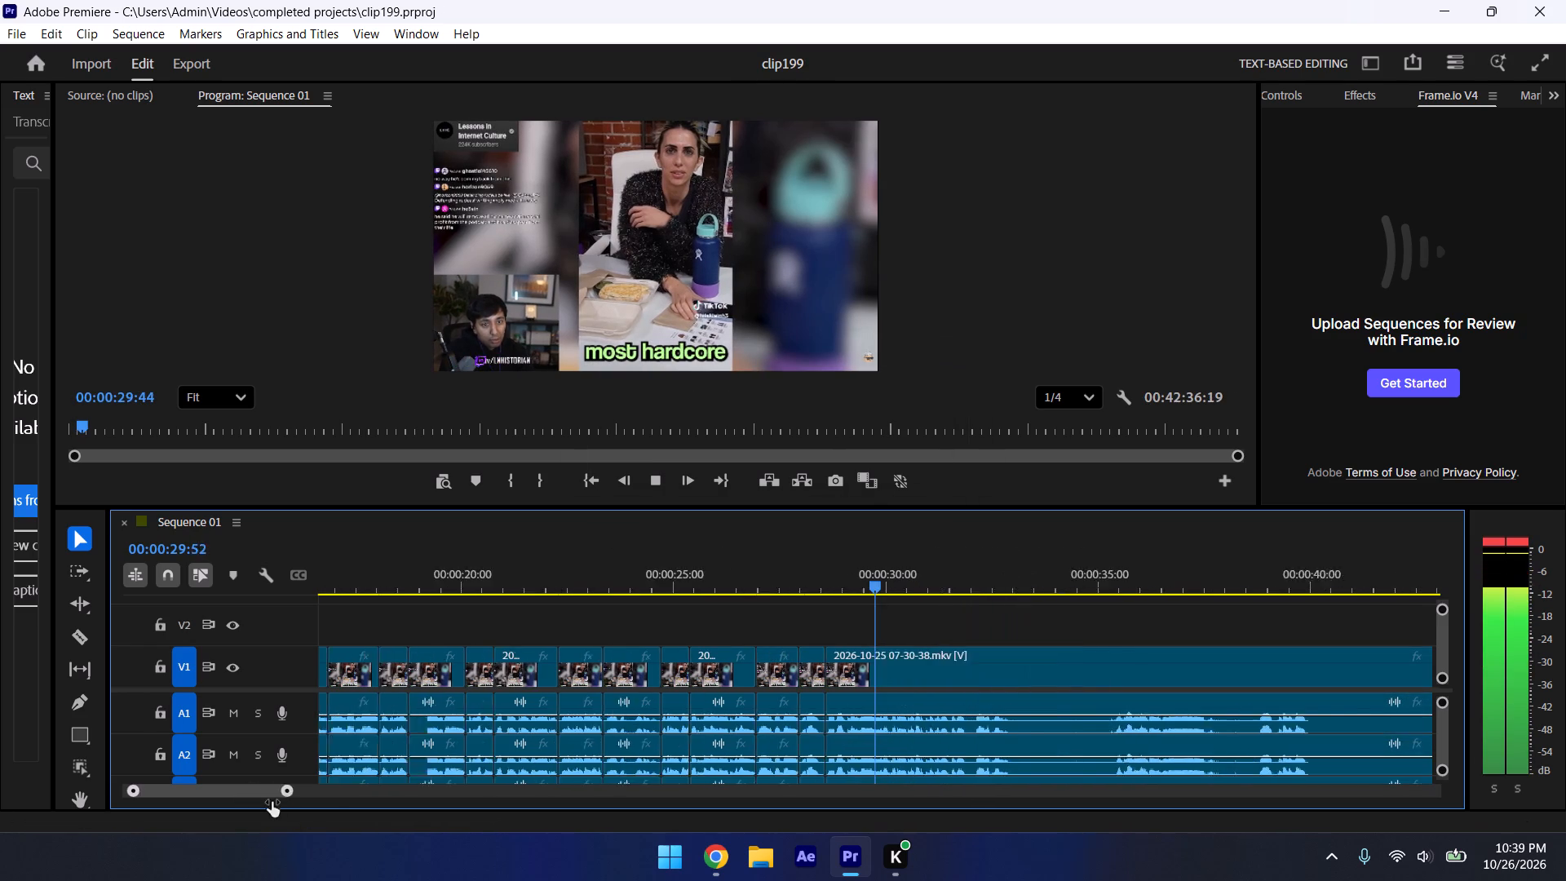
{"action": "left_click_drag", "start_coordinate": [272, 802], "coordinate": [259, 803]}
{"action": "key", "text": "space"}
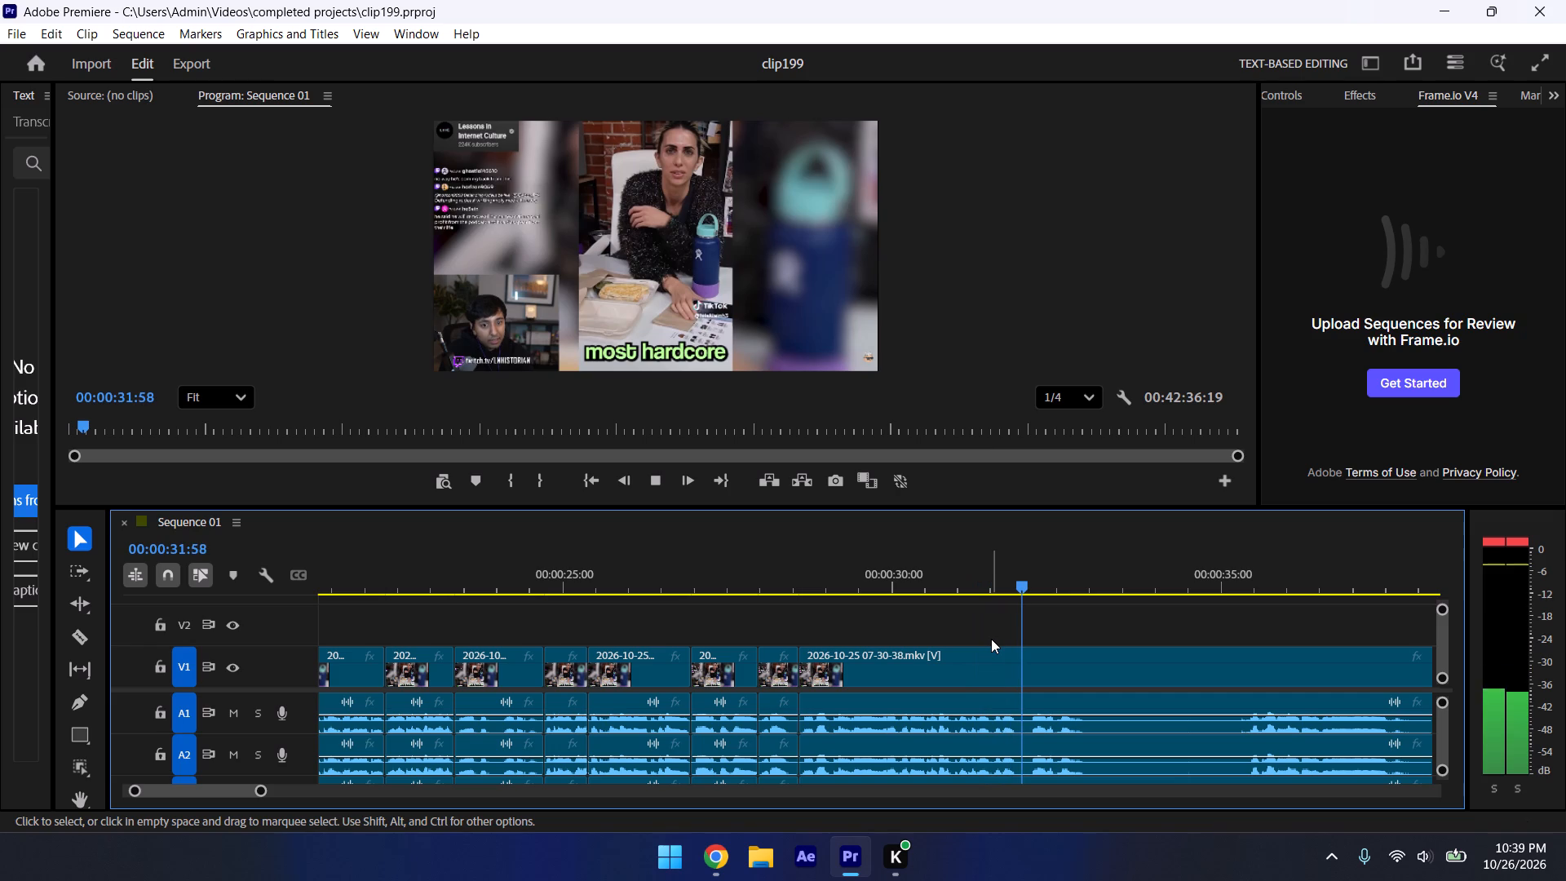
{"action": "left_click_drag", "start_coordinate": [1026, 575], "coordinate": [1018, 570]}
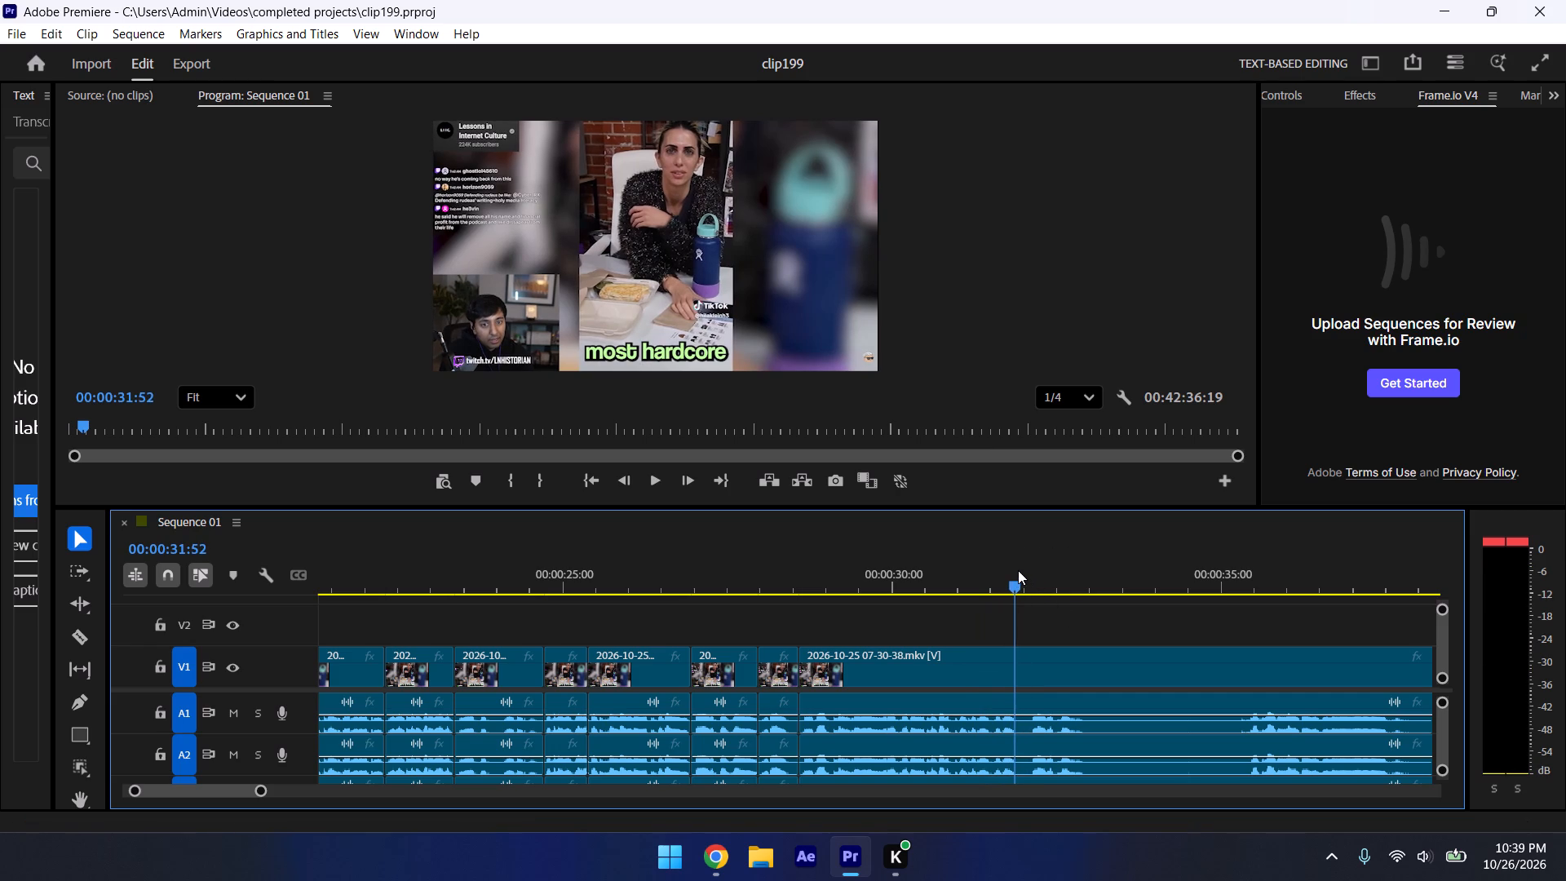
{"action": "key", "text": "Right"}
{"action": "key", "text": "ctrl+k"}
{"action": "key", "text": "ctrl+s"}
Trim about 11 frames off the start of the segment after the 00:00:31:53 cut and close the gap.
{"action": "key", "text": "space"}
{"action": "key", "text": "space"}
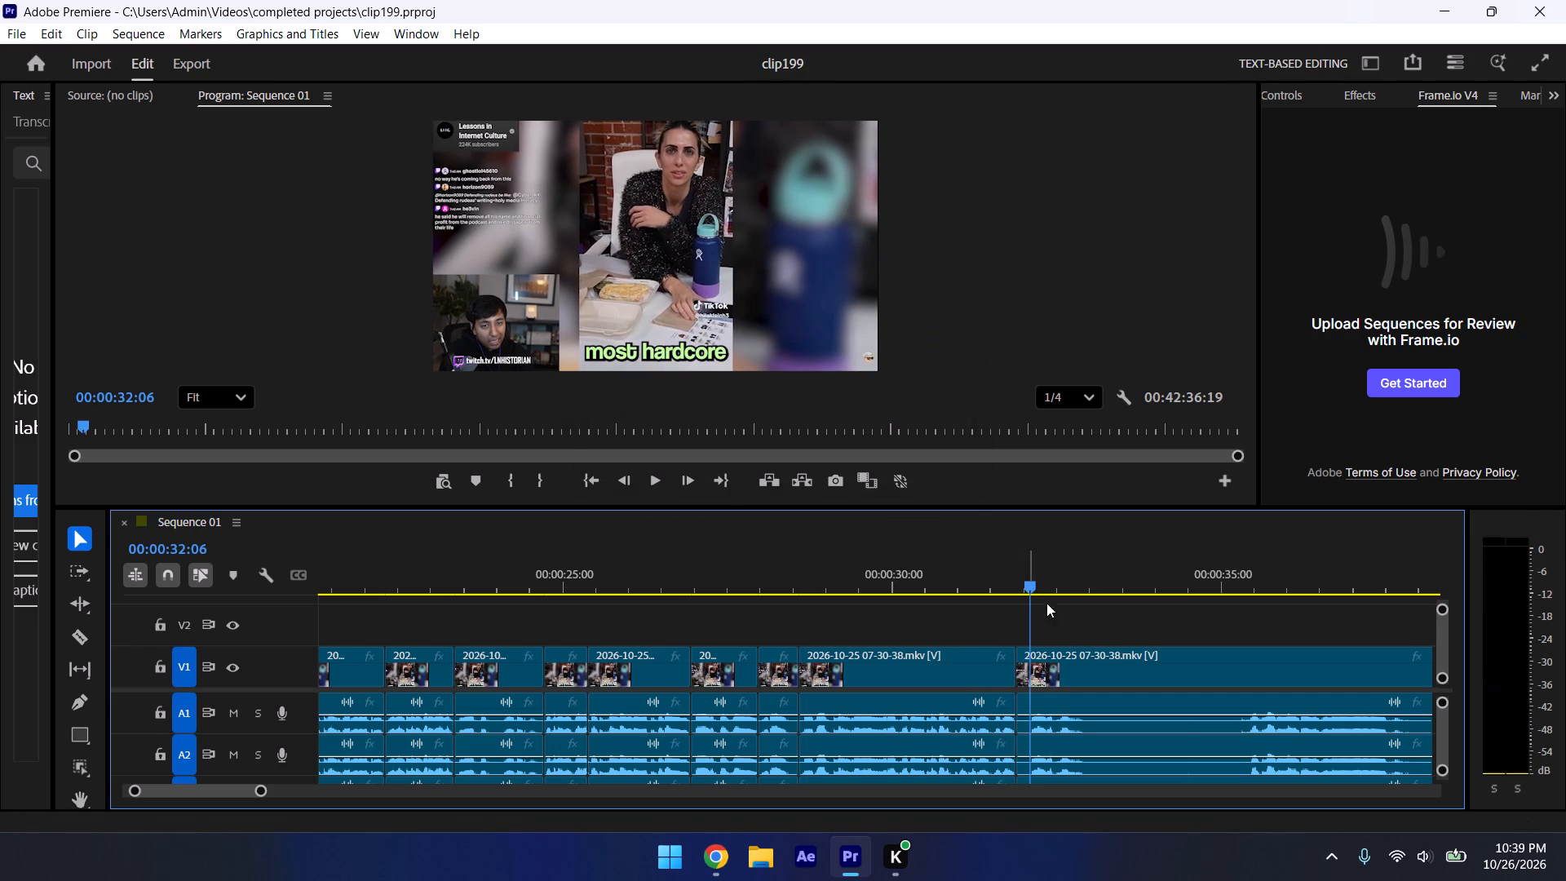
{"action": "key", "text": "Left"}
{"action": "key", "text": "Left"}
{"action": "left_click", "coordinate": [1024, 648]}
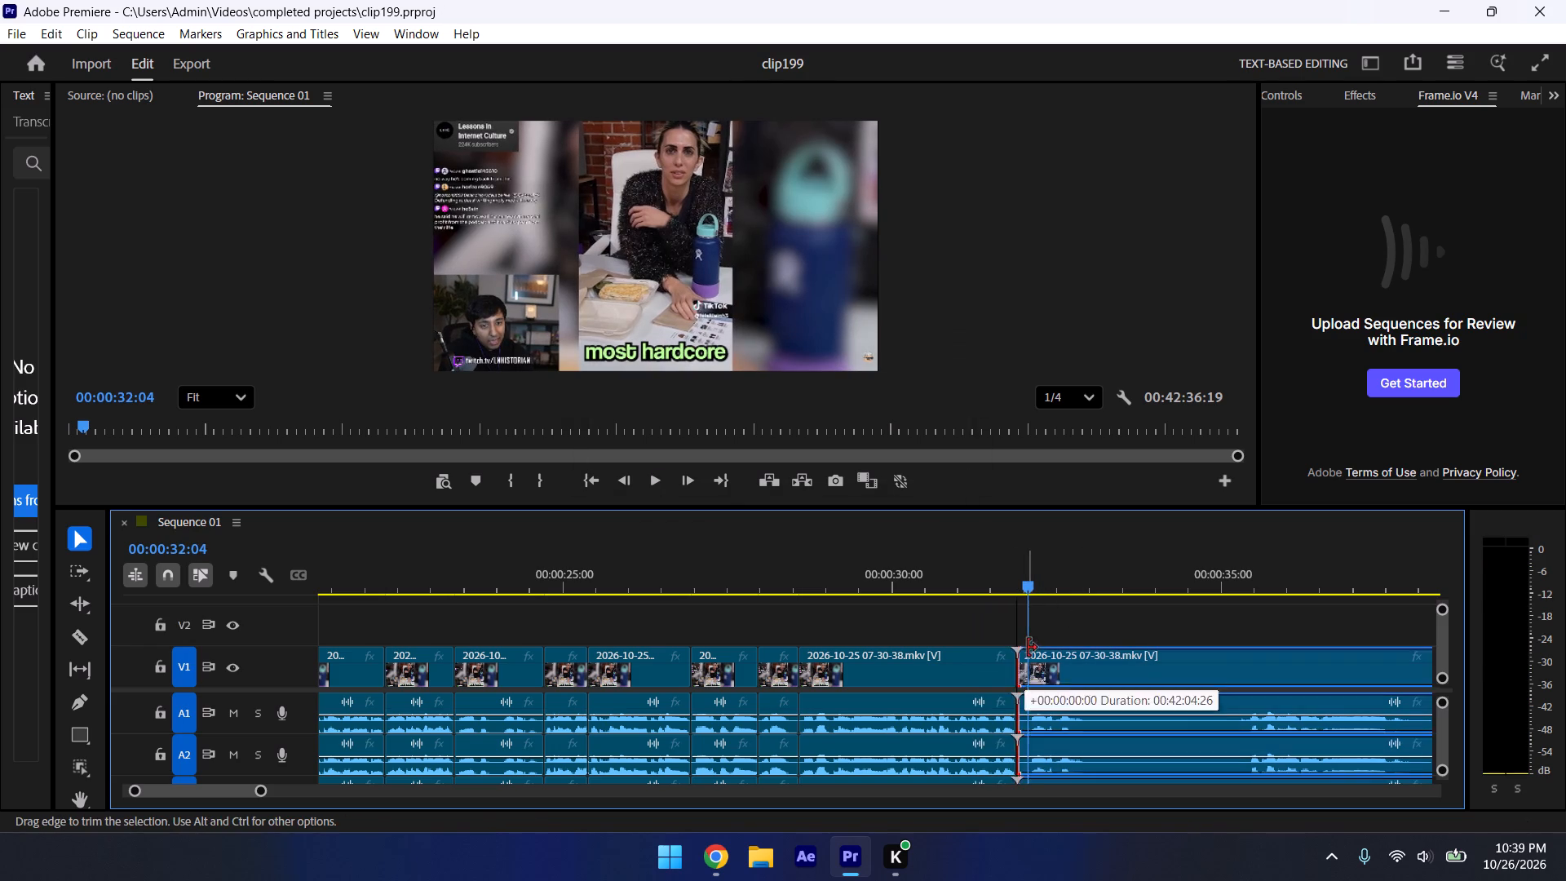
{"action": "left_click", "coordinate": [1024, 645]}
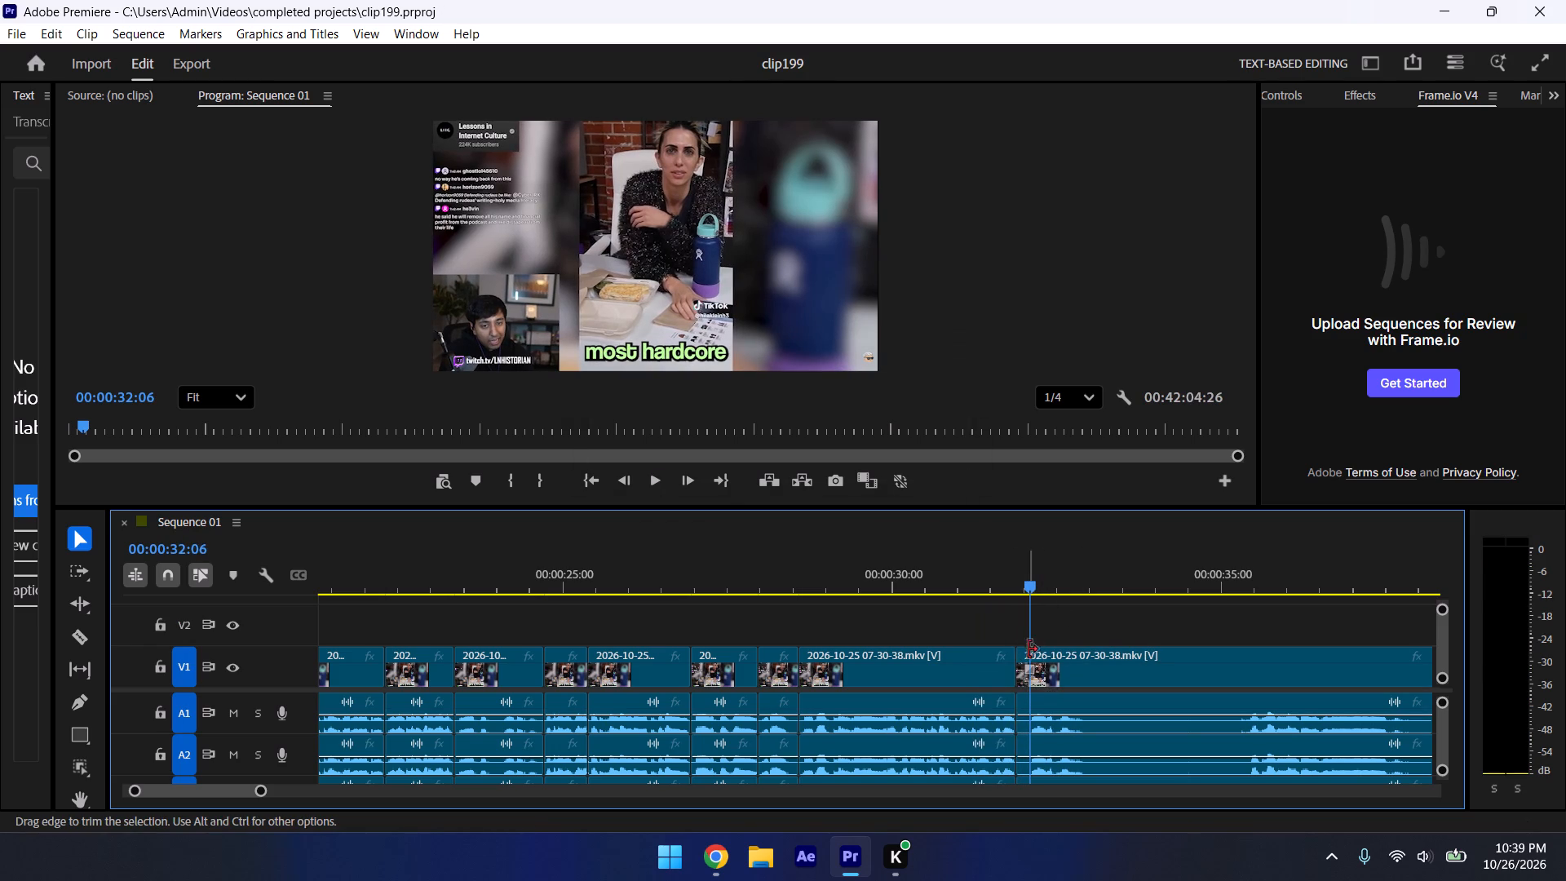
{"action": "key", "text": "Left"}
{"action": "key", "text": "Left"}
{"action": "left_click_drag", "start_coordinate": [1017, 652], "coordinate": [1027, 654]}
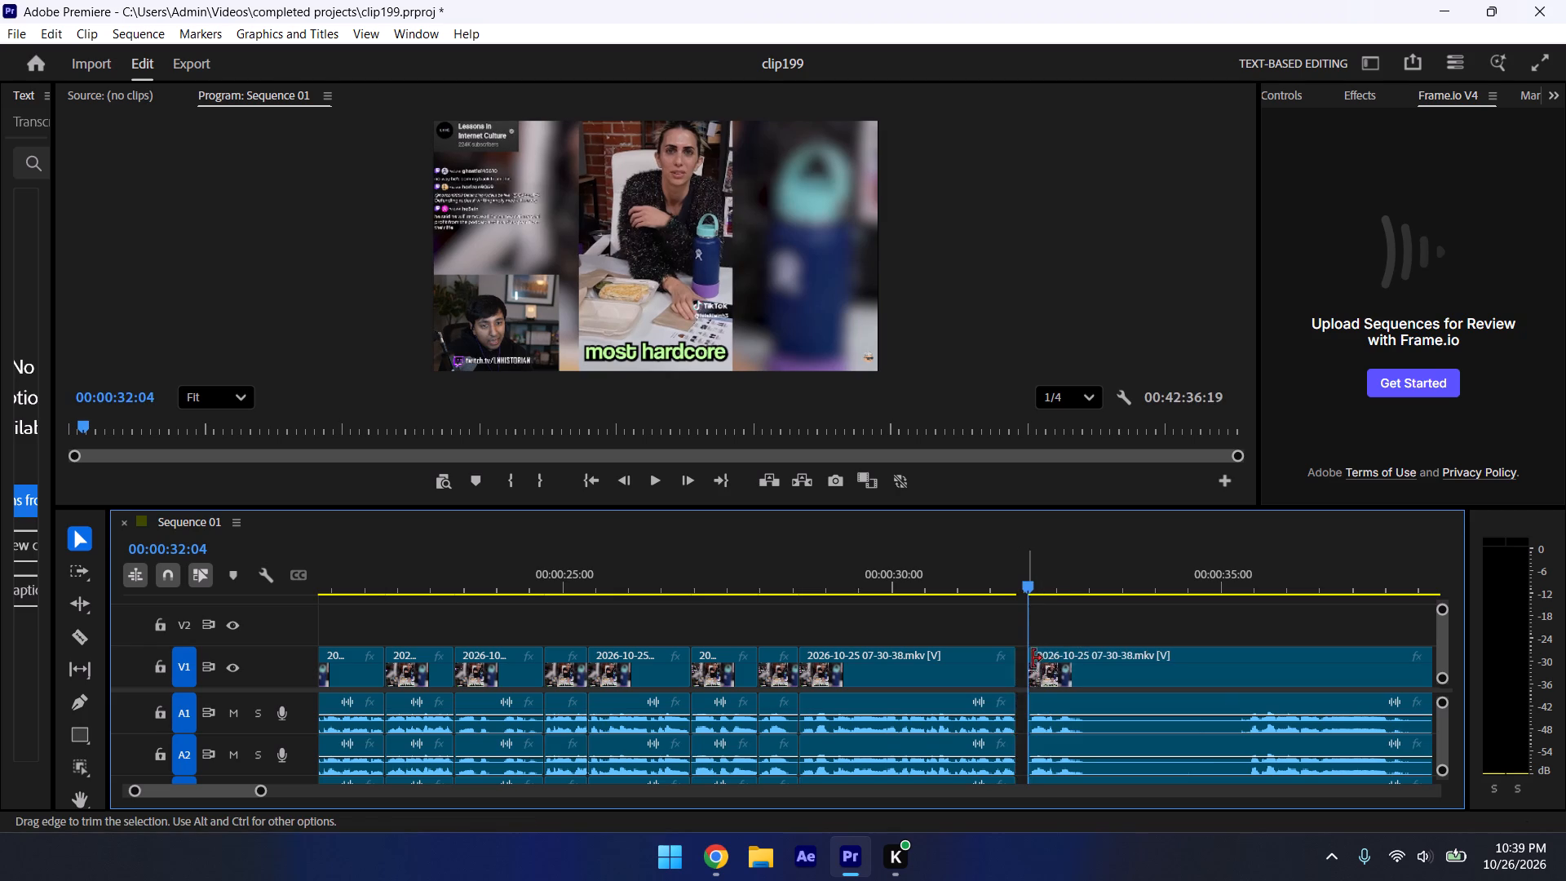
{"action": "left_click", "coordinate": [1065, 667]}
Play across the join at 00:00:31:53, split the recording at about 00:00:32:45, and save the project.
{"action": "left_click", "coordinate": [992, 576]}
{"action": "left_click", "coordinate": [1041, 615]}
{"action": "key", "text": "space"}
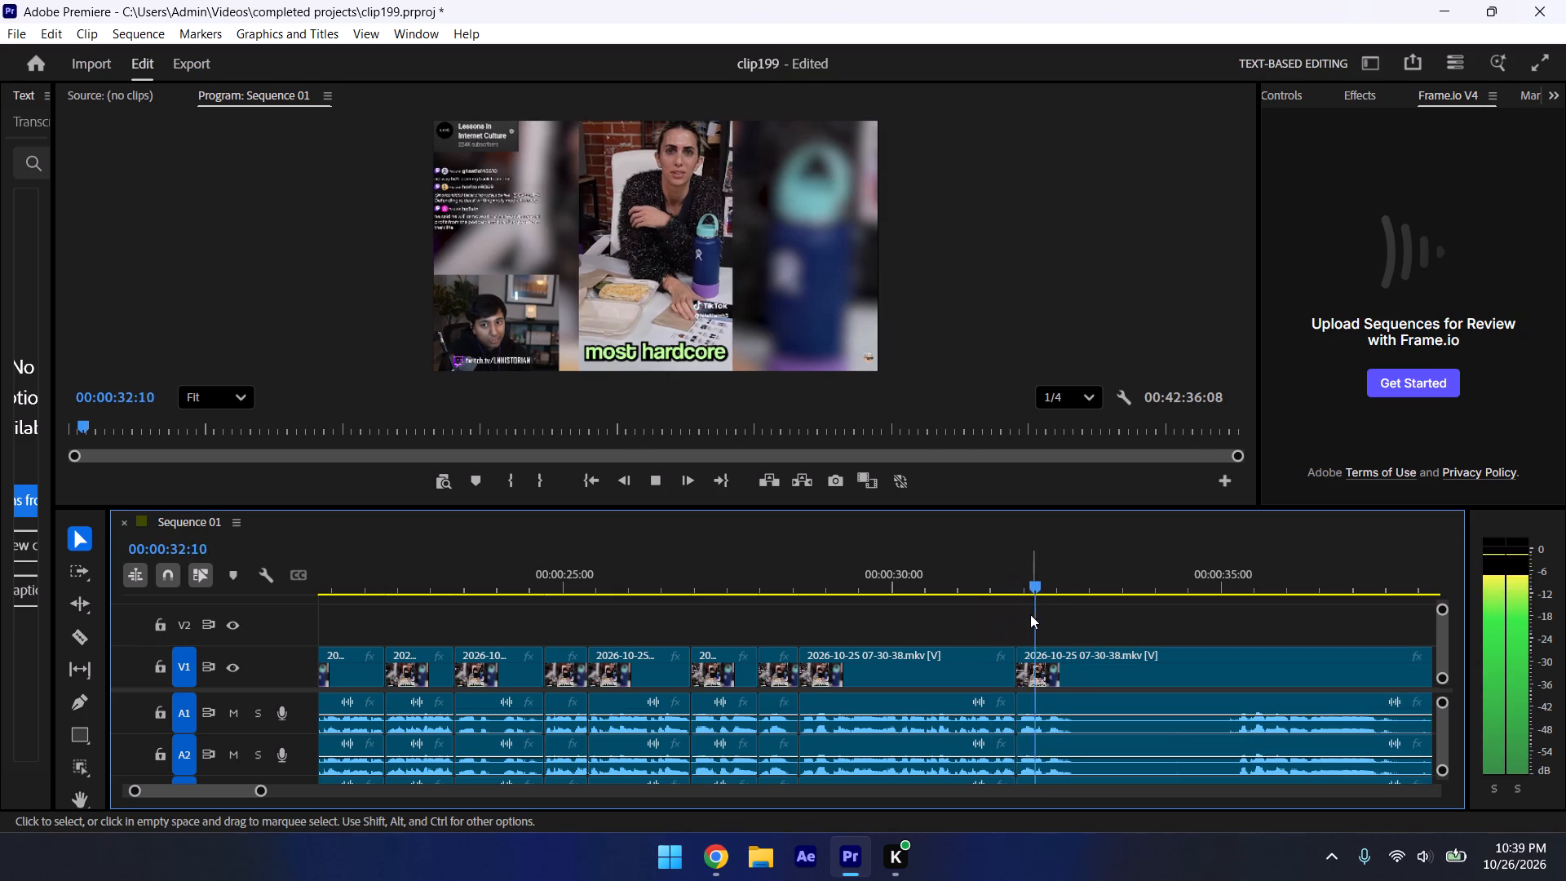
{"action": "key", "text": "space"}
{"action": "key", "text": "ctrl+k"}
{"action": "key", "text": "ctrl+s"}
{"action": "key", "text": "ctrl+s"}
Trim about 2 seconds 22 frames off the start of the segment after the cut near 00:00:32:45 and close the gap.
{"action": "key", "text": "space"}
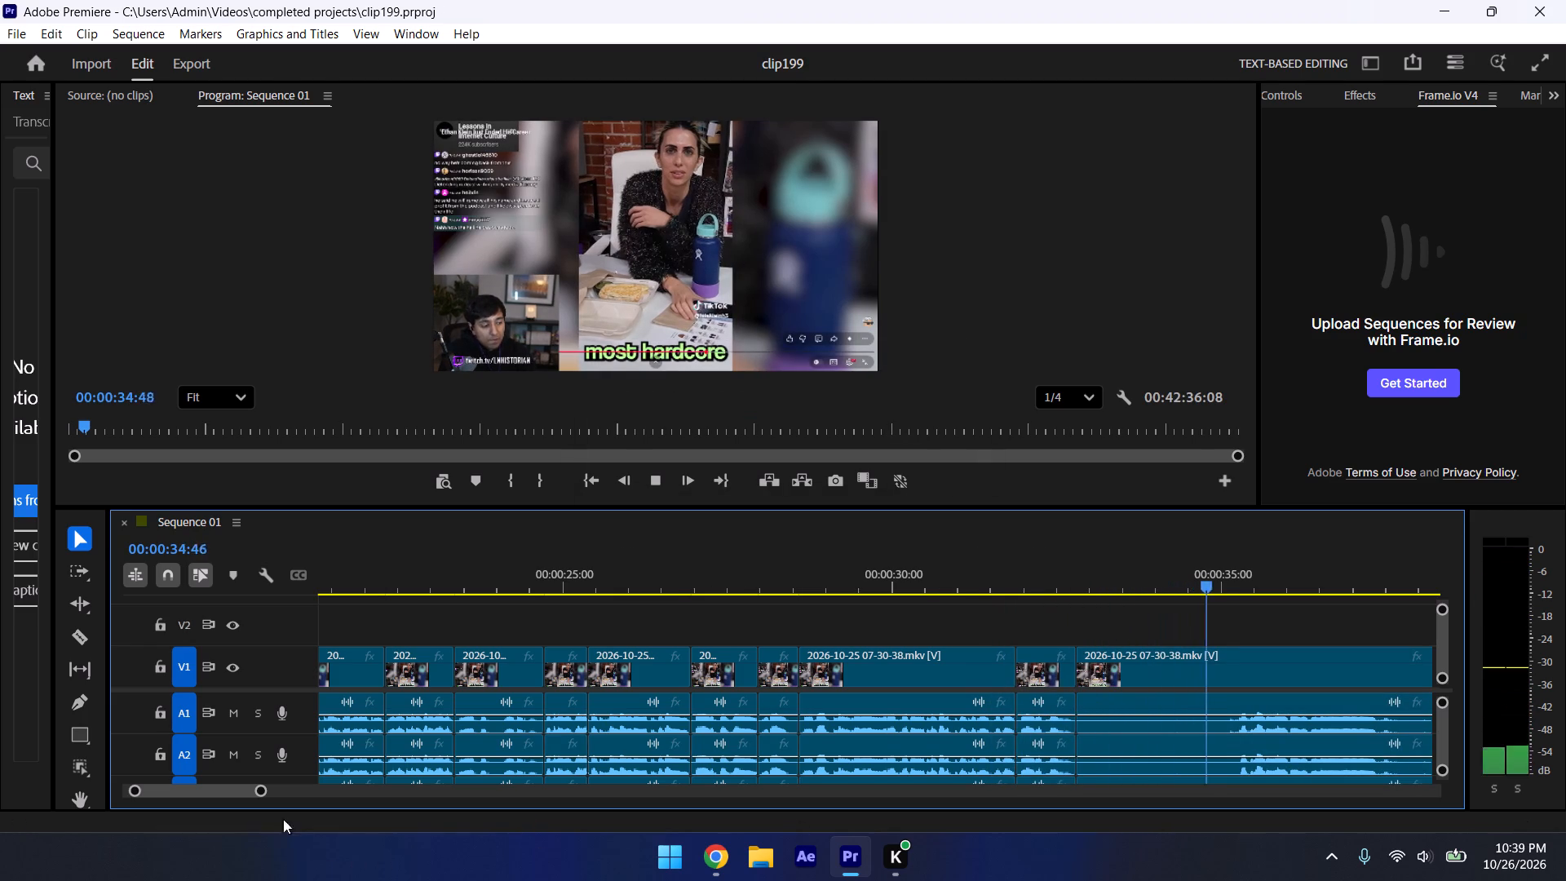
{"action": "left_click_drag", "start_coordinate": [255, 790], "coordinate": [265, 796]}
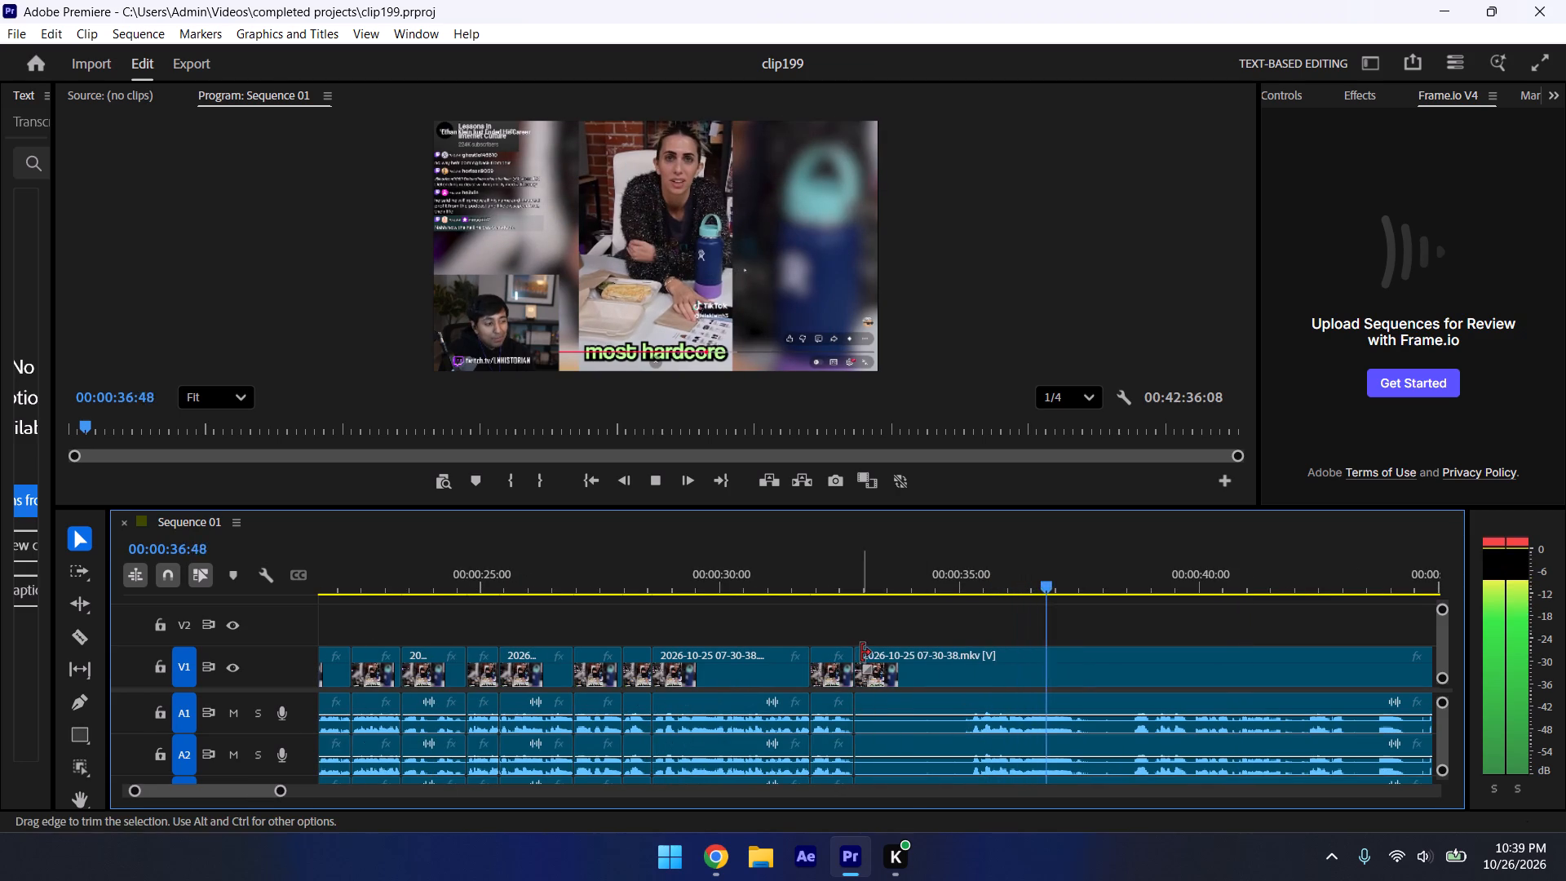
{"action": "left_click_drag", "start_coordinate": [861, 653], "coordinate": [975, 688]}
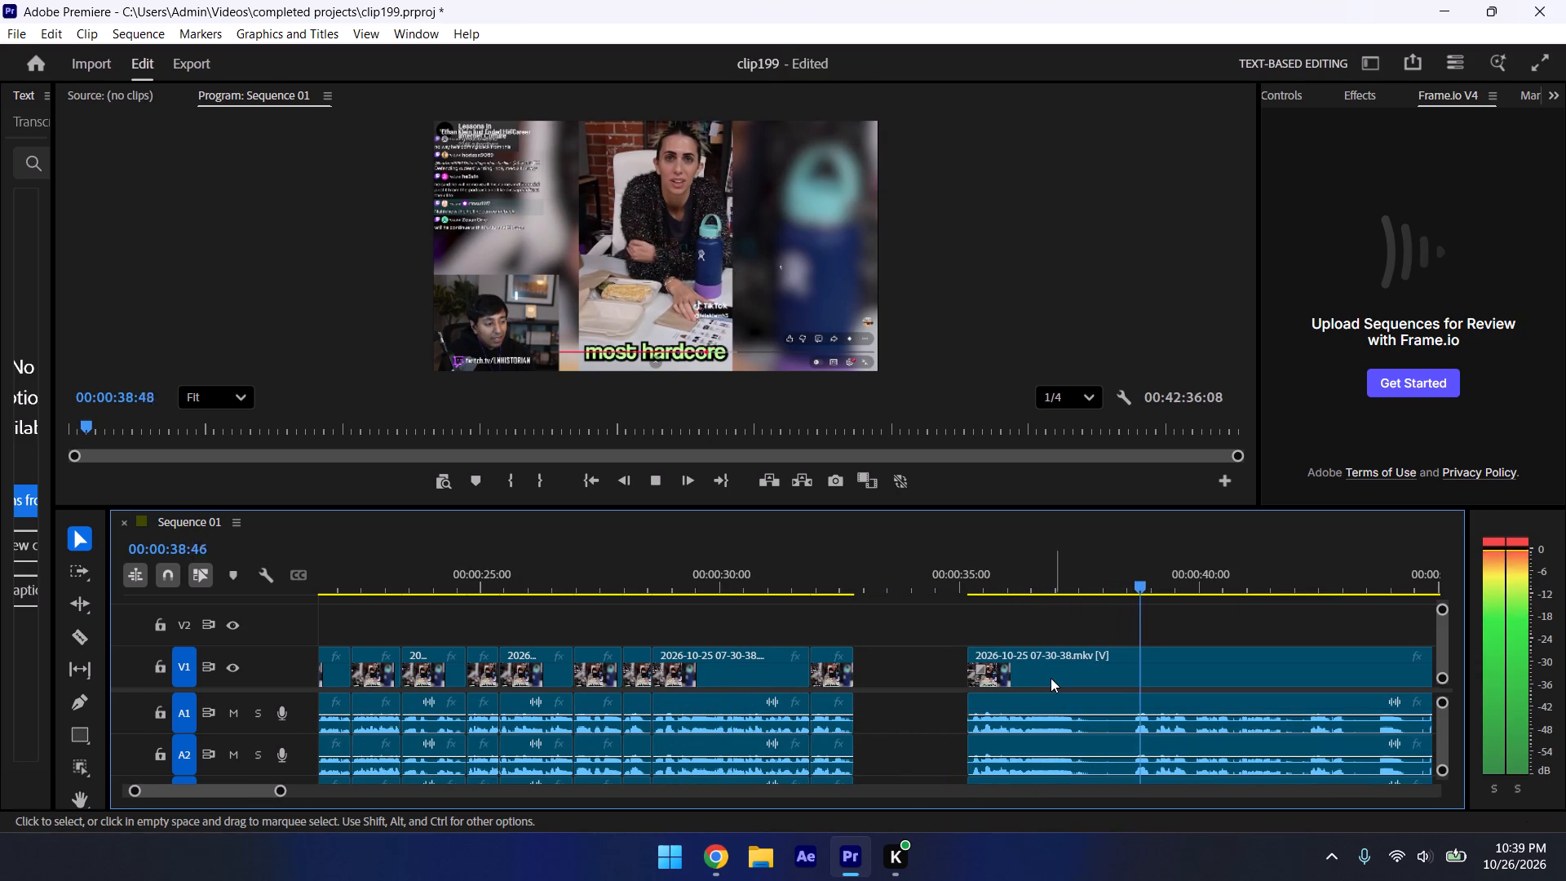
{"action": "key", "text": "space"}
{"action": "left_click_drag", "start_coordinate": [1029, 662], "coordinate": [927, 657]}
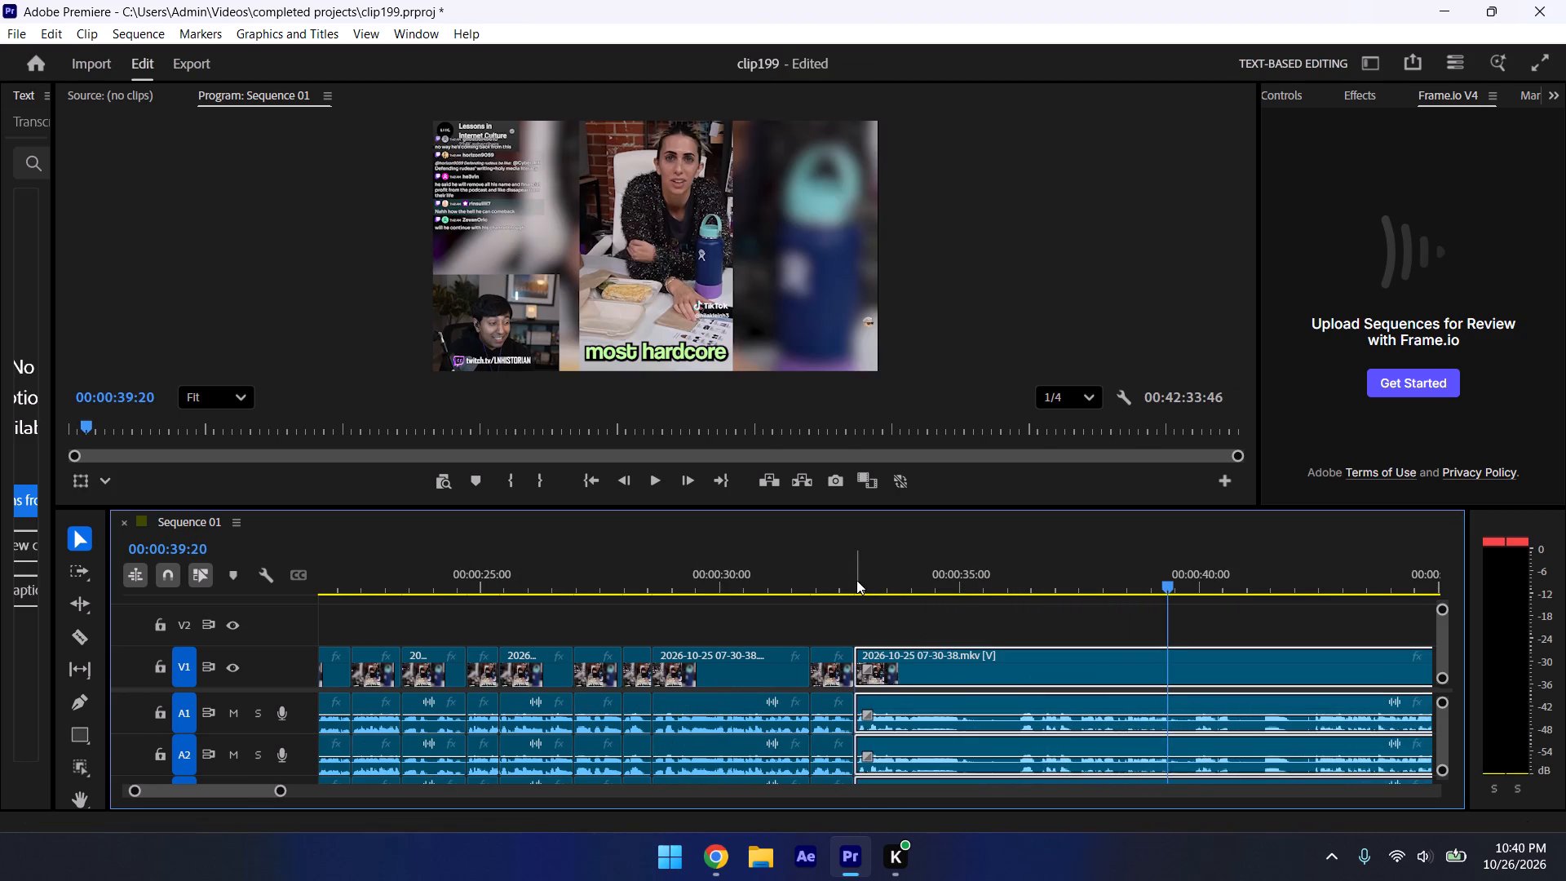
Play across the join near 00:00:32:45, split the recording at about 00:00:35:10, and save the project.
{"action": "left_click", "coordinate": [856, 580]}
{"action": "left_click", "coordinate": [900, 618]}
{"action": "key", "text": "space"}
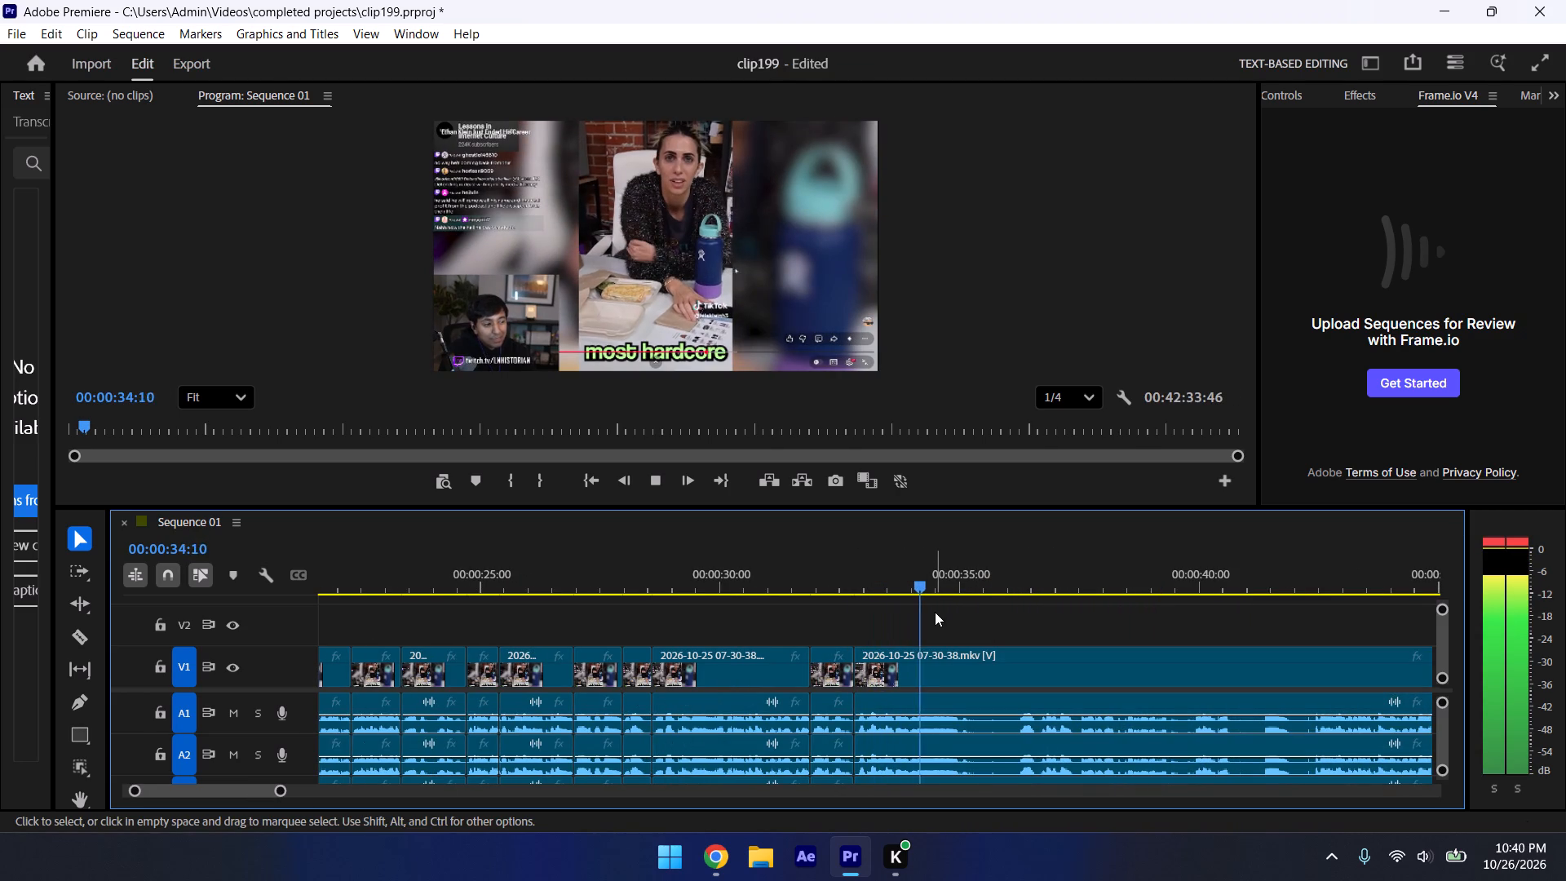
{"action": "key", "text": "ctrl+s"}
{"action": "key", "text": "space"}
{"action": "key", "text": "space"}
{"action": "key", "text": "space"}
{"action": "key", "text": "space"}
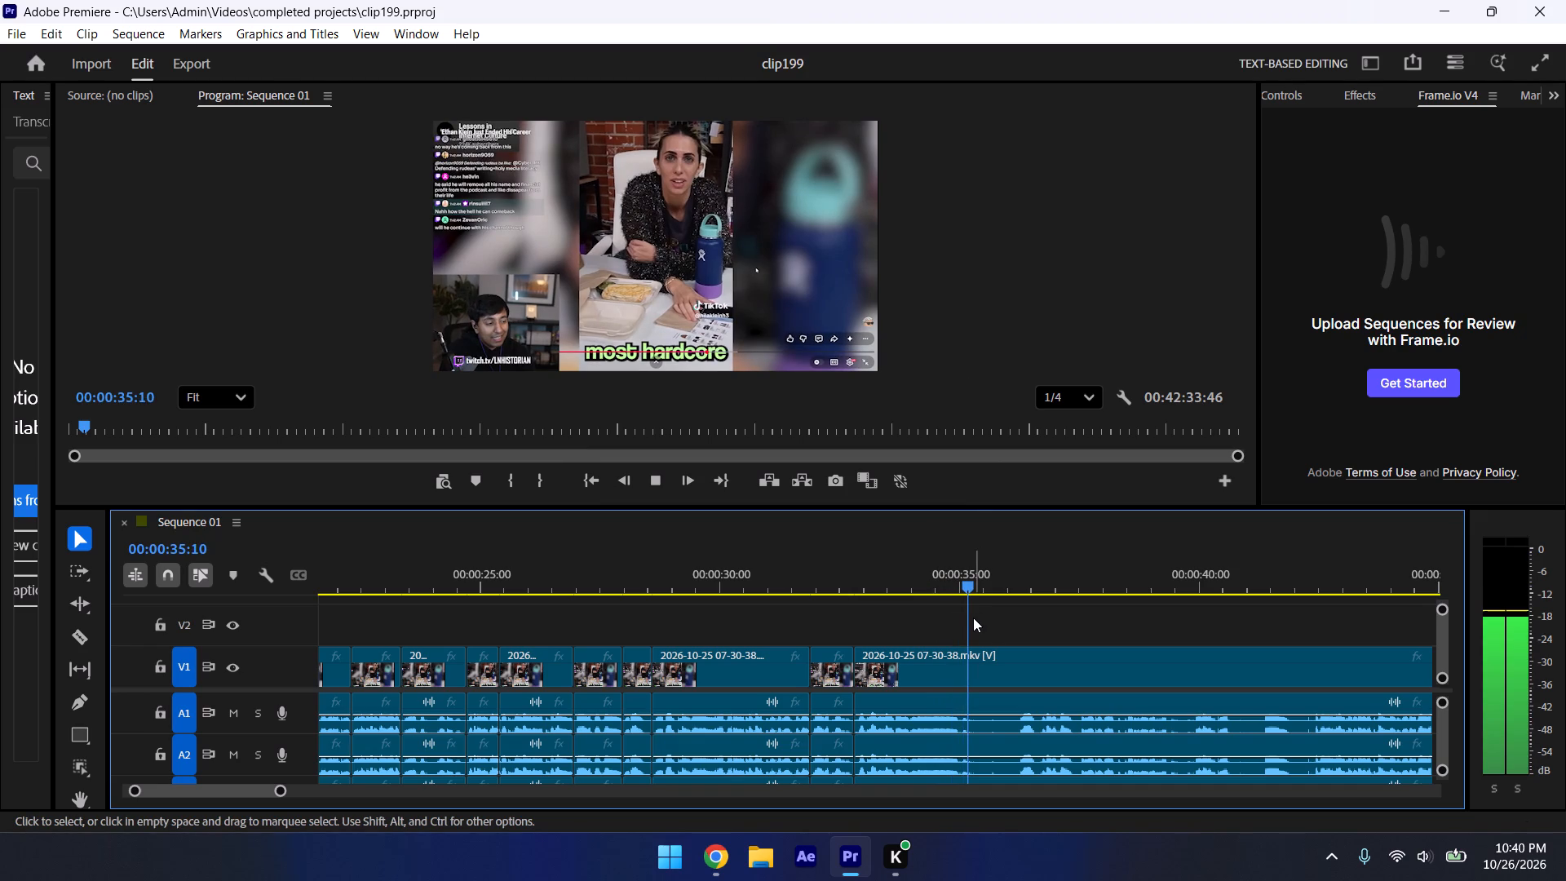
{"action": "key", "text": "ctrl+k"}
{"action": "key", "text": "ctrl+s"}
Trim about one second off the start of the segment after the cut near 00:00:35:10 and close the gap.
{"action": "key", "text": "space"}
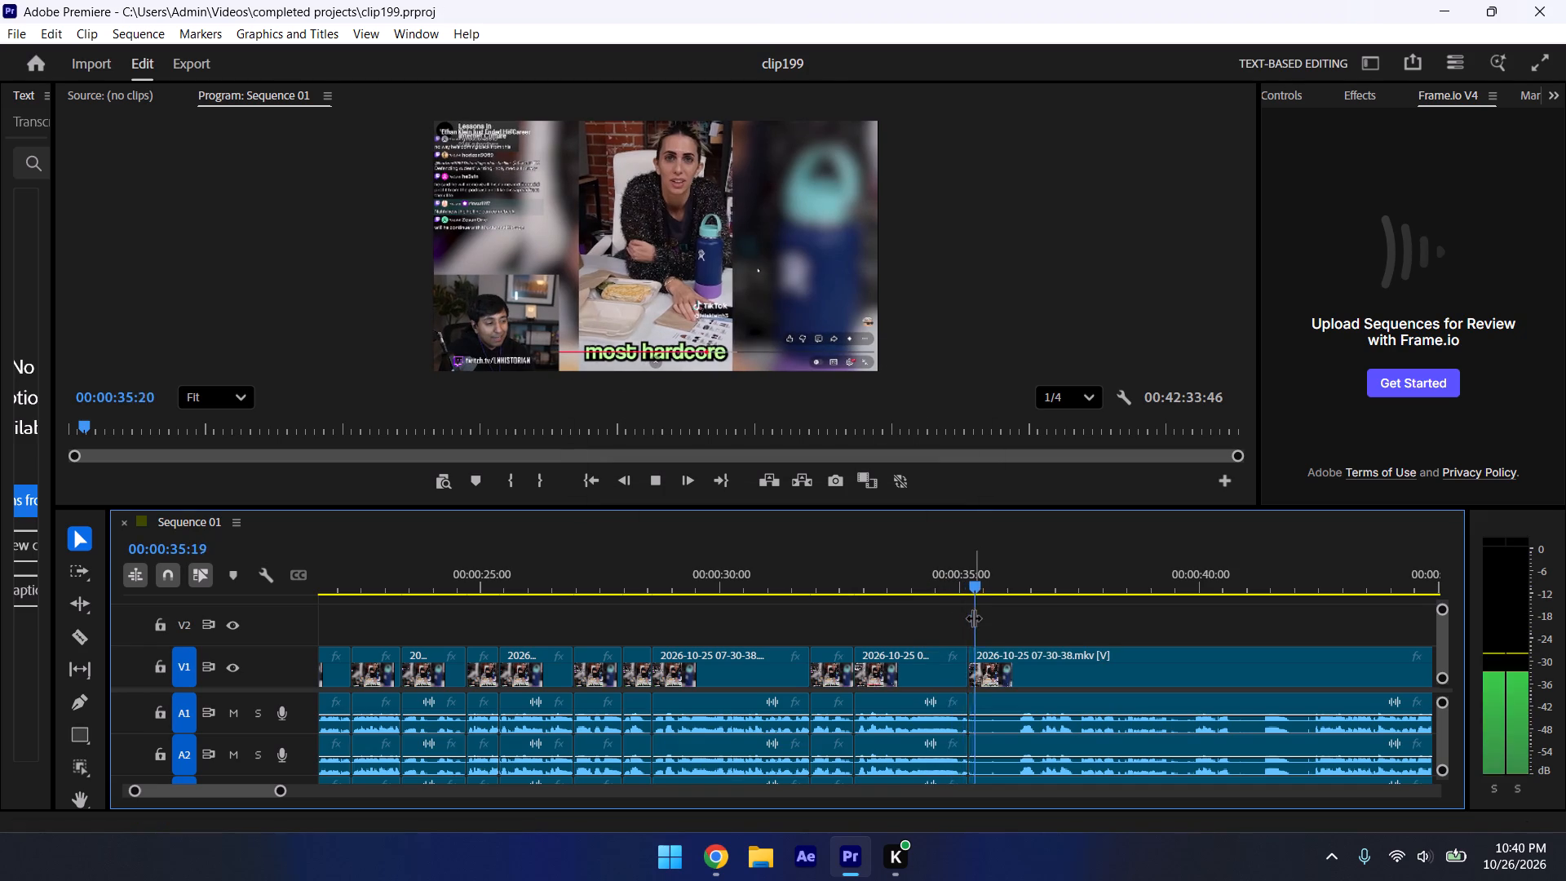
{"action": "left_click_drag", "start_coordinate": [977, 651], "coordinate": [1026, 667]}
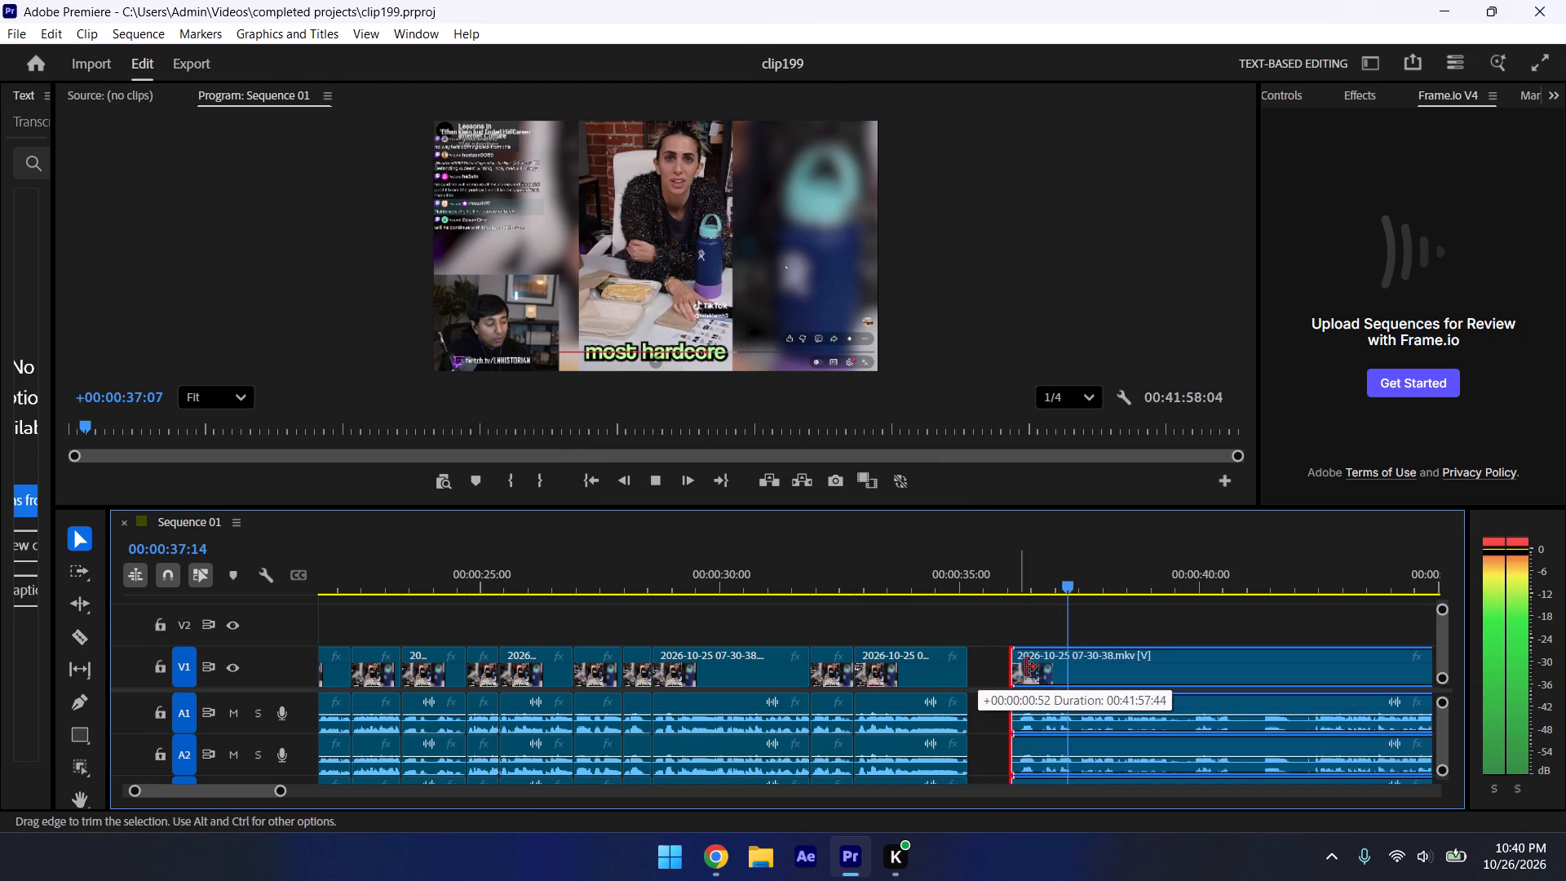
{"action": "left_click_drag", "start_coordinate": [1026, 667], "coordinate": [1025, 667]}
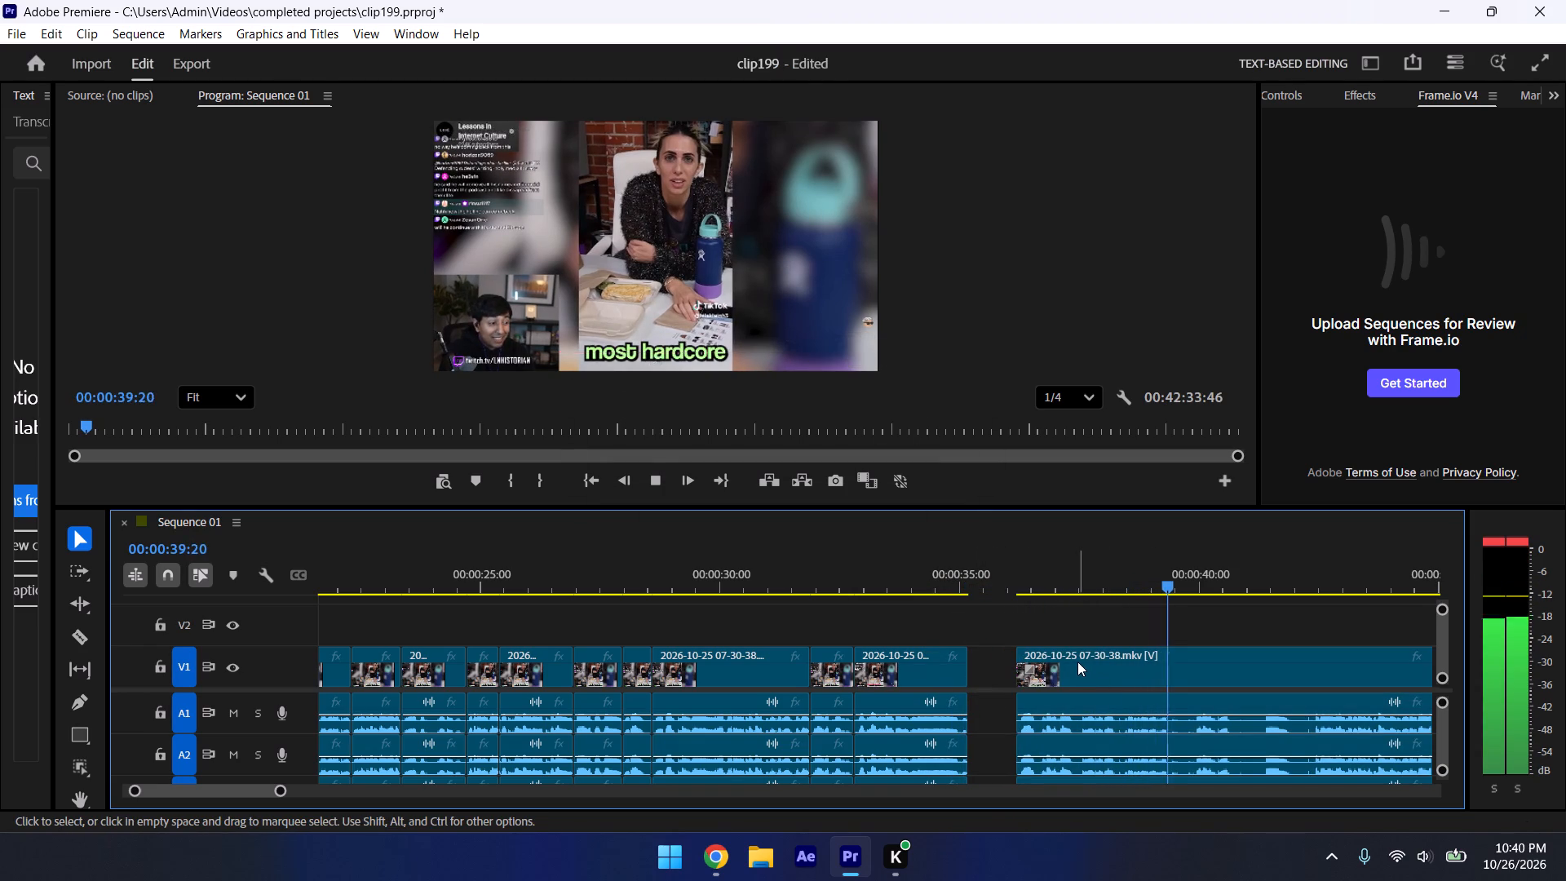
{"action": "key", "text": "space"}
{"action": "left_click_drag", "start_coordinate": [1077, 662], "coordinate": [1038, 655]}
Preview the recording beyond the join near 00:00:35:10, split it at 00:00:38:36, and save the project.
{"action": "key", "text": "space"}
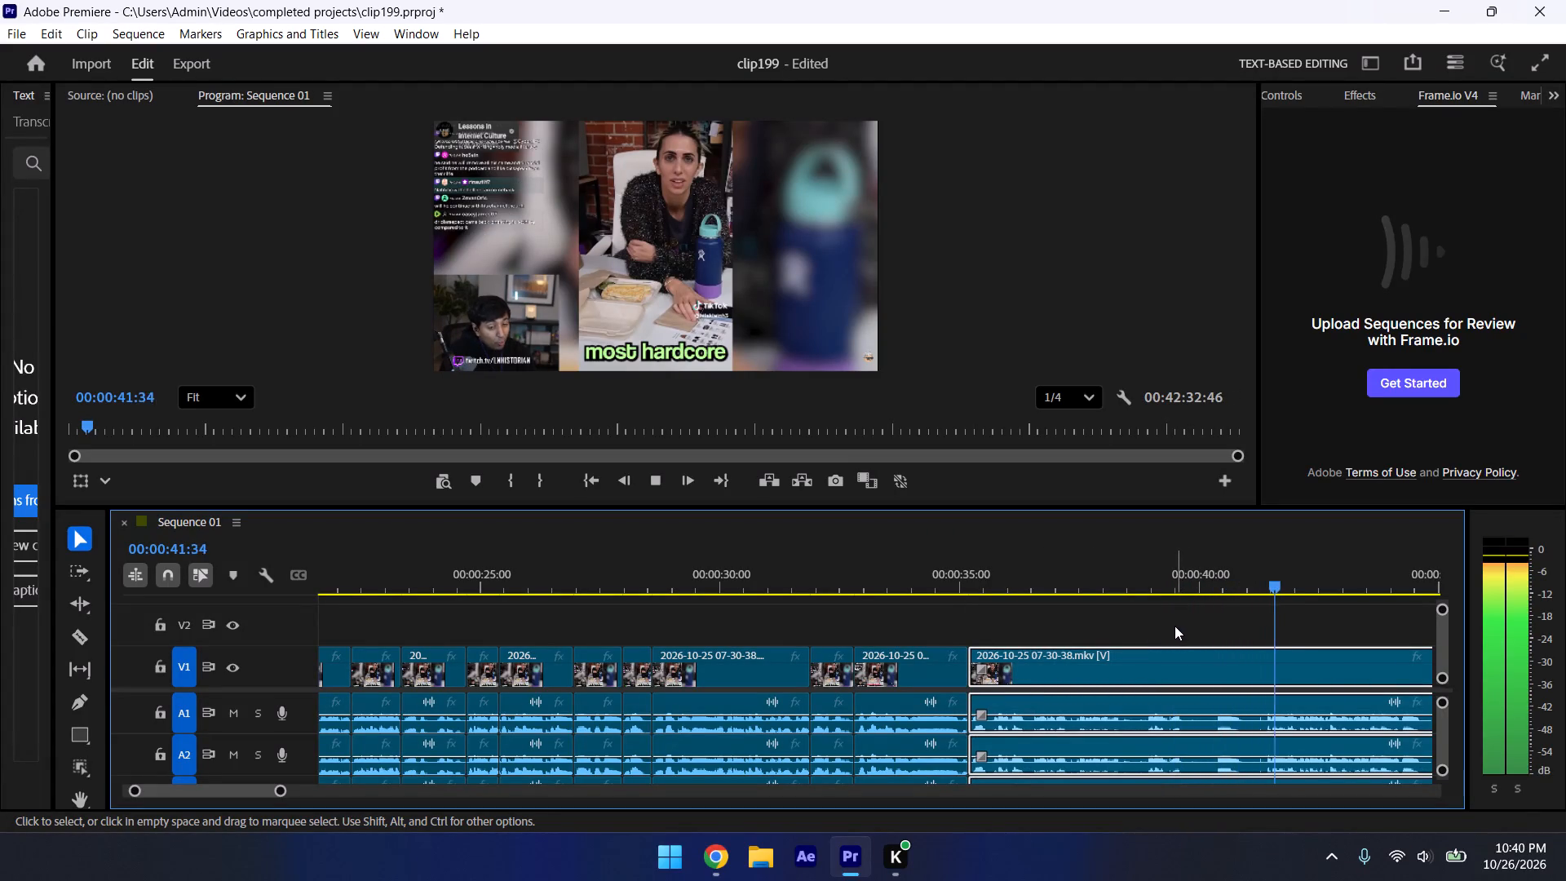
{"action": "left_click_drag", "start_coordinate": [282, 792], "coordinate": [396, 814]}
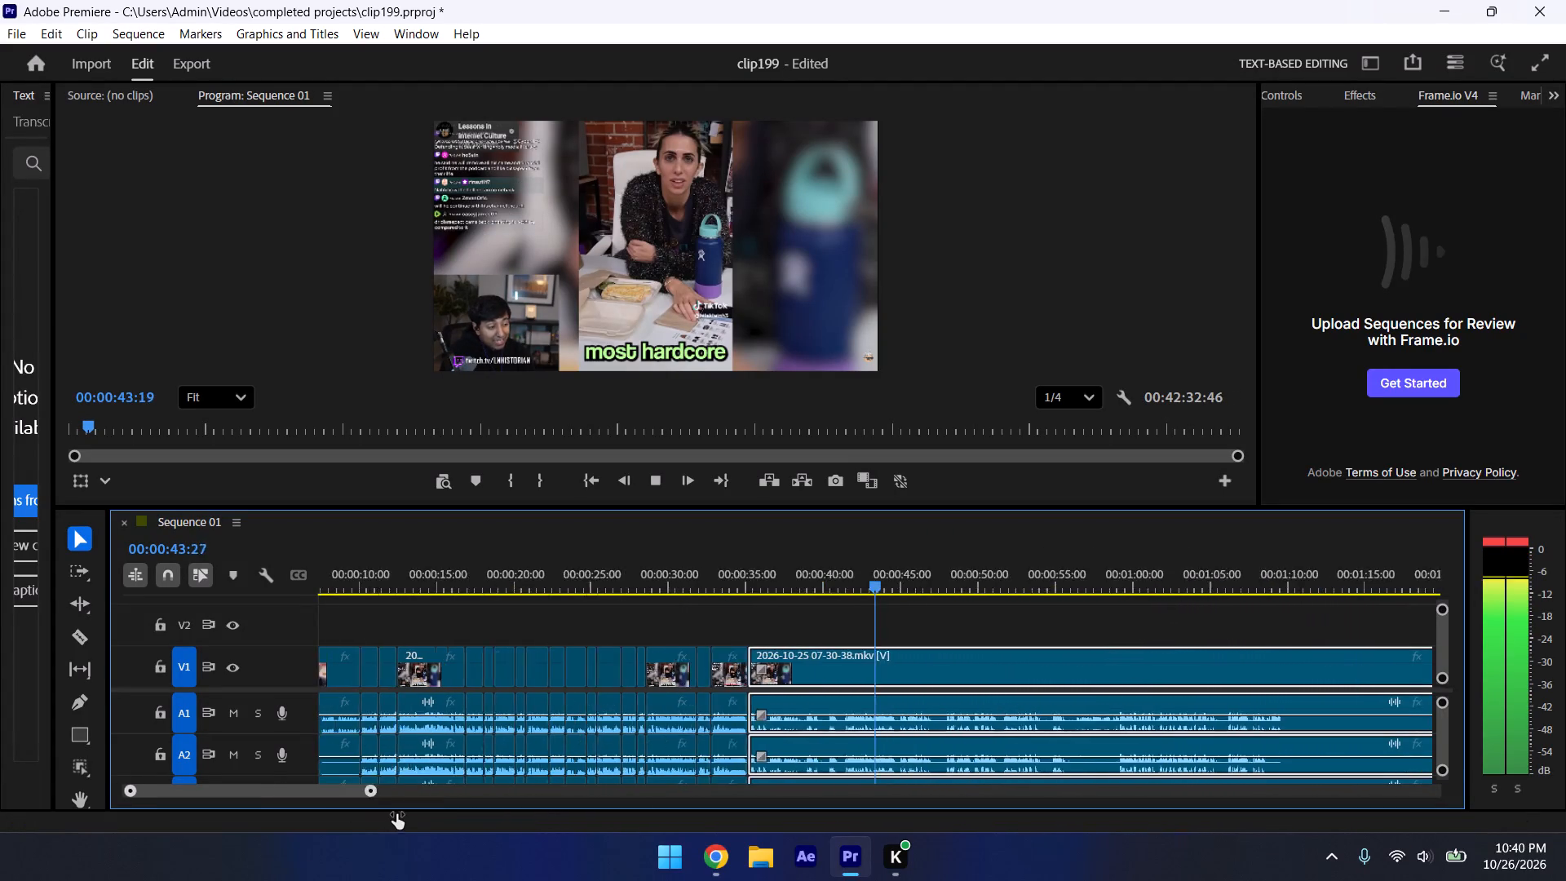
{"action": "left_click_drag", "start_coordinate": [396, 814], "coordinate": [340, 814]}
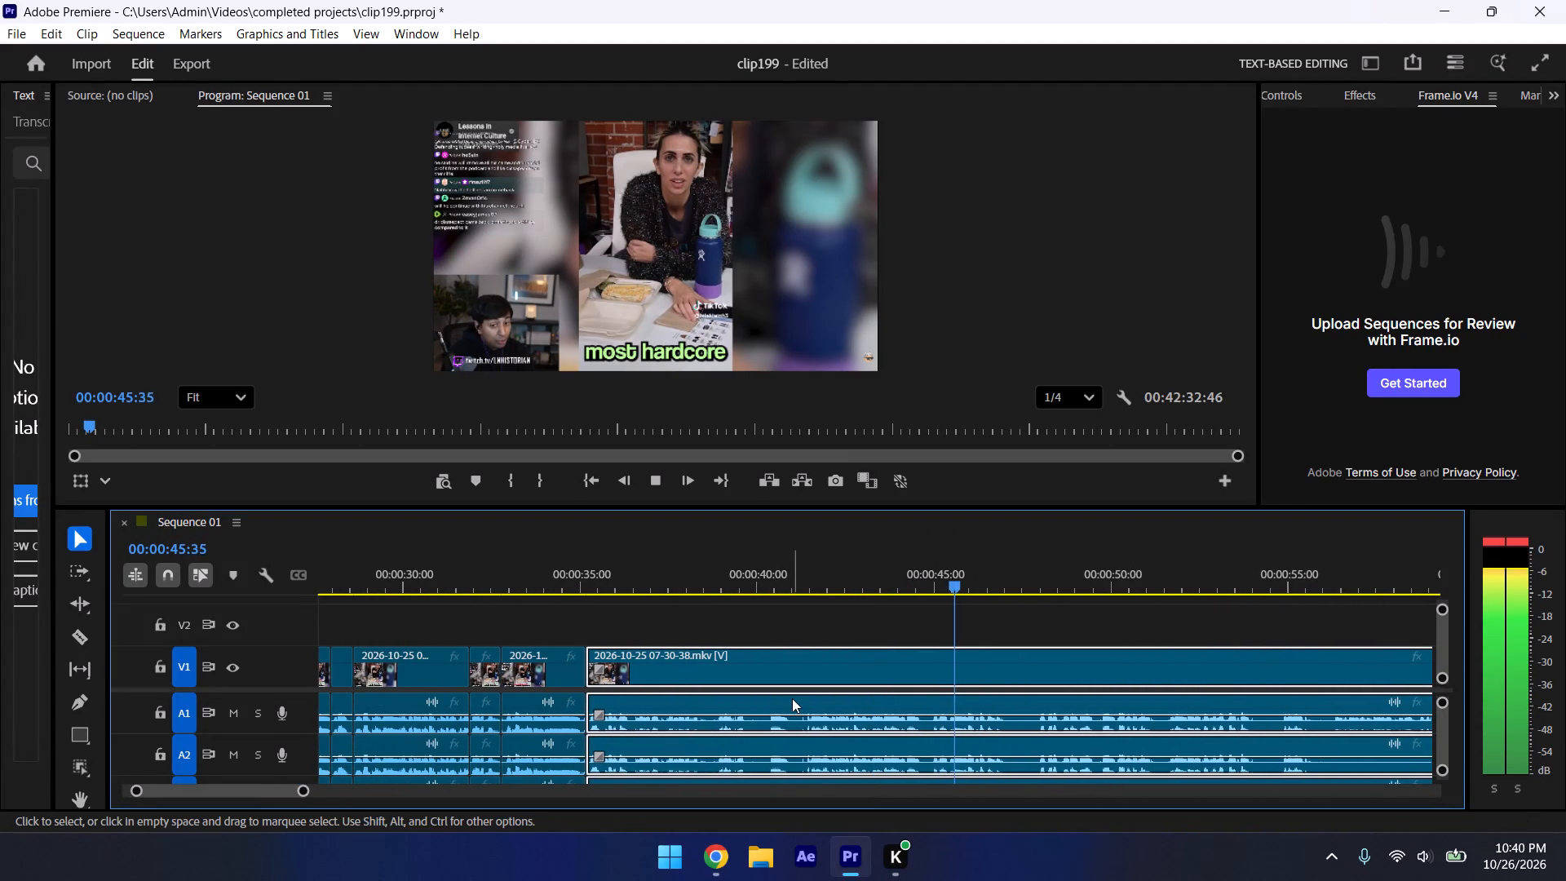
{"action": "left_click", "coordinate": [628, 609]}
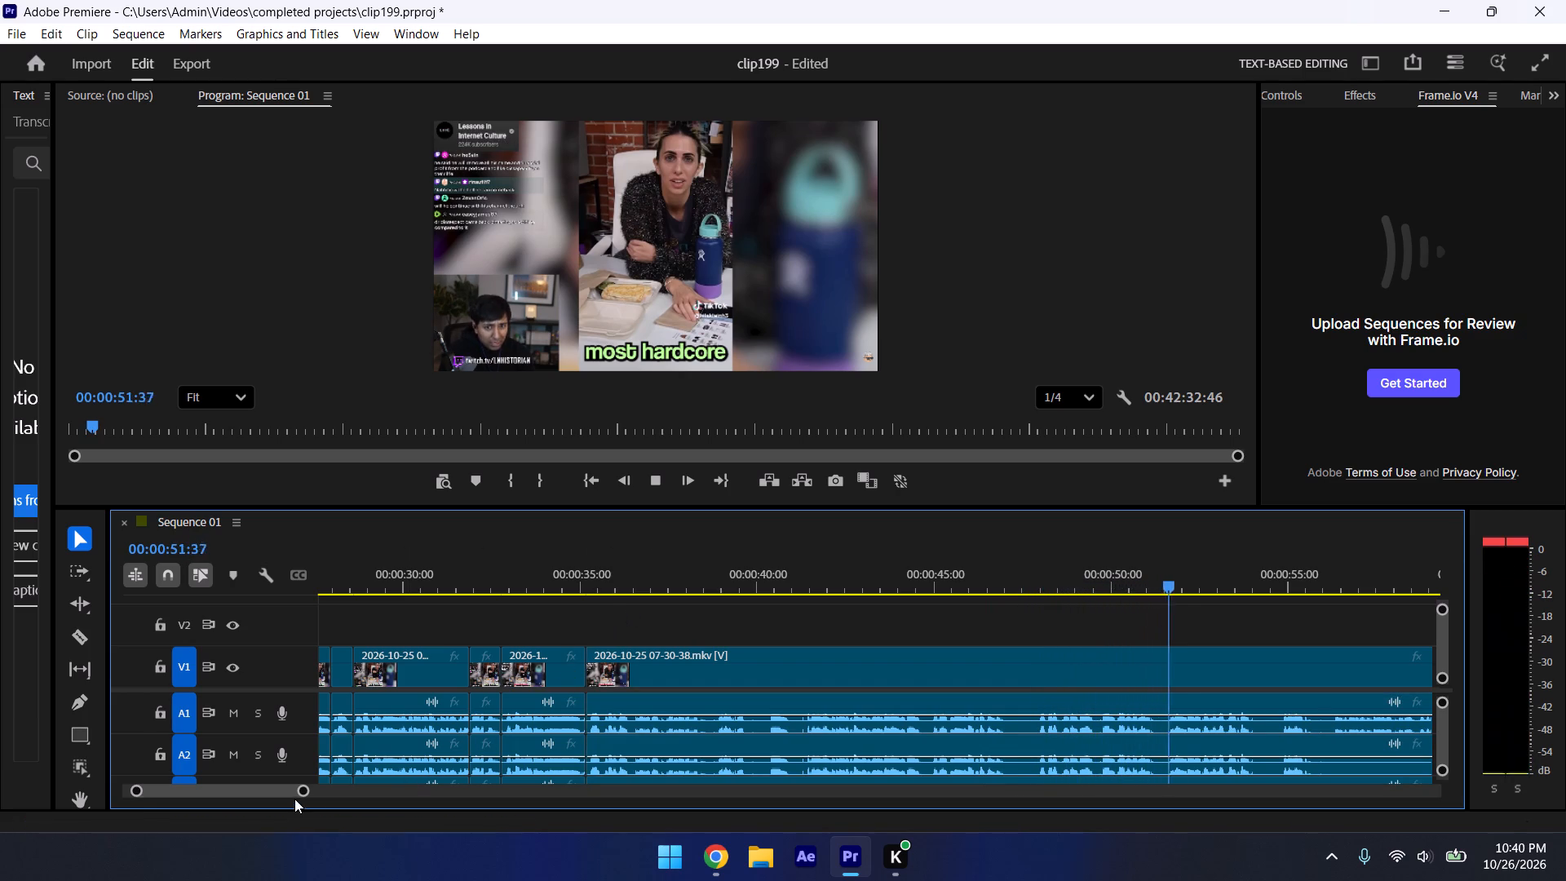
{"action": "left_click_drag", "start_coordinate": [308, 790], "coordinate": [322, 802]}
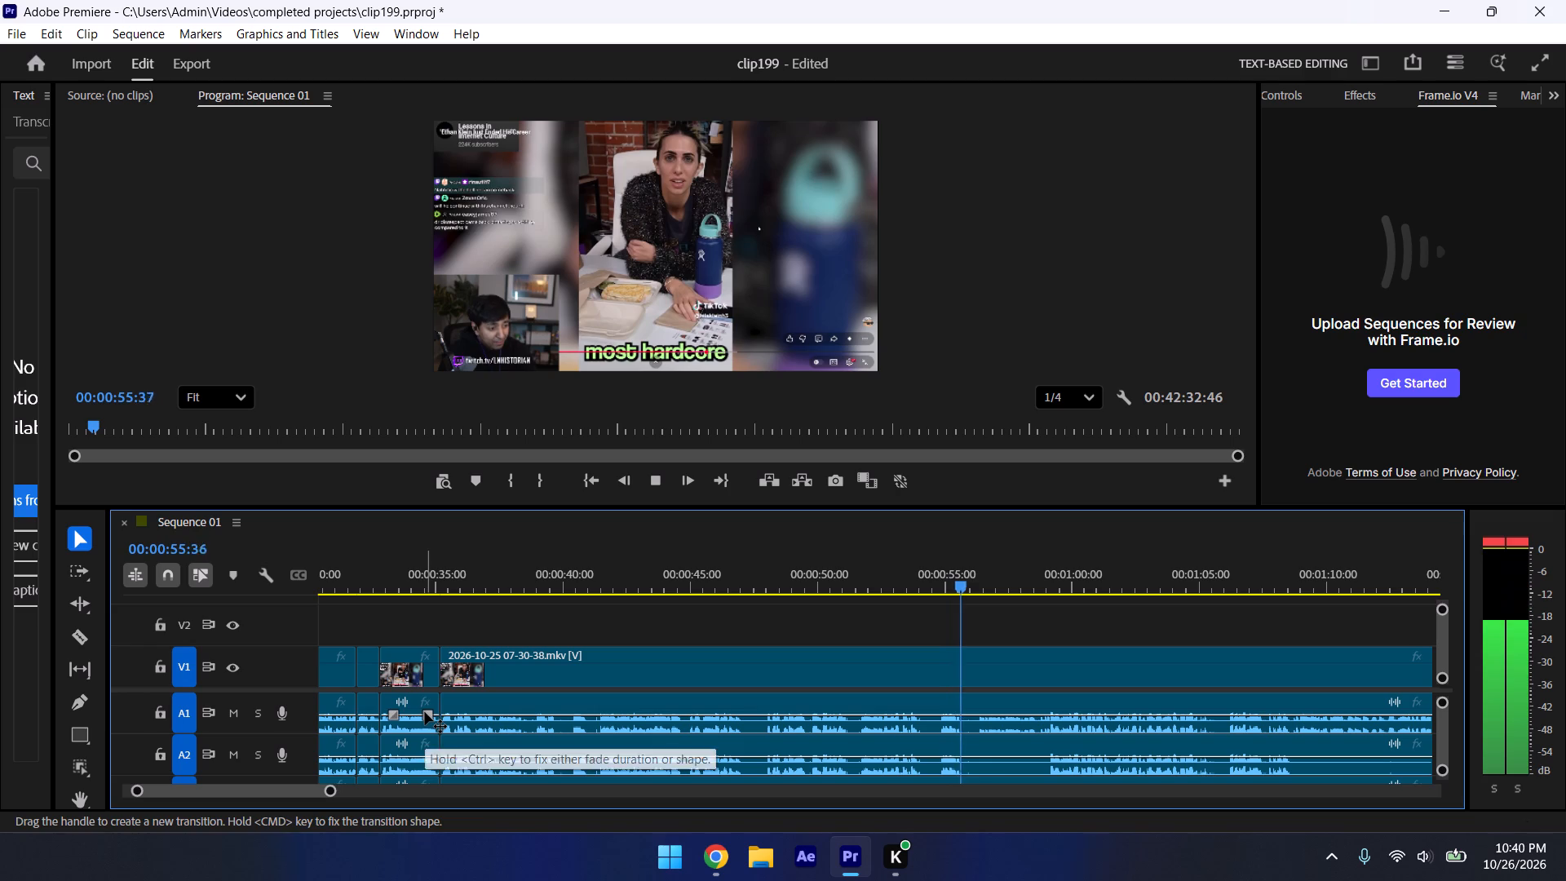
{"action": "left_click", "coordinate": [470, 572]}
{"action": "key", "text": "space"}
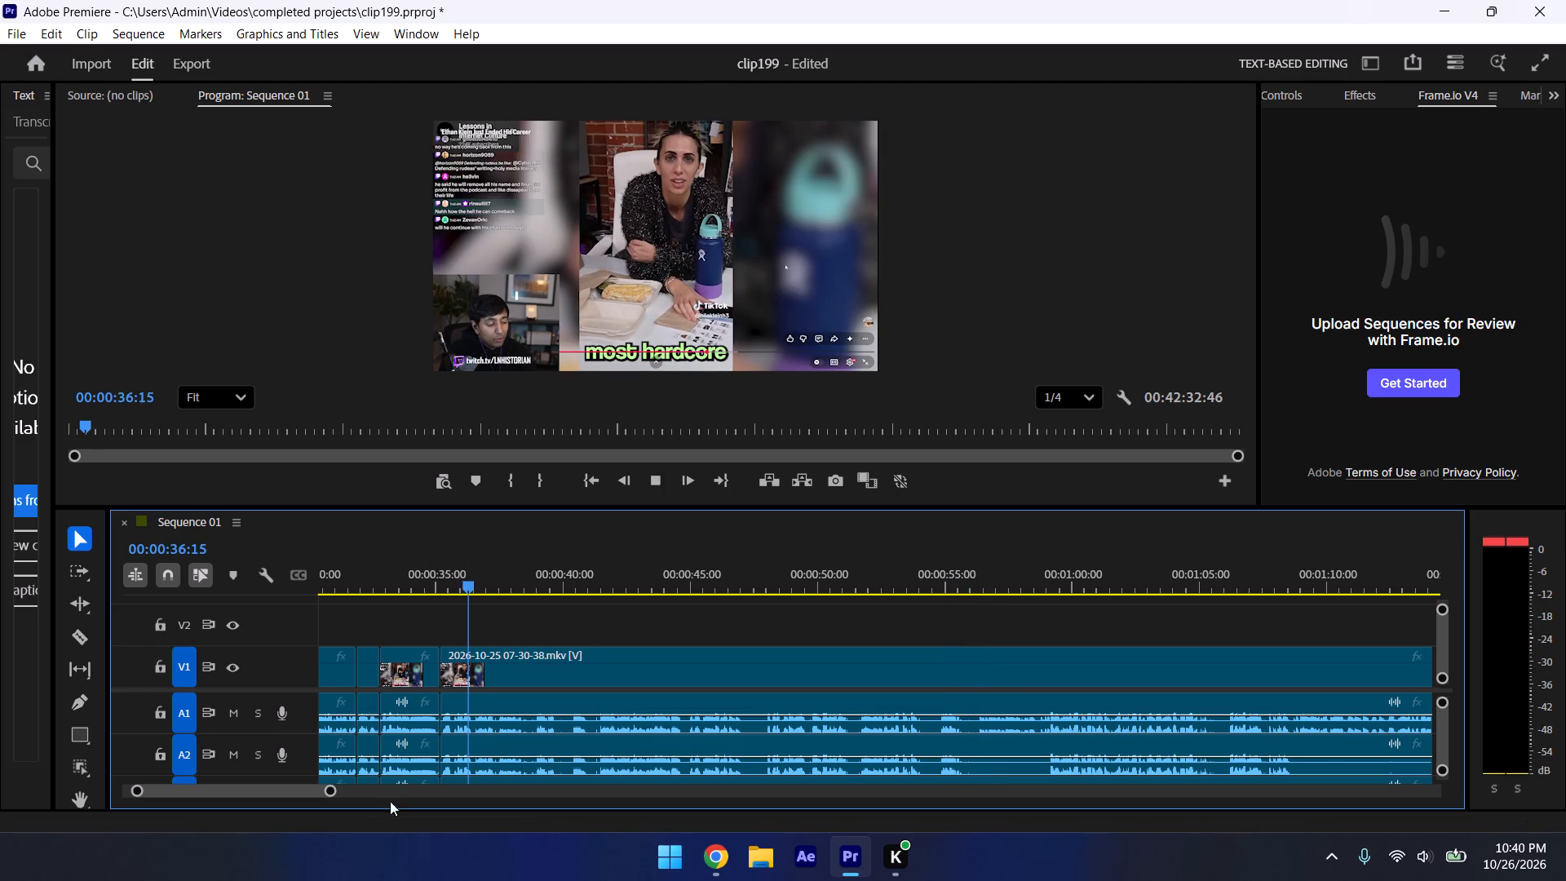
{"action": "left_click_drag", "start_coordinate": [333, 790], "coordinate": [298, 772]}
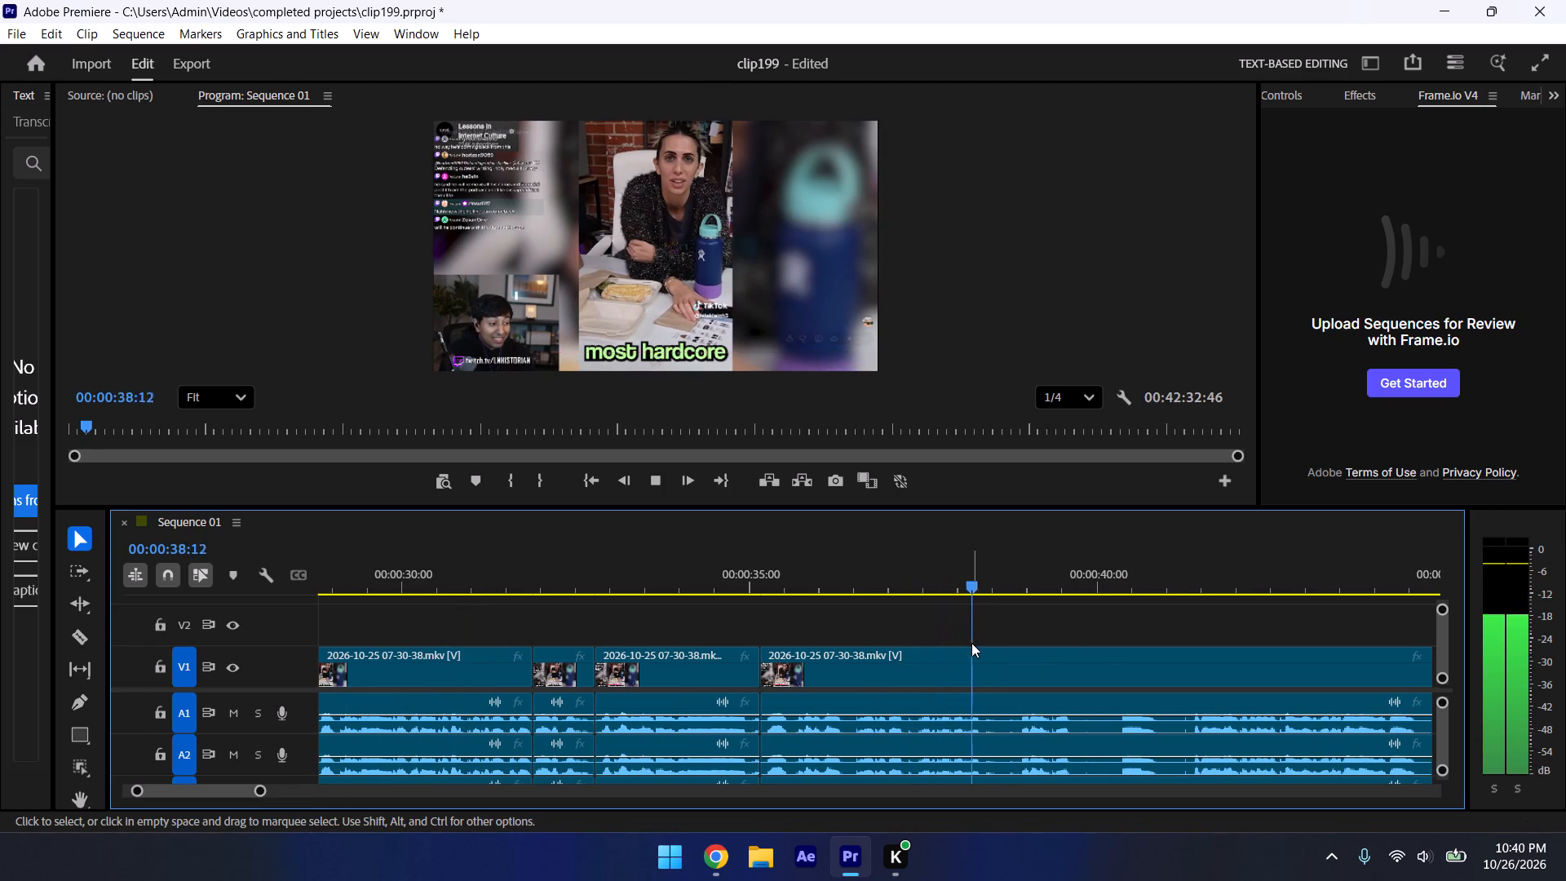
{"action": "key", "text": "space"}
{"action": "key", "text": "space"}
{"action": "key", "text": "space"}
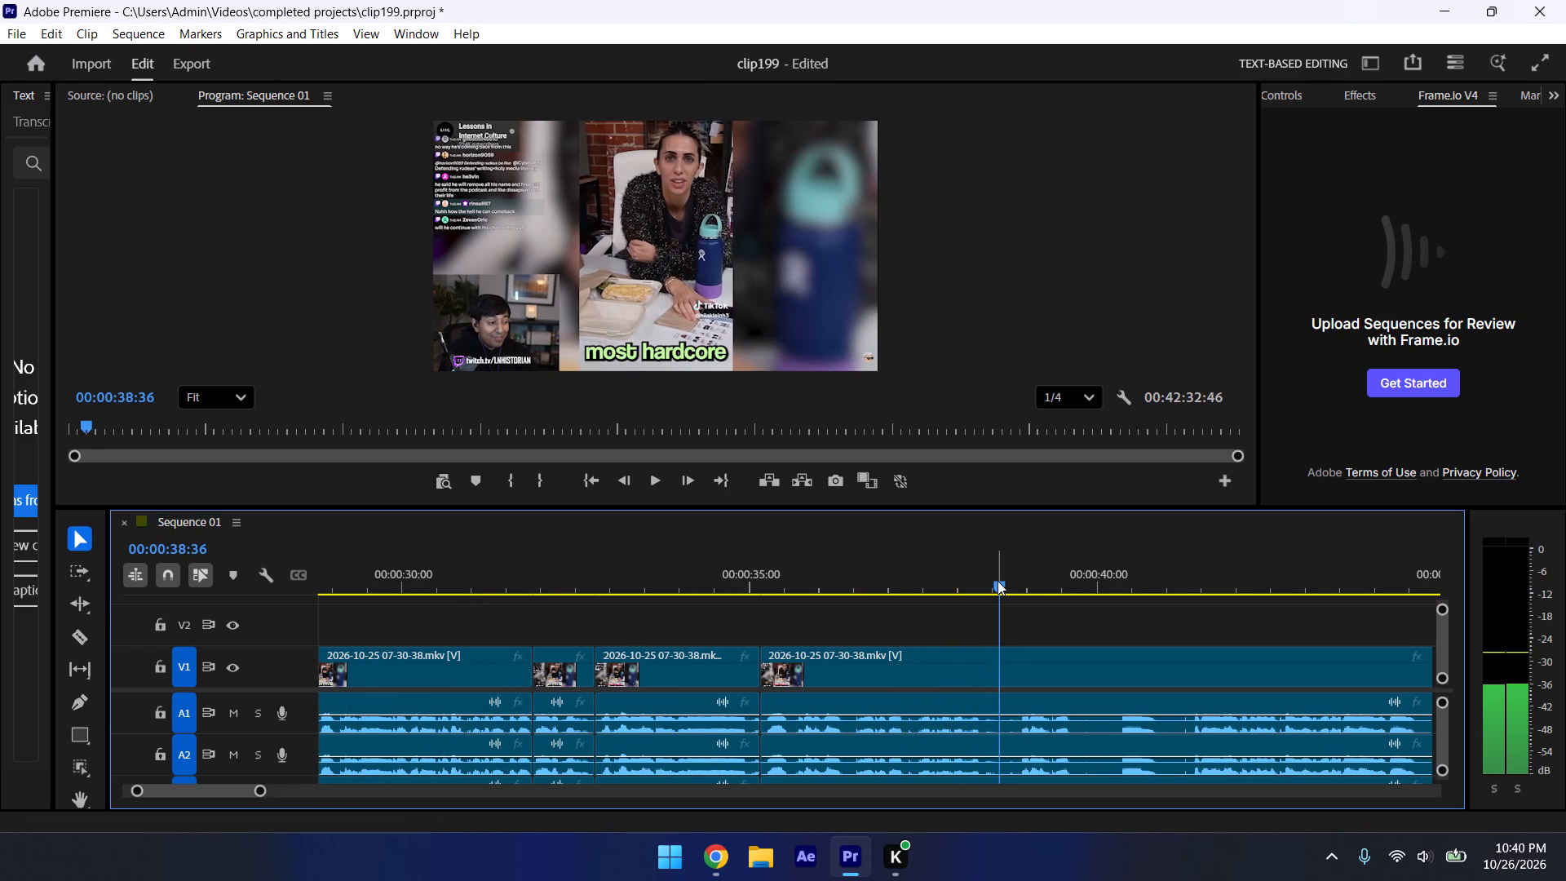
{"action": "key", "text": "ctrl+k"}
{"action": "key", "text": "ctrl+s"}
{"action": "key", "text": "ctrl+s"}
Trim about 14 frames off the start of the segment after the 00:00:38:36 cut and close the gap.
{"action": "key", "text": "space"}
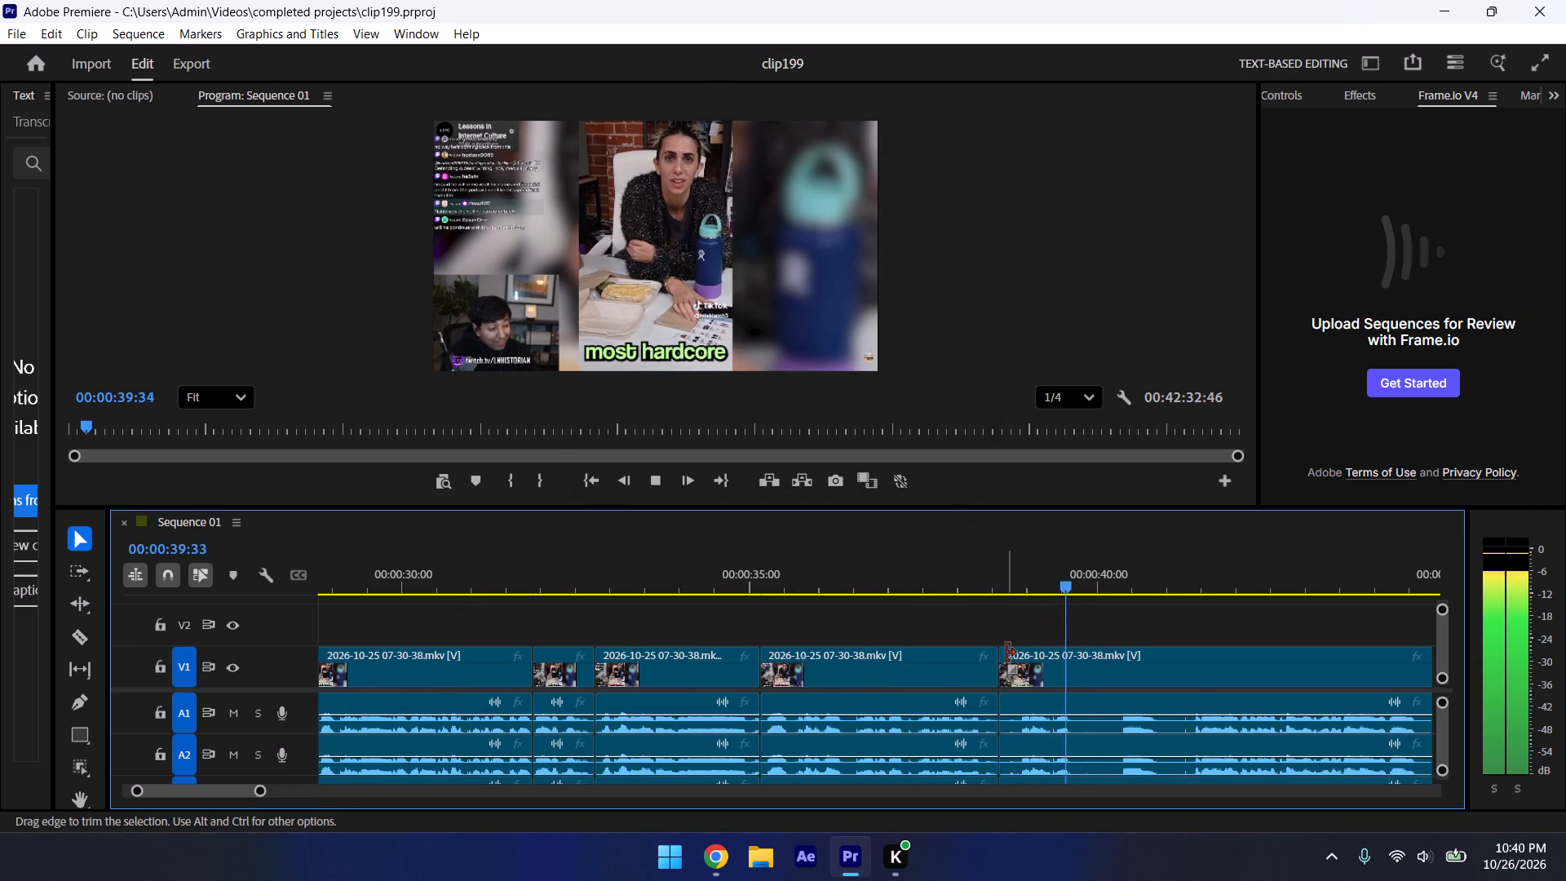
{"action": "key", "text": "space"}
{"action": "left_click_drag", "start_coordinate": [1006, 653], "coordinate": [1026, 662]}
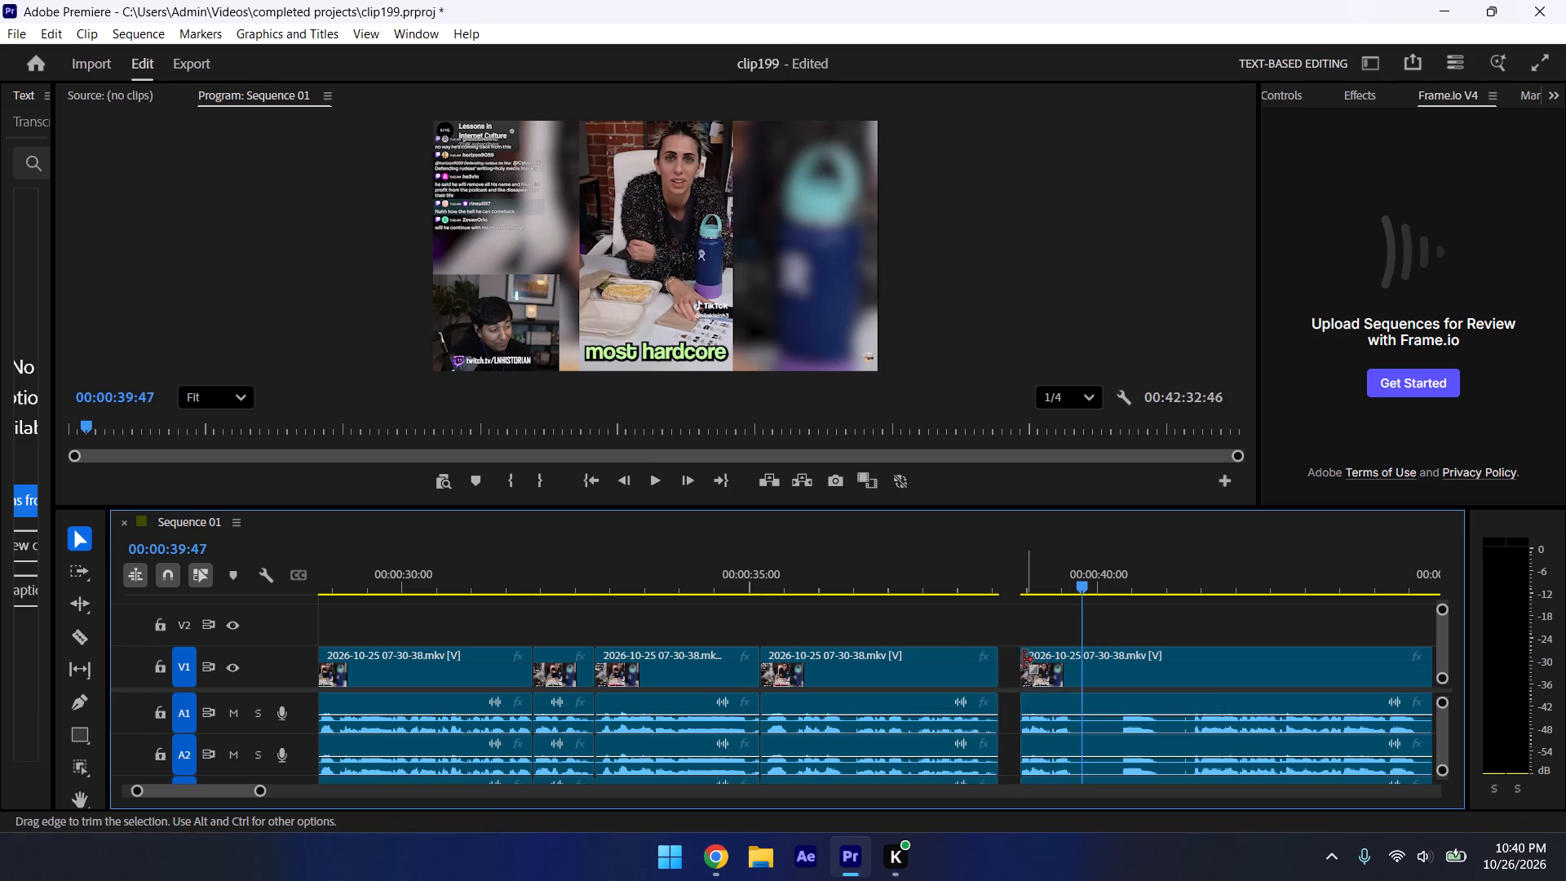
{"action": "left_click", "coordinate": [1022, 657]}
{"action": "left_click_drag", "start_coordinate": [1061, 658], "coordinate": [1054, 657]}
{"action": "left_click_drag", "start_coordinate": [1078, 648], "coordinate": [1063, 648]}
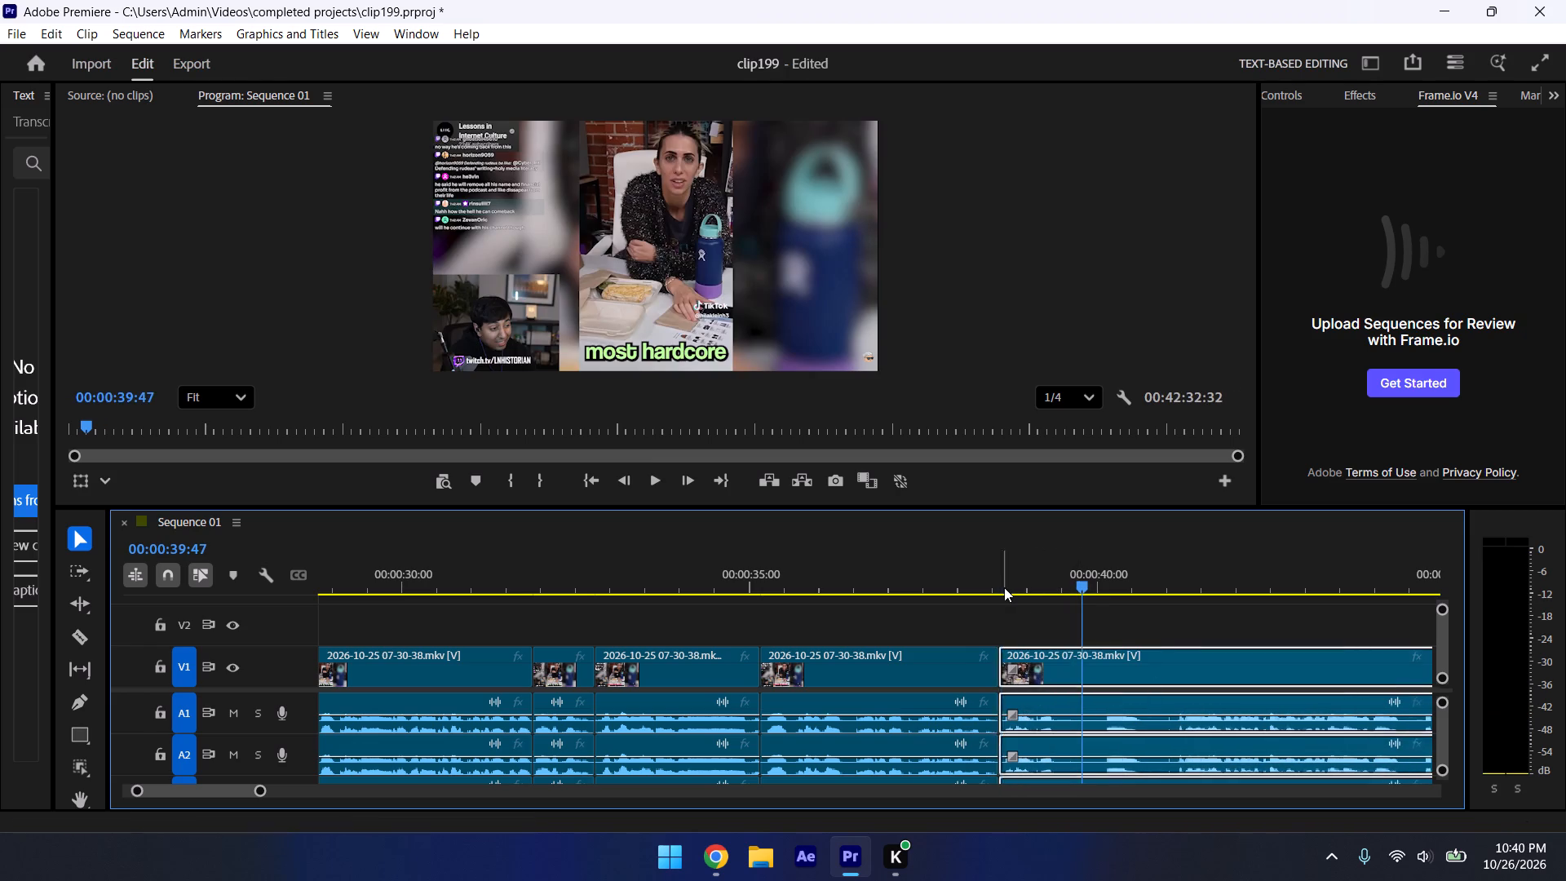
Play across the join near 00:00:38:36, split the recording at 00:00:39:23, and save the project.
{"action": "left_click", "coordinate": [1004, 587]}
{"action": "left_click", "coordinate": [1035, 607]}
{"action": "key", "text": "space"}
{"action": "key", "text": "space"}
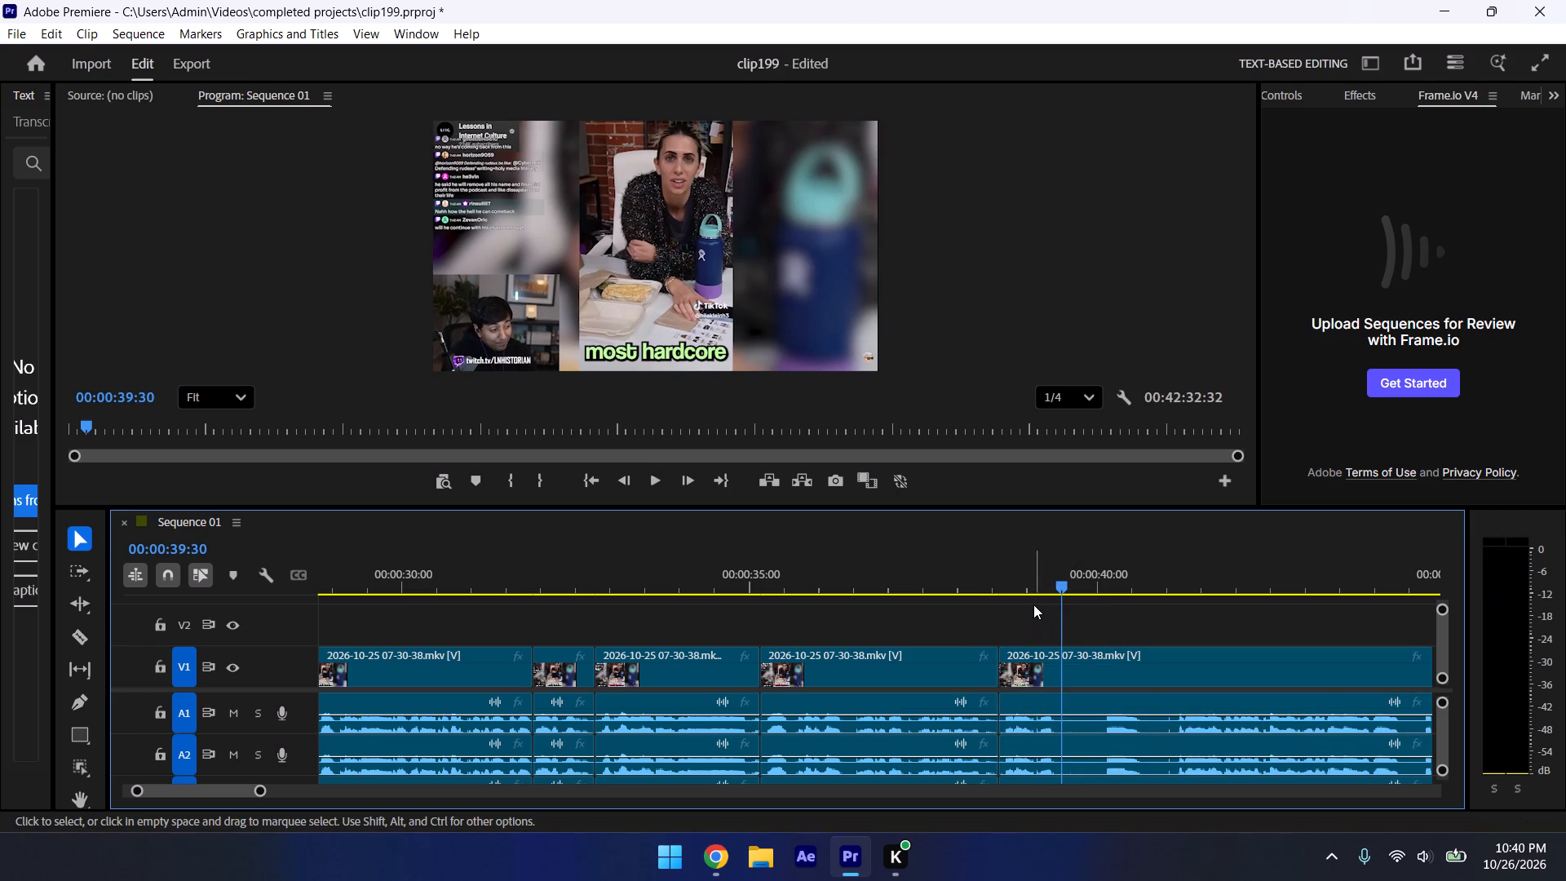
{"action": "key", "text": "Left"}
{"action": "key", "text": "Left"}
{"action": "key", "text": "Left"}
{"action": "key", "text": "Left"}
{"action": "key", "text": "Left"}
{"action": "key", "text": "Left"}
{"action": "key", "text": "Left"}
{"action": "key", "text": "Left"}
{"action": "key", "text": "Right"}
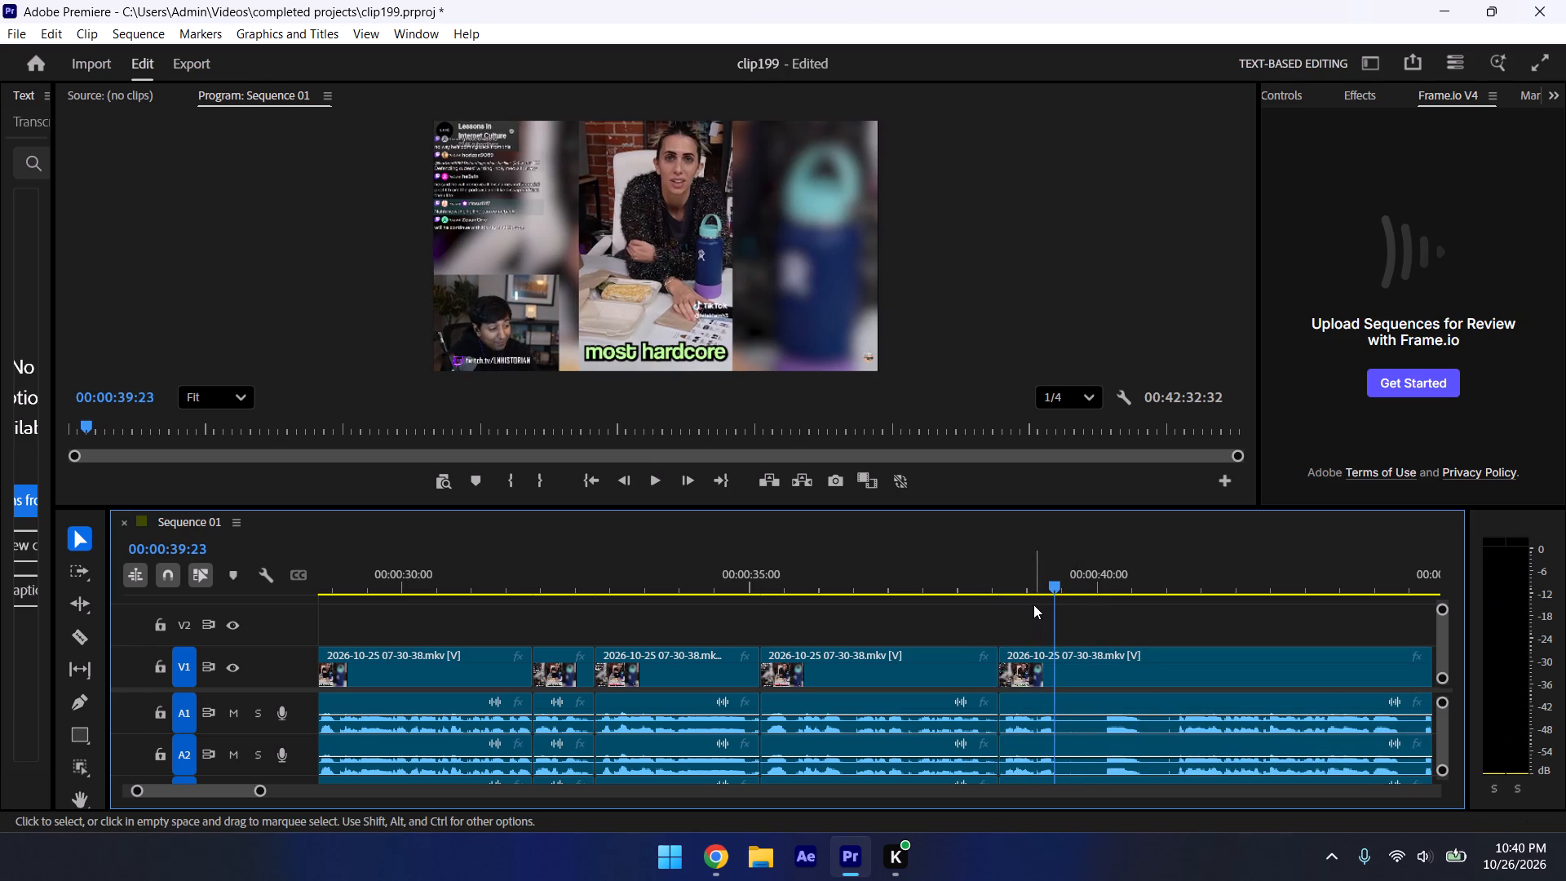
{"action": "key", "text": "ctrl+k"}
{"action": "key", "text": "ctrl+s"}
Trim about 1 second 46 frames off the start of the segment after the 00:00:39:23 cut and close the gap.
{"action": "key", "text": "space"}
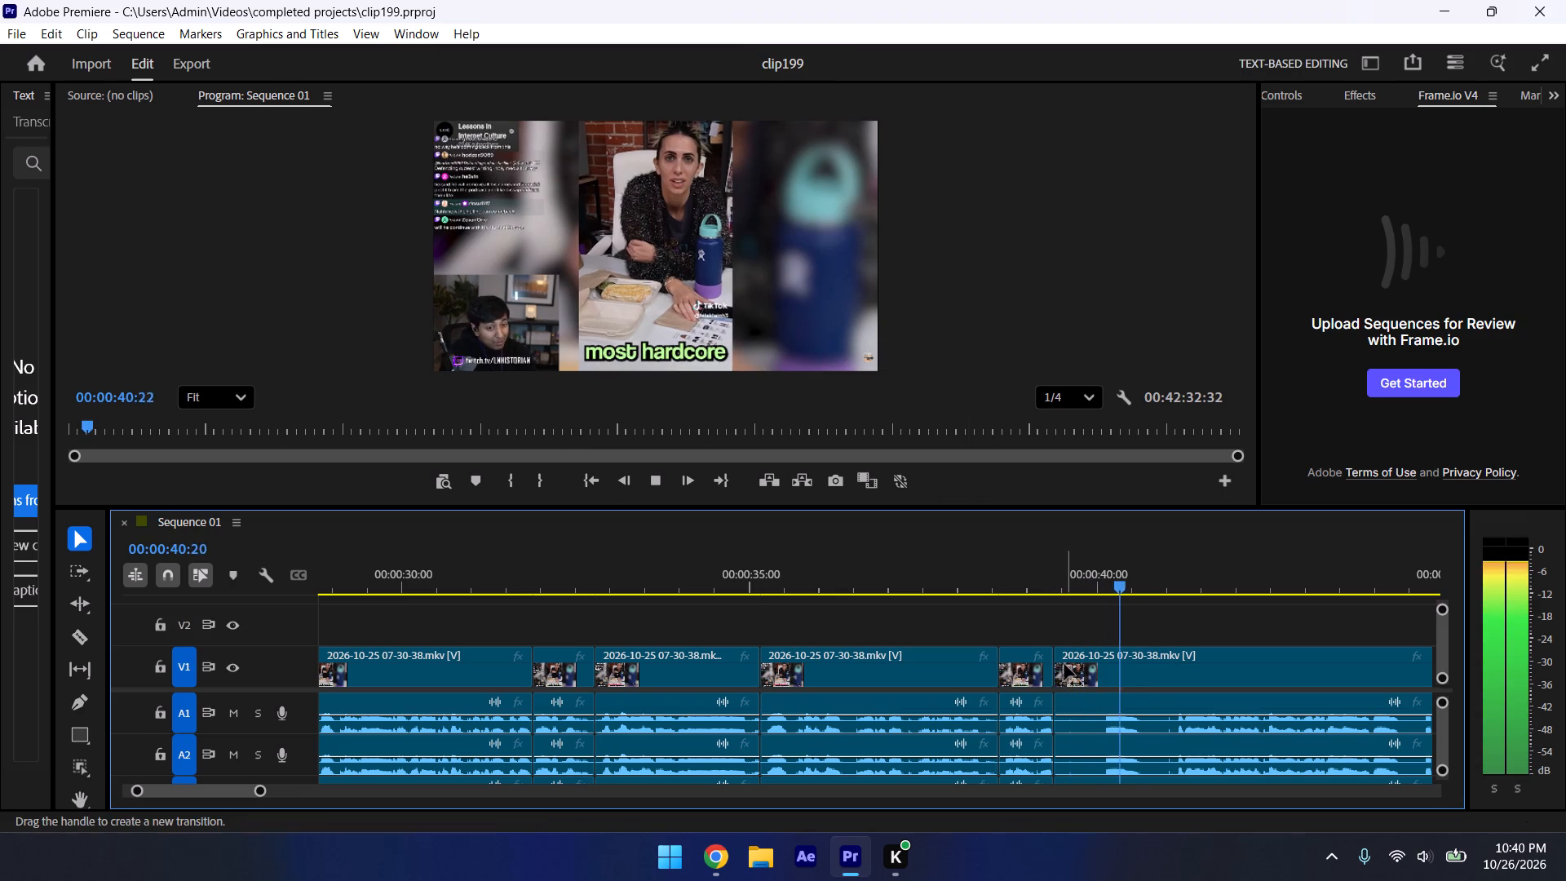
{"action": "left_click_drag", "start_coordinate": [1059, 659], "coordinate": [1181, 764]}
{"action": "key", "text": "space"}
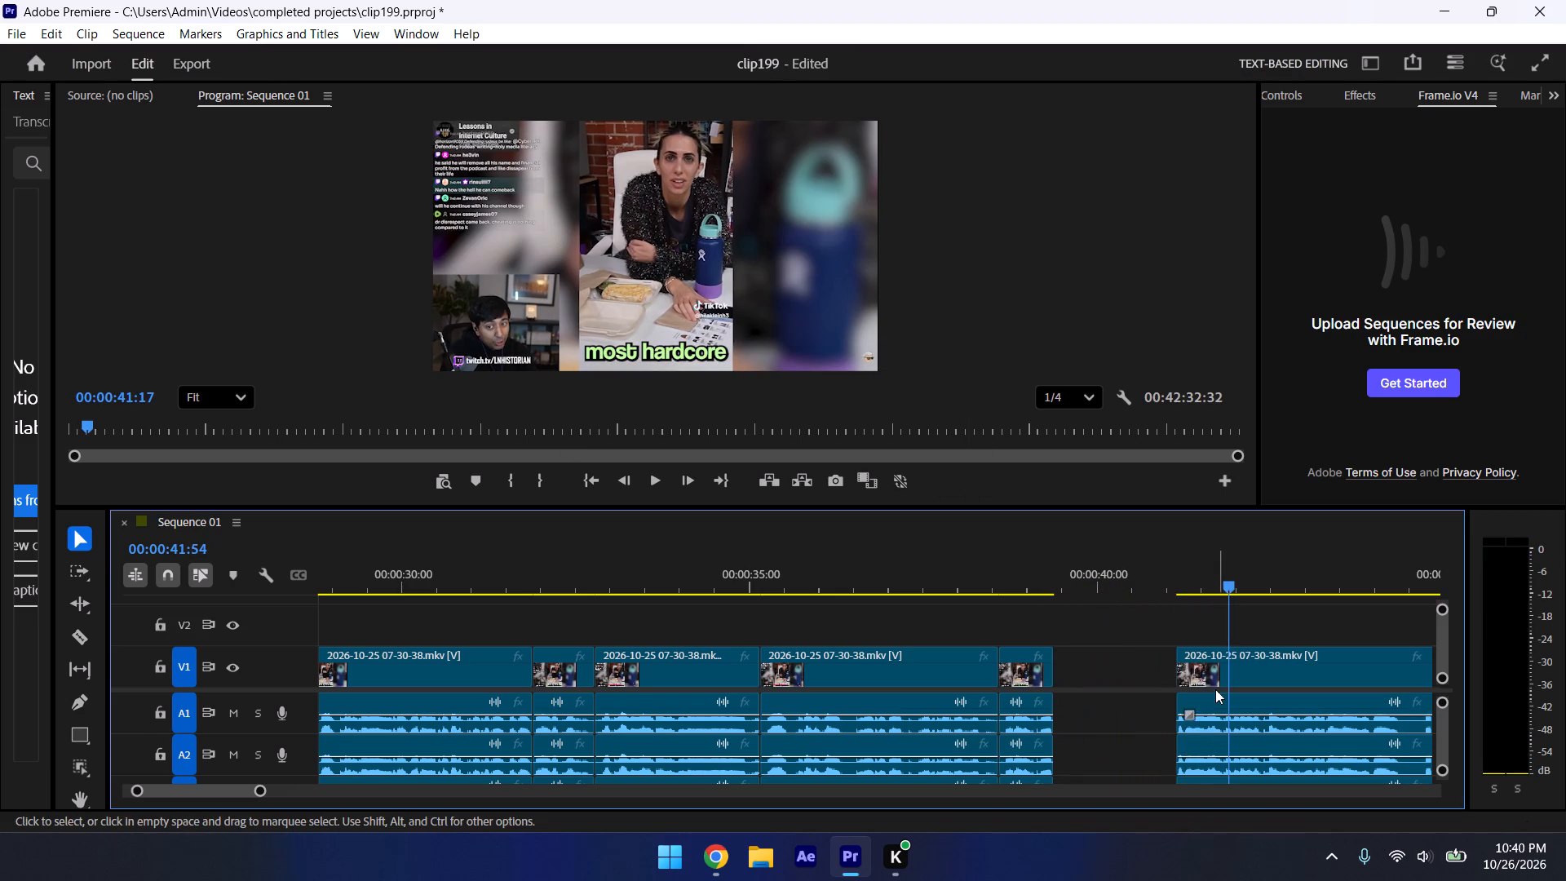
{"action": "left_click_drag", "start_coordinate": [1217, 664], "coordinate": [1106, 661]}
Preview the recording across the join near 00:00:39:23, split it at 00:00:42:36, and save the project.
{"action": "left_click", "coordinate": [1022, 582]}
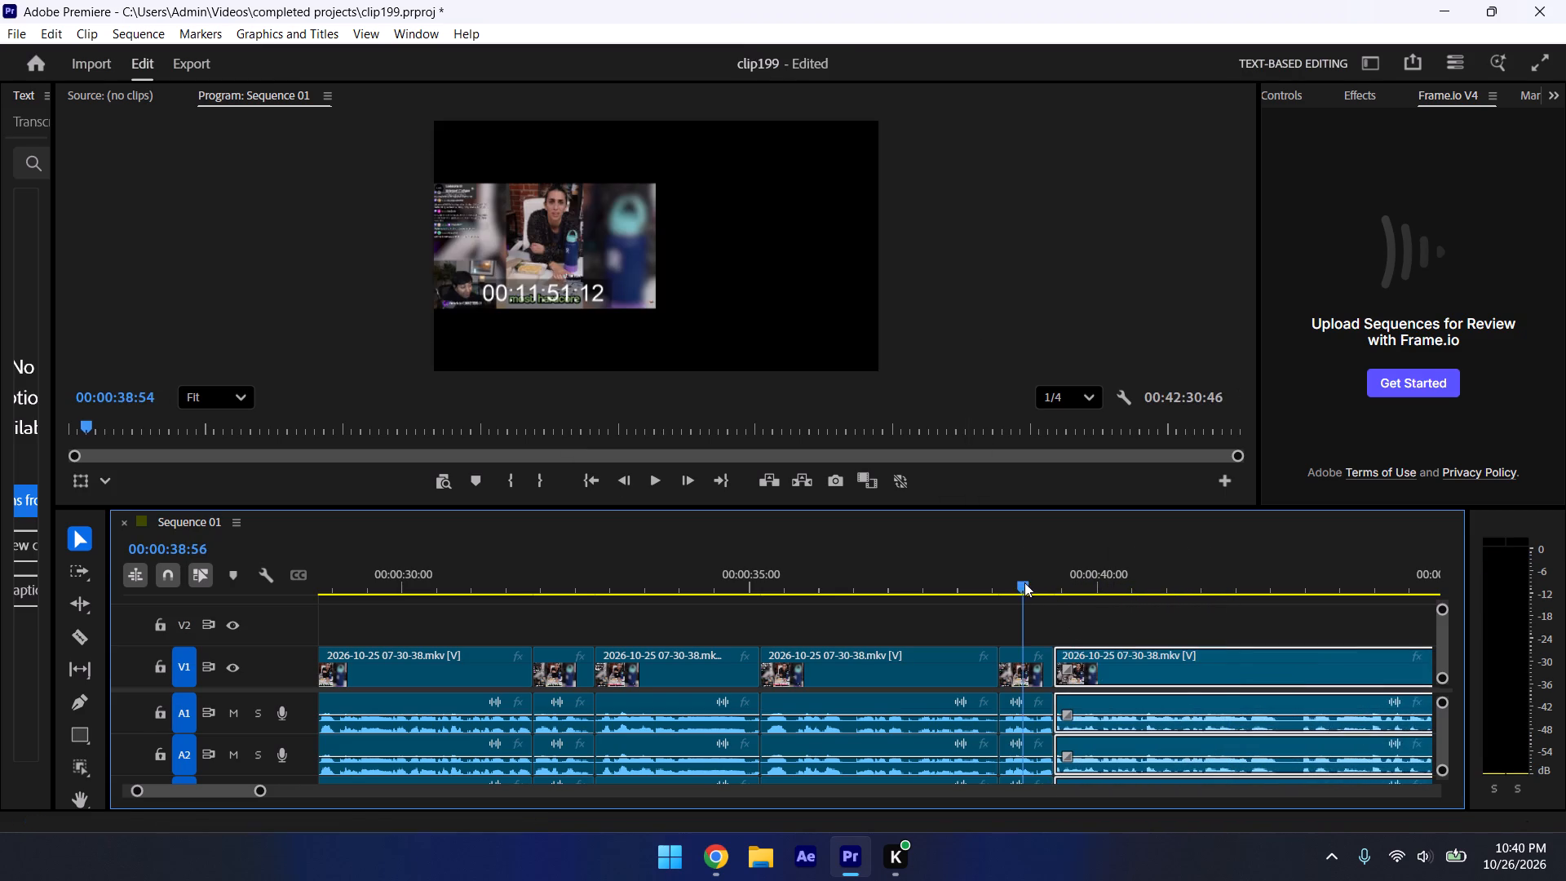
{"action": "left_click", "coordinate": [1055, 611]}
{"action": "key", "text": "space"}
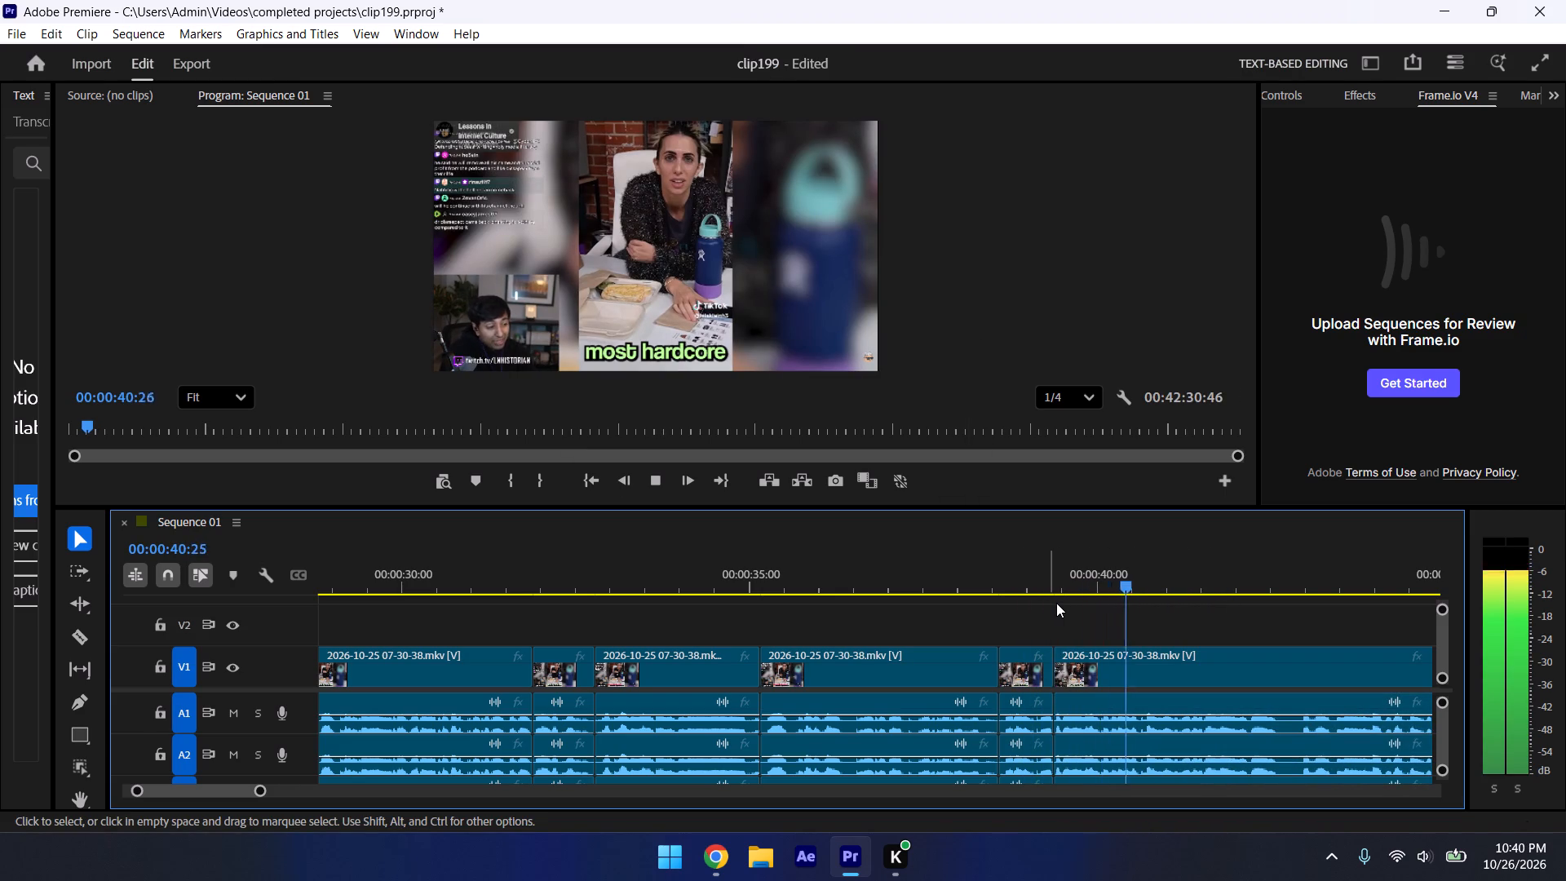
{"action": "key", "text": "ctrl+s"}
{"action": "key", "text": "space"}
{"action": "left_click", "coordinate": [1221, 659]}
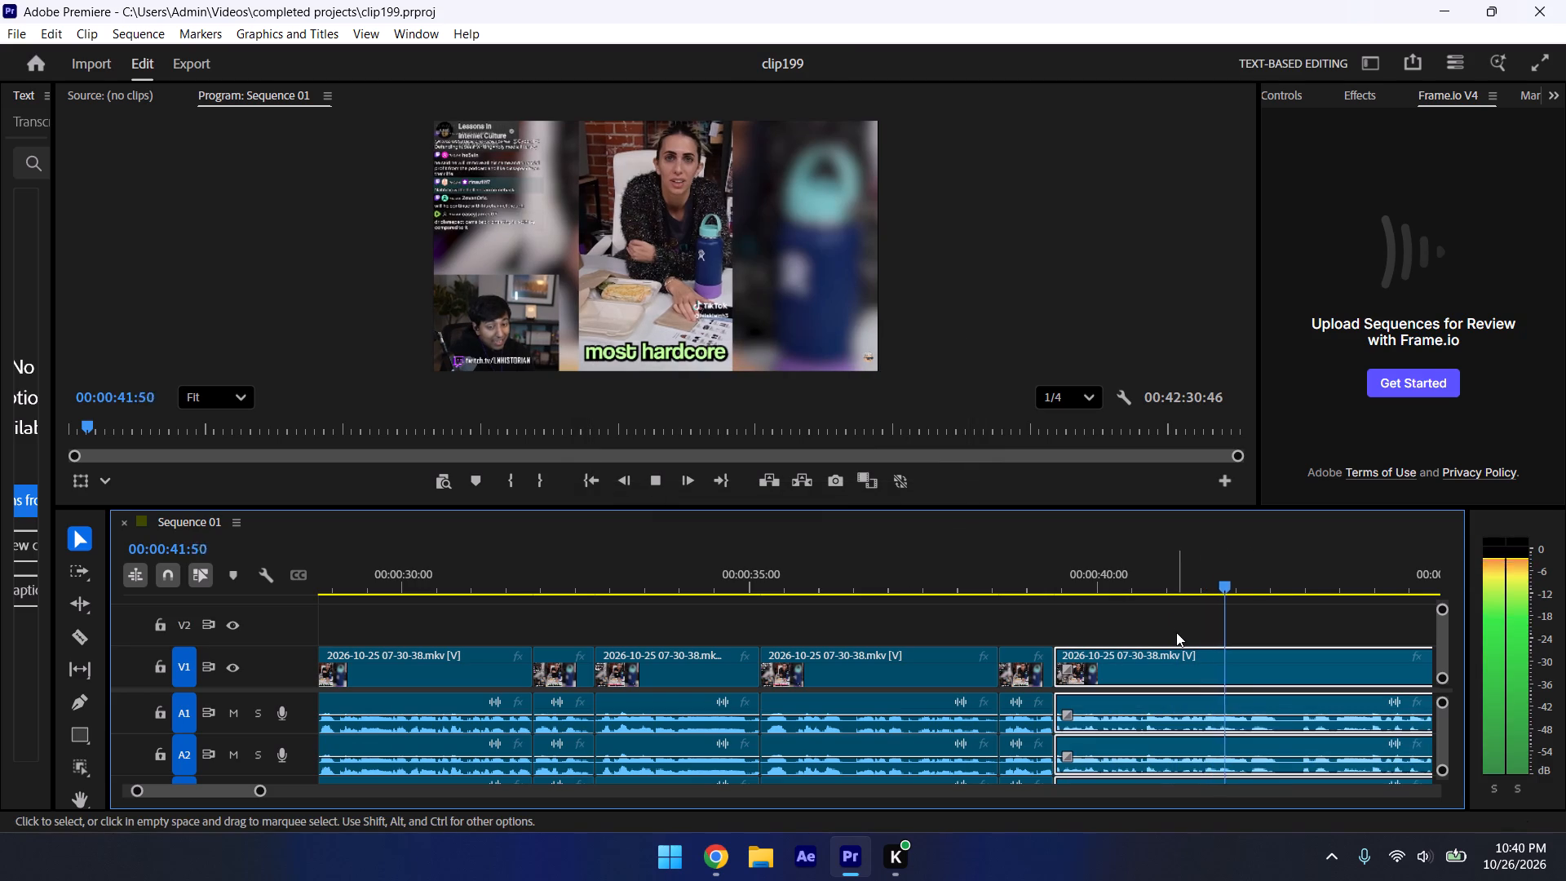
{"action": "key", "text": "space"}
{"action": "key", "text": "ctrl+k"}
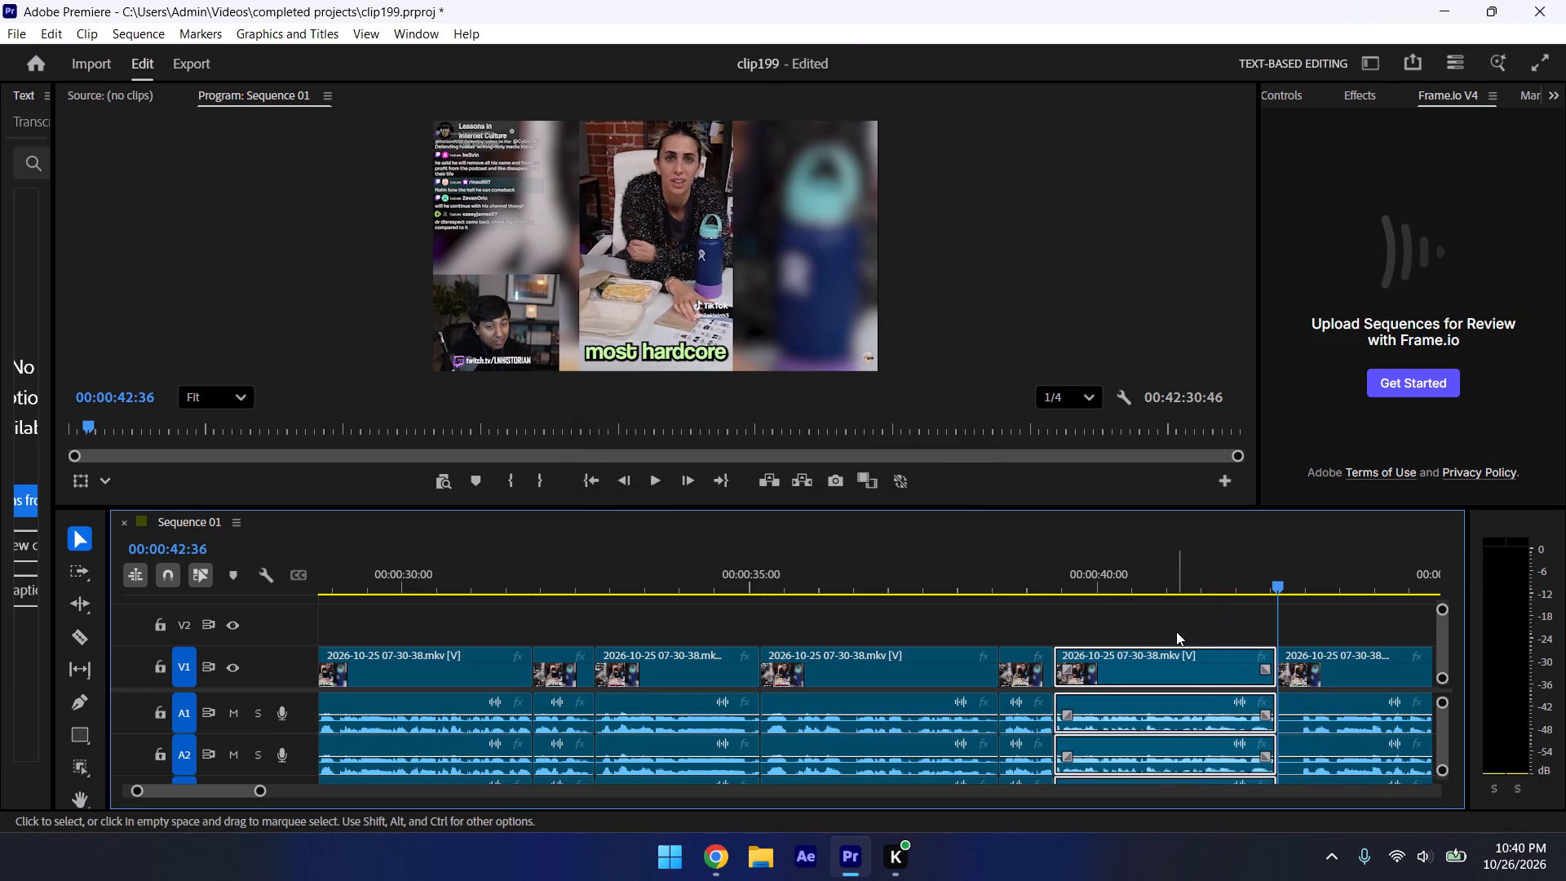
{"action": "key", "text": "ctrl+s"}
Trim about 19 frames off the start of the segment after the 00:00:42:36 cut and close the gap.
{"action": "key", "text": "space"}
{"action": "key", "text": "space"}
{"action": "key", "text": "space"}
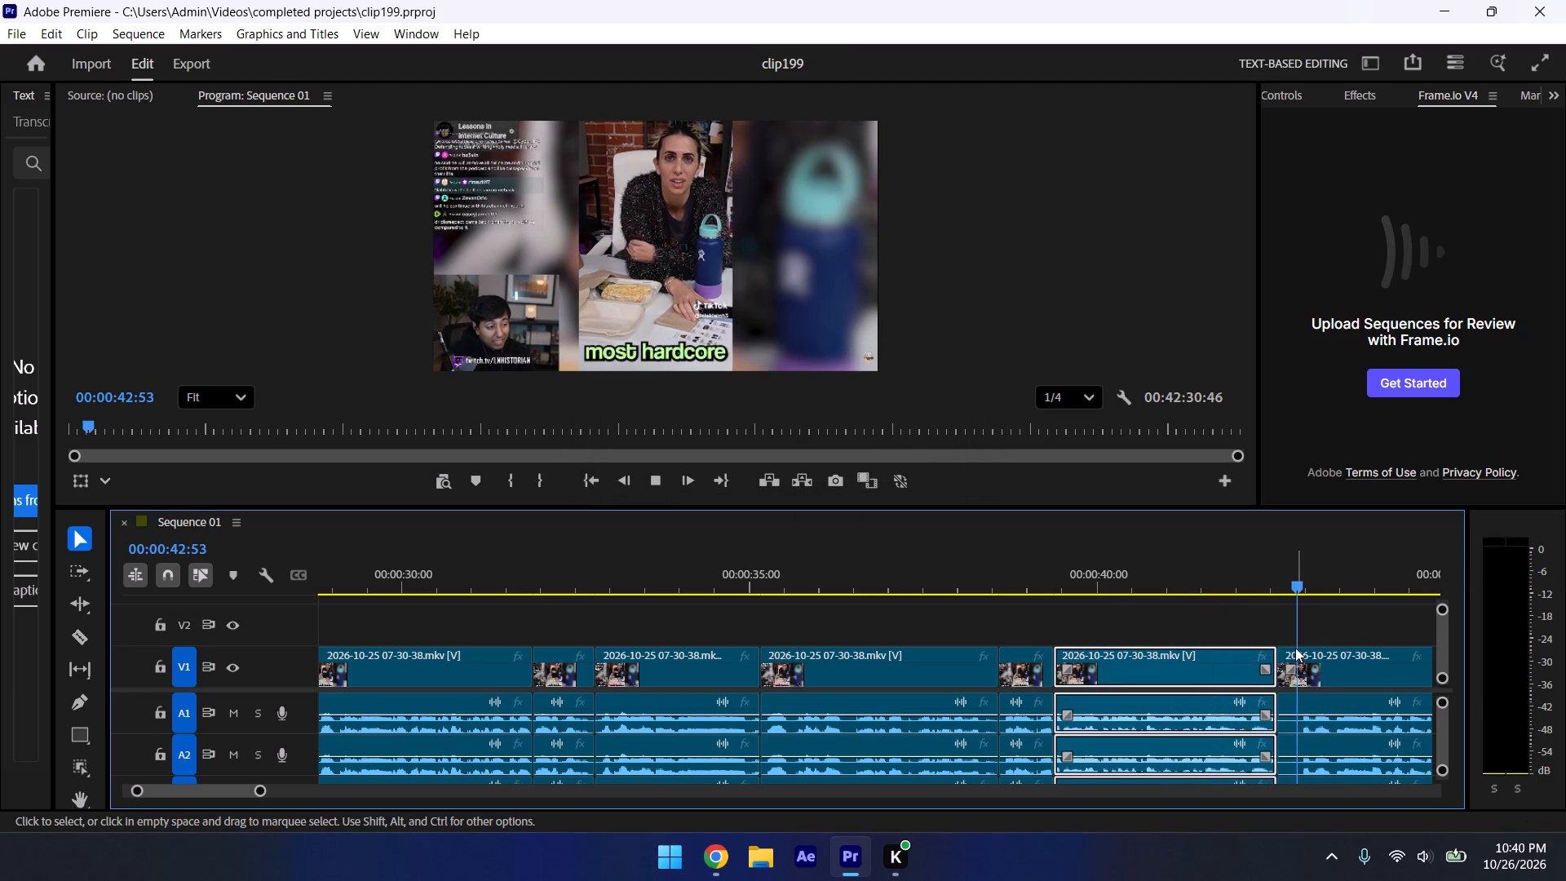
{"action": "key", "text": "space"}
{"action": "key", "text": "space"}
{"action": "key", "text": "space"}
{"action": "left_click_drag", "start_coordinate": [1281, 657], "coordinate": [1303, 659]}
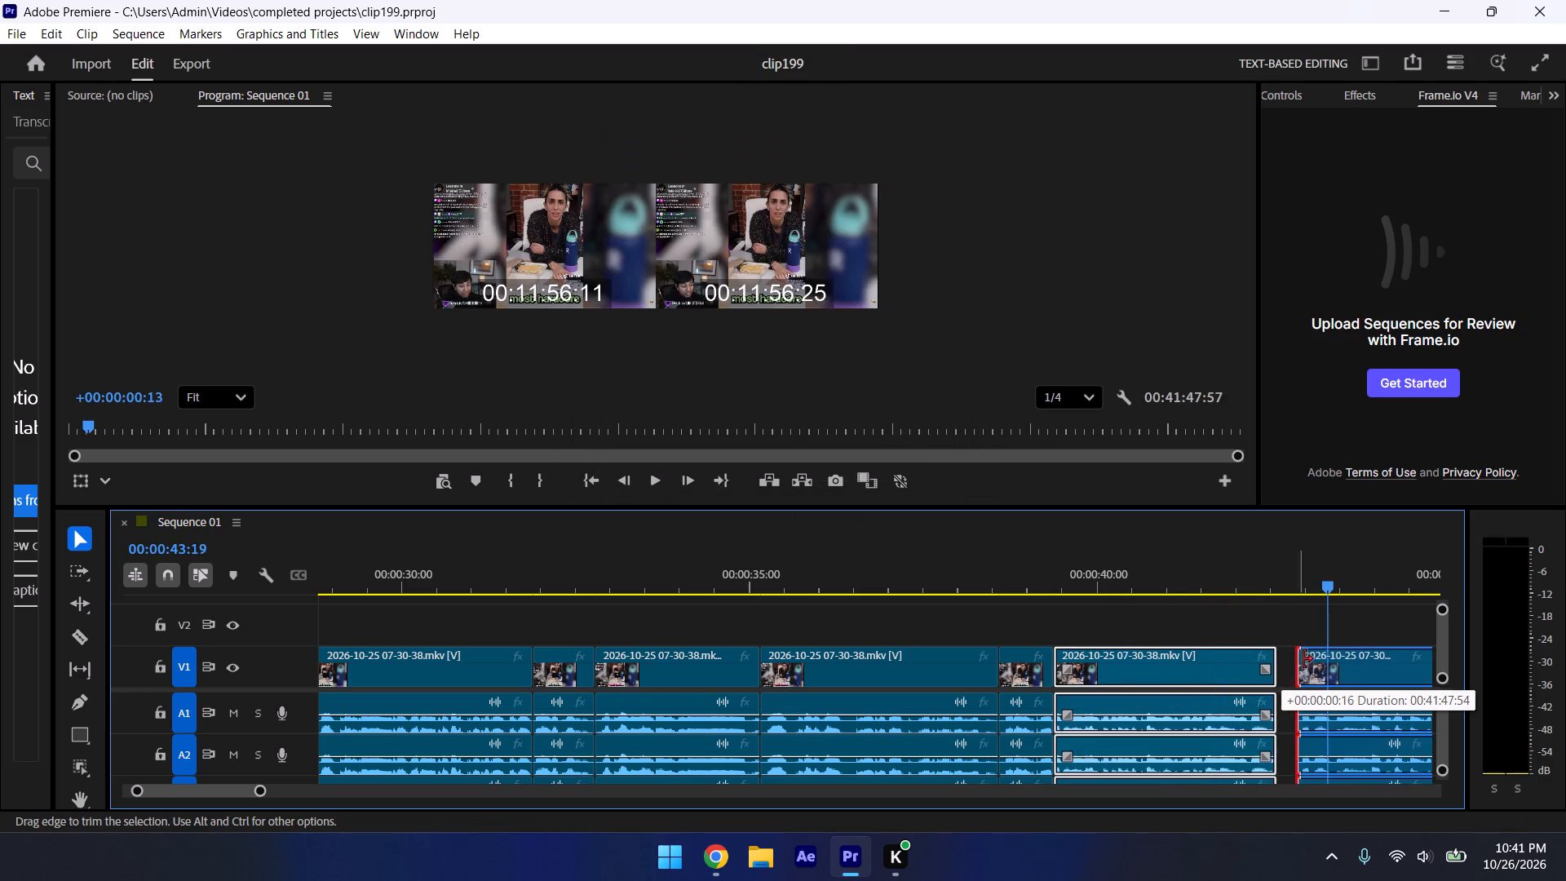
{"action": "left_click_drag", "start_coordinate": [1303, 659], "coordinate": [1305, 662]}
{"action": "left_click_drag", "start_coordinate": [1303, 651], "coordinate": [1302, 649]}
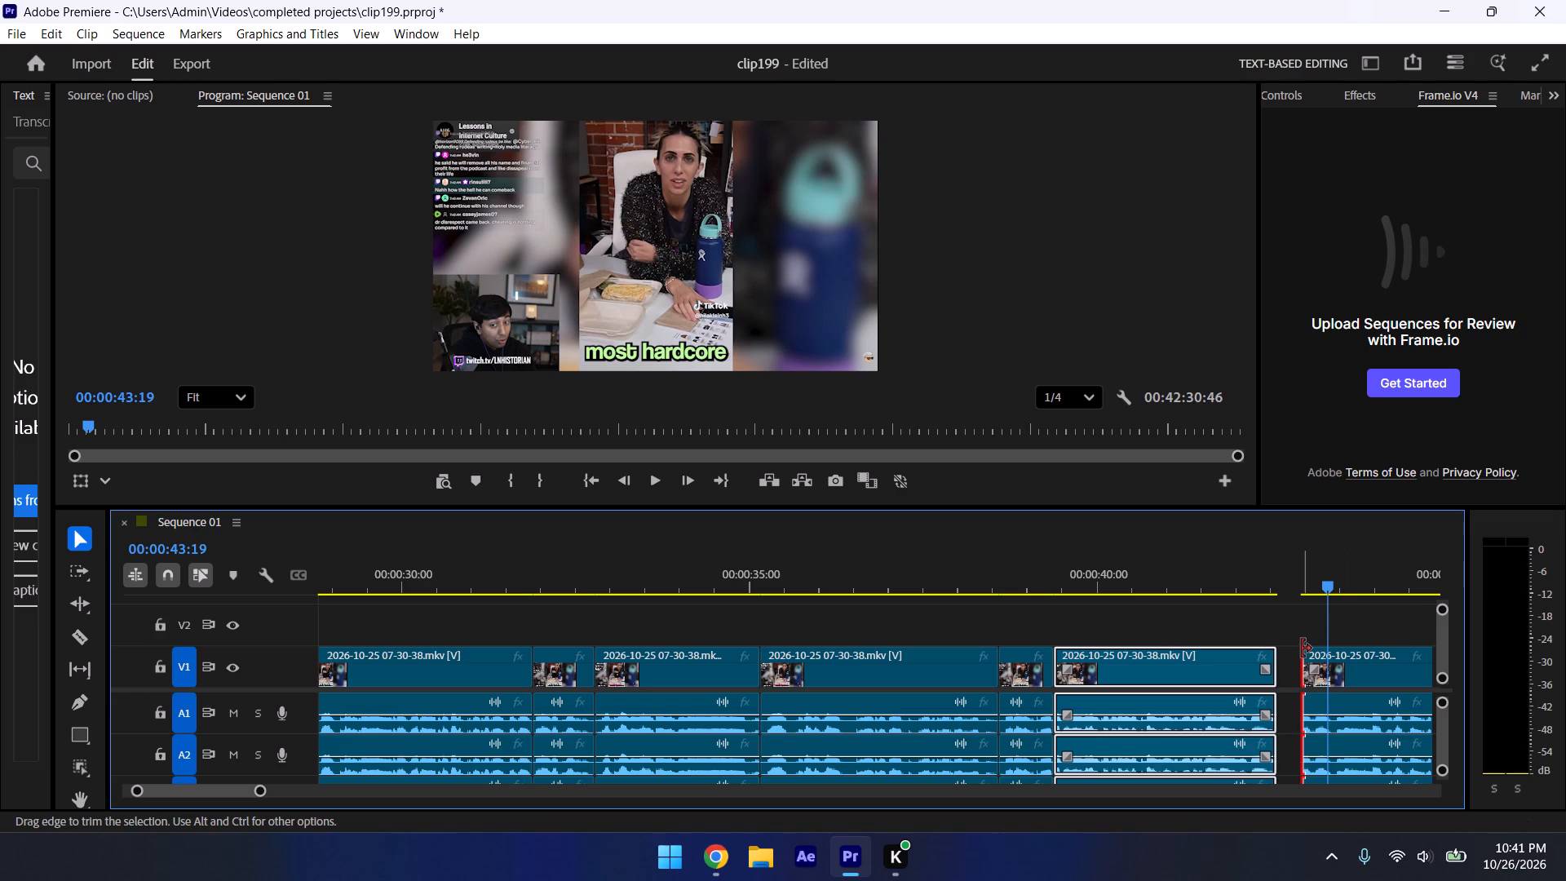
{"action": "left_click_drag", "start_coordinate": [1302, 649], "coordinate": [1303, 641]}
{"action": "left_click_drag", "start_coordinate": [1344, 660], "coordinate": [1338, 660]}
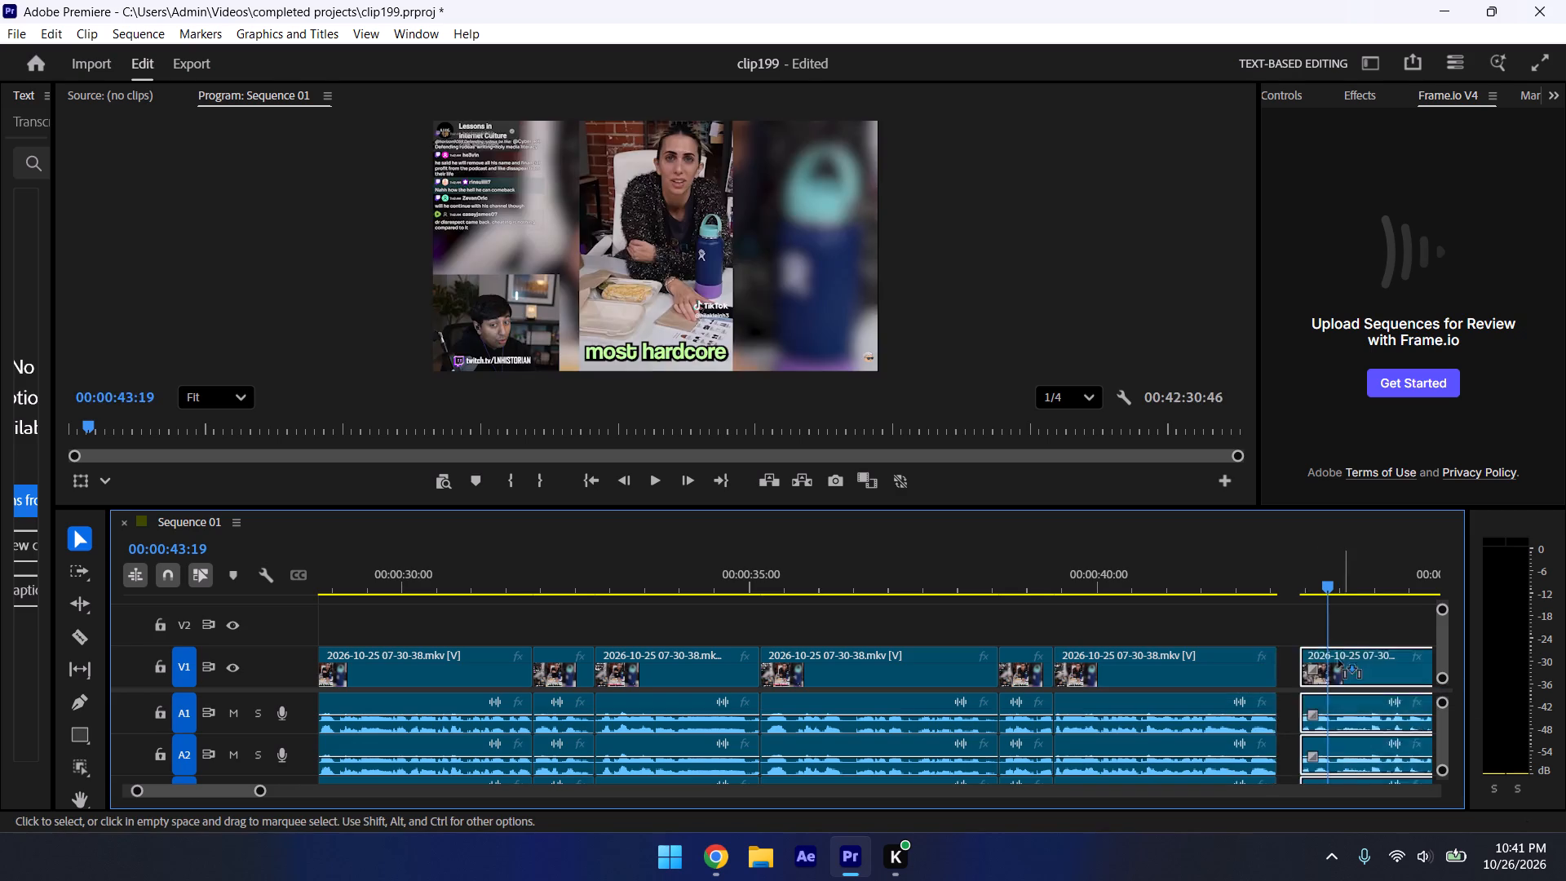
{"action": "left_click_drag", "start_coordinate": [1338, 660], "coordinate": [1329, 656]}
Play across the join near 00:00:42:36, split the recording at 00:00:44:41, and save the project.
{"action": "left_click", "coordinate": [1248, 584]}
{"action": "left_click", "coordinate": [1279, 610]}
{"action": "key", "text": "space"}
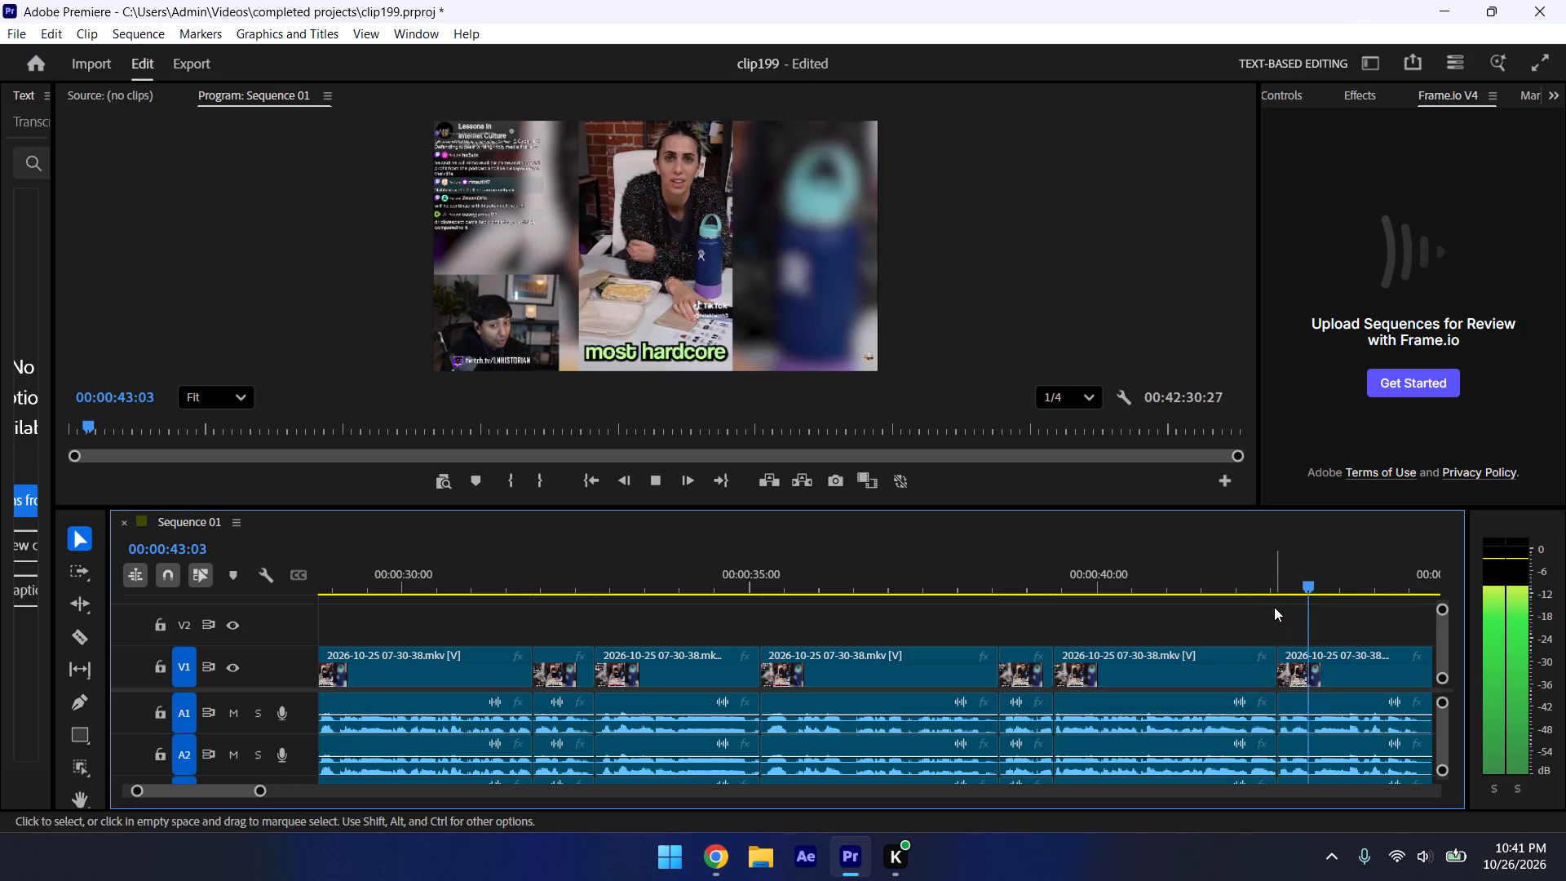
{"action": "key", "text": "ctrl+s"}
{"action": "key", "text": "ctrl+s"}
{"action": "key", "text": "space"}
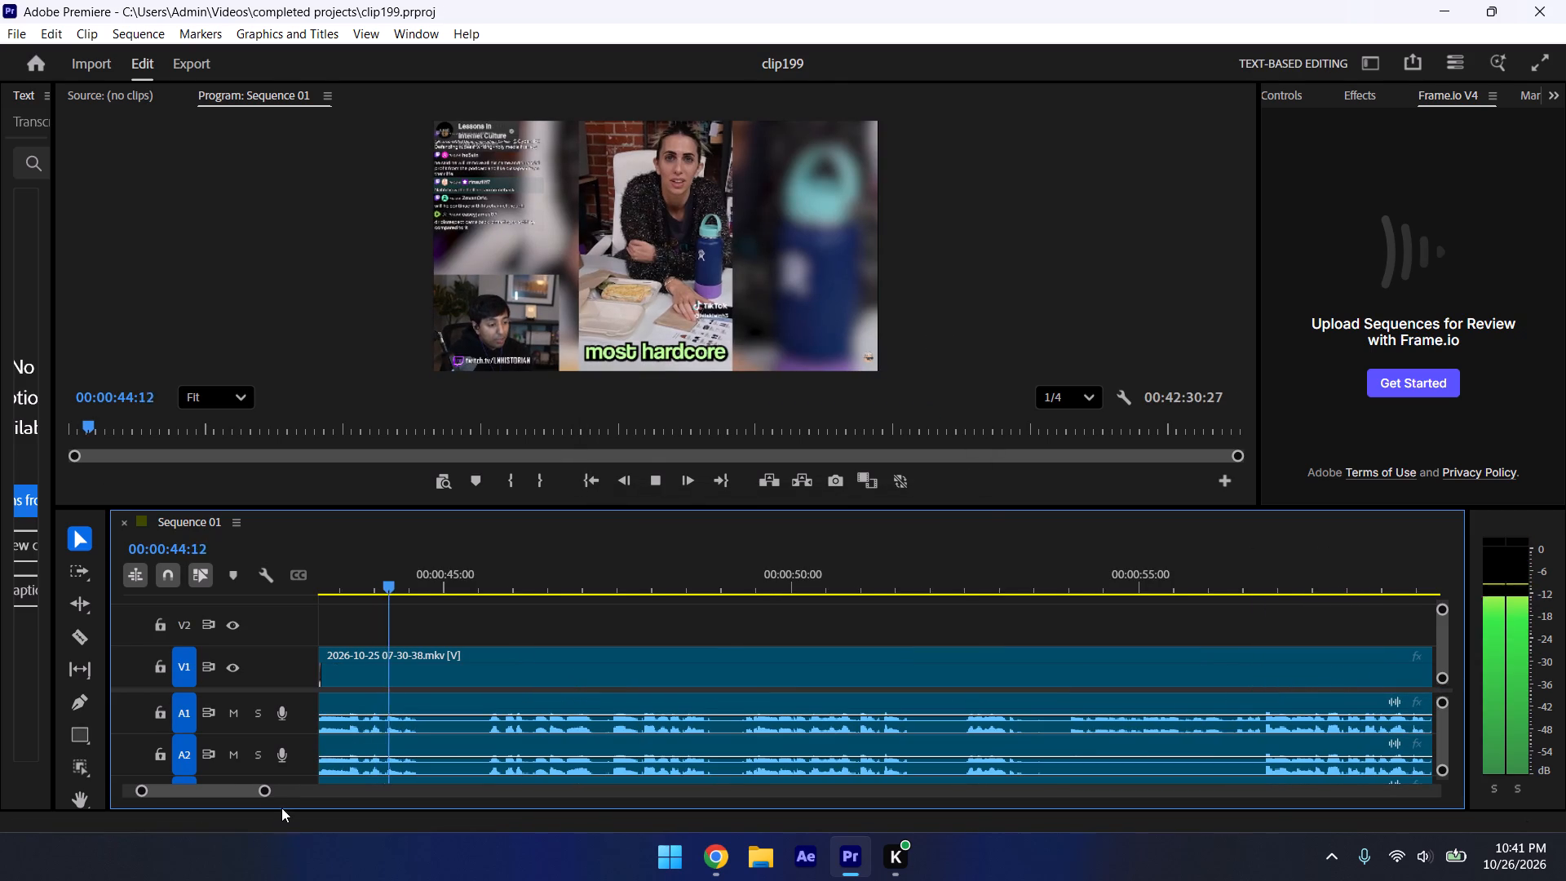
{"action": "key", "text": "space"}
{"action": "key", "text": "space"}
{"action": "key", "text": "space"}
{"action": "key", "text": "ctrl+k"}
{"action": "key", "text": "ctrl+s"}
{"action": "key", "text": "ctrl+s"}
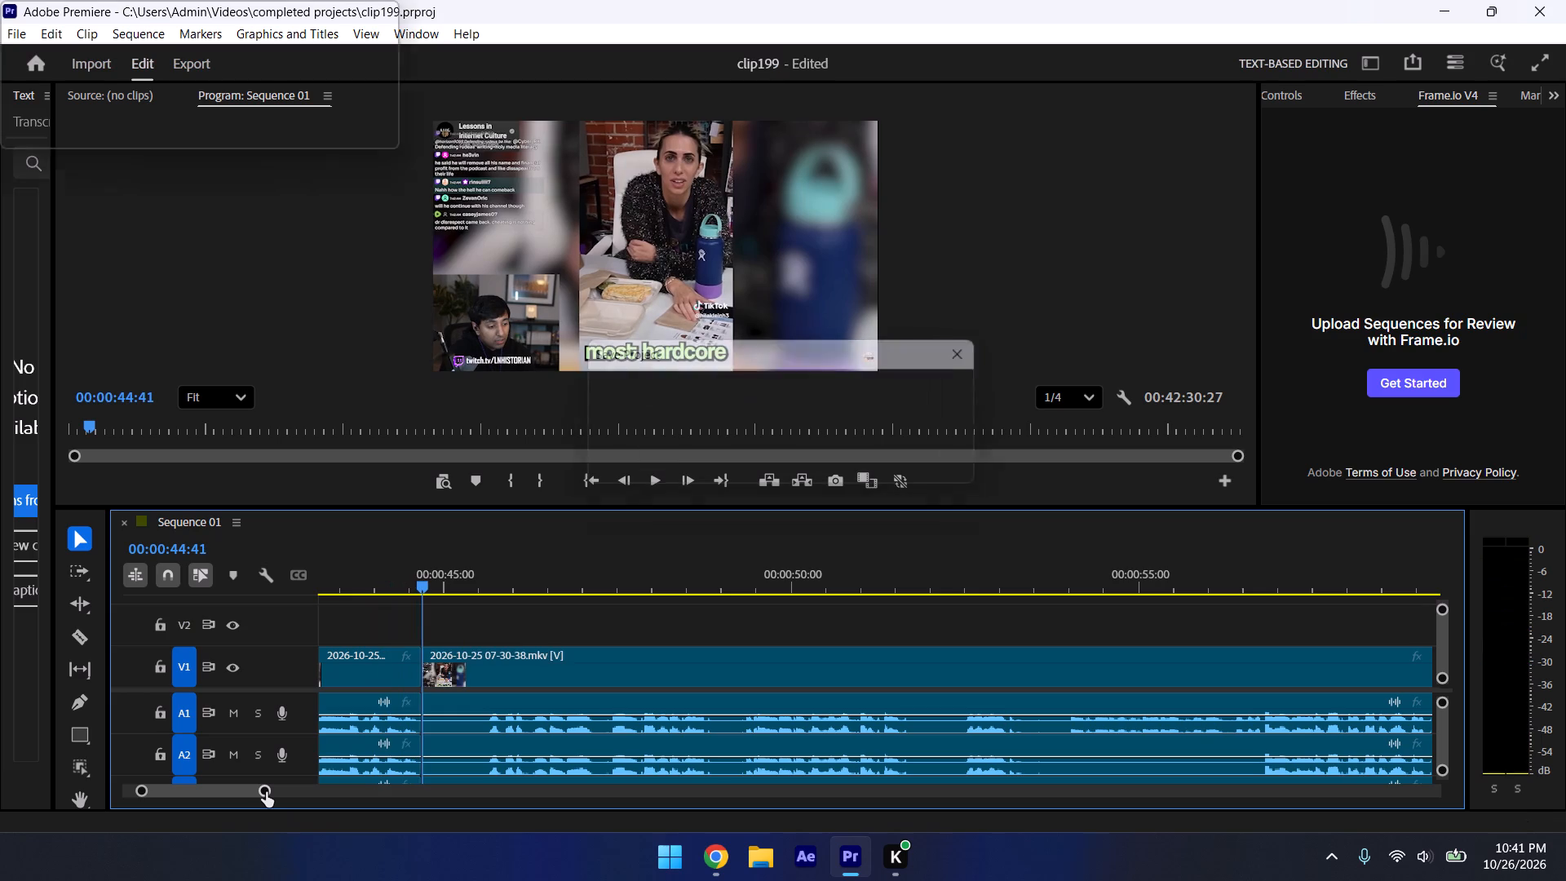
Trim about 1 second 8 frames off the start of the segment after the 00:00:44:41 cut and close the gap.
{"action": "key", "text": "space"}
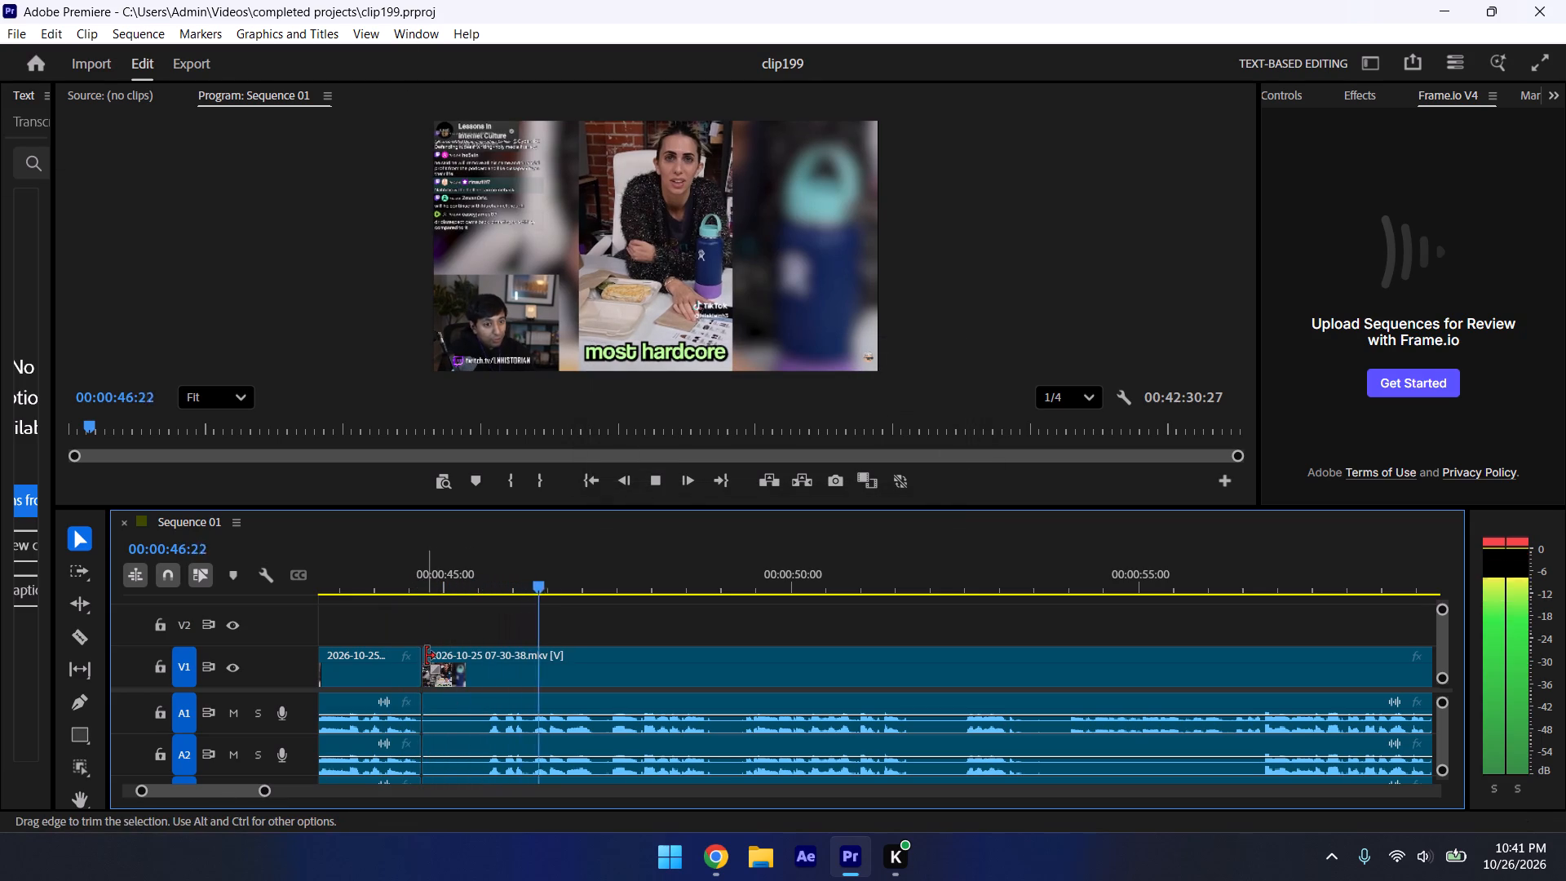
{"action": "left_click_drag", "start_coordinate": [426, 656], "coordinate": [504, 688]}
{"action": "key", "text": "space"}
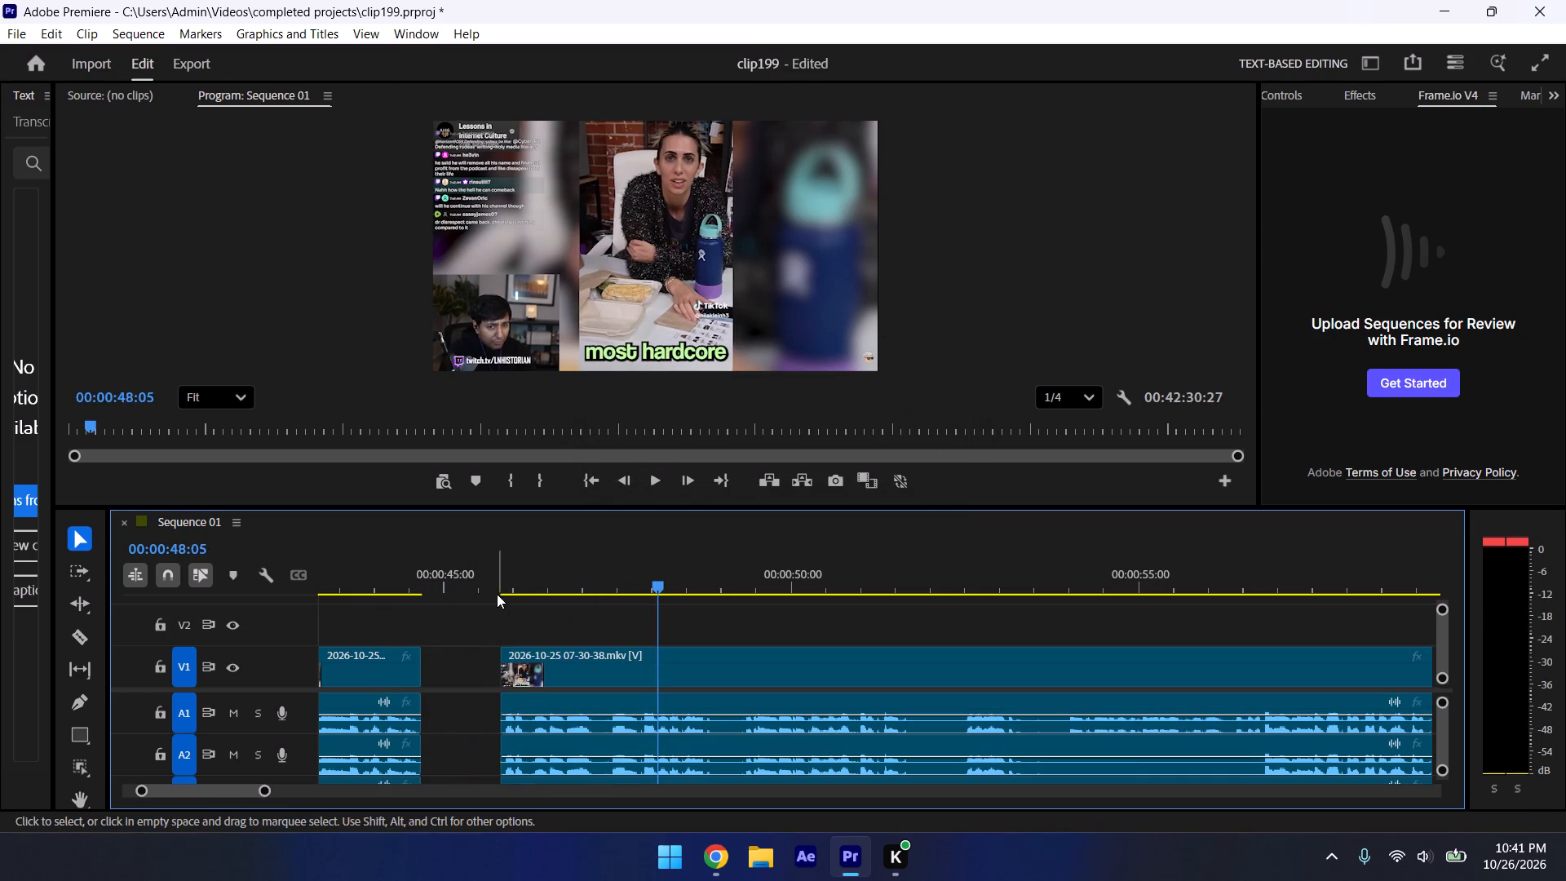
{"action": "left_click", "coordinate": [497, 594]}
{"action": "left_click", "coordinate": [509, 580]}
{"action": "left_click", "coordinate": [502, 567]}
{"action": "key", "text": "space"}
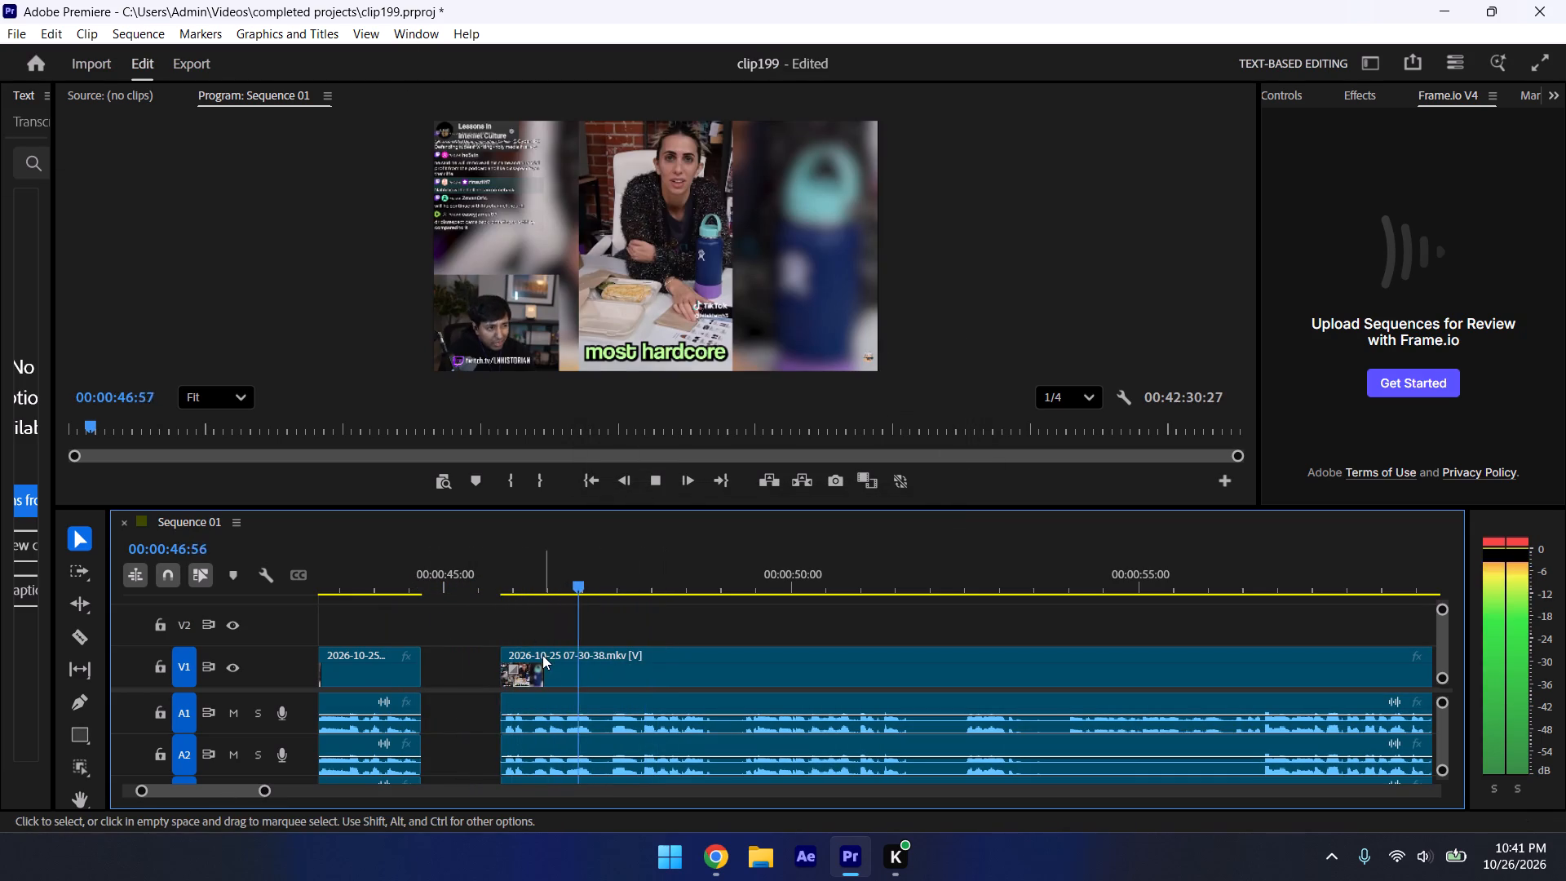
{"action": "key", "text": "space"}
{"action": "left_click_drag", "start_coordinate": [542, 655], "coordinate": [471, 655]}
Preview the recording beyond the join near 00:00:44:41, split it at 00:00:46:03, and save the project.
{"action": "left_click", "coordinate": [481, 571]}
{"action": "key", "text": "space"}
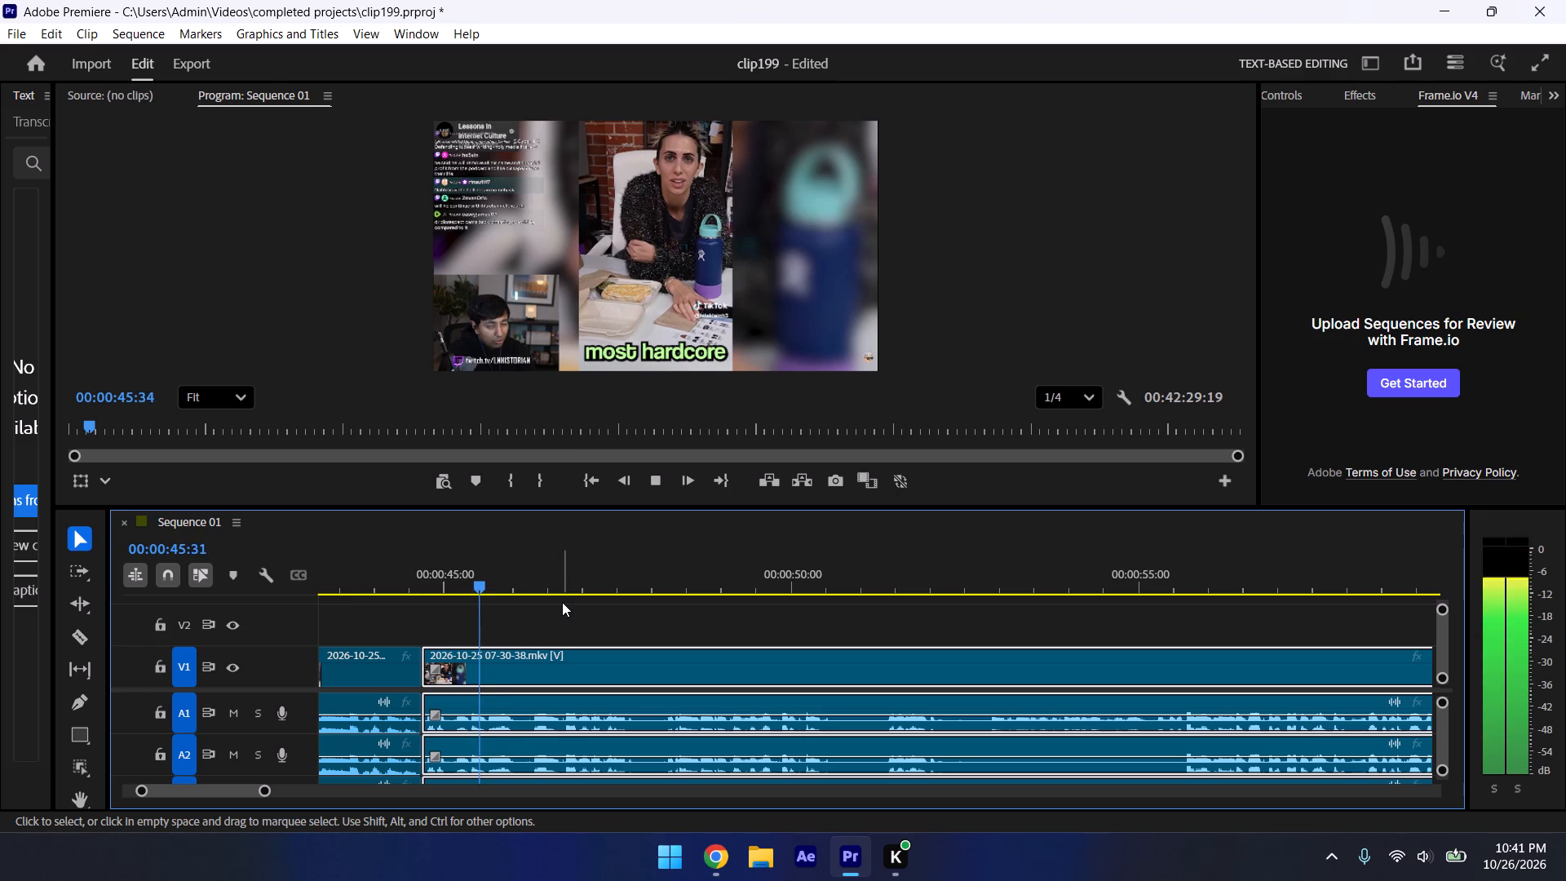
{"action": "key", "text": "space"}
{"action": "key", "text": "Left"}
{"action": "key", "text": "Left"}
{"action": "key", "text": "ctrl+k"}
{"action": "key", "text": "ctrl+s"}
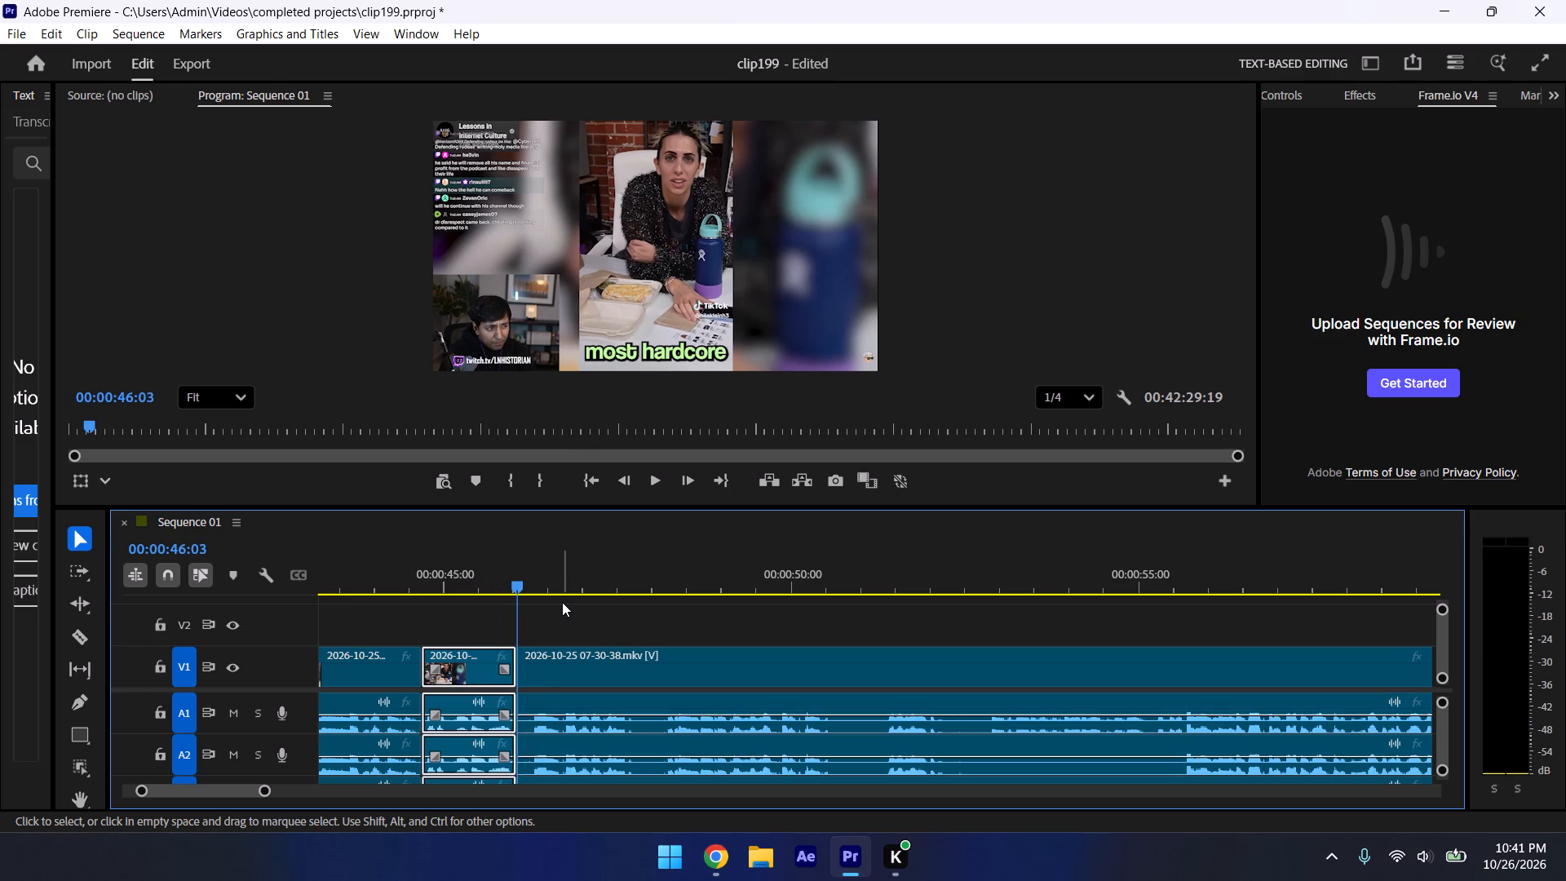
Trim about 12 frames off the start of the segment after the 00:00:46:03 cut and close the gap.
{"action": "key", "text": "space"}
{"action": "key", "text": "space"}
{"action": "key", "text": "Left"}
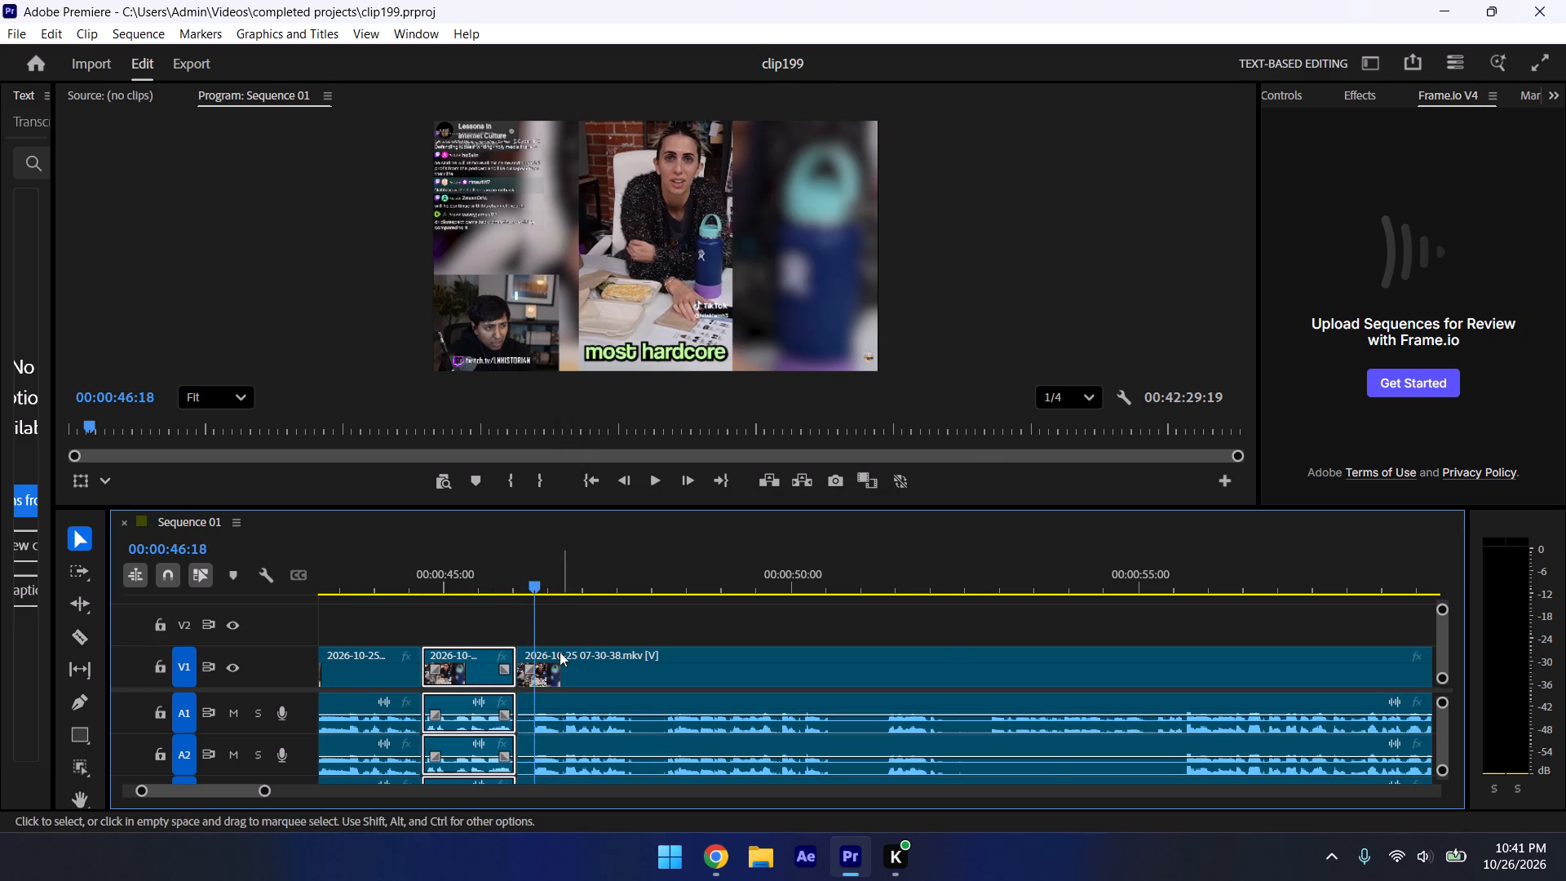
{"action": "key", "text": "Left"}
{"action": "key", "text": "Left"}
{"action": "key", "text": "Left"}
{"action": "left_click_drag", "start_coordinate": [520, 658], "coordinate": [529, 664]}
{"action": "left_click_drag", "start_coordinate": [578, 675], "coordinate": [568, 673]}
Play across the join near 00:00:46:03, split the recording at about 00:00:47:32, and save the project.
{"action": "left_click", "coordinate": [512, 567]}
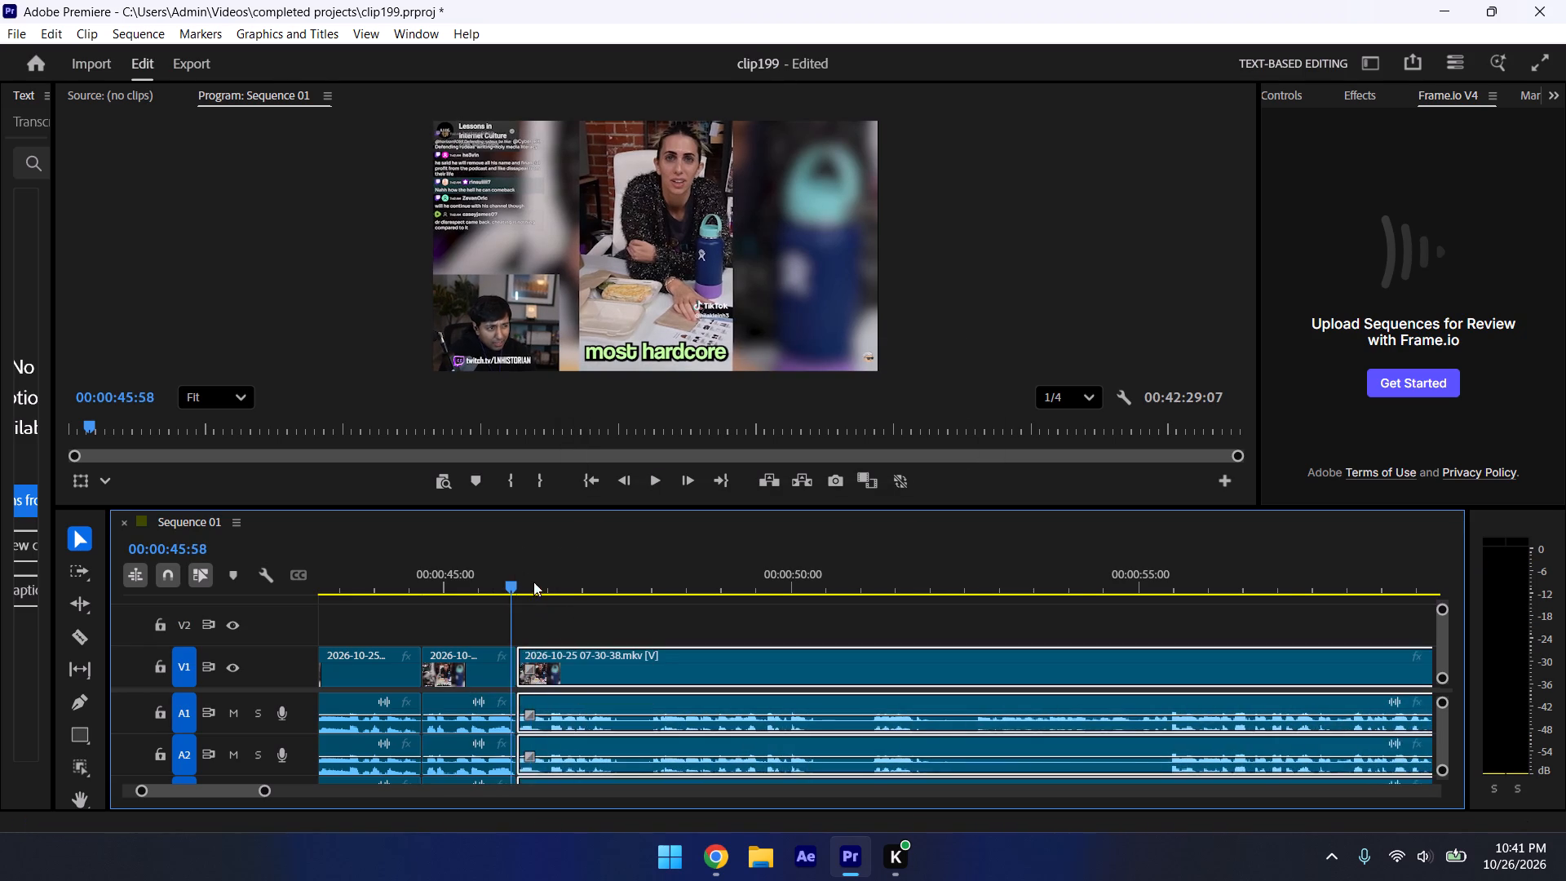
{"action": "key", "text": "space"}
{"action": "left_click", "coordinate": [560, 610]}
{"action": "key", "text": "space"}
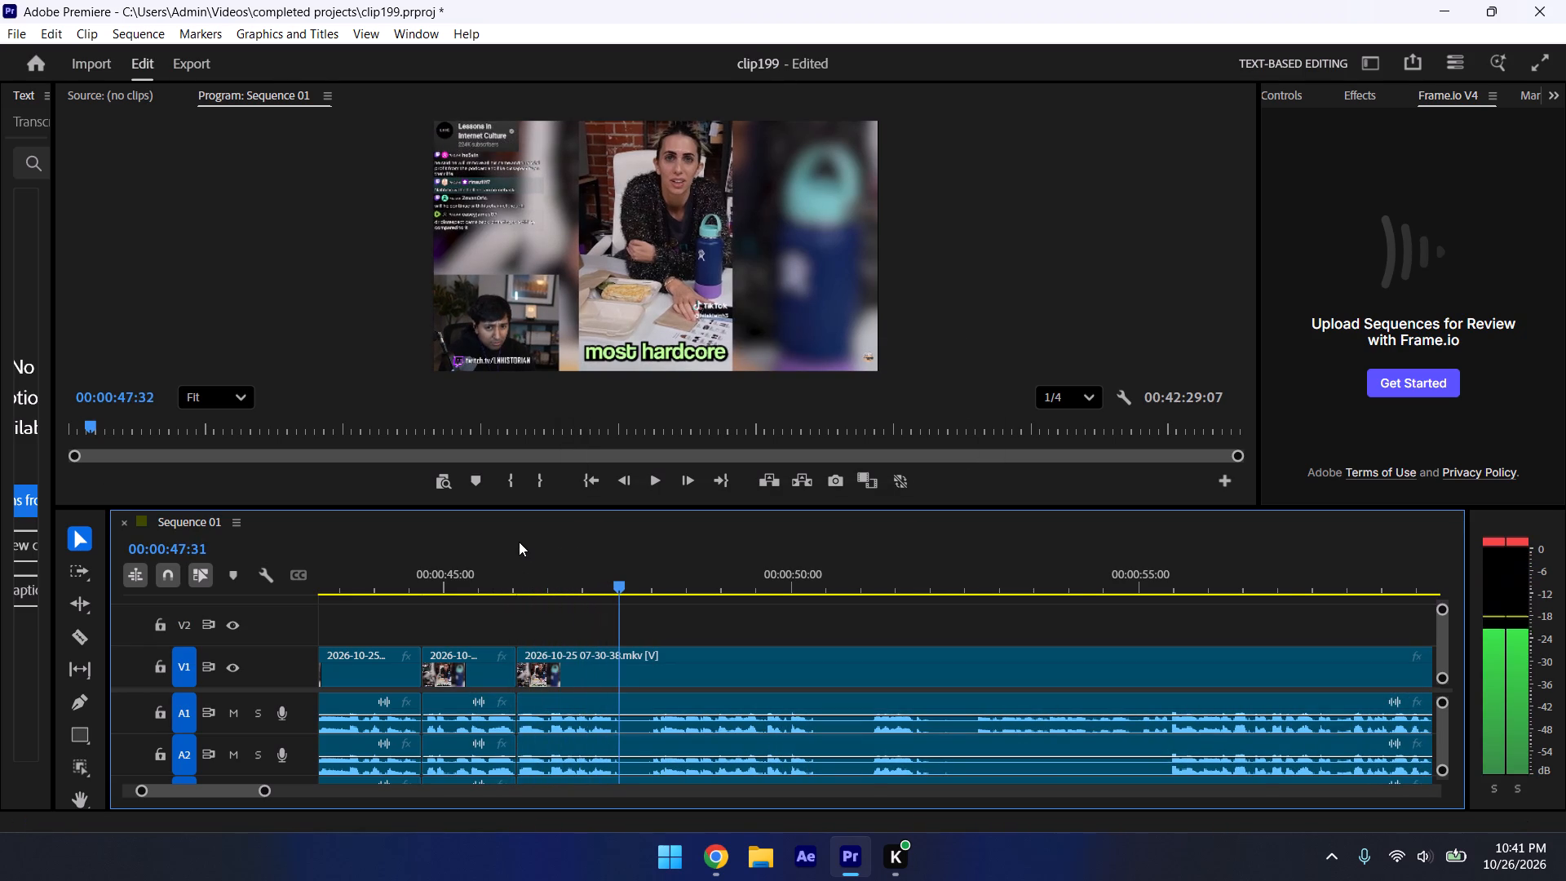
{"action": "key", "text": "ctrl+k"}
{"action": "key", "text": "ctrl+s"}
Trim about 24 frames off the start of the segment after the cut near 00:00:47:32 and close the gap.
{"action": "key", "text": "space"}
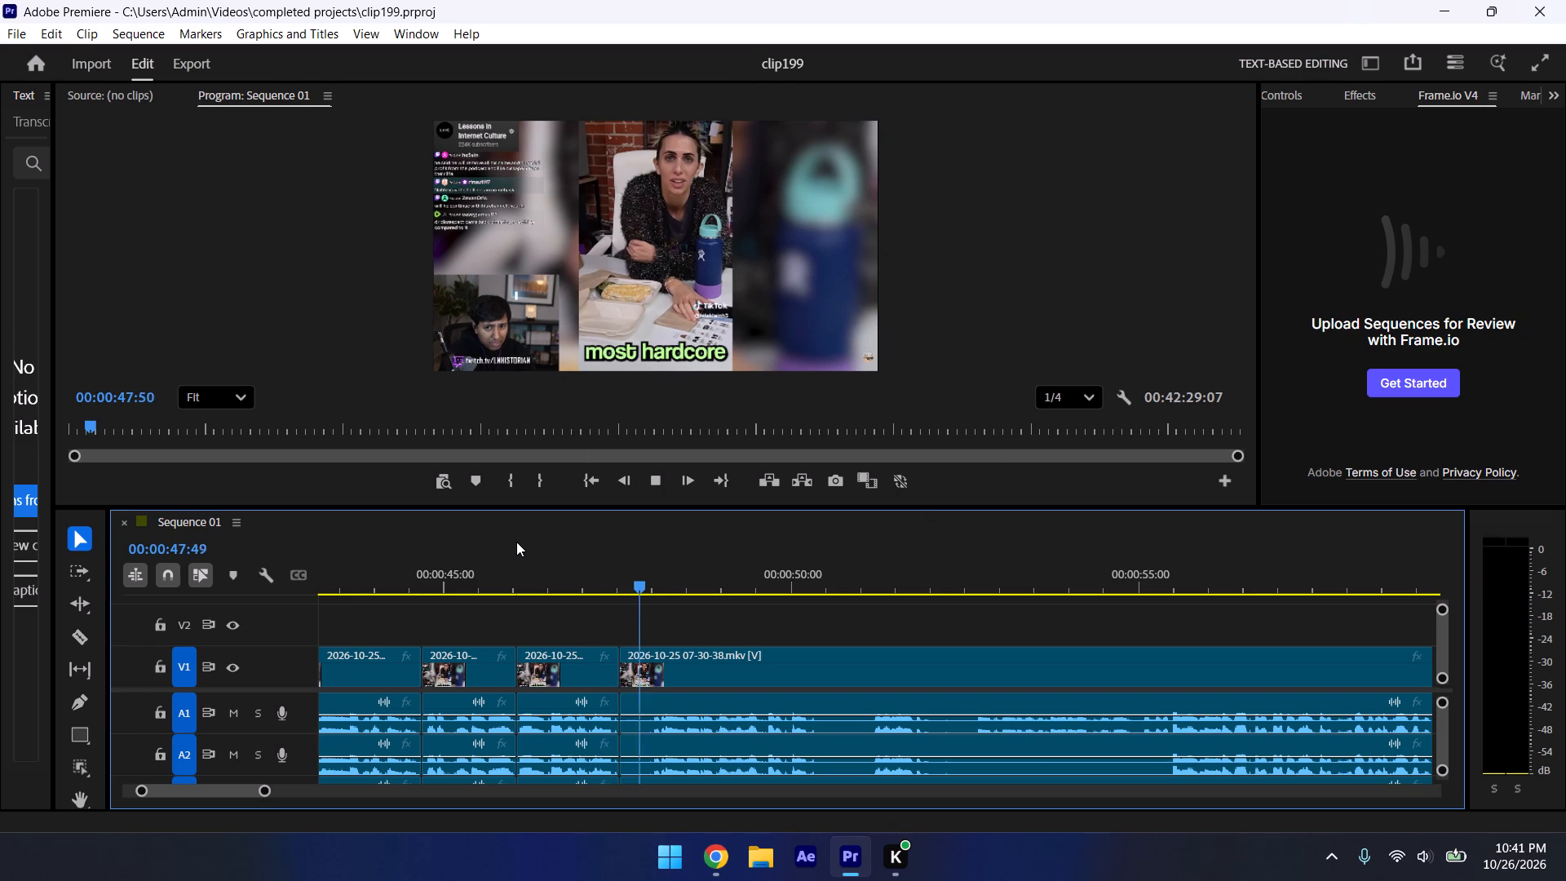
{"action": "left_click_drag", "start_coordinate": [628, 652], "coordinate": [656, 657]}
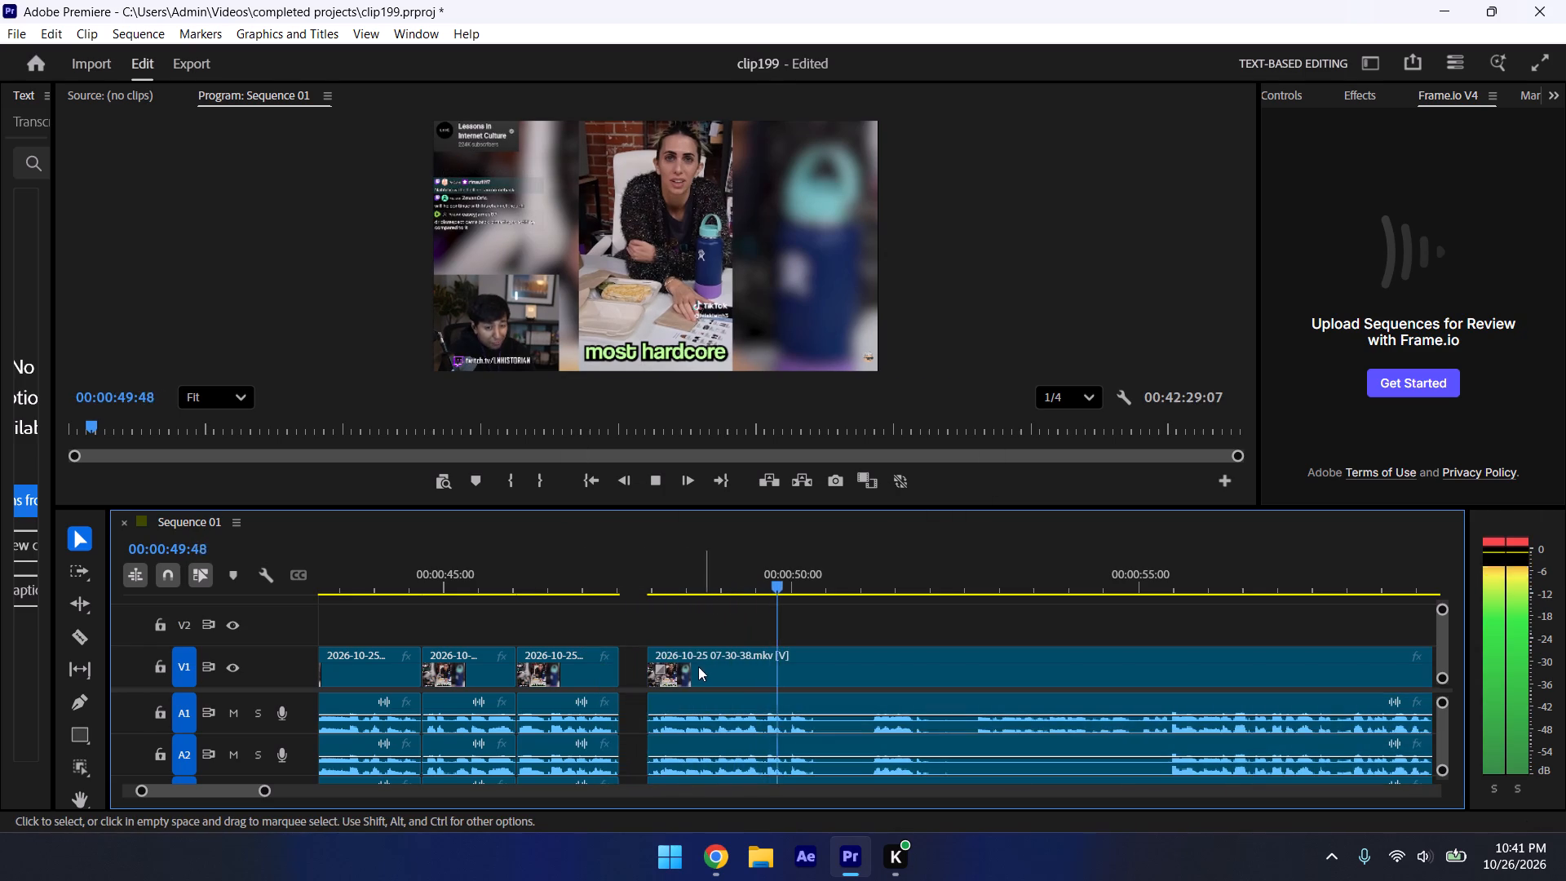
{"action": "key", "text": "space"}
{"action": "left_click_drag", "start_coordinate": [697, 666], "coordinate": [674, 663]}
Preview the recording beyond the join near 00:00:47:32, split it at 00:00:50:02, and save the project.
{"action": "left_click", "coordinate": [669, 578]}
{"action": "key", "text": "space"}
{"action": "left_click", "coordinate": [753, 619]}
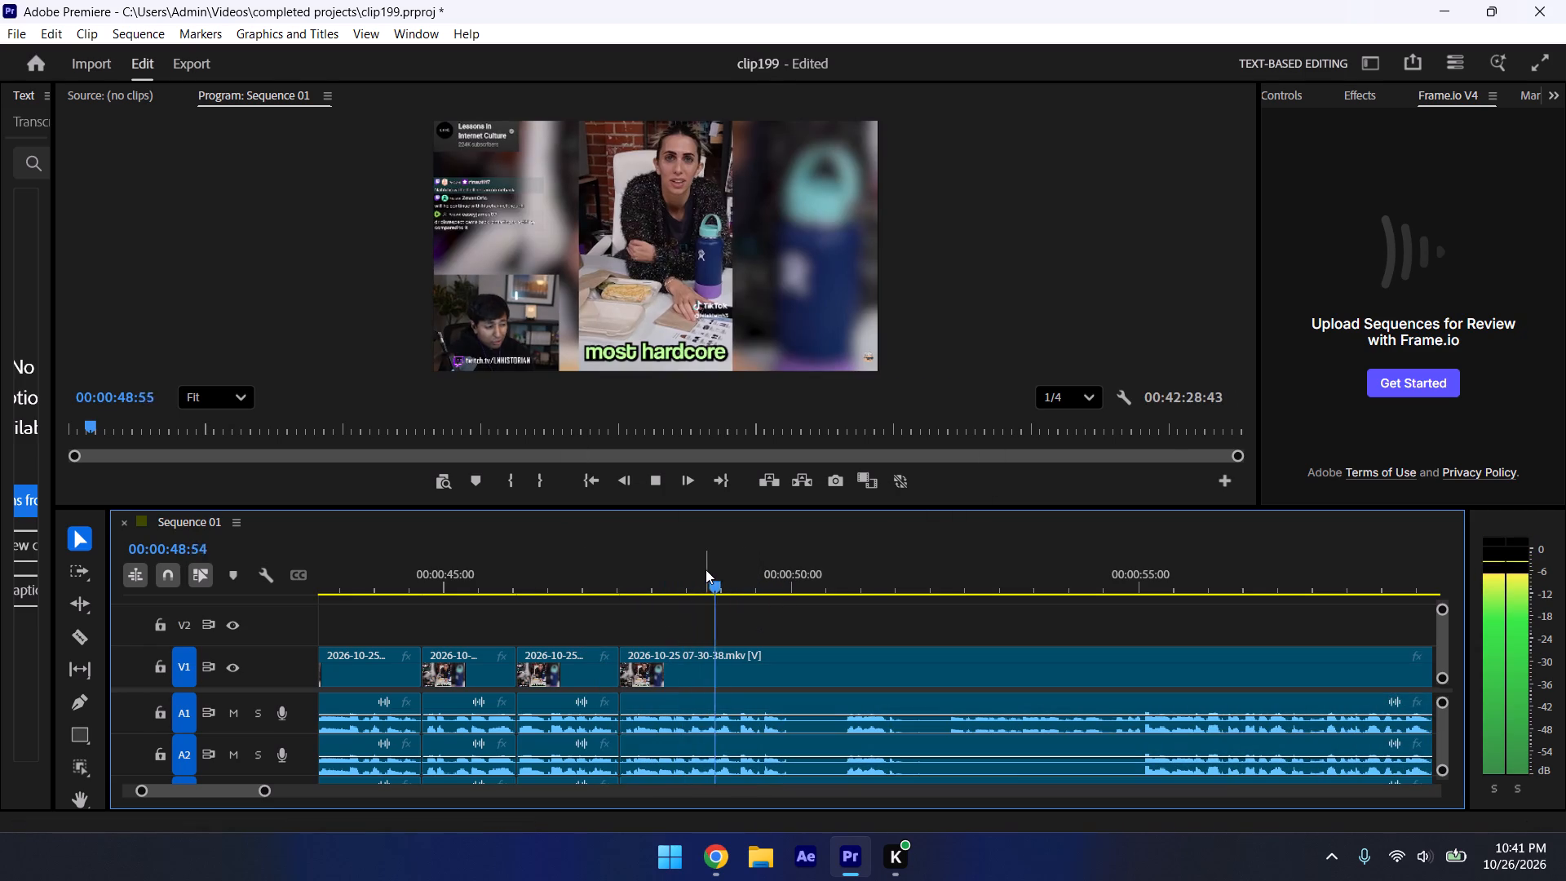
{"action": "key", "text": "space"}
{"action": "key", "text": "ctrl+k"}
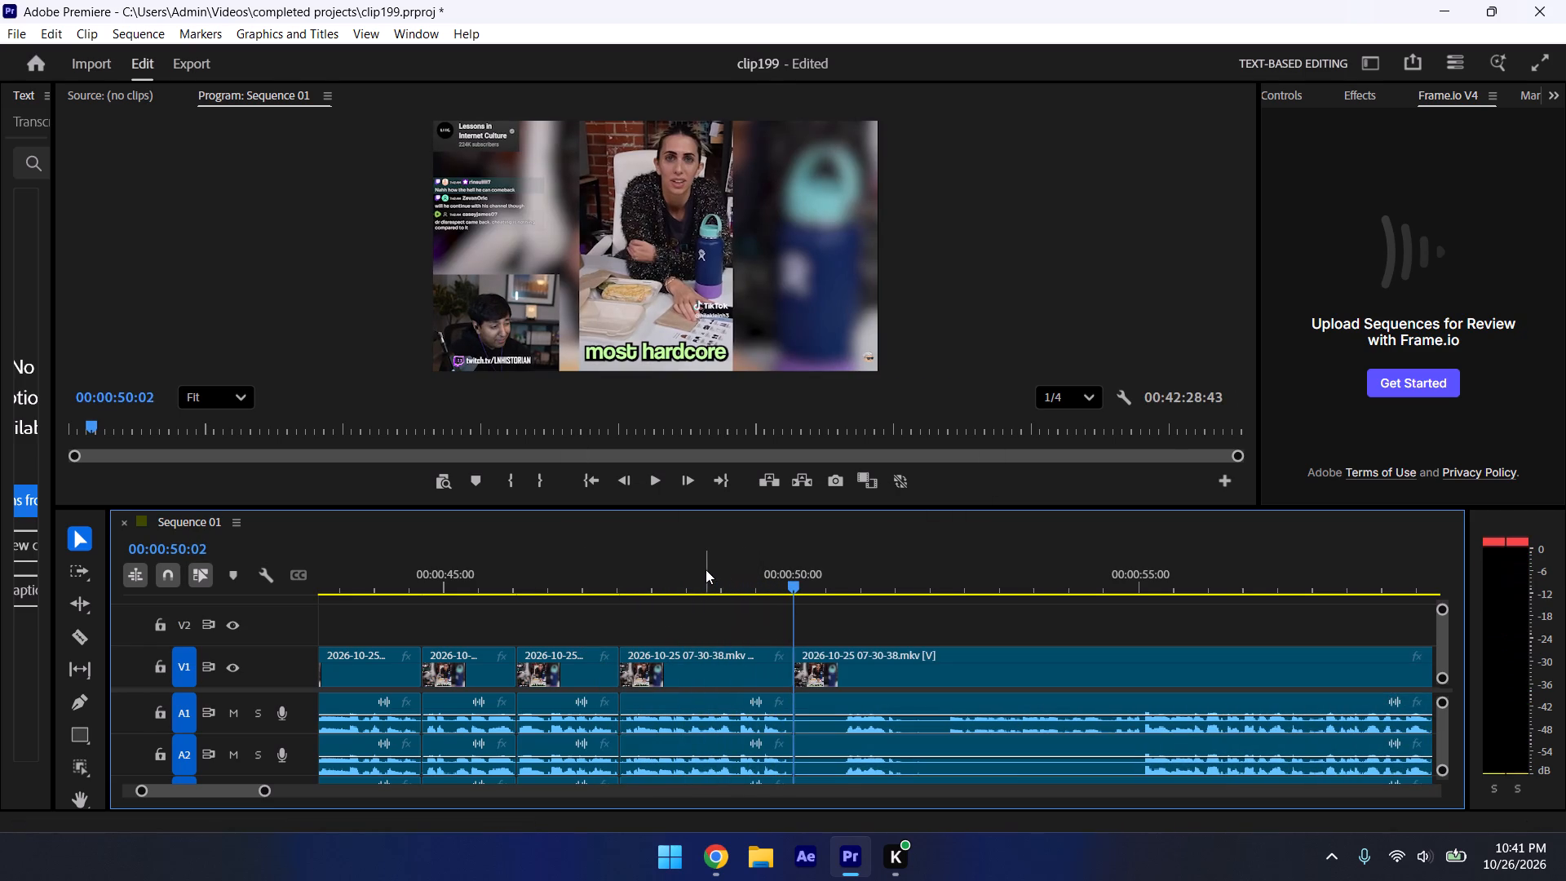
{"action": "key", "text": "ctrl+s"}
Trim about 42 frames off the start of the segment after the 00:00:50:02 cut and close the gap.
{"action": "key", "text": "space"}
{"action": "left_click_drag", "start_coordinate": [803, 649], "coordinate": [834, 666]}
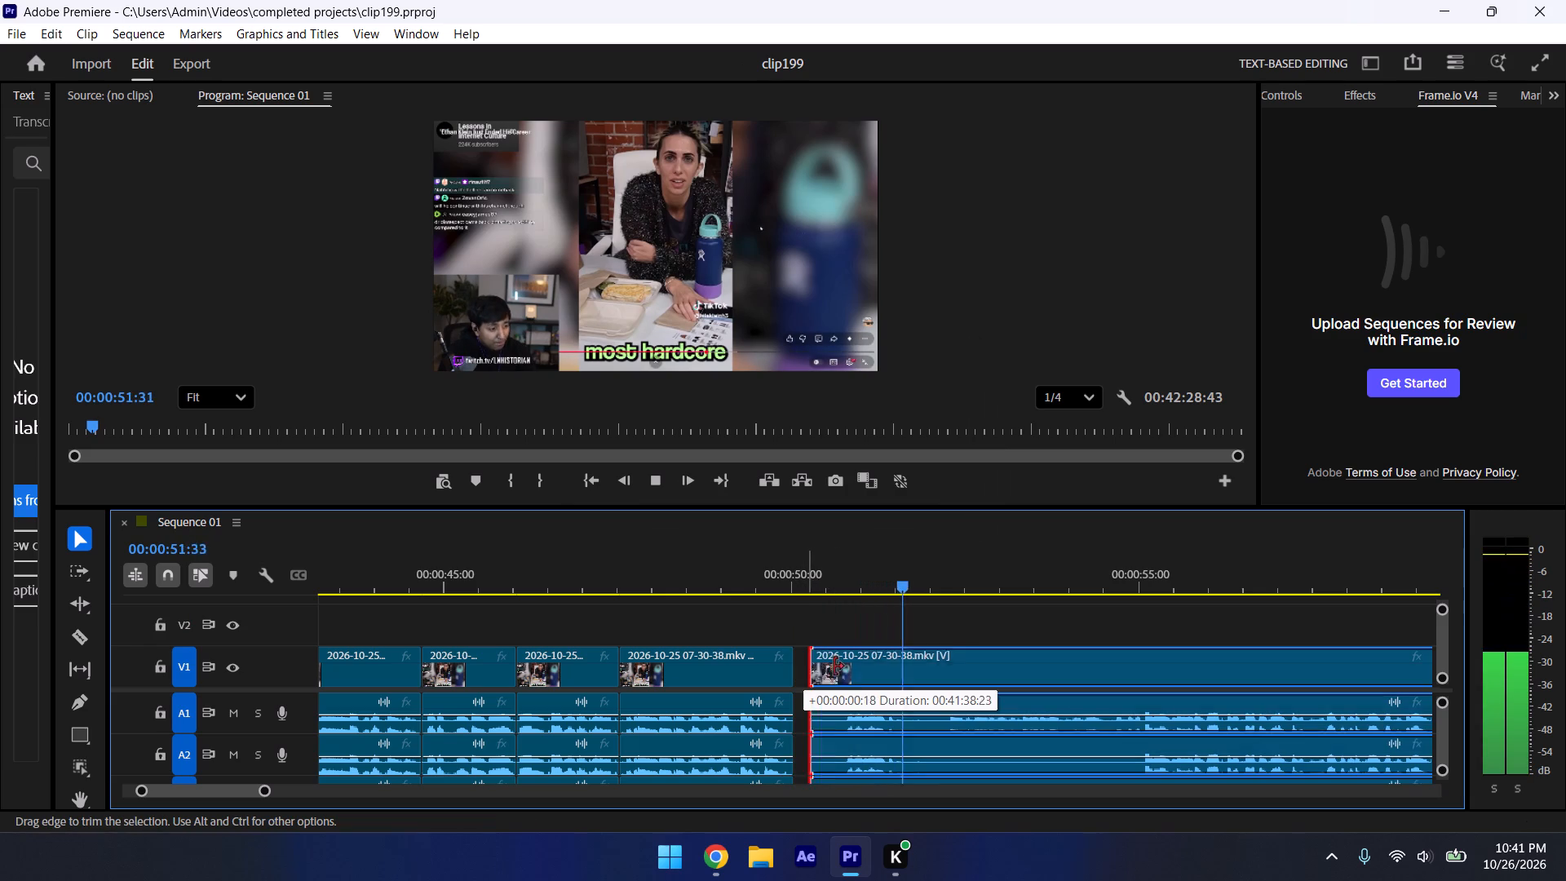
{"action": "left_click_drag", "start_coordinate": [834, 666], "coordinate": [852, 677]}
{"action": "key", "text": "space"}
{"action": "left_click_drag", "start_coordinate": [891, 673], "coordinate": [881, 673]}
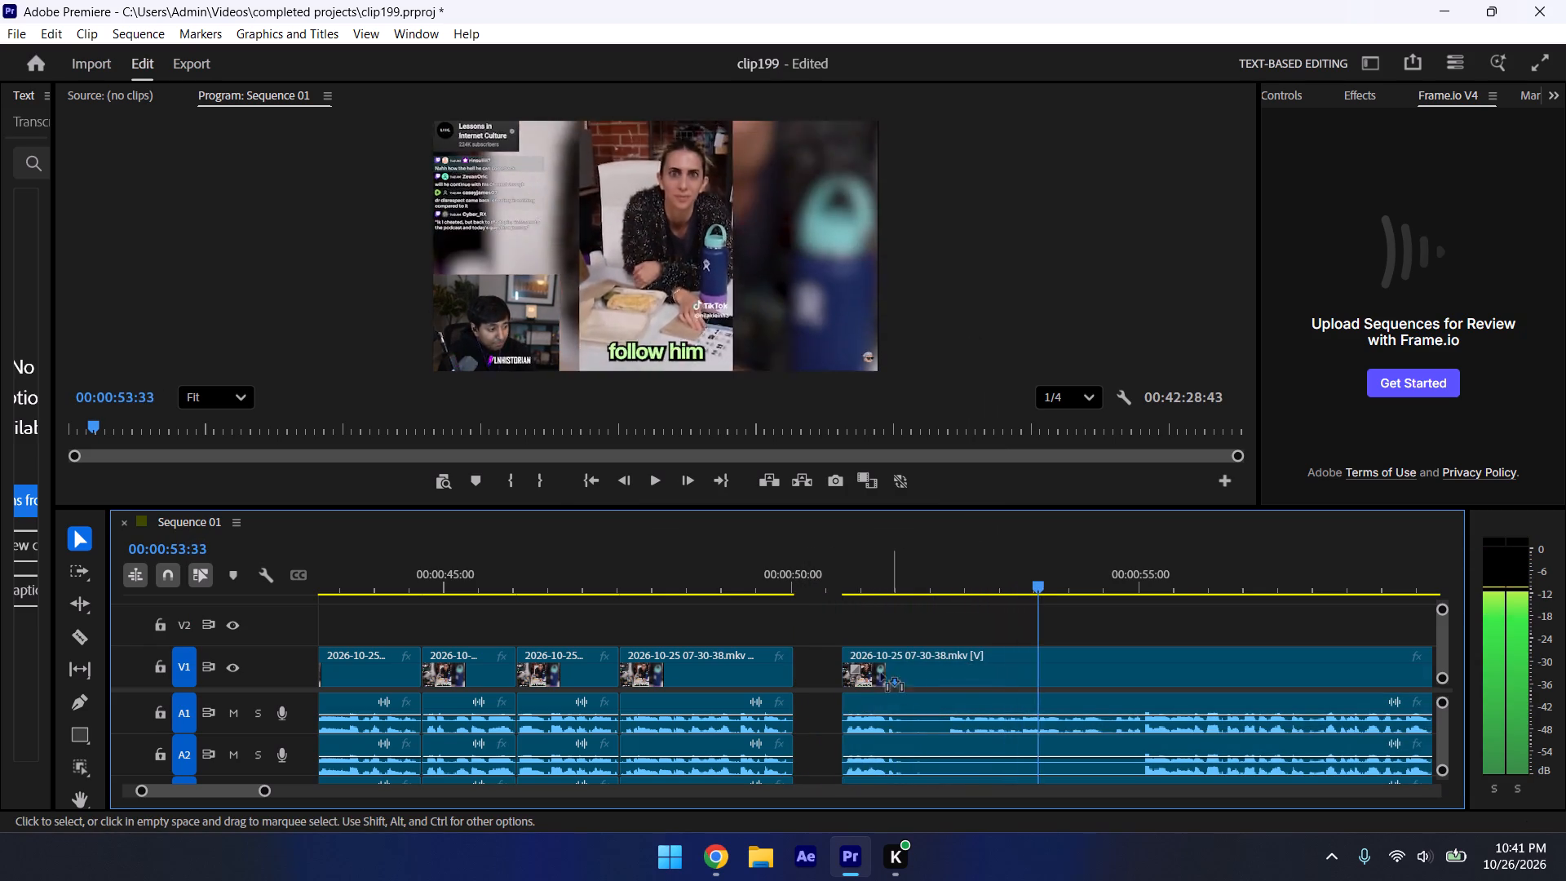
{"action": "left_click_drag", "start_coordinate": [881, 673], "coordinate": [855, 666]}
{"action": "left_click_drag", "start_coordinate": [857, 658], "coordinate": [844, 660]}
Play across the join near 00:00:50:02, split the recording at about 00:00:50:58, and save the project.
{"action": "left_click", "coordinate": [801, 572]}
{"action": "left_click", "coordinate": [852, 605]}
{"action": "key", "text": "space"}
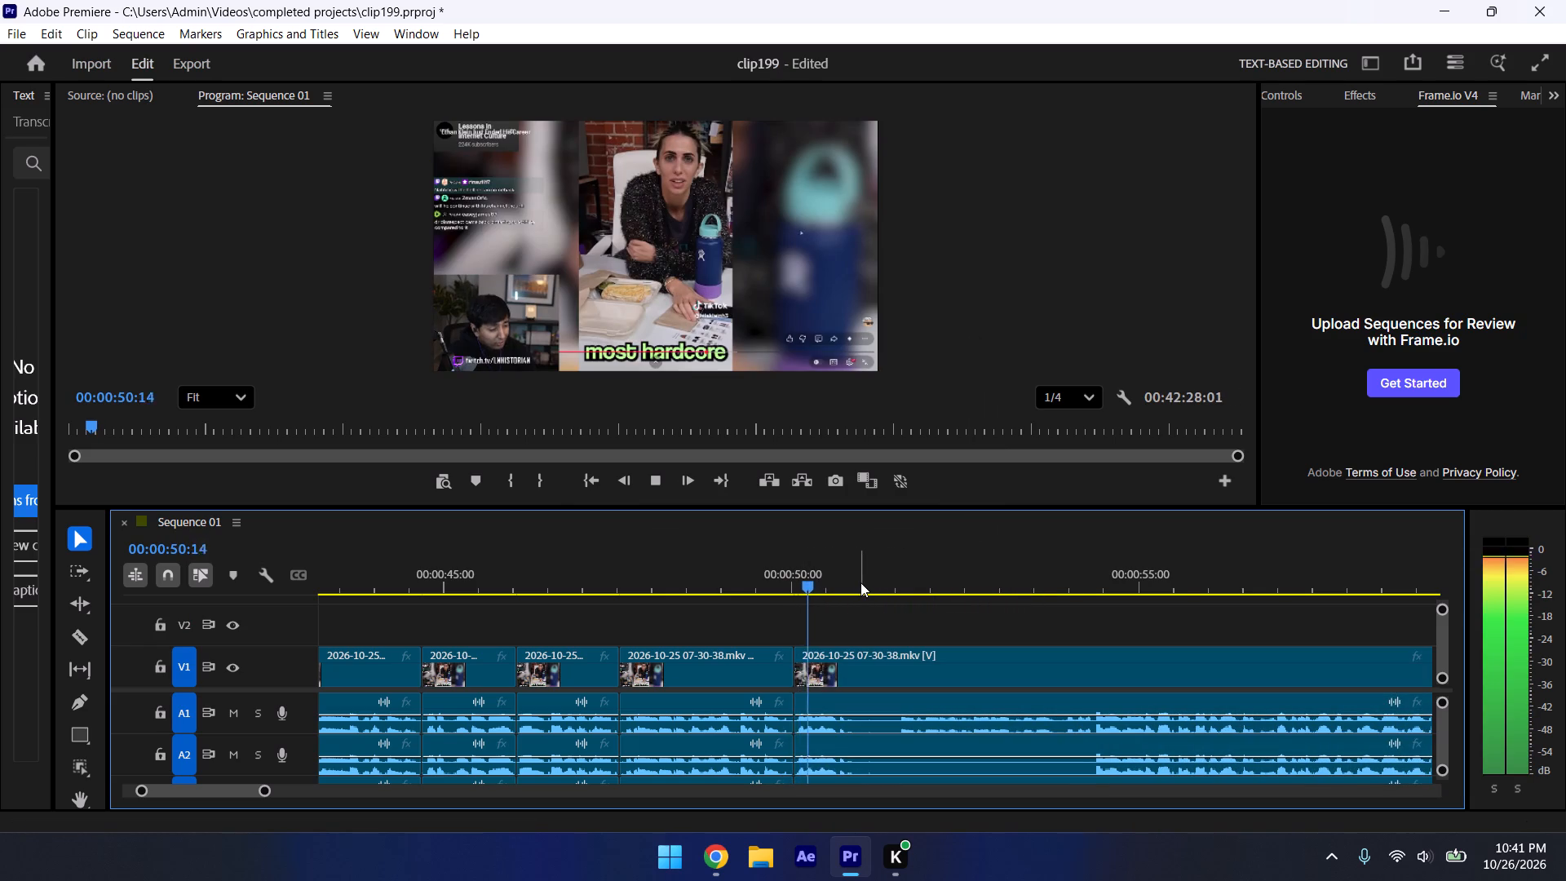
{"action": "key", "text": "space"}
{"action": "key", "text": "ctrl+k"}
{"action": "key", "text": "ctrl+s"}
Preview the recording after the 00:00:50:58 cut and trim about 18 seconds off that segment's start, to near 00:01:09:52.
{"action": "key", "text": "space"}
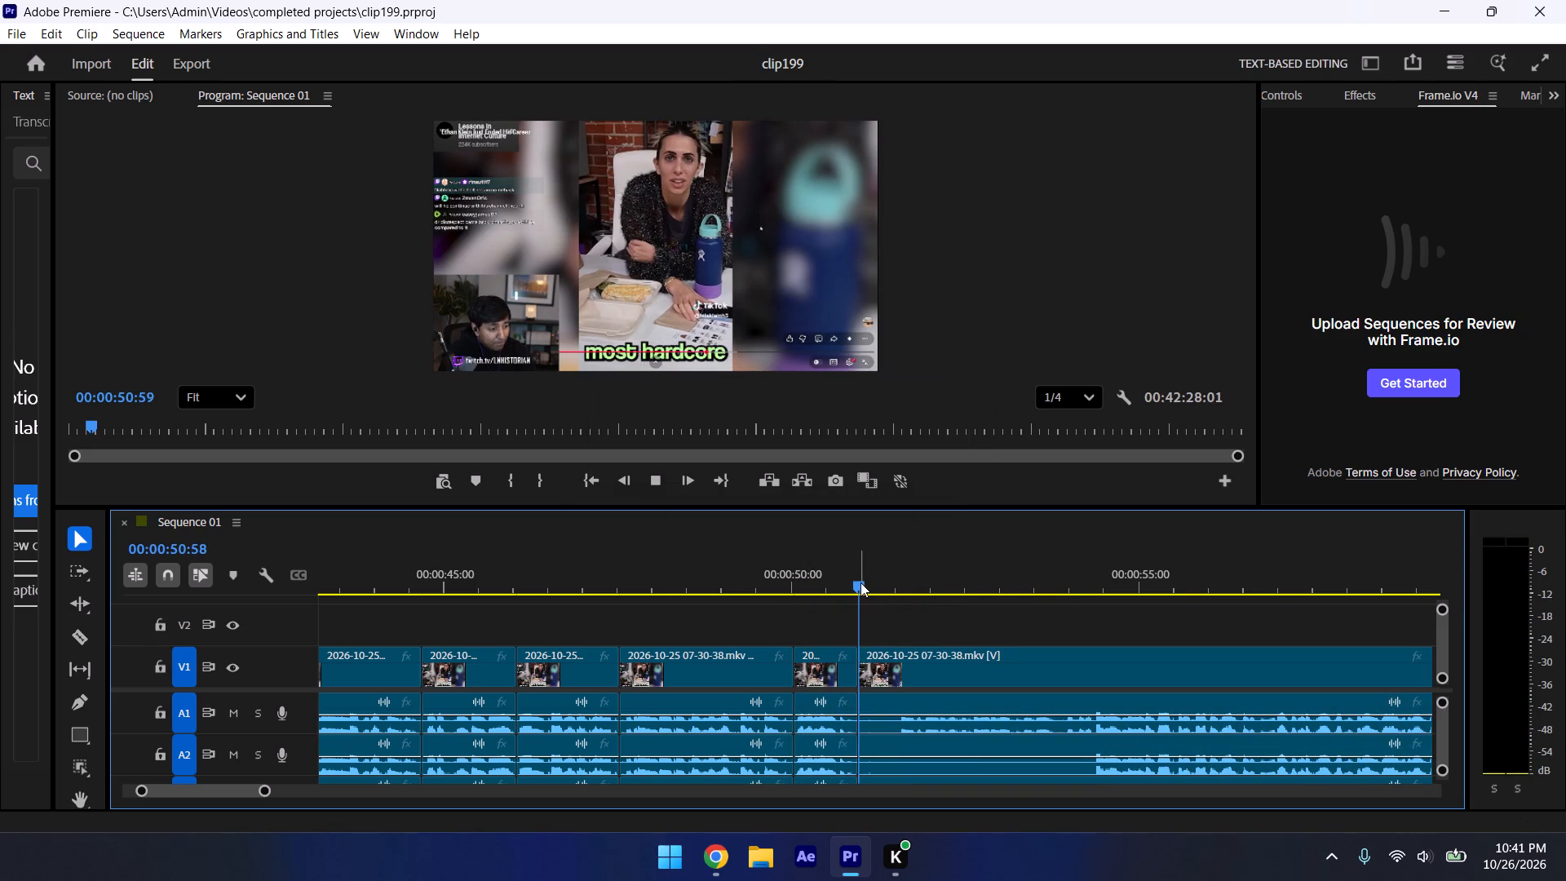
{"action": "left_click_drag", "start_coordinate": [263, 790], "coordinate": [345, 831]}
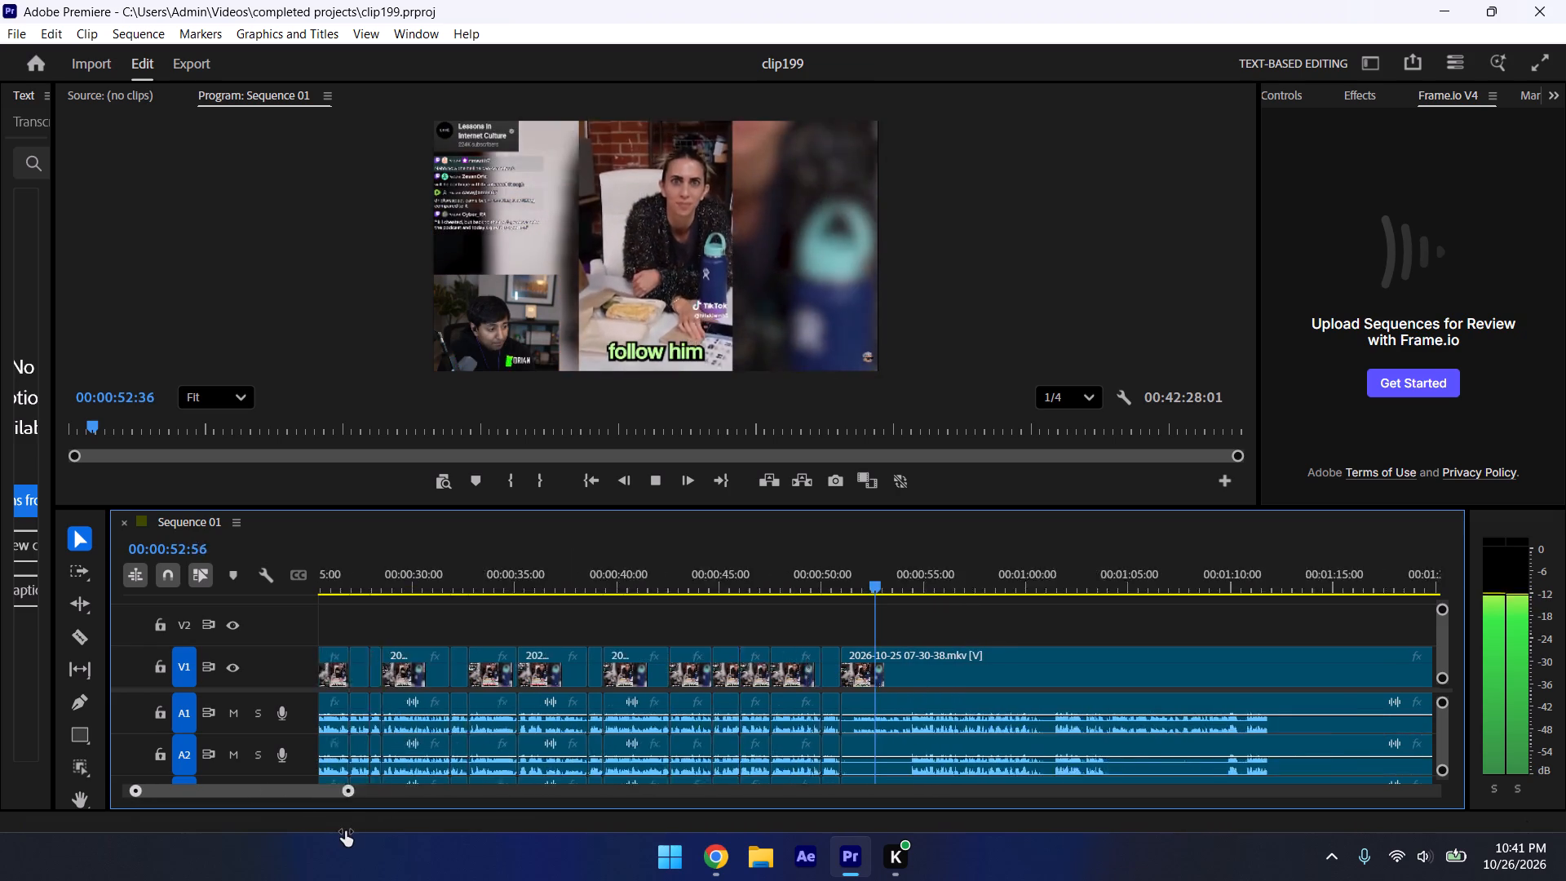
{"action": "left_click_drag", "start_coordinate": [345, 831], "coordinate": [346, 831]}
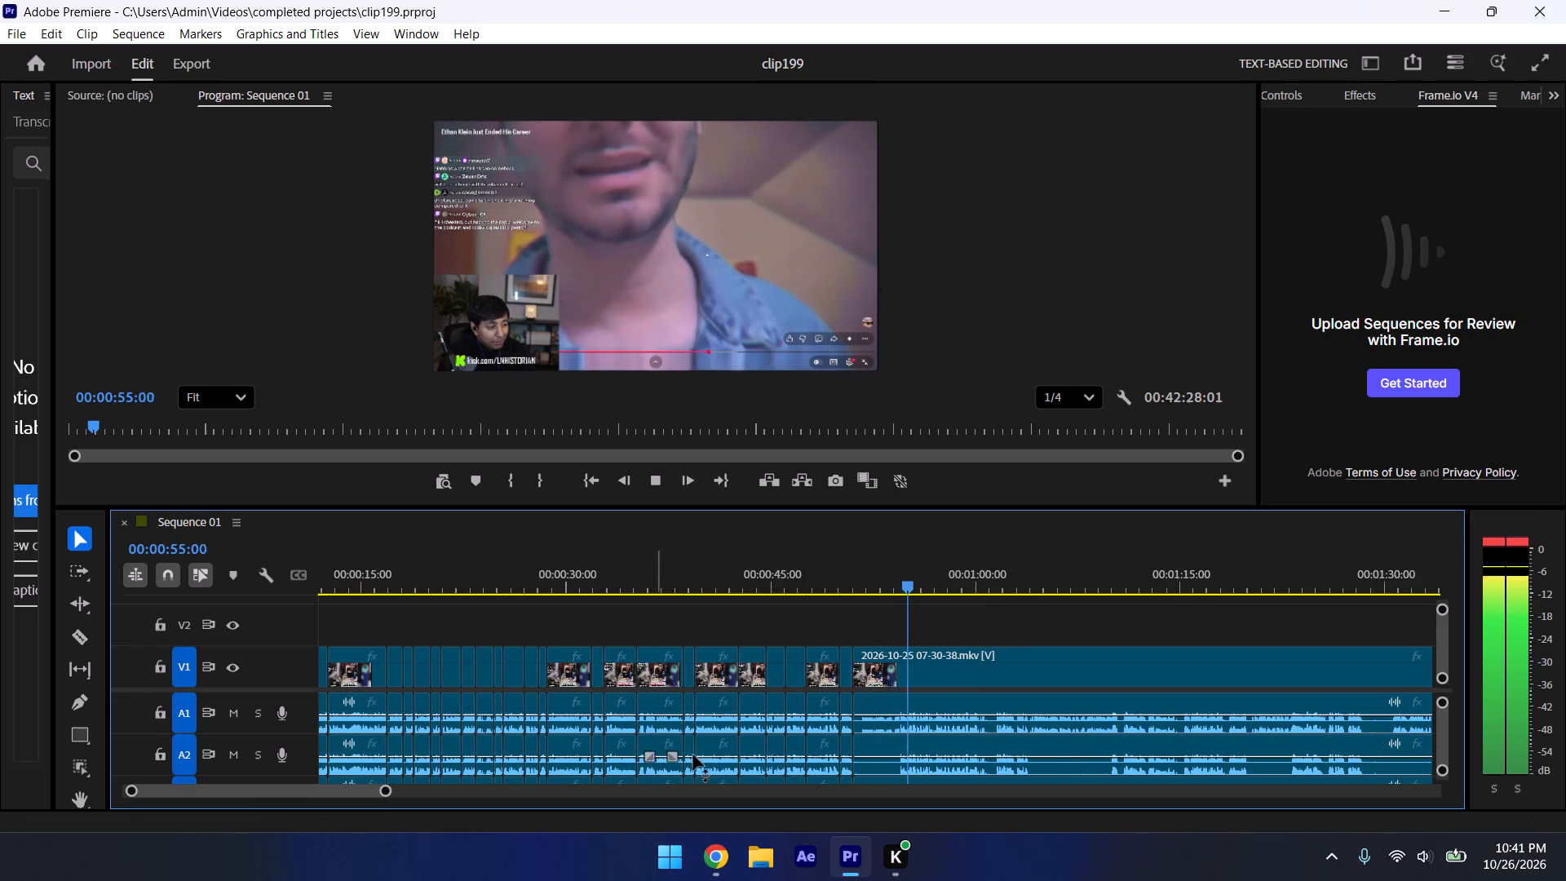
{"action": "left_click_drag", "start_coordinate": [864, 656], "coordinate": [896, 667]}
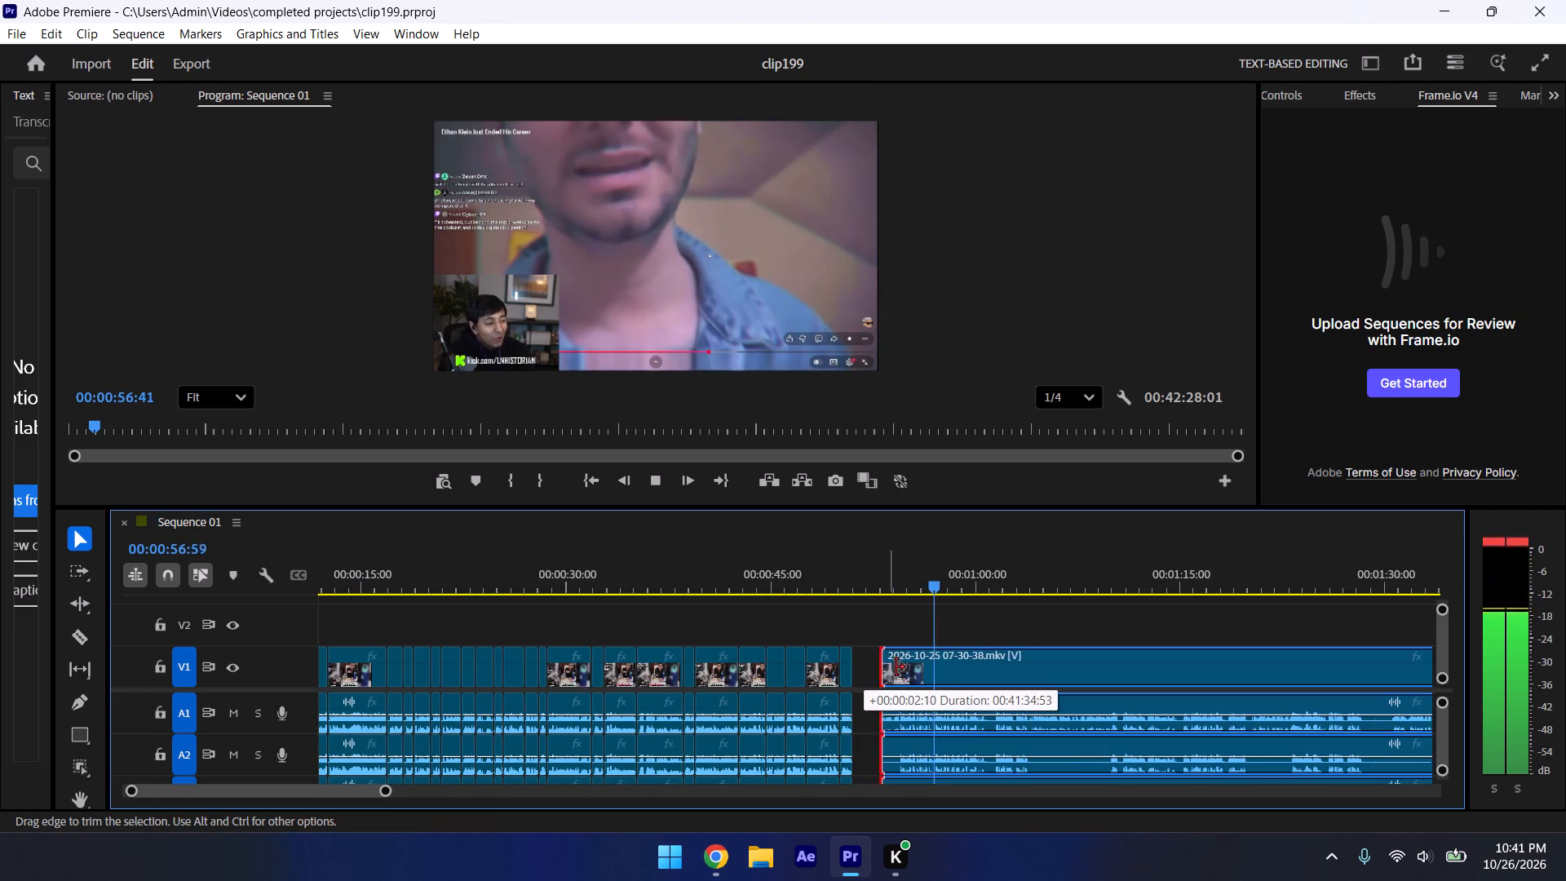
{"action": "left_click_drag", "start_coordinate": [896, 667], "coordinate": [906, 674]}
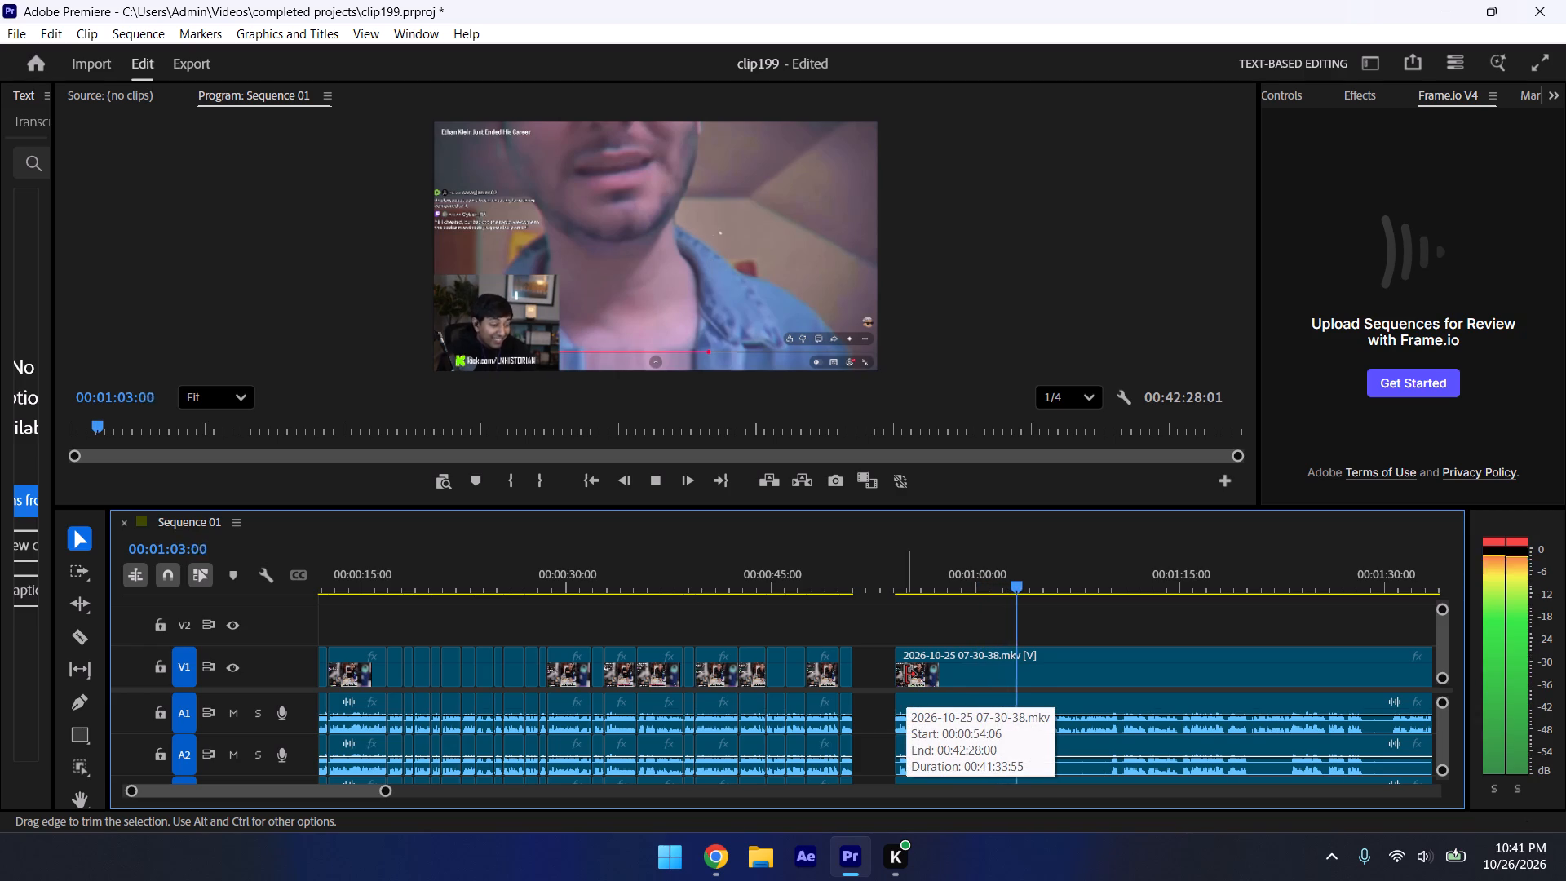
{"action": "left_click", "coordinate": [1113, 574]}
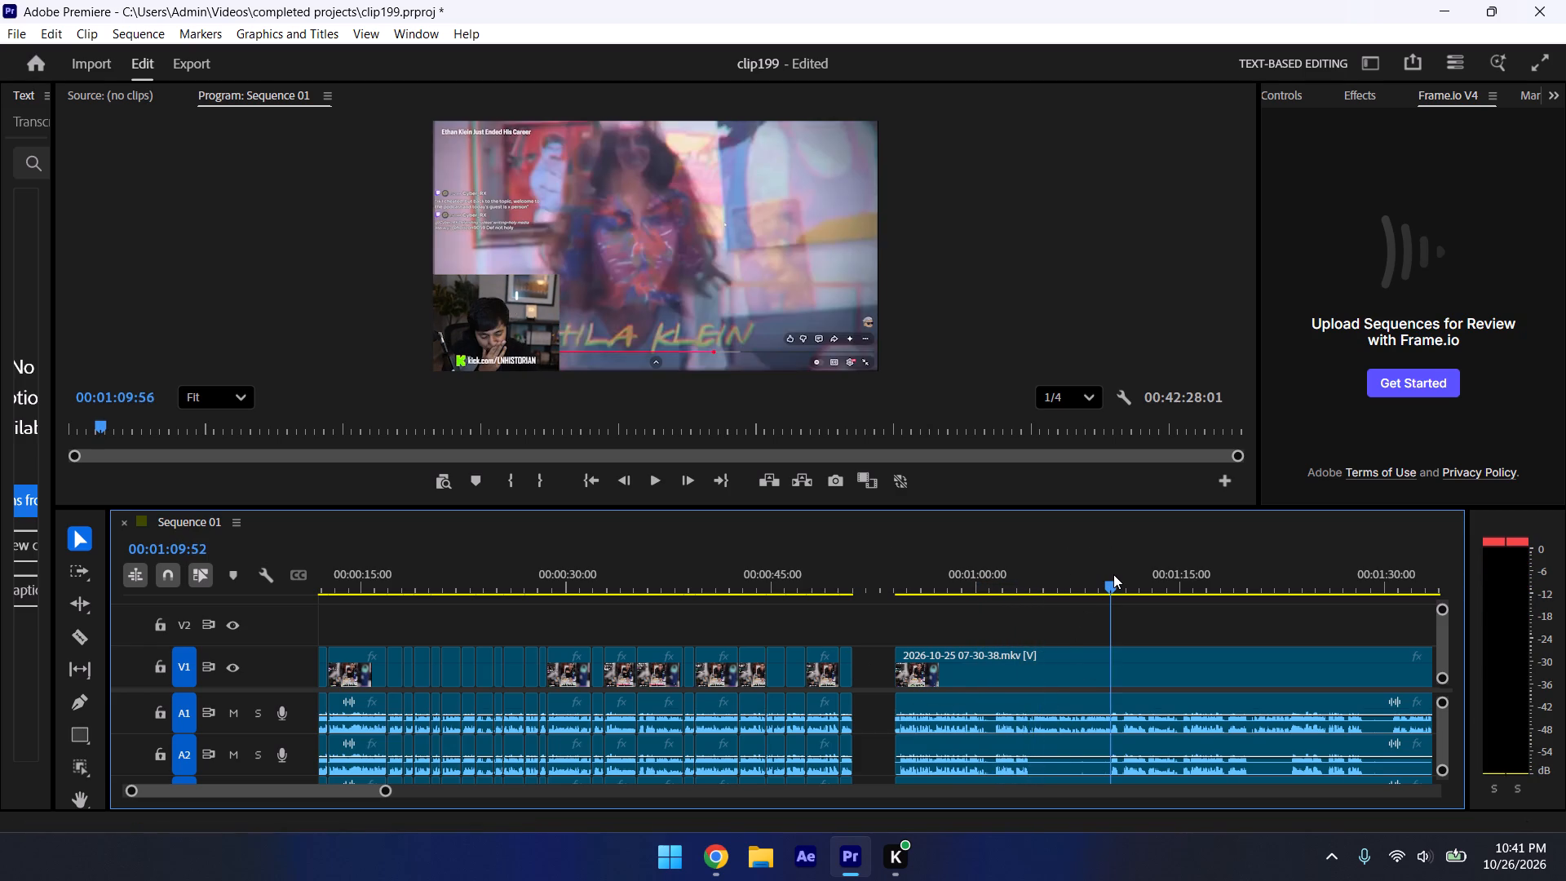
{"action": "key", "text": "space"}
{"action": "left_click_drag", "start_coordinate": [895, 661], "coordinate": [1011, 790]}
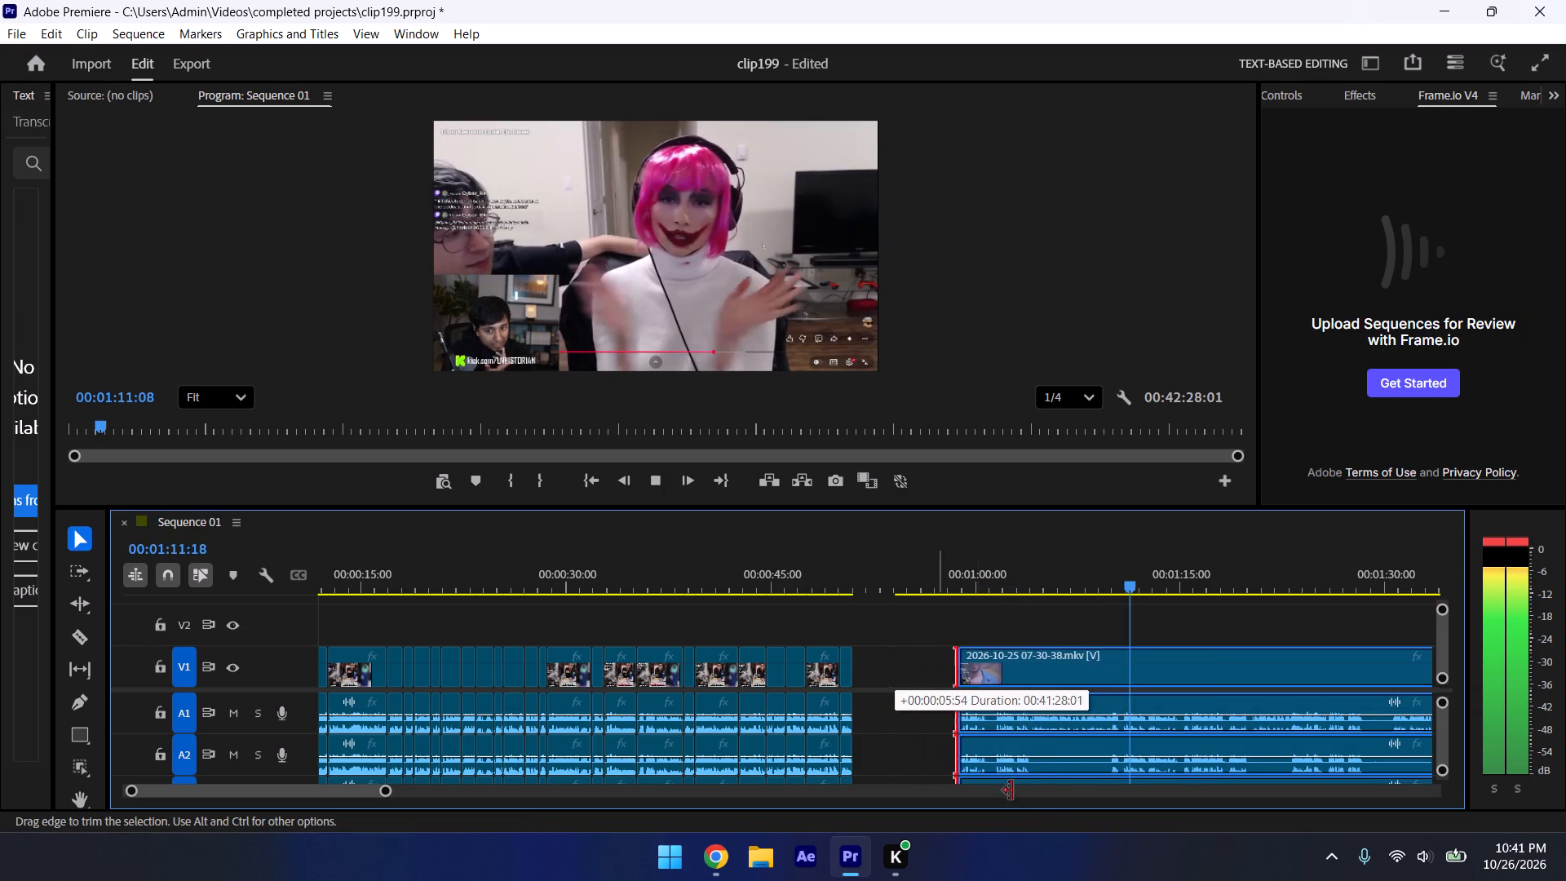
{"action": "left_click_drag", "start_coordinate": [1011, 790], "coordinate": [1108, 868]}
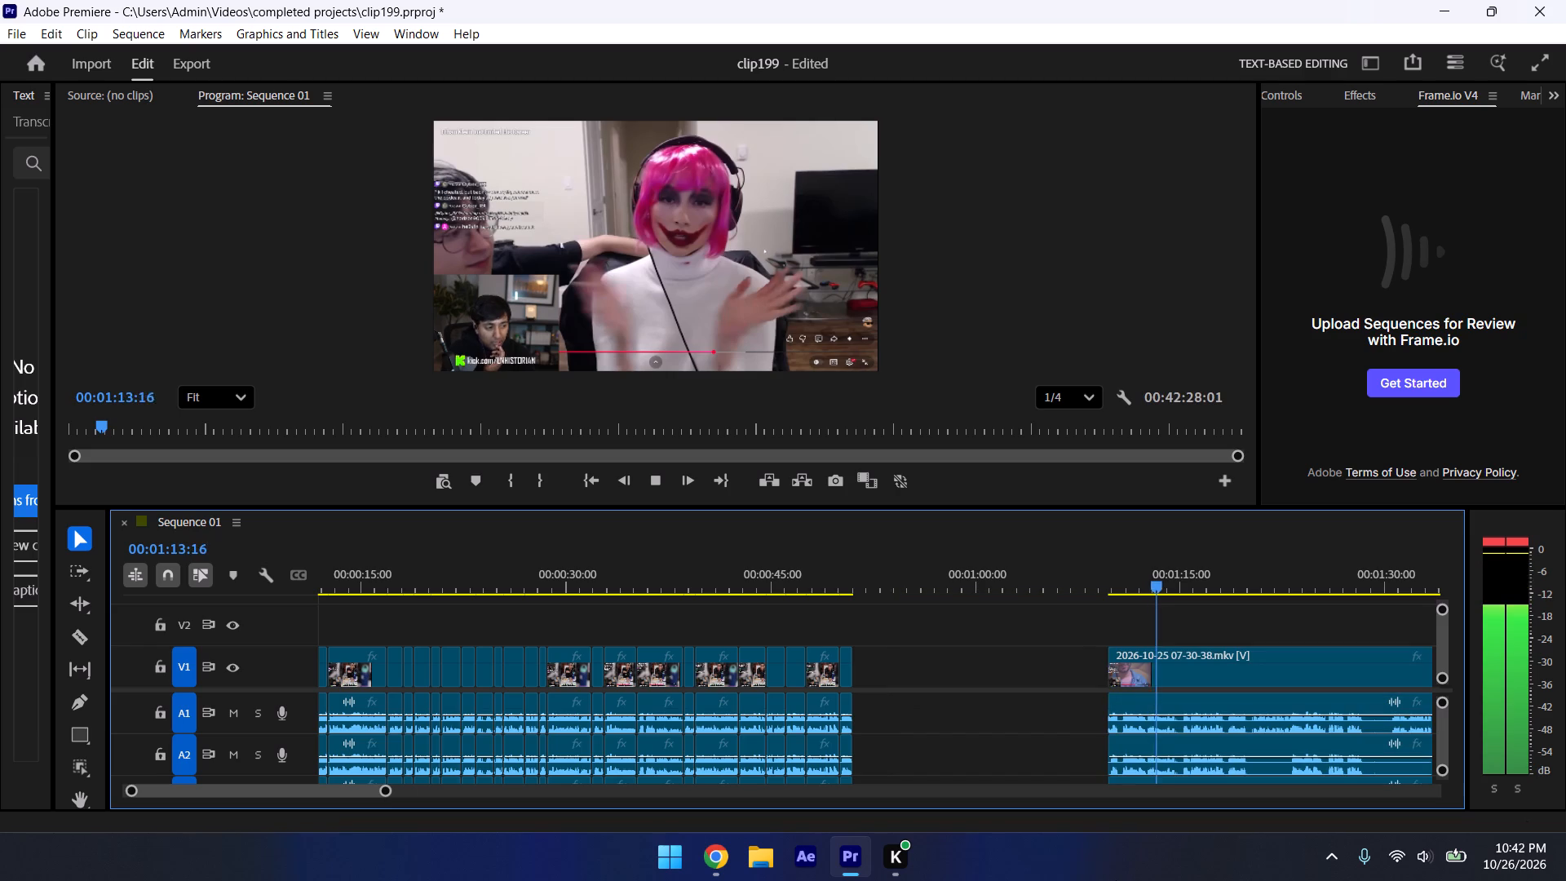
Move the trimmed remainder of the recording back against the 00:00:50:58 cut to close the gap.
{"action": "left_click_drag", "start_coordinate": [383, 790], "coordinate": [423, 821]}
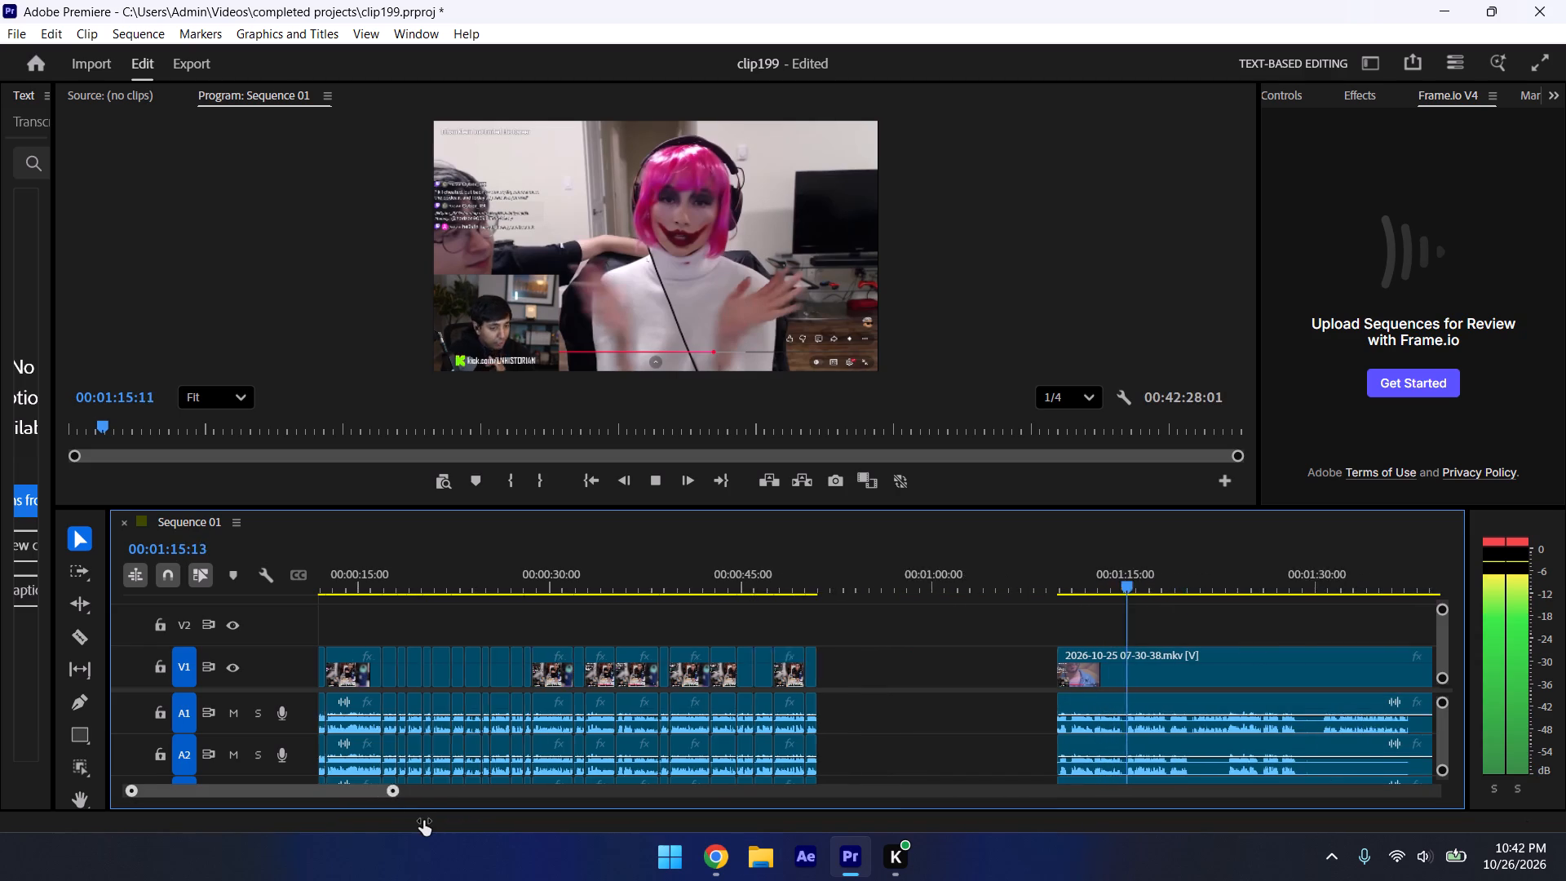
{"action": "left_click_drag", "start_coordinate": [423, 821], "coordinate": [400, 810]}
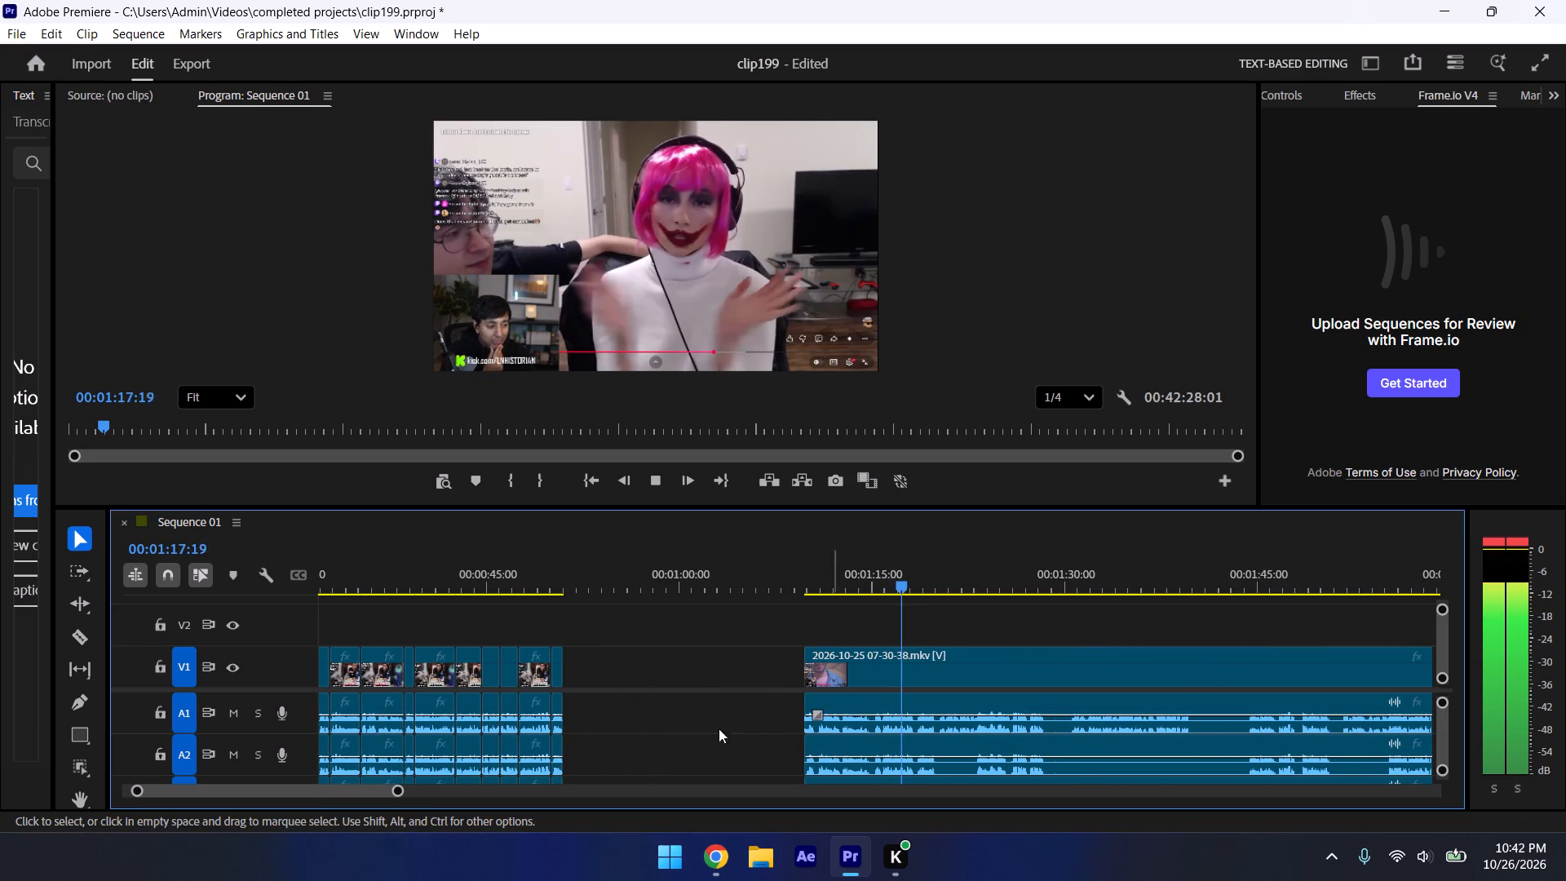
{"action": "left_click_drag", "start_coordinate": [400, 791], "coordinate": [431, 807]}
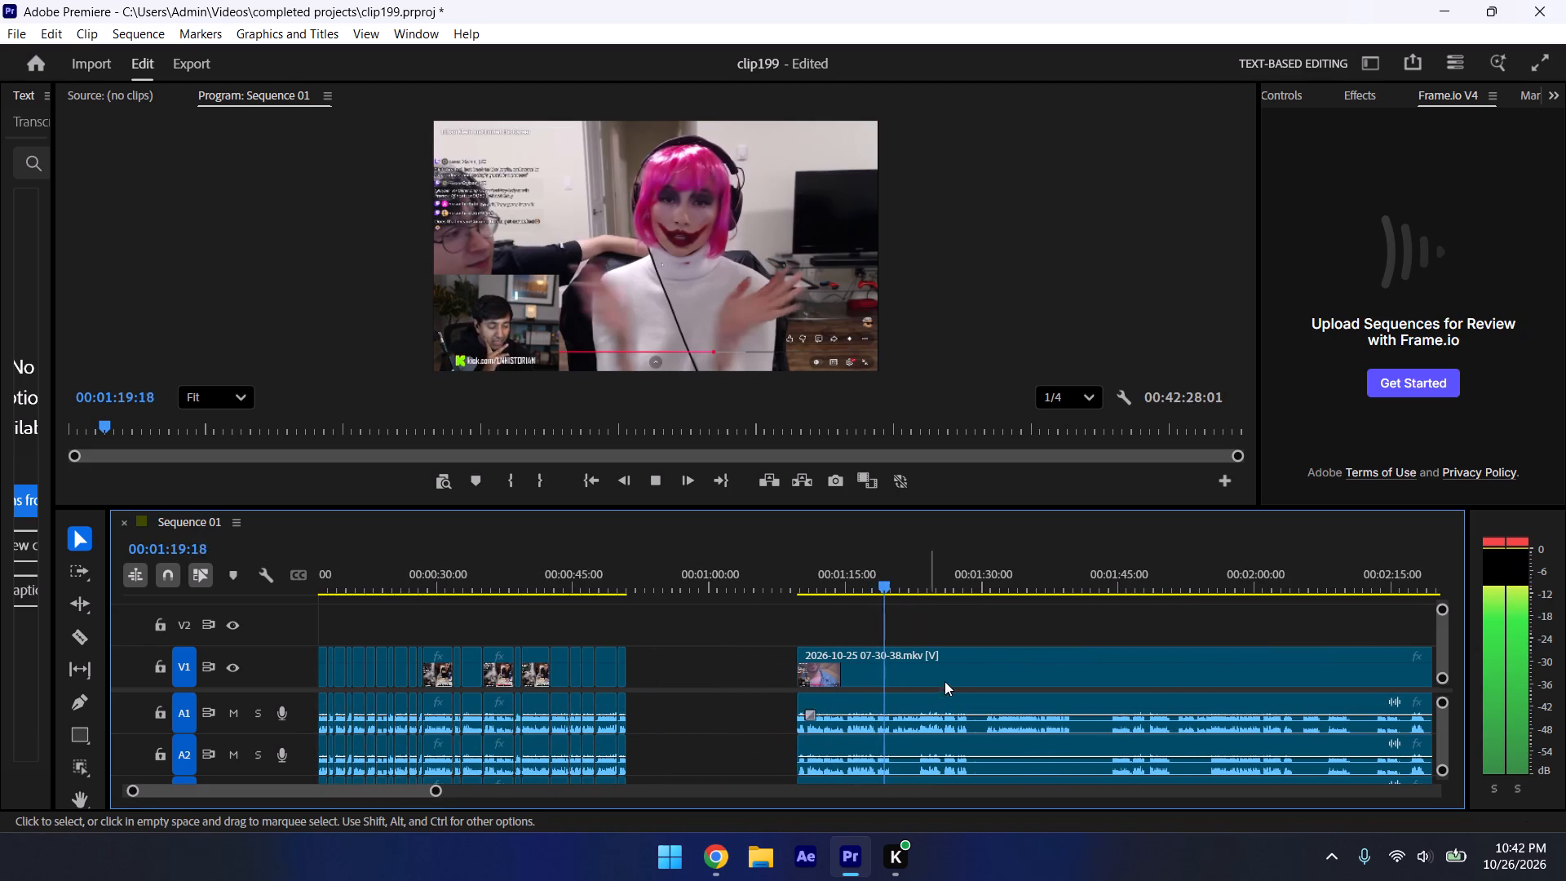
{"action": "key", "text": "space"}
{"action": "left_click_drag", "start_coordinate": [860, 661], "coordinate": [699, 673]}
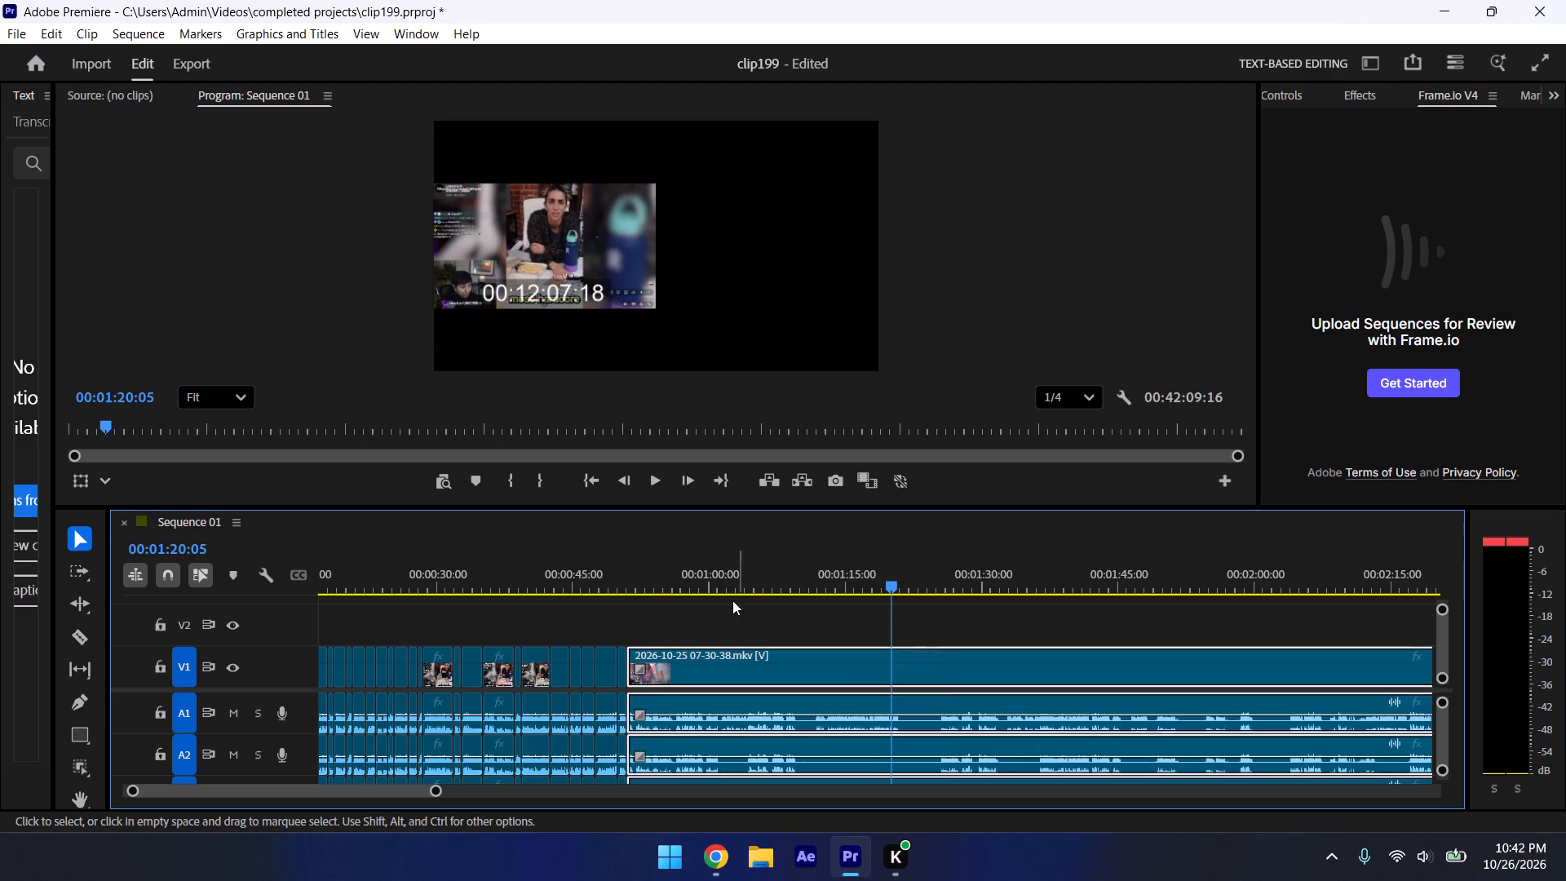
Play the joined segment from about 00:01:00, split the recording at 00:01:01:05, and save the project.
{"action": "left_click", "coordinate": [724, 594]}
{"action": "key", "text": "space"}
{"action": "left_click", "coordinate": [715, 575]}
{"action": "key", "text": "space"}
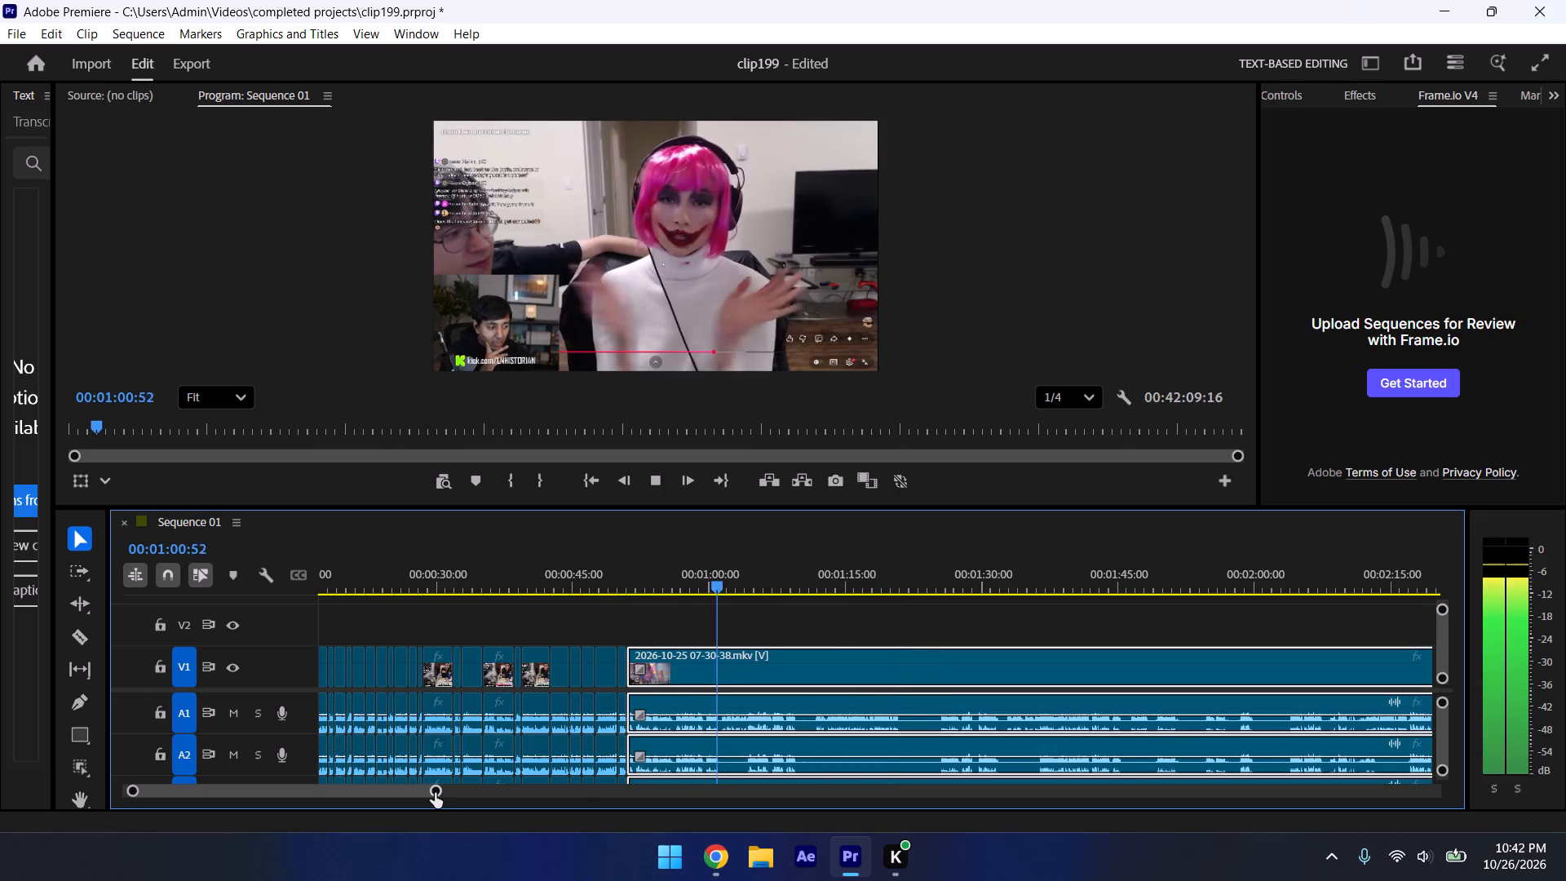
{"action": "key", "text": "space"}
{"action": "left_click_drag", "start_coordinate": [435, 793], "coordinate": [359, 777]}
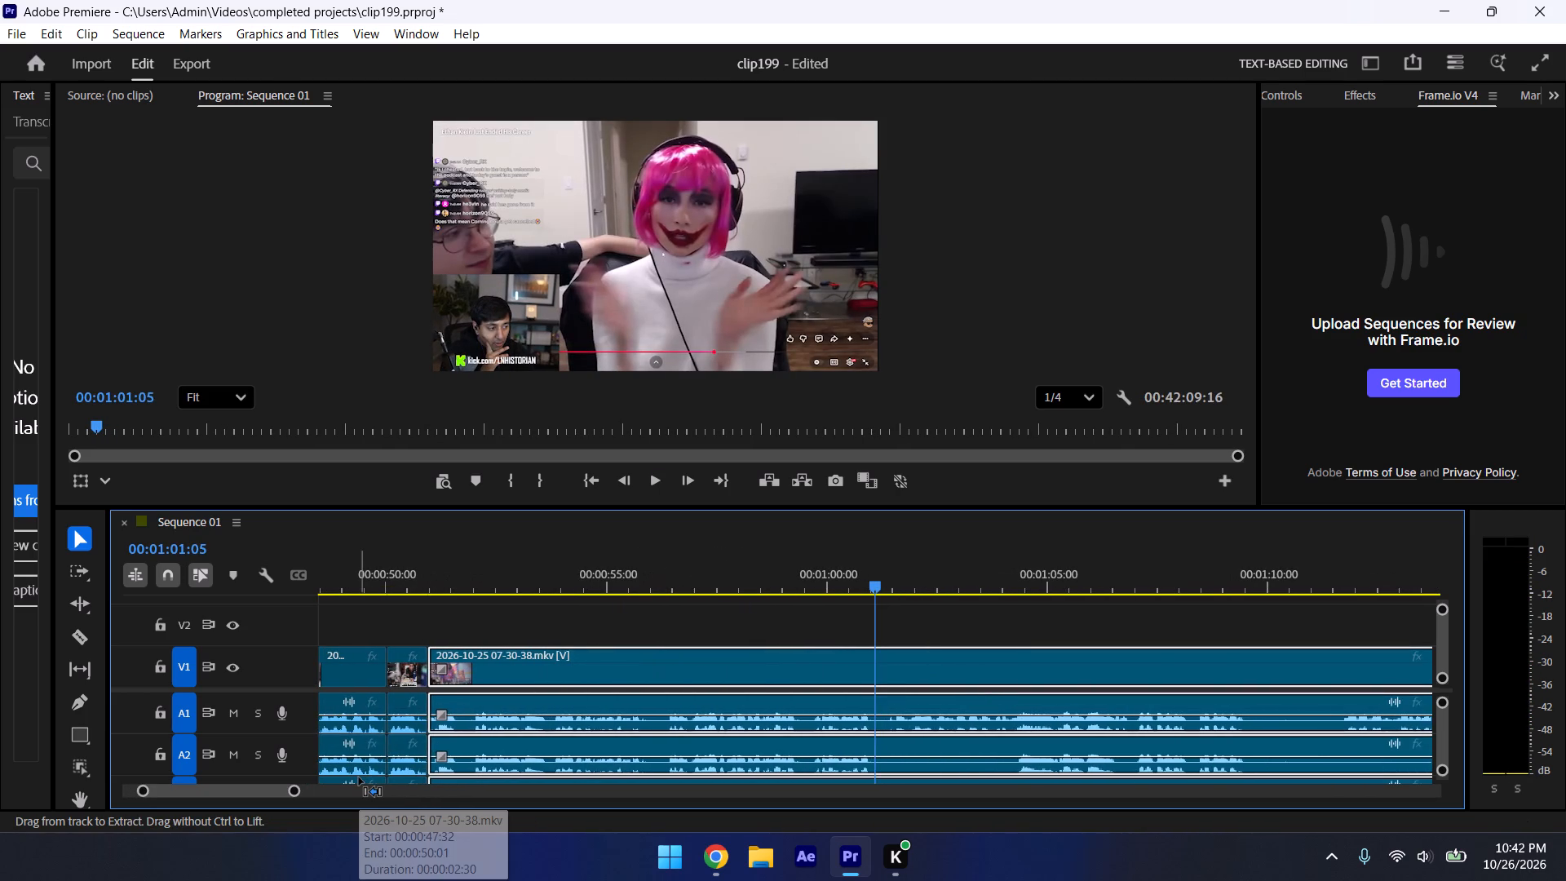
{"action": "key", "text": "ctrl+k"}
{"action": "key", "text": "ctrl+s"}
Preview the recording after the 00:01:01:05 cut, trim that segment's start forward to about 00:01:24:42, and save the project.
{"action": "key", "text": "space"}
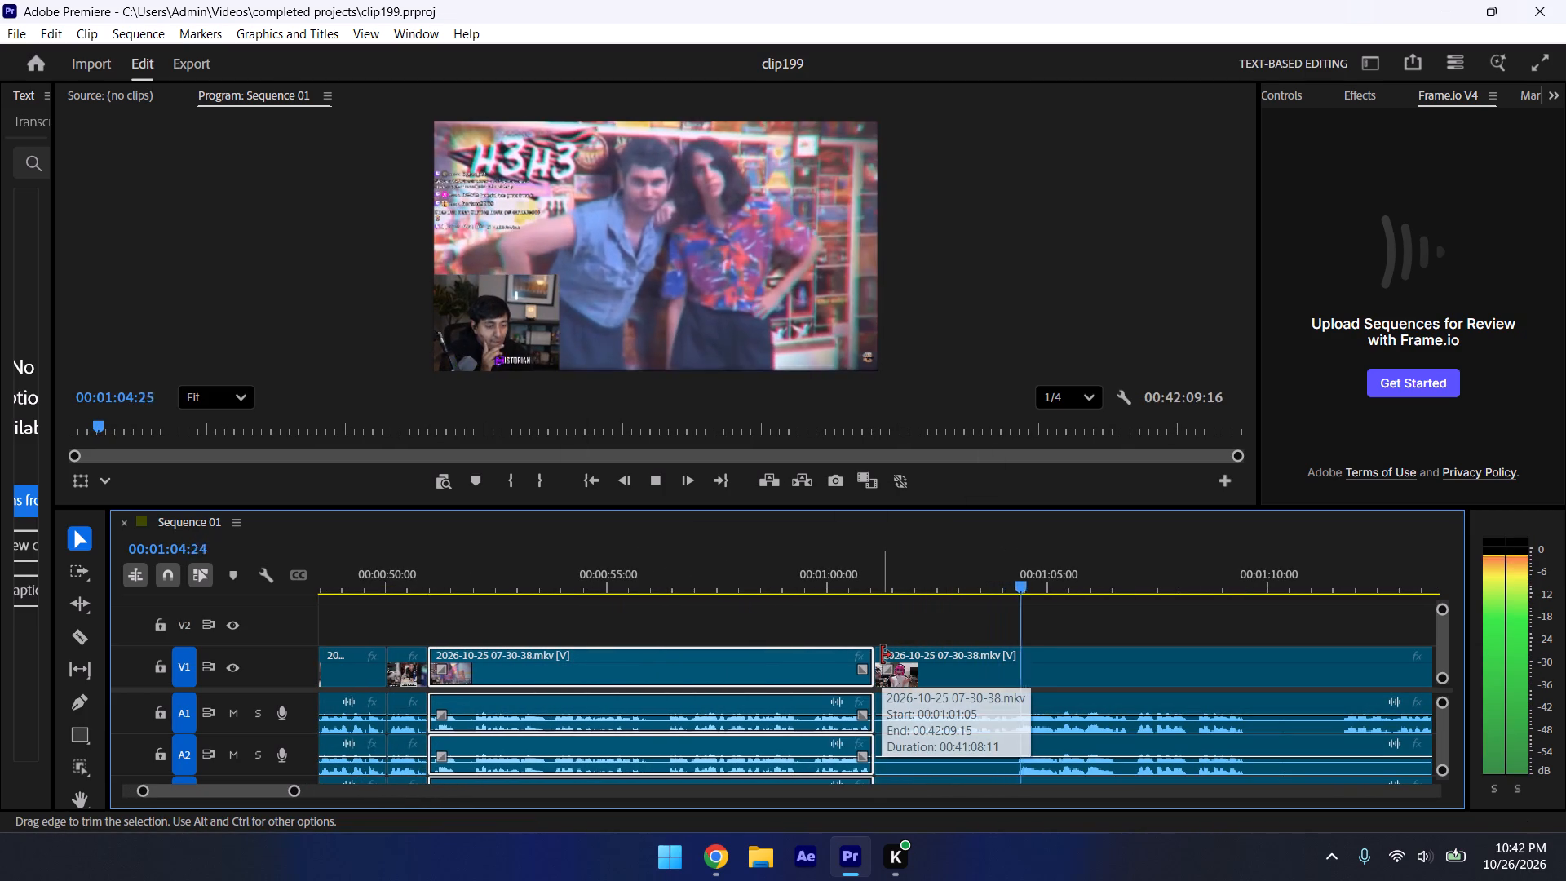
{"action": "left_click_drag", "start_coordinate": [882, 655], "coordinate": [1012, 692]}
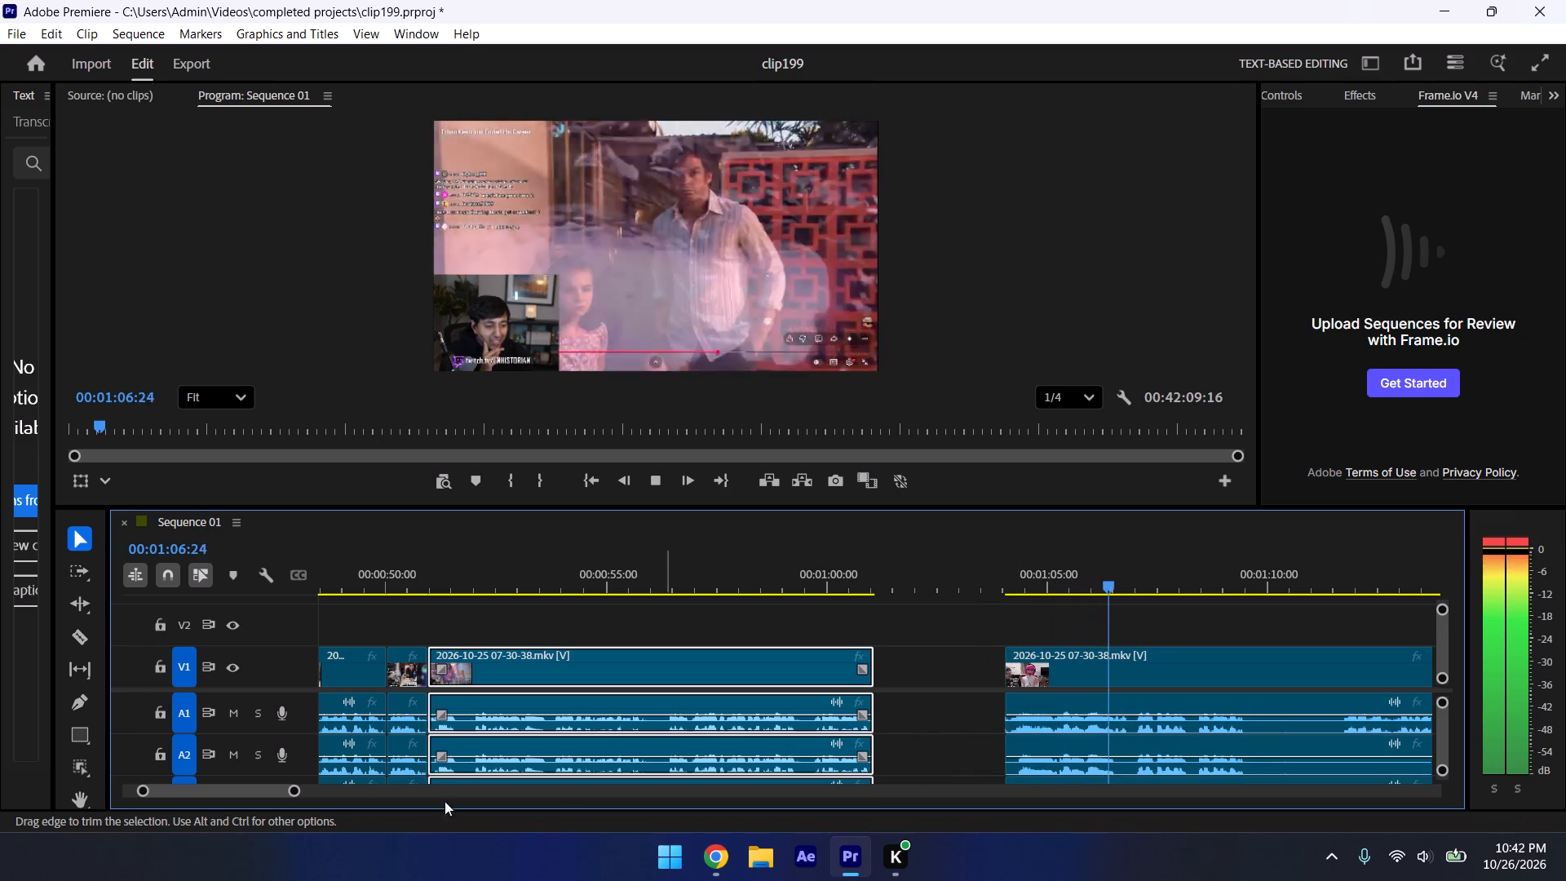
{"action": "left_click_drag", "start_coordinate": [294, 797], "coordinate": [398, 839]}
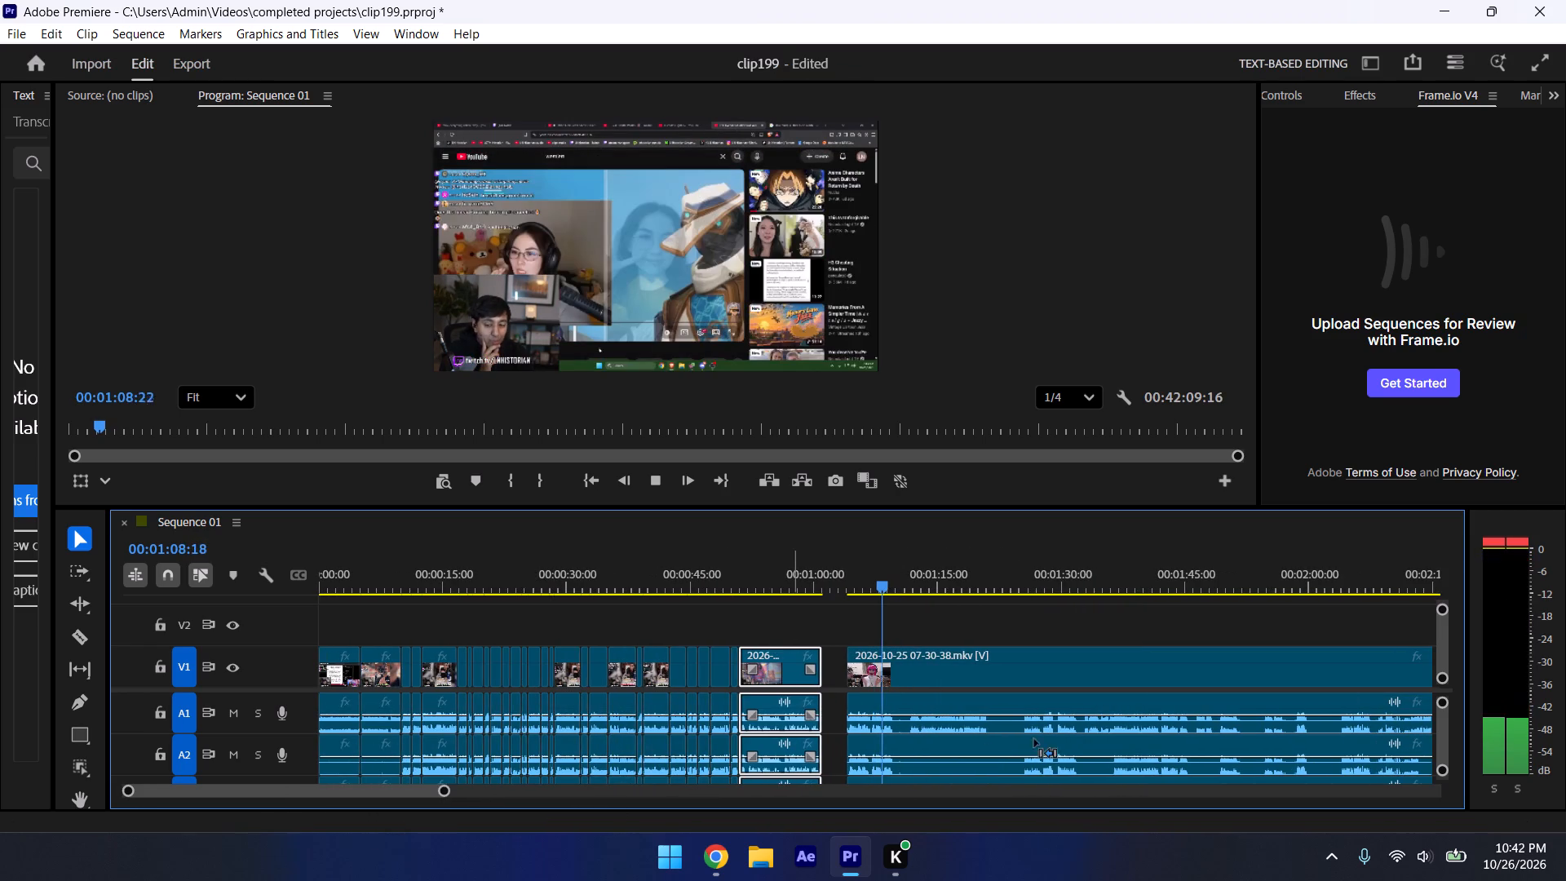
{"action": "key", "text": "ctrl+s"}
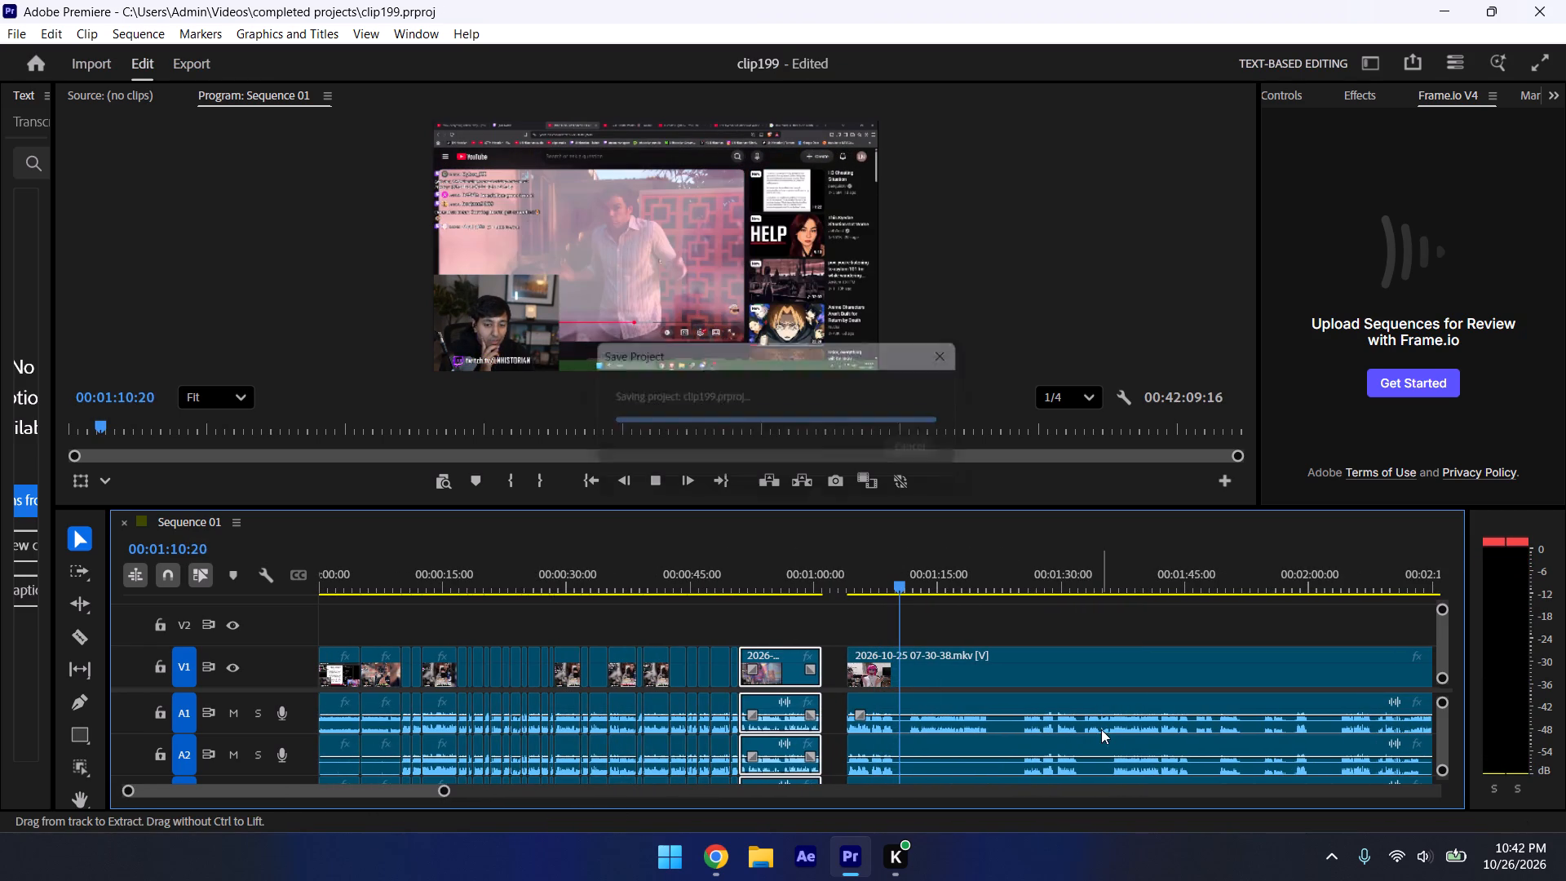
{"action": "key", "text": "space"}
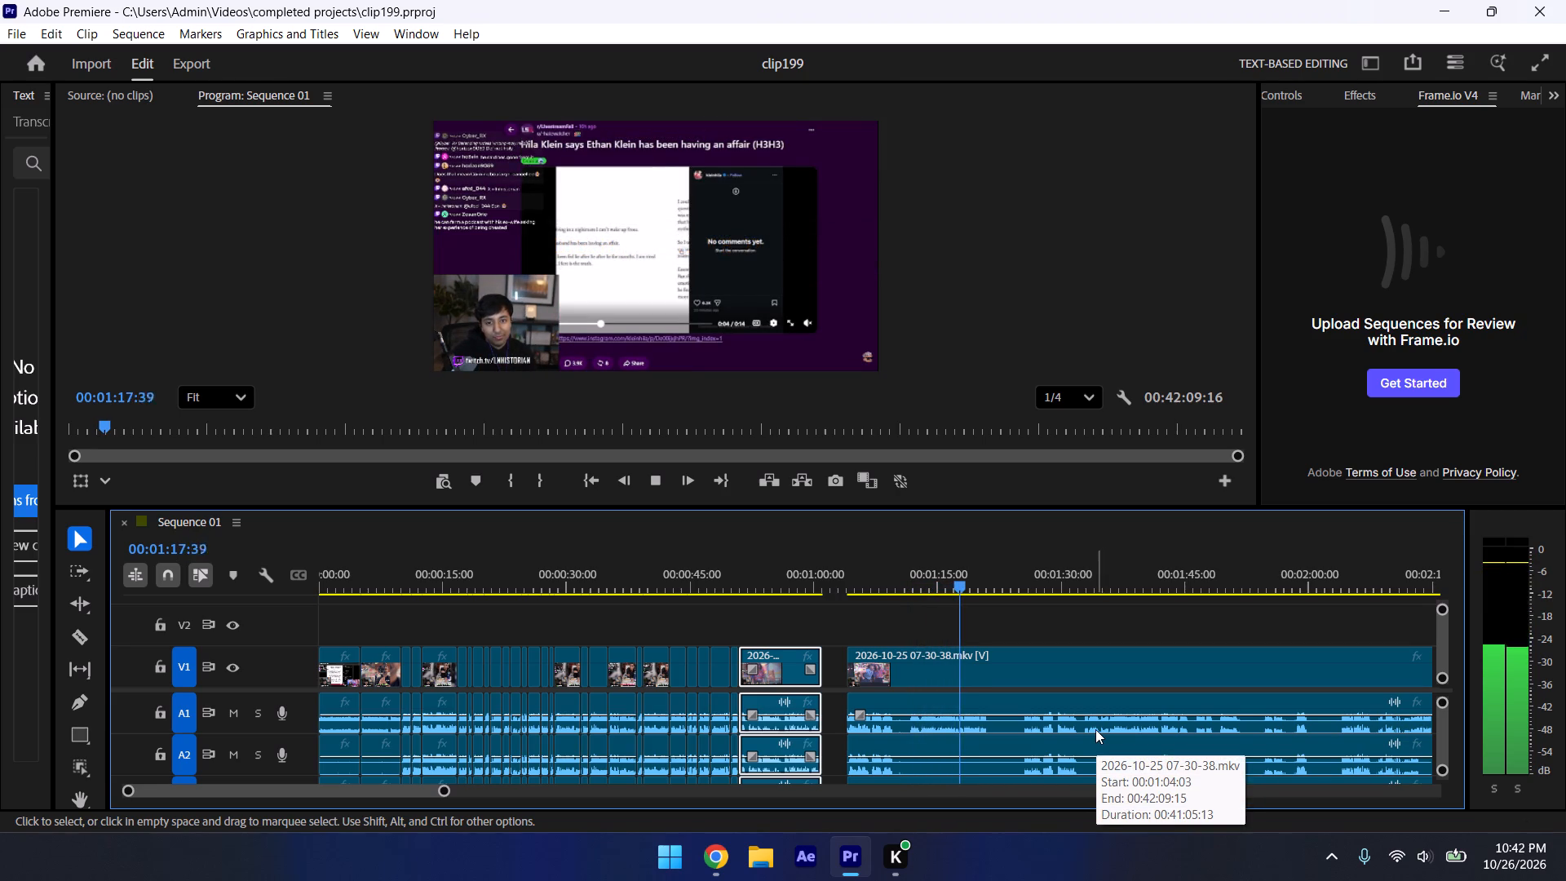
{"action": "left_click", "coordinate": [1020, 584]}
{"action": "key", "text": "space"}
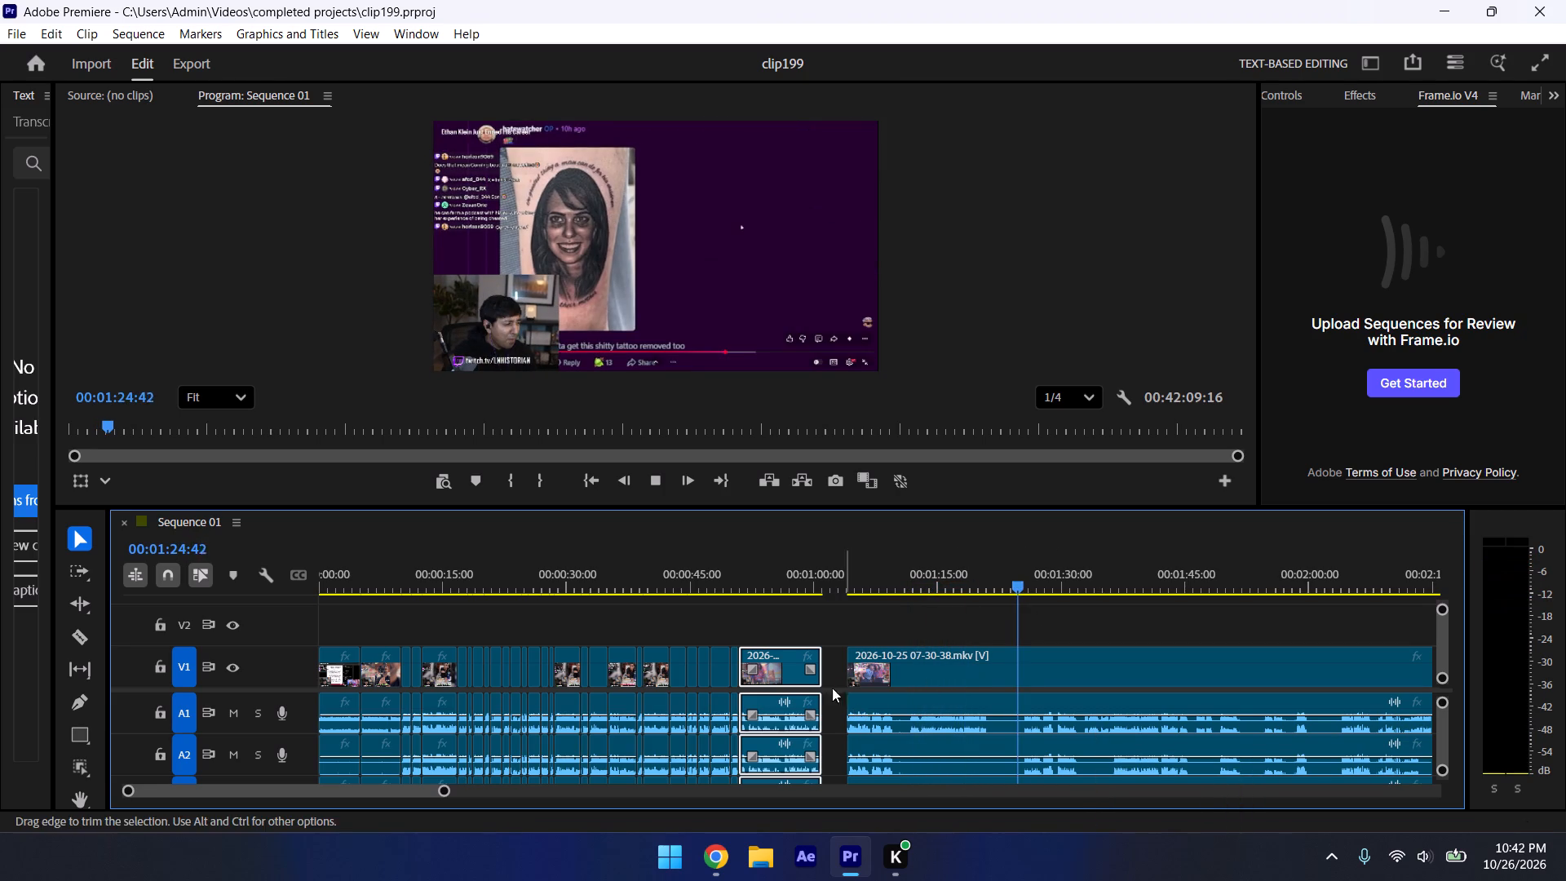
{"action": "left_click_drag", "start_coordinate": [853, 655], "coordinate": [1024, 788]}
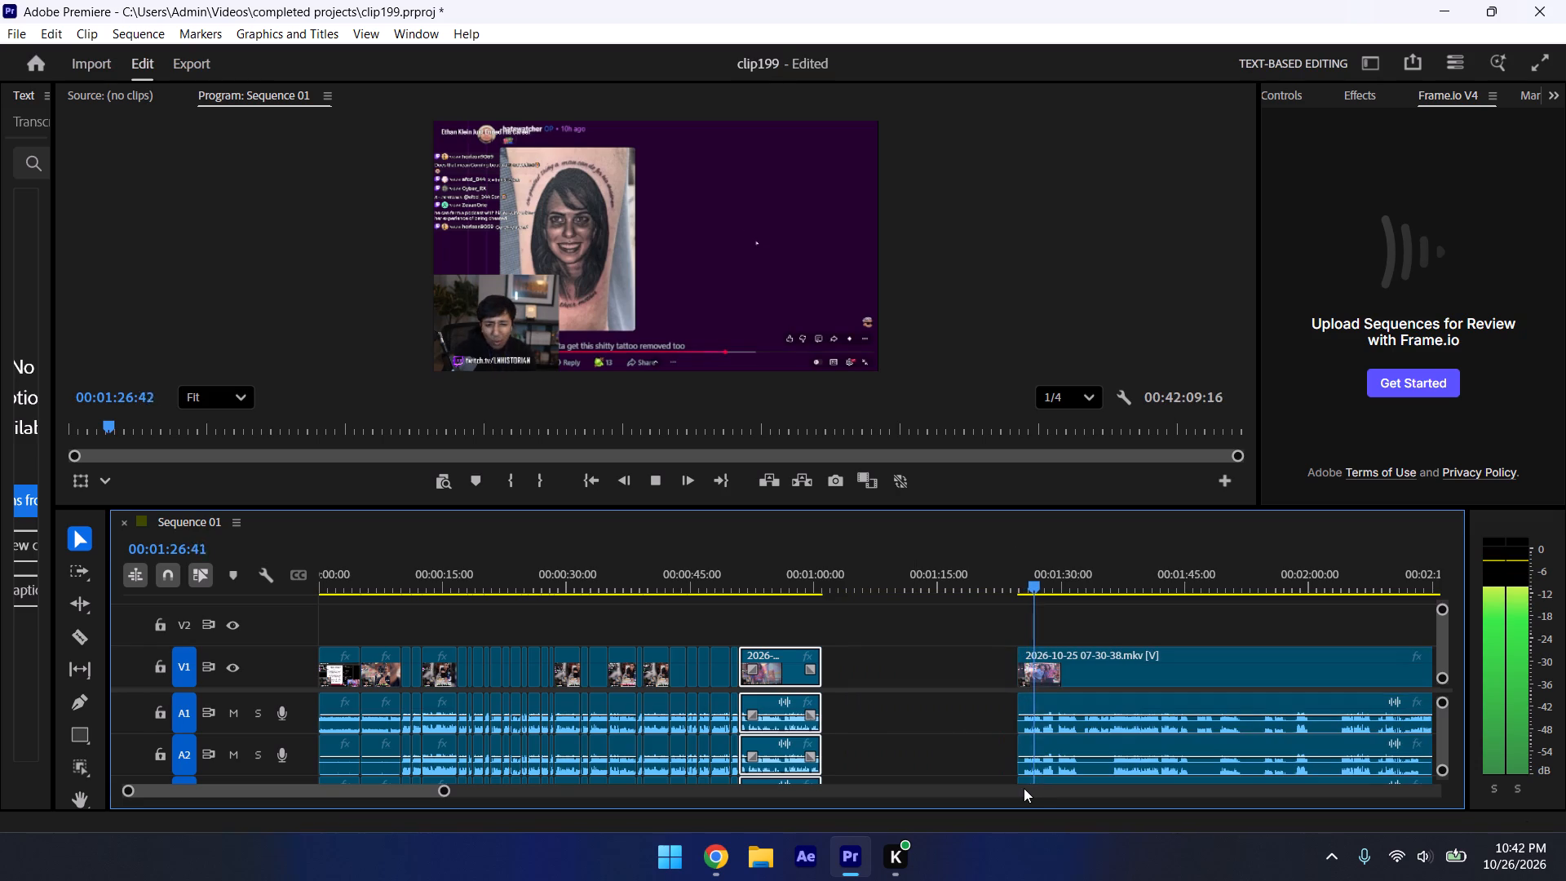
{"action": "key", "text": "ctrl+s"}
{"action": "key", "text": "space"}
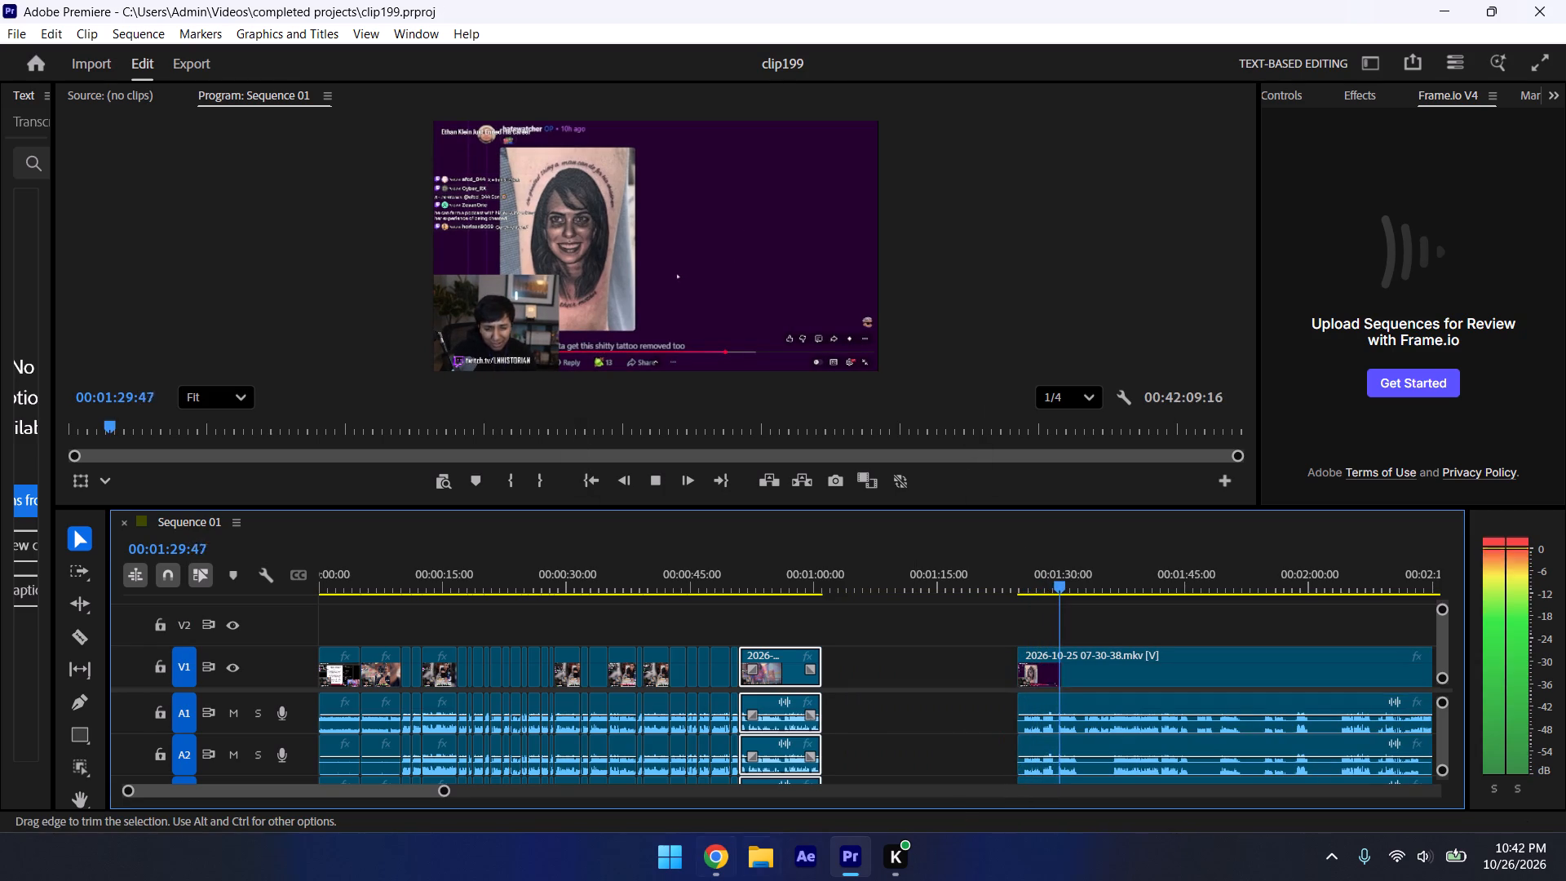
Preview the remaining recording past 00:01:24:42 and trim the last segment's start forward to about 00:02:03.
{"action": "left_click_drag", "start_coordinate": [447, 792], "coordinate": [874, 846]}
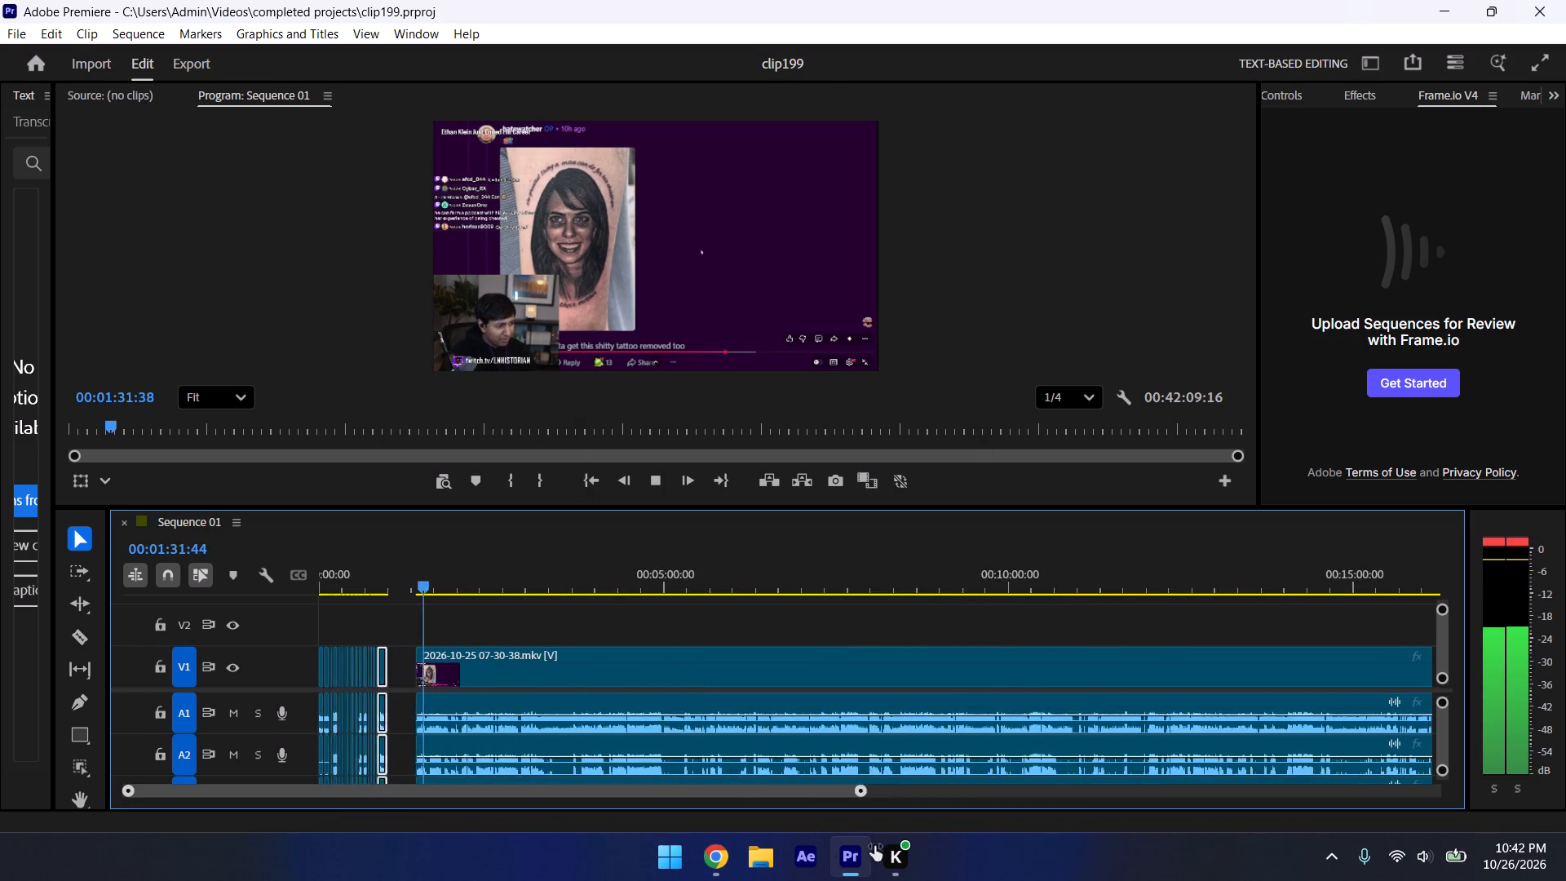
{"action": "left_click_drag", "start_coordinate": [874, 846], "coordinate": [722, 835]}
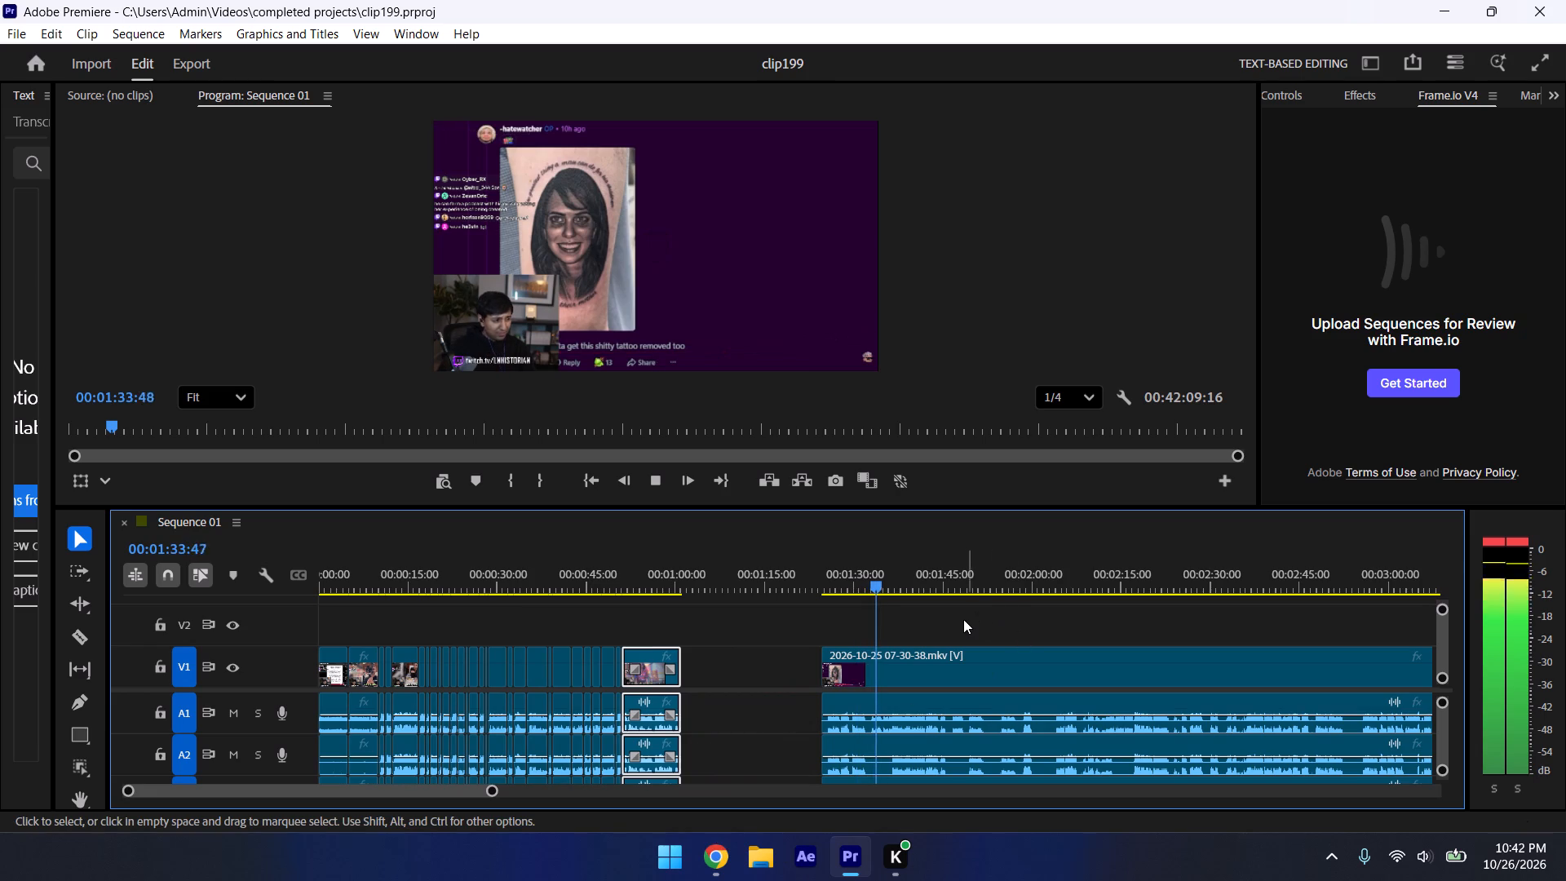
{"action": "left_click_drag", "start_coordinate": [497, 795], "coordinate": [1028, 861]}
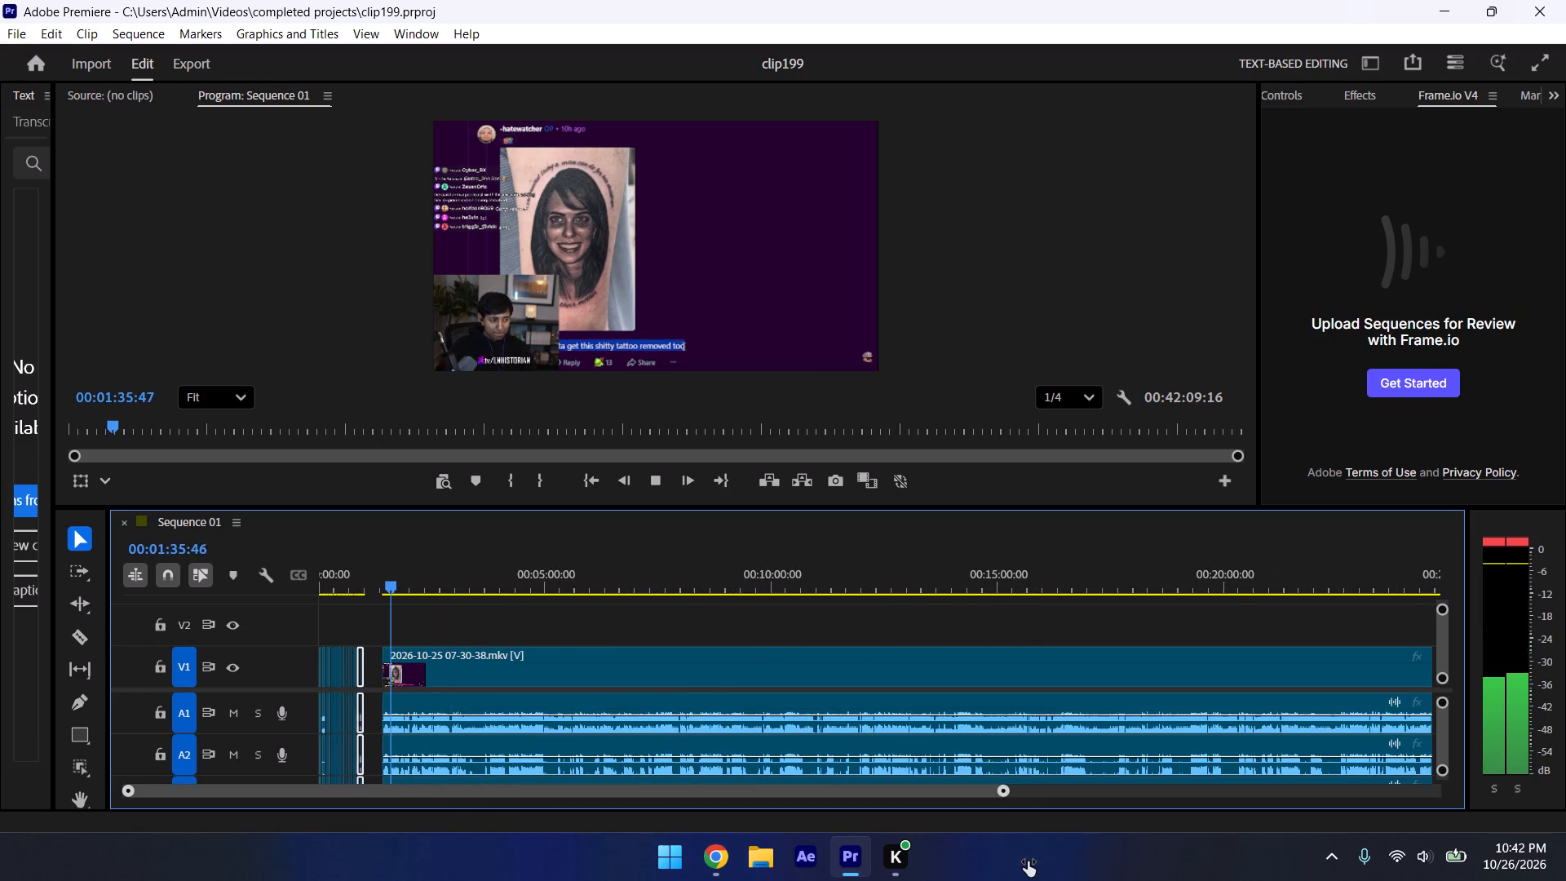
{"action": "left_click_drag", "start_coordinate": [1028, 861], "coordinate": [1284, 859]}
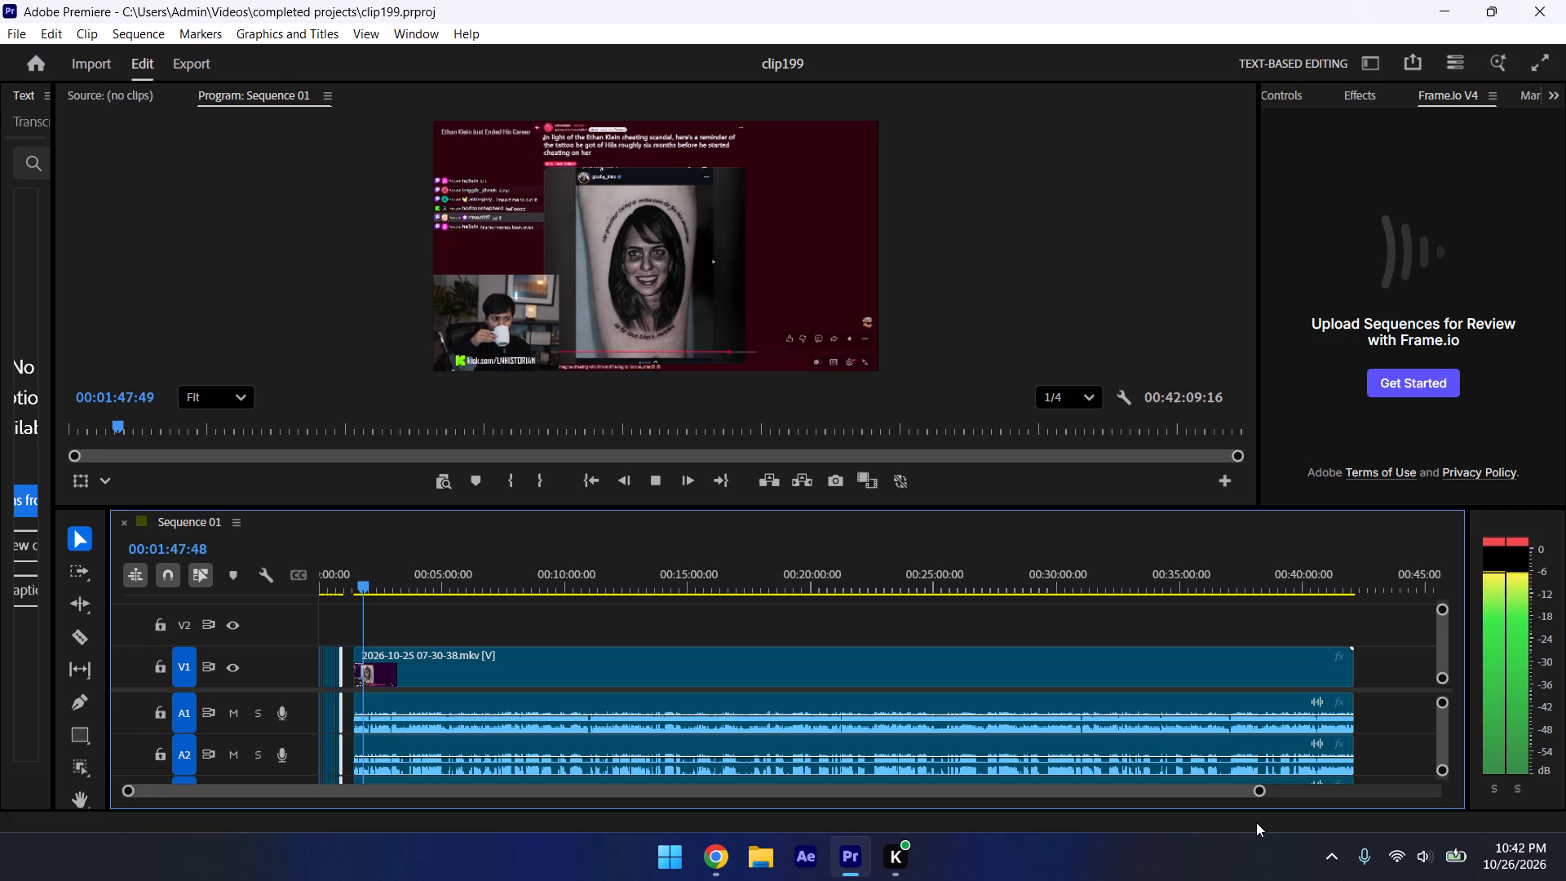
{"action": "left_click_drag", "start_coordinate": [1259, 787], "coordinate": [931, 807]}
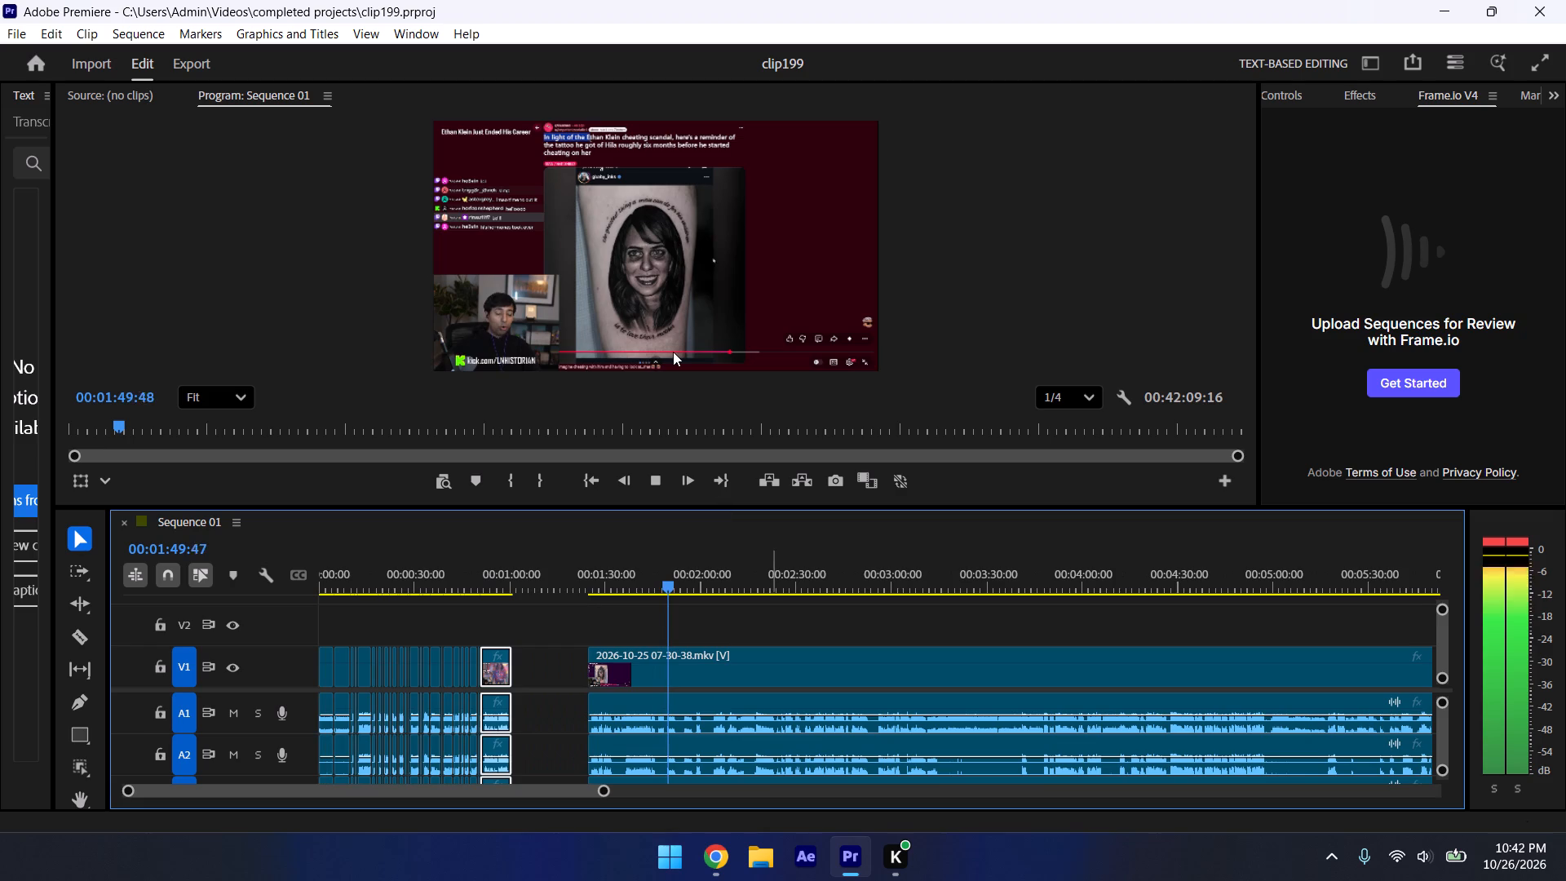
{"action": "left_click", "coordinate": [704, 610]}
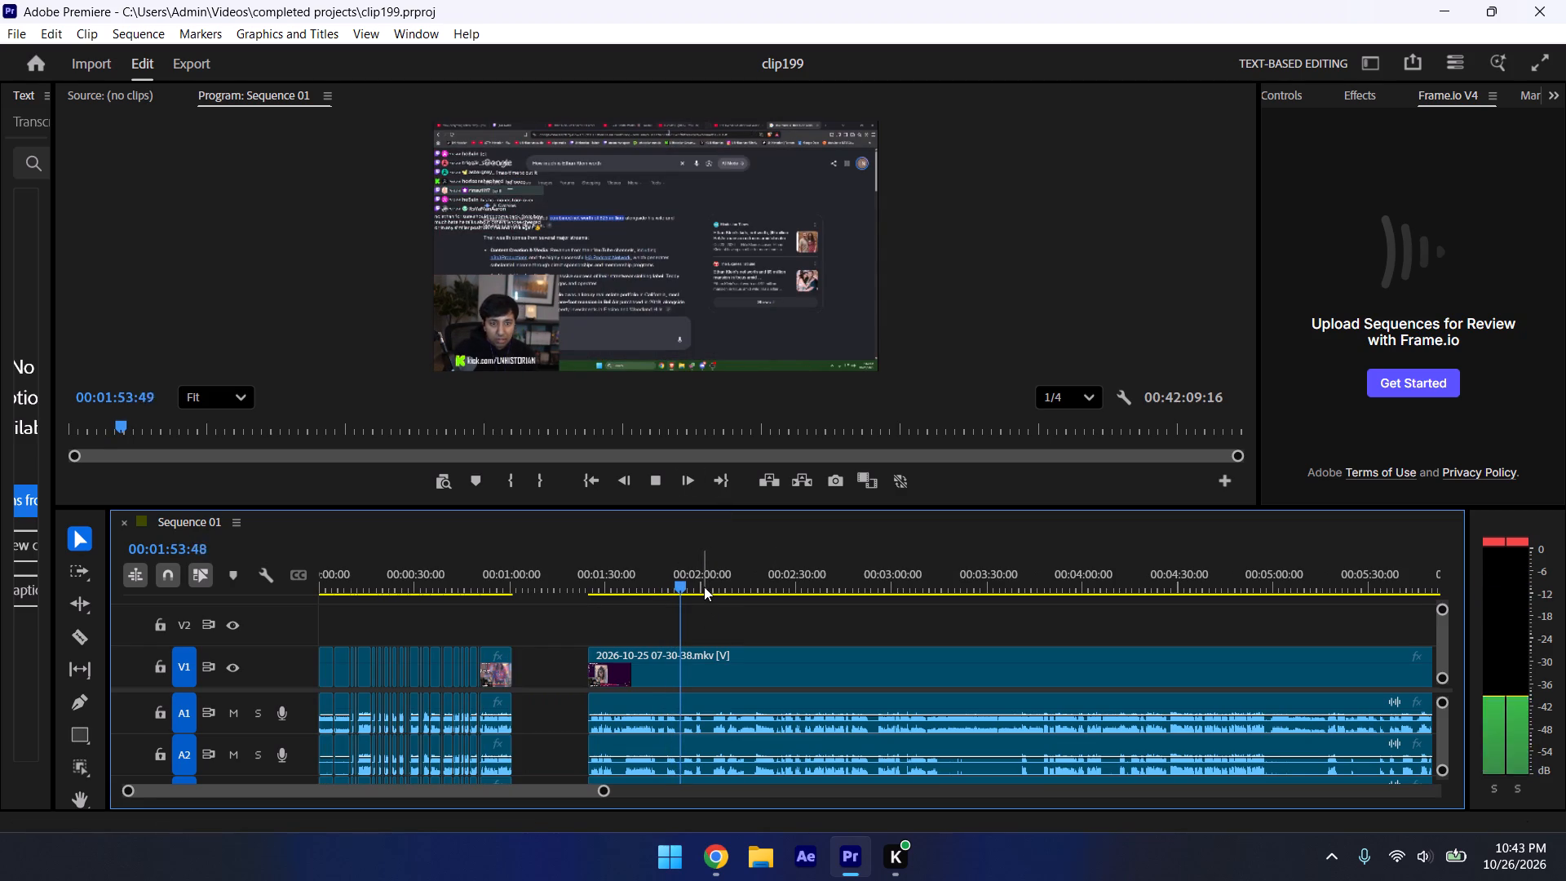
{"action": "left_click_drag", "start_coordinate": [601, 788], "coordinate": [534, 755]}
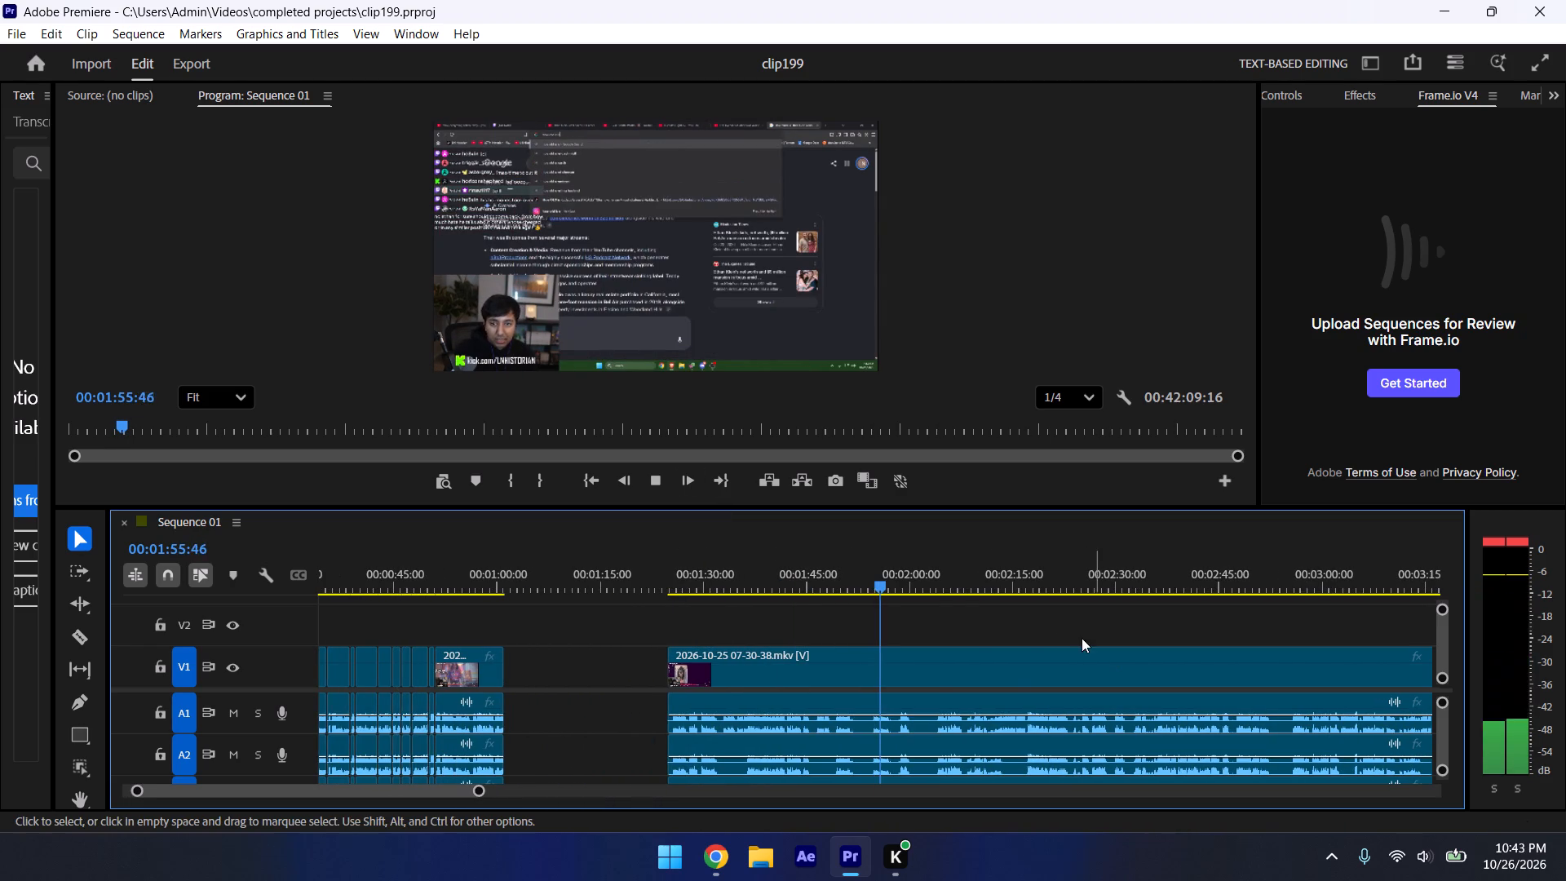
{"action": "left_click", "coordinate": [936, 578]}
{"action": "key", "text": "space"}
{"action": "left_click_drag", "start_coordinate": [677, 659], "coordinate": [881, 759]}
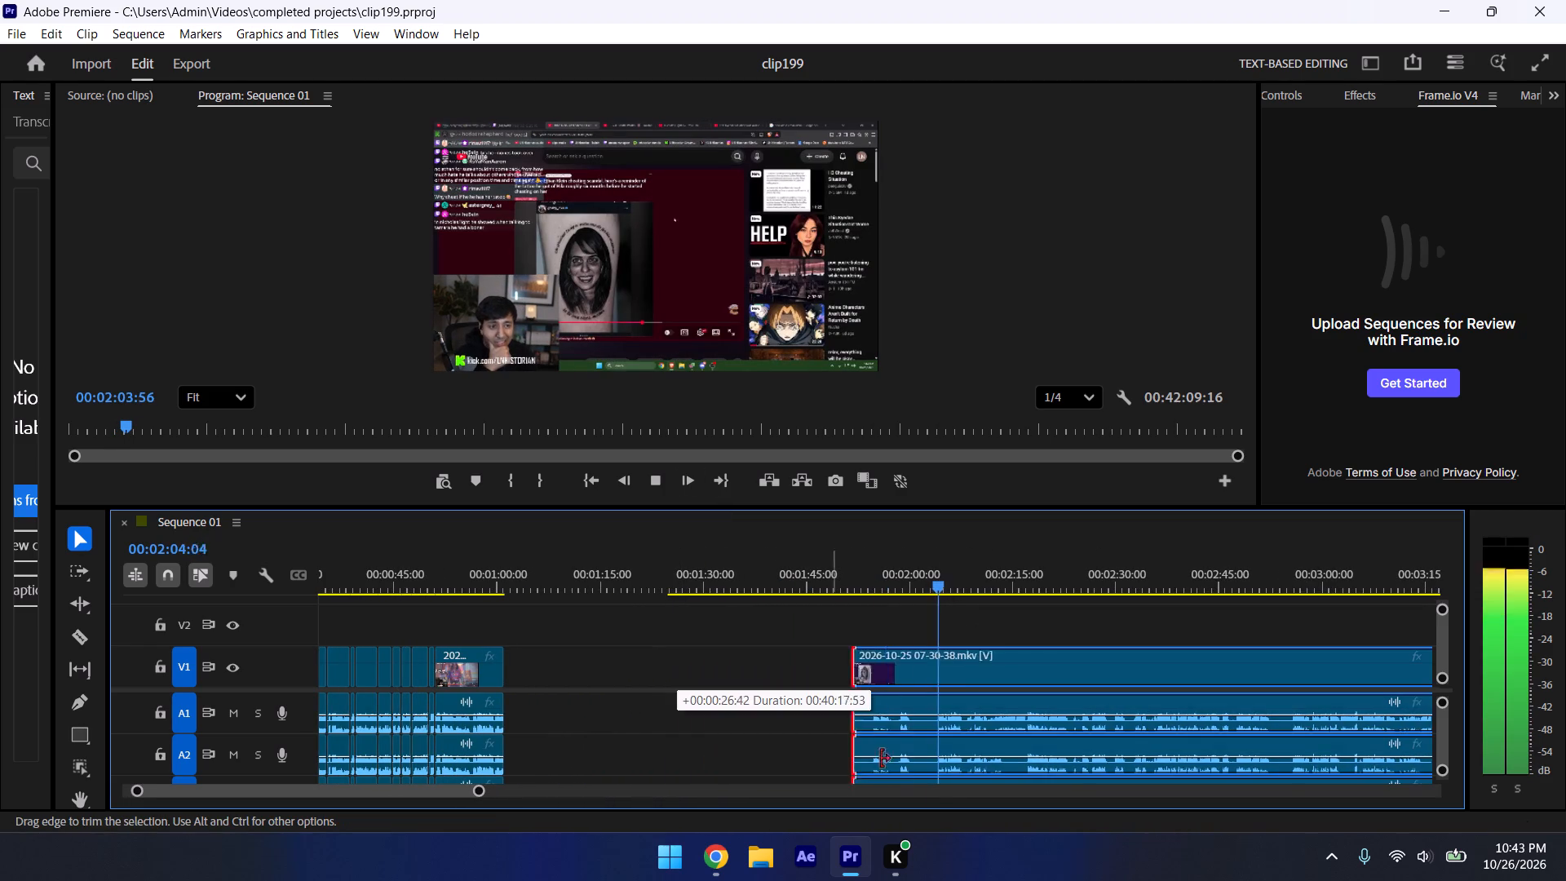
{"action": "left_click_drag", "start_coordinate": [881, 759], "coordinate": [940, 806]}
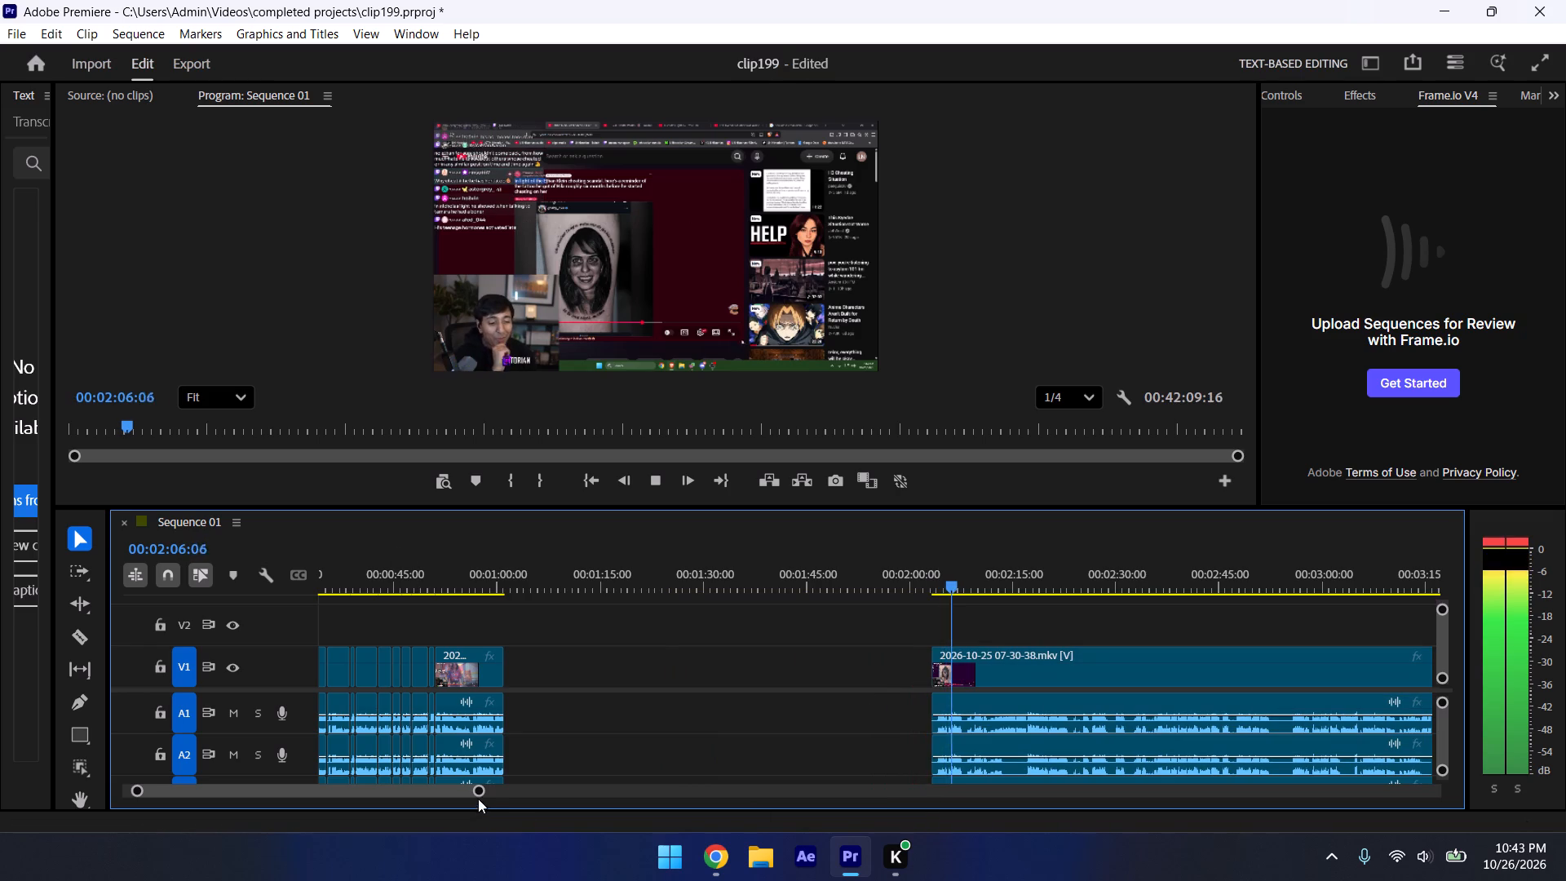
Preview the recording past 00:02:06 and trim the last segment's start forward to about 00:02:17.
{"action": "left_click_drag", "start_coordinate": [475, 792], "coordinate": [521, 805]}
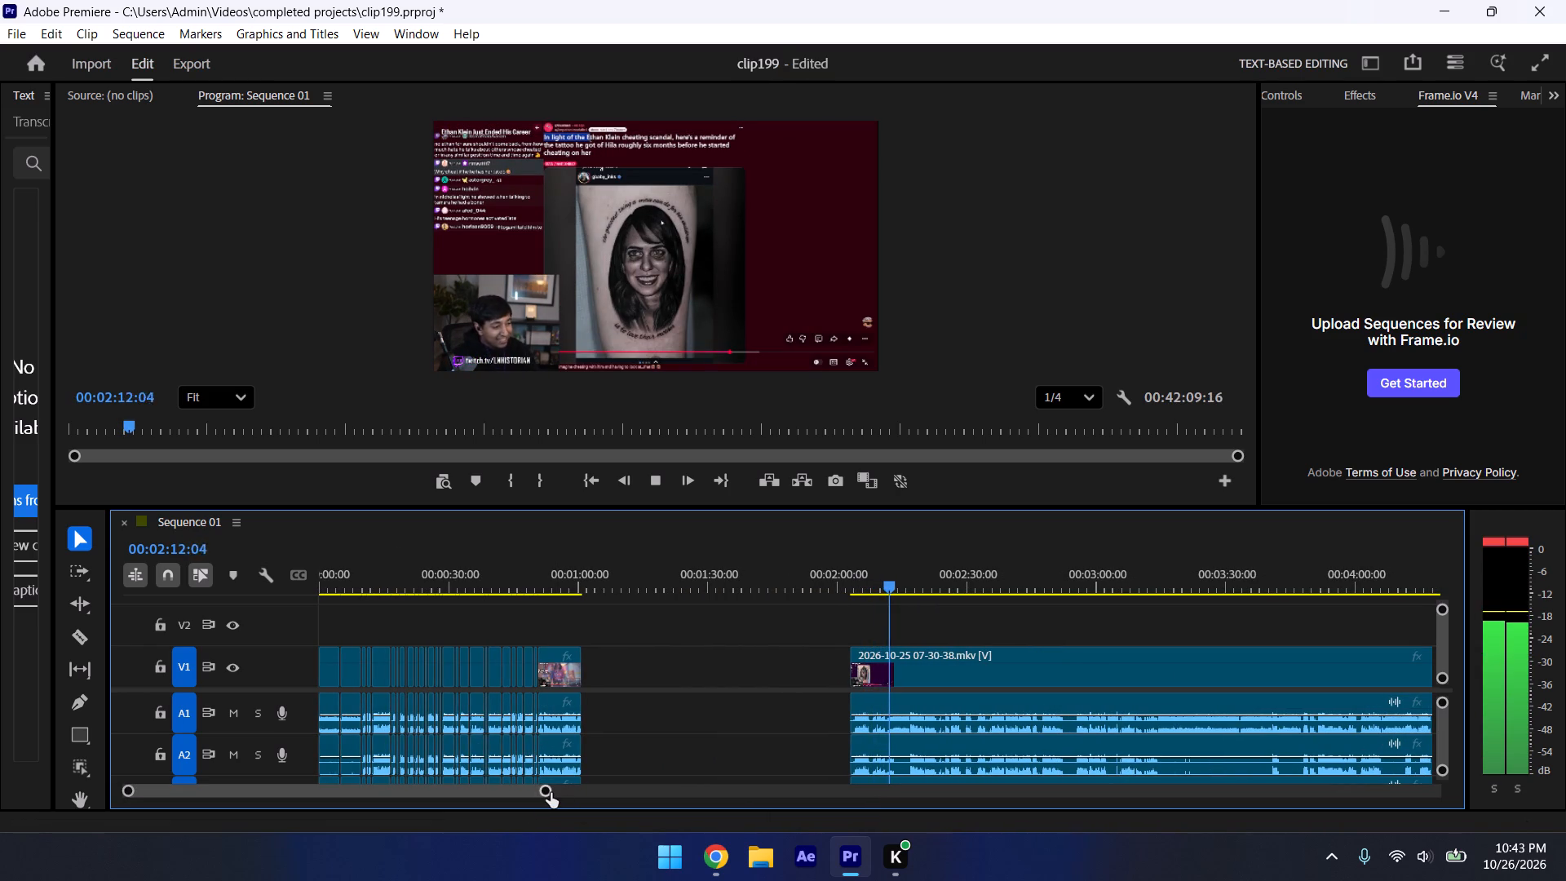
{"action": "left_click_drag", "start_coordinate": [551, 793], "coordinate": [502, 780]}
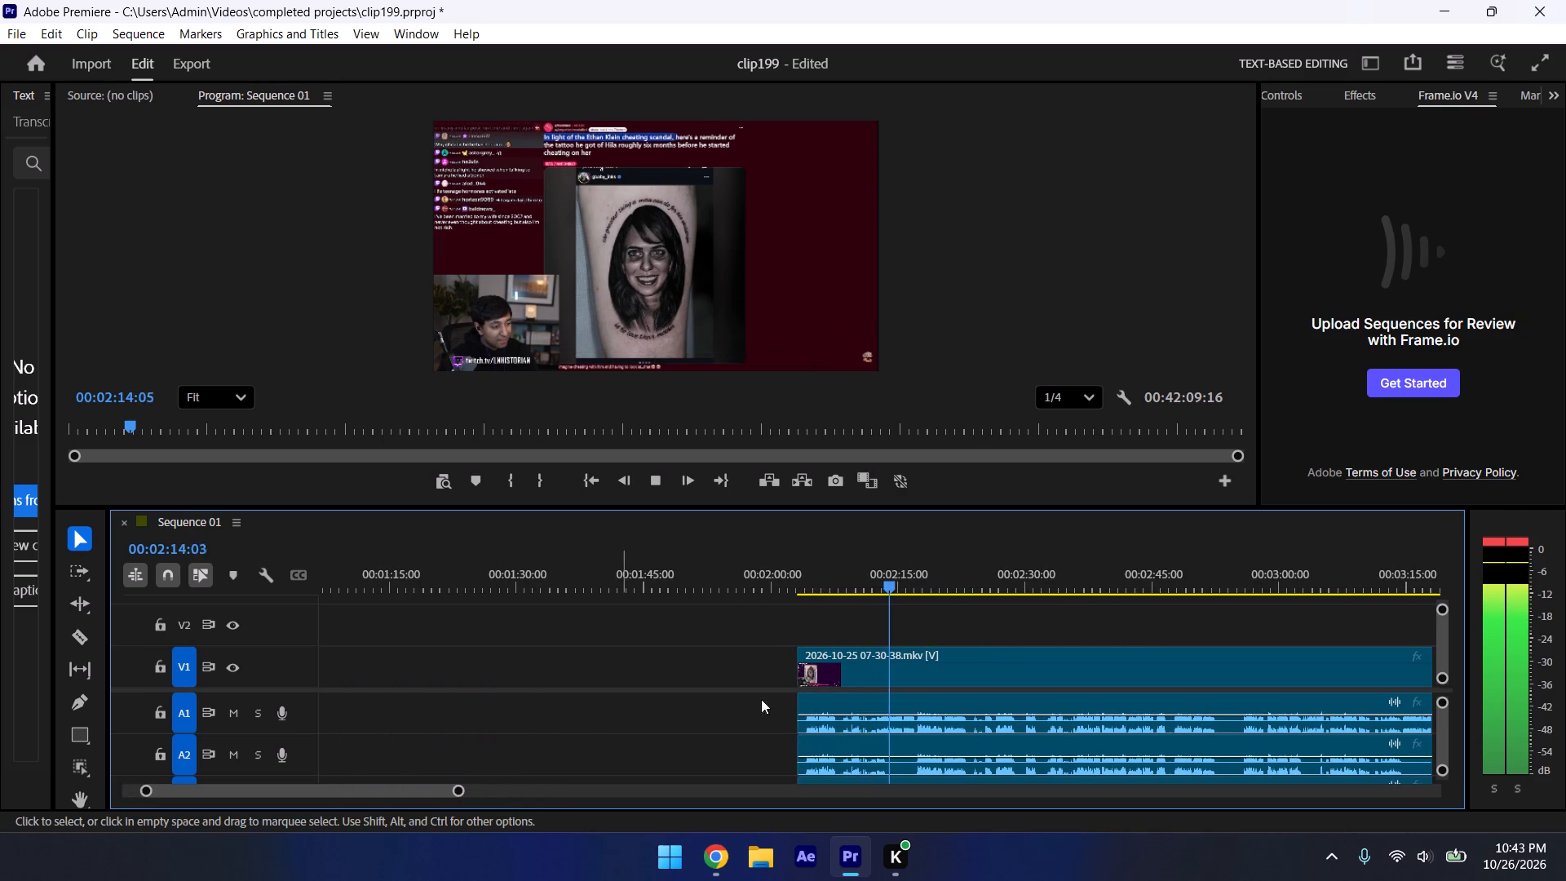
{"action": "left_click_drag", "start_coordinate": [801, 657], "coordinate": [913, 826]}
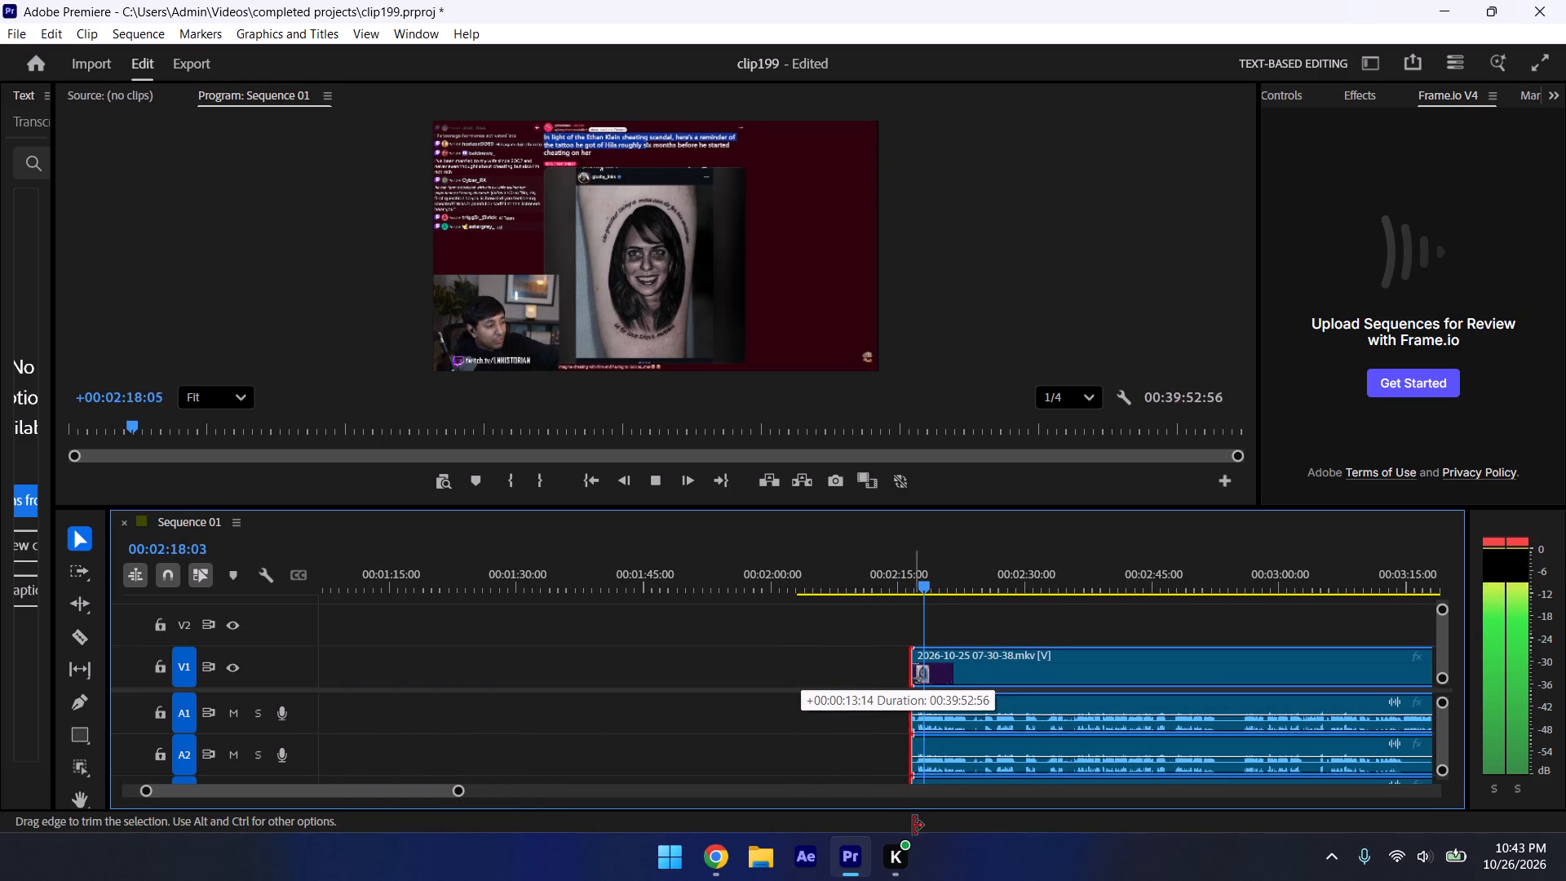
{"action": "left_click_drag", "start_coordinate": [913, 826], "coordinate": [916, 836]}
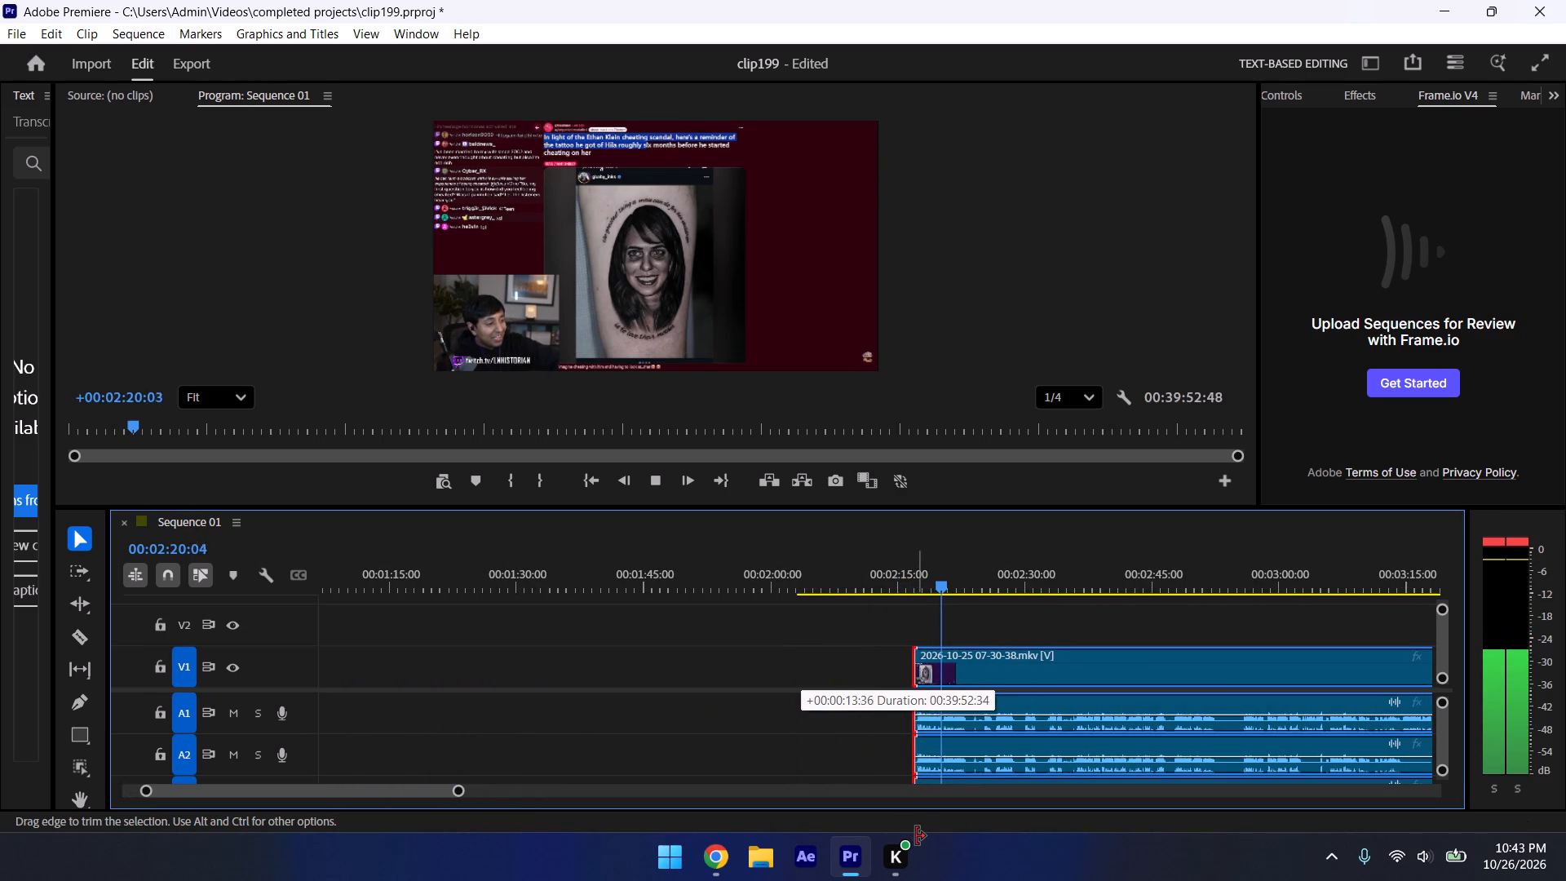
{"action": "left_click_drag", "start_coordinate": [916, 836], "coordinate": [917, 840]}
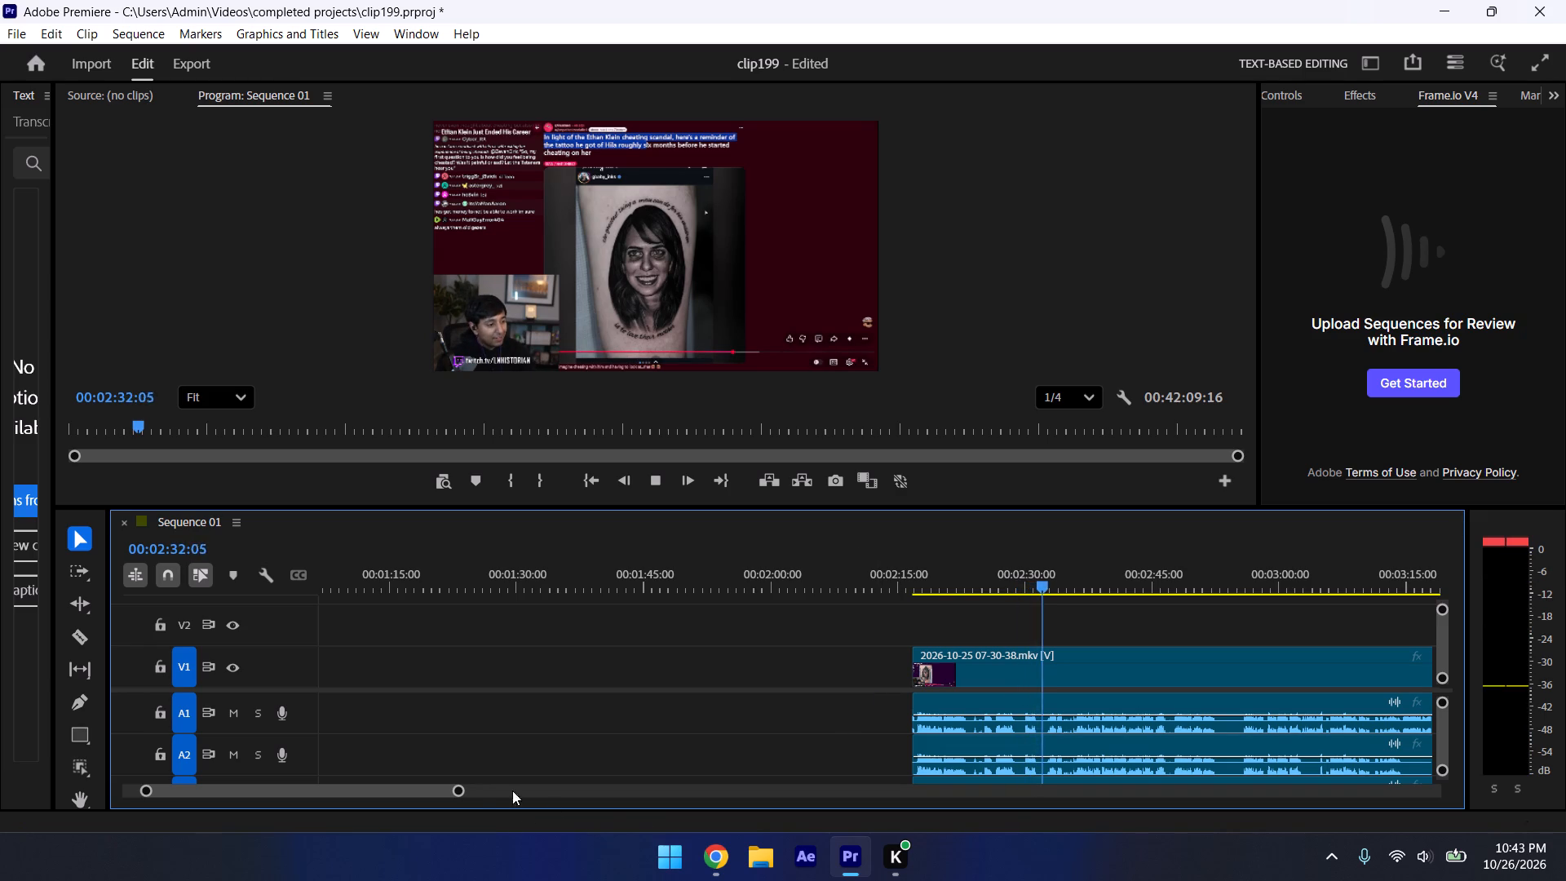
Preview the recording from about 00:02:32 to past 00:03:05, examining it for the next stretch worth keeping.
{"action": "left_click_drag", "start_coordinate": [457, 788], "coordinate": [535, 836]}
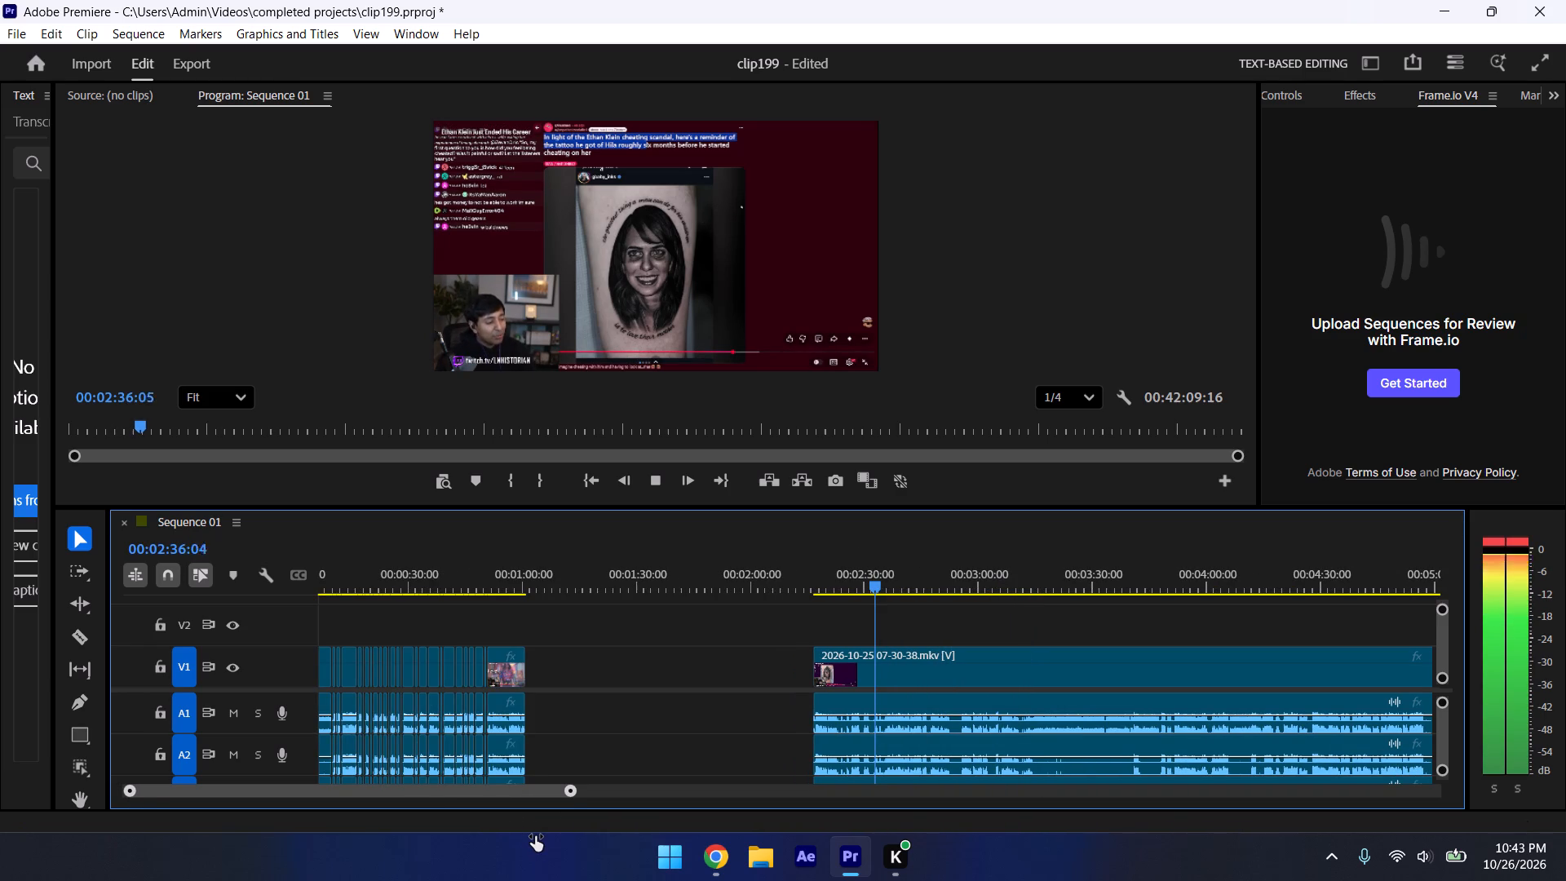
{"action": "left_click_drag", "start_coordinate": [535, 836], "coordinate": [432, 814]}
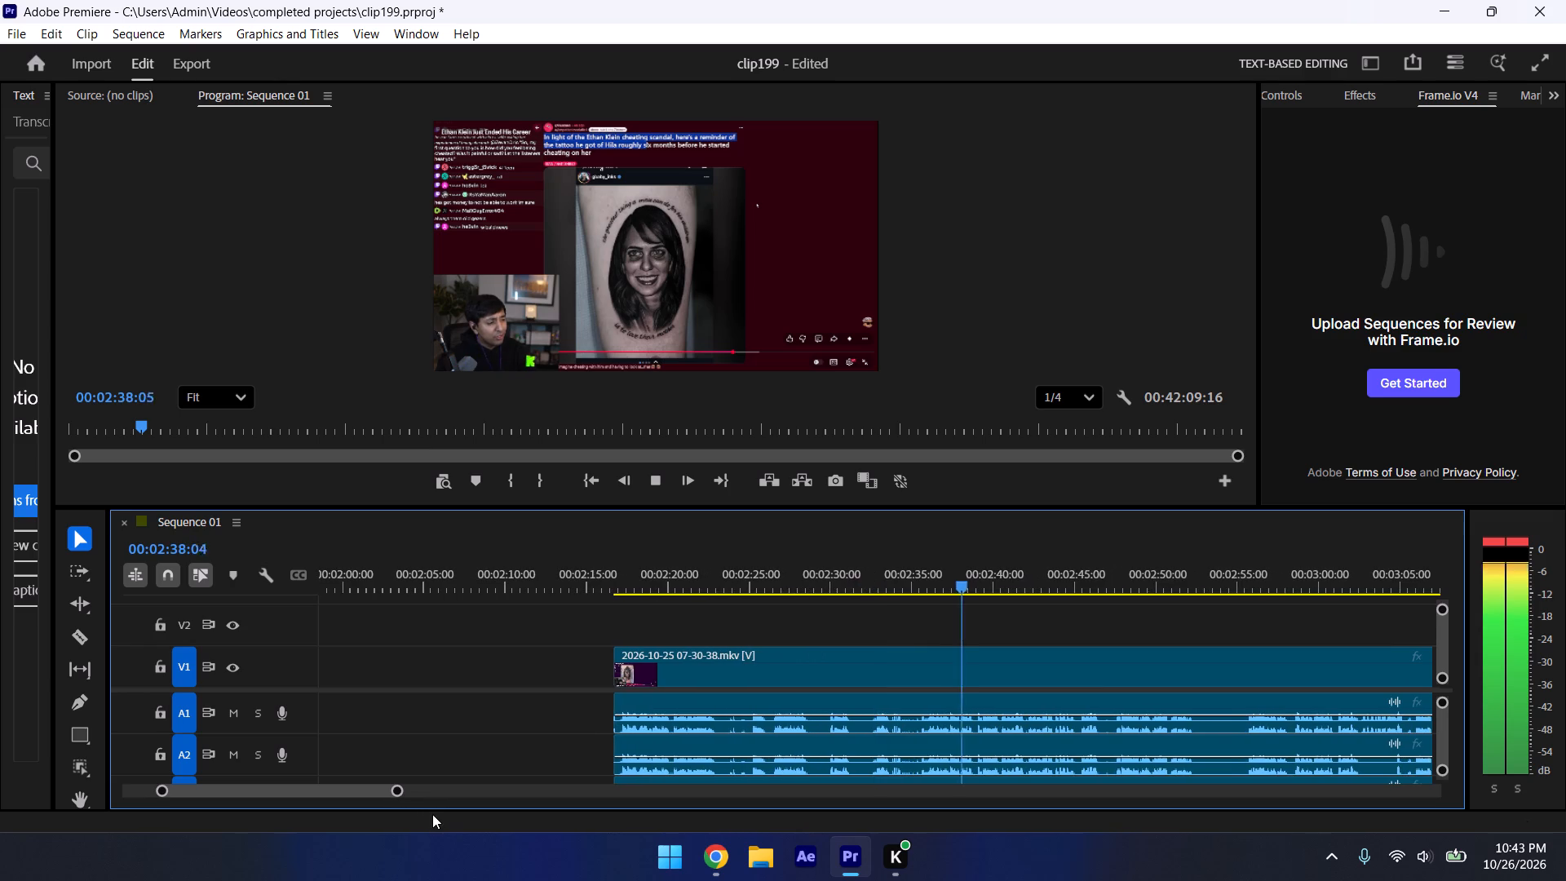
{"action": "left_click_drag", "start_coordinate": [400, 790], "coordinate": [472, 834]}
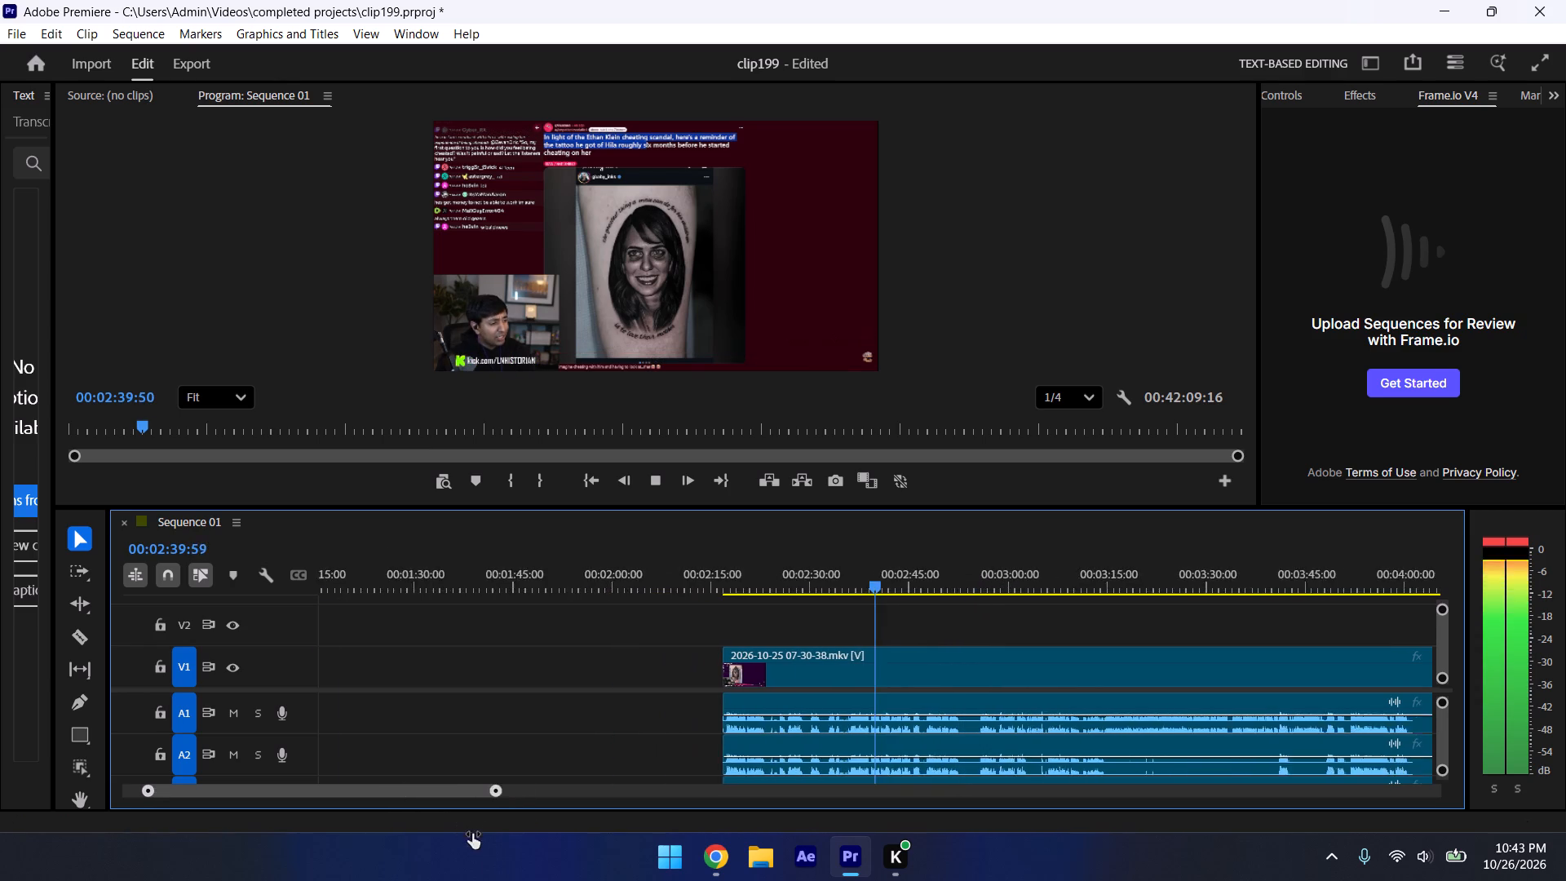
{"action": "left_click_drag", "start_coordinate": [472, 834], "coordinate": [508, 878]}
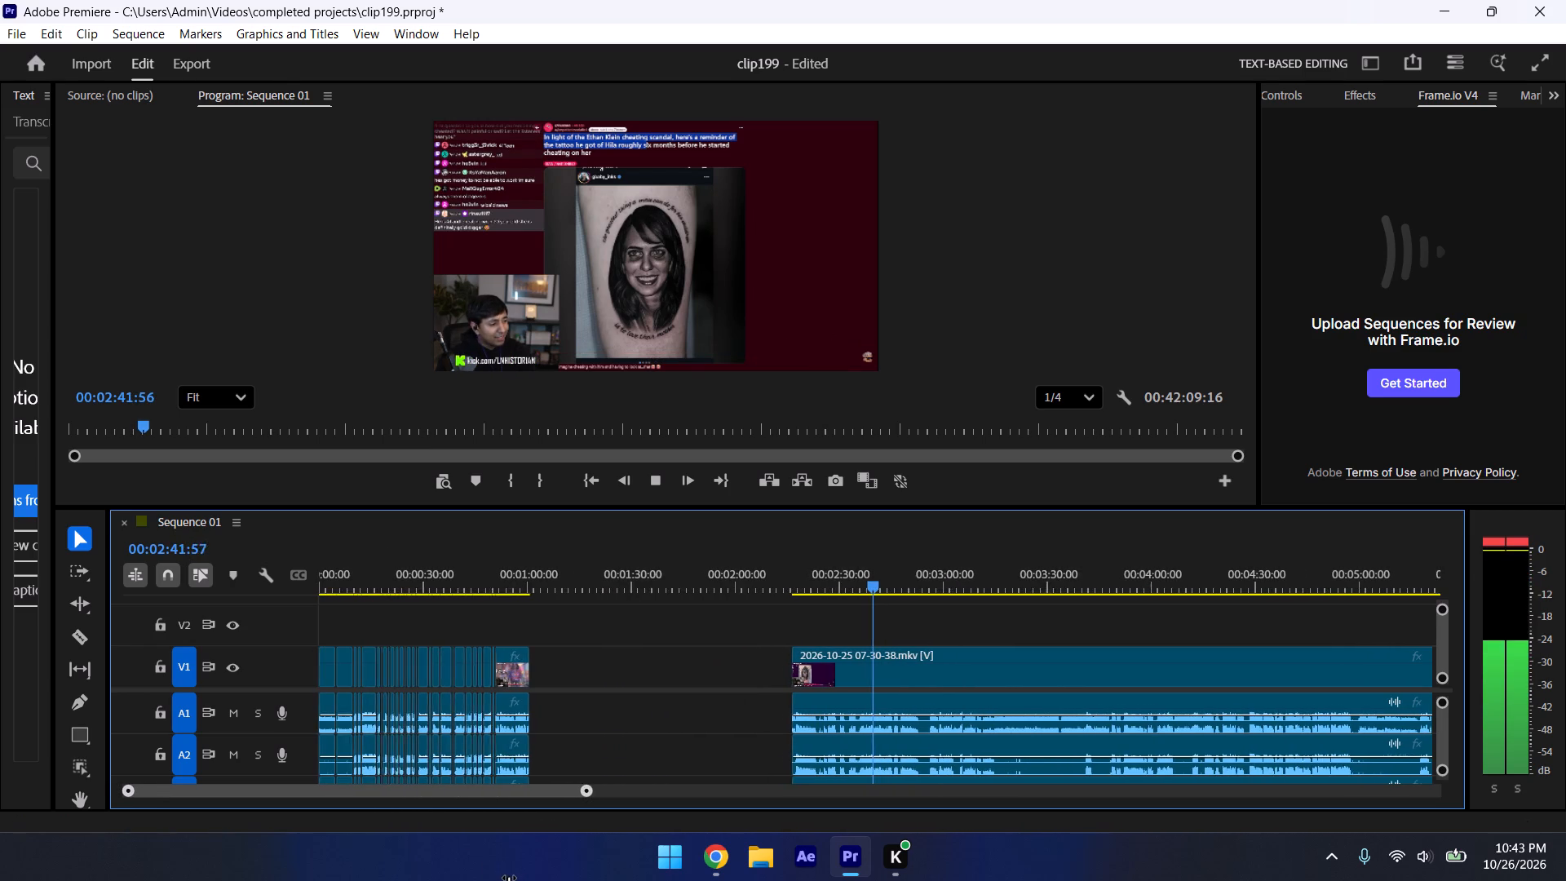
{"action": "left_click_drag", "start_coordinate": [508, 878], "coordinate": [430, 825]}
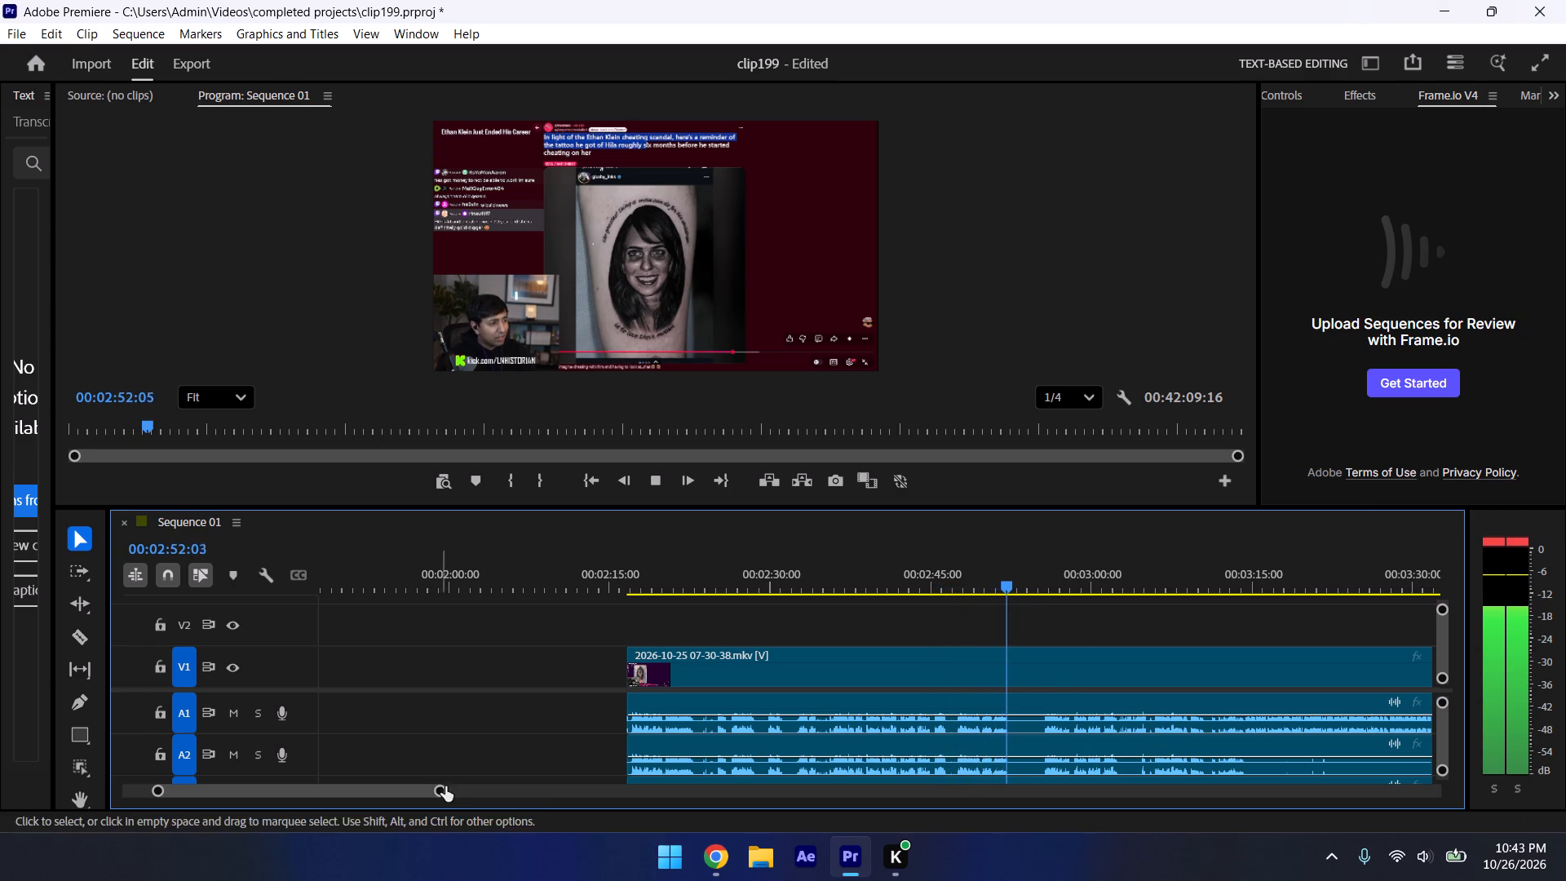
{"action": "left_click_drag", "start_coordinate": [444, 792], "coordinate": [806, 880]}
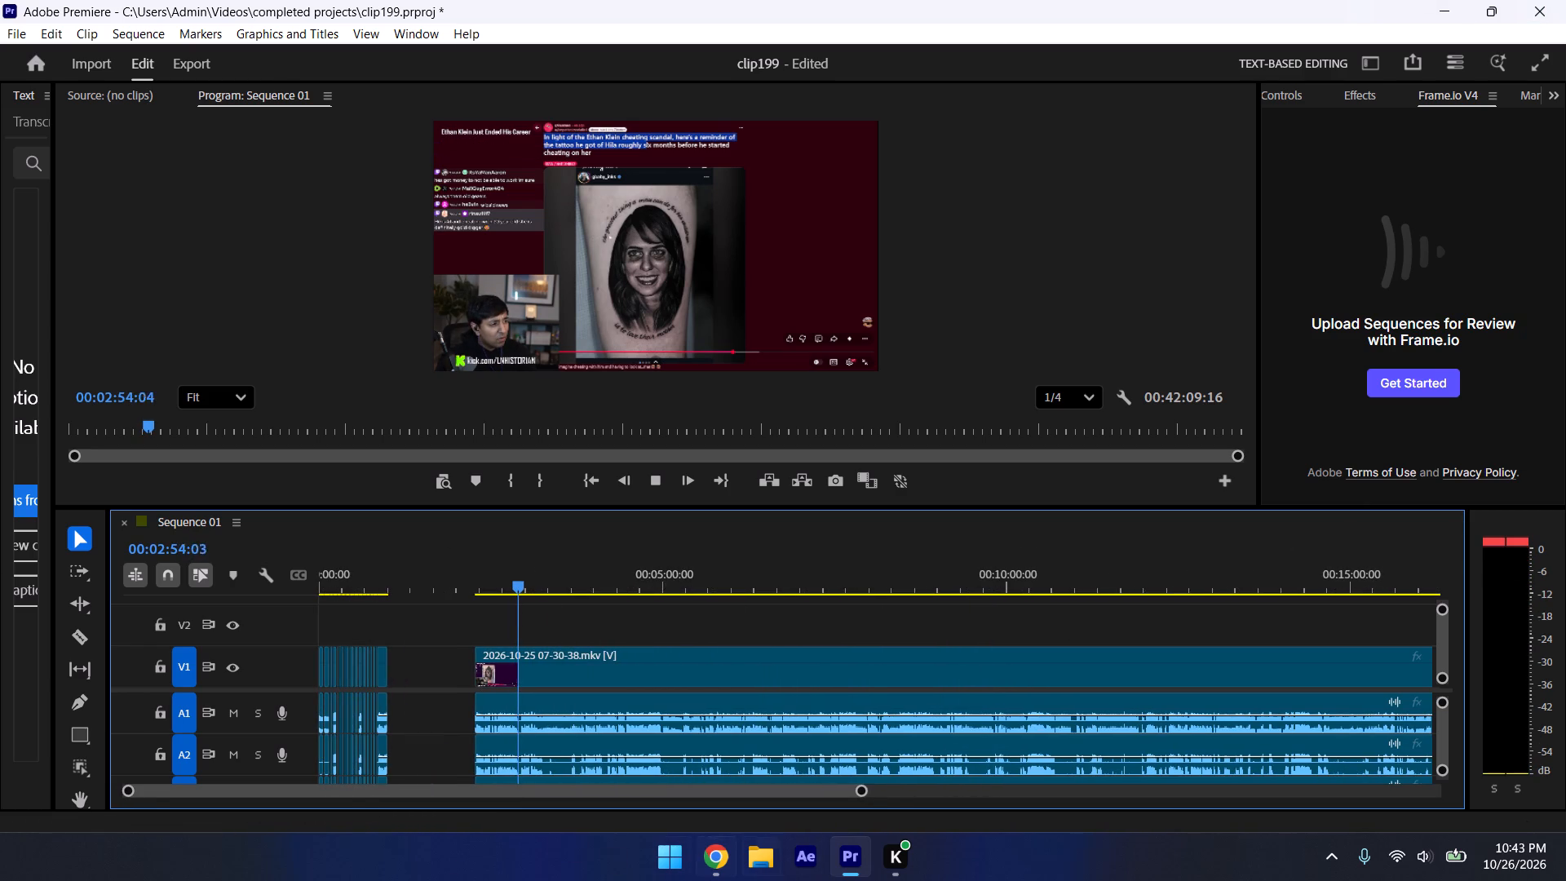
{"action": "left_click_drag", "start_coordinate": [857, 787], "coordinate": [679, 827]}
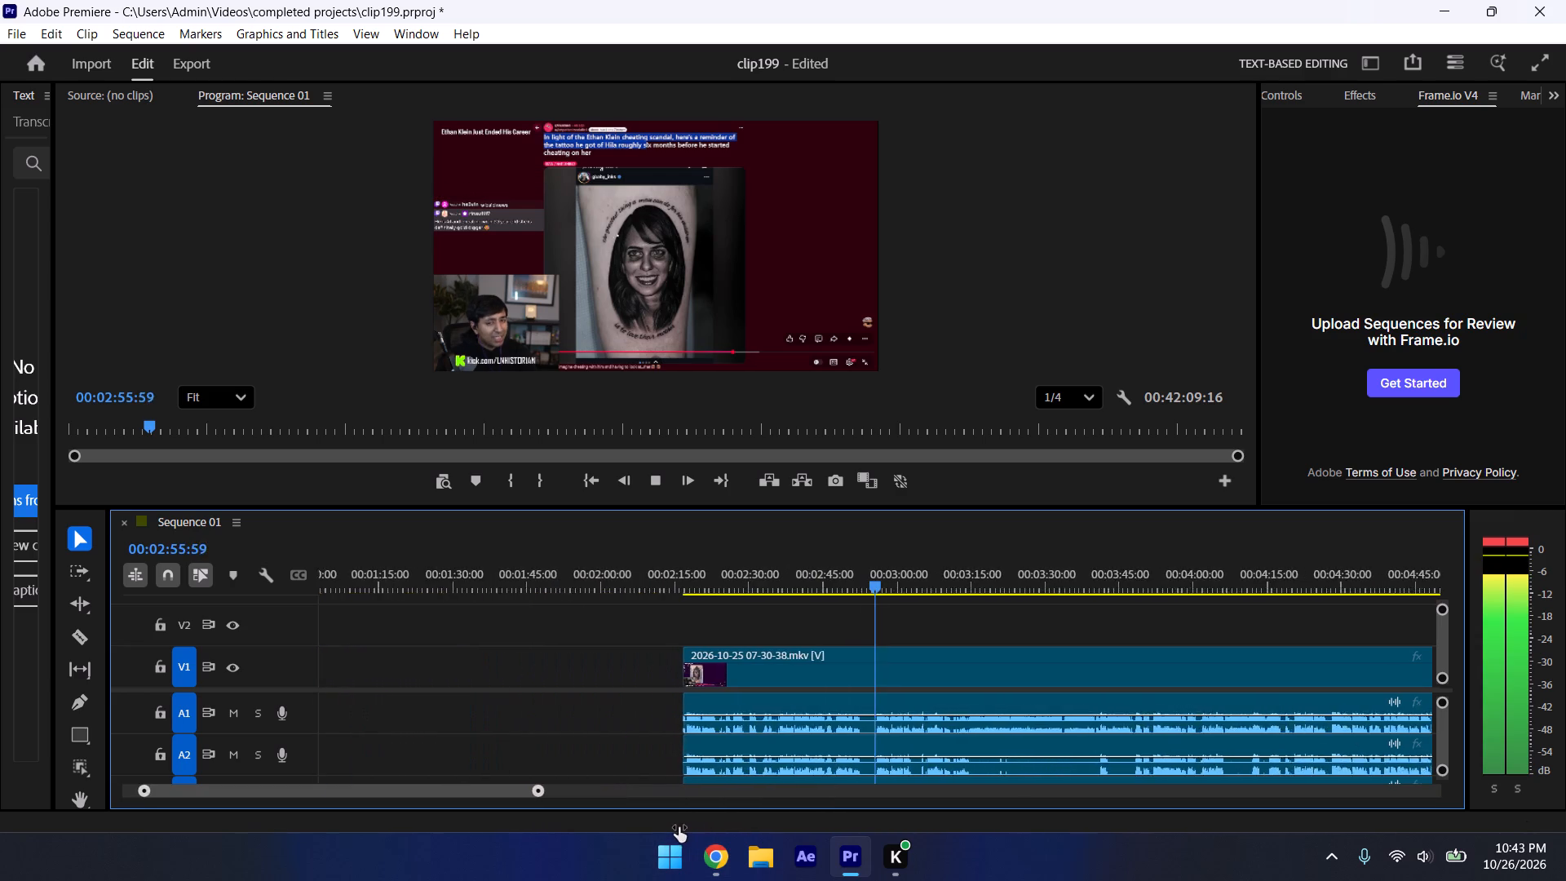
{"action": "left_click_drag", "start_coordinate": [679, 827], "coordinate": [667, 828]}
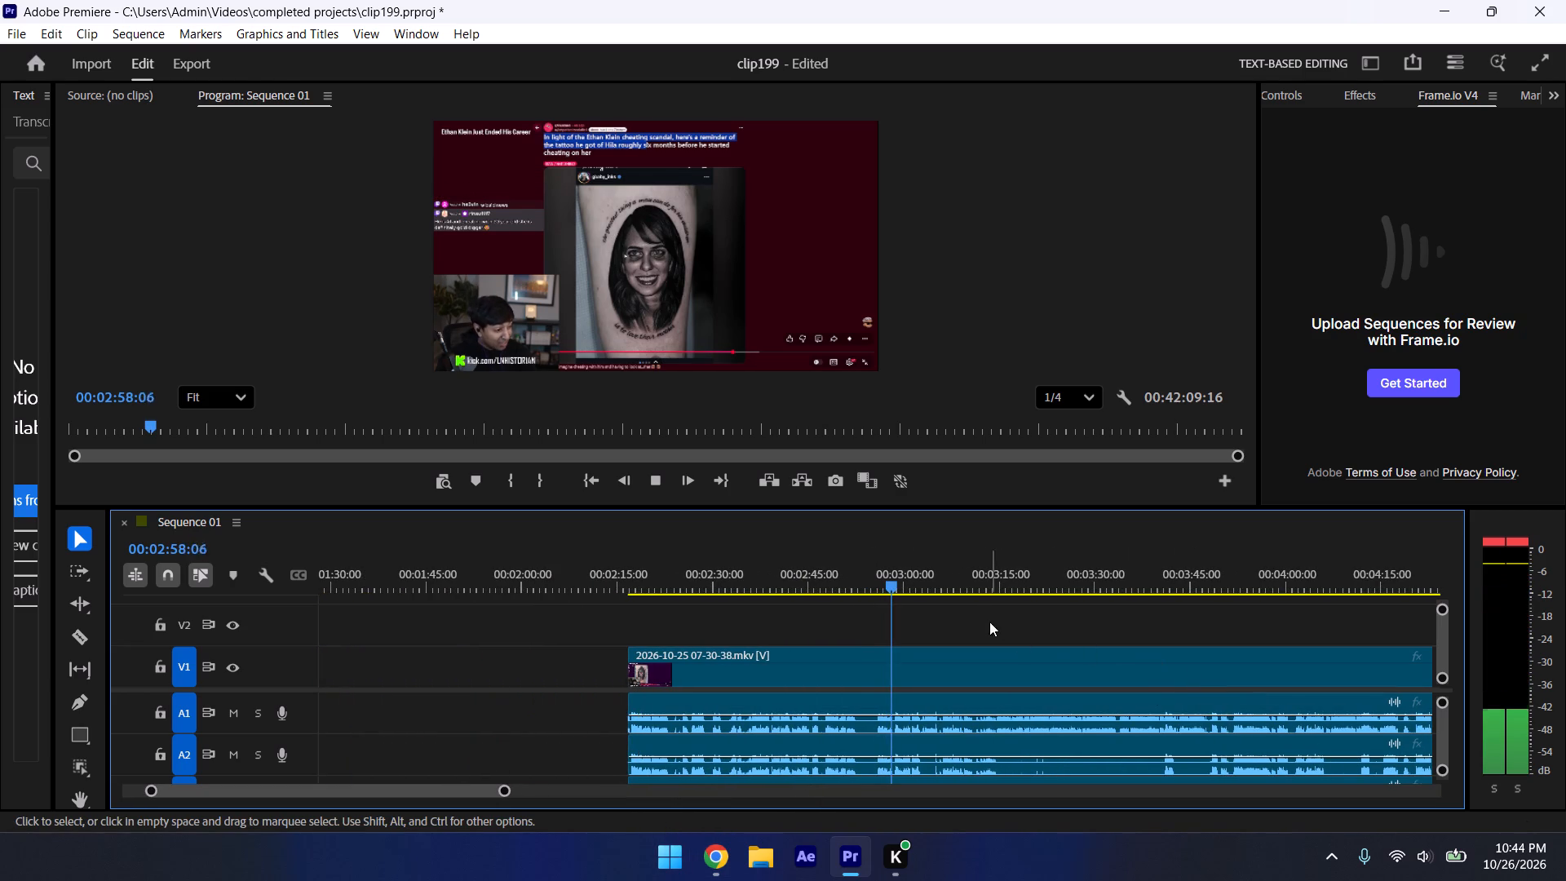
{"action": "left_click", "coordinate": [932, 584]}
{"action": "key", "text": "space"}
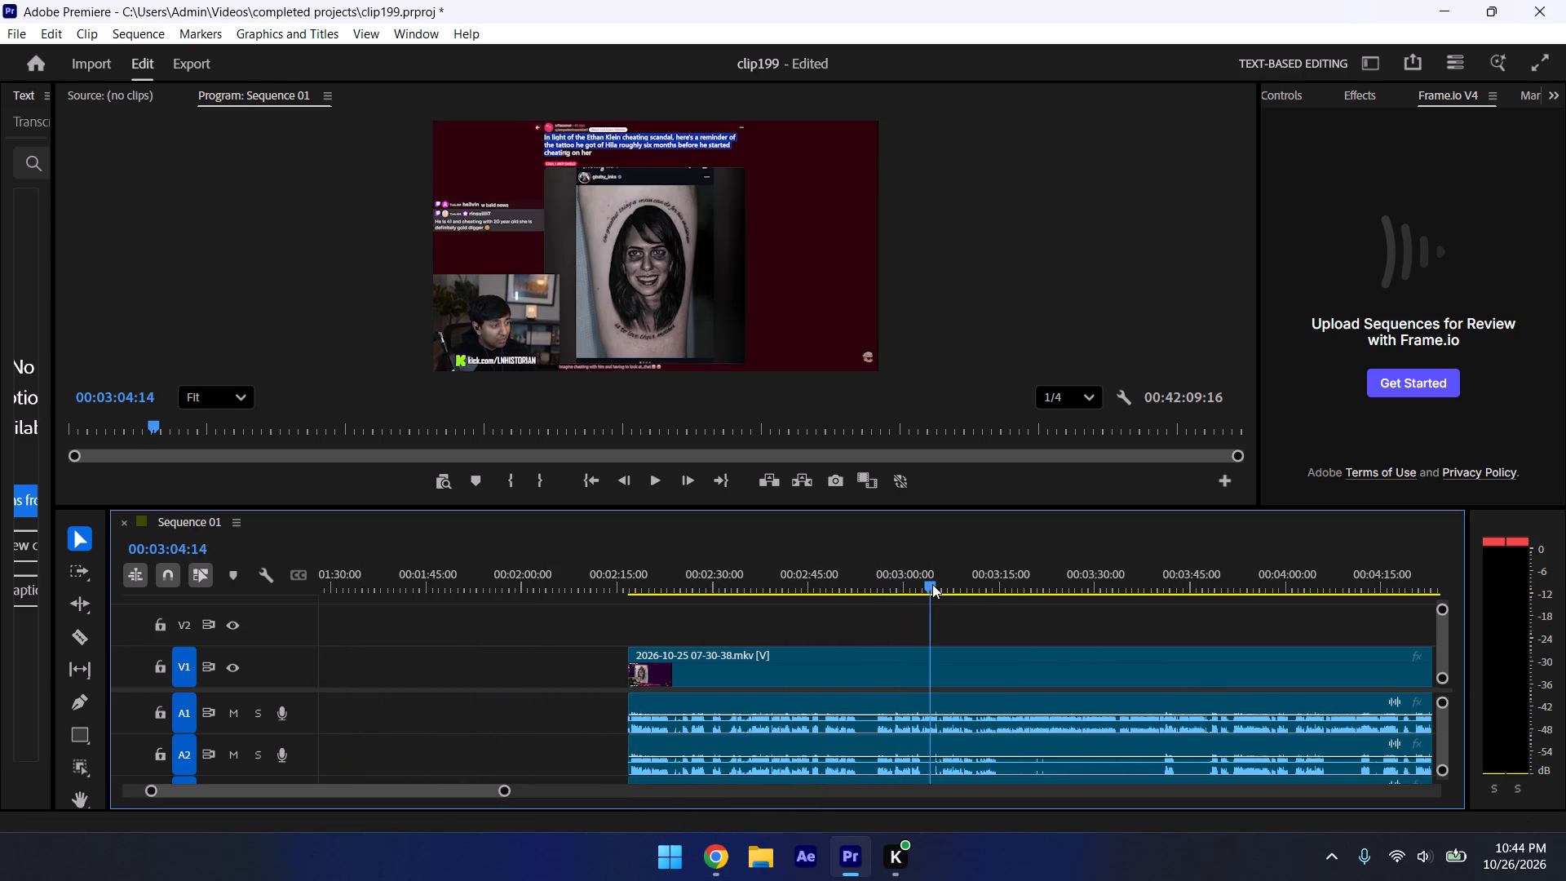
Skim the recording from about 00:03:50 to 00:04:18 and trim the last segment's start forward to about 00:04:12.
{"action": "left_click", "coordinate": [1220, 585]}
{"action": "key", "text": "space"}
{"action": "left_click_drag", "start_coordinate": [510, 790], "coordinate": [652, 839]}
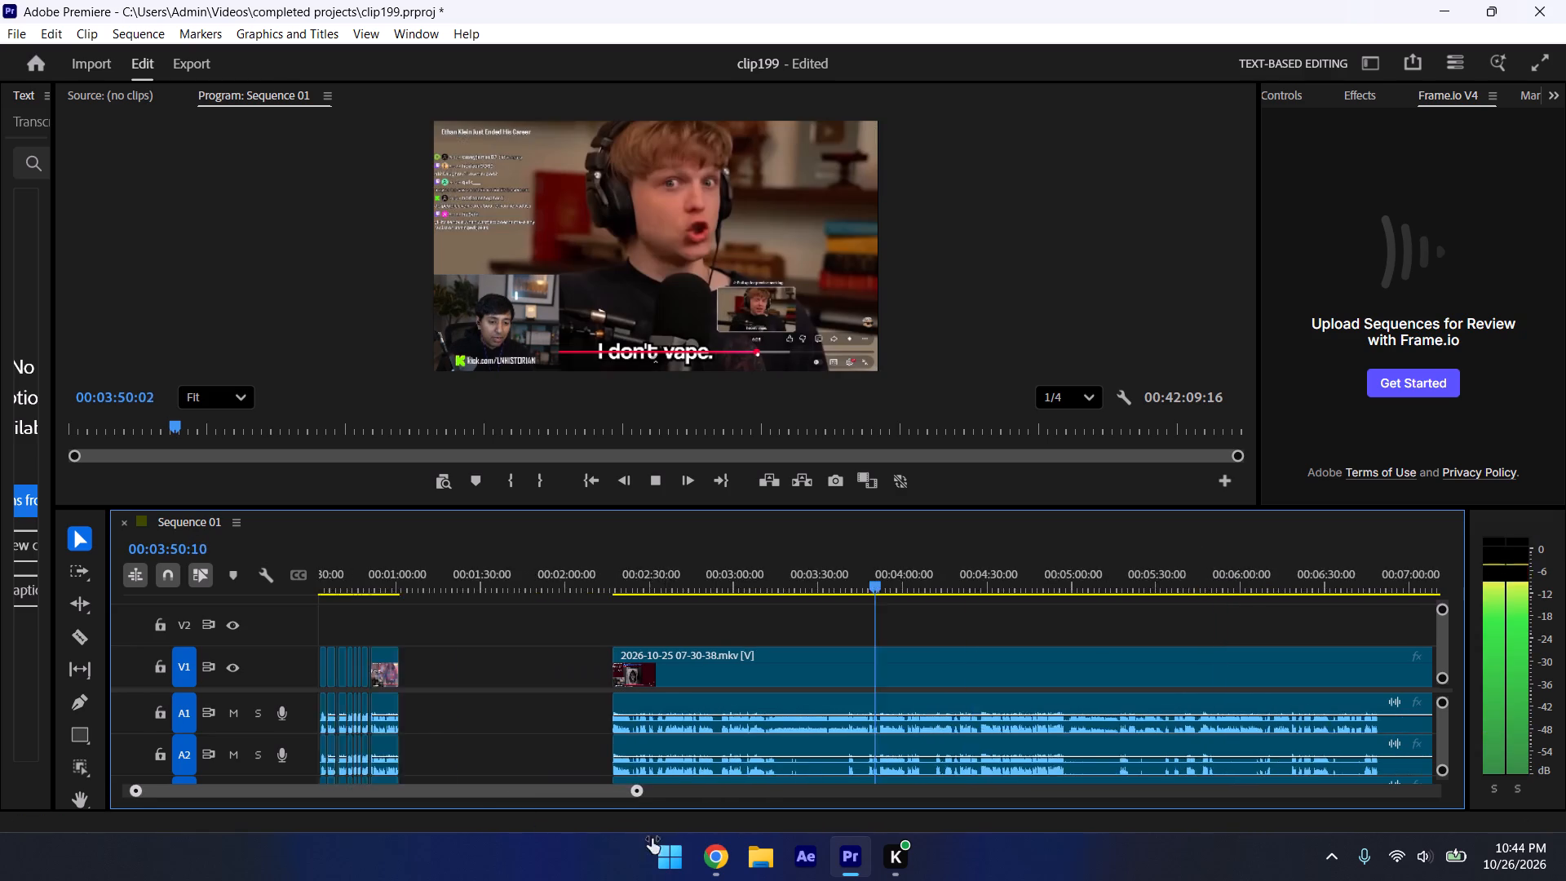
{"action": "left_click_drag", "start_coordinate": [652, 839], "coordinate": [593, 865]}
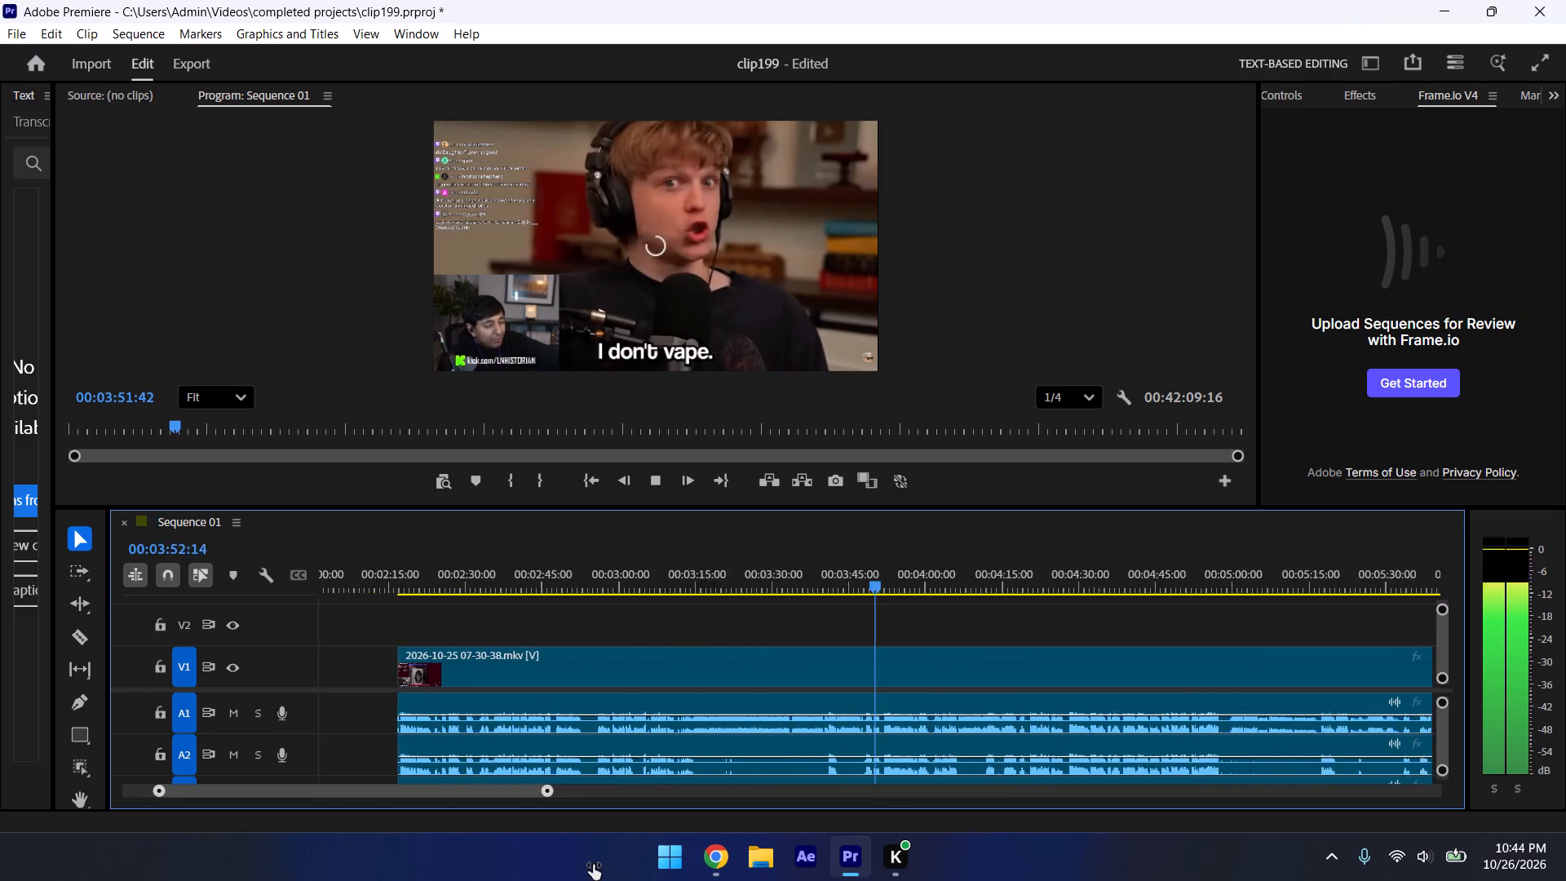
{"action": "left_click_drag", "start_coordinate": [593, 865], "coordinate": [589, 865]}
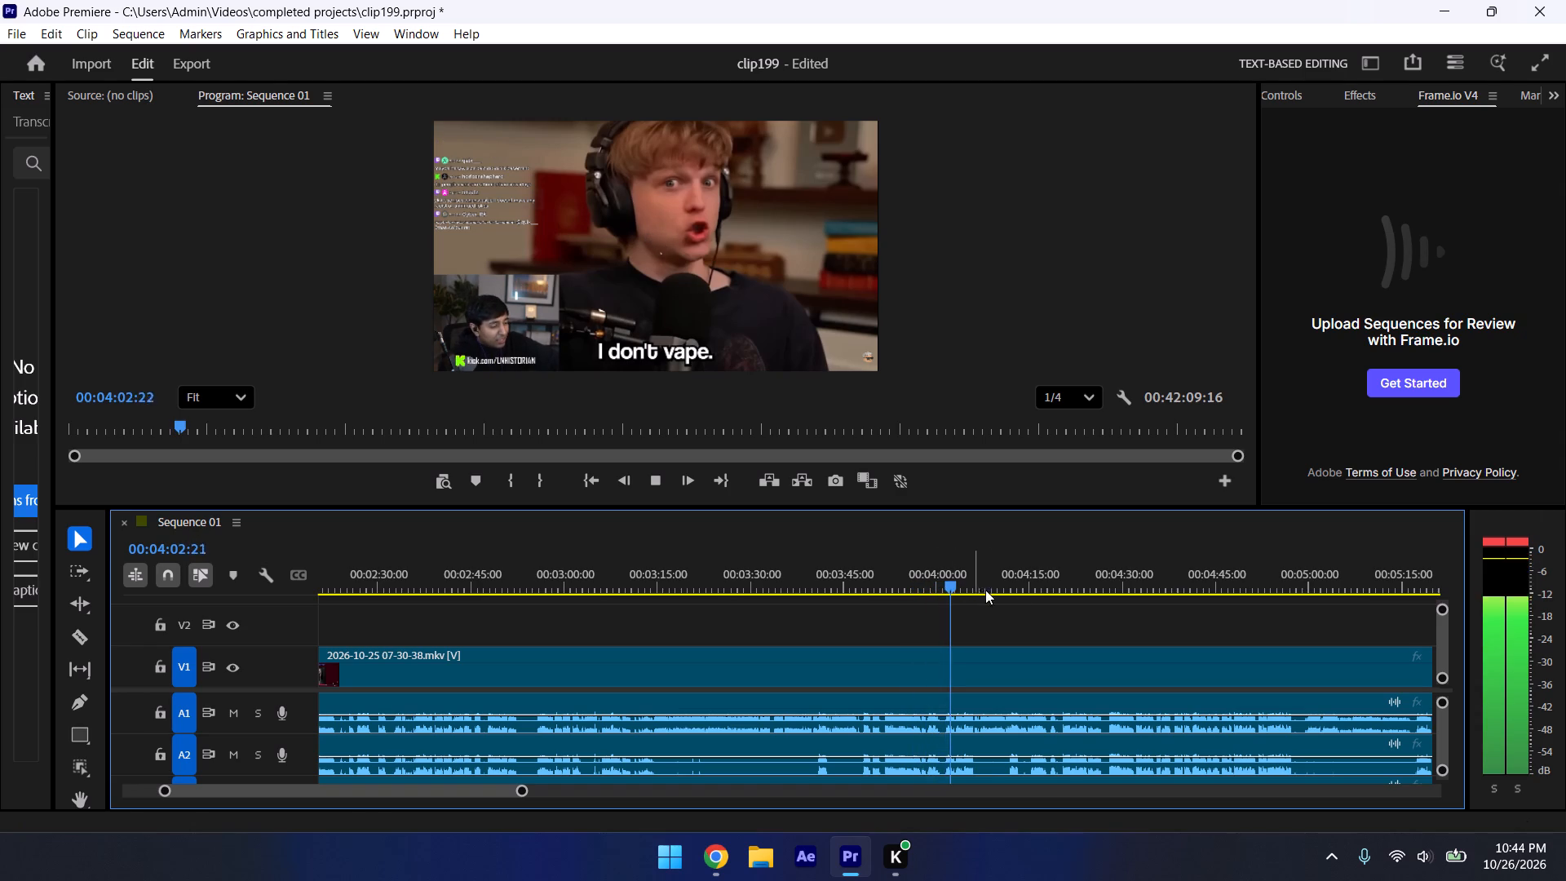
{"action": "left_click", "coordinate": [1027, 578]}
{"action": "key", "text": "space"}
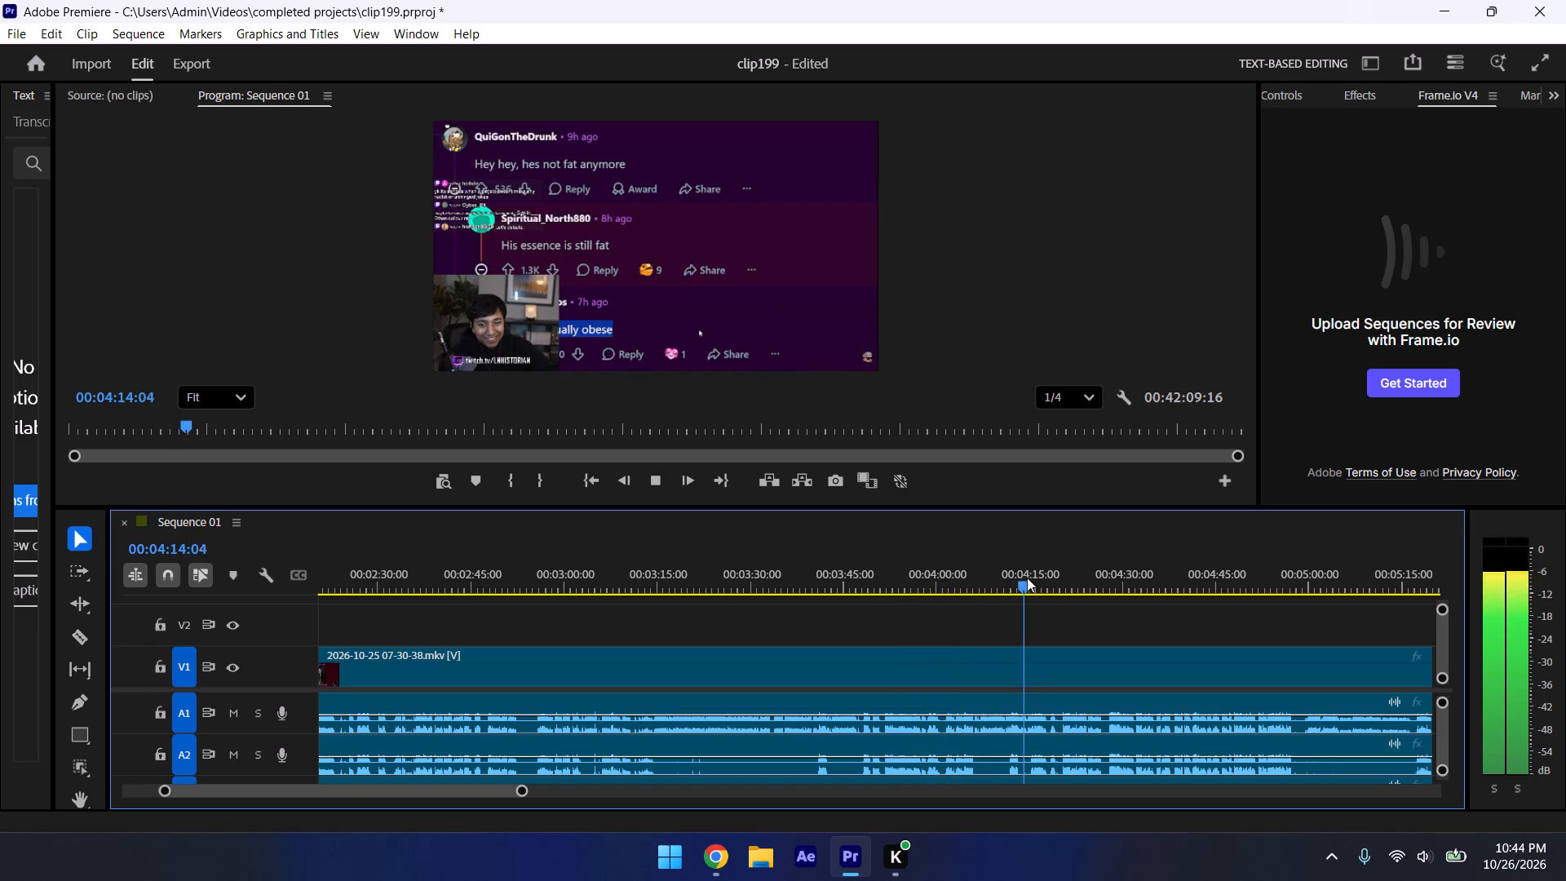
{"action": "left_click_drag", "start_coordinate": [529, 790], "coordinate": [600, 817]}
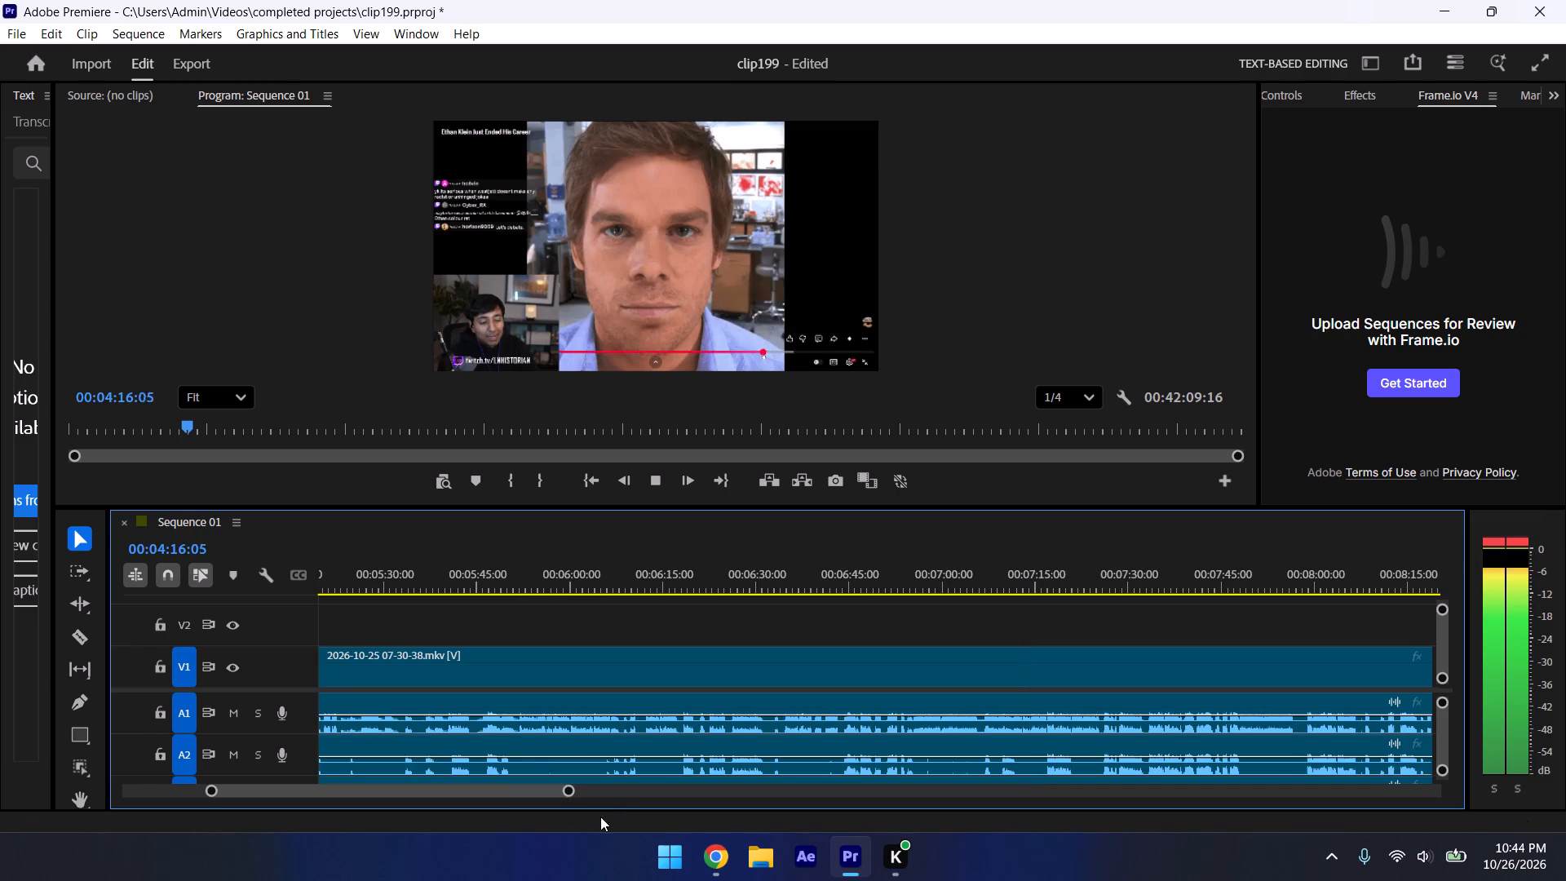
{"action": "left_click_drag", "start_coordinate": [600, 817], "coordinate": [640, 837]}
{"action": "left_click_drag", "start_coordinate": [513, 787], "coordinate": [669, 811]}
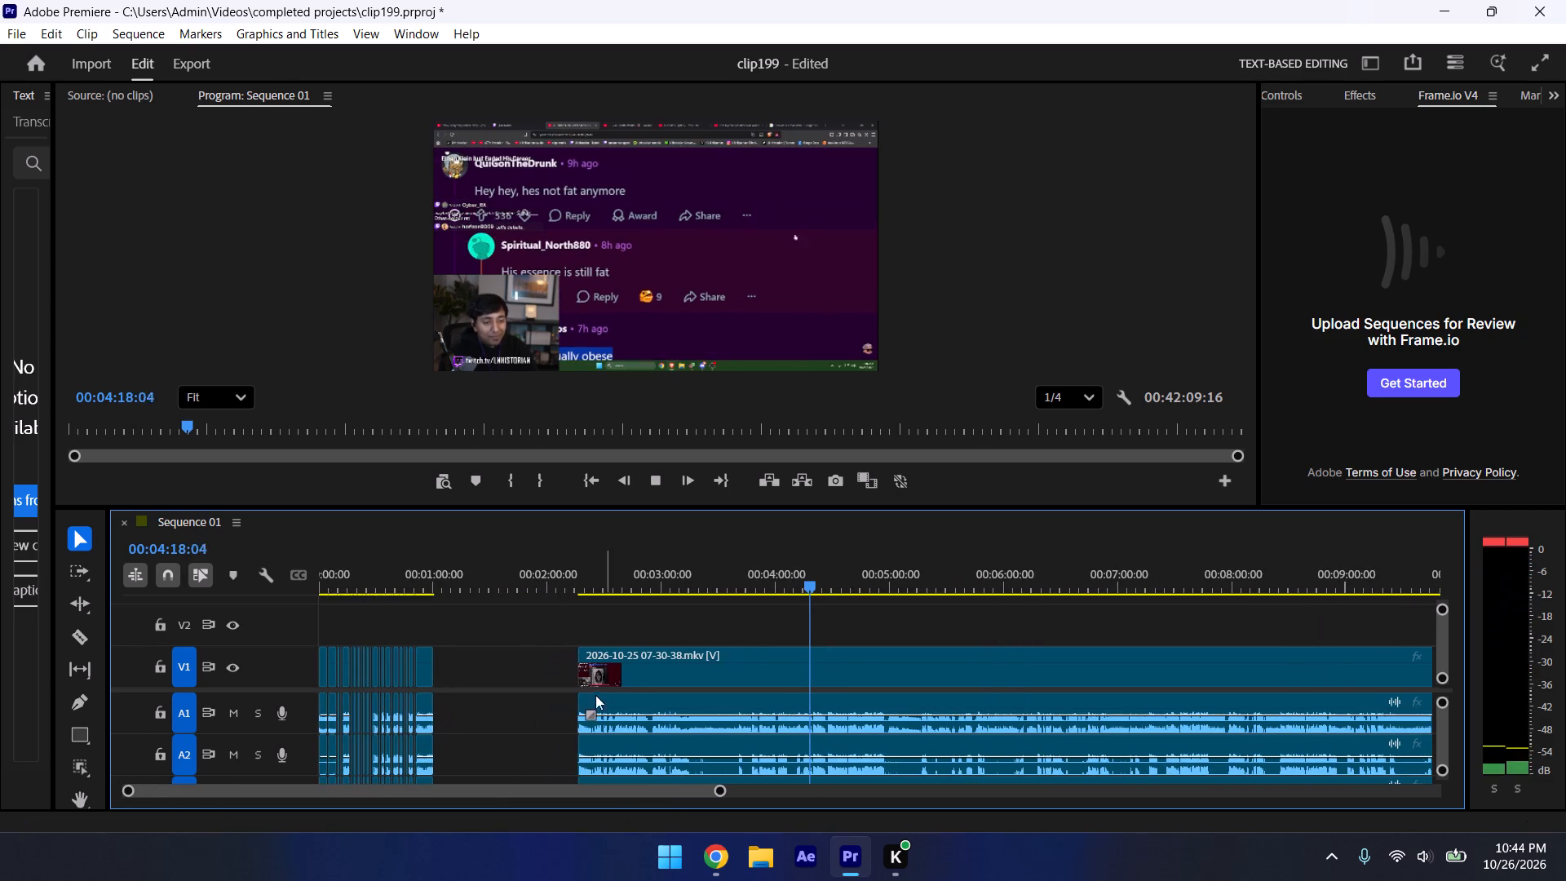
{"action": "left_click_drag", "start_coordinate": [580, 655], "coordinate": [800, 800]}
Preview the recording around 00:04:26, trim the last segment's start forward to about 00:04:27, and save the project.
{"action": "left_click_drag", "start_coordinate": [714, 791], "coordinate": [605, 798]}
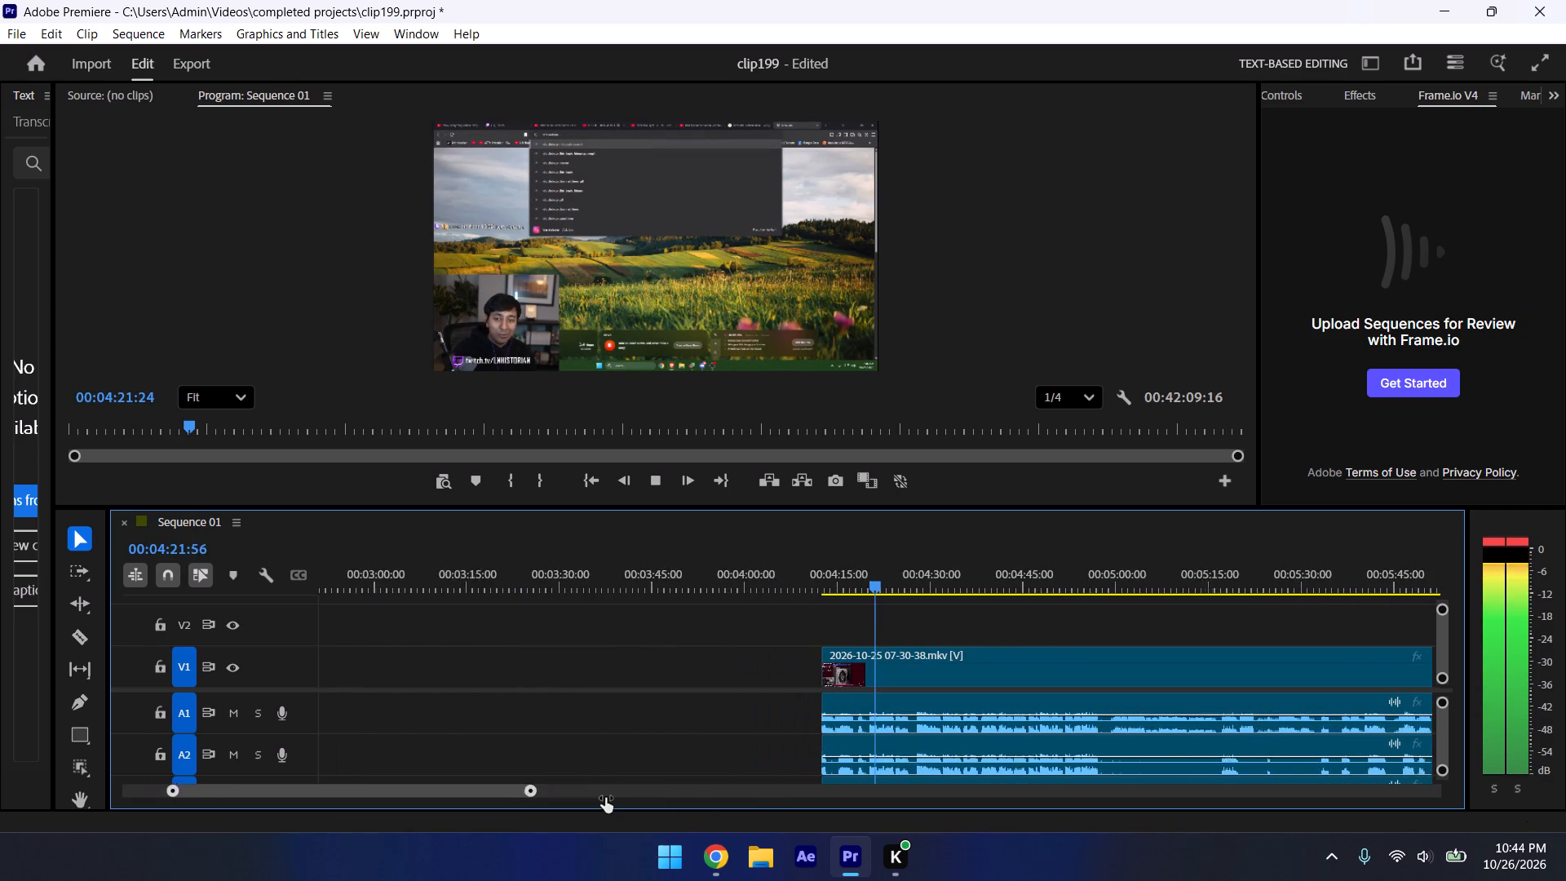
{"action": "left_click_drag", "start_coordinate": [605, 798], "coordinate": [600, 797]}
{"action": "left_click", "coordinate": [918, 577]}
{"action": "key", "text": "space"}
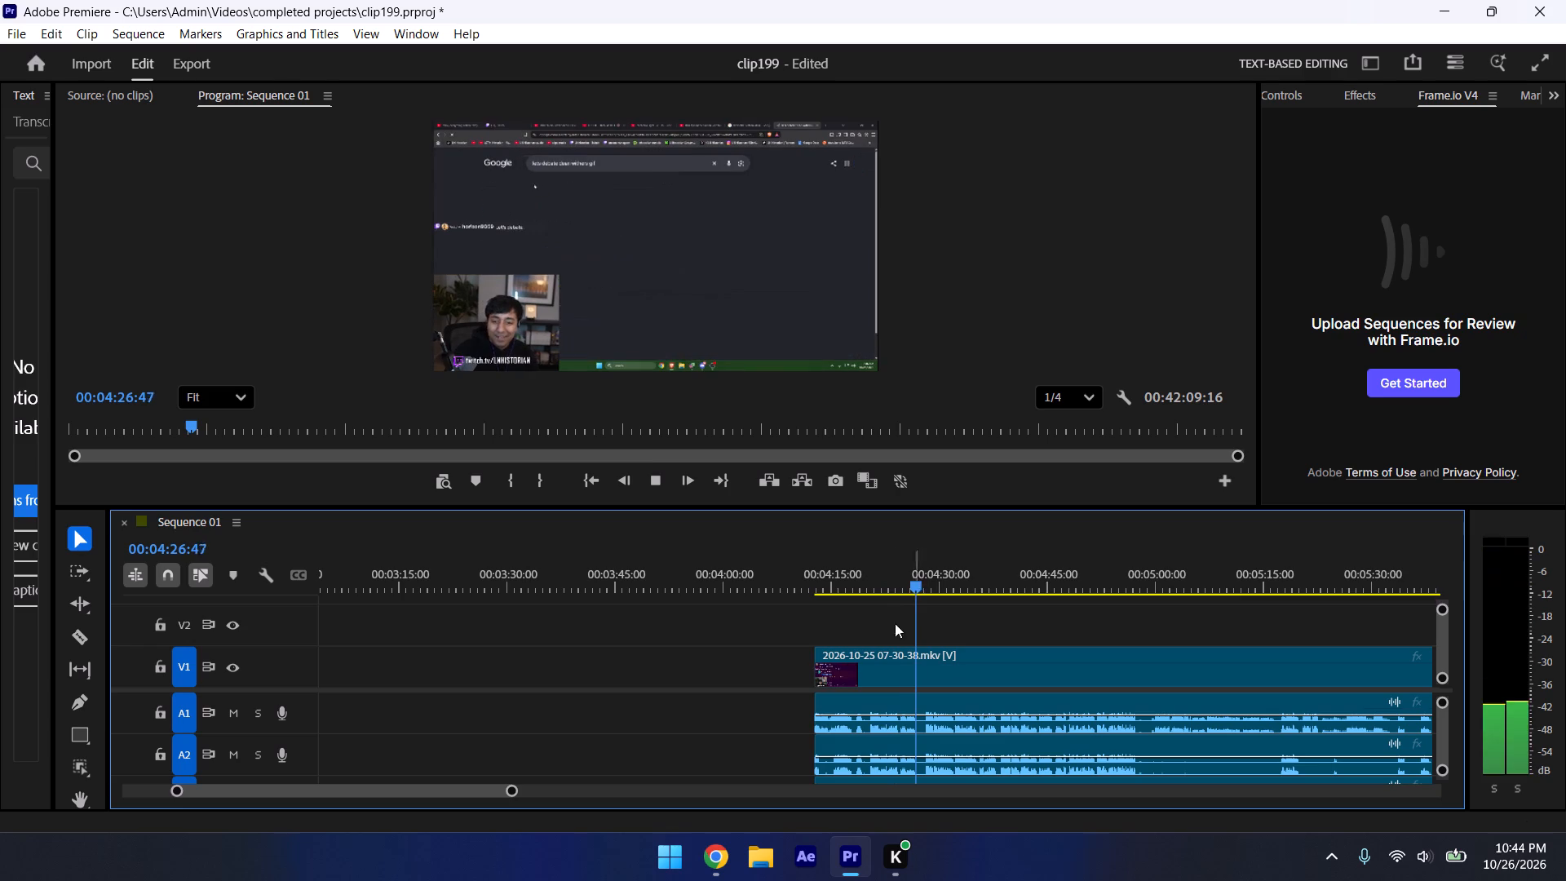
{"action": "left_click_drag", "start_coordinate": [810, 662], "coordinate": [912, 800]}
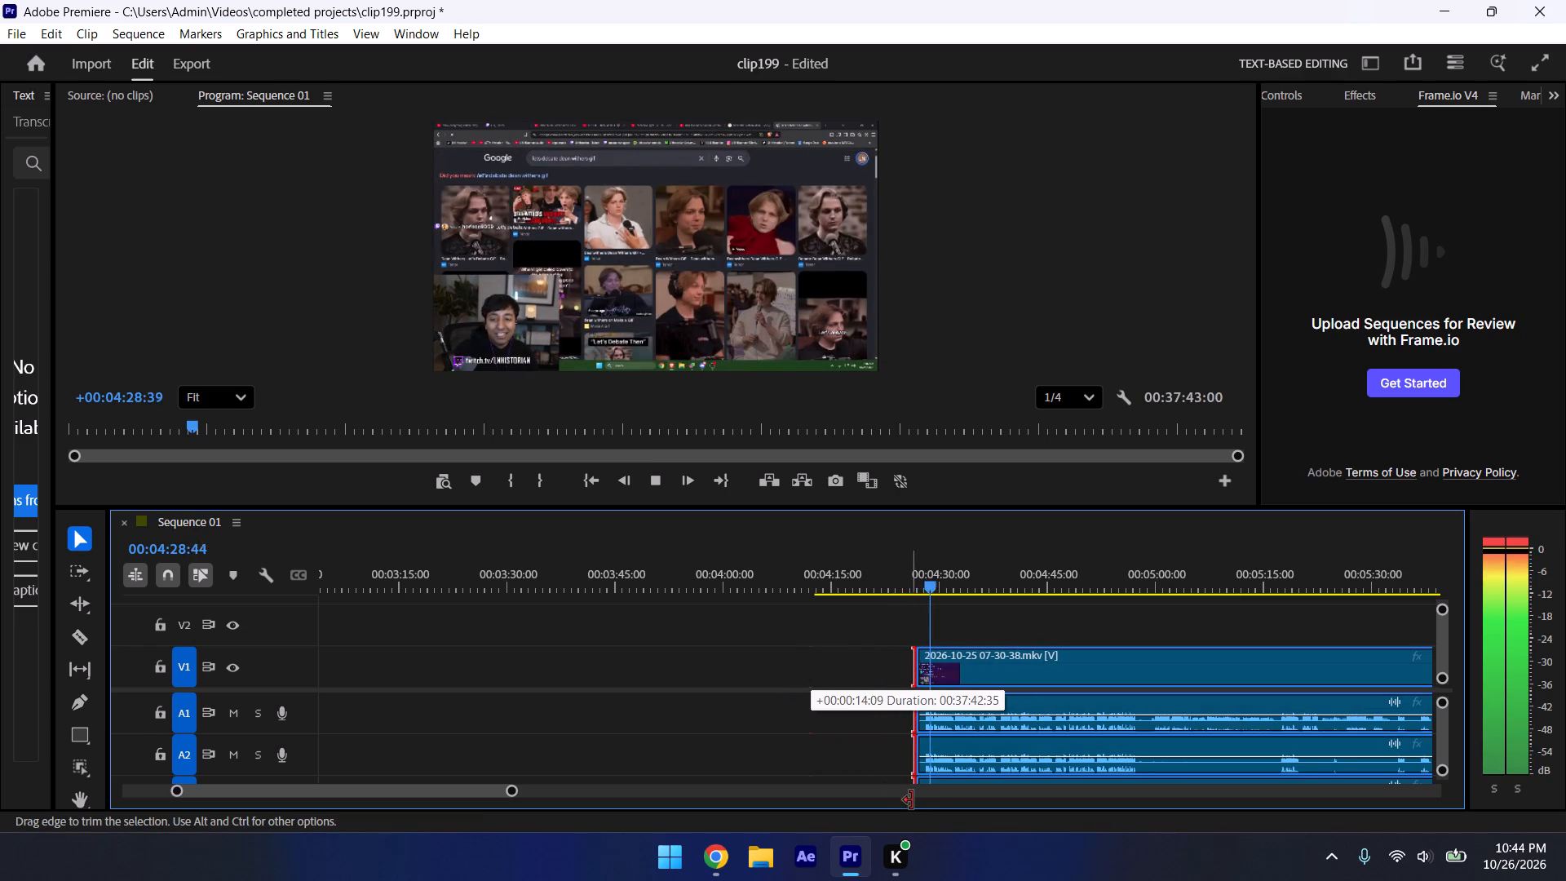
{"action": "left_click_drag", "start_coordinate": [912, 800], "coordinate": [916, 808]}
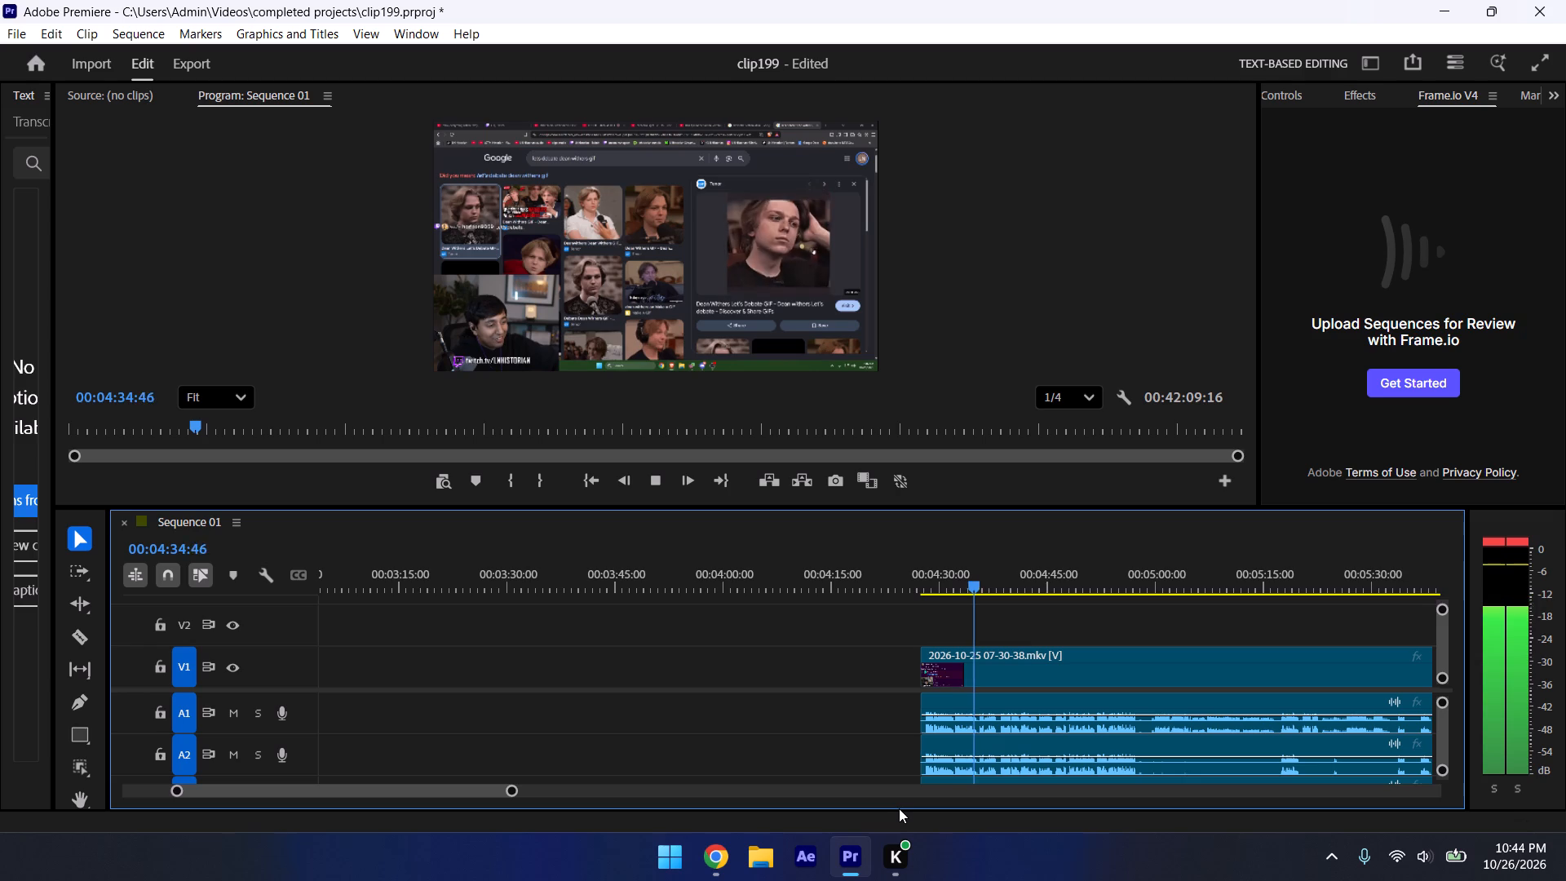
{"action": "key", "text": "ctrl+s"}
Preview the remaining recording from about 00:04:34, sampling around 00:06:25 and 00:07:28, to find the next usable stretch.
{"action": "key", "text": "space"}
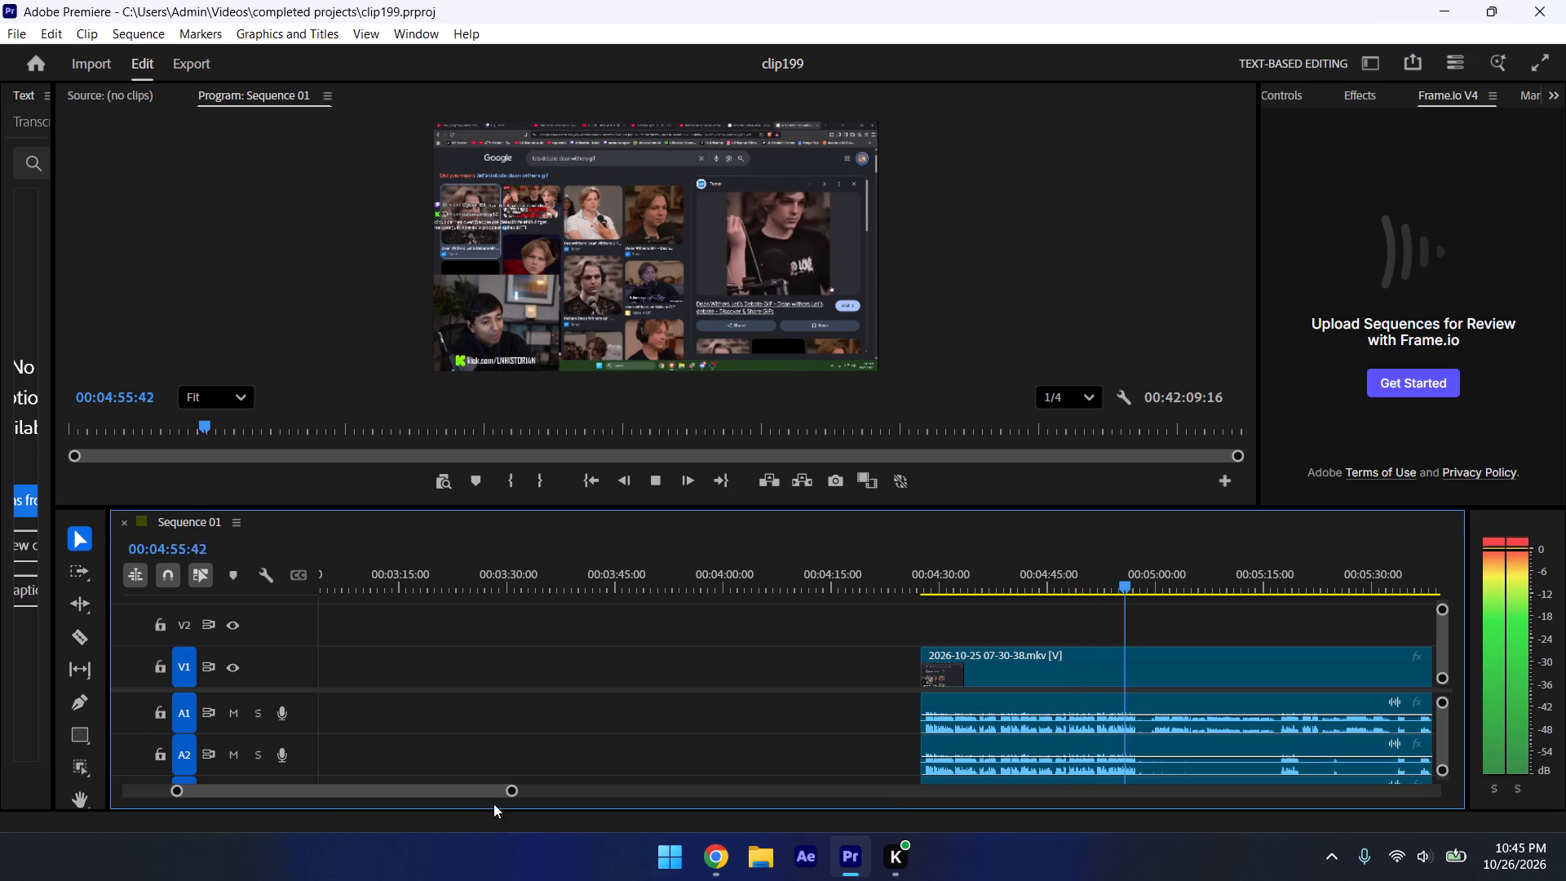
{"action": "left_click_drag", "start_coordinate": [515, 792], "coordinate": [640, 826]}
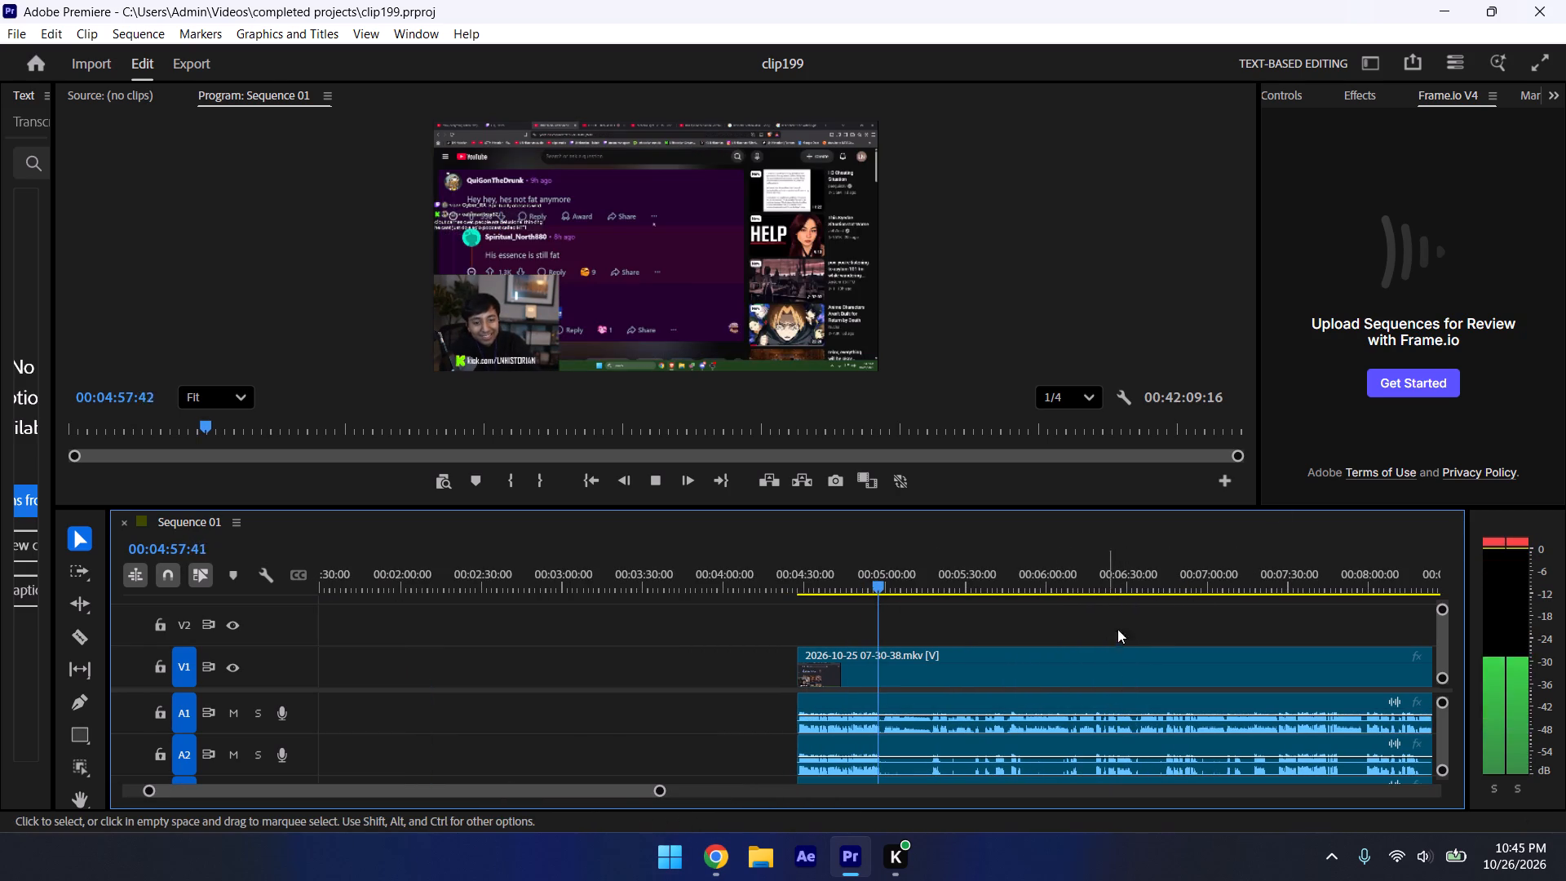
{"action": "left_click", "coordinate": [1116, 587]}
{"action": "key", "text": "space"}
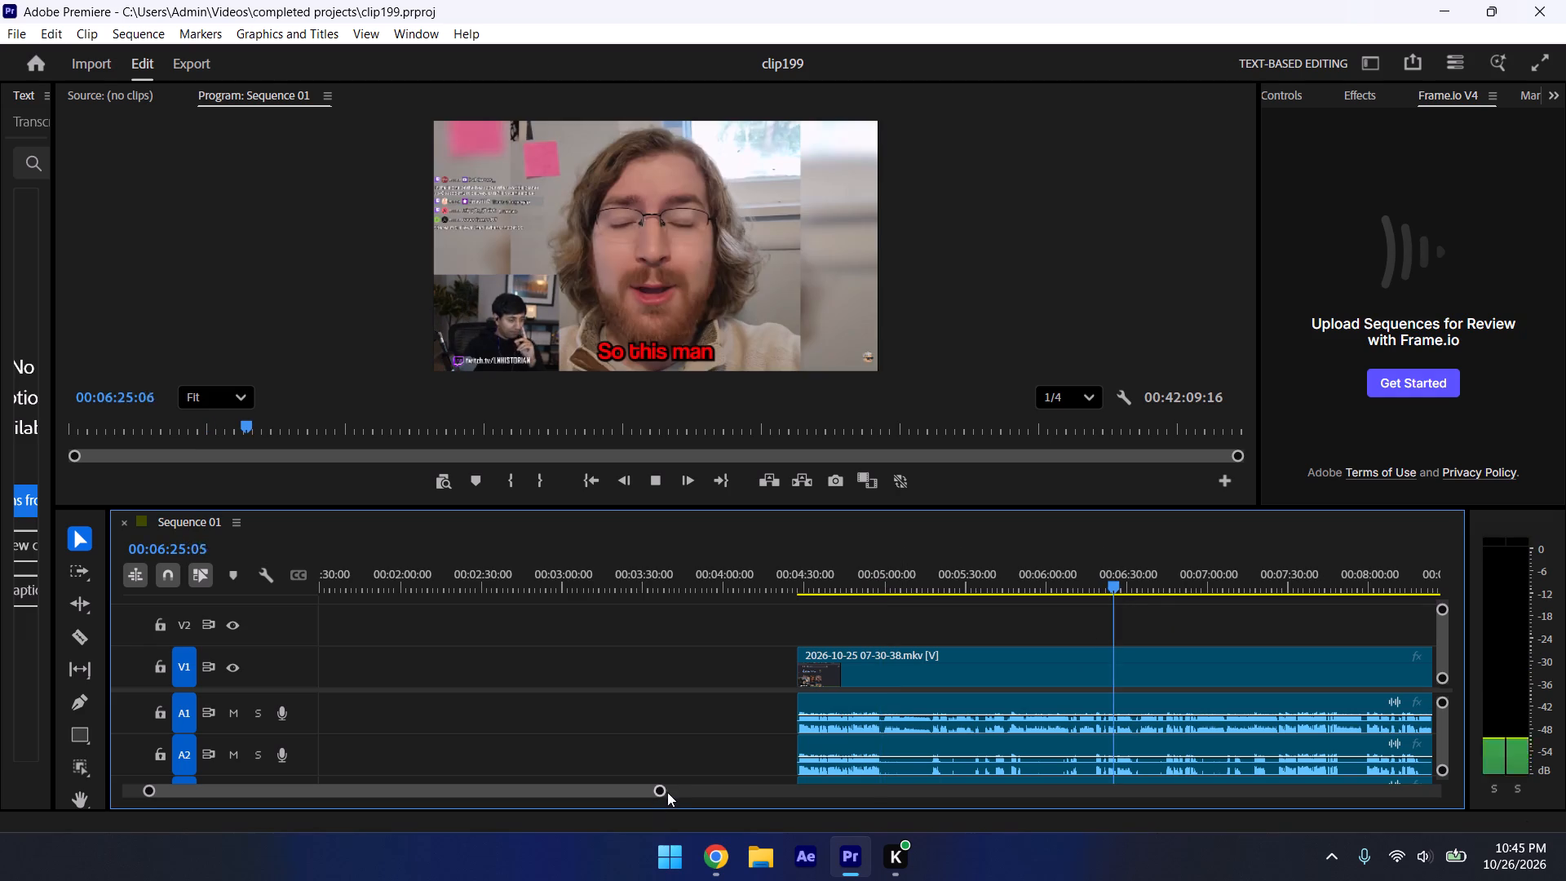
{"action": "left_click_drag", "start_coordinate": [657, 792], "coordinate": [719, 823]}
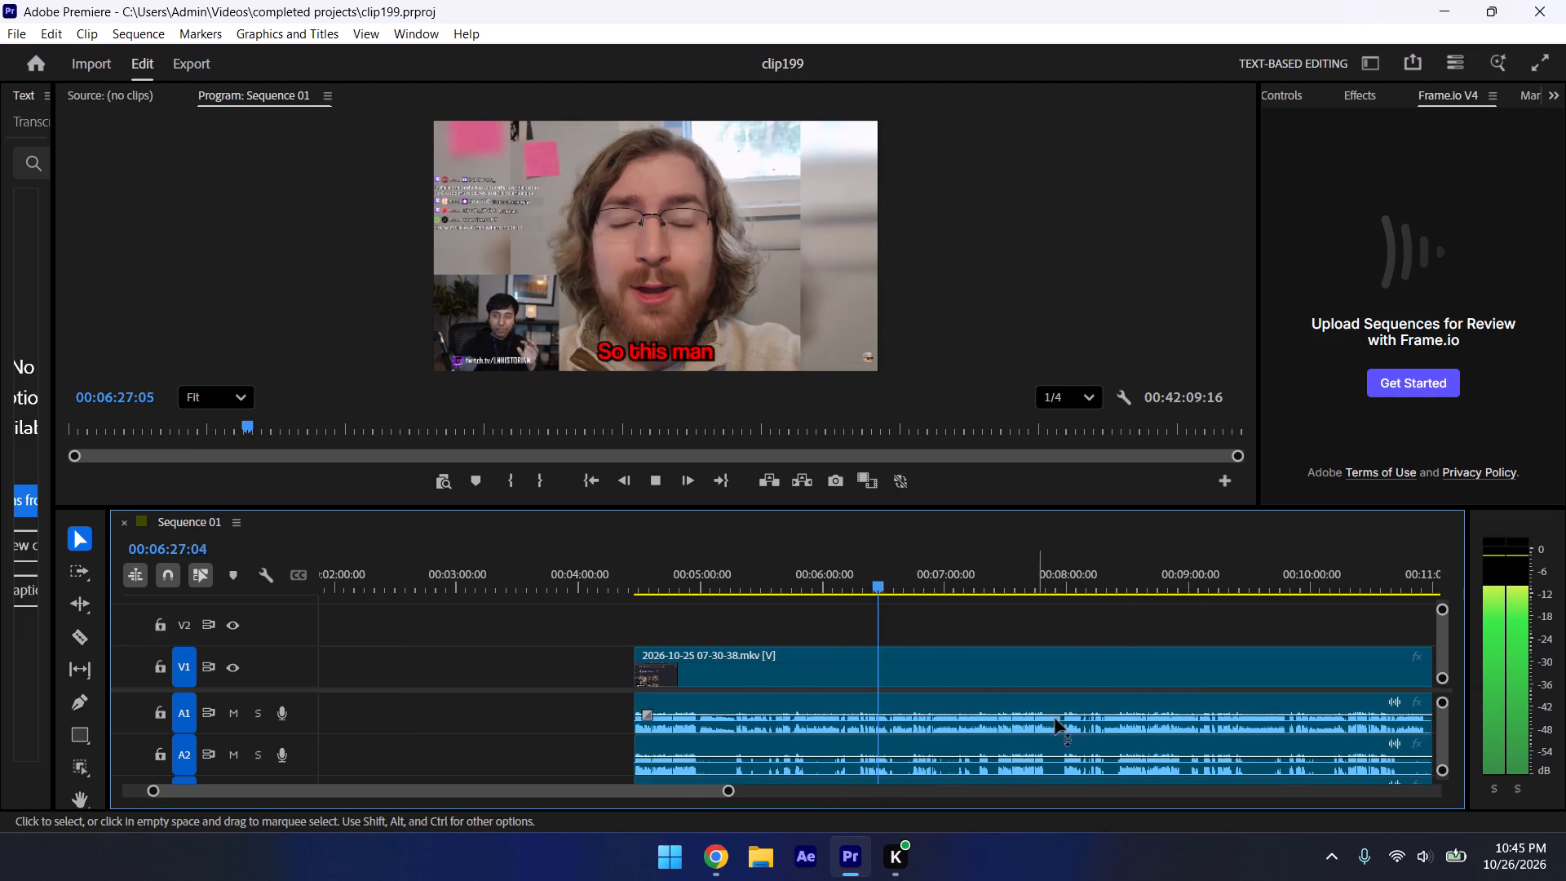
{"action": "left_click", "coordinate": [1003, 580]}
{"action": "key", "text": "space"}
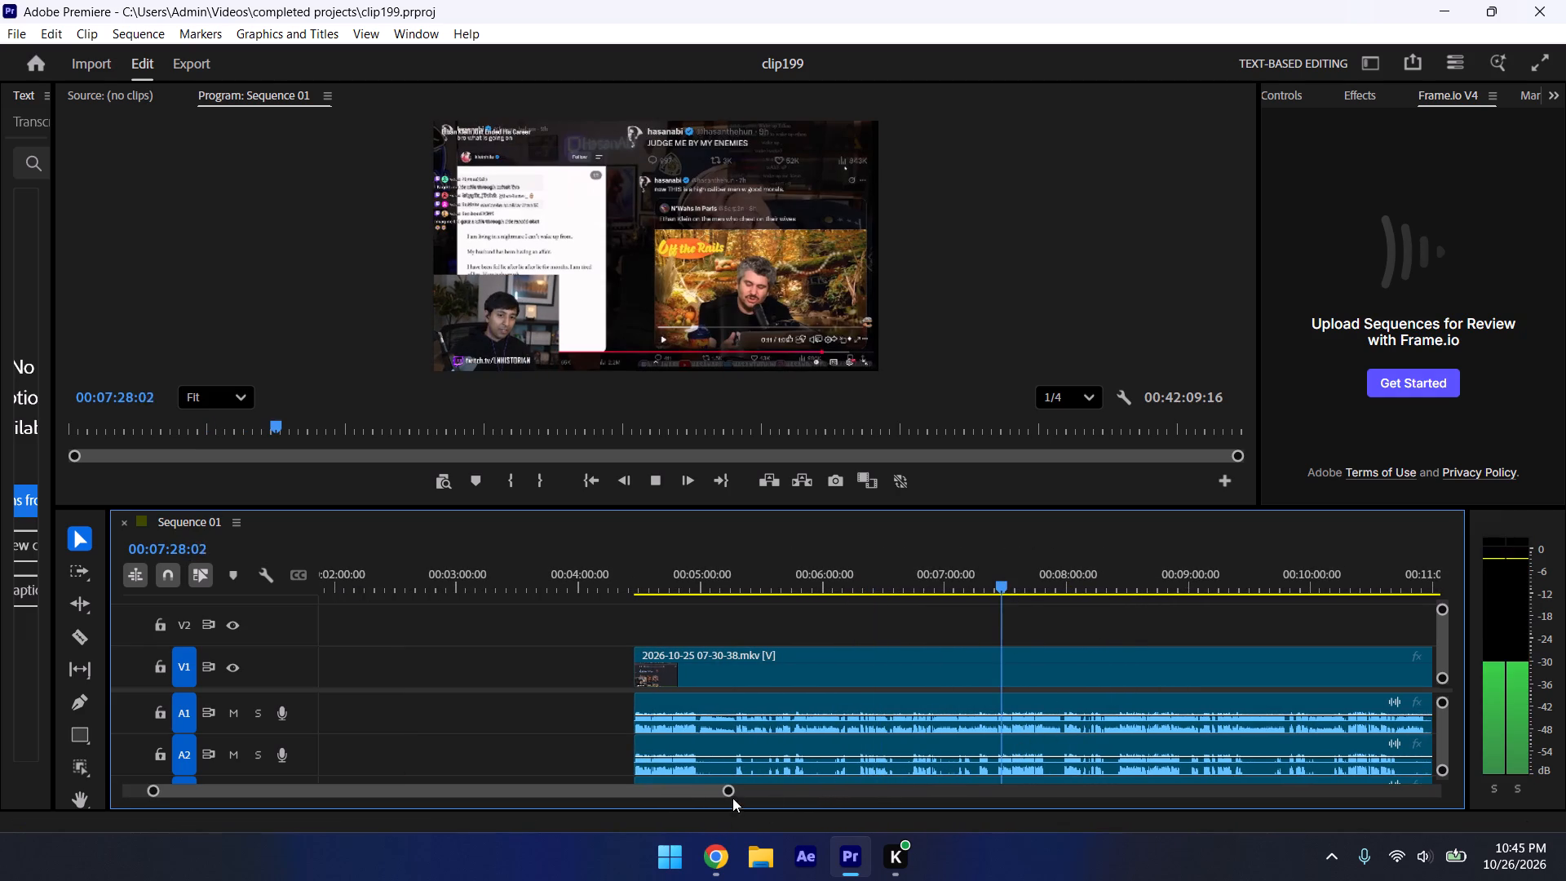
{"action": "left_click_drag", "start_coordinate": [726, 790], "coordinate": [1159, 813]}
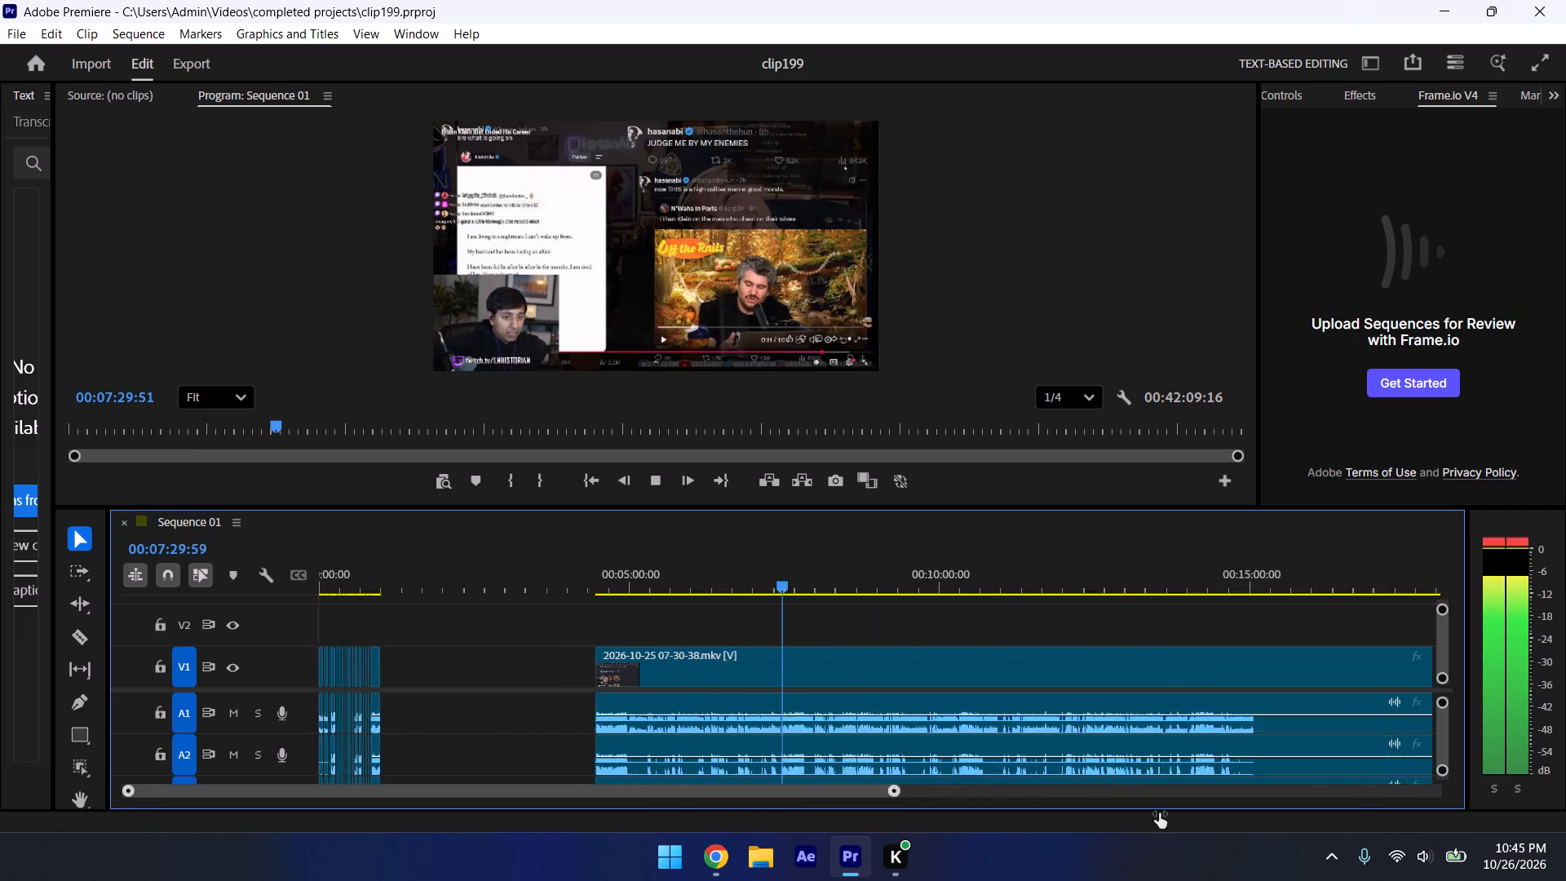
{"action": "left_click_drag", "start_coordinate": [1159, 813], "coordinate": [1497, 790]}
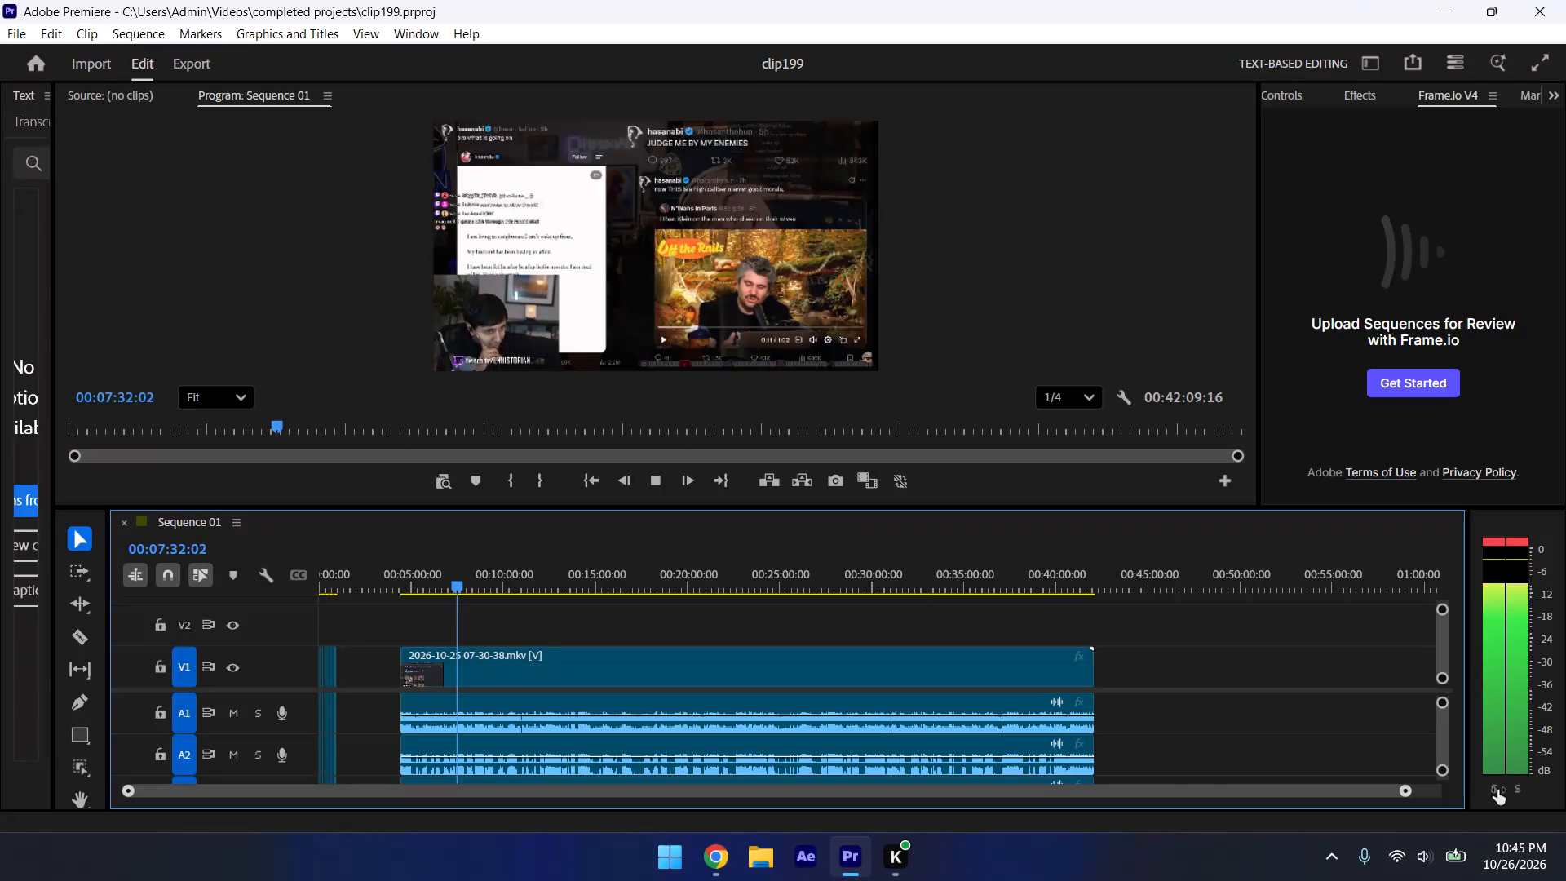
{"action": "left_click_drag", "start_coordinate": [1497, 790], "coordinate": [1435, 799]}
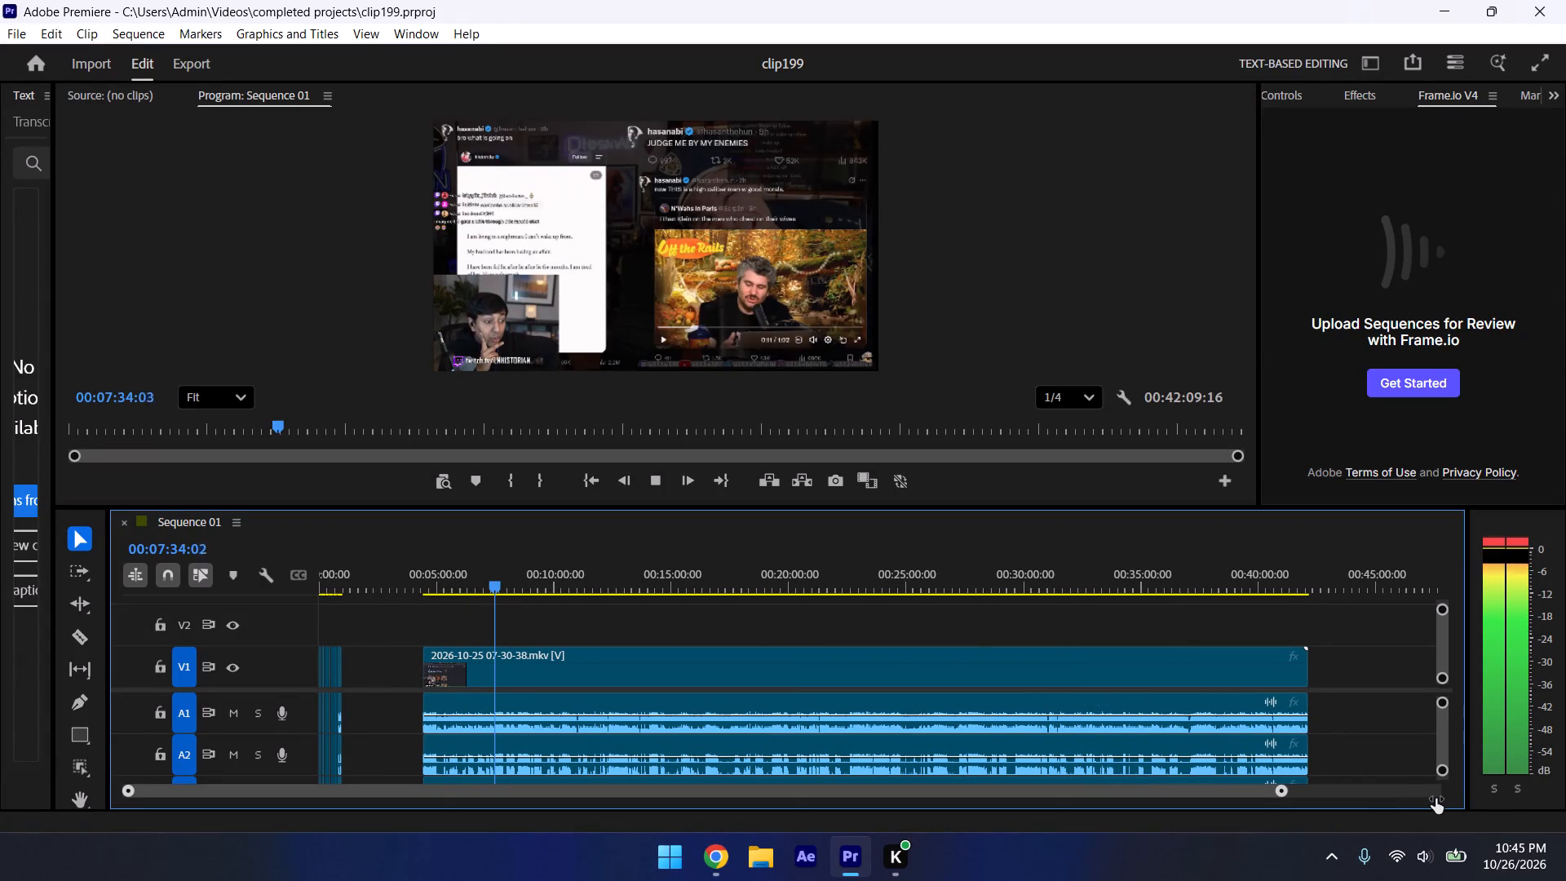
{"action": "left_click_drag", "start_coordinate": [1435, 799], "coordinate": [1208, 833]}
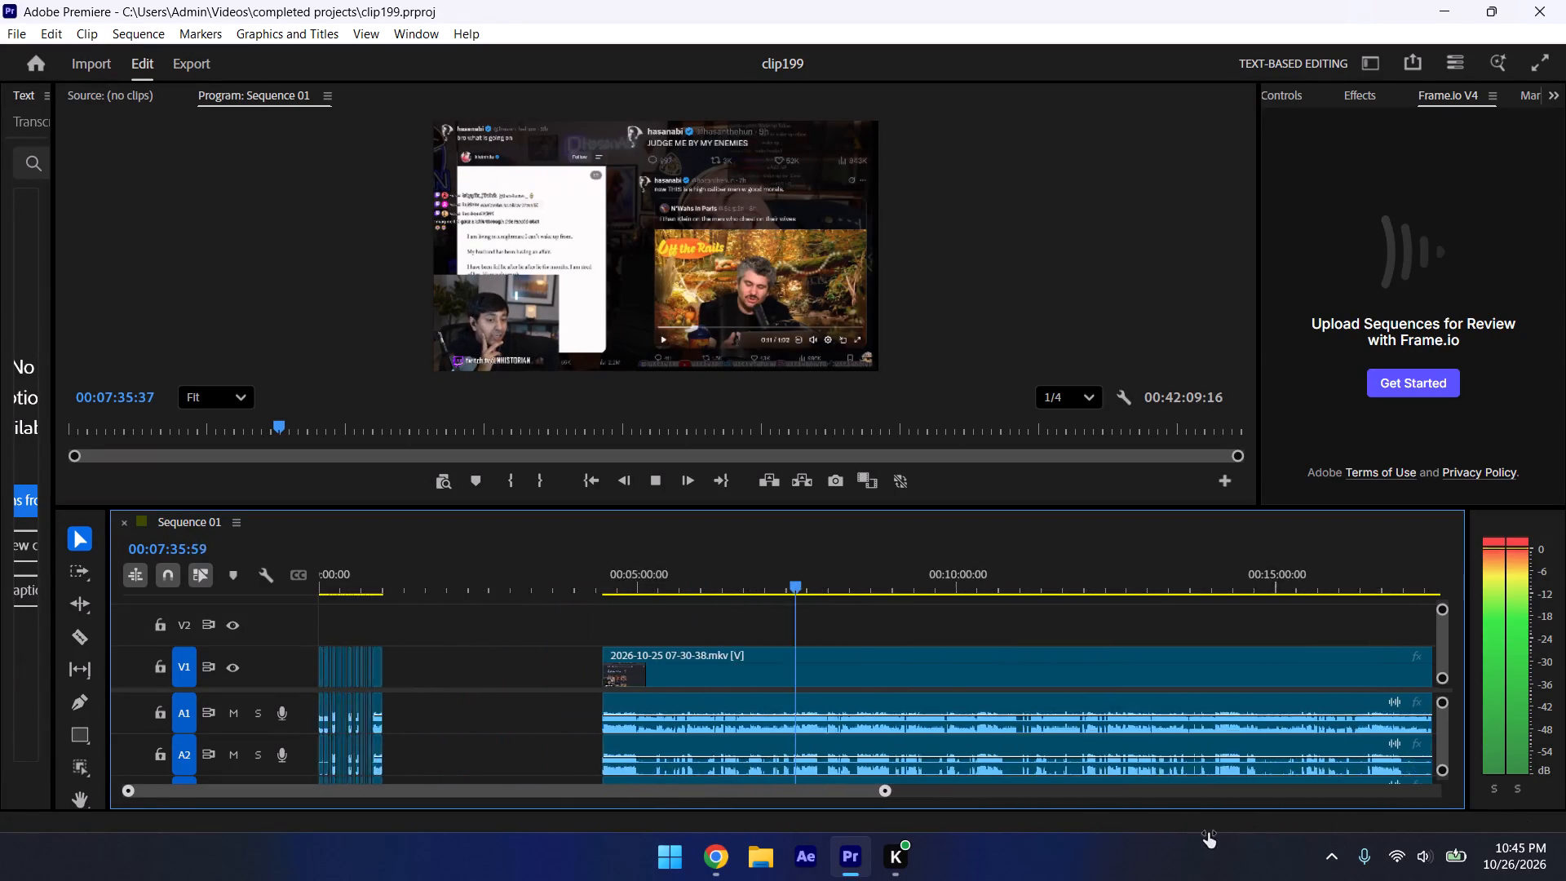
{"action": "left_click_drag", "start_coordinate": [1208, 833], "coordinate": [1119, 843]}
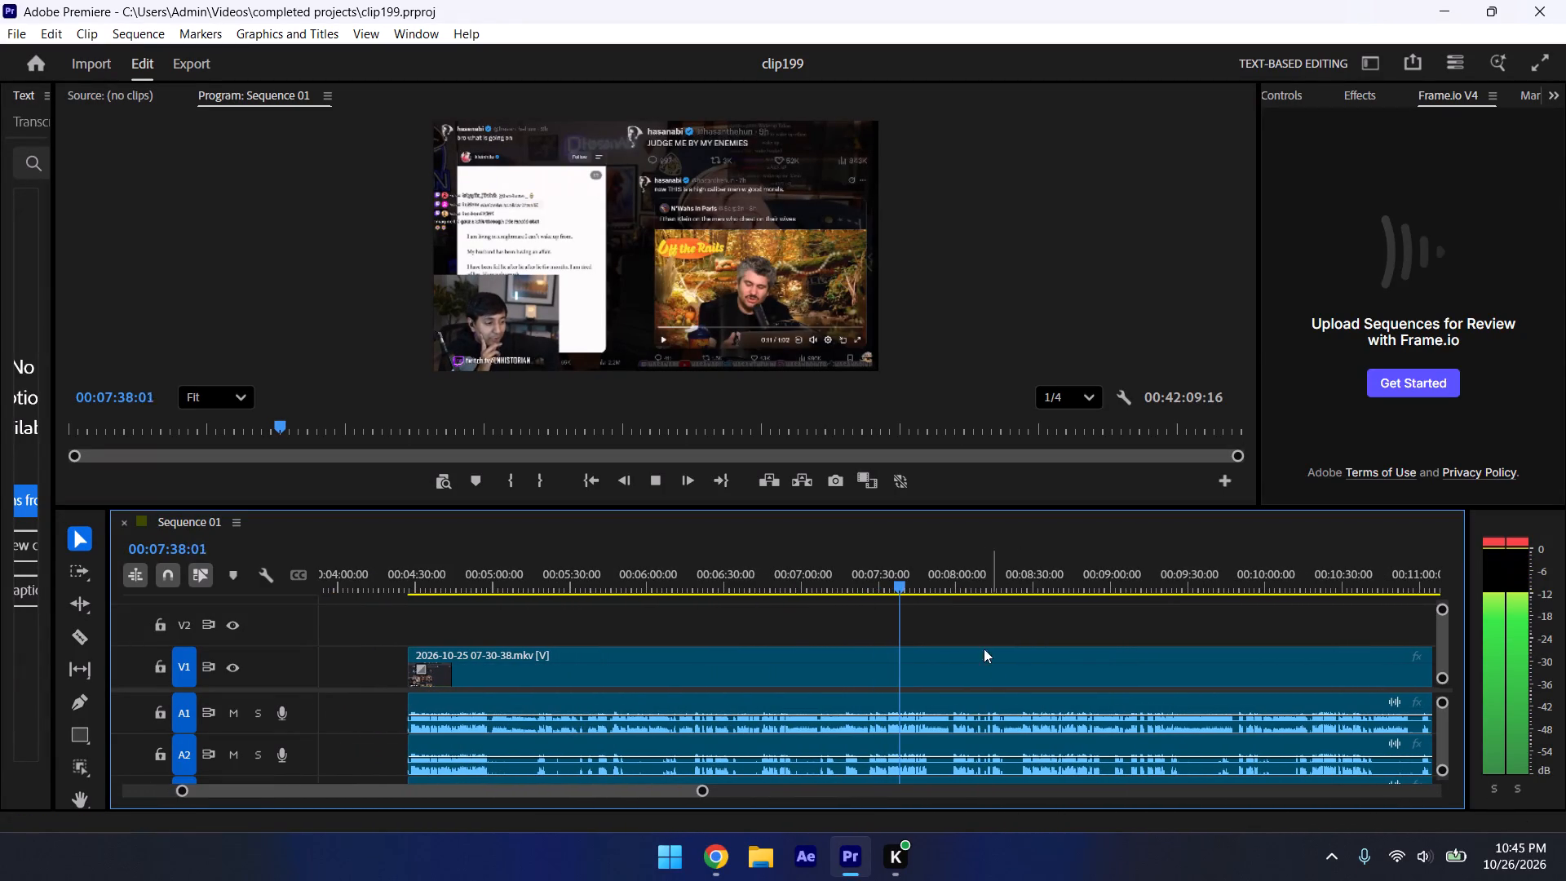
Preview the recording from about 00:08:00, trim the last segment's start forward to about 00:07:57, and save the project.
{"action": "left_click", "coordinate": [958, 583]}
{"action": "key", "text": "space"}
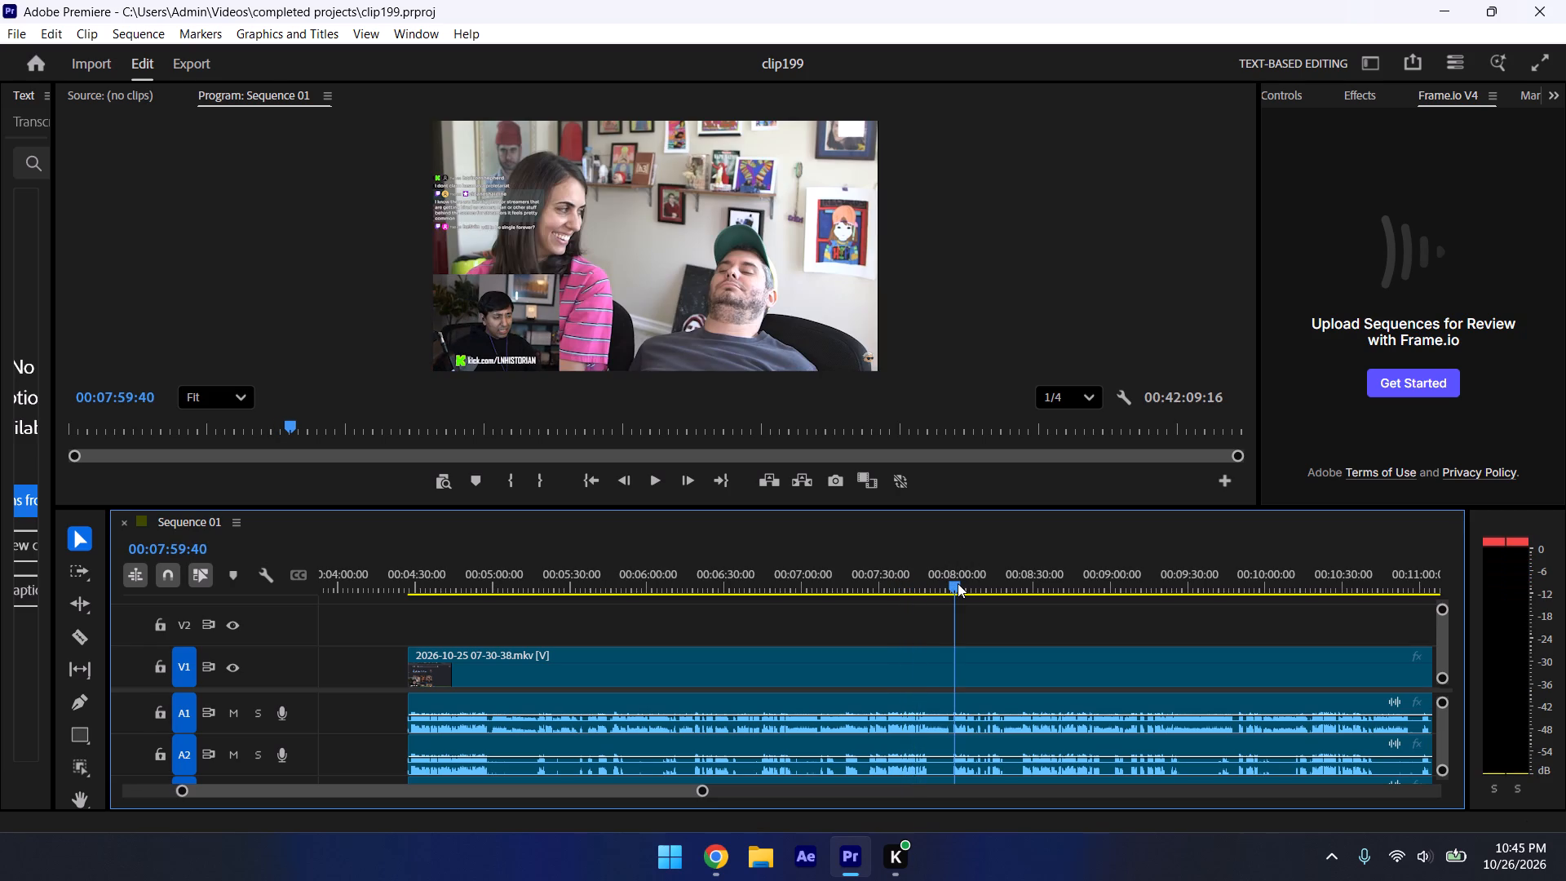
{"action": "left_click_drag", "start_coordinate": [405, 657], "coordinate": [896, 857]}
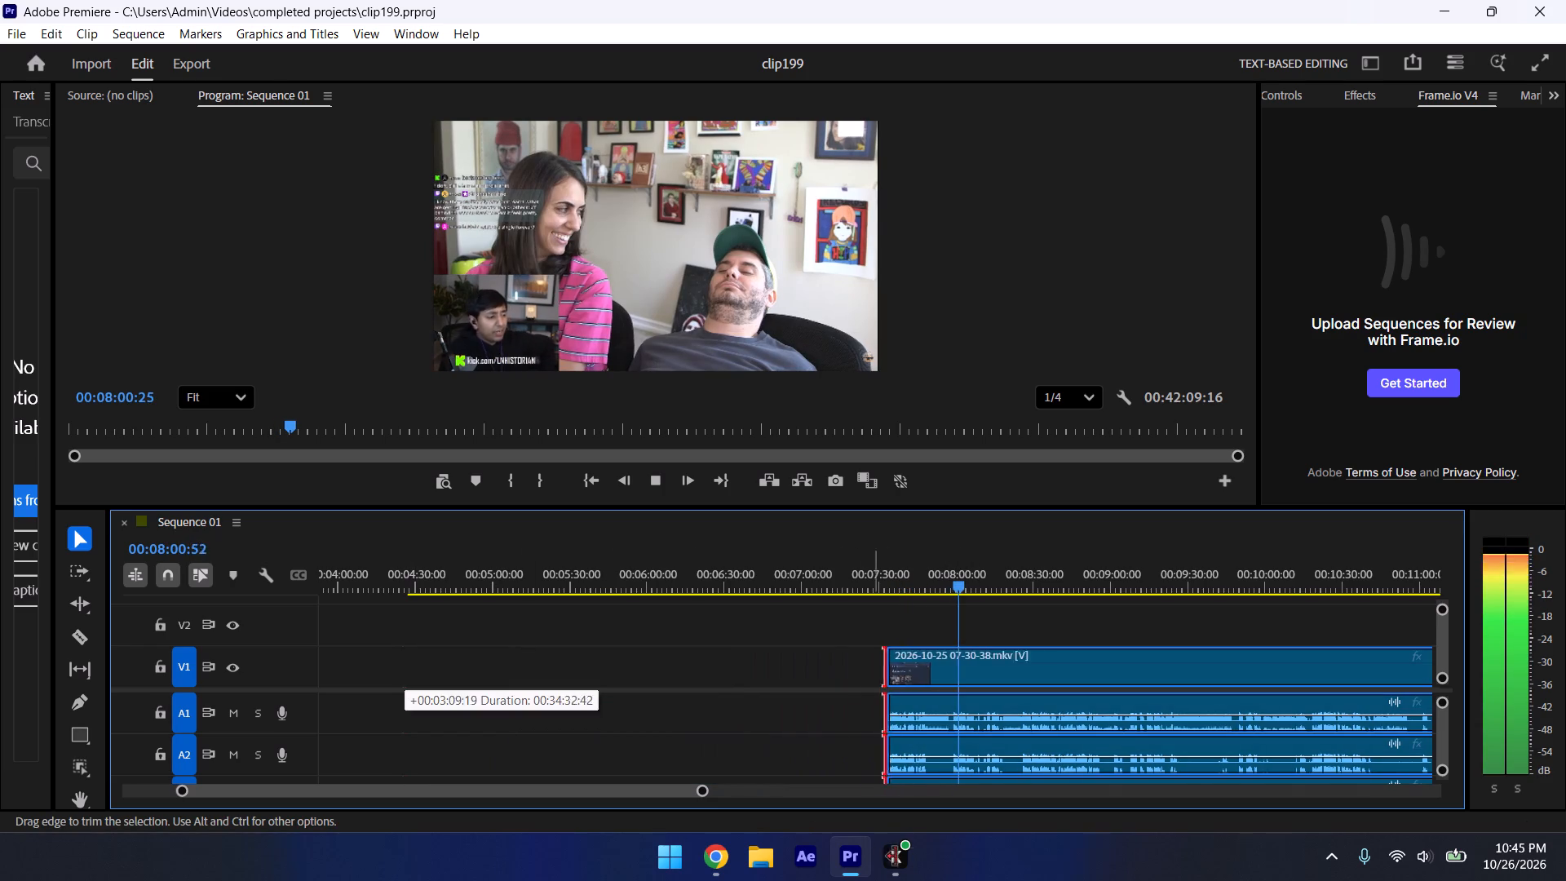
{"action": "left_click_drag", "start_coordinate": [896, 857], "coordinate": [946, 850]}
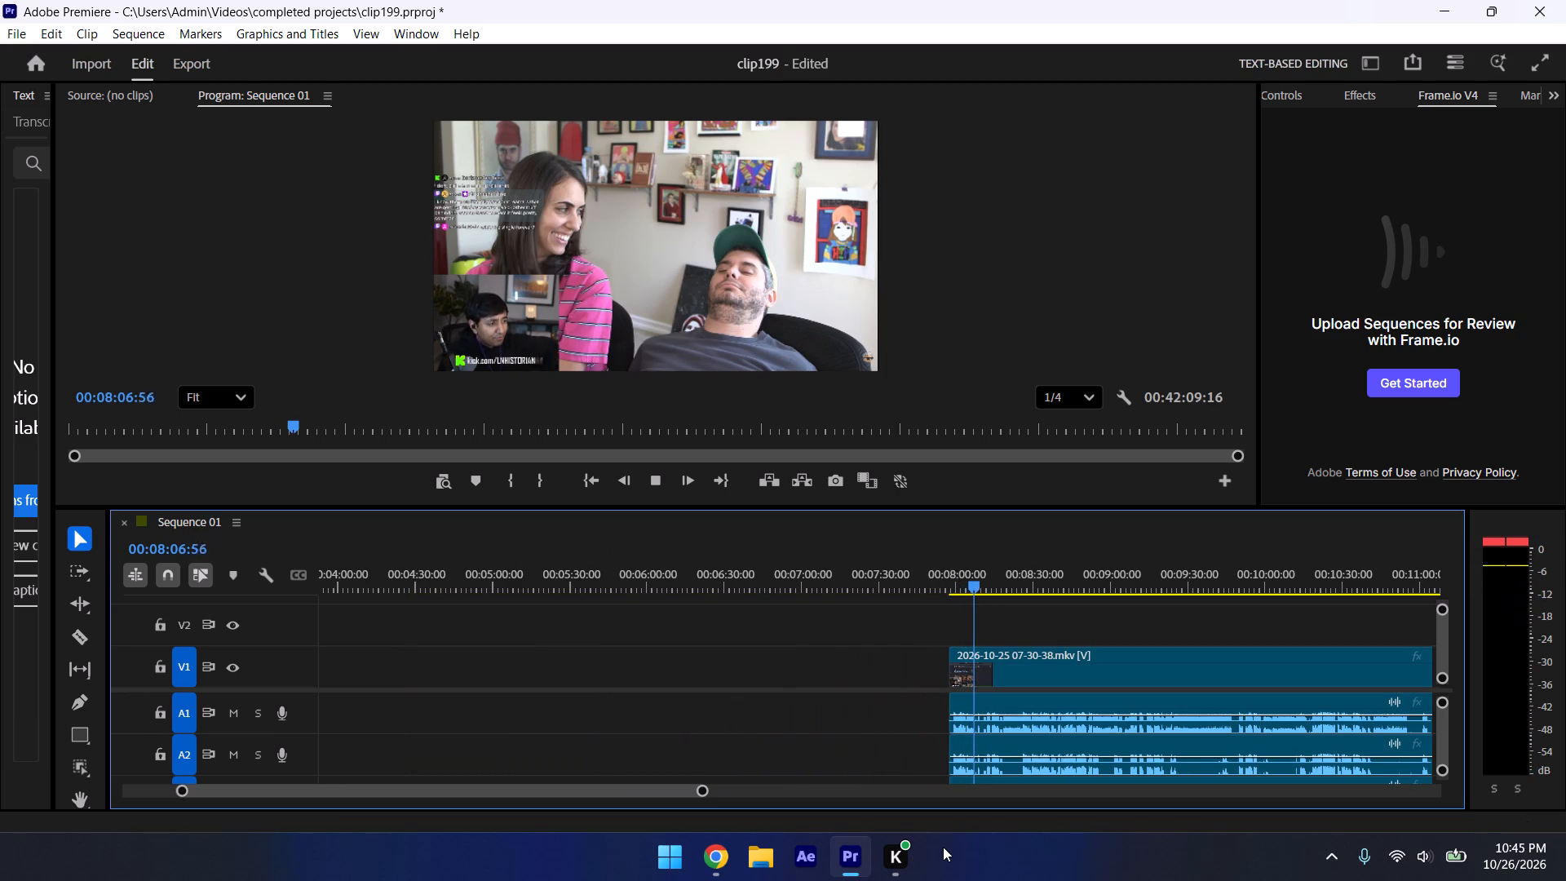
{"action": "key", "text": "ctrl+s"}
Preview the trimmed last segment from about 00:08:07 and skip ahead to about 00:08:26.
{"action": "key", "text": "space"}
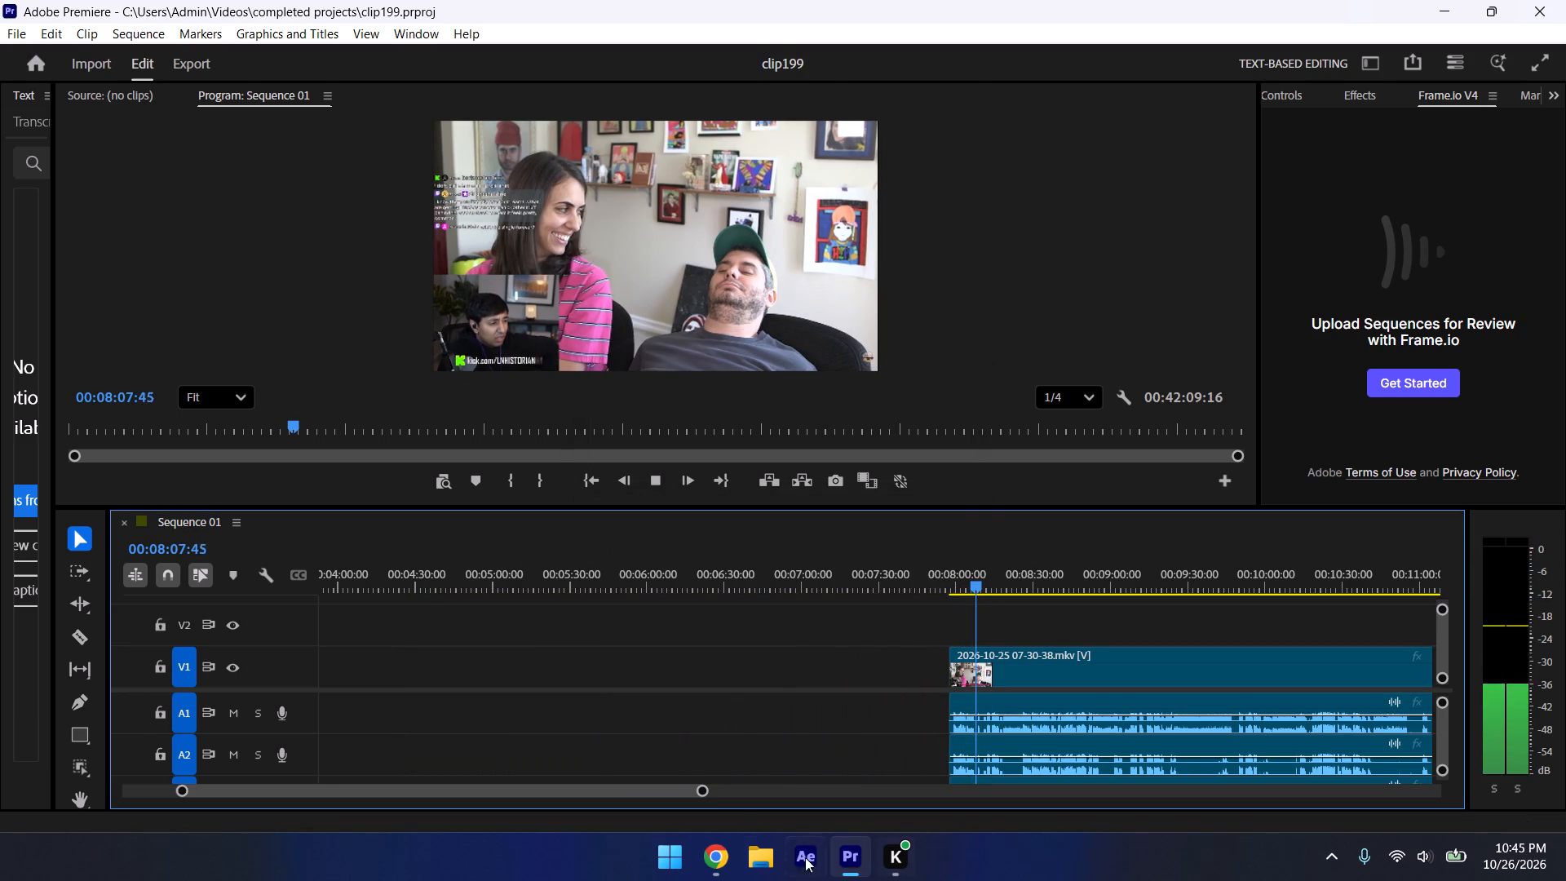
{"action": "left_click_drag", "start_coordinate": [706, 788], "coordinate": [626, 772]}
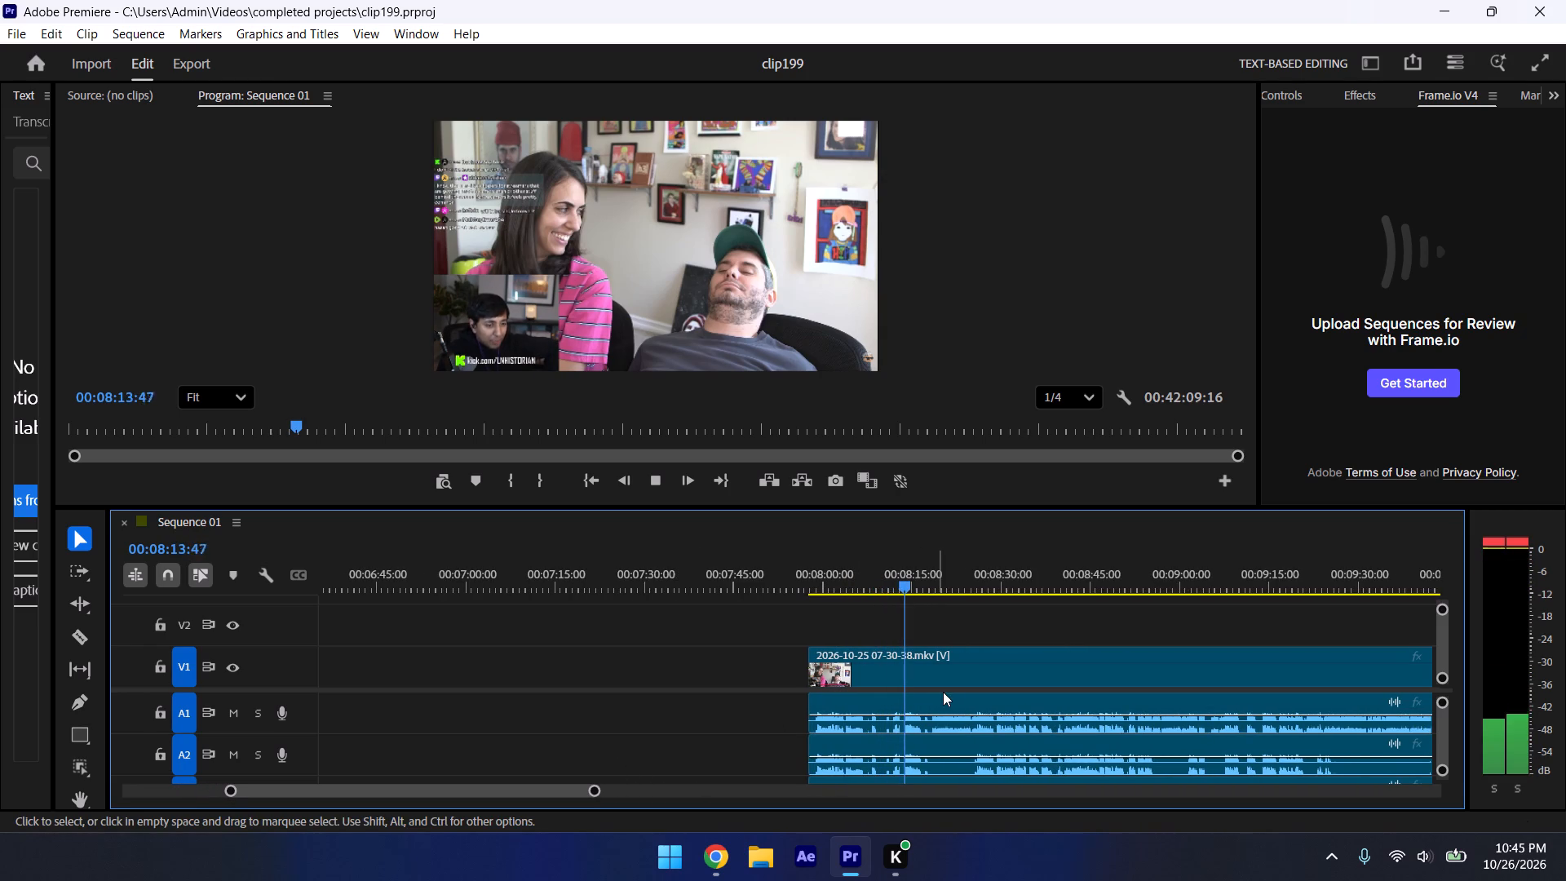
{"action": "left_click", "coordinate": [975, 586]}
{"action": "key", "text": "space"}
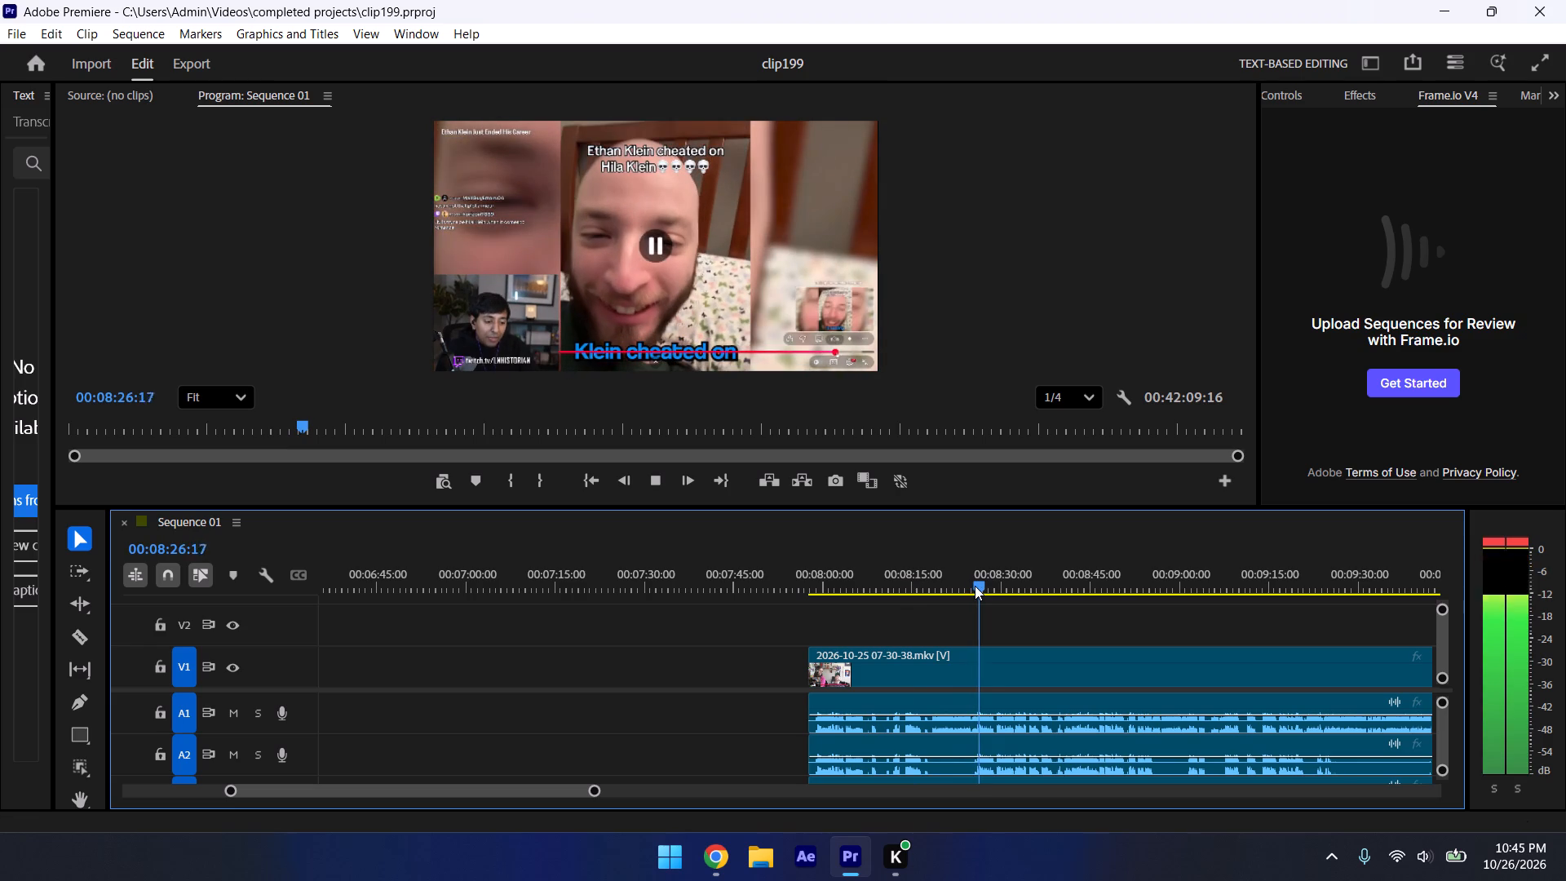
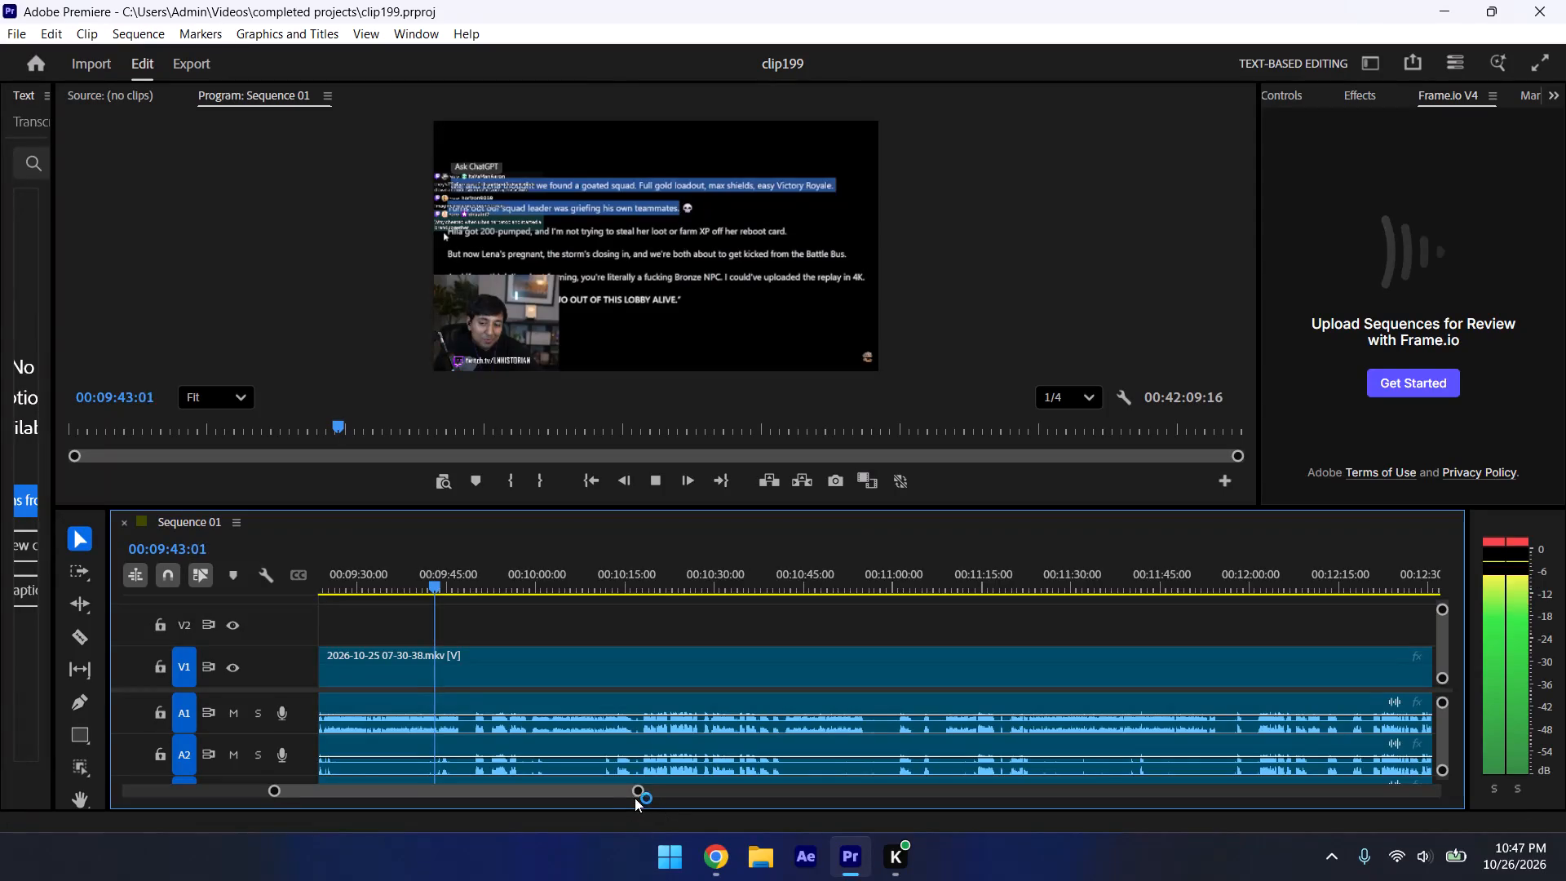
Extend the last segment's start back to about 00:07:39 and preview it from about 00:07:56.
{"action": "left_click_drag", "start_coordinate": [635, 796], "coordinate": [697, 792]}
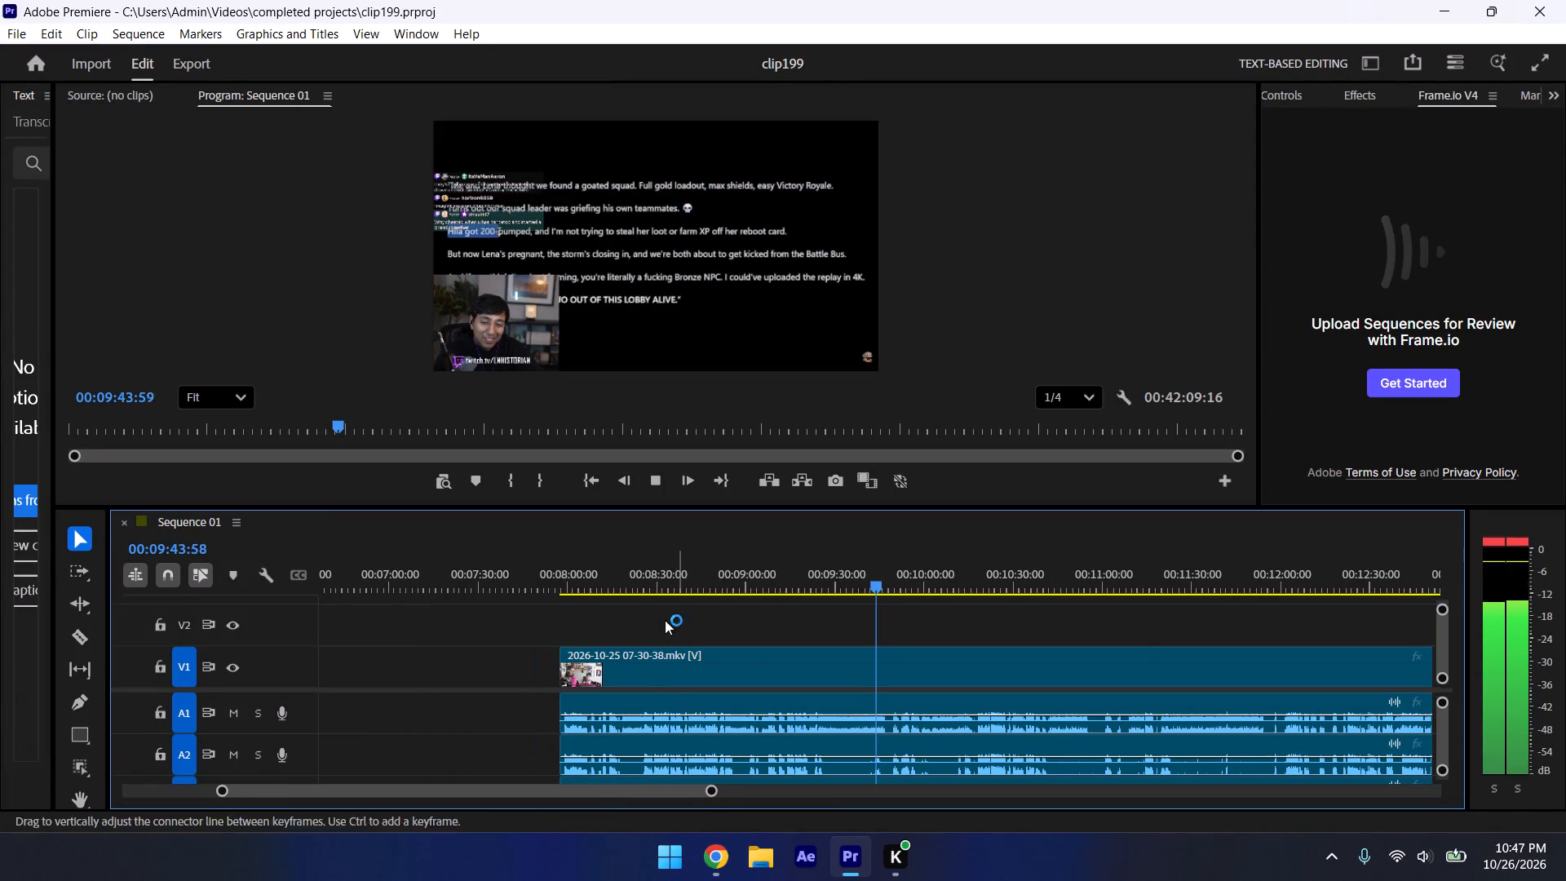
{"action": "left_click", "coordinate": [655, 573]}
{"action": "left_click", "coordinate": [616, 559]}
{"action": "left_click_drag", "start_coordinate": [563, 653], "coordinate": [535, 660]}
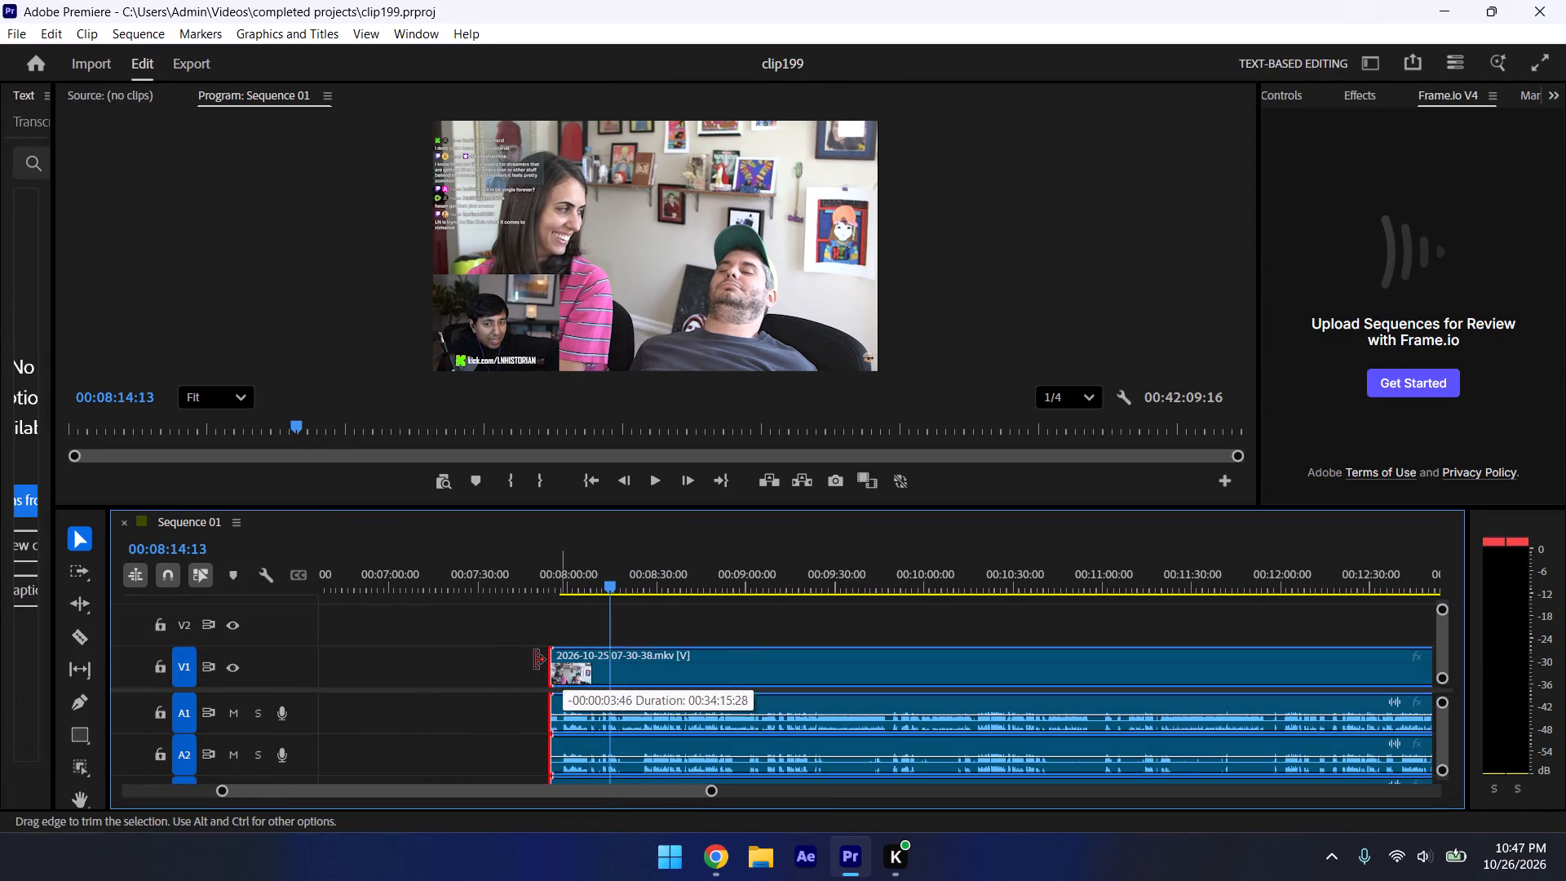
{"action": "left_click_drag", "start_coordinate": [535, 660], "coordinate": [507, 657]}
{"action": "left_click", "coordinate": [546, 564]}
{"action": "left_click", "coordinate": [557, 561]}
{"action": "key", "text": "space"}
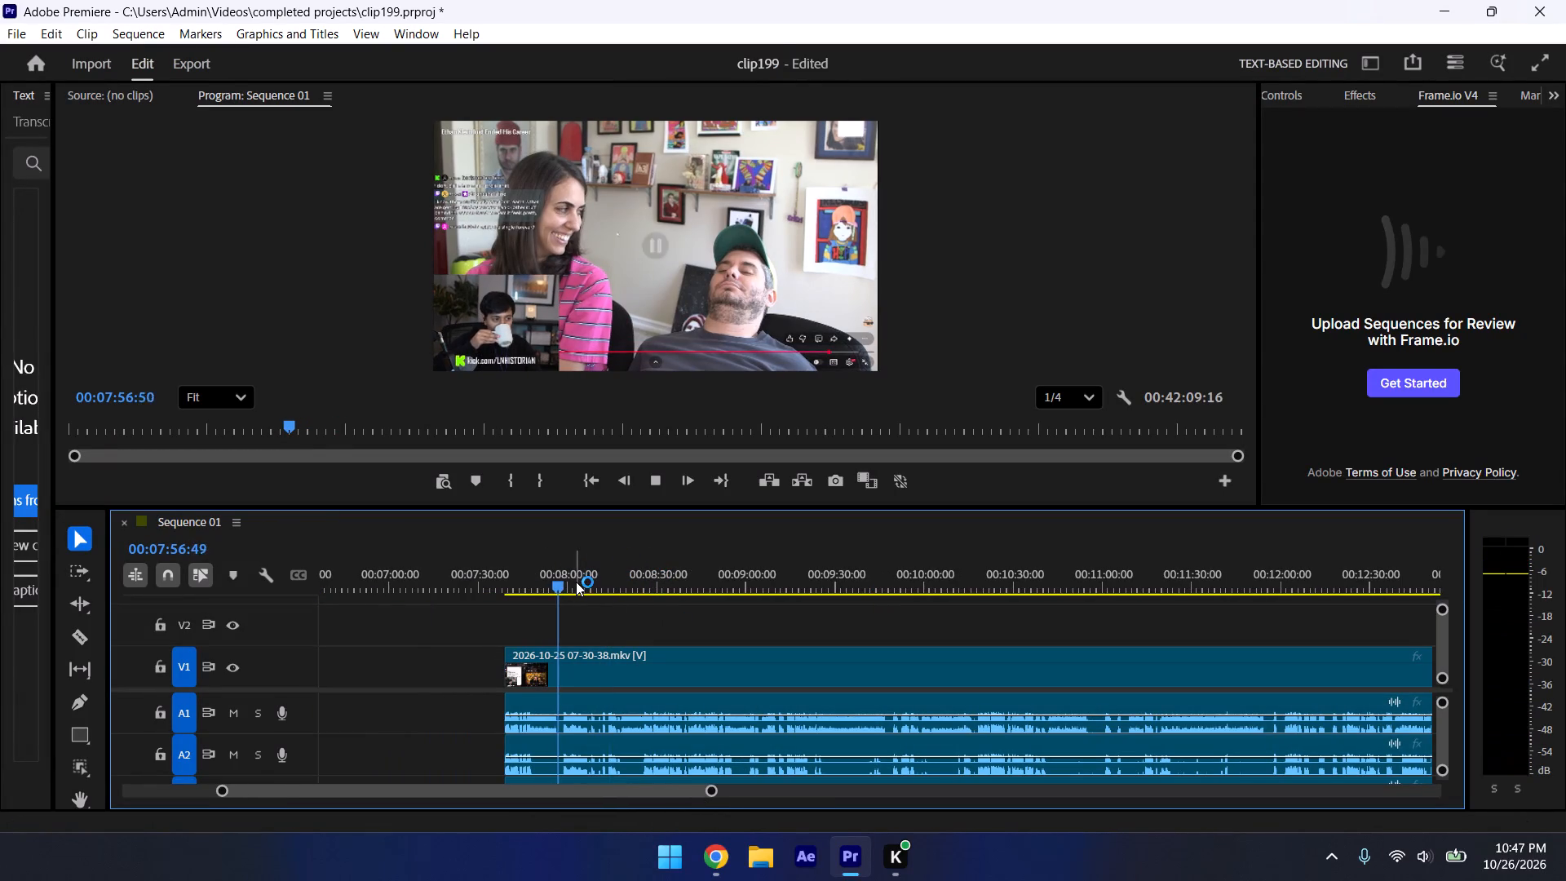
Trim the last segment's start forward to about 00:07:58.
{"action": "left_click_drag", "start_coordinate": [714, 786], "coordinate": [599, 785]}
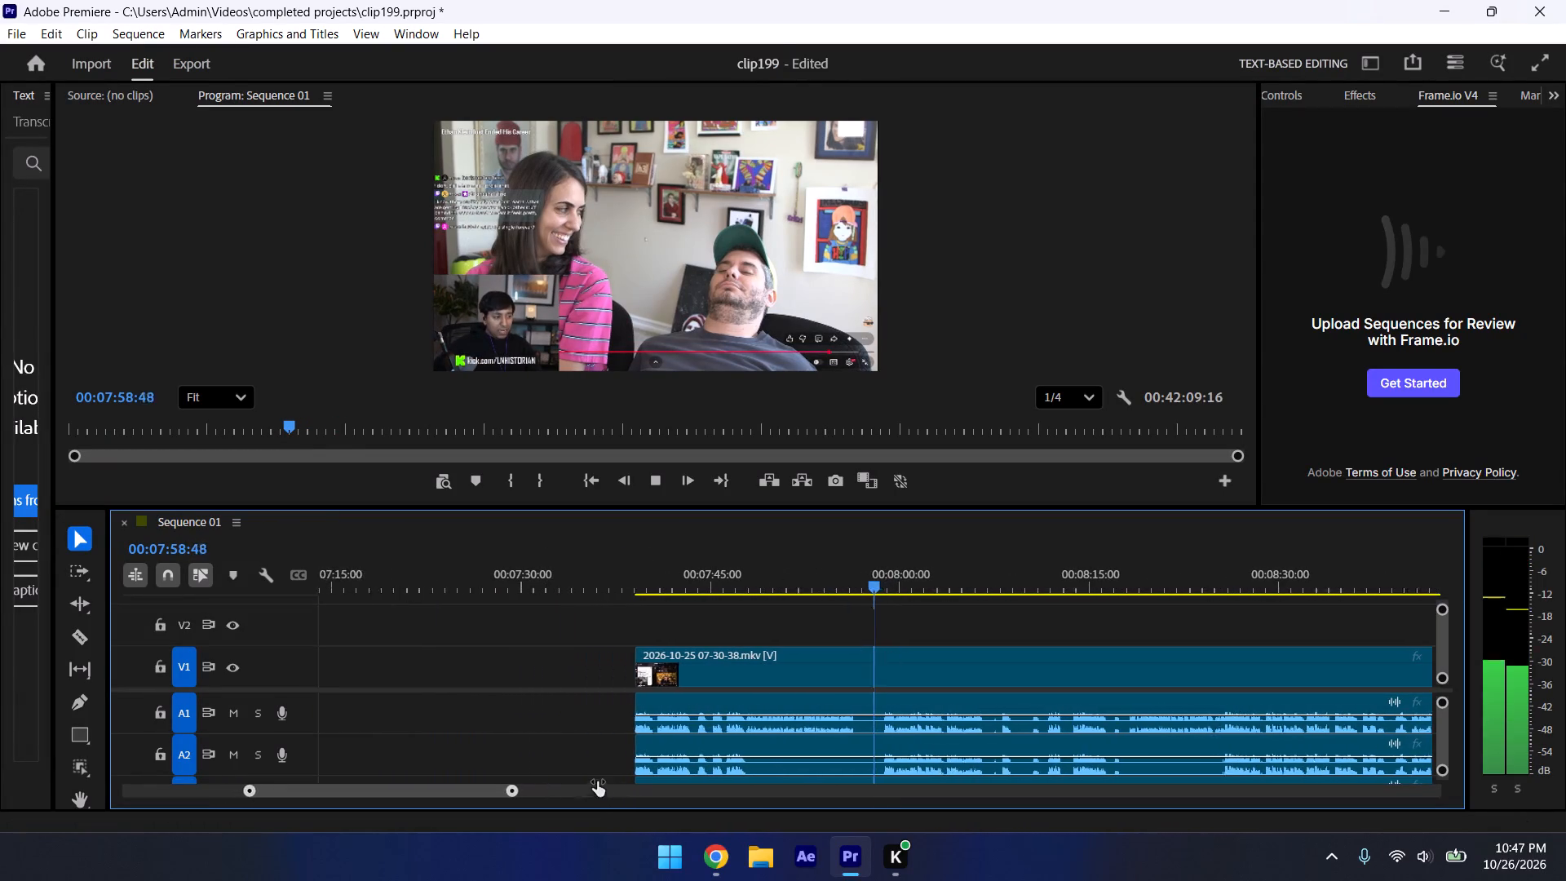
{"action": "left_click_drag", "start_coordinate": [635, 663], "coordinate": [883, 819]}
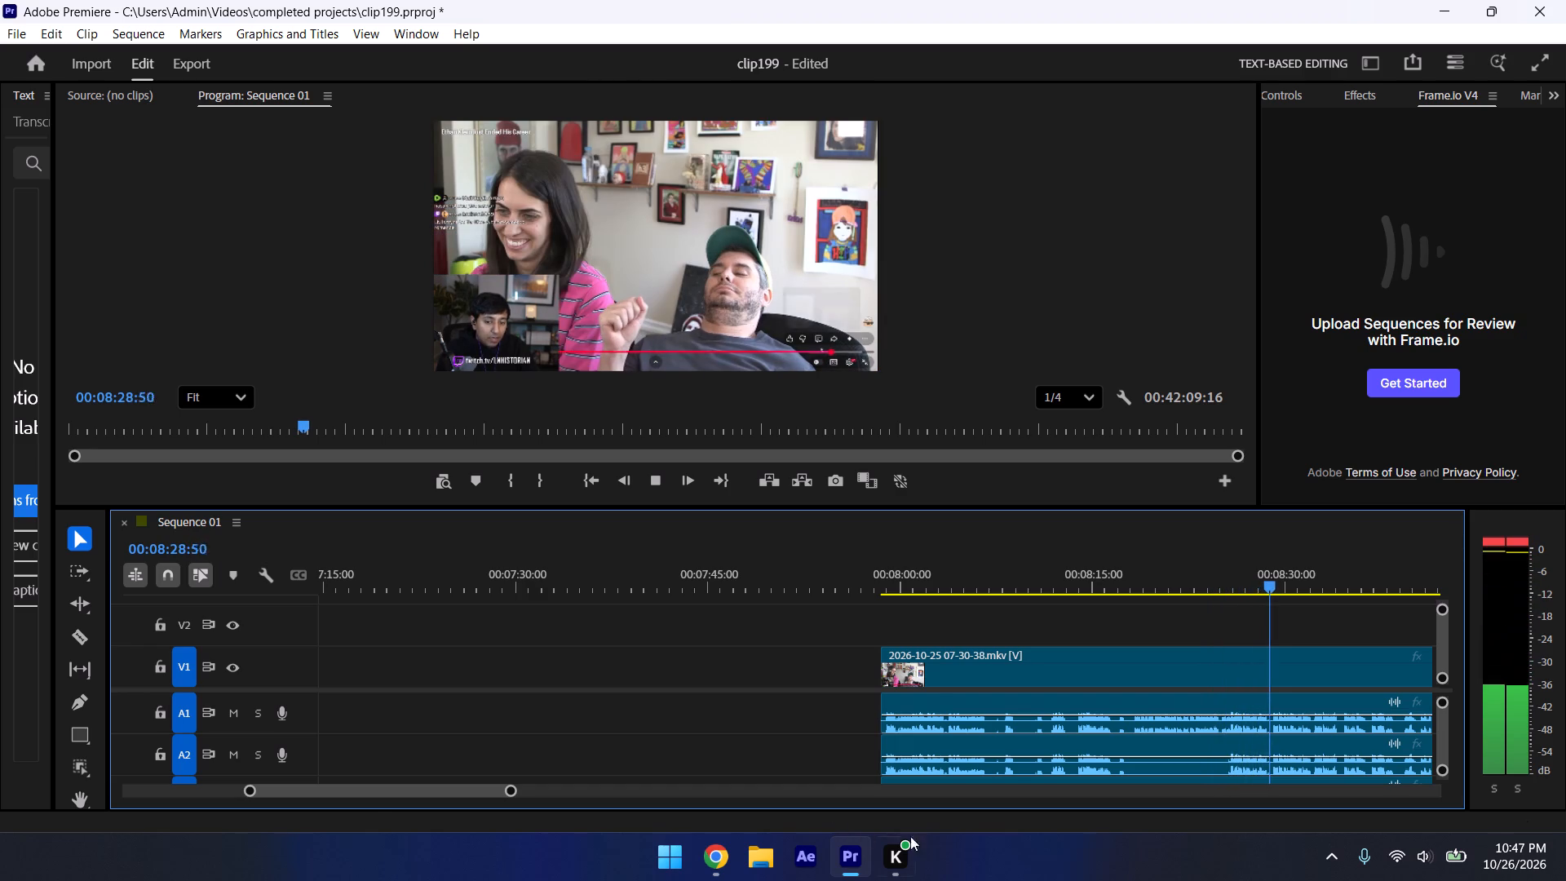
Trim the last segment's start forward to about 00:08:25:41, preview the new beginning, and save the project.
{"action": "left_click_drag", "start_coordinate": [886, 649], "coordinate": [1227, 767]}
{"action": "left_click", "coordinate": [1212, 579]}
{"action": "left_click", "coordinate": [1228, 578]}
{"action": "key", "text": "space"}
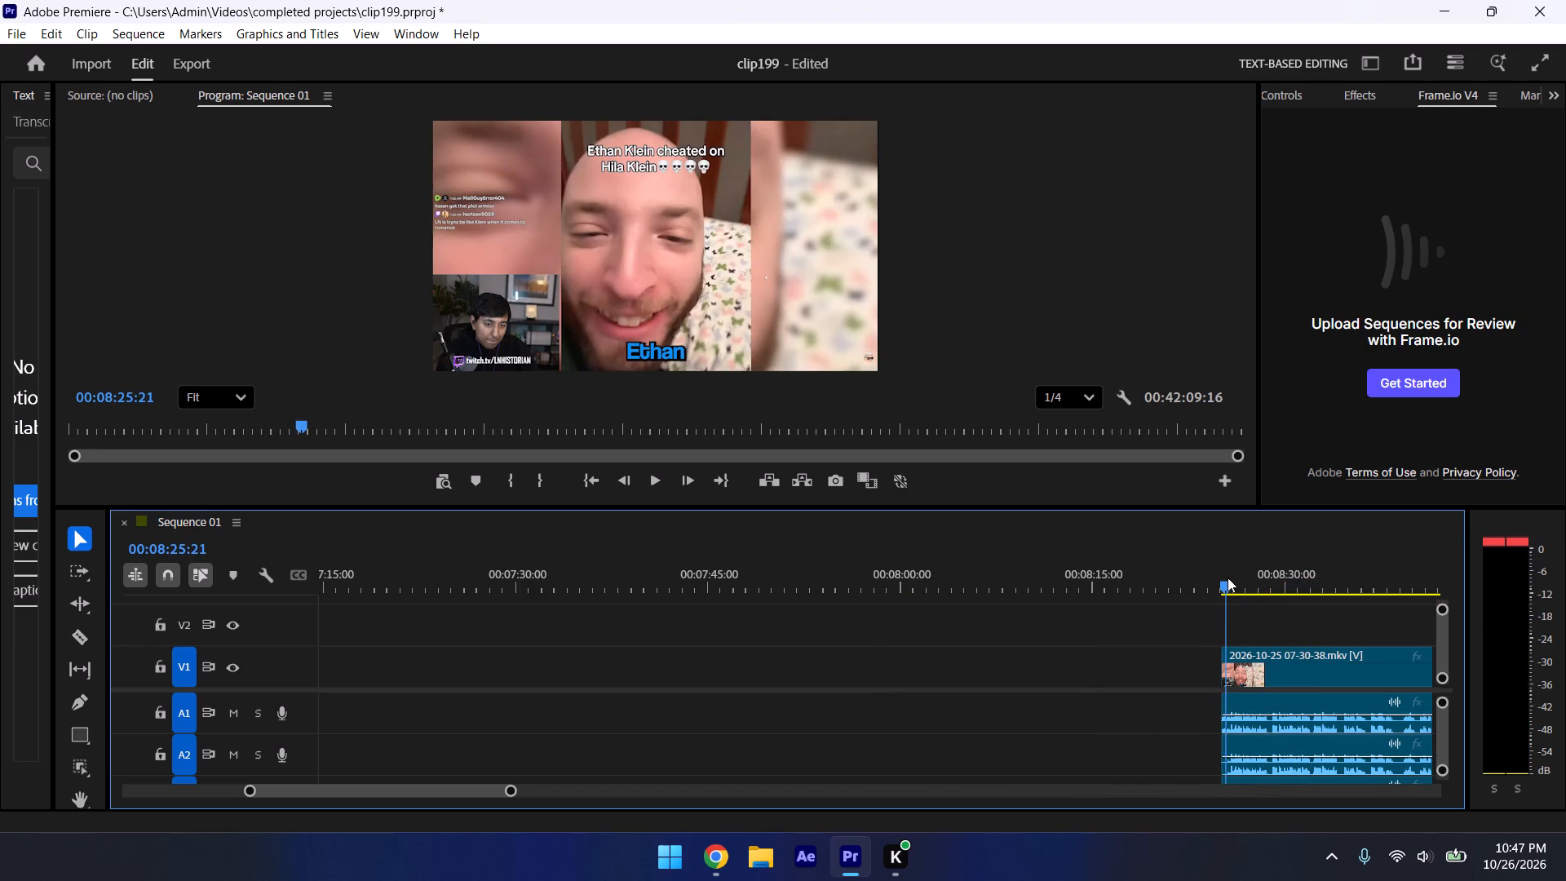
{"action": "key", "text": "space"}
{"action": "left_click_drag", "start_coordinate": [513, 787], "coordinate": [425, 773]}
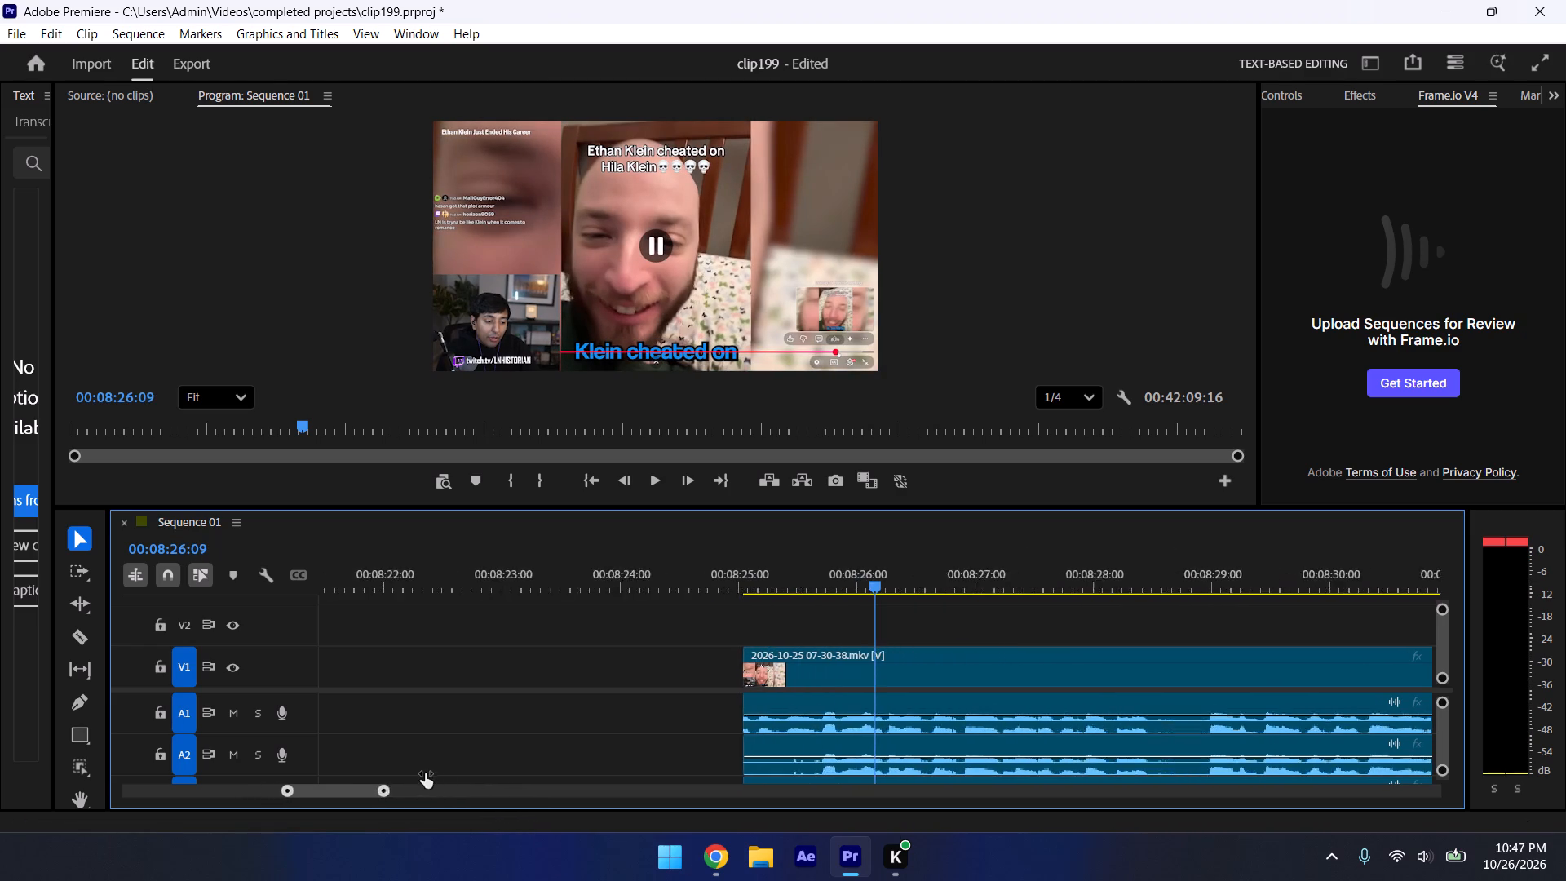
{"action": "left_click_drag", "start_coordinate": [425, 773], "coordinate": [417, 771]}
{"action": "left_click_drag", "start_coordinate": [595, 649], "coordinate": [759, 786]}
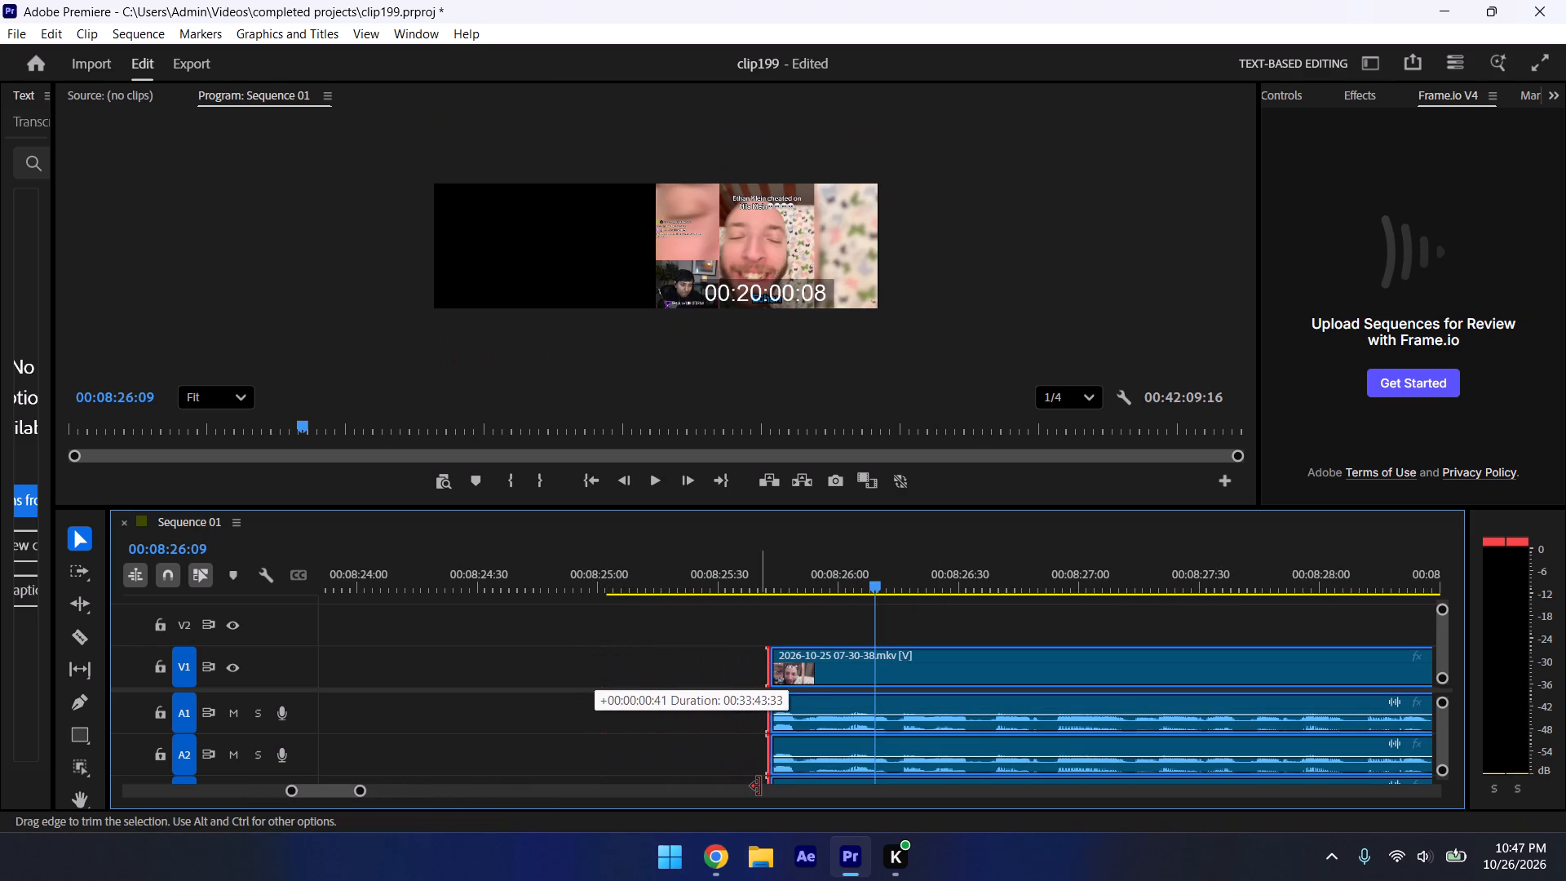
{"action": "left_click_drag", "start_coordinate": [759, 786], "coordinate": [751, 778]}
{"action": "left_click", "coordinate": [710, 604]}
{"action": "left_click", "coordinate": [732, 581]}
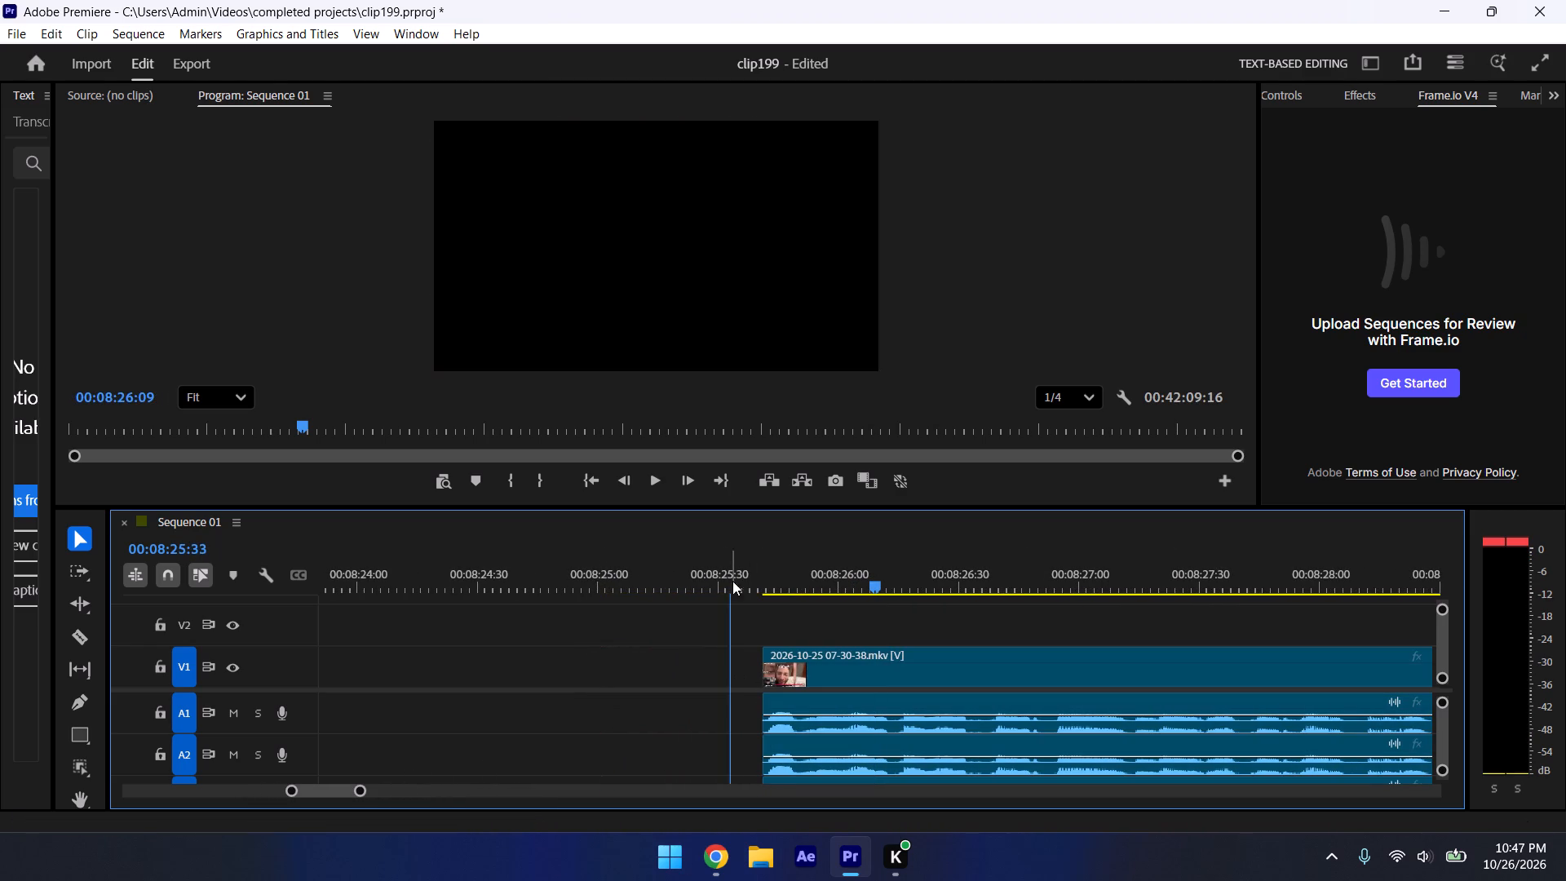
{"action": "key", "text": "space"}
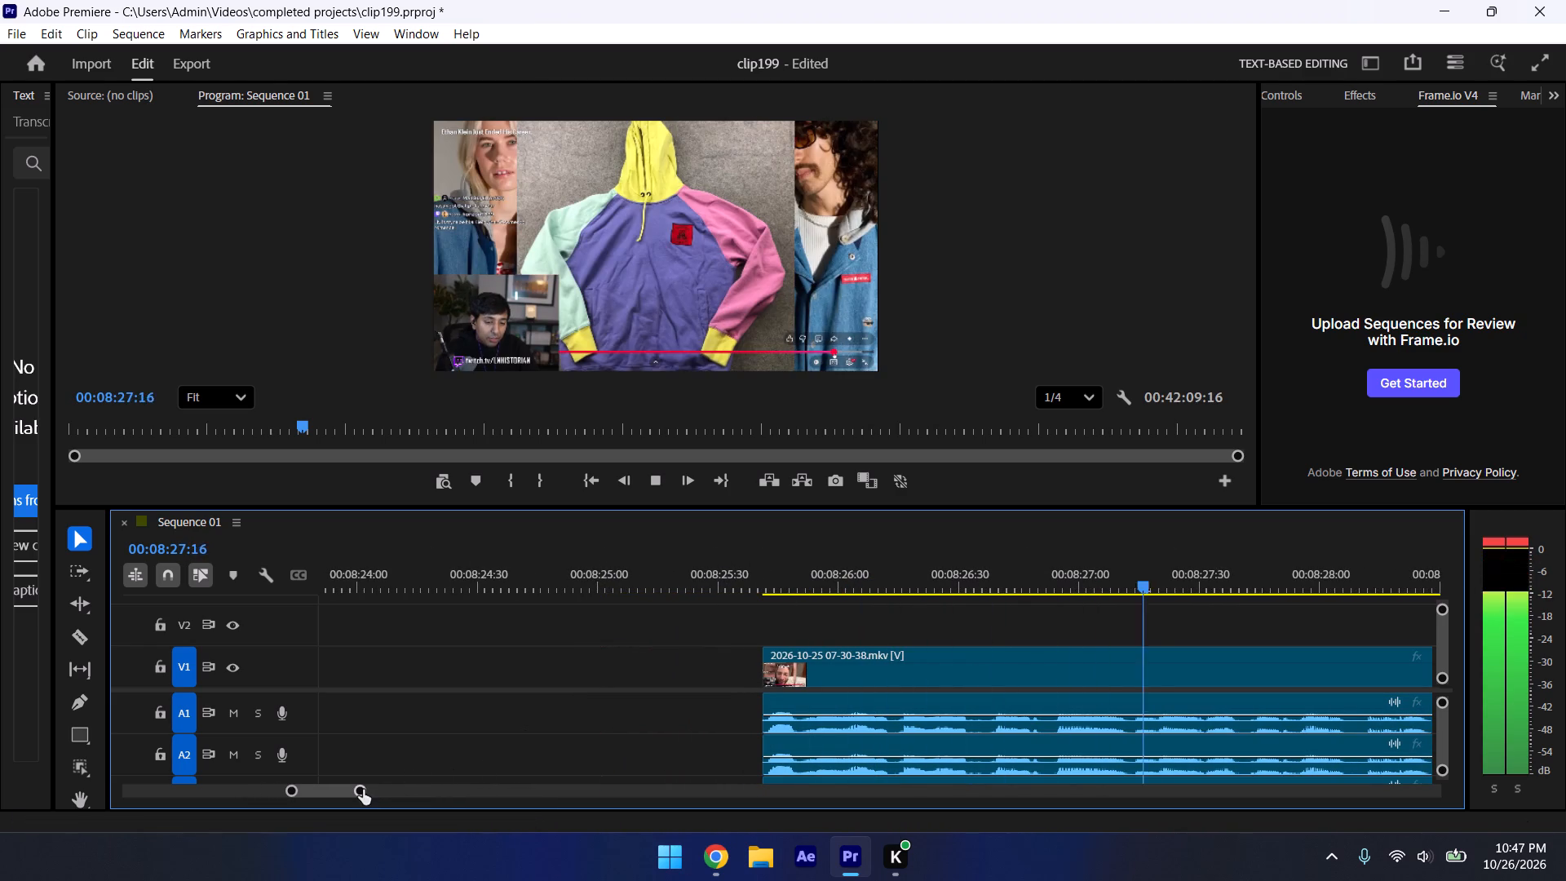
{"action": "key", "text": "ctrl+s"}
Preview the last segment up to 00:08:28:31, split it there on all tracks, and save the project.
{"action": "left_click_drag", "start_coordinate": [361, 790], "coordinate": [409, 807], "text": "ctrl"}
{"action": "key", "text": "space"}
{"action": "key", "text": "space"}
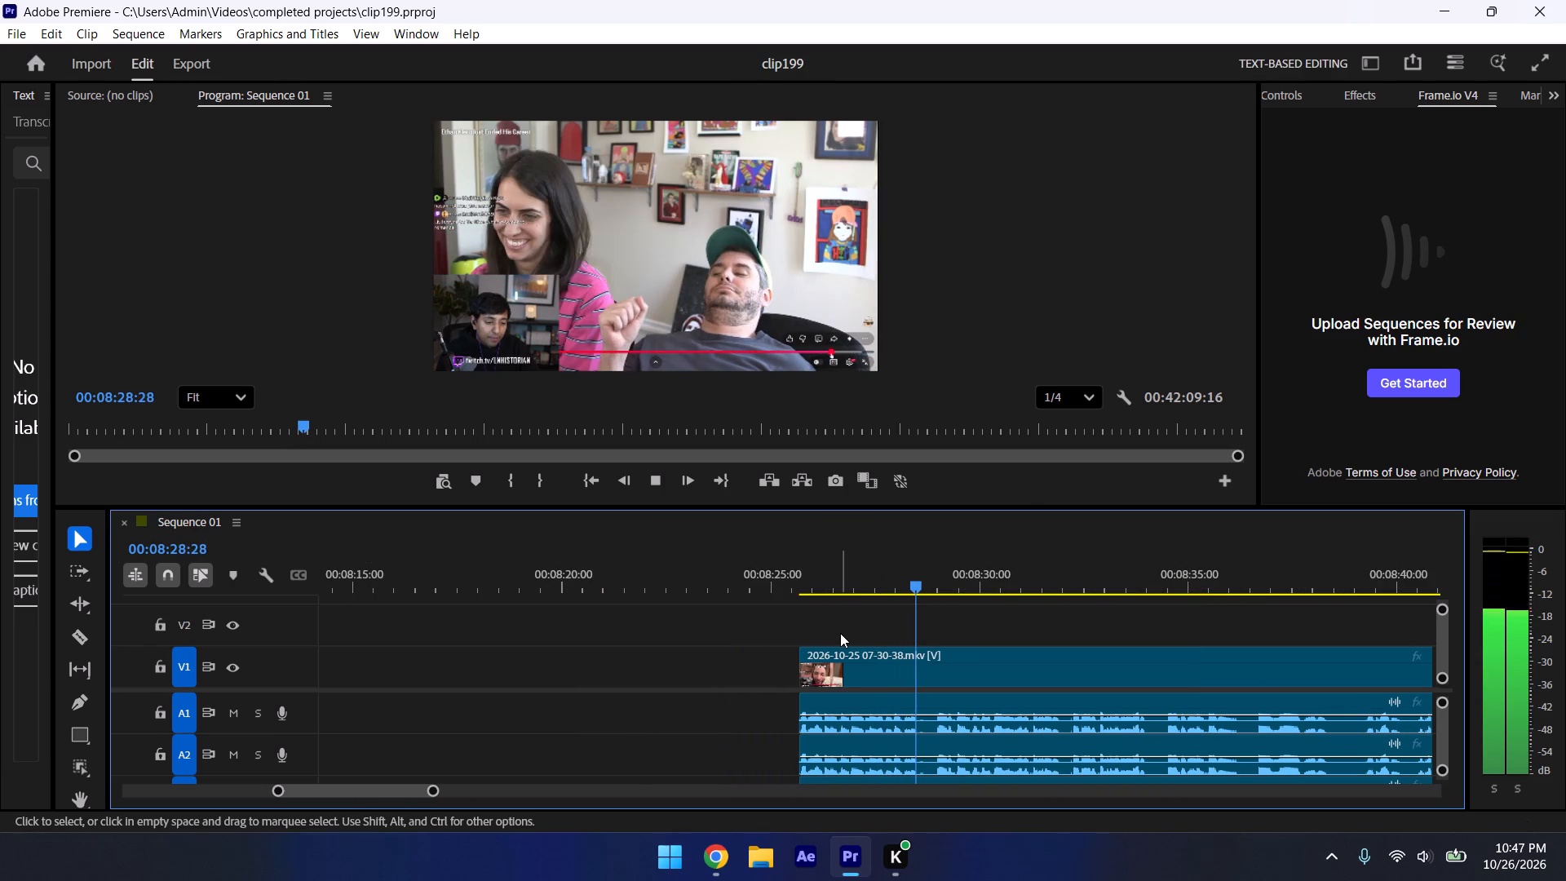
{"action": "key", "text": "Right"}
{"action": "key", "text": "Right"}
{"action": "key", "text": "Right"}
{"action": "key", "text": "ctrl+k"}
{"action": "key", "text": "ctrl+s"}
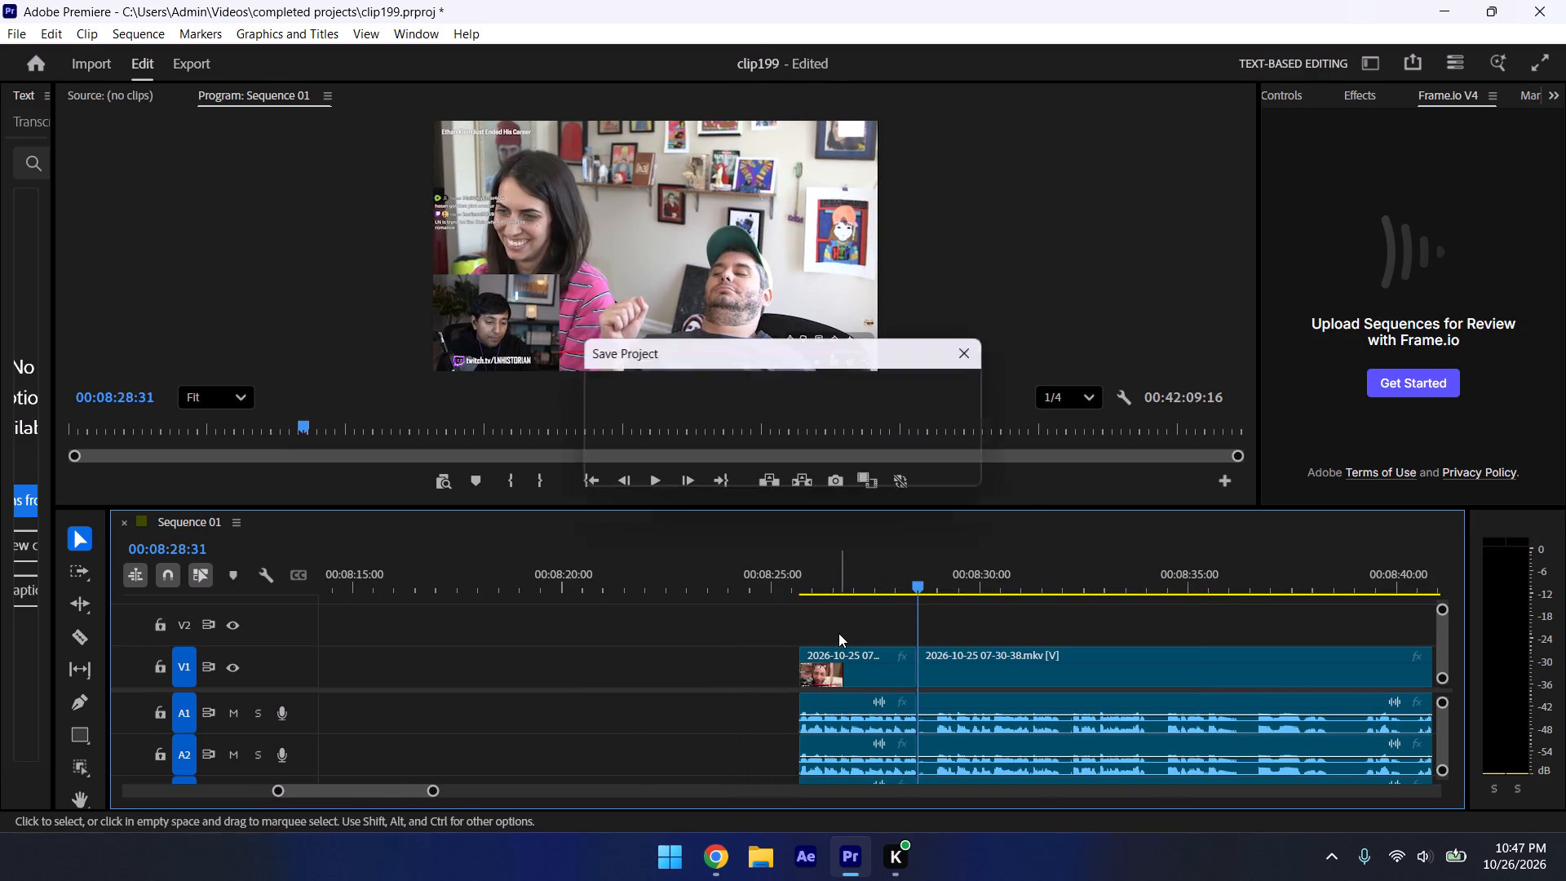
Preview past the cut, trim the following segment's start forward to about 00:08:28:56, and close the gap.
{"action": "key", "text": "space"}
{"action": "key", "text": "space"}
{"action": "key", "text": "space"}
{"action": "key", "text": "space"}
{"action": "key", "text": "space"}
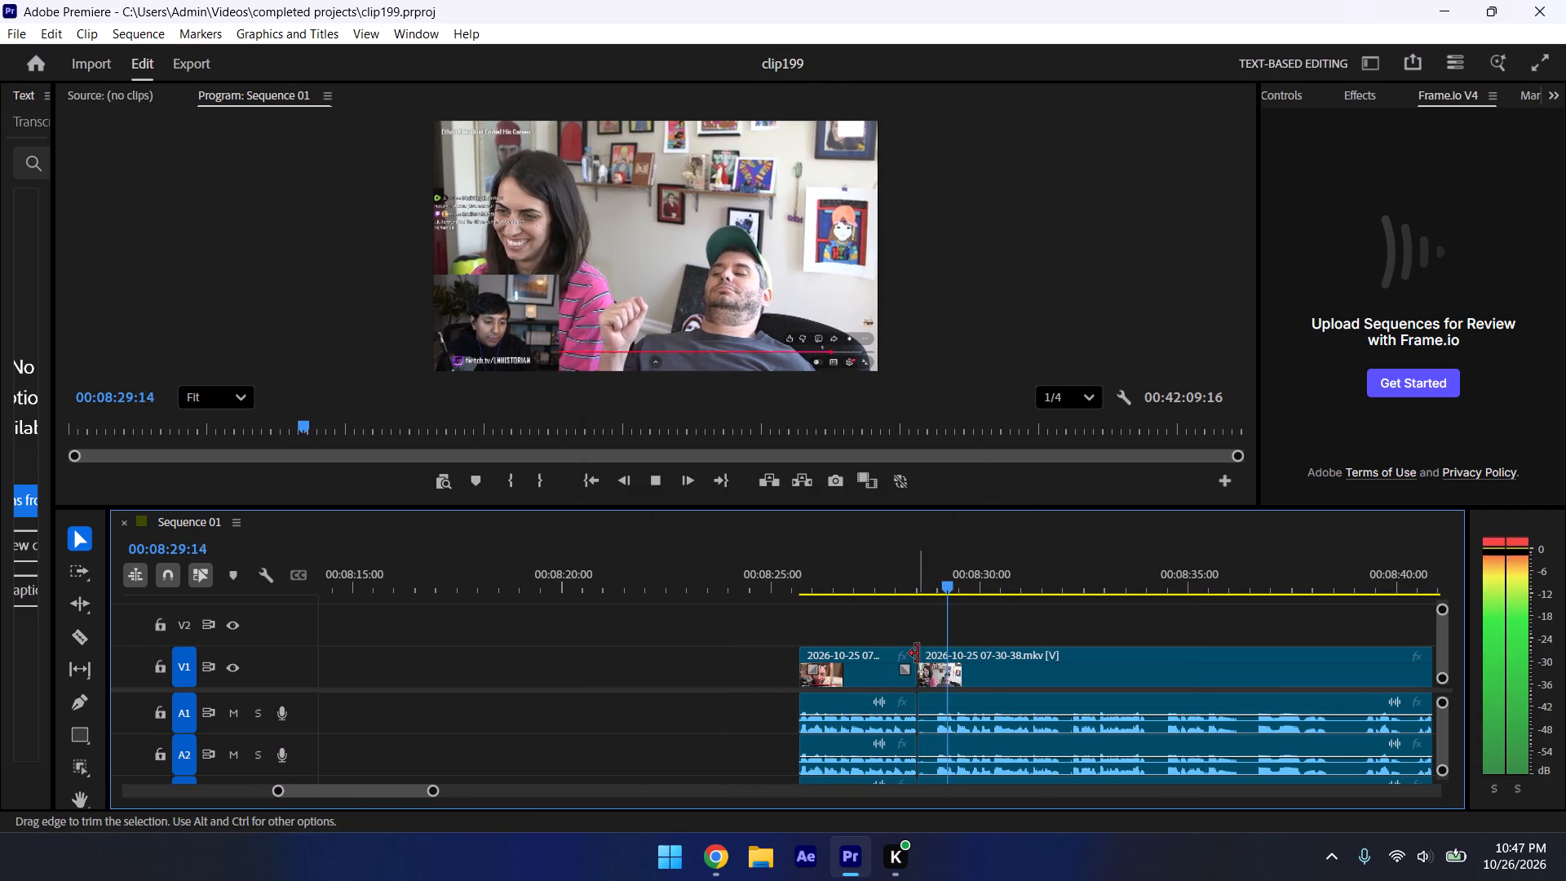
{"action": "key", "text": "space"}
{"action": "left_click_drag", "start_coordinate": [918, 653], "coordinate": [936, 656]}
{"action": "left_click_drag", "start_coordinate": [969, 652], "coordinate": [961, 651]}
{"action": "left_click", "coordinate": [968, 653]}
{"action": "left_click_drag", "start_coordinate": [995, 657], "coordinate": [987, 657]}
{"action": "left_click_drag", "start_coordinate": [985, 653], "coordinate": [967, 653]}
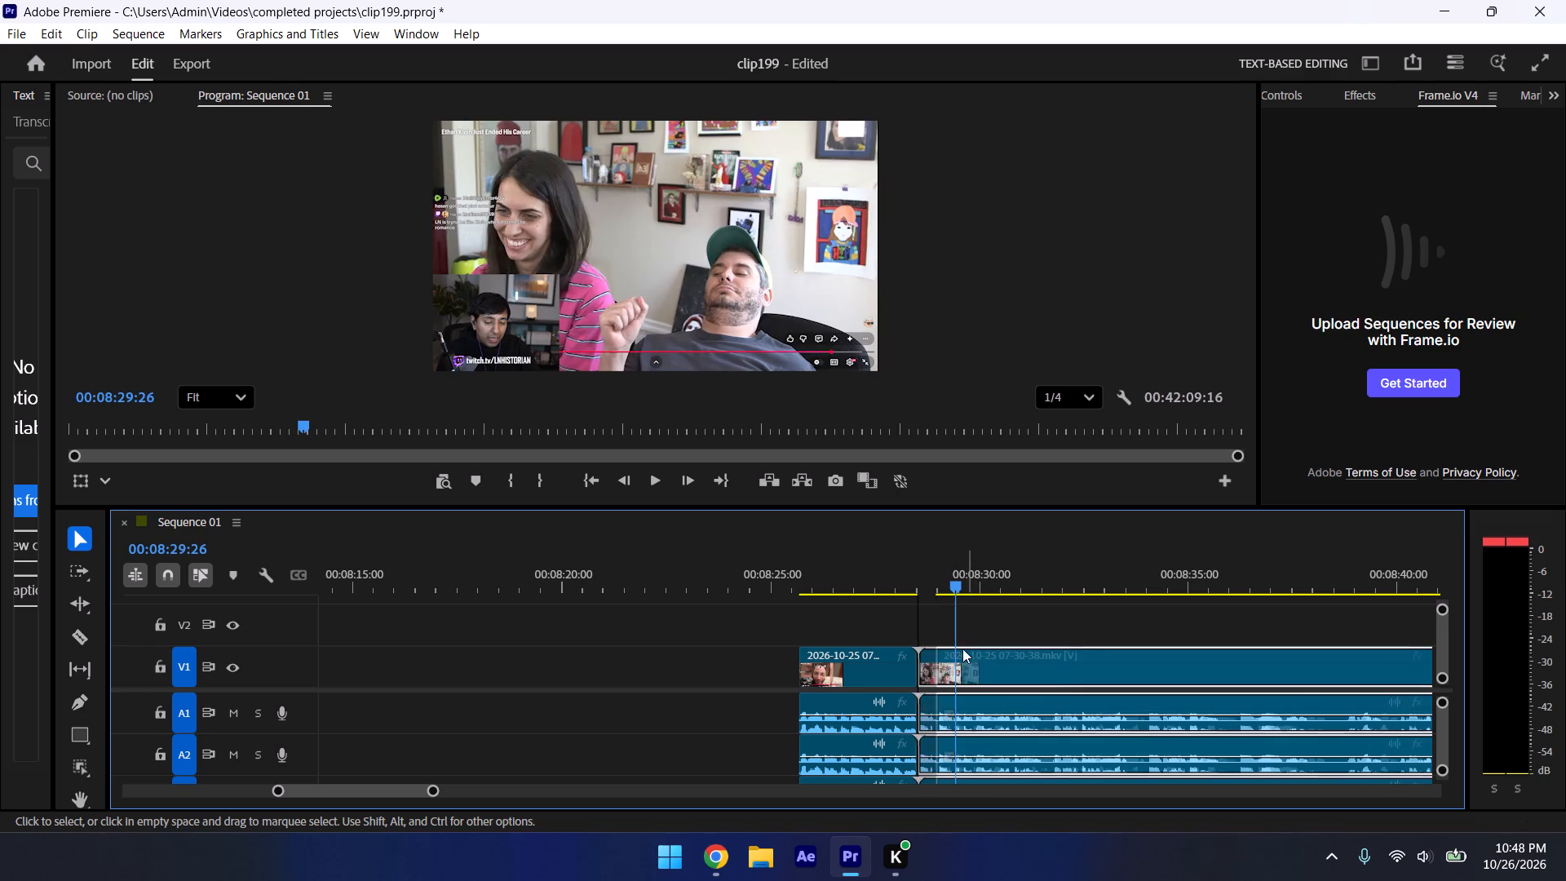
Preview the join around 00:08:28:31 and save the project.
{"action": "left_click", "coordinate": [877, 579]}
{"action": "left_click", "coordinate": [929, 595]}
{"action": "left_click", "coordinate": [900, 529]}
{"action": "left_click", "coordinate": [924, 572]}
{"action": "left_click", "coordinate": [889, 573]}
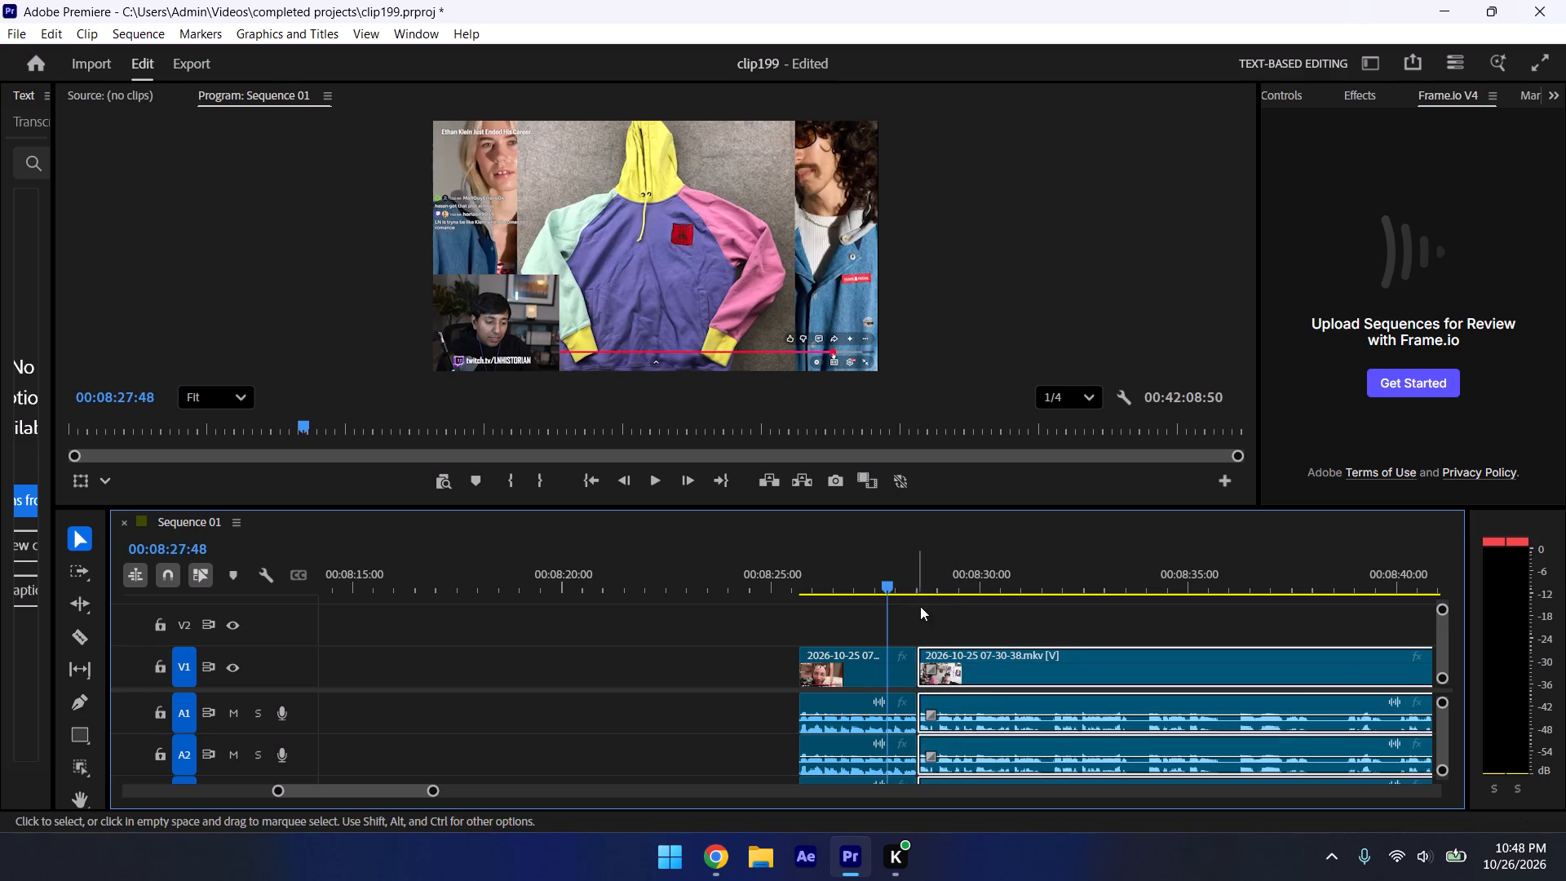
{"action": "left_click", "coordinate": [920, 606]}
{"action": "left_click", "coordinate": [919, 569]}
{"action": "key", "text": "space"}
{"action": "left_click", "coordinate": [940, 573]}
{"action": "left_click", "coordinate": [904, 568], "text": "ctrl"}
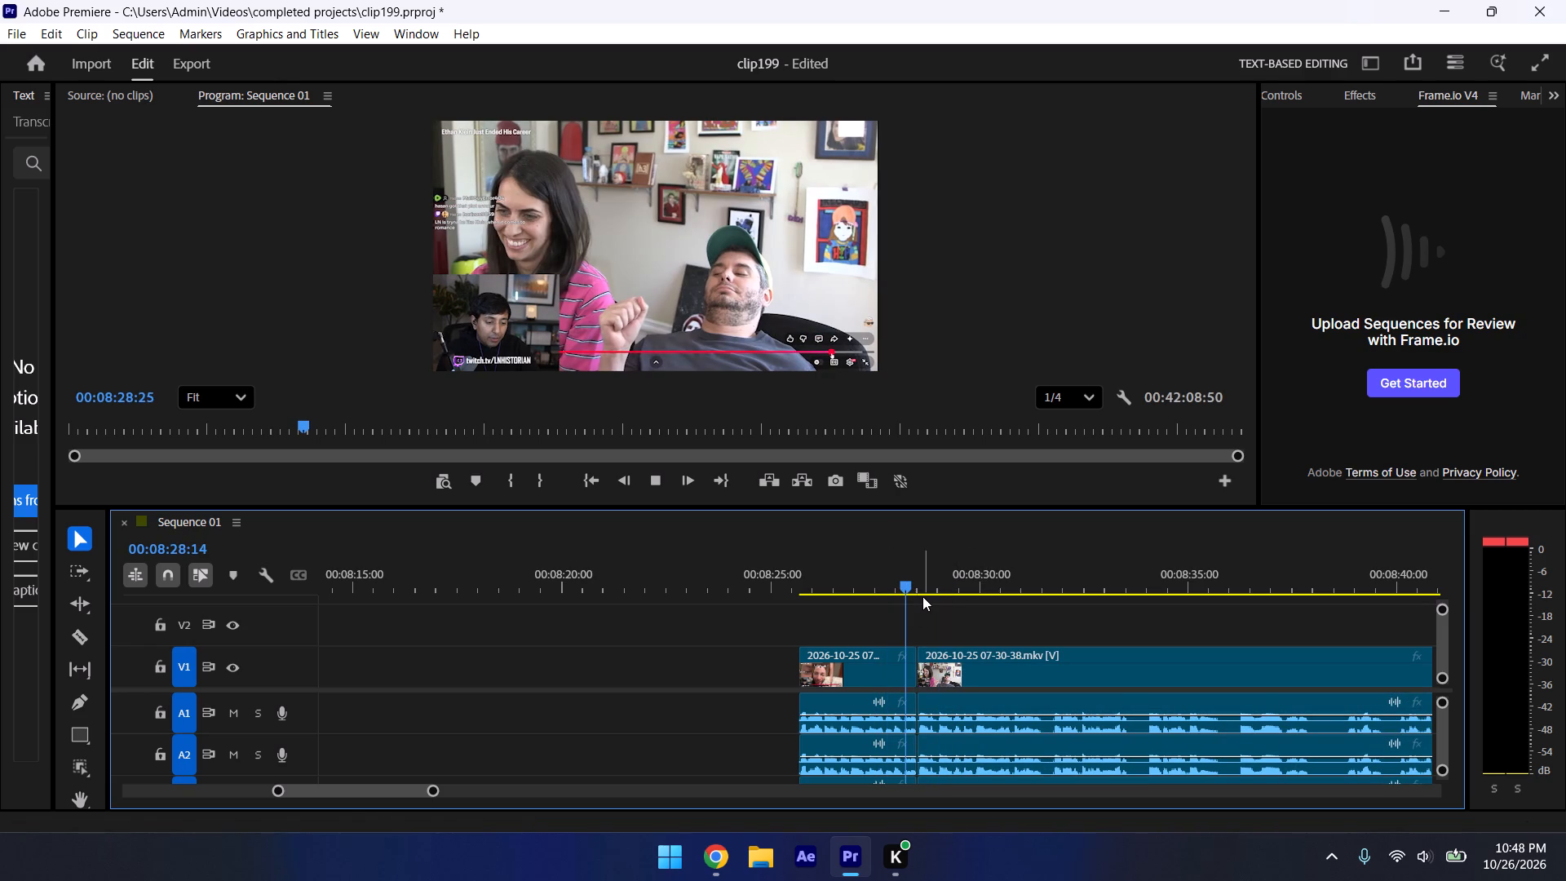
{"action": "key", "text": "ctrl+s"}
Trim the segment after the 00:08:28:31 cut forward again to about 00:08:28:56, close the gap, and preview the join.
{"action": "key", "text": "space"}
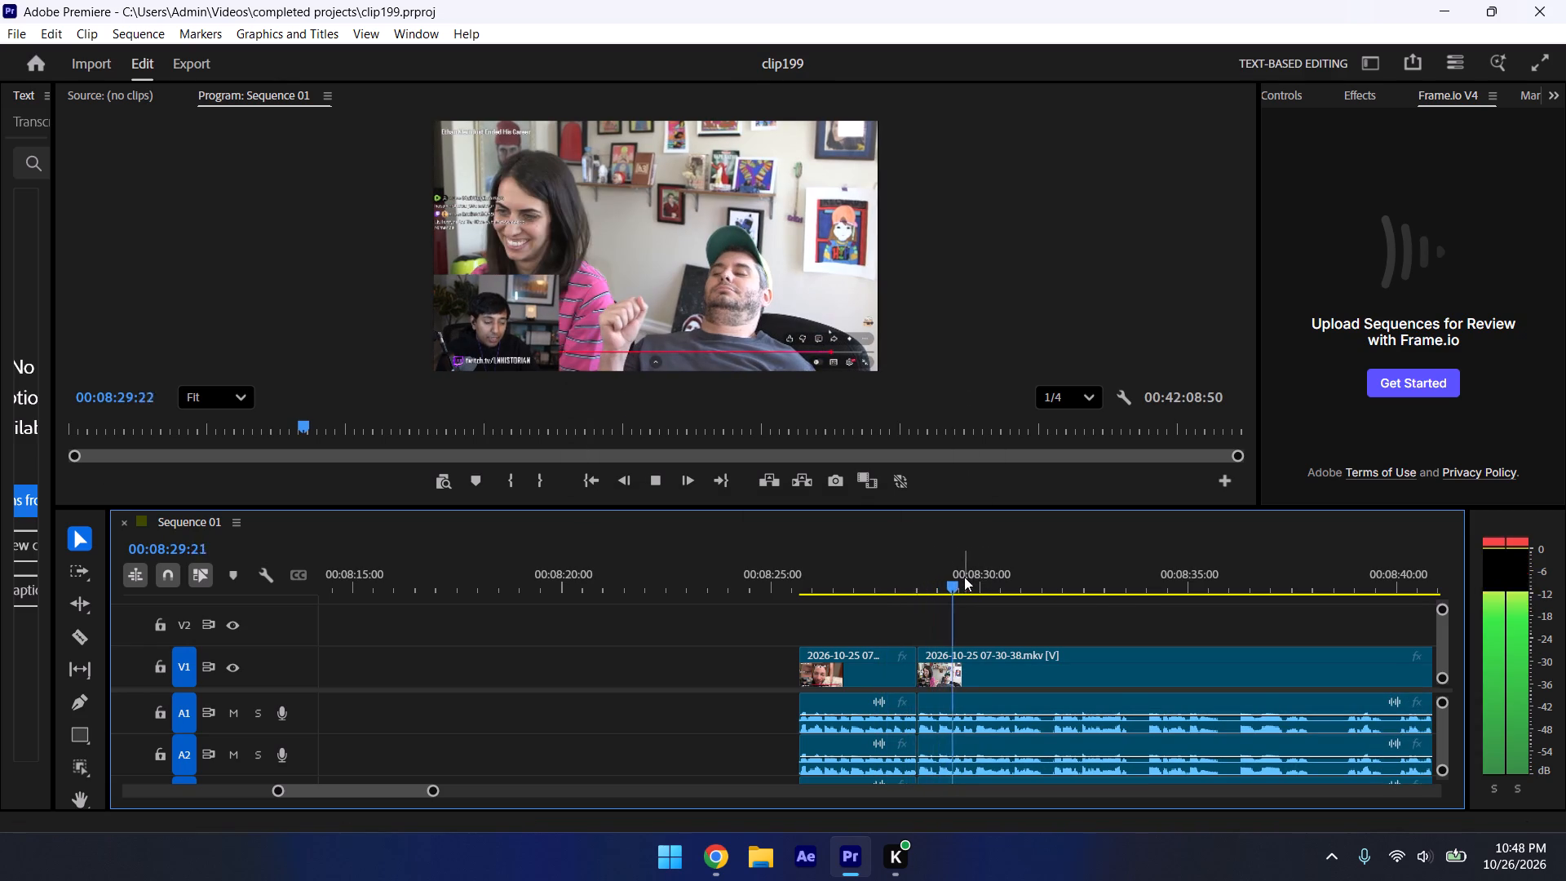
{"action": "key", "text": "space"}
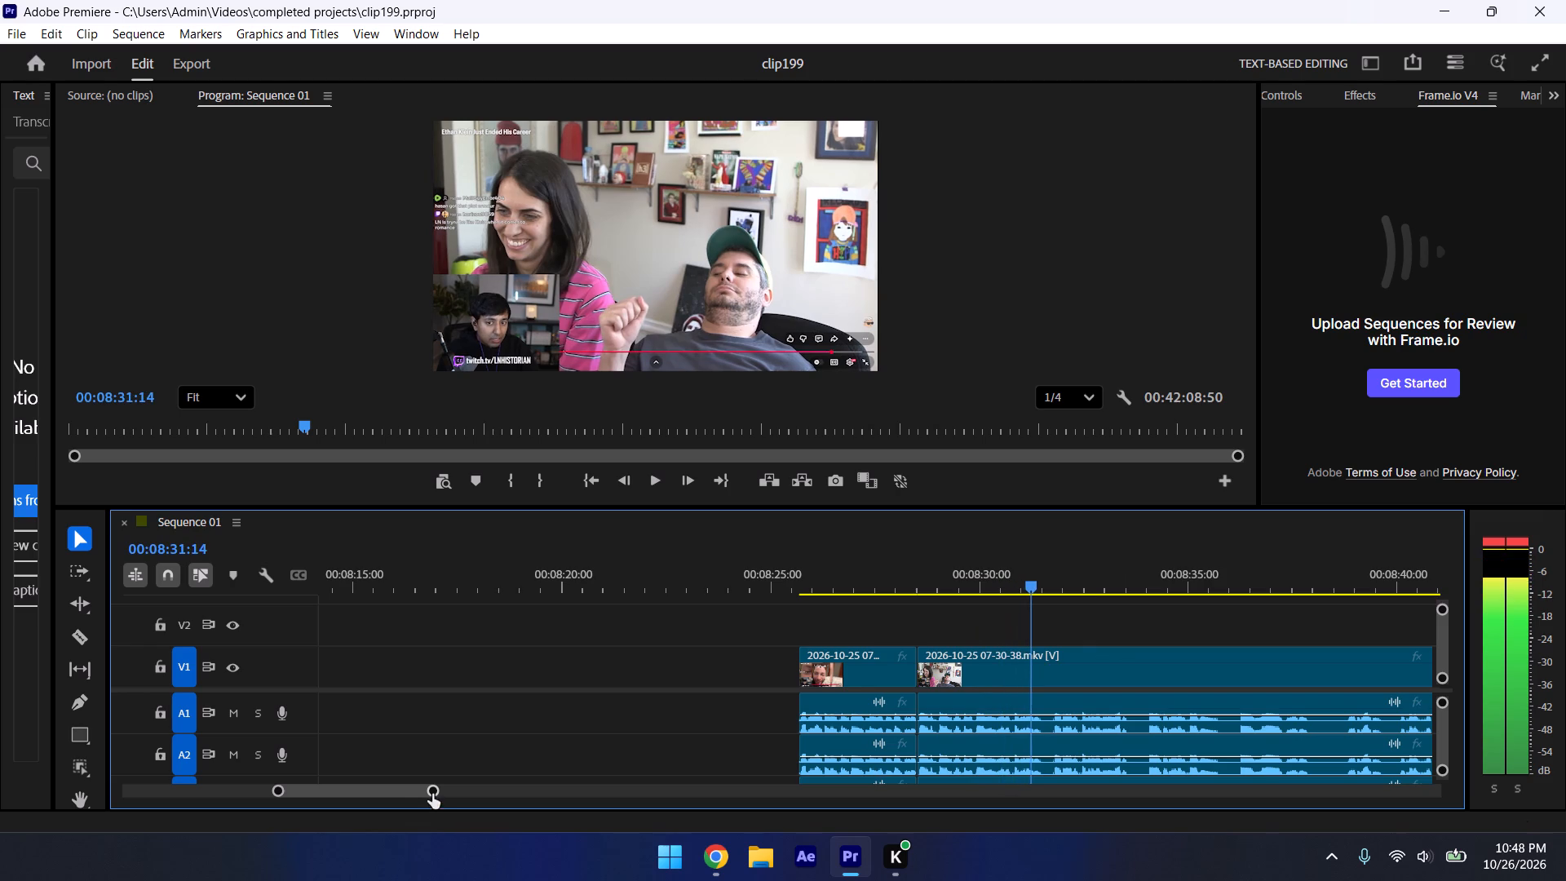
{"action": "left_click_drag", "start_coordinate": [432, 792], "coordinate": [406, 781]}
{"action": "left_click", "coordinate": [643, 644]}
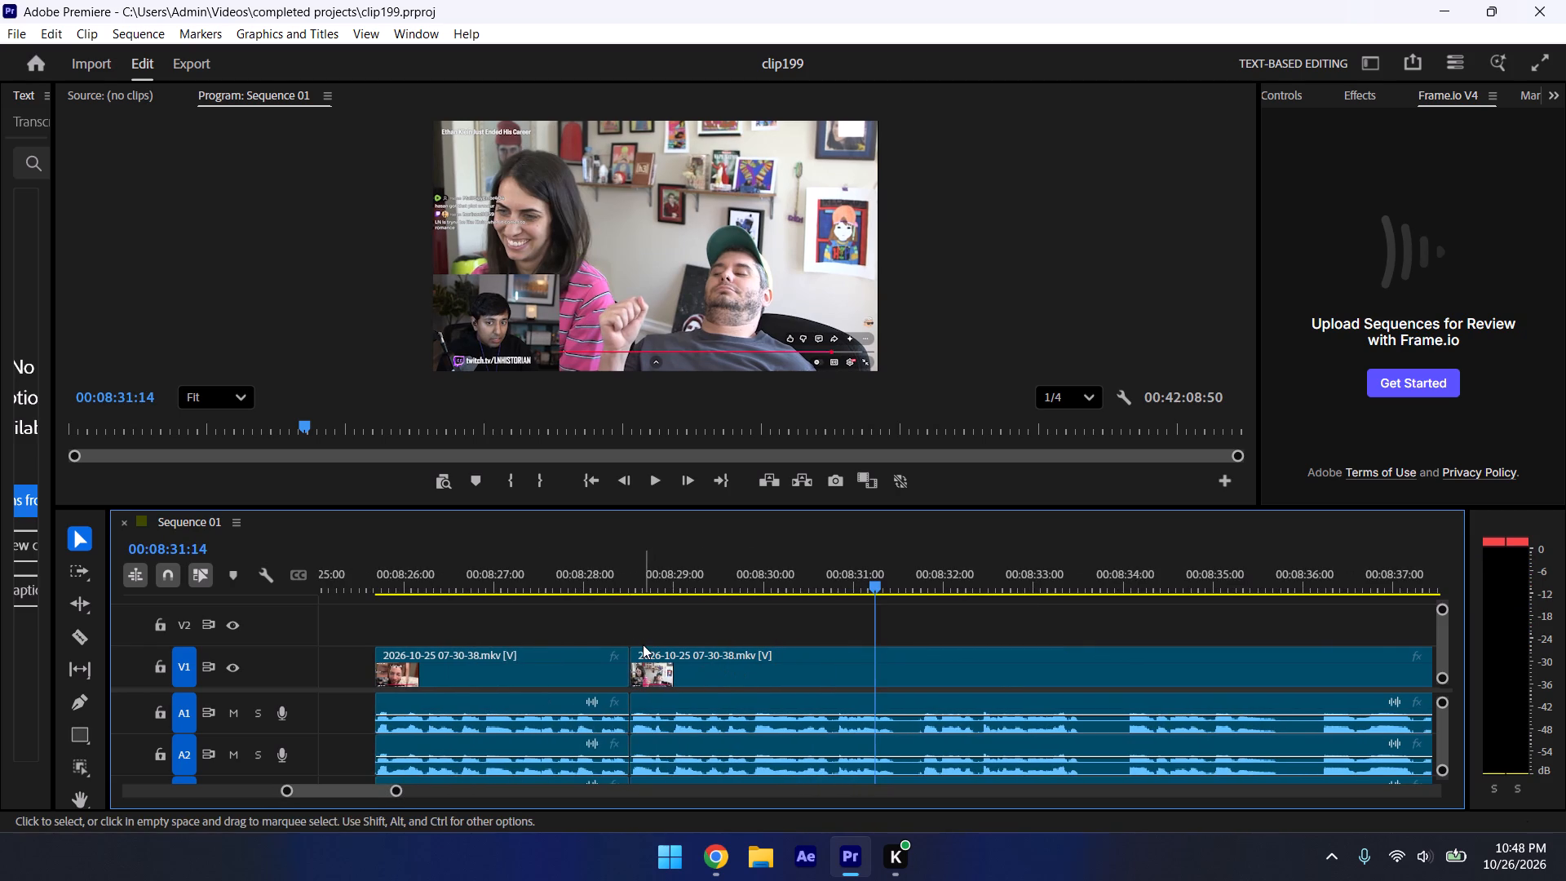
{"action": "left_click_drag", "start_coordinate": [635, 657], "coordinate": [678, 670]}
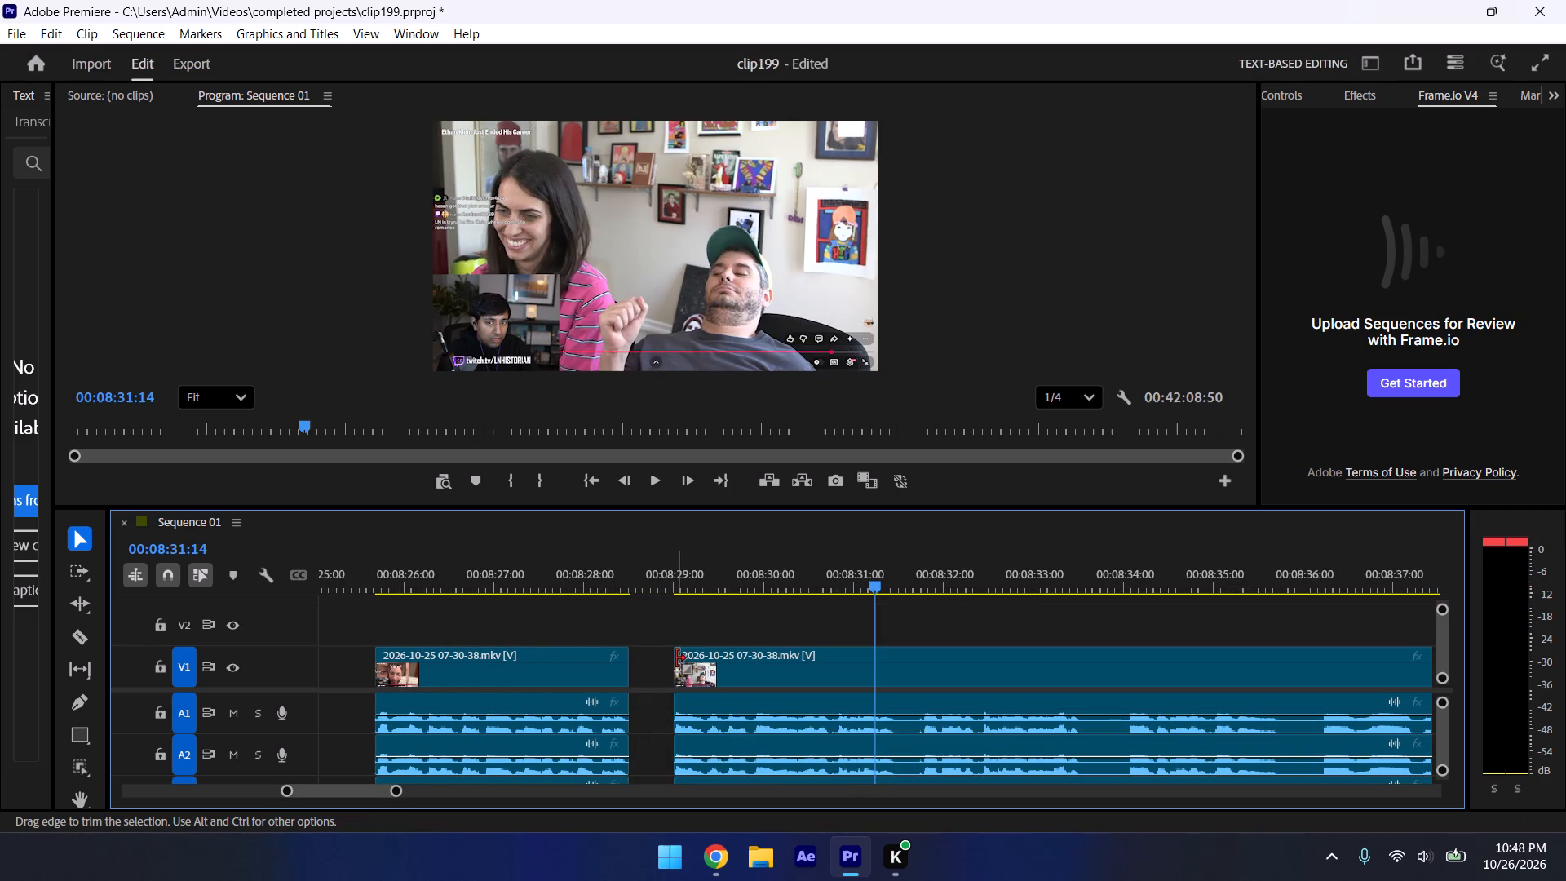
{"action": "left_click", "coordinate": [676, 658]}
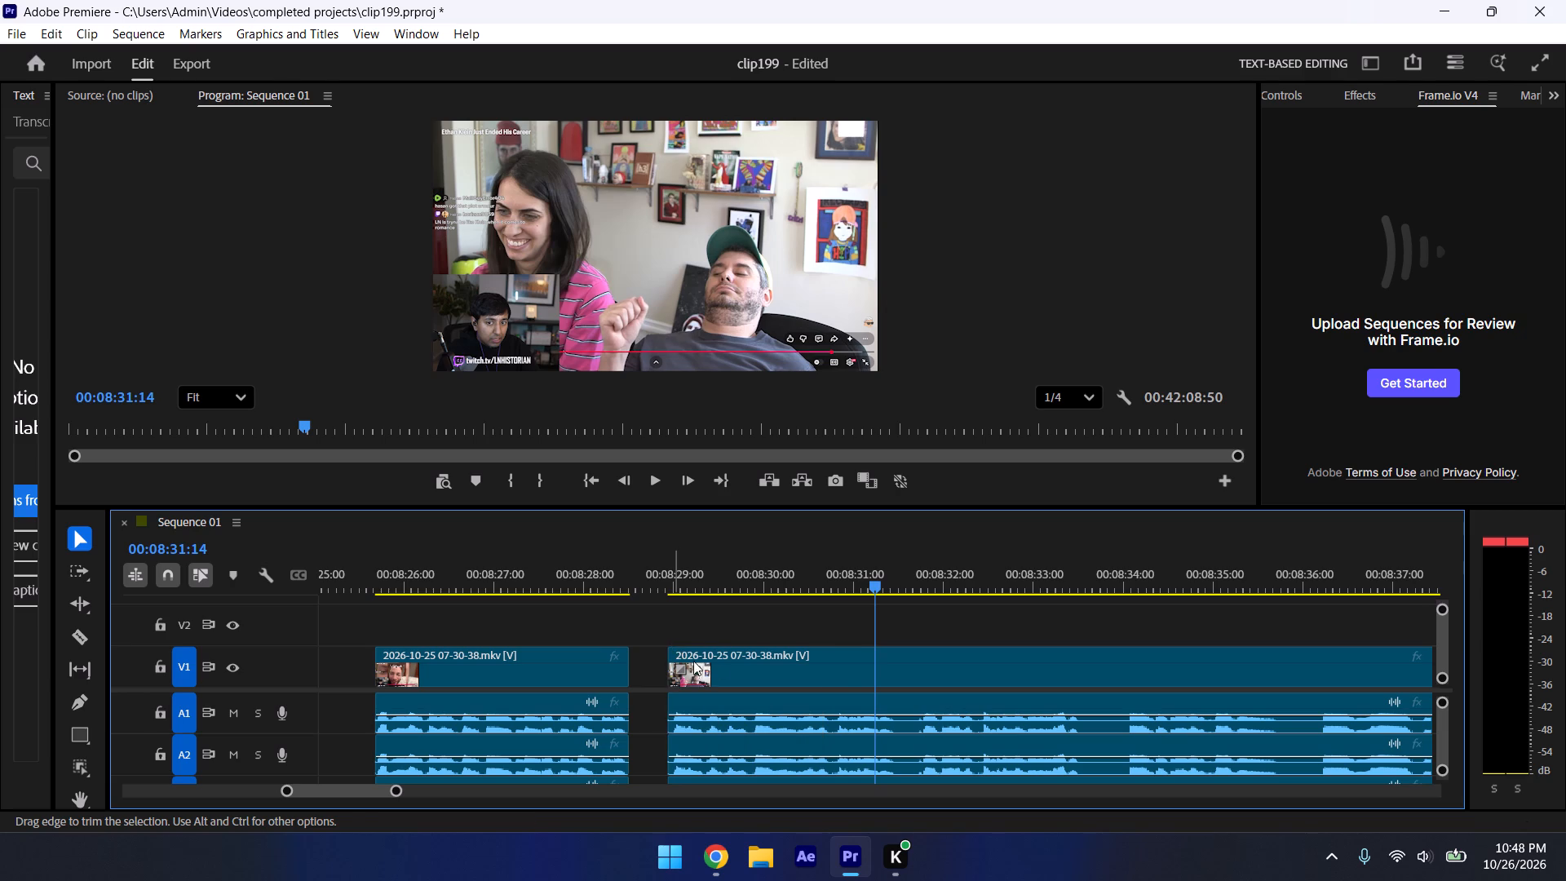
{"action": "left_click_drag", "start_coordinate": [747, 643], "coordinate": [738, 643]}
{"action": "left_click_drag", "start_coordinate": [739, 644], "coordinate": [686, 653]}
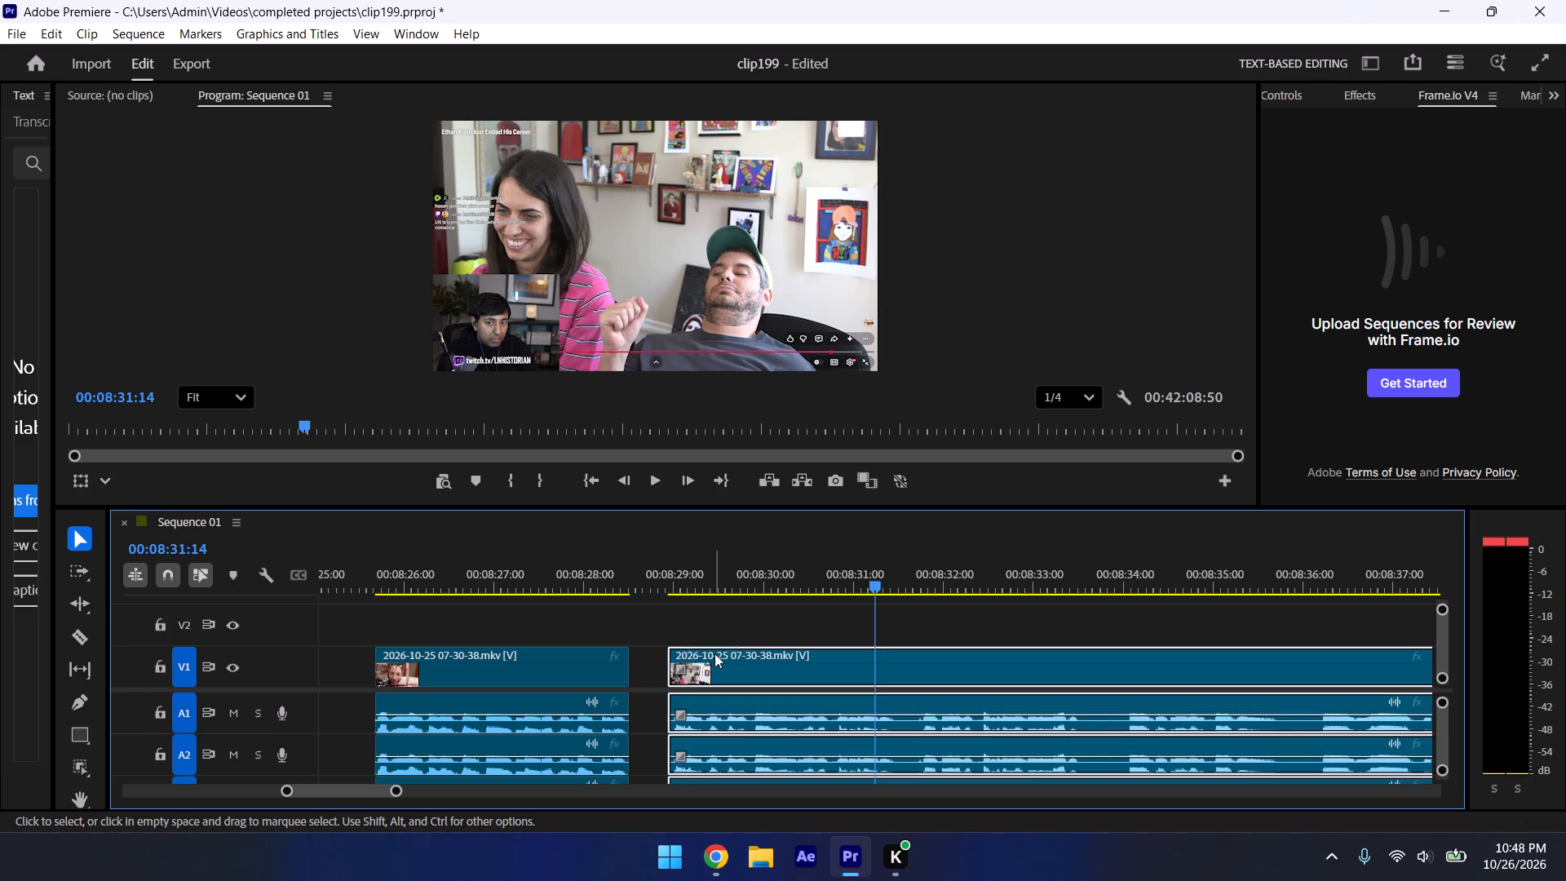
{"action": "left_click_drag", "start_coordinate": [715, 653], "coordinate": [682, 643]}
{"action": "left_click_drag", "start_coordinate": [750, 613], "coordinate": [737, 660]}
{"action": "left_click_drag", "start_coordinate": [746, 653], "coordinate": [710, 659]}
{"action": "left_click", "coordinate": [621, 569]}
{"action": "left_click", "coordinate": [661, 607]}
{"action": "key", "text": "space"}
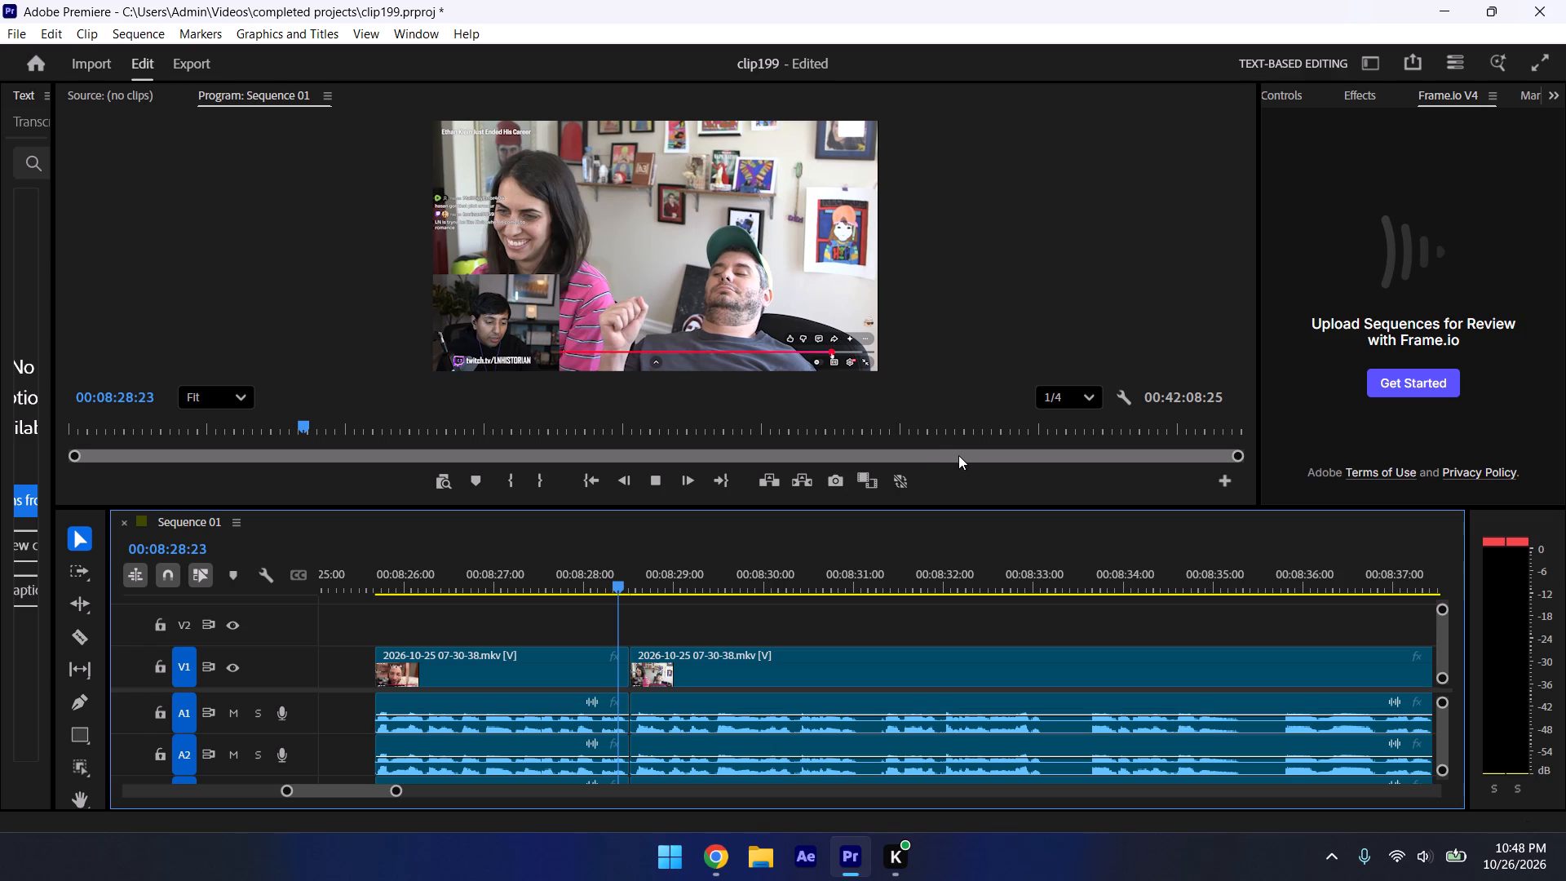
{"action": "key", "text": "space"}
{"action": "key", "text": "space"}
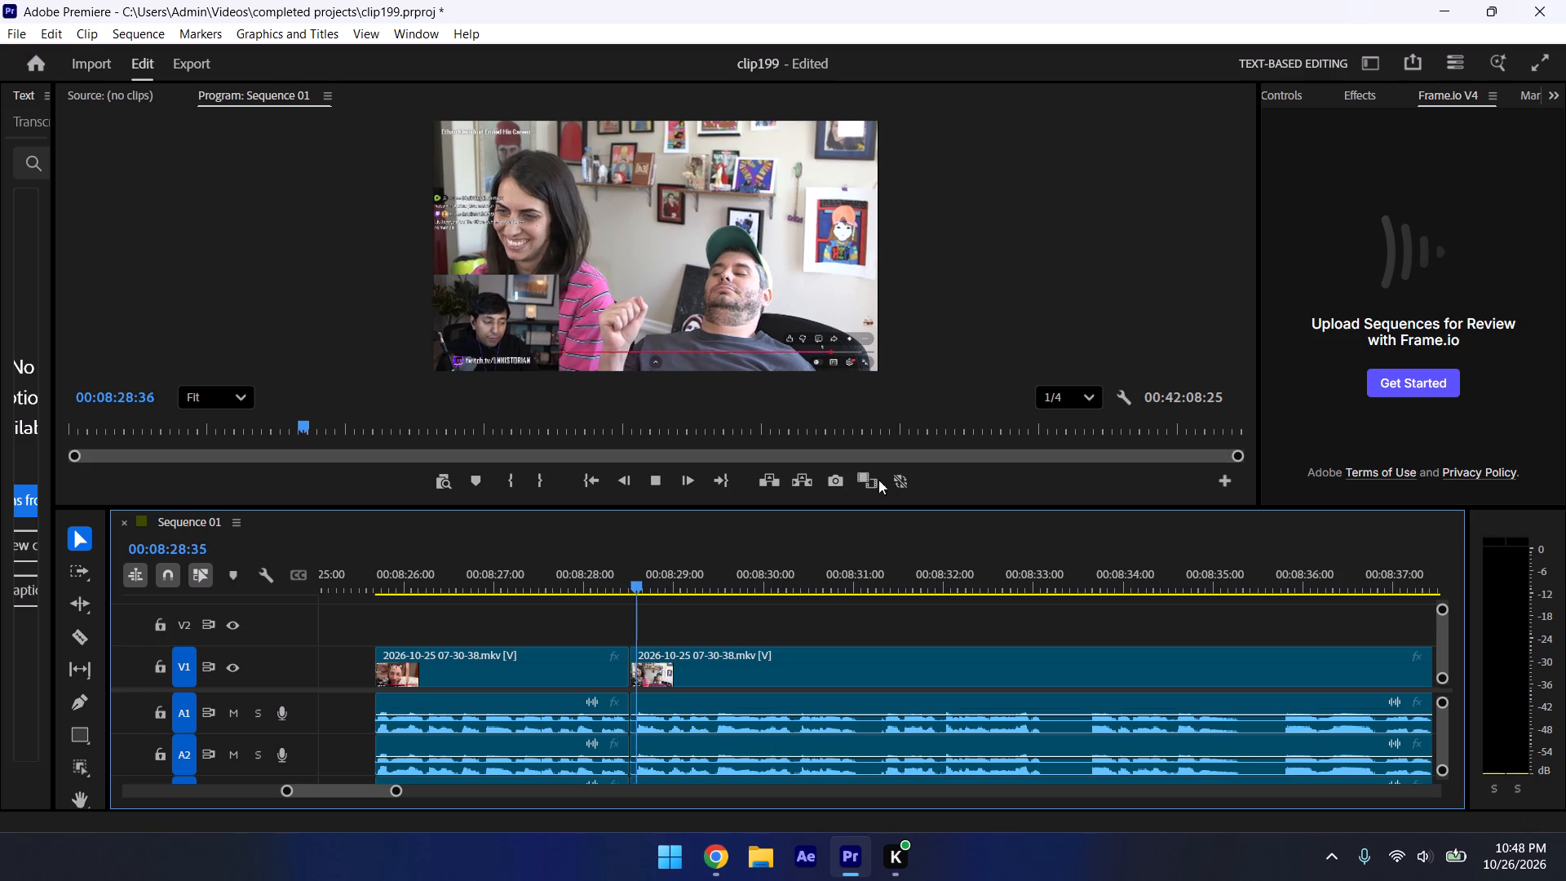
{"action": "key", "text": "space"}
Trim another 25 frames or so from the start of the segment after 00:08:28:31, close the gap, and replay the join.
{"action": "left_click_drag", "start_coordinate": [400, 792], "coordinate": [376, 790]}
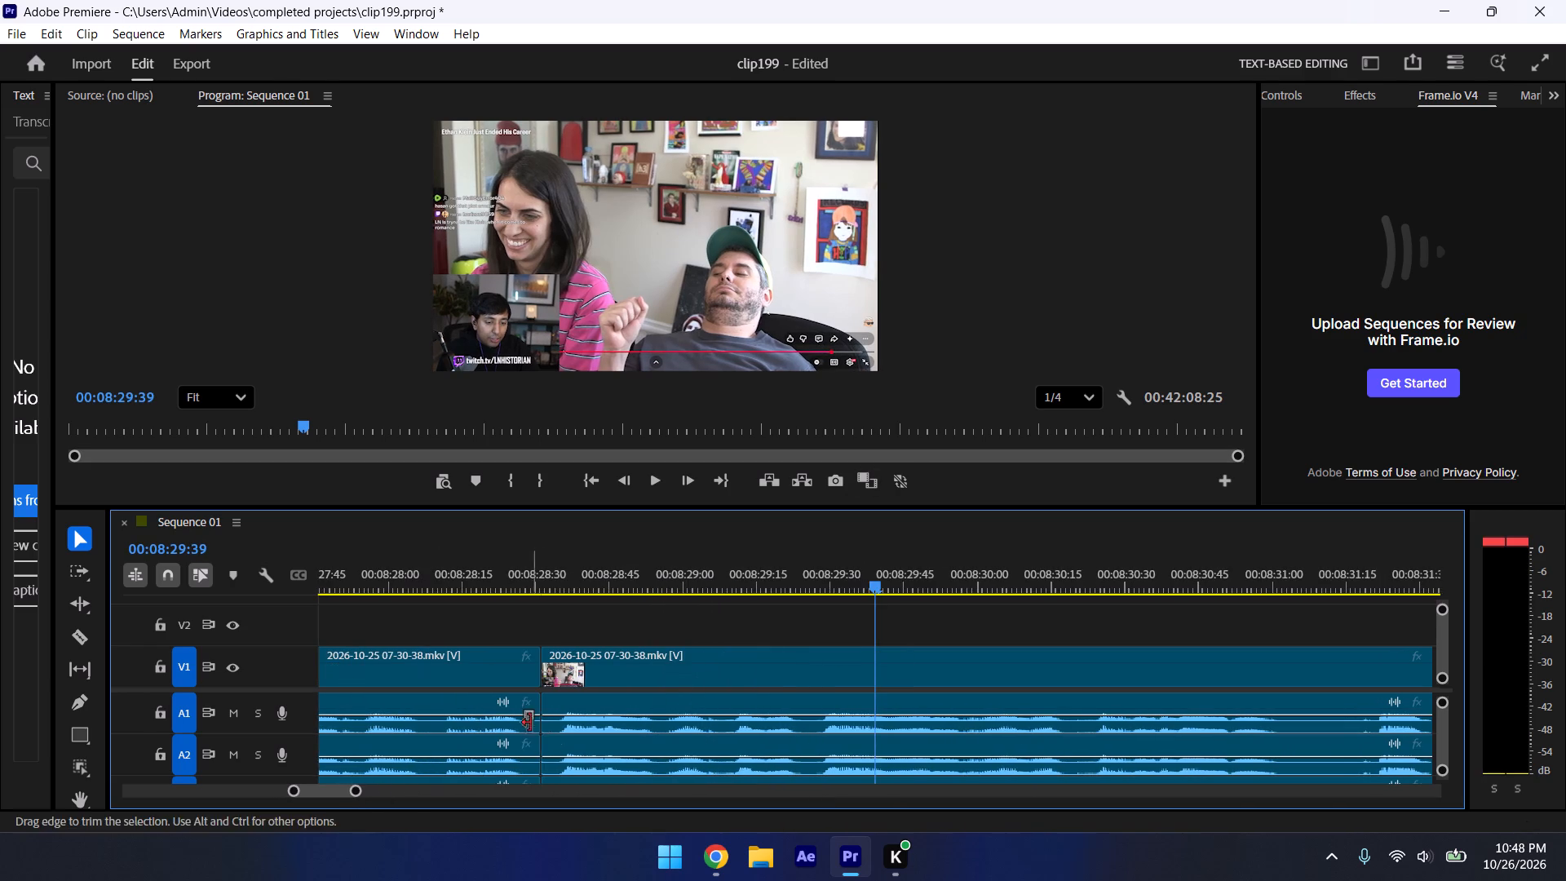
{"action": "left_click_drag", "start_coordinate": [551, 649], "coordinate": [663, 666]}
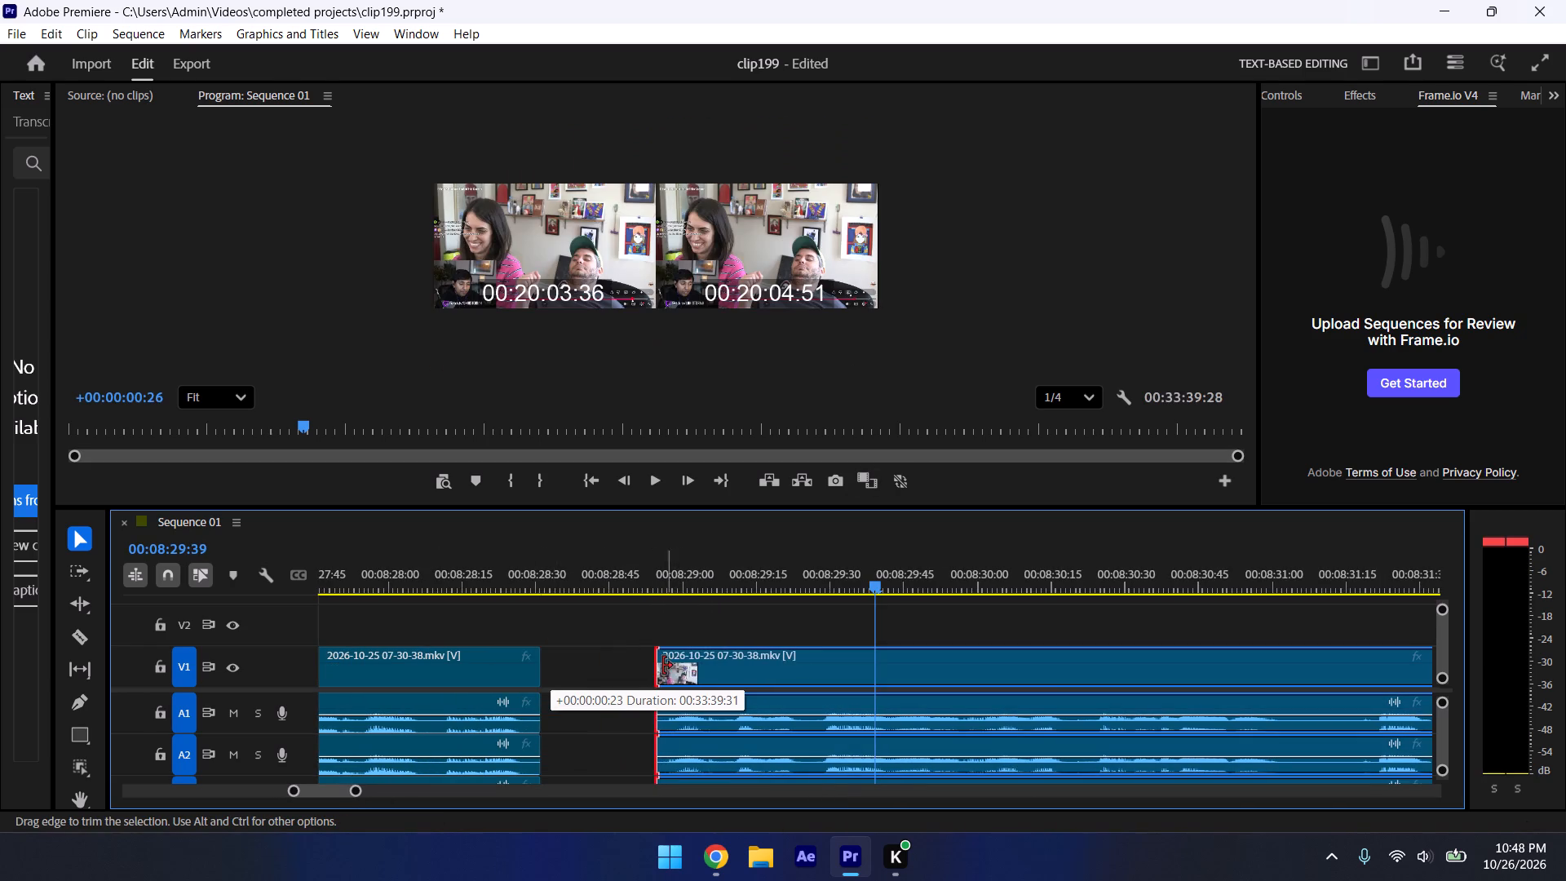
{"action": "left_click_drag", "start_coordinate": [663, 666], "coordinate": [671, 668]}
{"action": "left_click_drag", "start_coordinate": [705, 671], "coordinate": [591, 678]}
{"action": "left_click", "coordinate": [507, 579]}
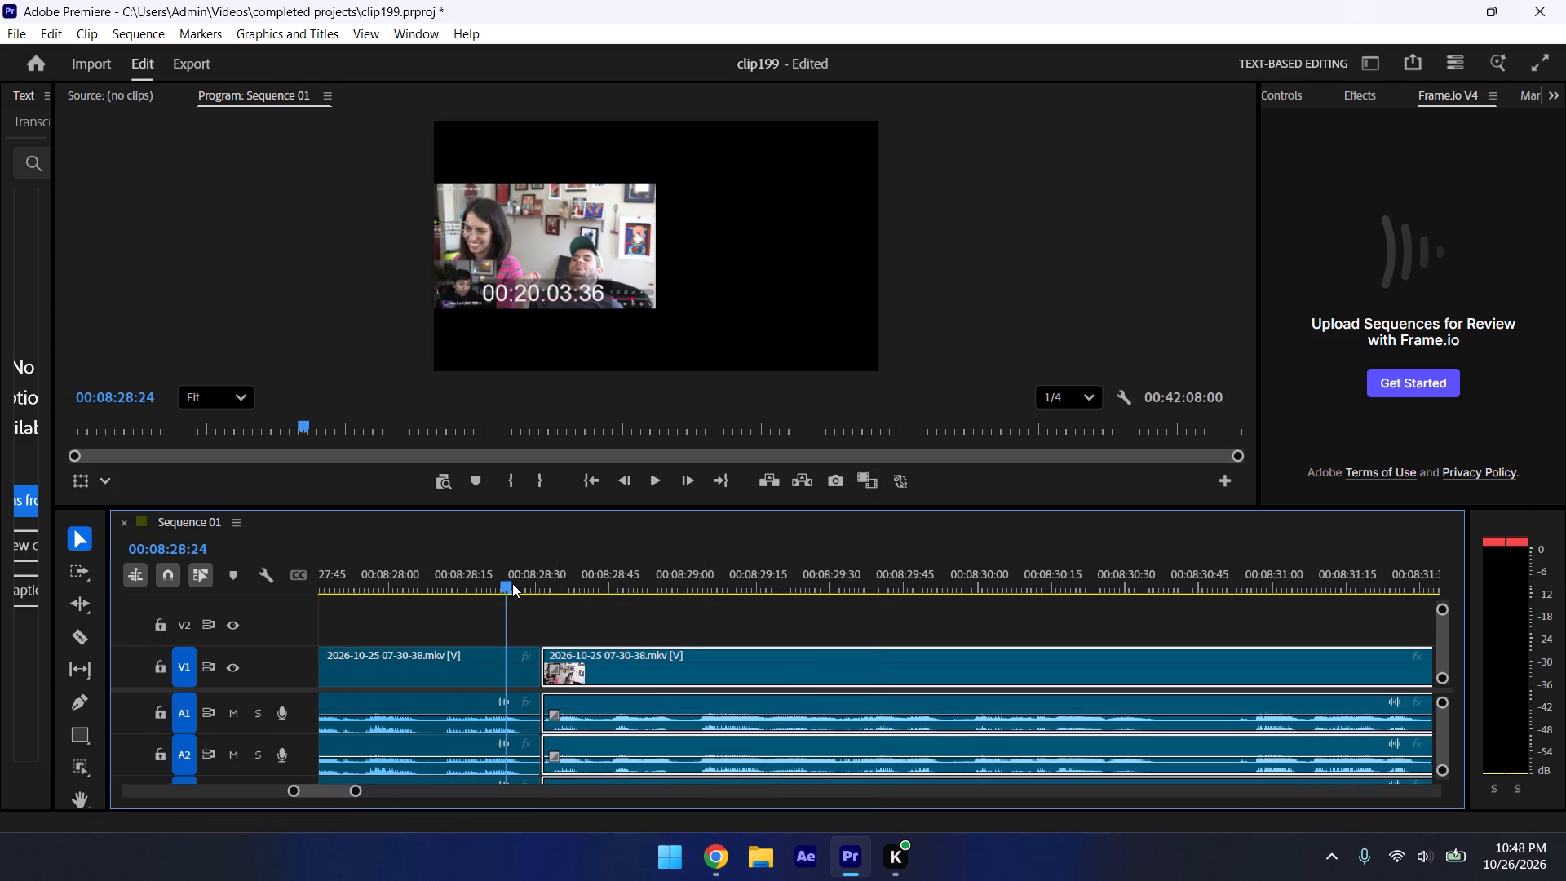
{"action": "key", "text": "space"}
Preview up to 00:08:30:39, split the last segment there, and save the project.
{"action": "left_click_drag", "start_coordinate": [356, 794], "coordinate": [399, 816]}
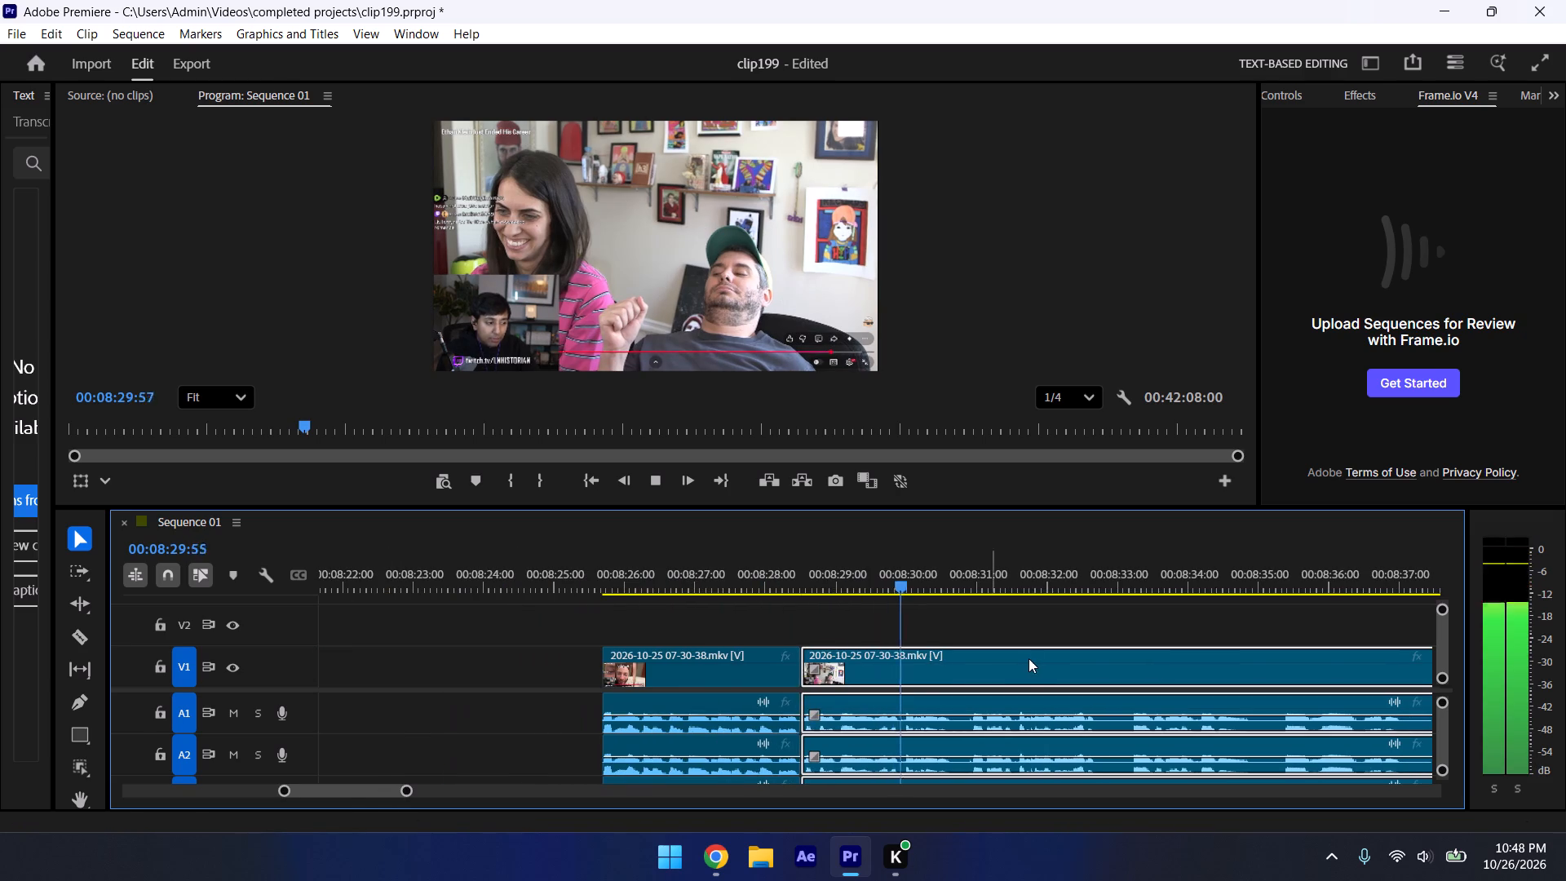
{"action": "key", "text": "space"}
{"action": "key", "text": "ctrl+k"}
{"action": "key", "text": "ctrl+s"}
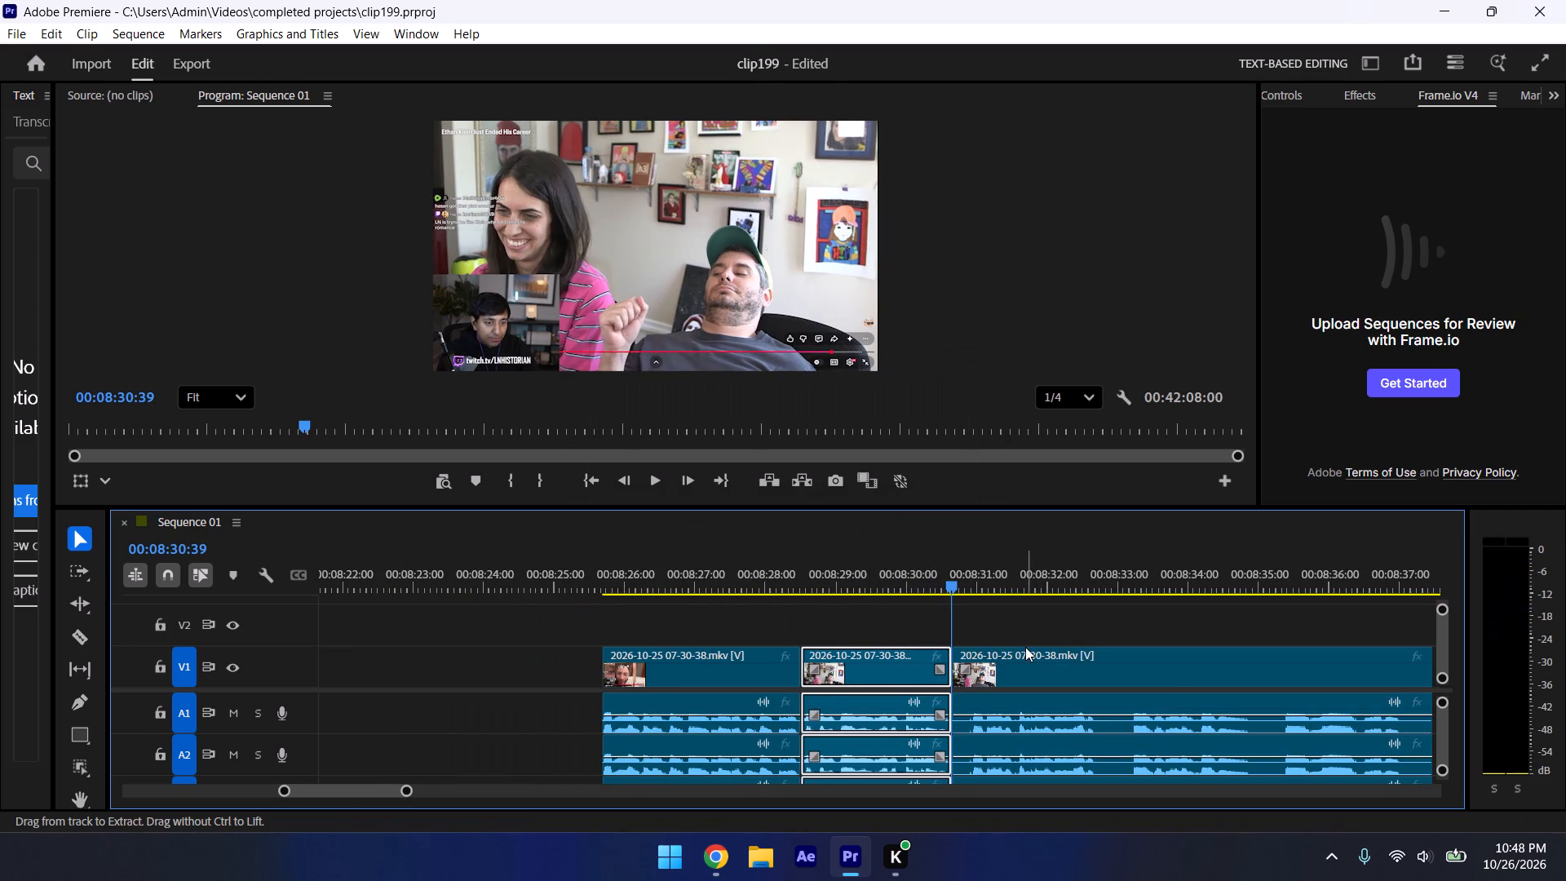
Trim the last segment's start forward from the cut to 00:08:30:51, close the gap, and preview the join.
{"action": "key", "text": "space"}
{"action": "key", "text": "space"}
{"action": "left_click_drag", "start_coordinate": [961, 654], "coordinate": [971, 655]}
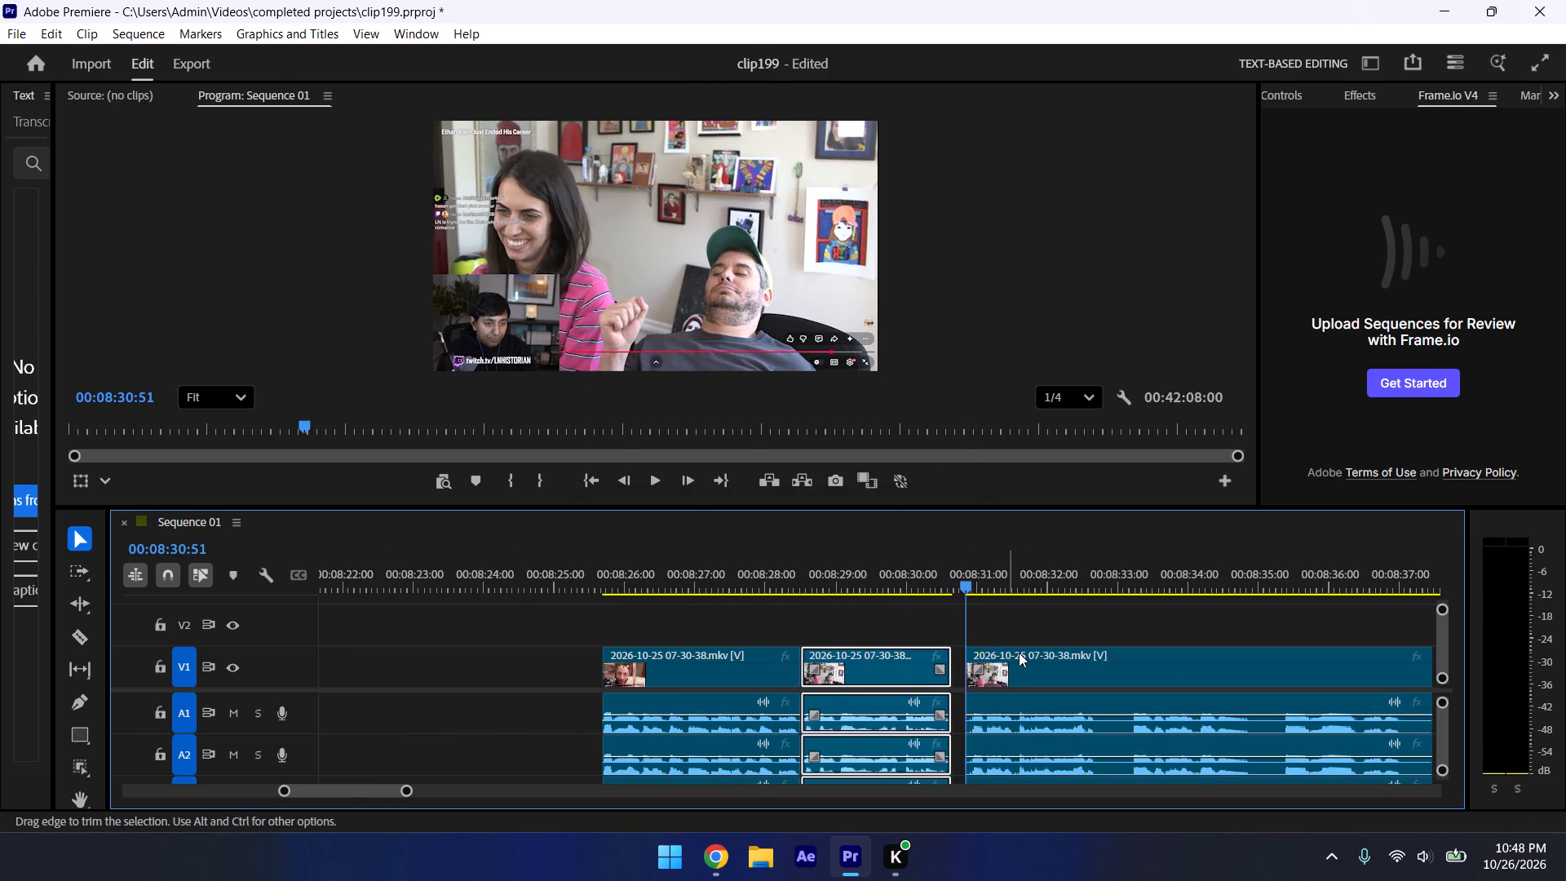
{"action": "left_click_drag", "start_coordinate": [1019, 653], "coordinate": [1007, 651]}
{"action": "left_click", "coordinate": [952, 576]}
{"action": "left_click", "coordinate": [1002, 591]}
{"action": "key", "text": "space"}
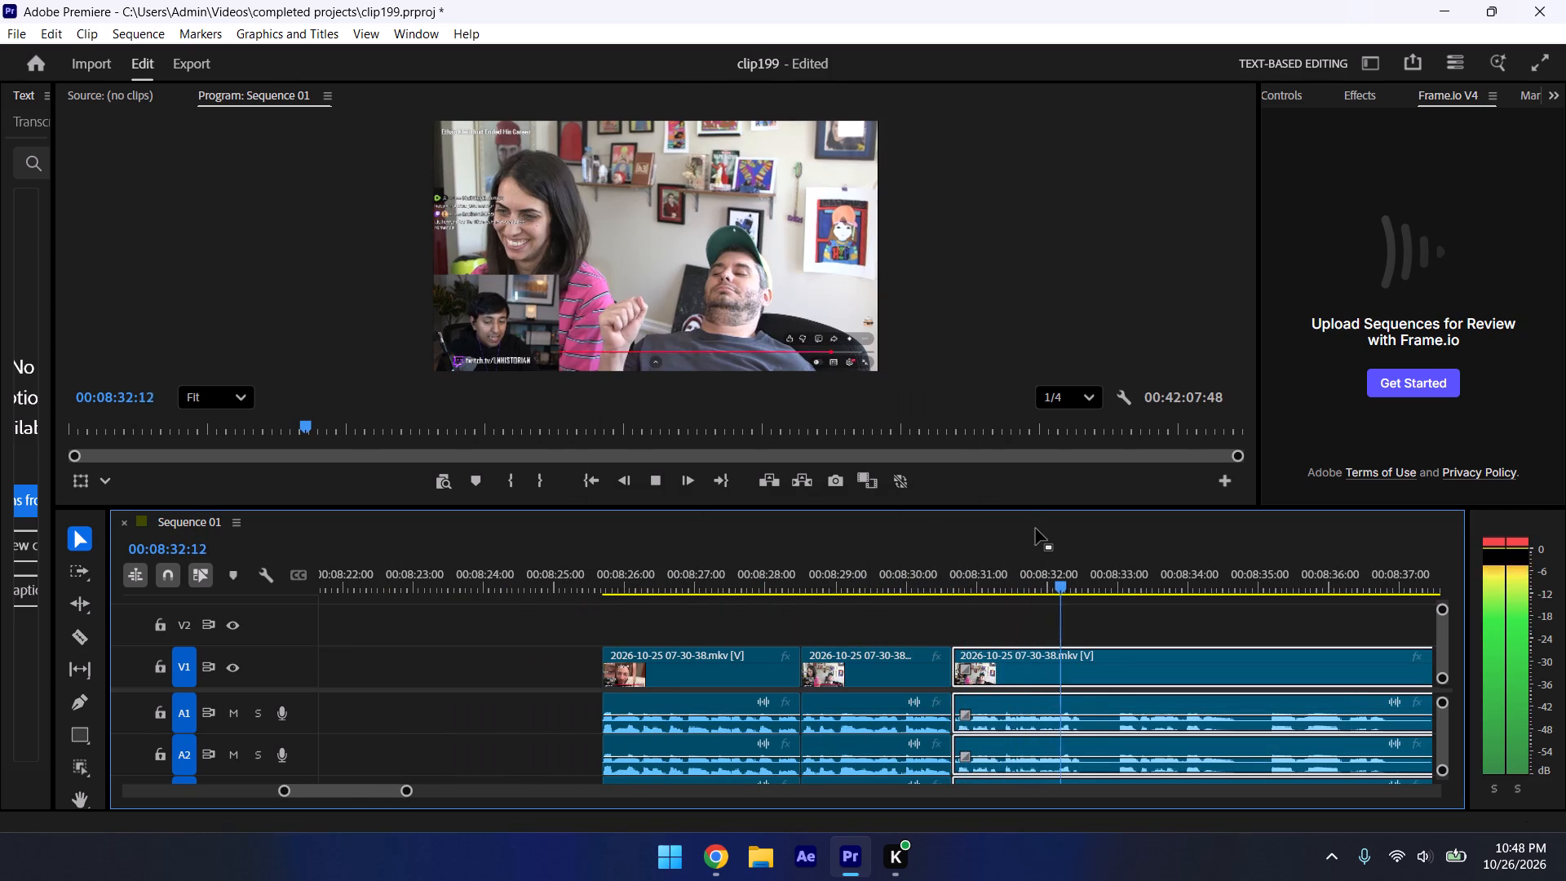
{"action": "key", "text": "space"}
Replay from about 00:08:30:24, split the last segment at 00:08:32:31, and save the project.
{"action": "left_click", "coordinate": [935, 587]}
{"action": "left_click", "coordinate": [963, 616]}
{"action": "key", "text": "space"}
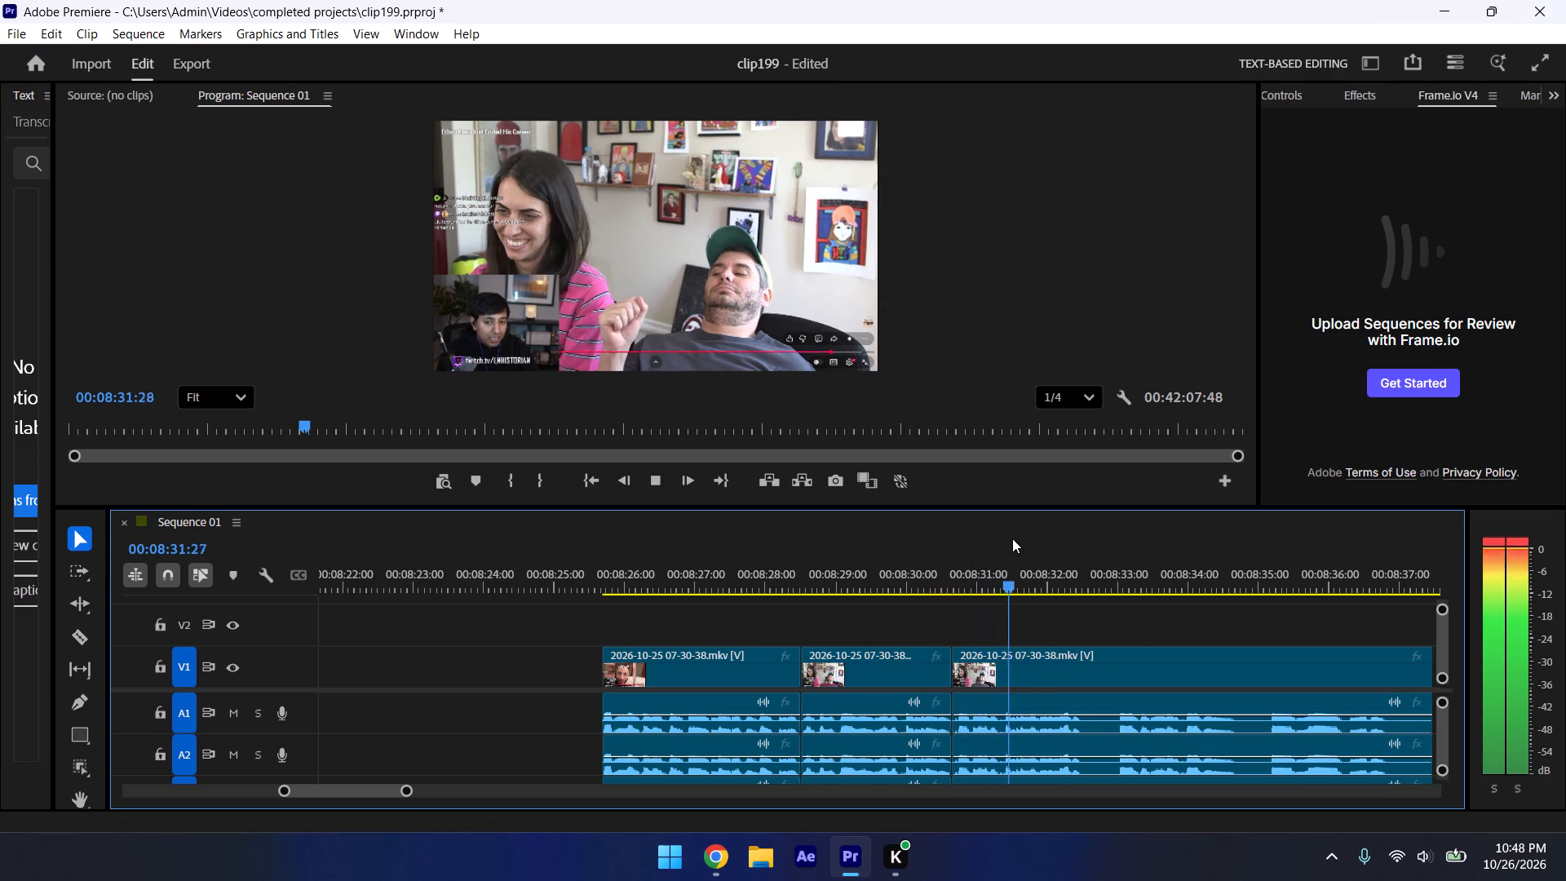
{"action": "key", "text": "space"}
{"action": "key", "text": "ctrl+k"}
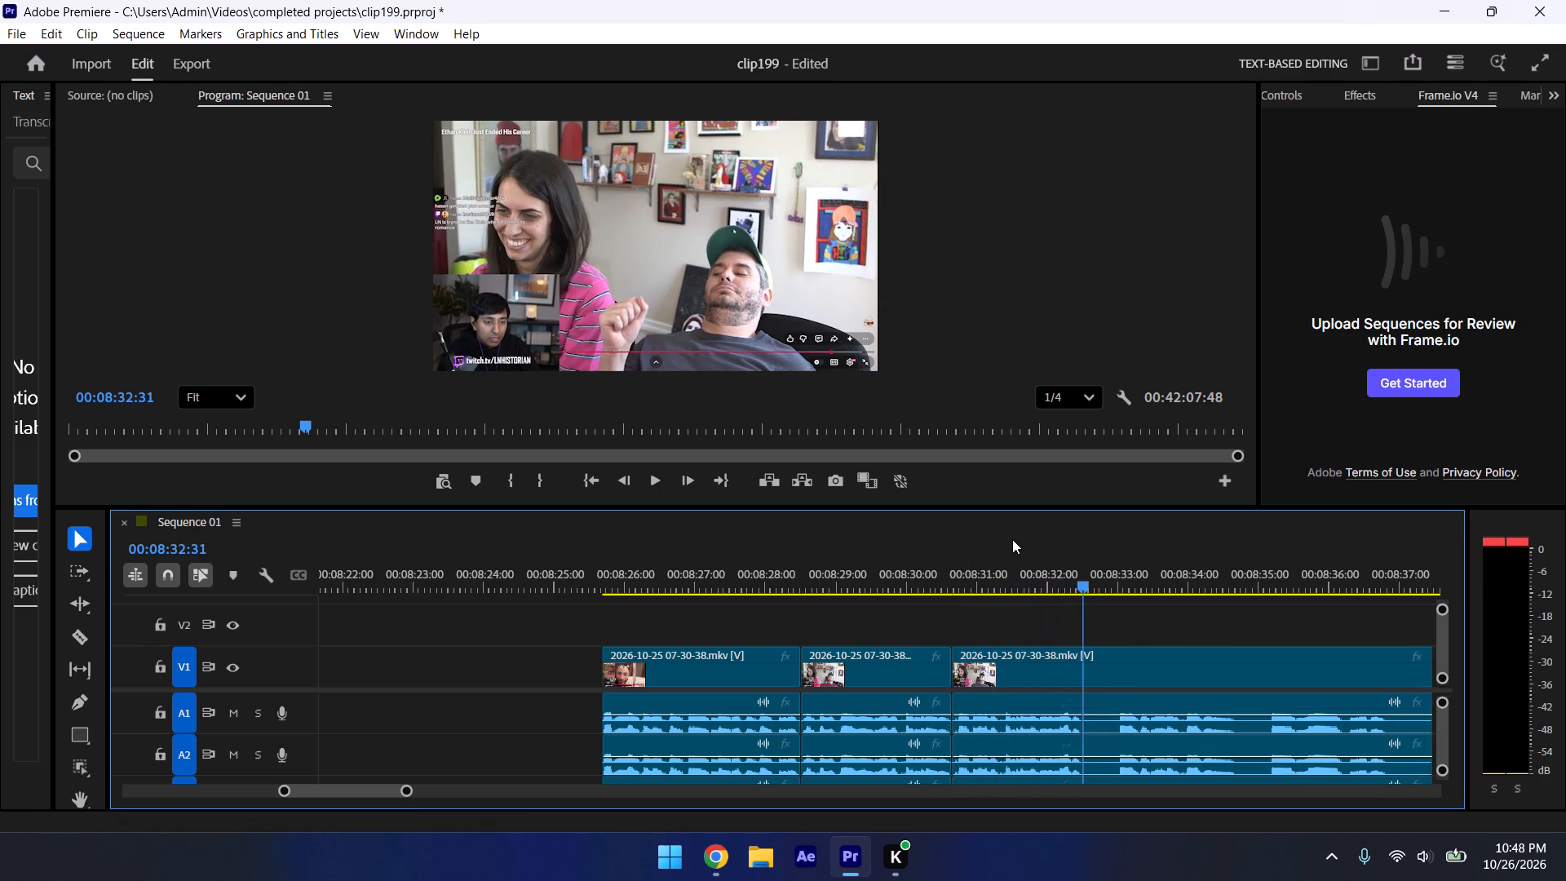
{"action": "key", "text": "ctrl+s"}
Trim about 25 frames from the start of the segment after 00:08:32:31, close the gap, and replay the join.
{"action": "key", "text": "space"}
{"action": "key", "text": "space"}
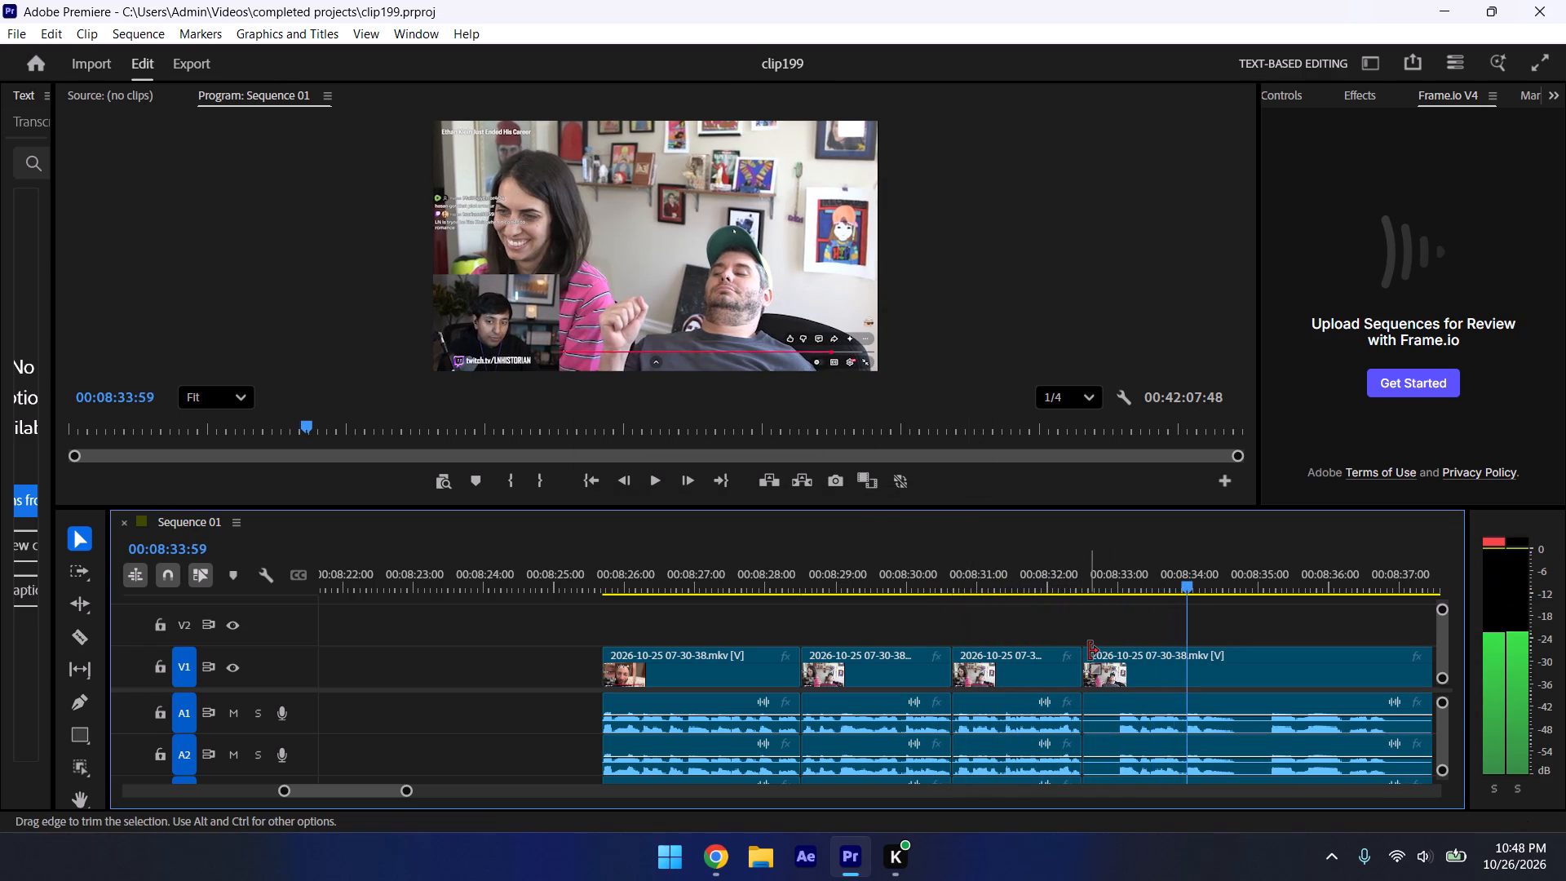
{"action": "left_click_drag", "start_coordinate": [1089, 651], "coordinate": [1118, 662]}
{"action": "left_click_drag", "start_coordinate": [1179, 663], "coordinate": [1152, 663]}
{"action": "left_click", "coordinate": [1087, 590]}
{"action": "left_click", "coordinate": [1069, 573]}
{"action": "left_click", "coordinate": [1114, 607]}
{"action": "key", "text": "space"}
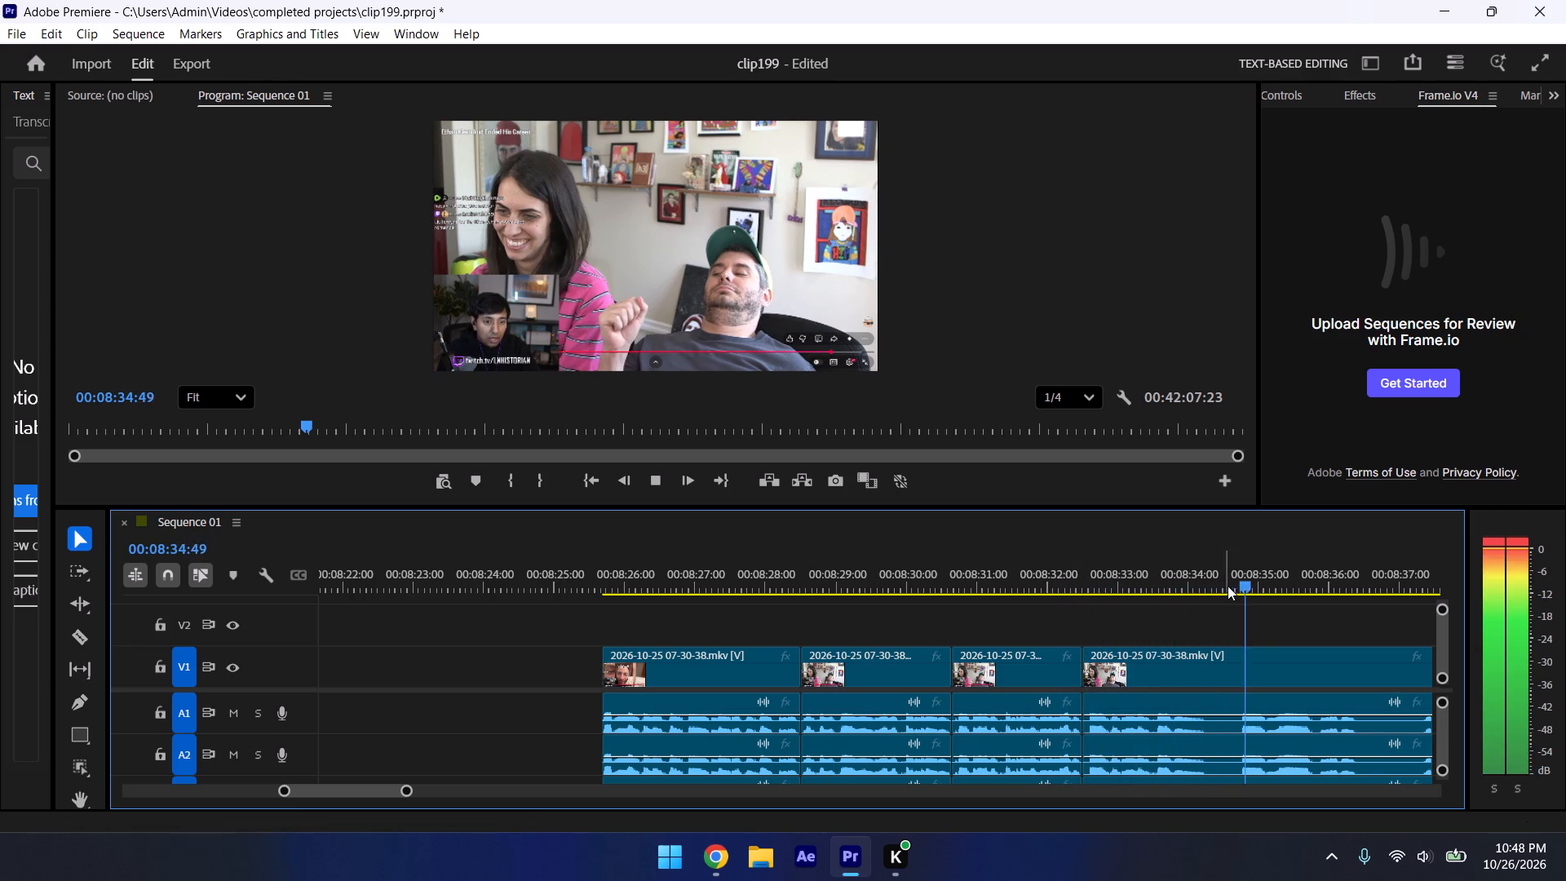
Split the last segment at 00:08:34:15 and save the project.
{"action": "key", "text": "space"}
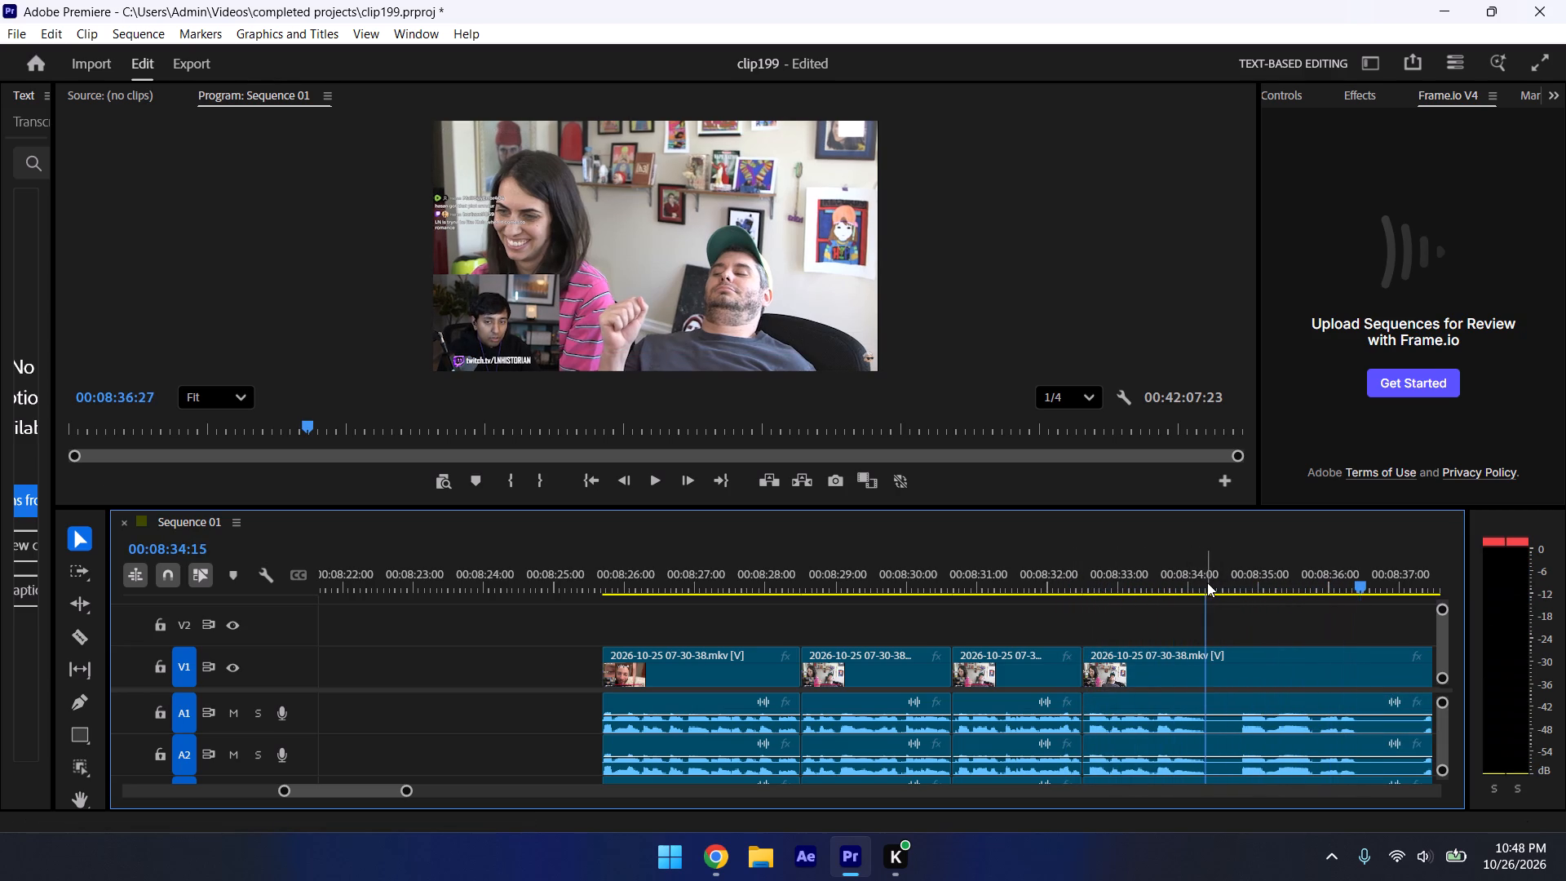
{"action": "left_click", "coordinate": [1207, 582]}
{"action": "key", "text": "ctrl+k"}
{"action": "key", "text": "ctrl+s"}
Trim about 26 frames from the start of the segment after 00:08:34:15, close the gap, and replay the join.
{"action": "key", "text": "space"}
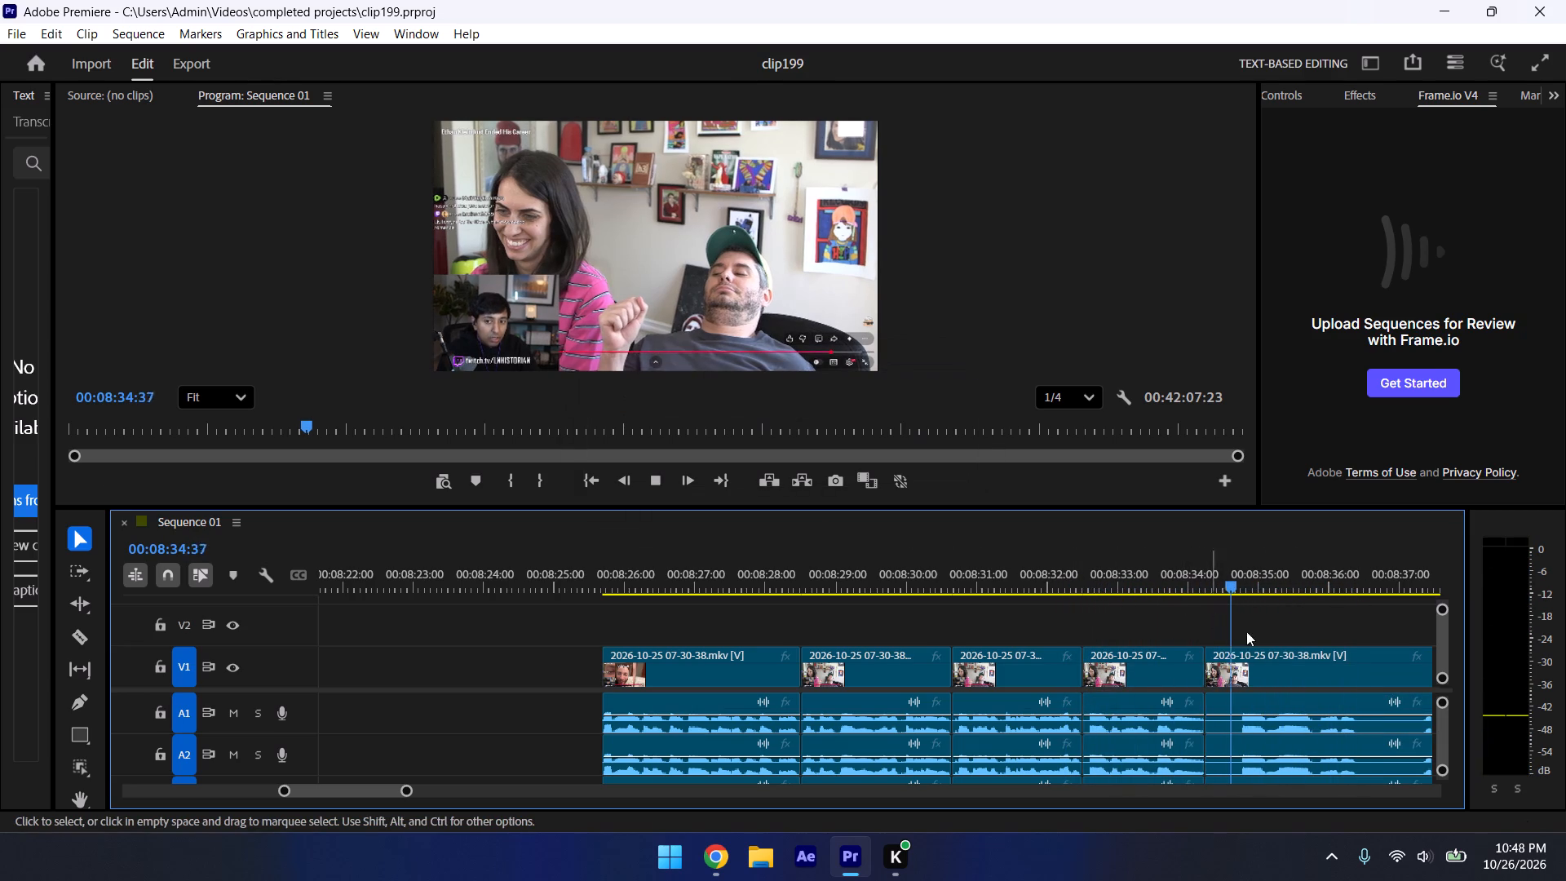
{"action": "key", "text": "space"}
{"action": "left_click_drag", "start_coordinate": [1214, 654], "coordinate": [1241, 661]}
{"action": "left_click_drag", "start_coordinate": [1267, 667], "coordinate": [1241, 666]}
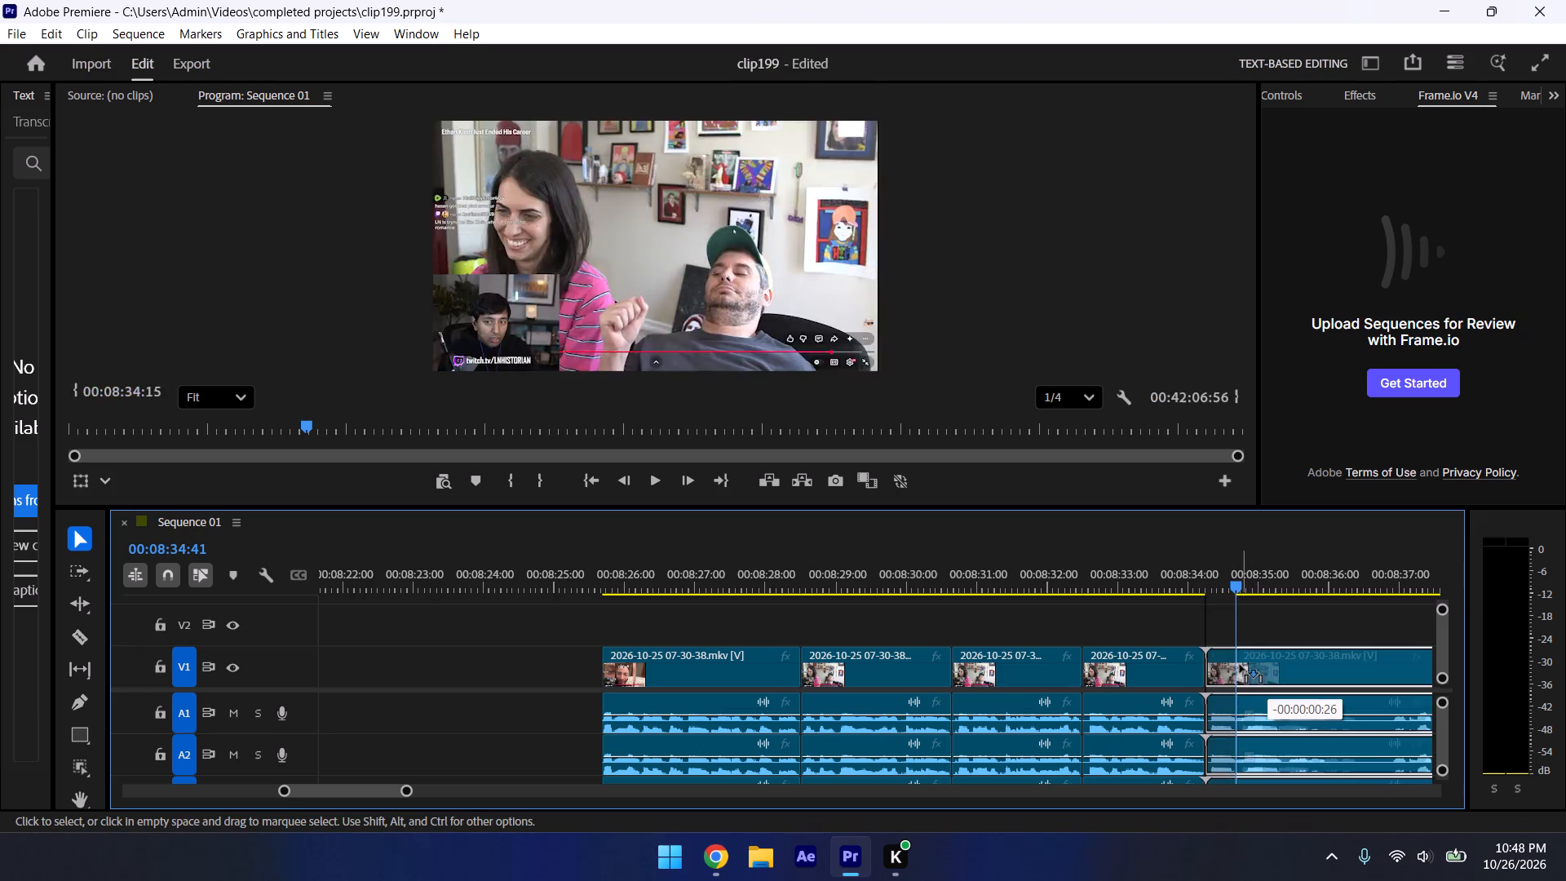
{"action": "left_click", "coordinate": [1154, 592]}
{"action": "left_click", "coordinate": [1203, 616]}
{"action": "key", "text": "space"}
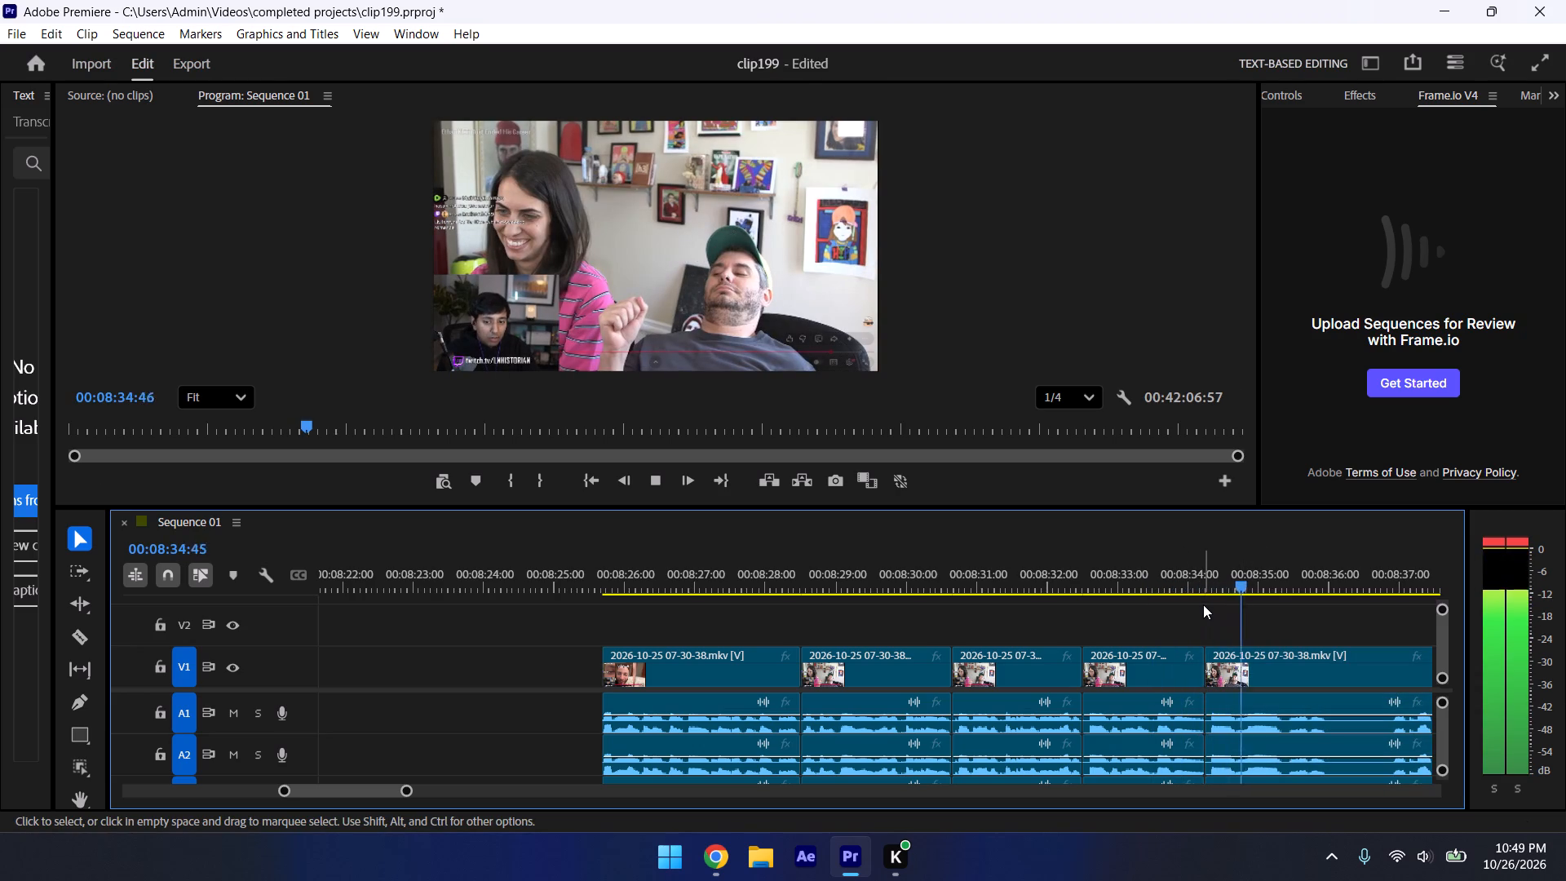
Split the last segment at about 00:08:36:00 and save the project.
{"action": "key", "text": "space"}
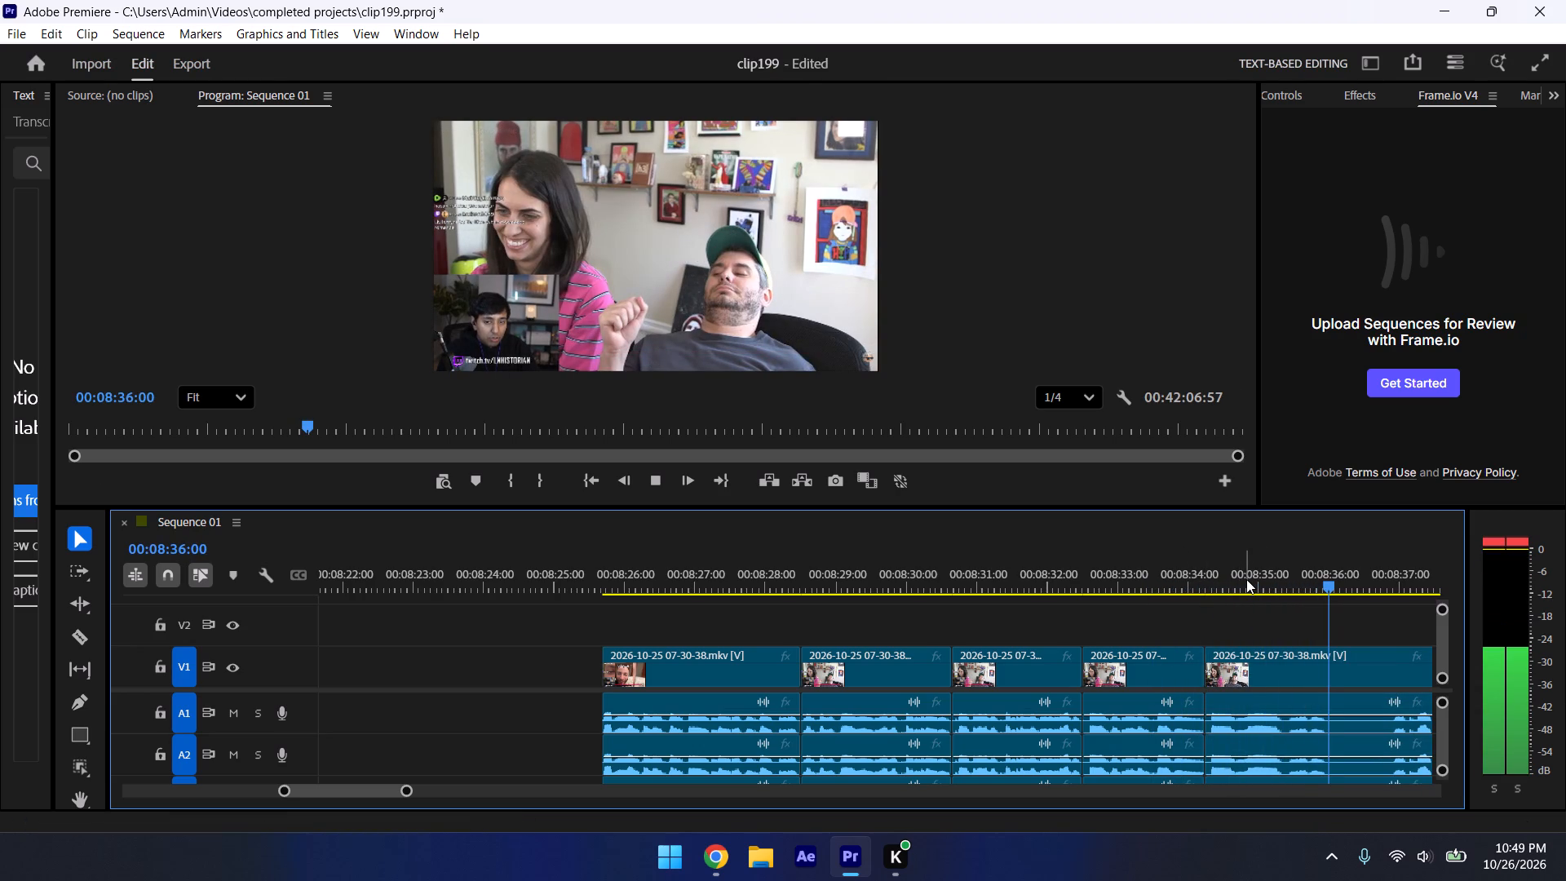
{"action": "key", "text": "ctrl+k"}
{"action": "key", "text": "ctrl+s"}
Trim about 51 frames from the start of the segment after 00:08:36:00, close the gap, preview the join, and save the project.
{"action": "key", "text": "space"}
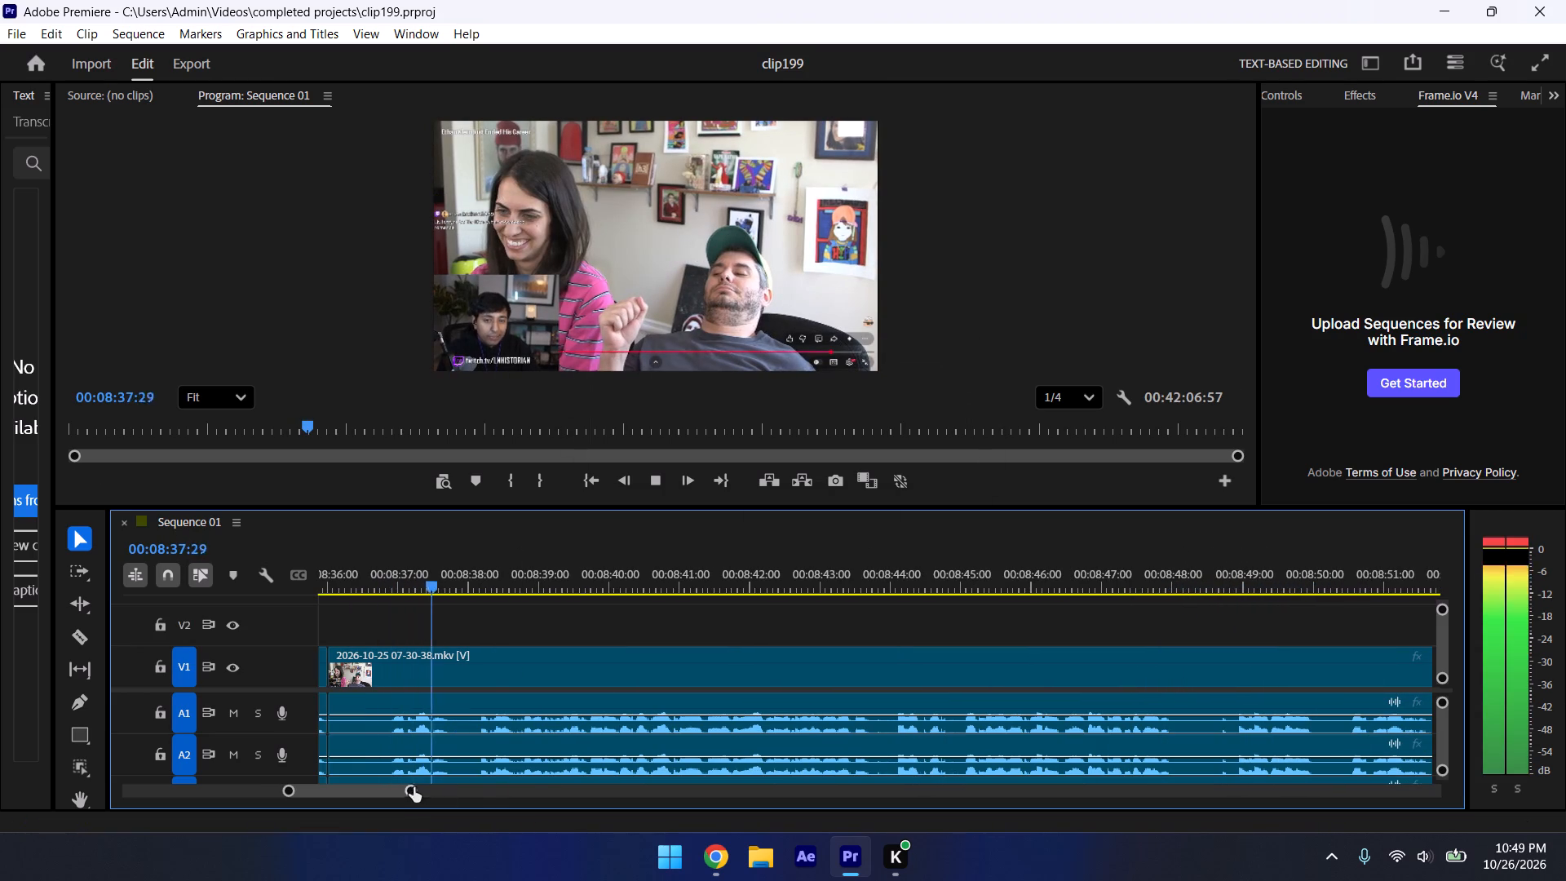
{"action": "left_click_drag", "start_coordinate": [413, 790], "coordinate": [431, 799]}
{"action": "left_click_drag", "start_coordinate": [412, 791], "coordinate": [429, 806]}
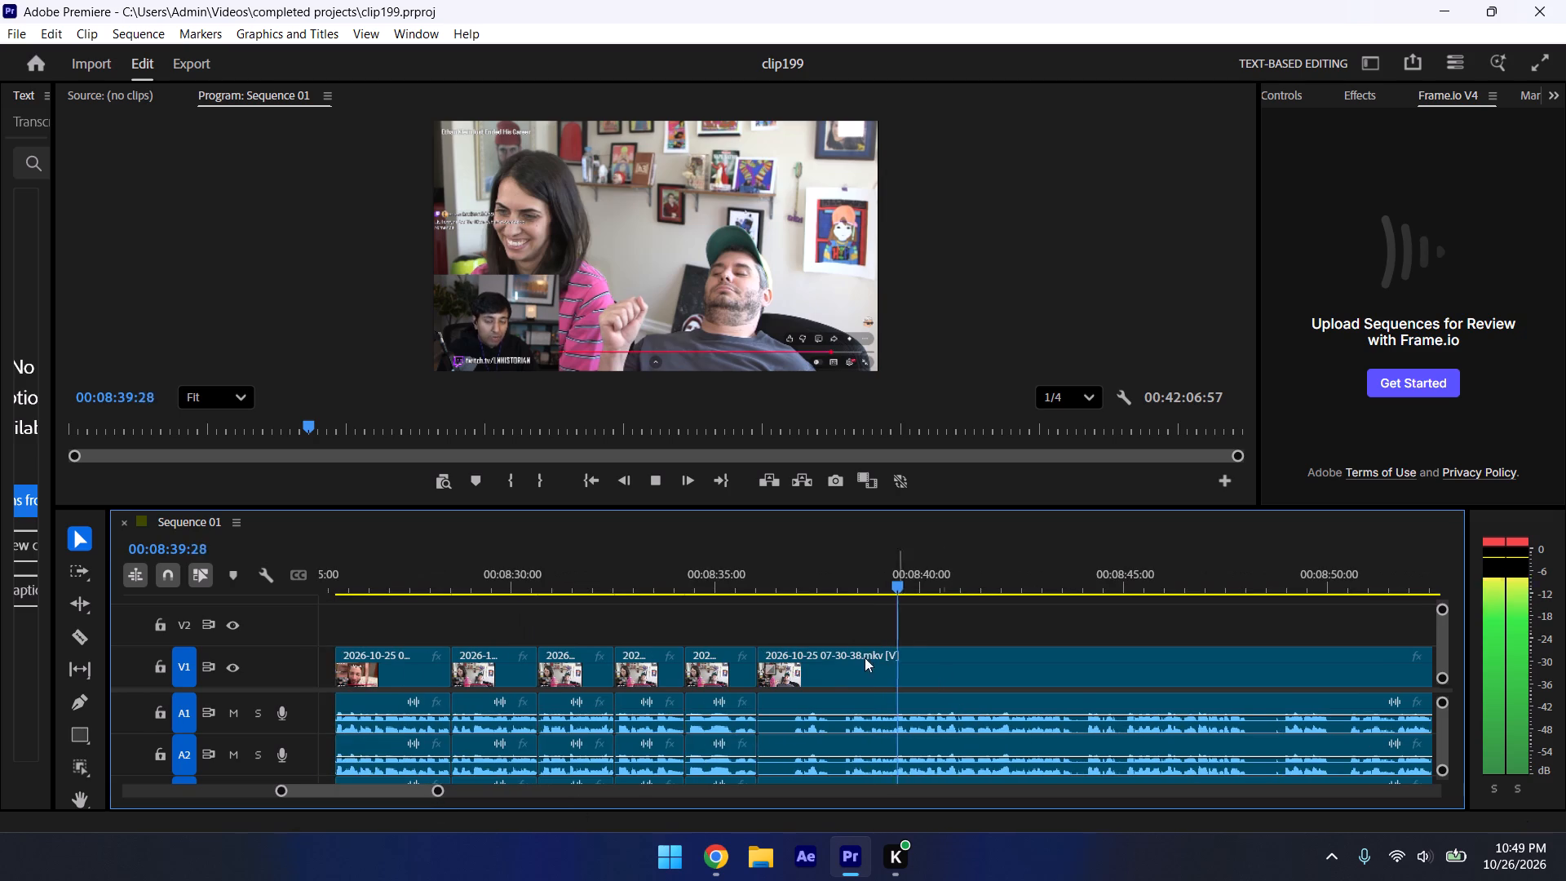
{"action": "key", "text": "space"}
{"action": "left_click_drag", "start_coordinate": [772, 657], "coordinate": [807, 677]}
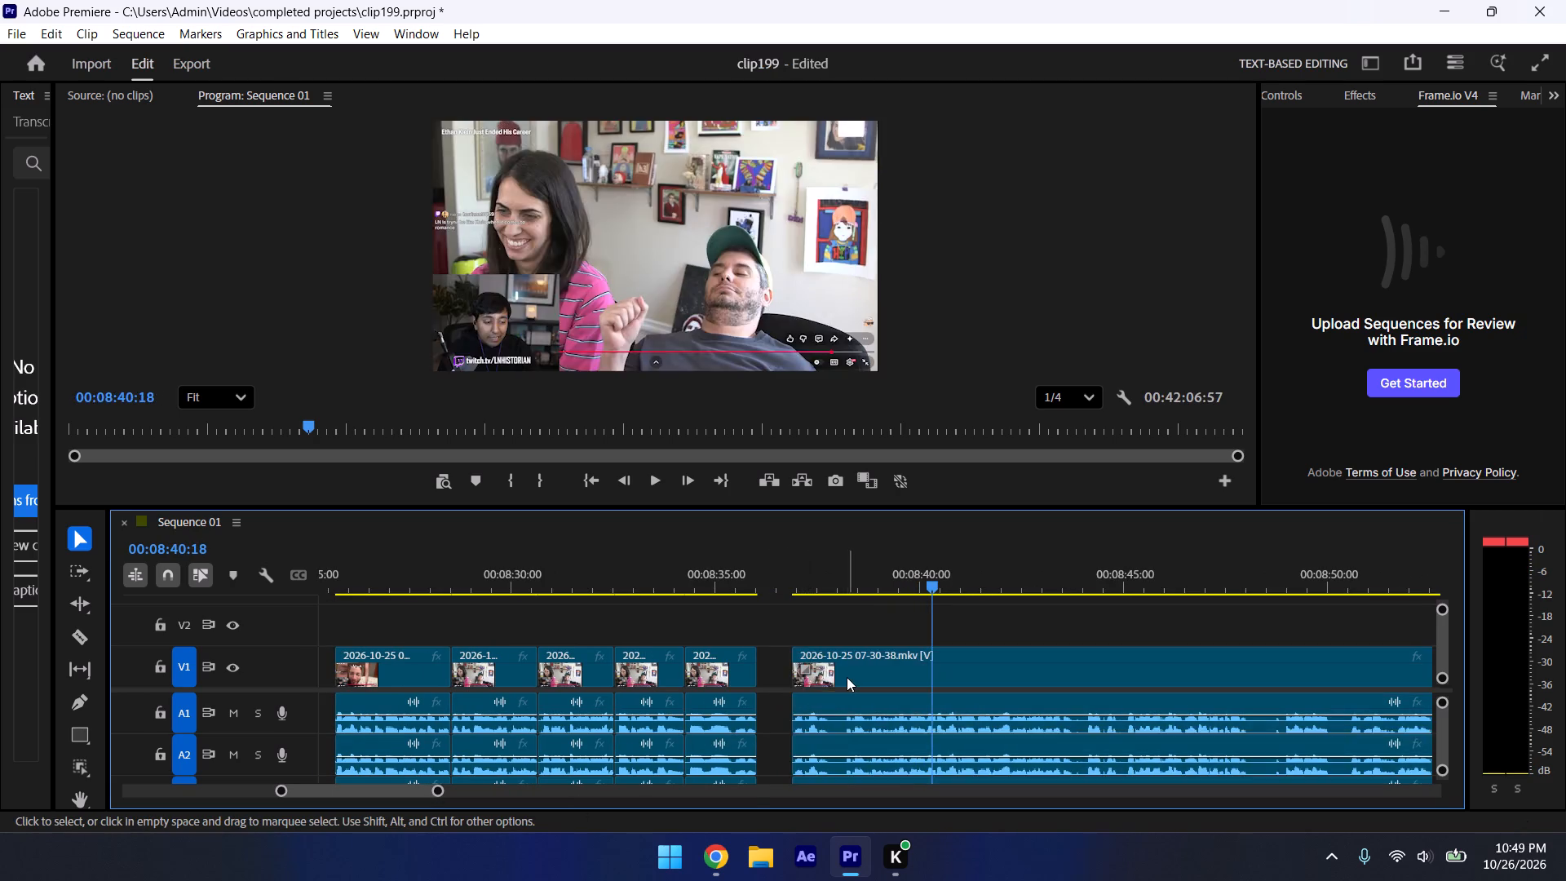
{"action": "left_click_drag", "start_coordinate": [847, 677], "coordinate": [820, 677]}
{"action": "left_click", "coordinate": [747, 584]}
{"action": "key", "text": "space"}
{"action": "left_click", "coordinate": [788, 625]}
{"action": "key", "text": "ctrl+s"}
{"action": "key", "text": "space"}
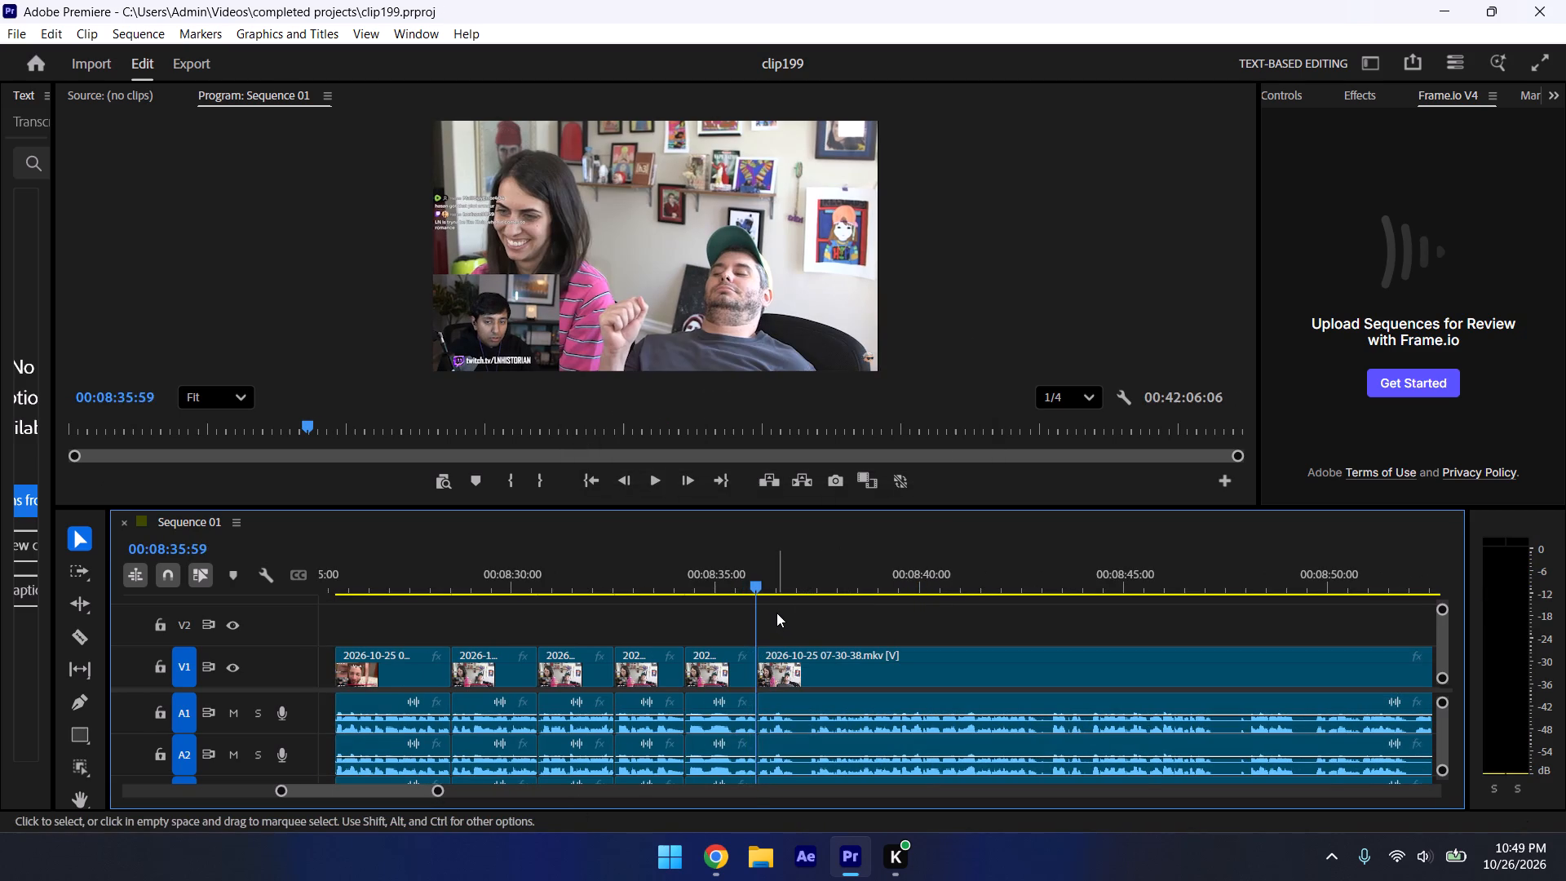
Preview past the join, step back a few frames, split the last segment at about 00:08:37:02, and save the project.
{"action": "key", "text": "space"}
{"action": "key", "text": "Left"}
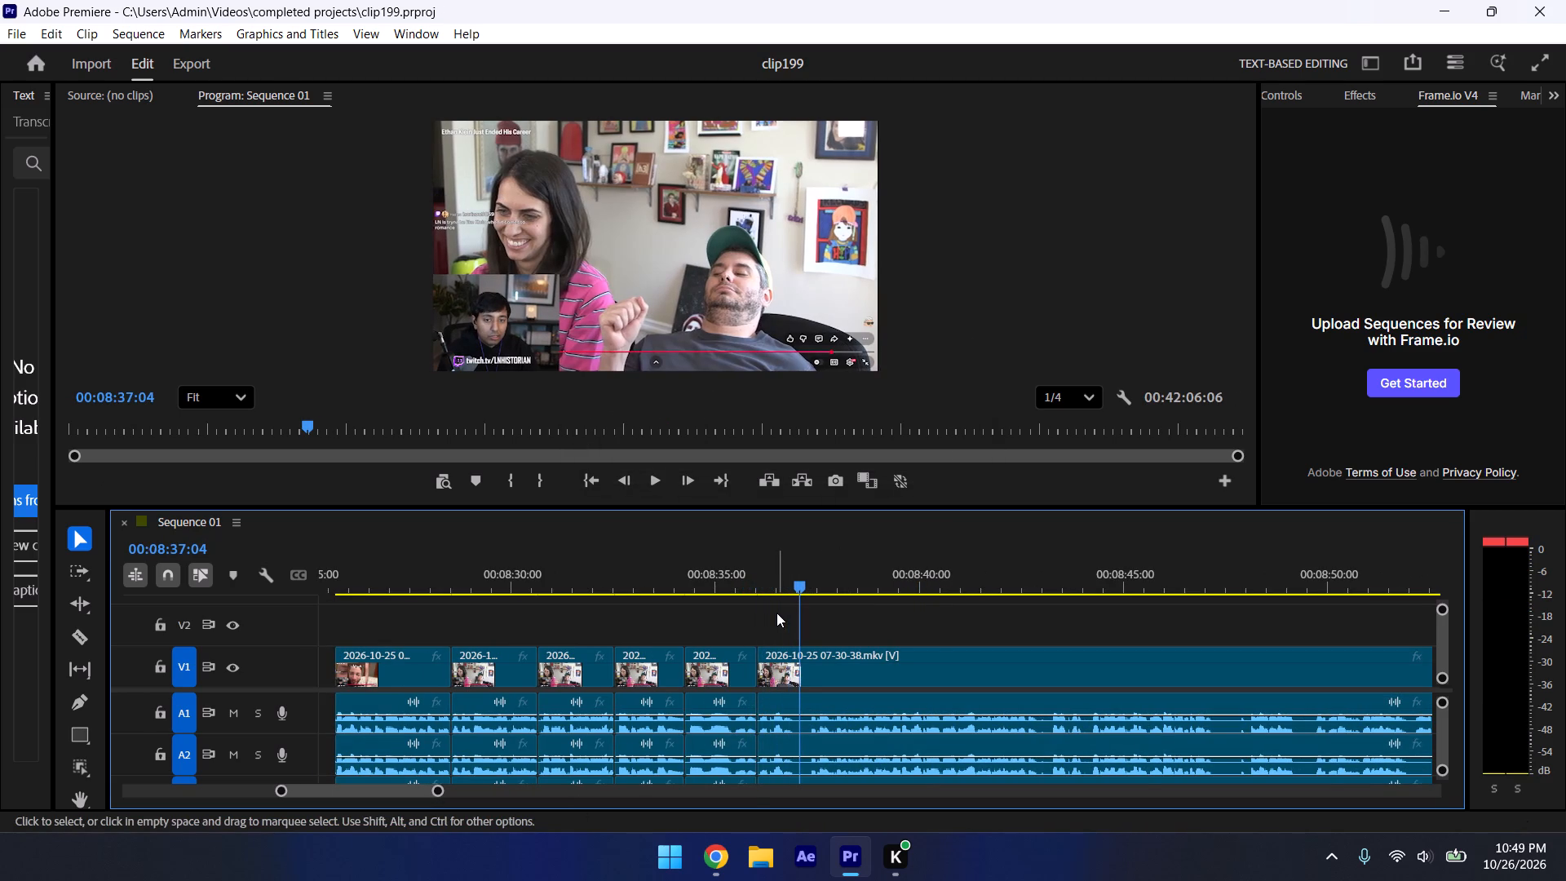
{"action": "key", "text": "Left"}
{"action": "key", "text": "Left"}
{"action": "key", "text": "ctrl+k"}
{"action": "key", "text": "ctrl+s"}
Trim about 18 frames from the last segment's start after 00:08:37:02, close the gap, preview the join, and save the project.
{"action": "key", "text": "space"}
{"action": "key", "text": "space"}
{"action": "key", "text": "space"}
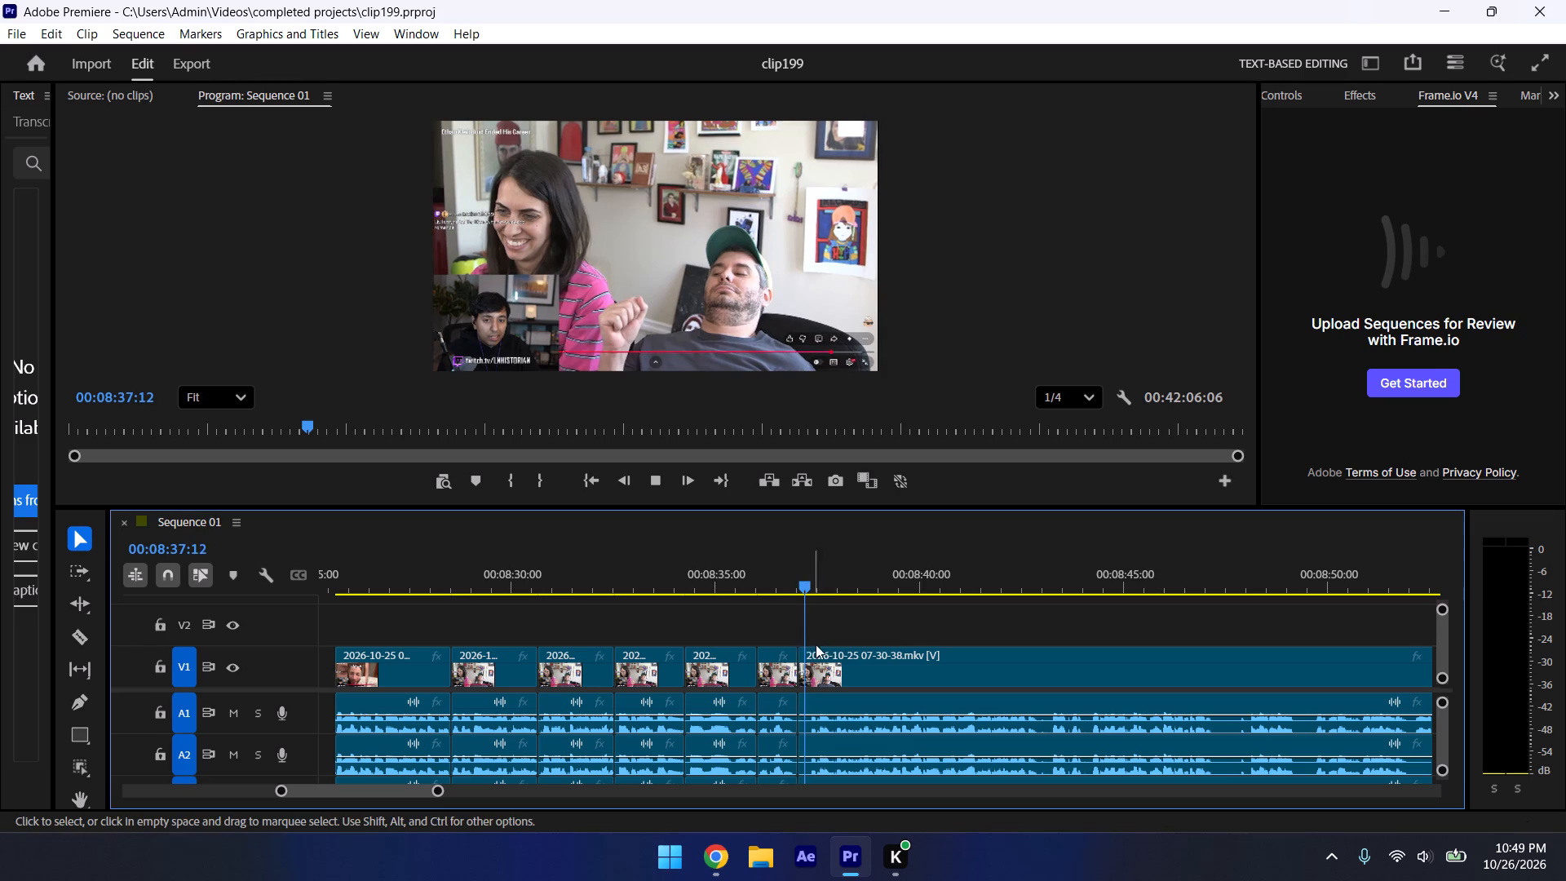
{"action": "key", "text": "space"}
{"action": "key", "text": "Left"}
{"action": "key", "text": "Left"}
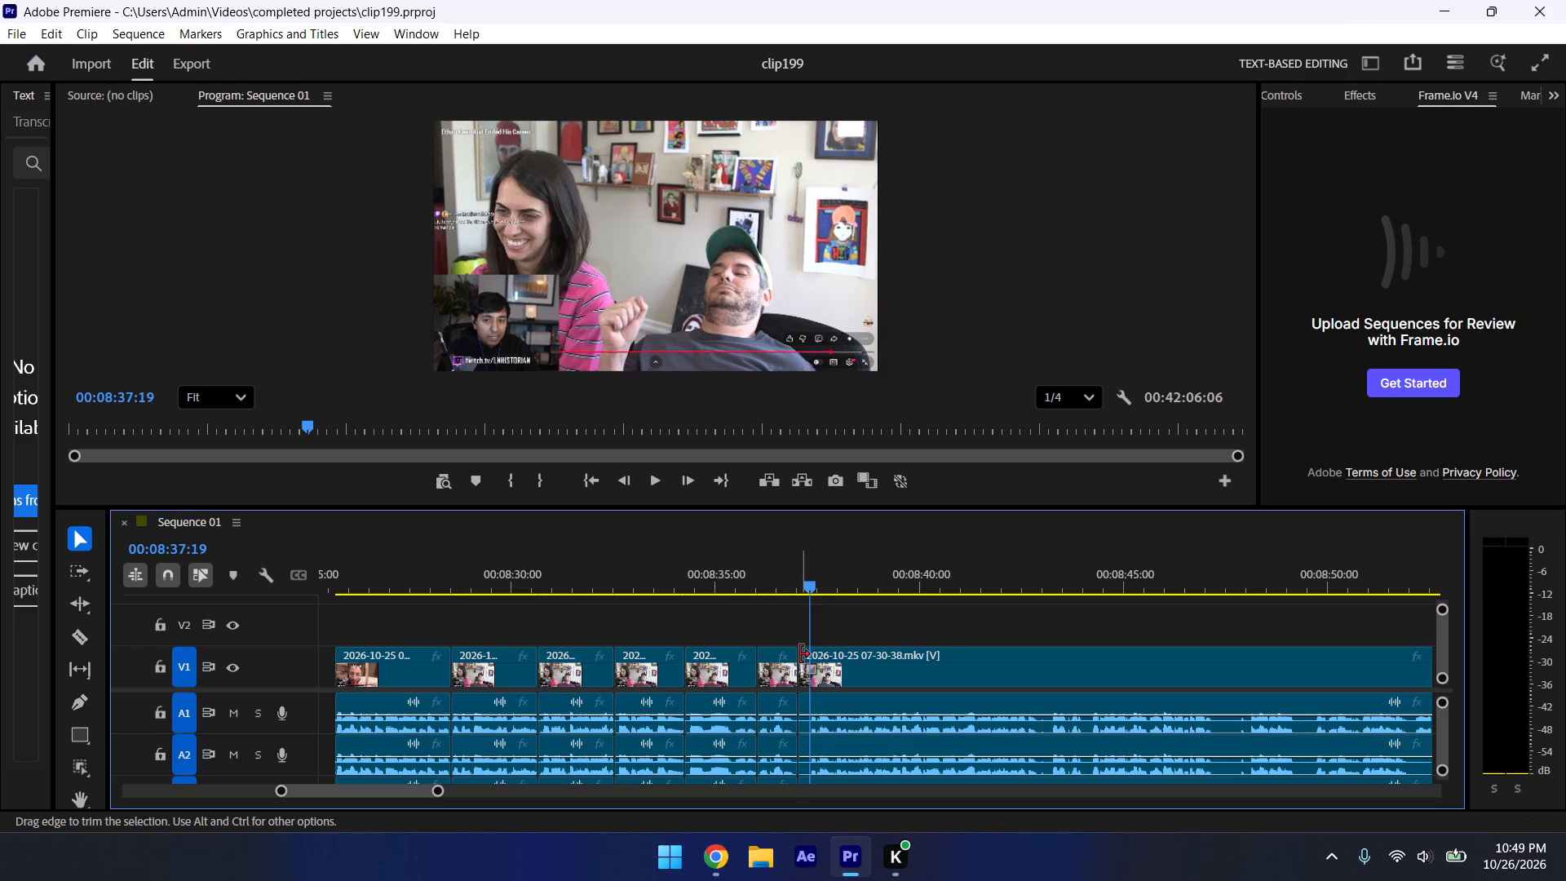
{"action": "left_click_drag", "start_coordinate": [800, 654], "coordinate": [819, 657]}
{"action": "left_click_drag", "start_coordinate": [883, 653], "coordinate": [869, 653]}
{"action": "left_click", "coordinate": [787, 578]}
{"action": "key", "text": "space"}
{"action": "left_click", "coordinate": [826, 612]}
{"action": "key", "text": "ctrl+s"}
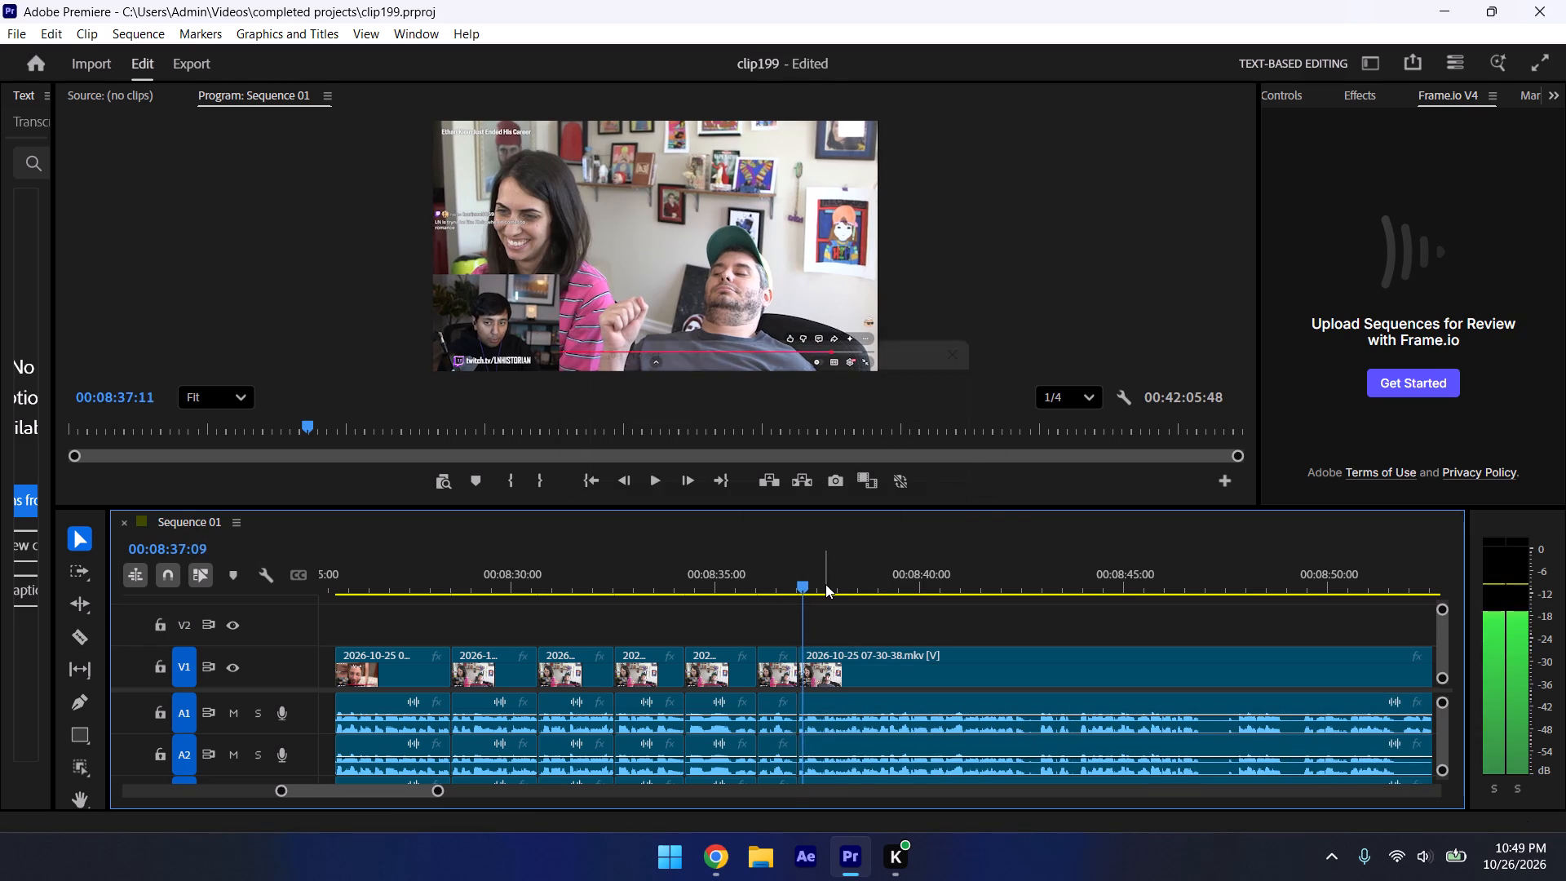
Preview up to 00:08:42:35, split the last segment there, and save the project.
{"action": "key", "text": "space"}
{"action": "left_click_drag", "start_coordinate": [436, 790], "coordinate": [463, 799]}
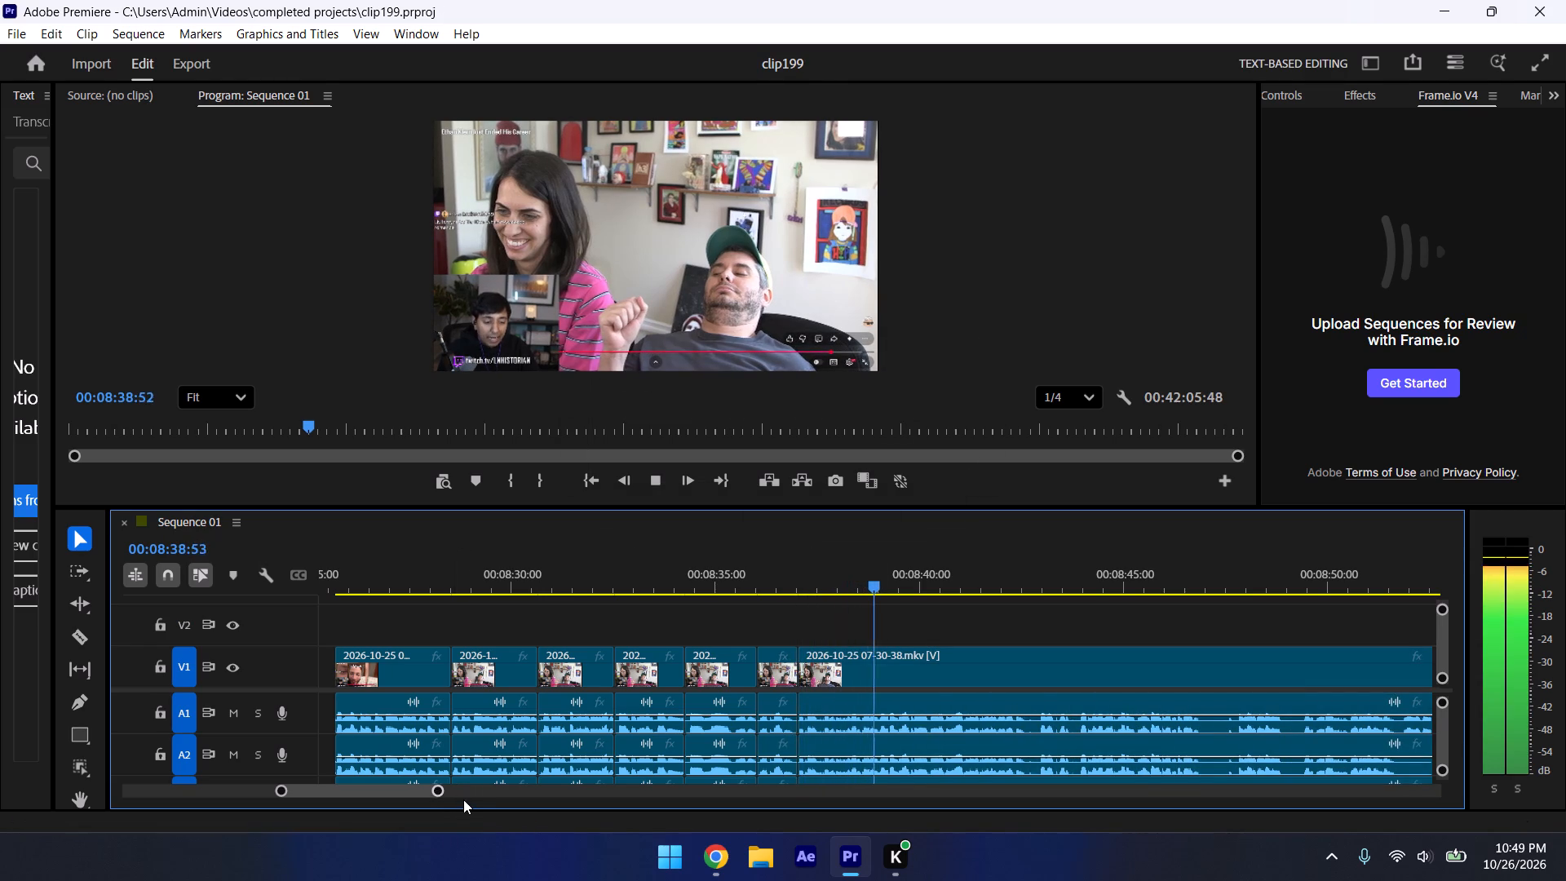
{"action": "left_click_drag", "start_coordinate": [463, 799], "coordinate": [429, 799]}
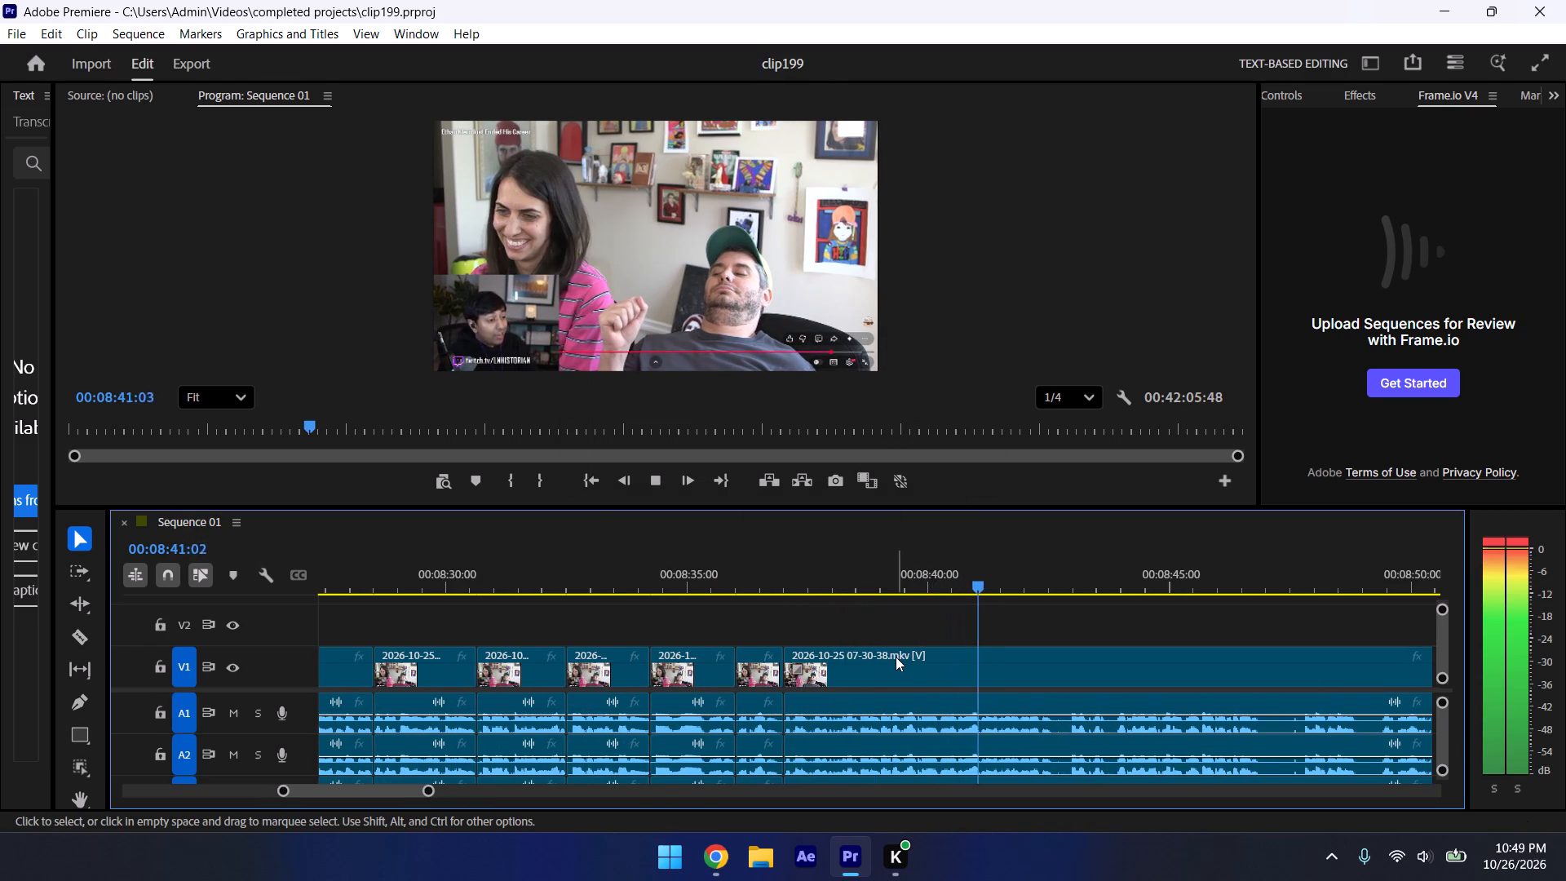
{"action": "key", "text": "space"}
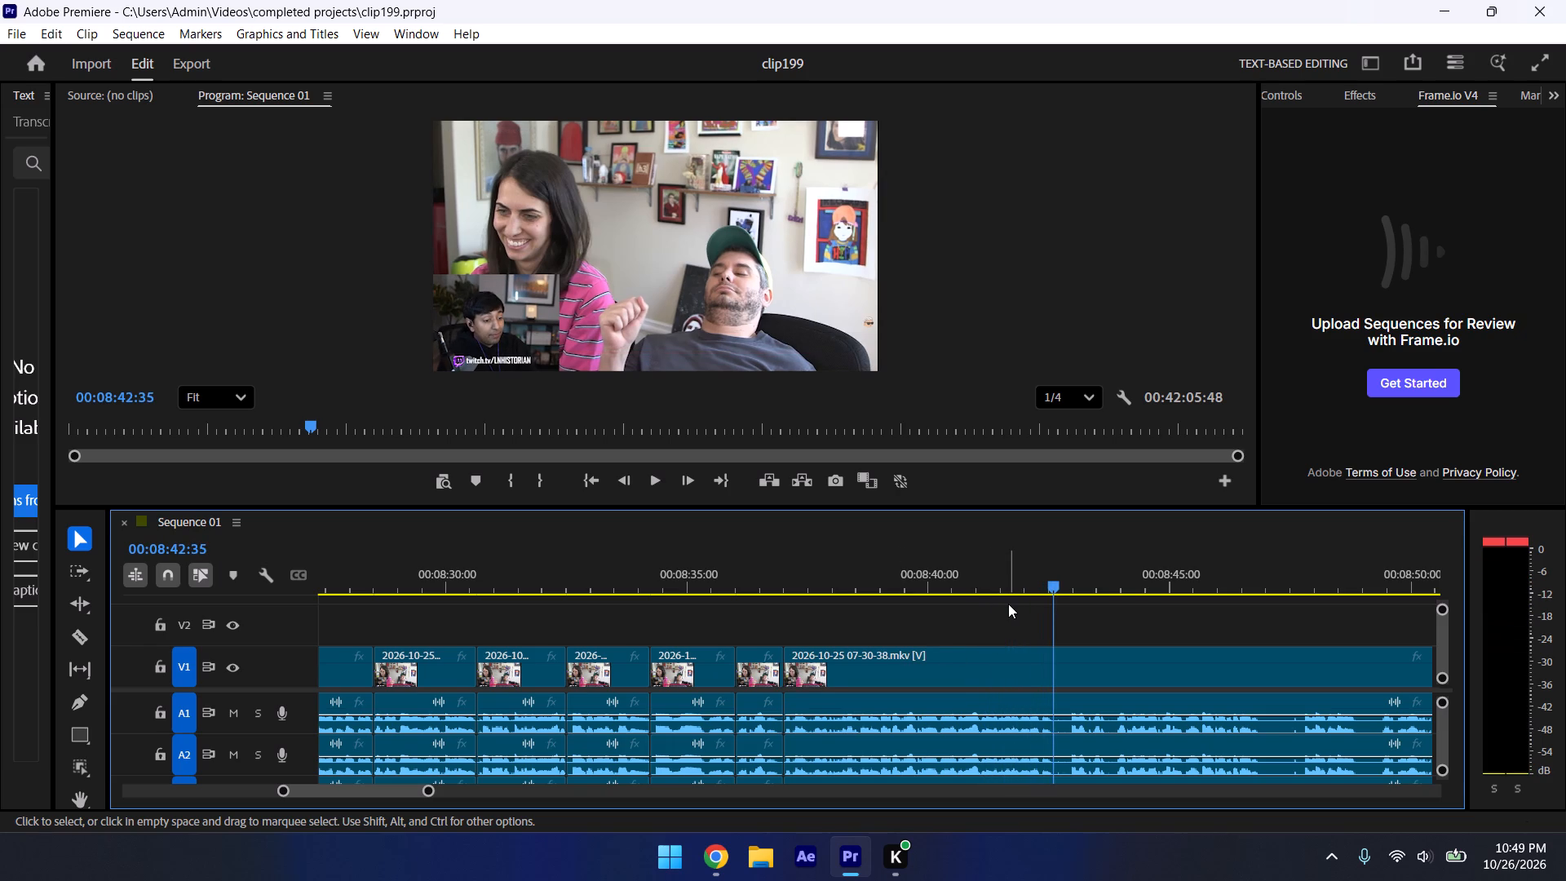
{"action": "key", "text": "ctrl+l"}
{"action": "key", "text": "ctrl+k"}
{"action": "key", "text": "ctrl+s"}
Trim about 19 frames from the start of the segment after 00:08:42:35, close the gap, and replay the join.
{"action": "key", "text": "space"}
{"action": "key", "text": "space"}
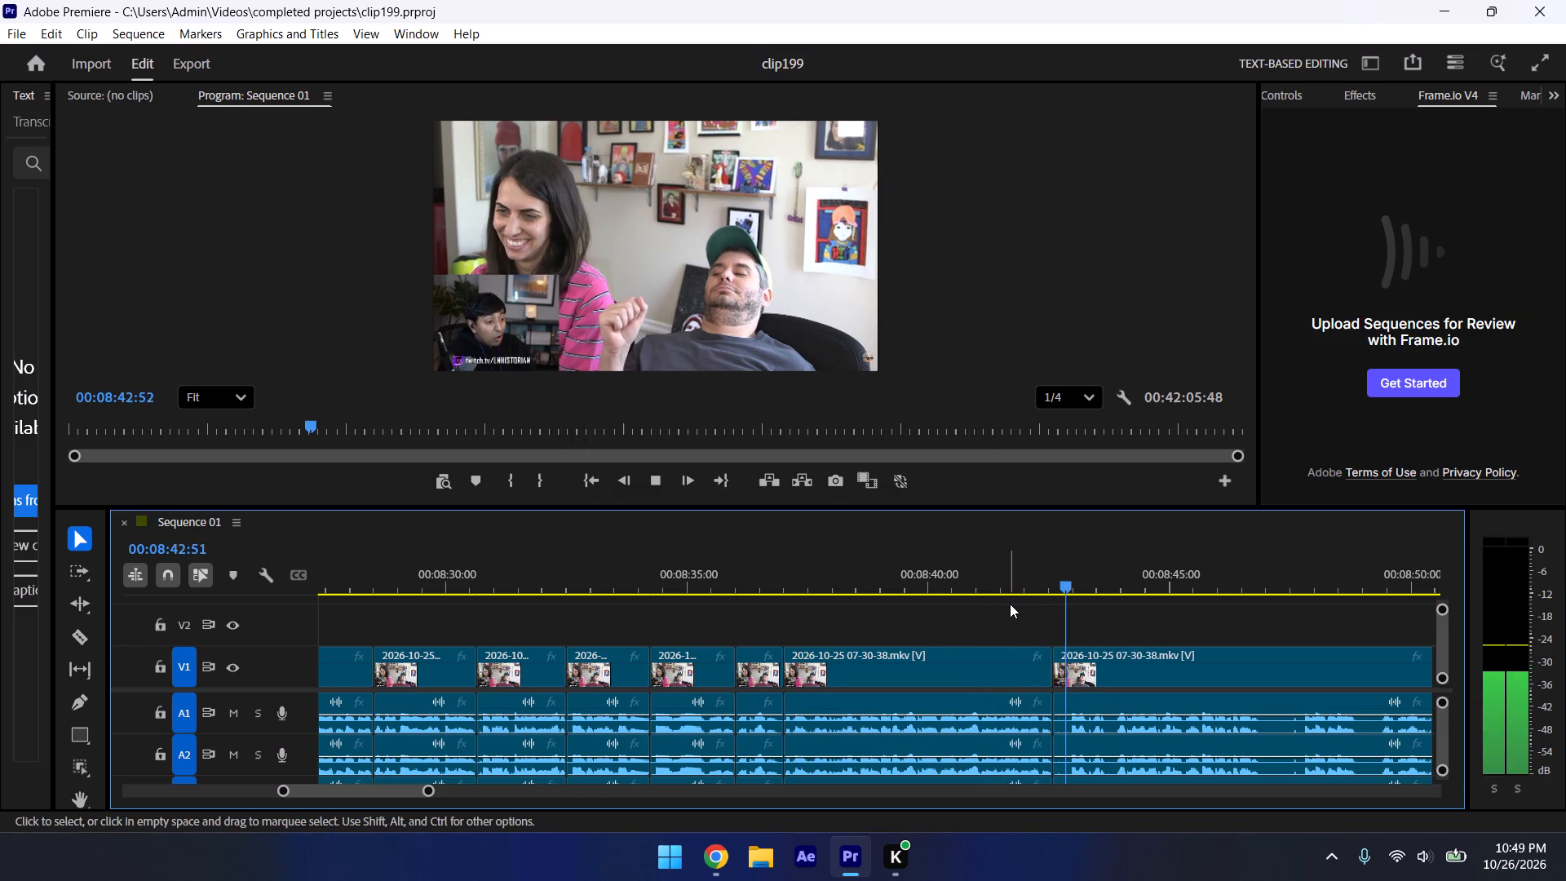
{"action": "key", "text": "Left"}
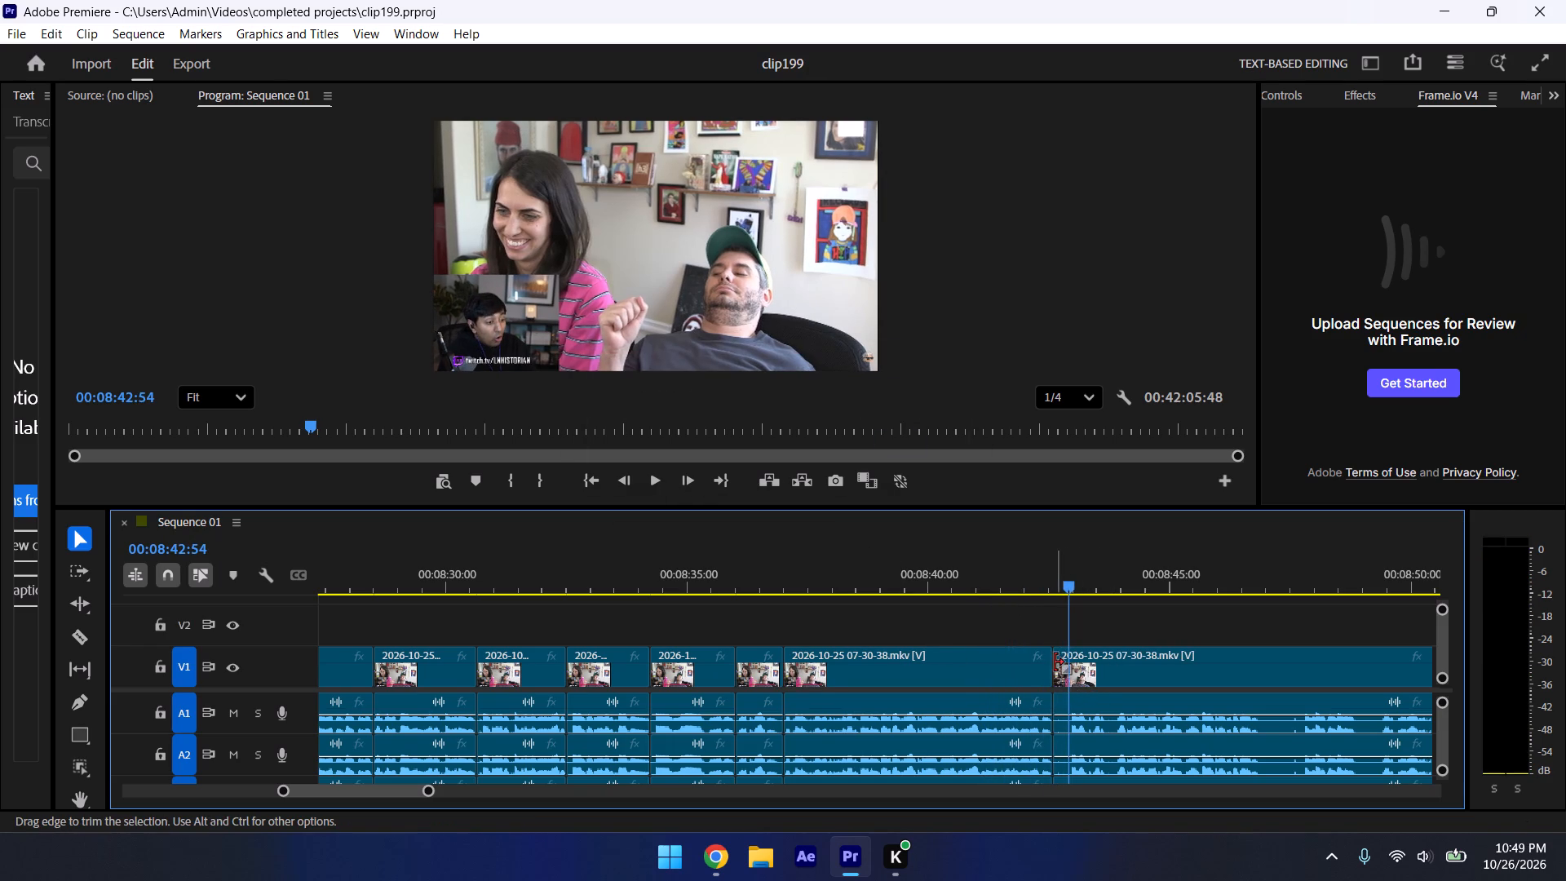
{"action": "left_click_drag", "start_coordinate": [1055, 662], "coordinate": [1064, 665]}
{"action": "left_click_drag", "start_coordinate": [1113, 671], "coordinate": [1101, 669]}
{"action": "left_click", "coordinate": [1051, 586]}
{"action": "left_click", "coordinate": [1065, 611]}
{"action": "key", "text": "space"}
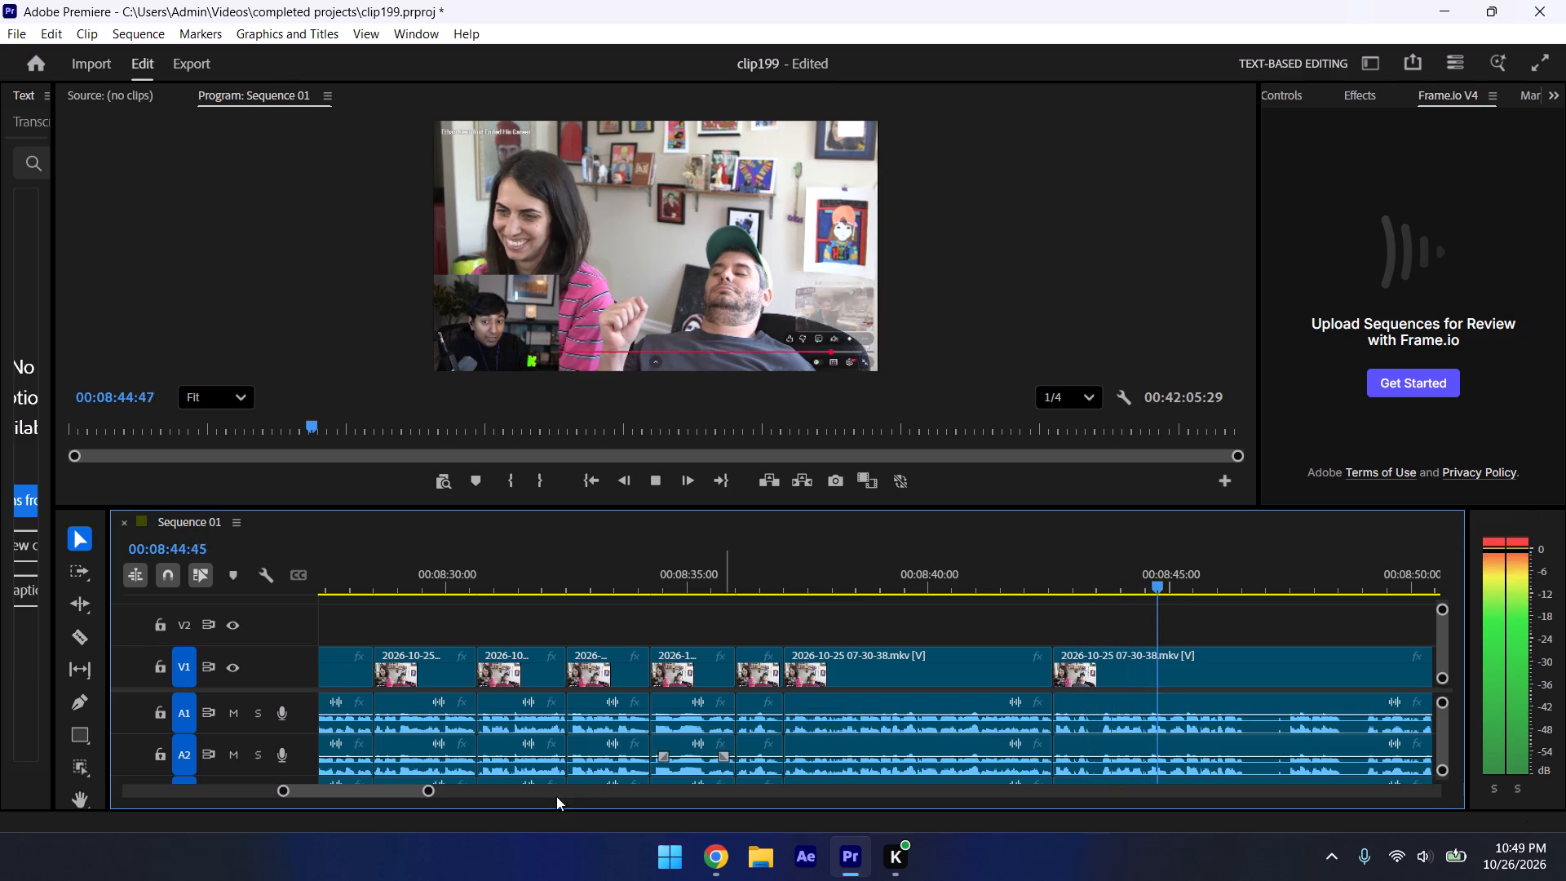
Preview up to 00:08:46:29, split the last segment there, and save the project.
{"action": "left_click_drag", "start_coordinate": [425, 794], "coordinate": [414, 801]}
{"action": "key", "text": "space"}
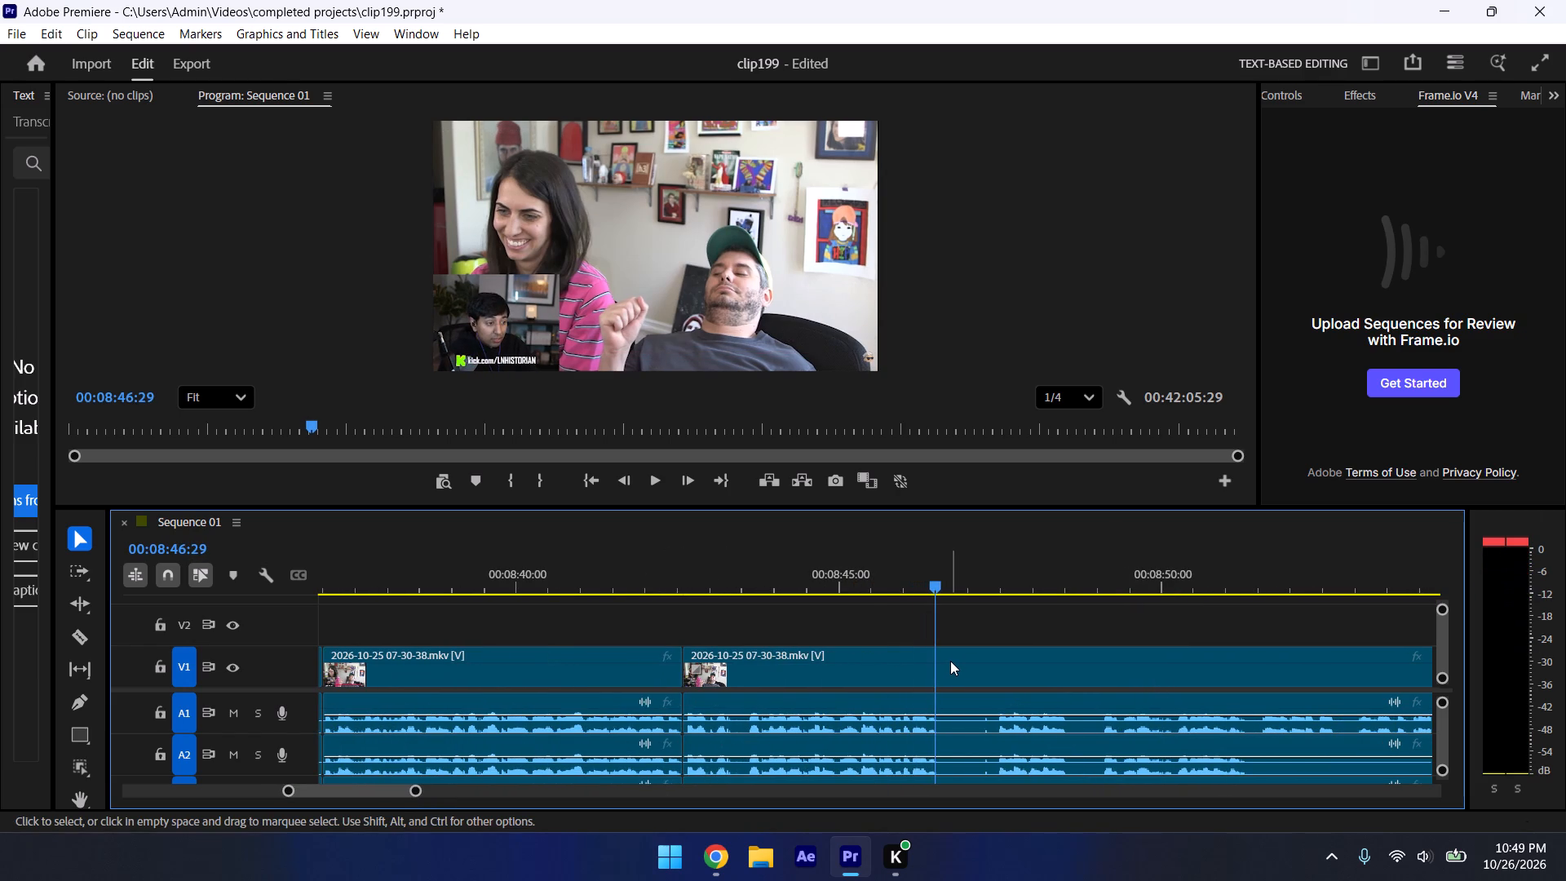
{"action": "key", "text": "ctrl+k"}
{"action": "key", "text": "ctrl+s"}
Trim about 55 frames from the start of the segment after 00:08:46:29, close the gap, and preview beyond the join.
{"action": "key", "text": "space"}
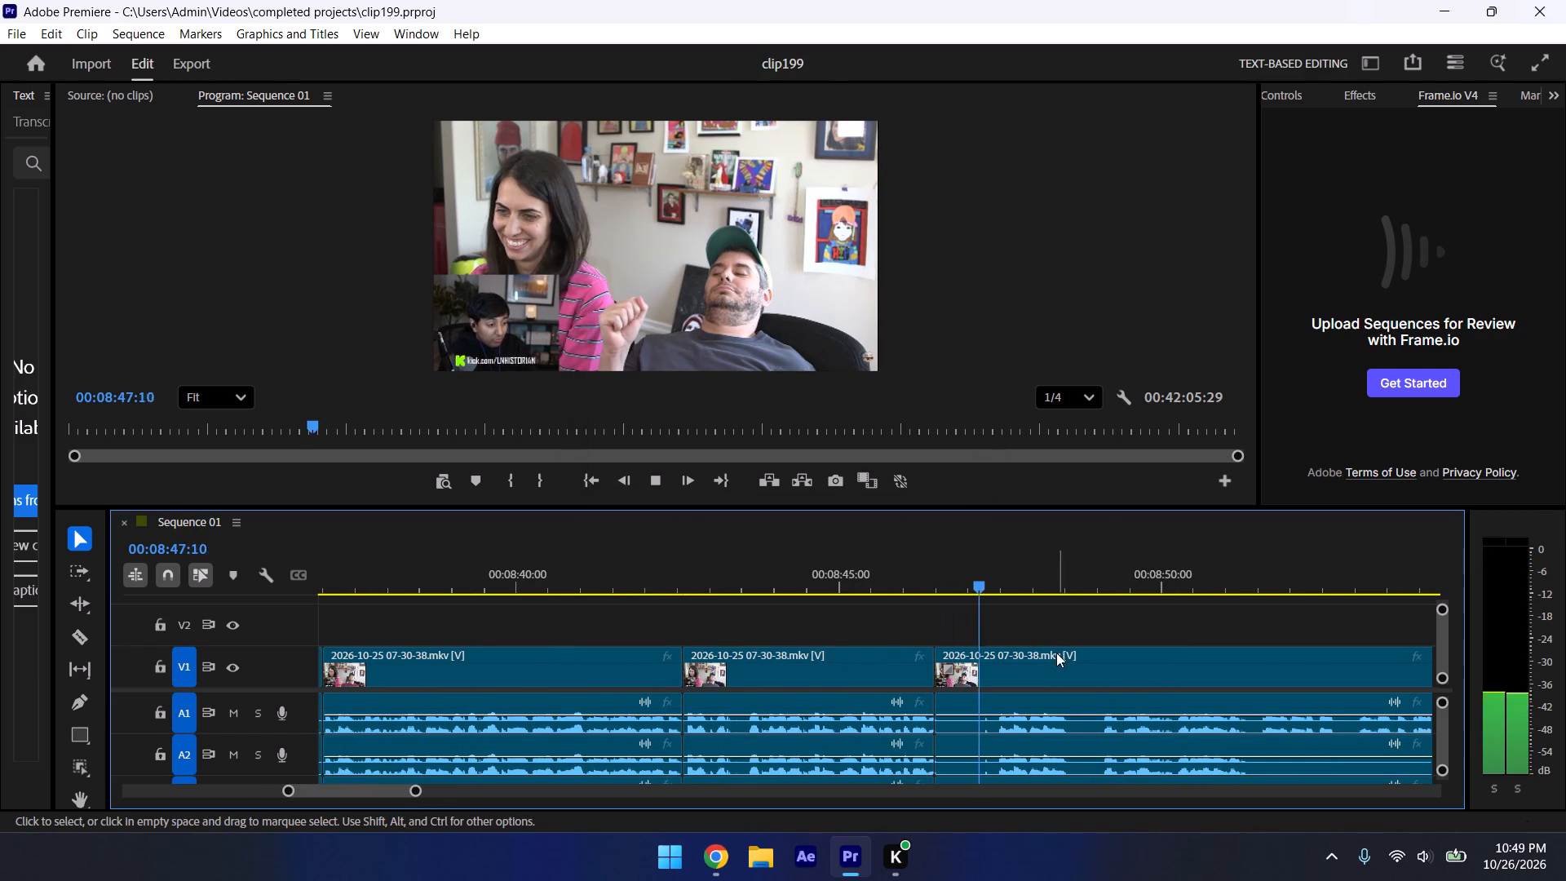
{"action": "key", "text": "space"}
{"action": "left_click_drag", "start_coordinate": [935, 657], "coordinate": [980, 663]}
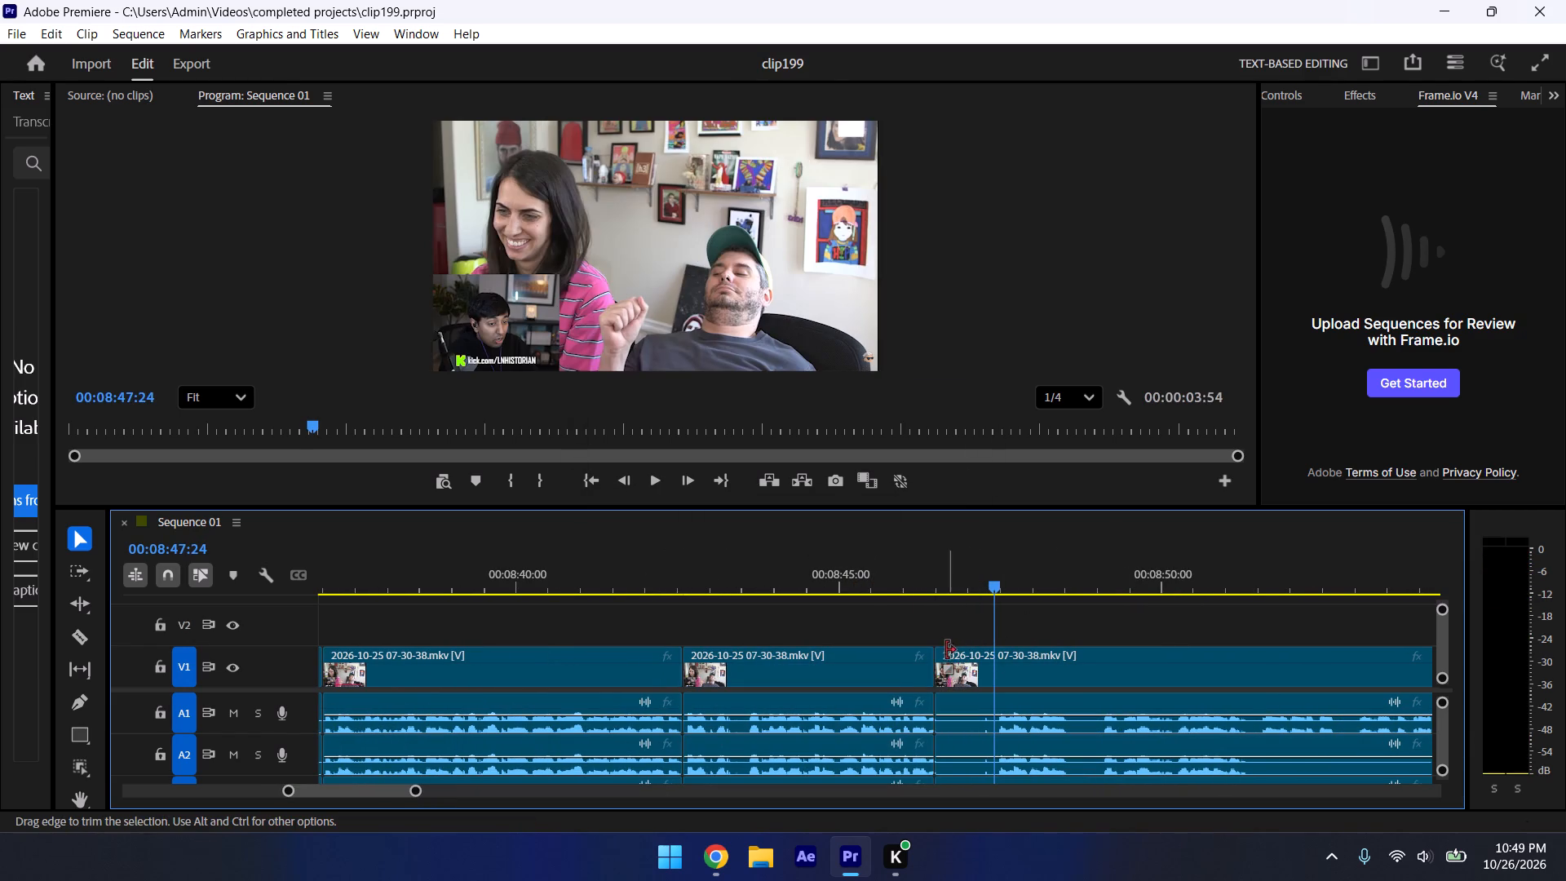
{"action": "left_click_drag", "start_coordinate": [943, 653], "coordinate": [1008, 669]}
{"action": "left_click_drag", "start_coordinate": [1034, 657], "coordinate": [984, 669]}
{"action": "left_click", "coordinate": [928, 605]}
{"action": "left_click", "coordinate": [931, 581]}
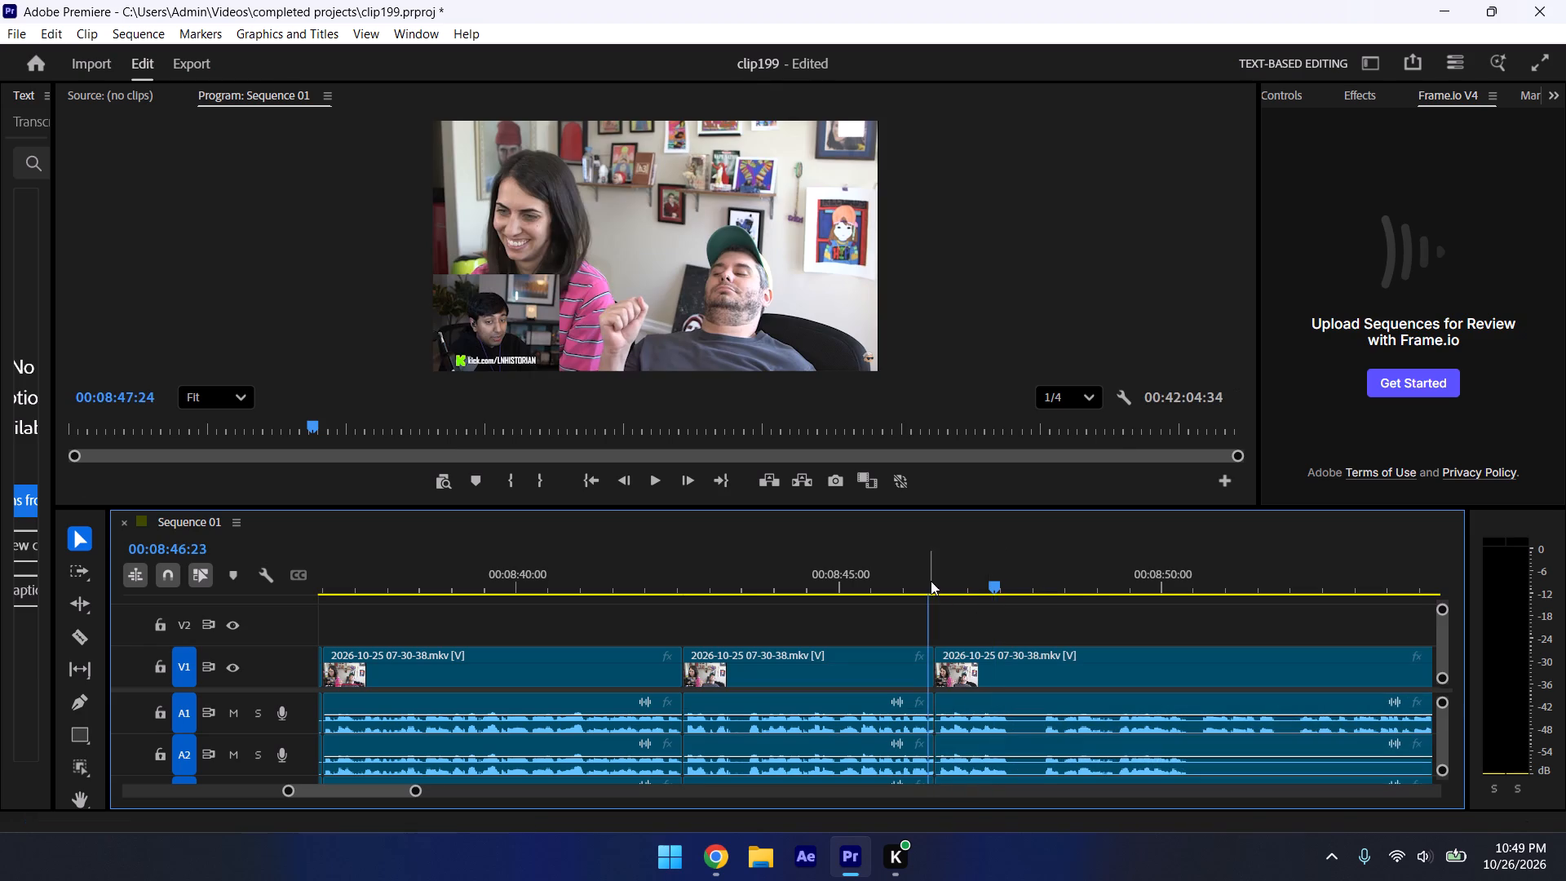
{"action": "left_click", "coordinate": [962, 595]}
{"action": "key", "text": "space"}
Split the last segment at about 00:08:47:41 and save the project.
{"action": "key", "text": "space"}
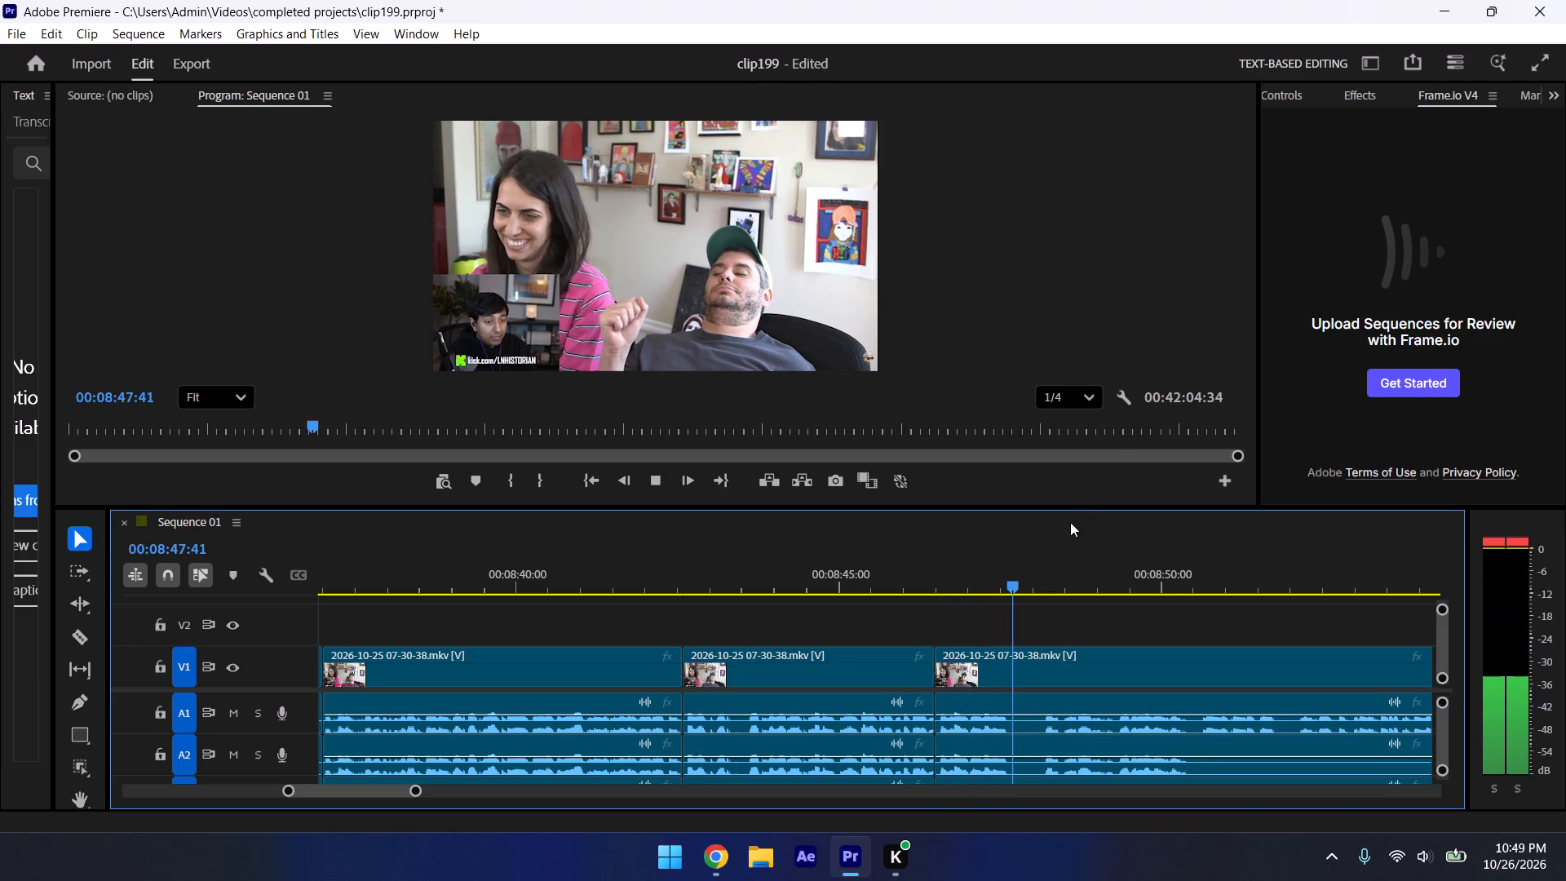
{"action": "key", "text": "ctrl+k"}
{"action": "key", "text": "ctrl+s"}
Trim about 26 frames from the last segment's start after 00:08:47:41, close the gap, replay the join, and save the project.
{"action": "key", "text": "space"}
{"action": "key", "text": "space"}
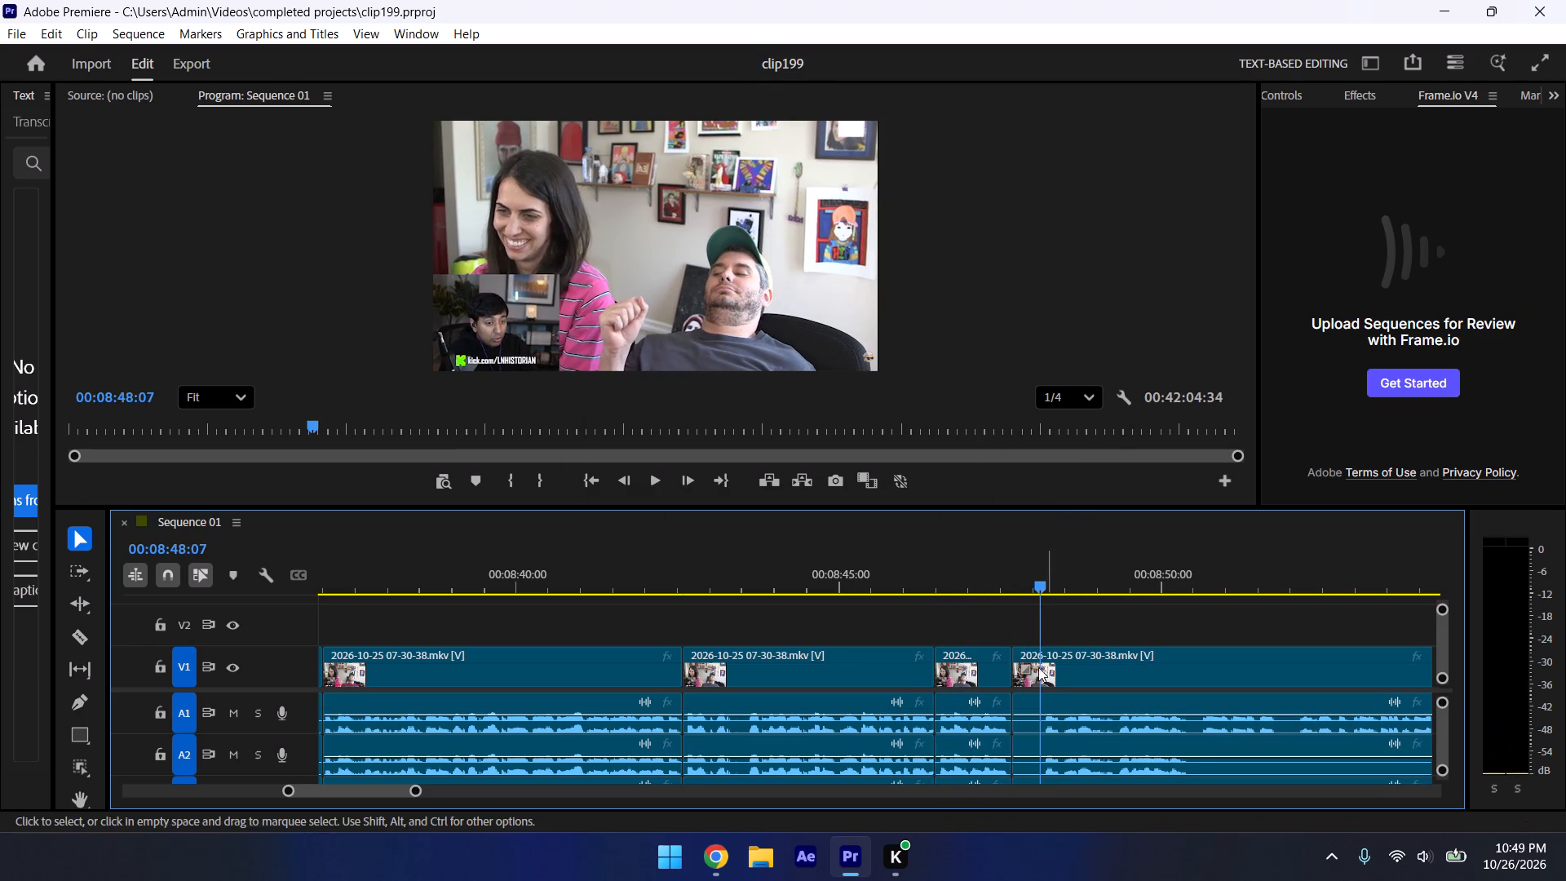
{"action": "left_click_drag", "start_coordinate": [1019, 649], "coordinate": [1043, 657]}
{"action": "left_click_drag", "start_coordinate": [1068, 662], "coordinate": [1041, 657]}
{"action": "left_click", "coordinate": [991, 569]}
{"action": "left_click", "coordinate": [1039, 624]}
{"action": "key", "text": "space"}
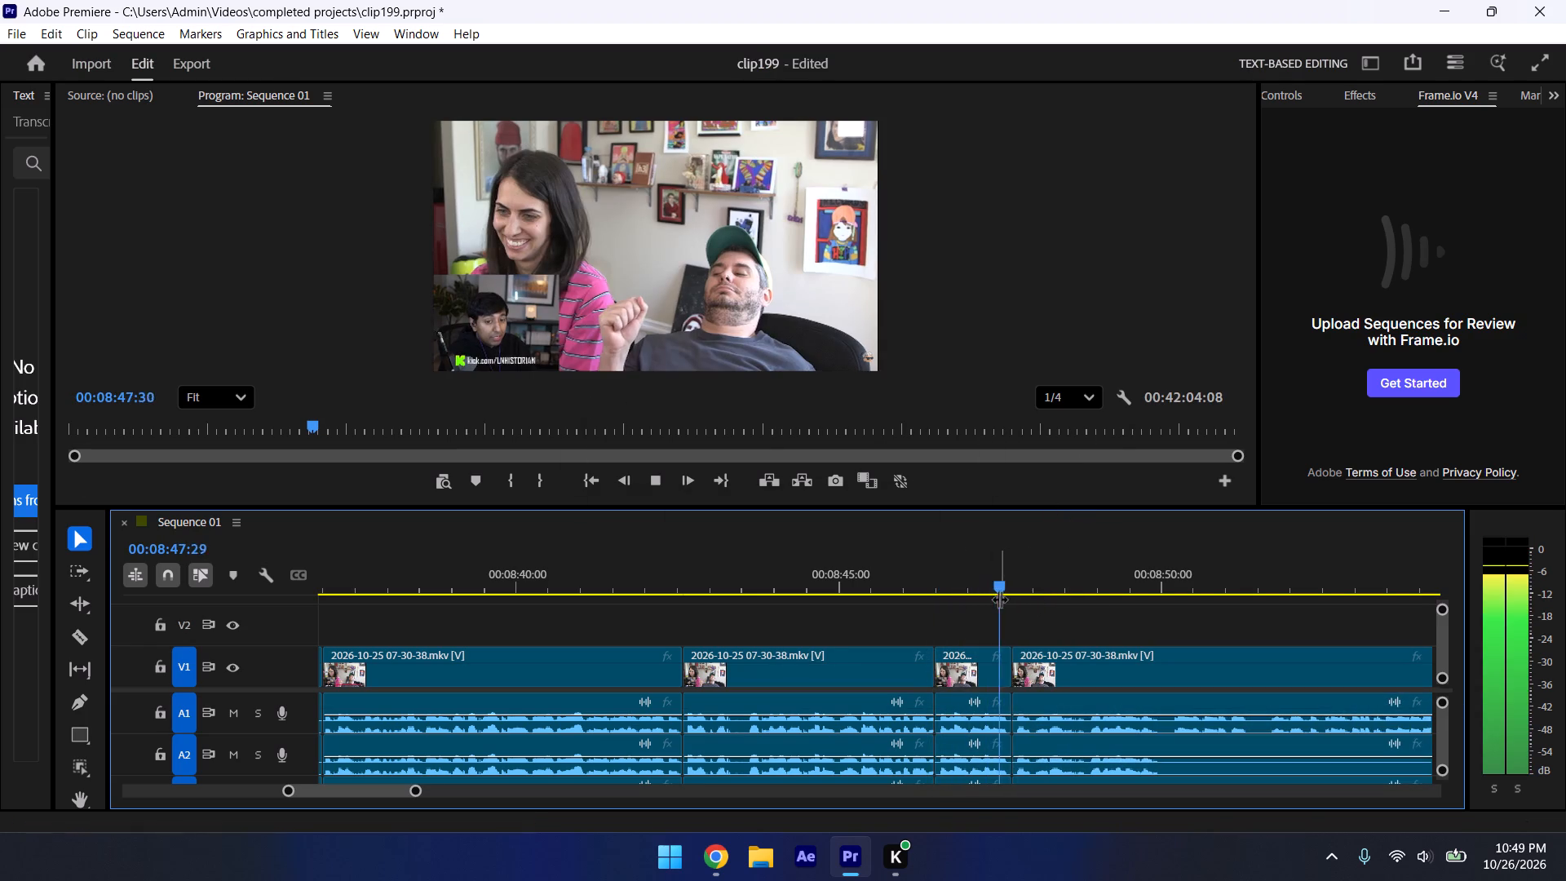
{"action": "key", "text": "ctrl+s"}
{"action": "type", "text": "s"}
Preview the last segment, split it at 00:08:49:59 where the speech ends, and save the project.
{"action": "key", "text": "space"}
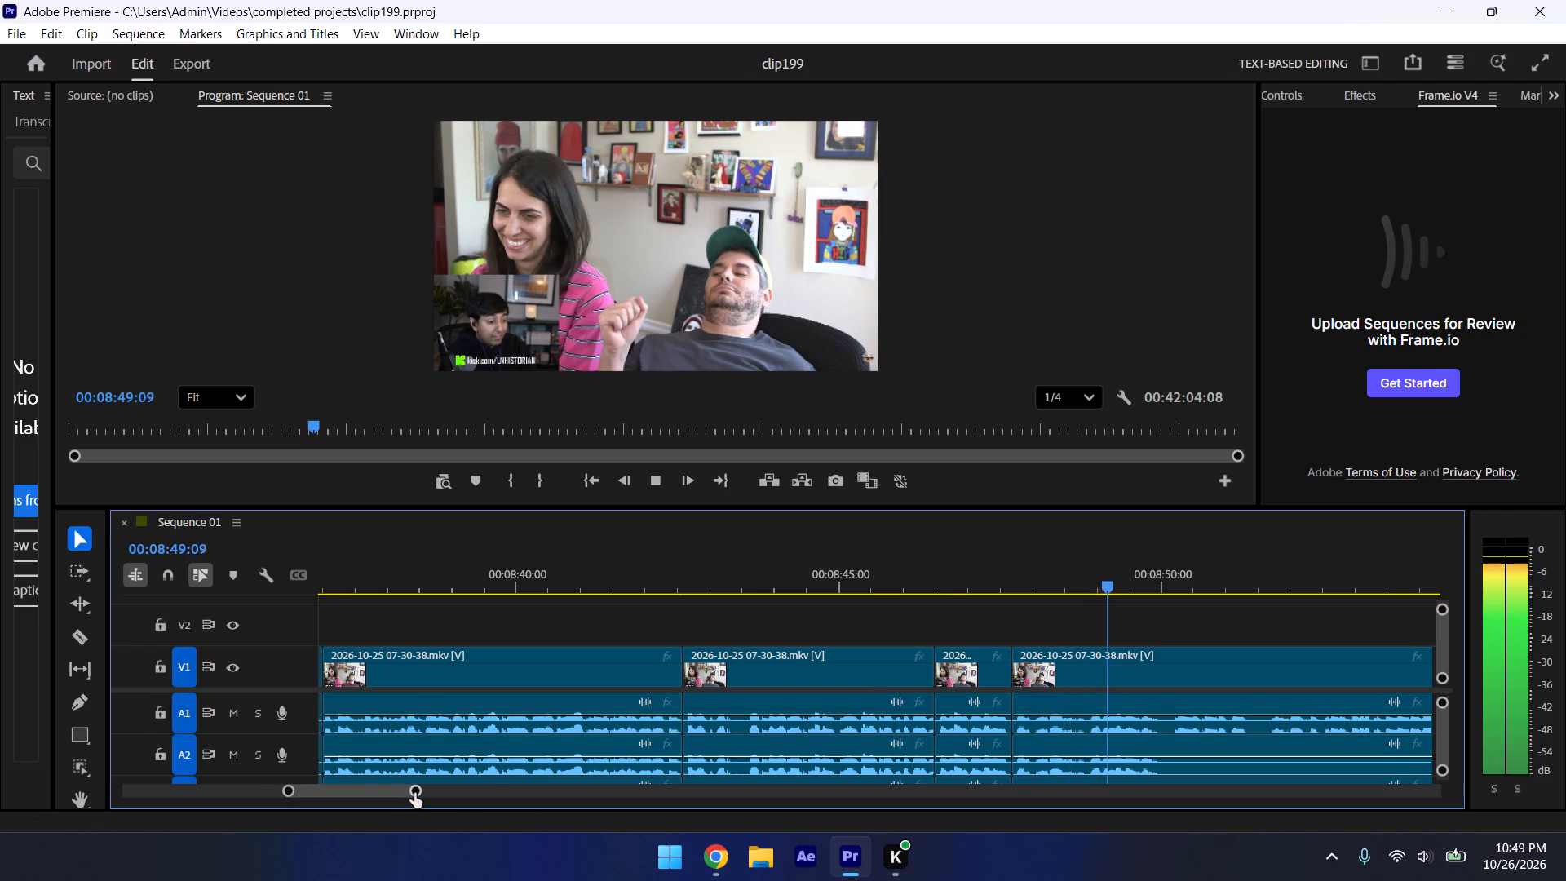
{"action": "left_click_drag", "start_coordinate": [414, 793], "coordinate": [428, 795]}
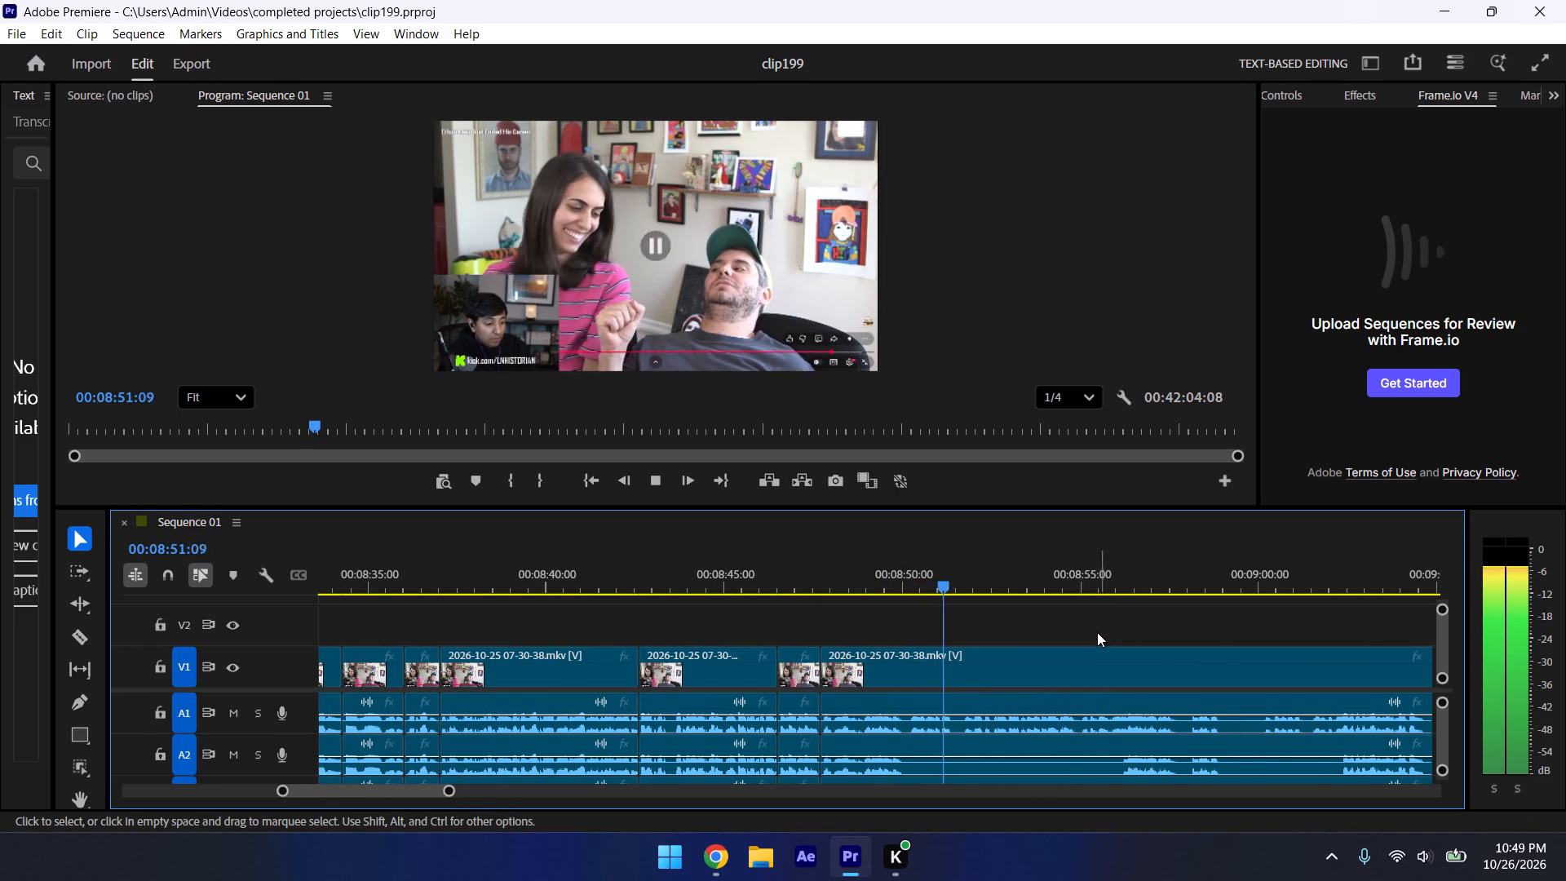
{"action": "left_click", "coordinate": [911, 588]}
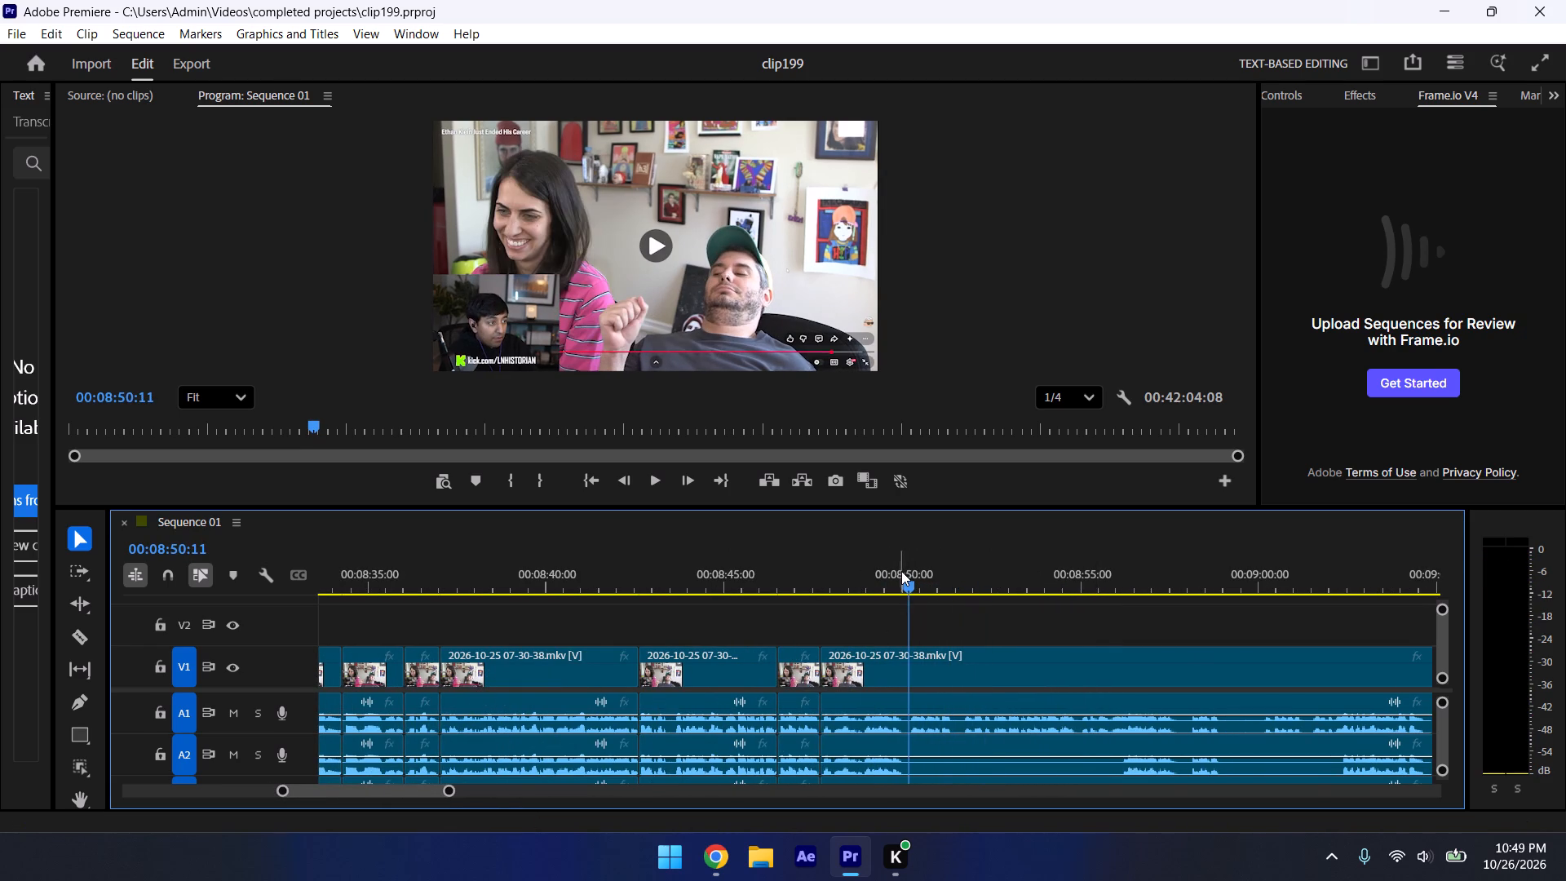
{"action": "left_click", "coordinate": [901, 571]}
{"action": "key", "text": "ctrl+k"}
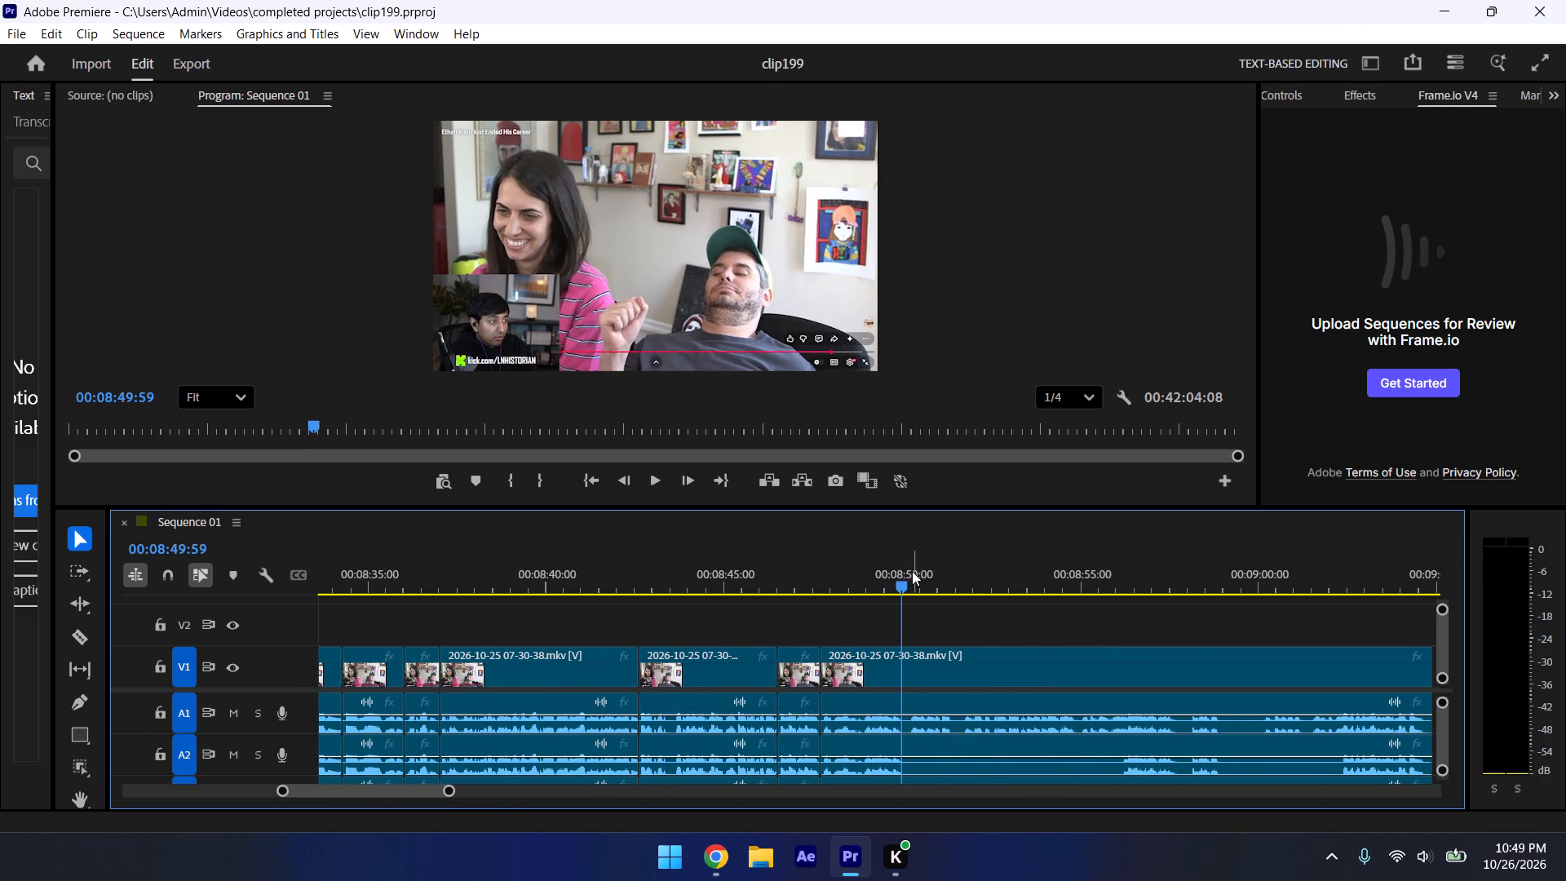
{"action": "key", "text": "ctrl+s"}
Trim about 6 seconds from the last segment's start after 00:08:49:59, turn on snapping, close the gap, and replay the join.
{"action": "key", "text": "space"}
{"action": "left_click", "coordinate": [1089, 572]}
{"action": "key", "text": "space"}
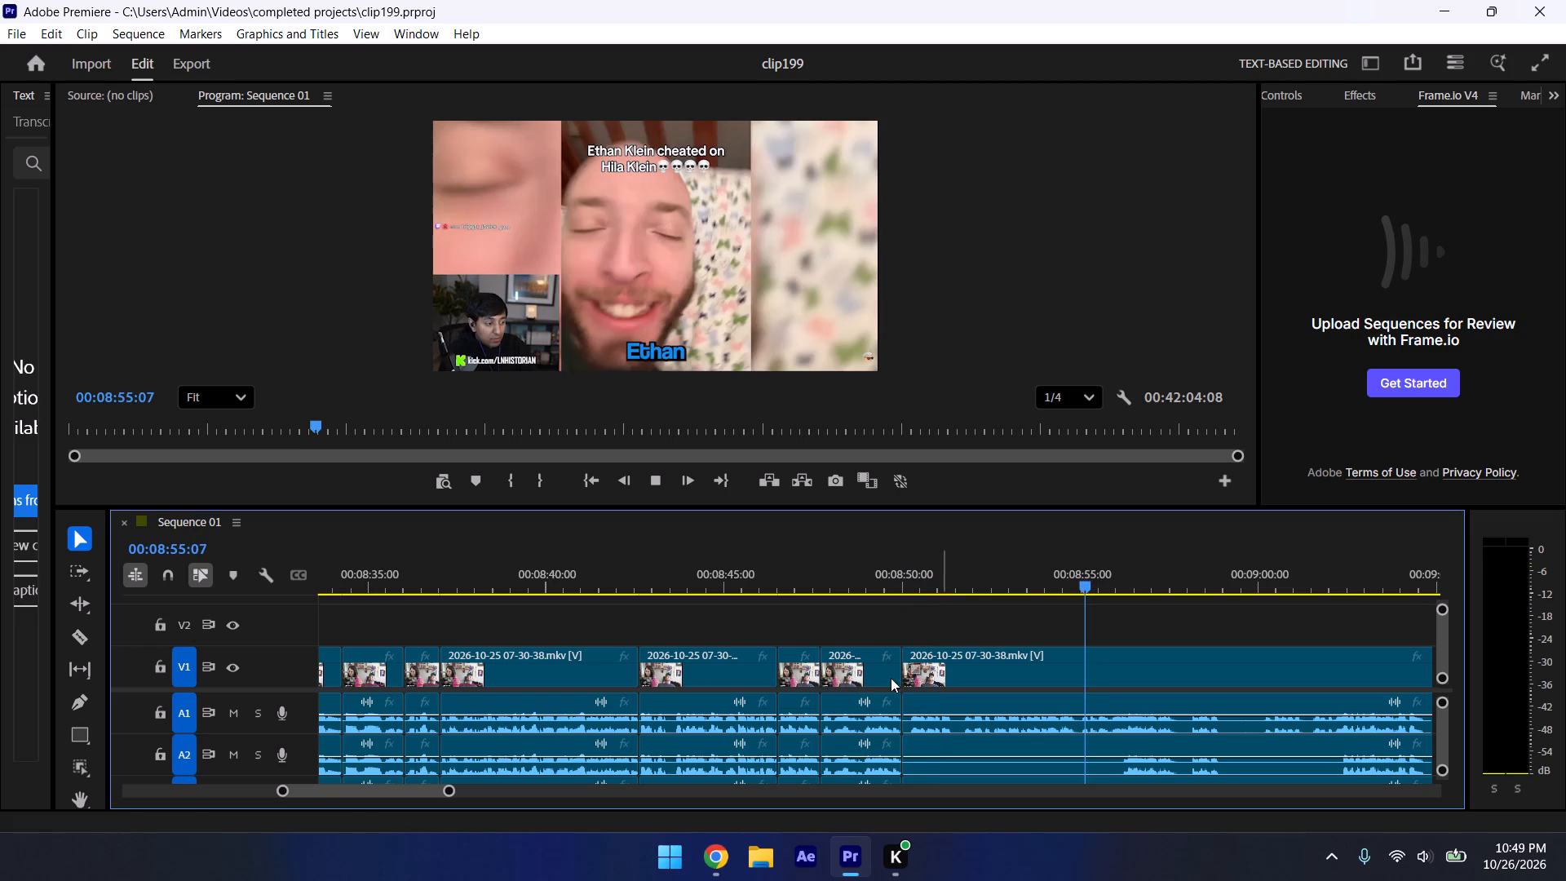
{"action": "left_click_drag", "start_coordinate": [907, 653], "coordinate": [1100, 837]}
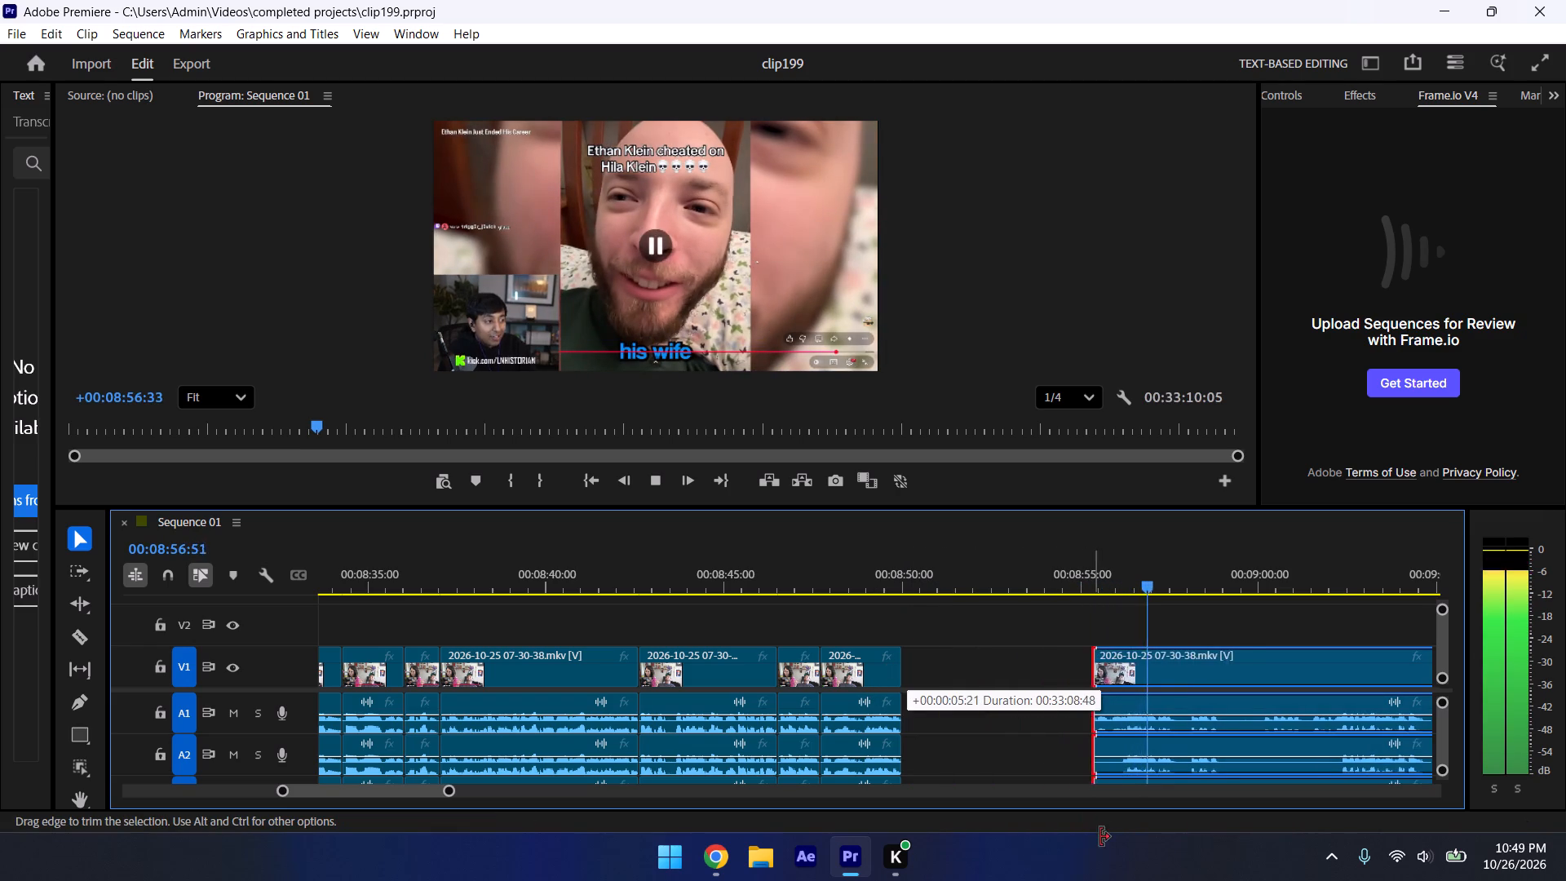
{"action": "left_click_drag", "start_coordinate": [1100, 837], "coordinate": [1126, 853]}
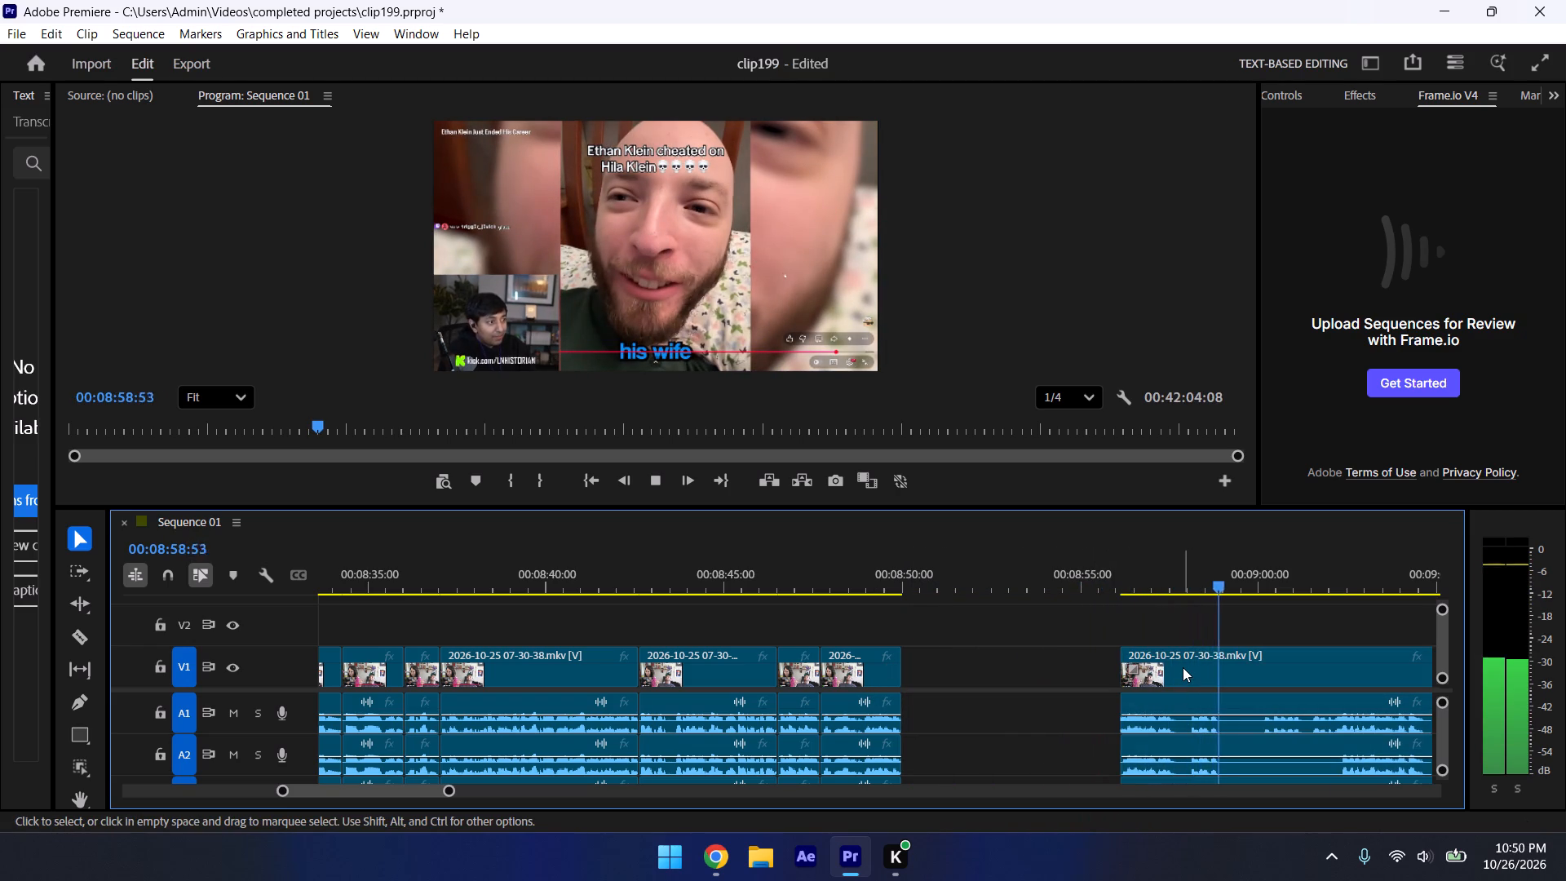
{"action": "key", "text": "space"}
{"action": "left_click_drag", "start_coordinate": [1183, 667], "coordinate": [964, 677]}
{"action": "left_click", "coordinate": [167, 568]}
{"action": "left_click", "coordinate": [865, 547]}
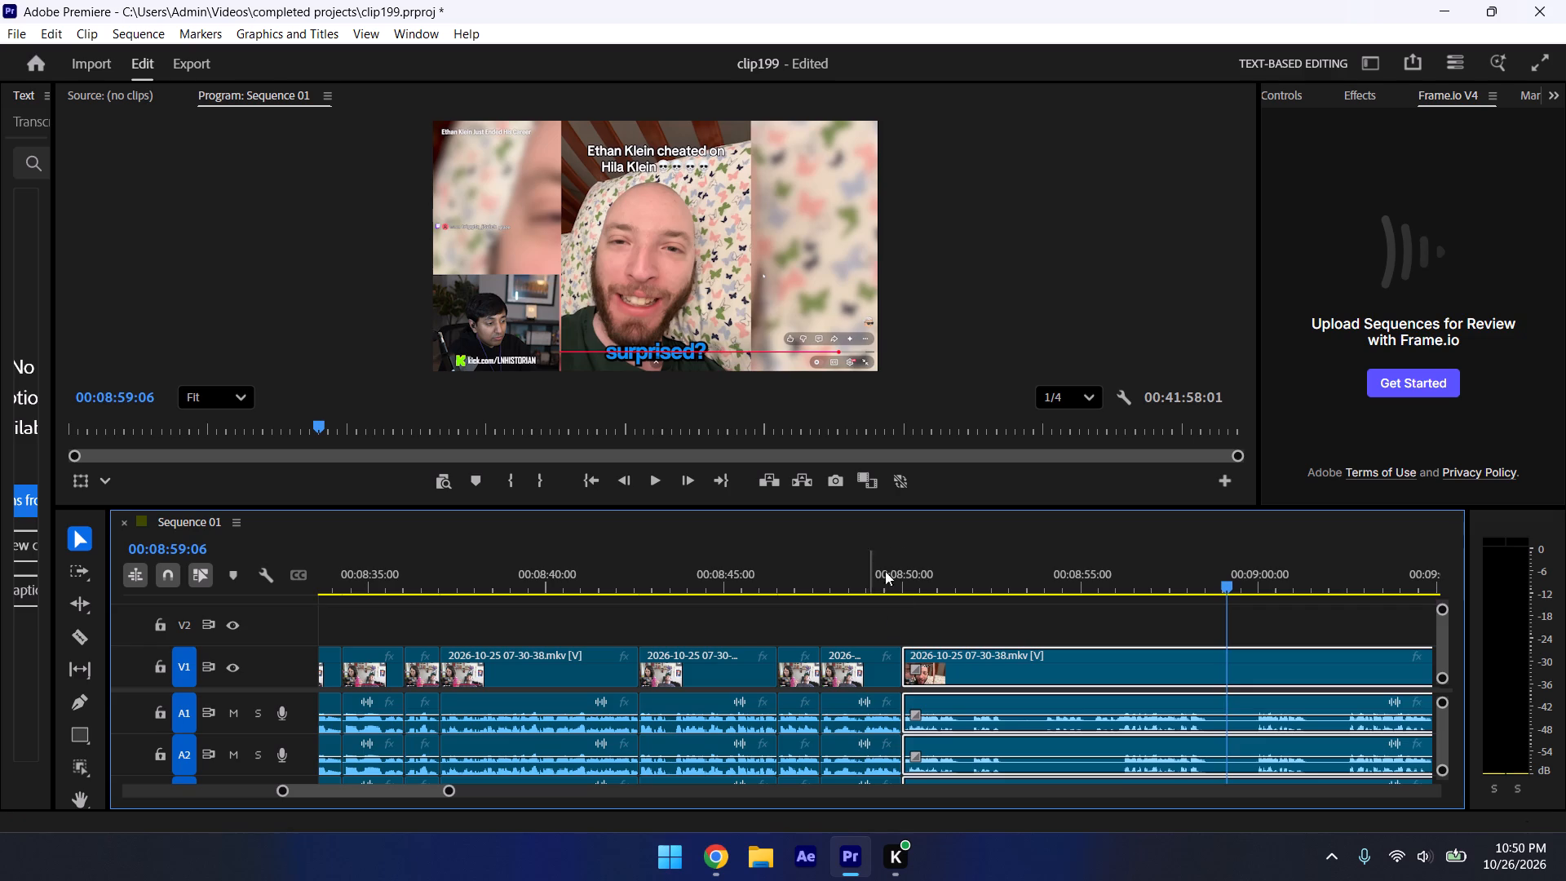
{"action": "left_click", "coordinate": [869, 568]}
{"action": "key", "text": "space"}
{"action": "left_click", "coordinate": [916, 612]}
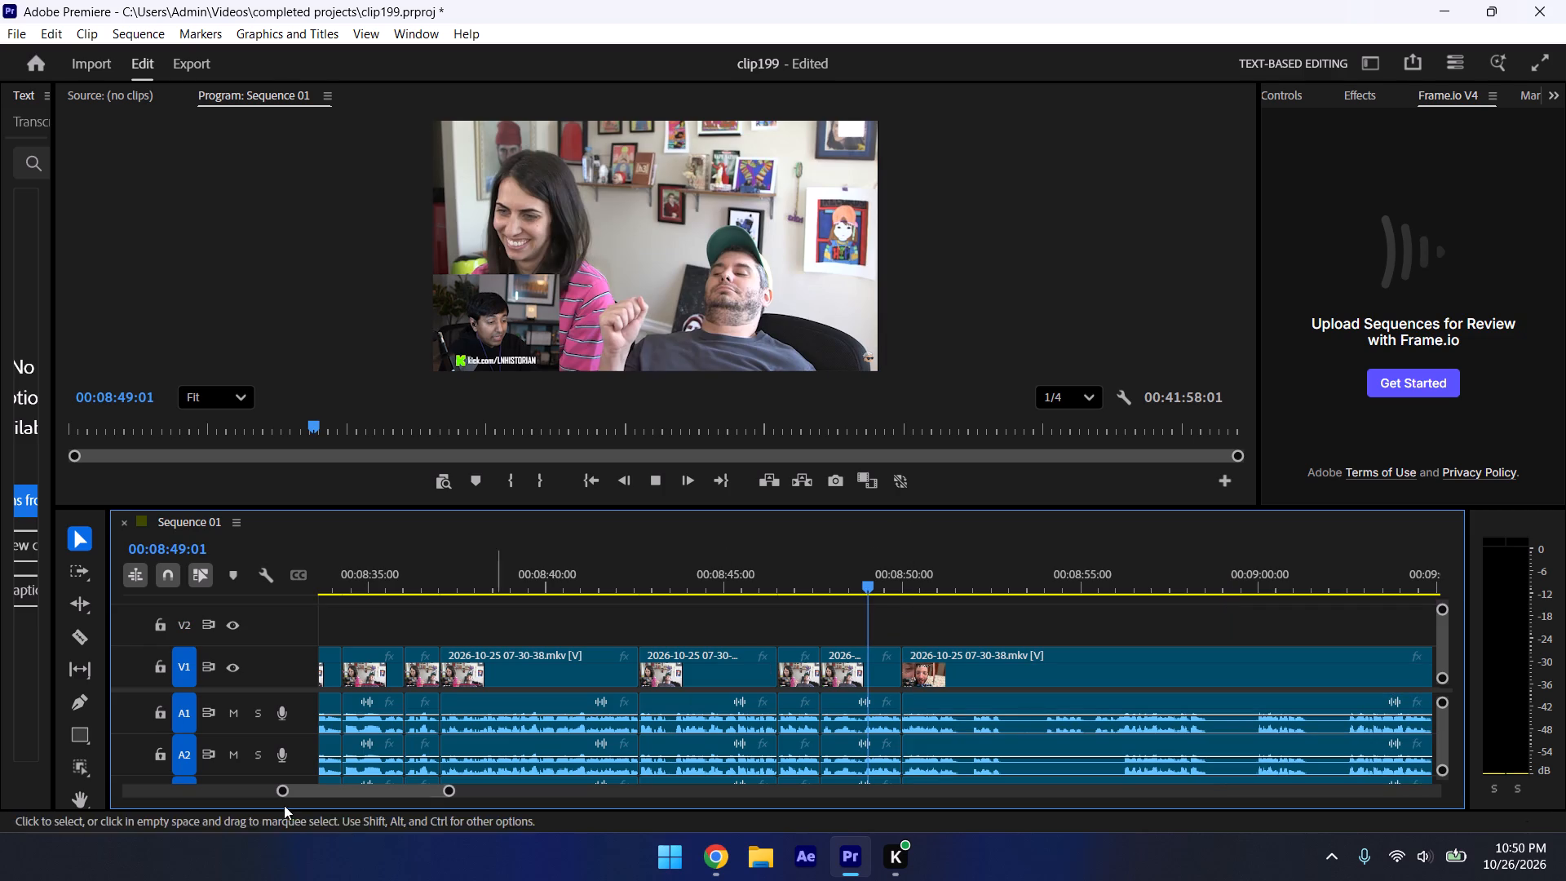
Trim about 9 more frames from the last segment's start after 00:08:49:59, close the gap, replay the join, and save the project.
{"action": "left_click_drag", "start_coordinate": [451, 793], "coordinate": [391, 783]}
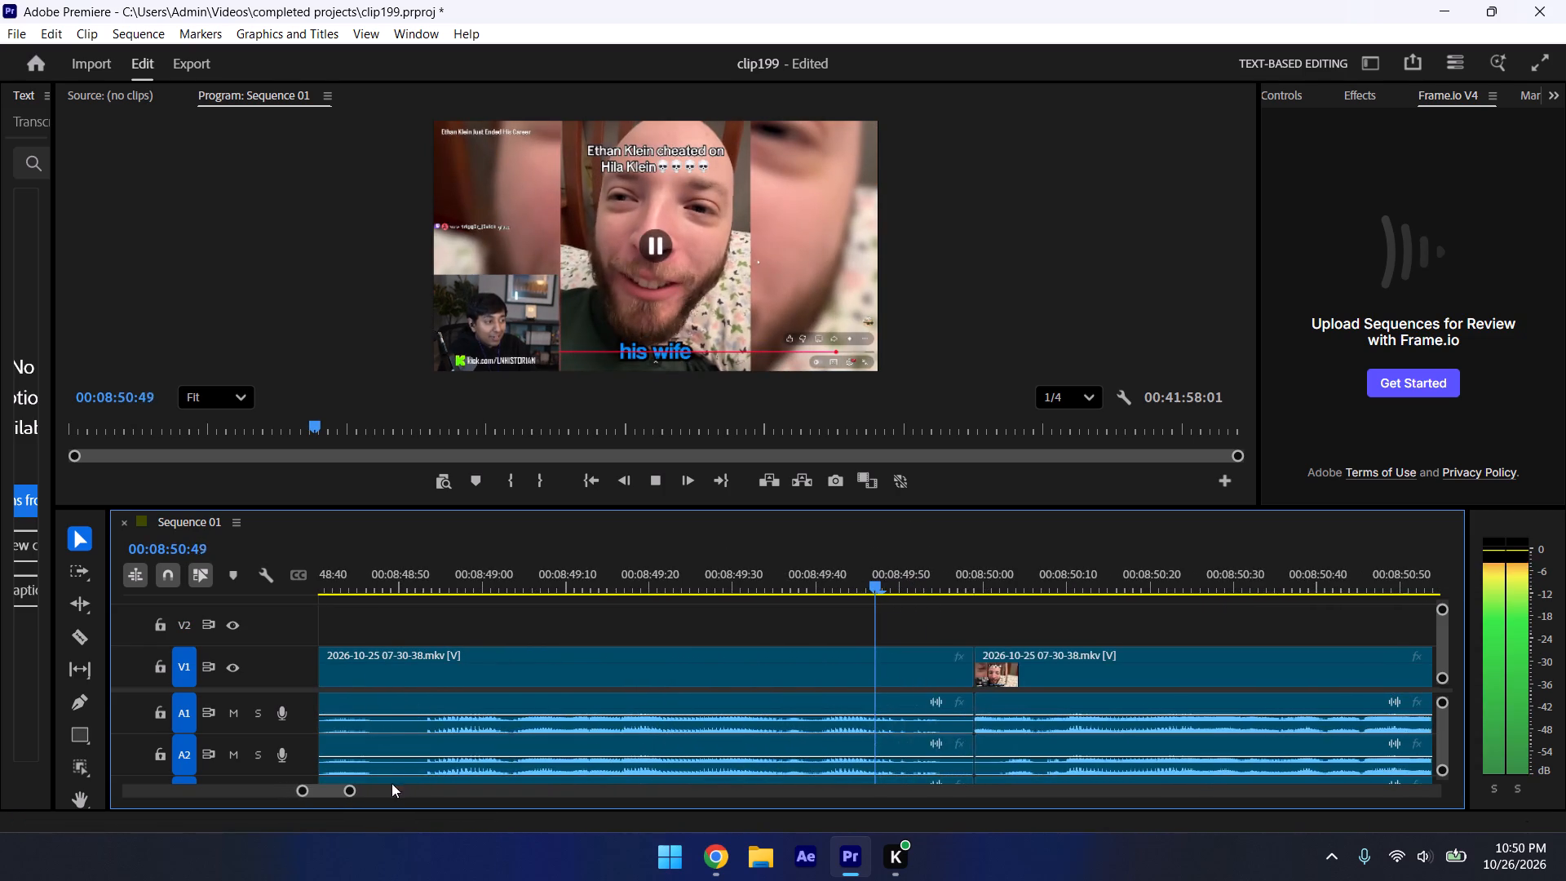
{"action": "key", "text": "space"}
{"action": "left_click_drag", "start_coordinate": [347, 791], "coordinate": [363, 796]}
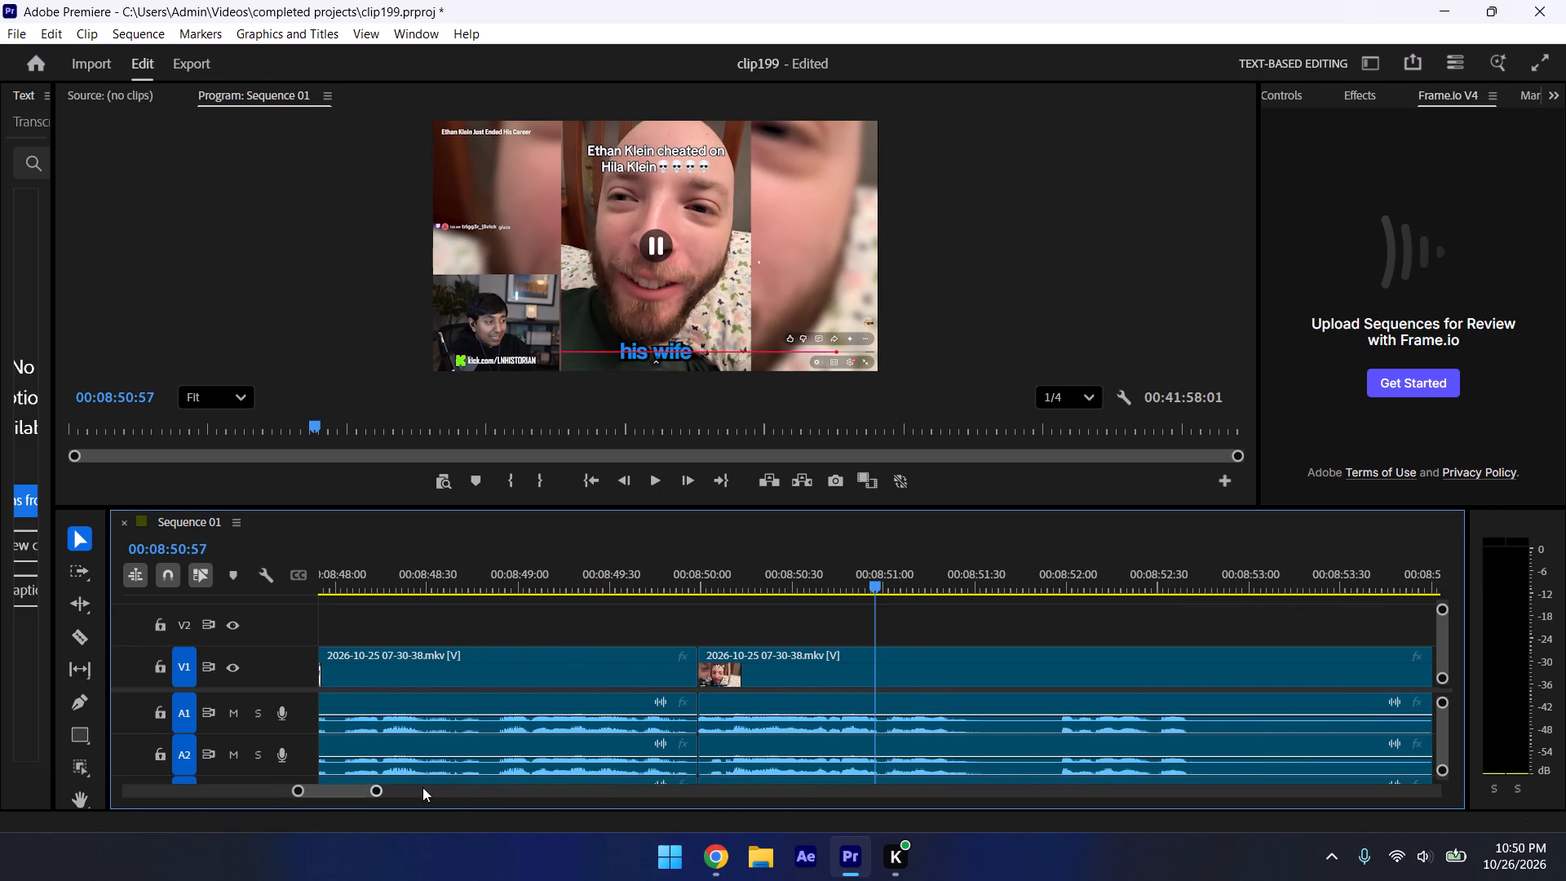
{"action": "left_click_drag", "start_coordinate": [704, 651], "coordinate": [733, 661]}
{"action": "left_click", "coordinate": [712, 578]}
{"action": "key", "text": "space"}
{"action": "key", "text": "space"}
{"action": "left_click_drag", "start_coordinate": [780, 666], "coordinate": [751, 666]}
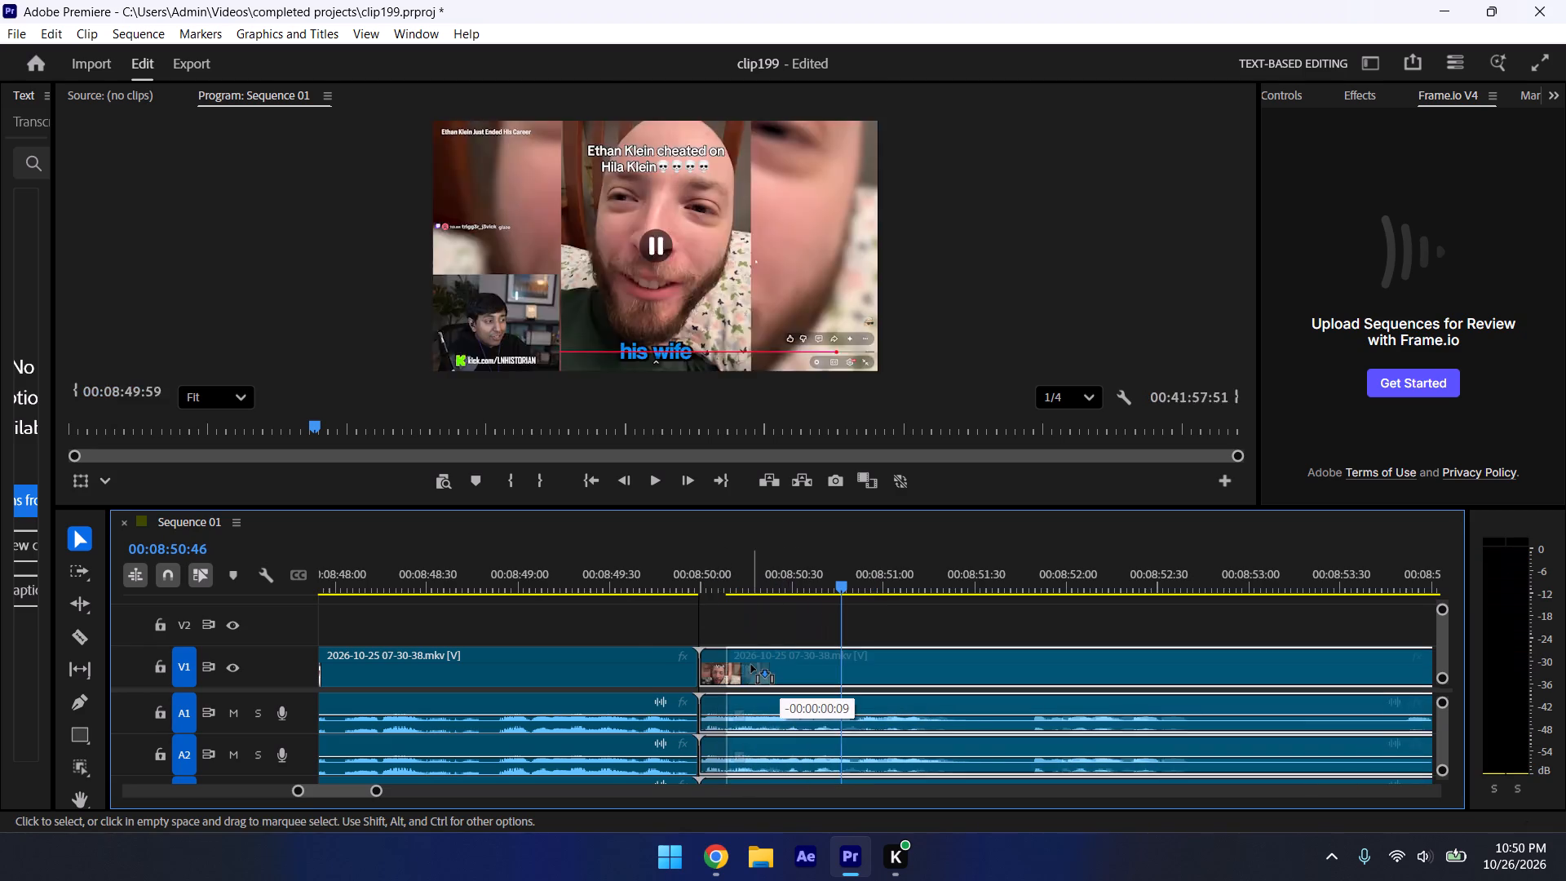
{"action": "left_click", "coordinate": [657, 569]}
{"action": "key", "text": "space"}
{"action": "left_click", "coordinate": [704, 611]}
{"action": "key", "text": "ctrl+s"}
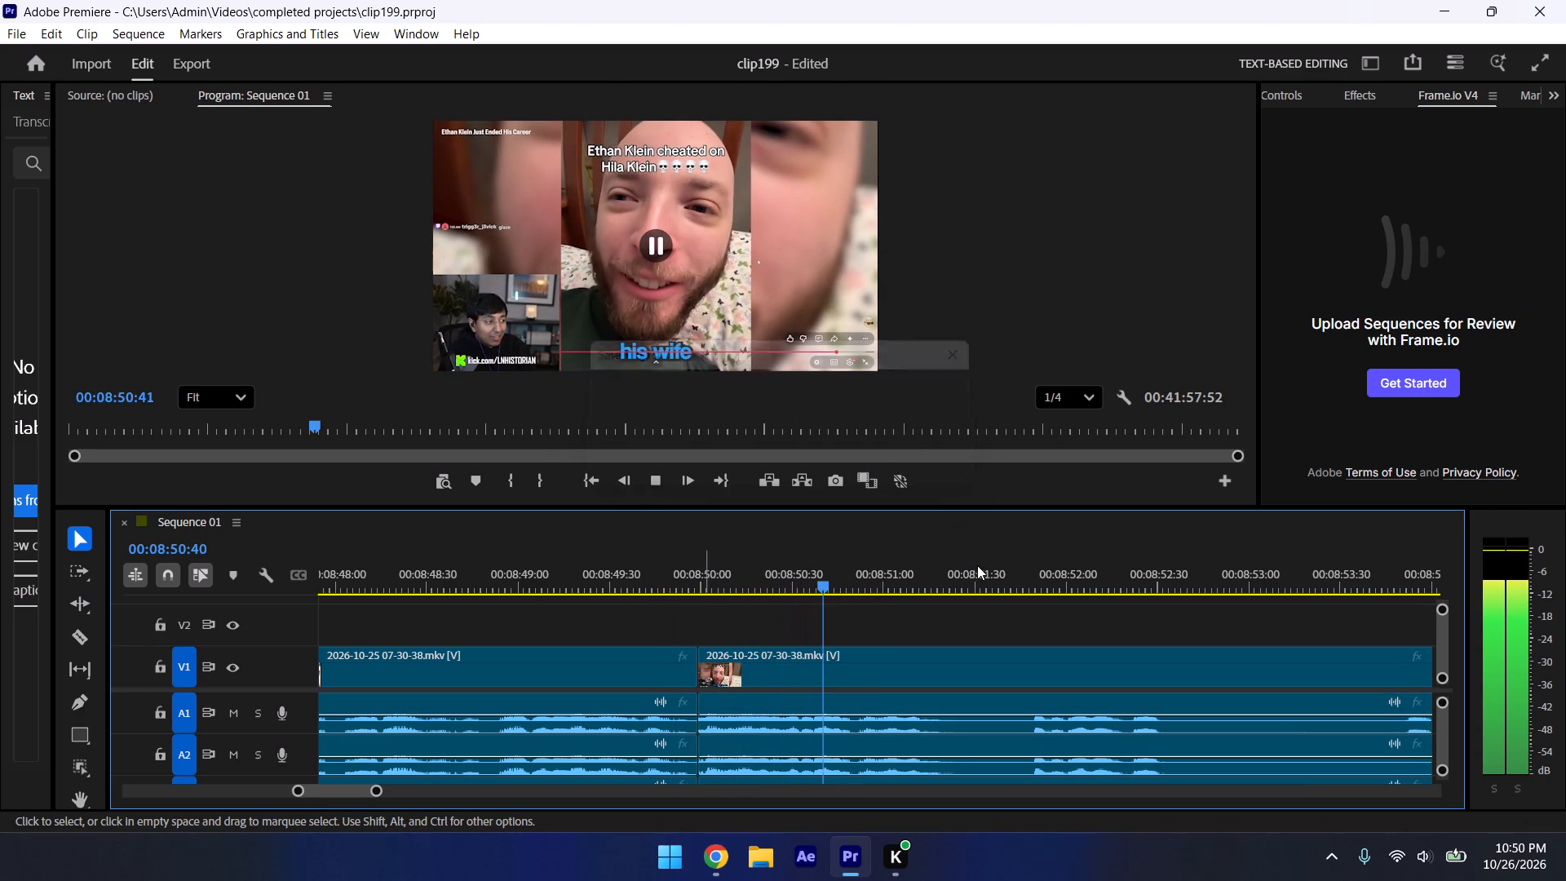
Split the last segment at 00:08:51:19 and save the project.
{"action": "key", "text": "space"}
{"action": "key", "text": "space"}
{"action": "key", "text": "ctrl+k"}
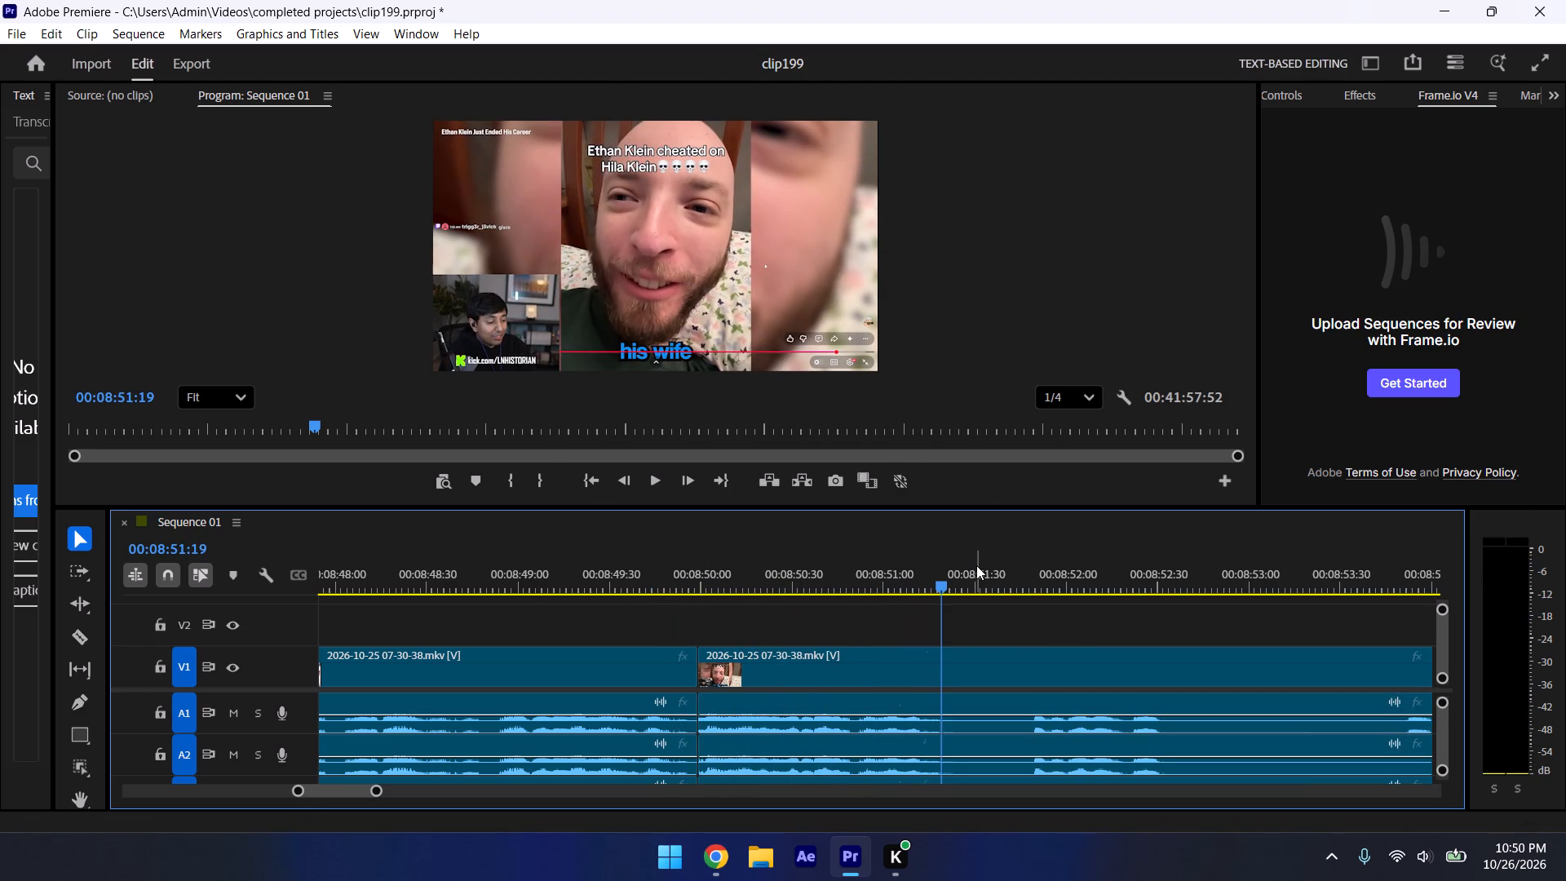
{"action": "key", "text": "ctrl+s"}
{"action": "key", "text": "ctrl+s"}
Trim about 27 frames from the last segment's start after 00:08:51:19, close the gap, and replay the join.
{"action": "key", "text": "space"}
{"action": "key", "text": "space"}
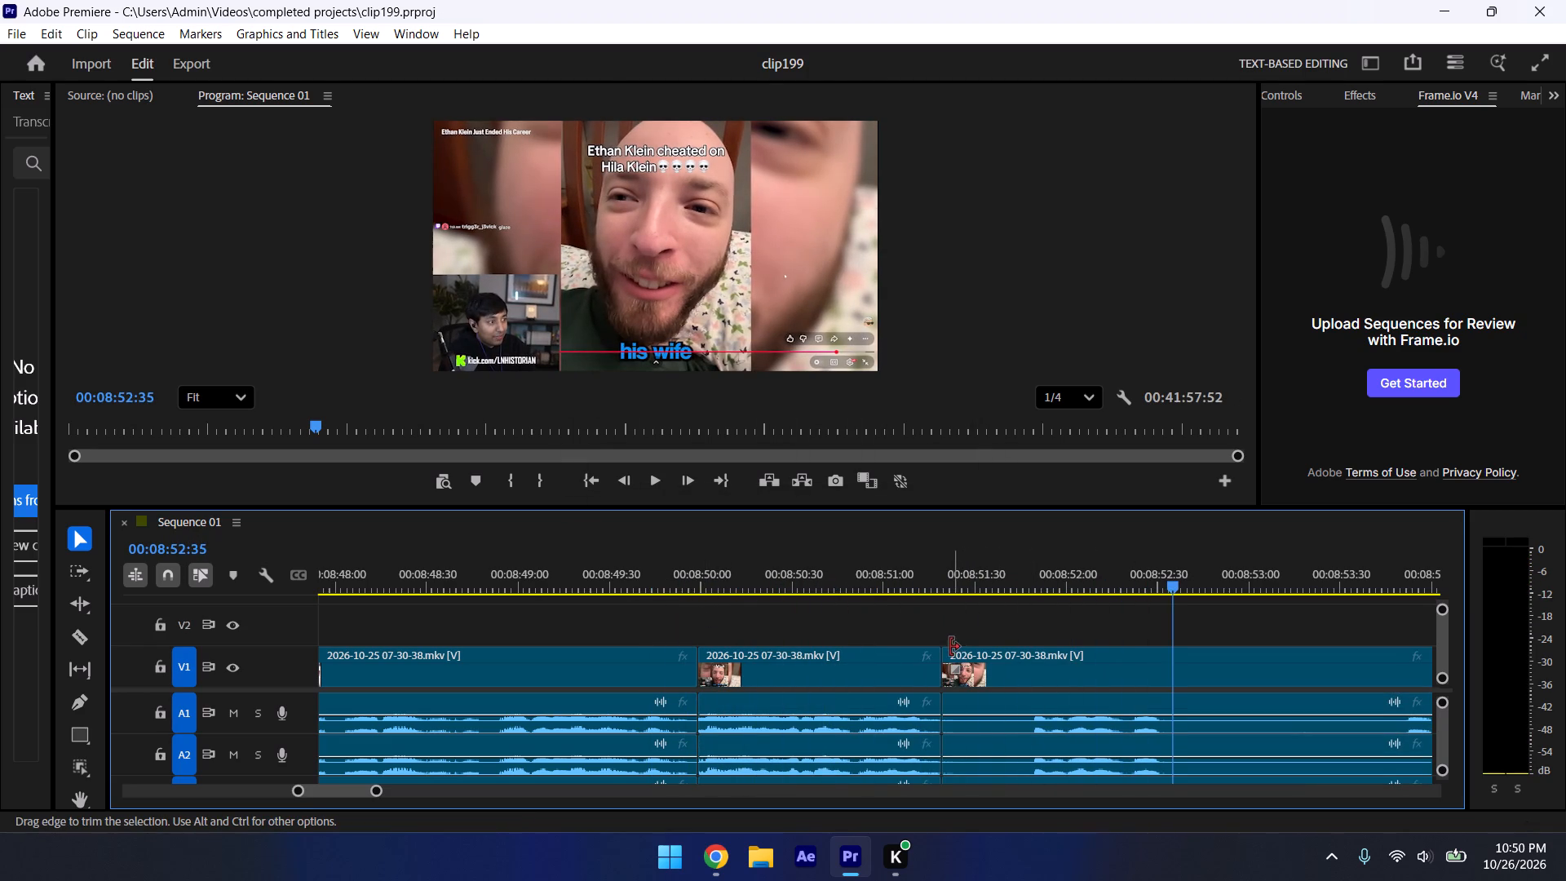
{"action": "left_click_drag", "start_coordinate": [953, 649], "coordinate": [1036, 705]}
{"action": "left_click_drag", "start_coordinate": [1082, 651], "coordinate": [1012, 662]}
{"action": "left_click", "coordinate": [932, 577]}
{"action": "left_click", "coordinate": [969, 615]}
{"action": "key", "text": "space"}
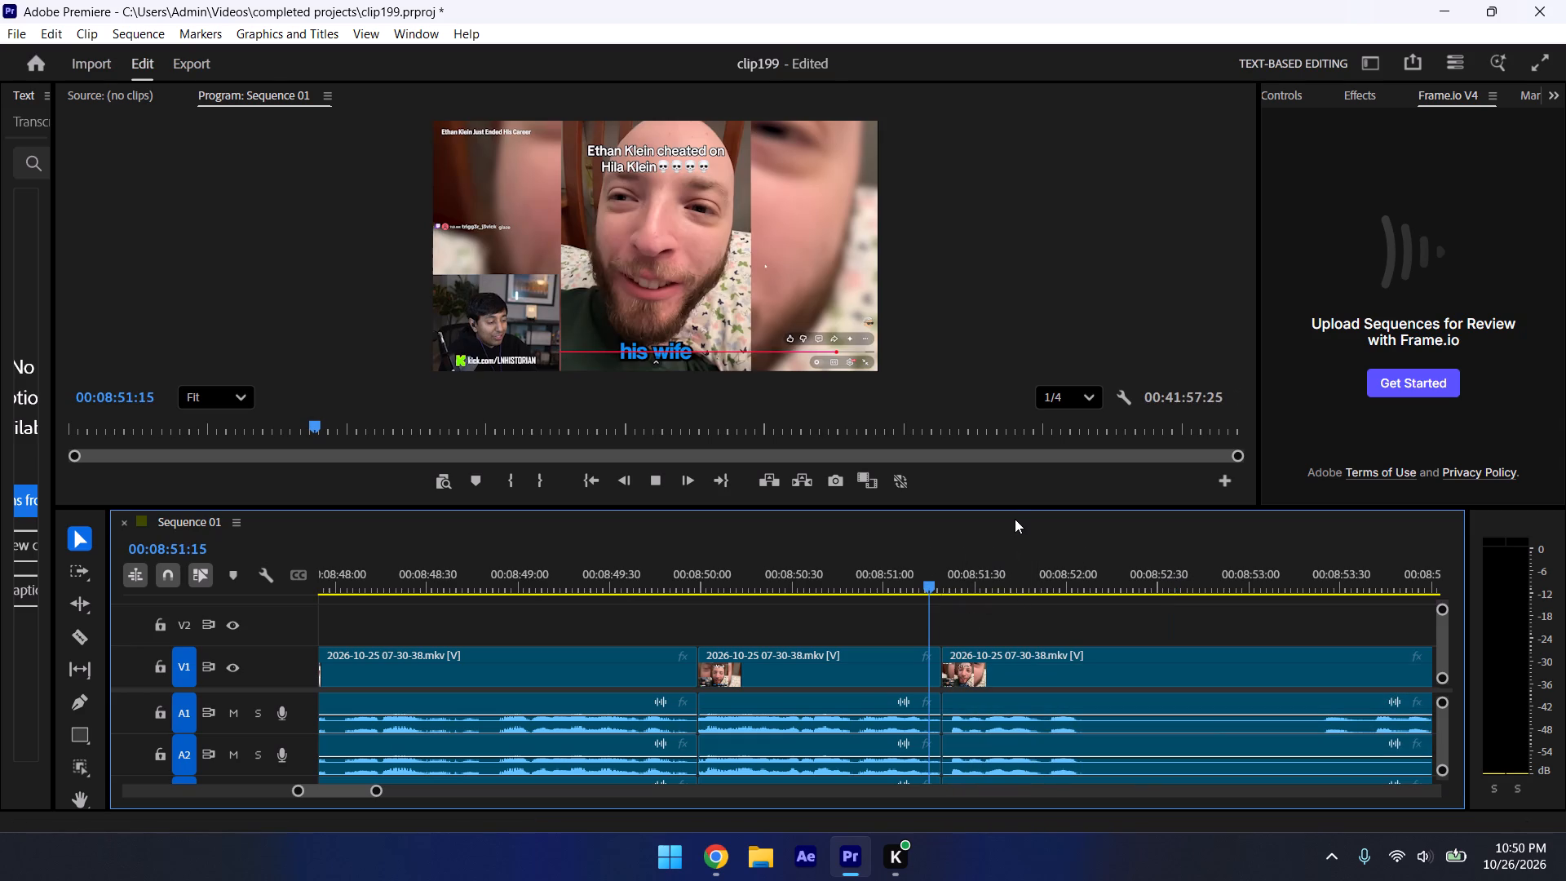
{"action": "key", "text": "space"}
{"action": "key", "text": "space"}
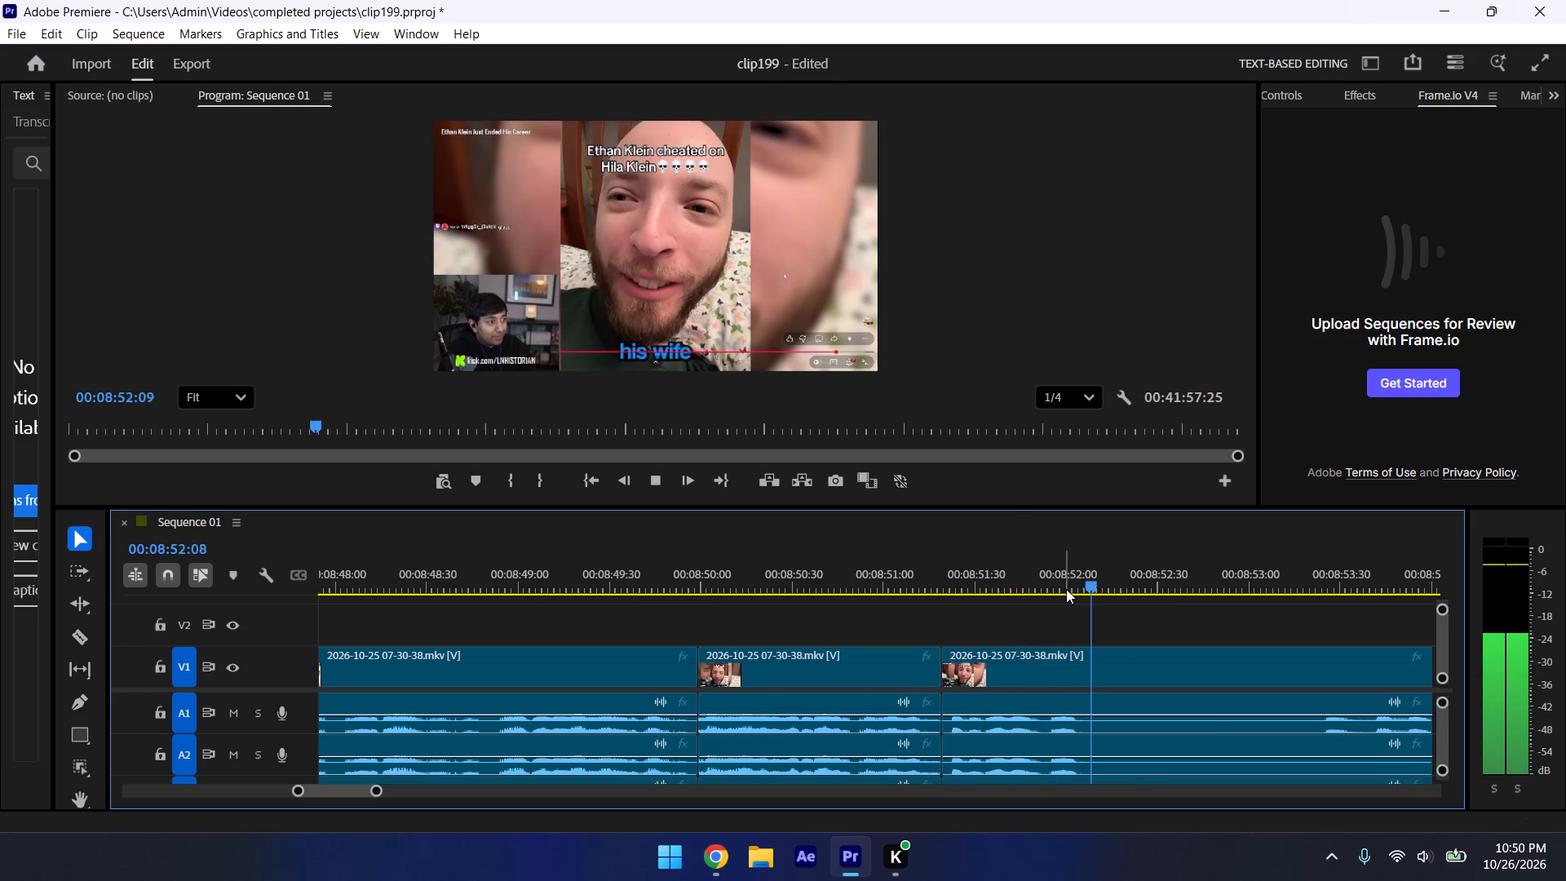
Split the last segment at about 00:08:52:08, where the speech ends, and save the project.
{"action": "key", "text": "space"}
{"action": "key", "text": "Left"}
{"action": "key", "text": "Left"}
{"action": "key", "text": "ctrl+k"}
{"action": "key", "text": "ctrl+s"}
Preview ahead, trim about 3 seconds 24 frames from the last segment's start after 00:08:52:08, close the gap, and replay the join.
{"action": "key", "text": "space"}
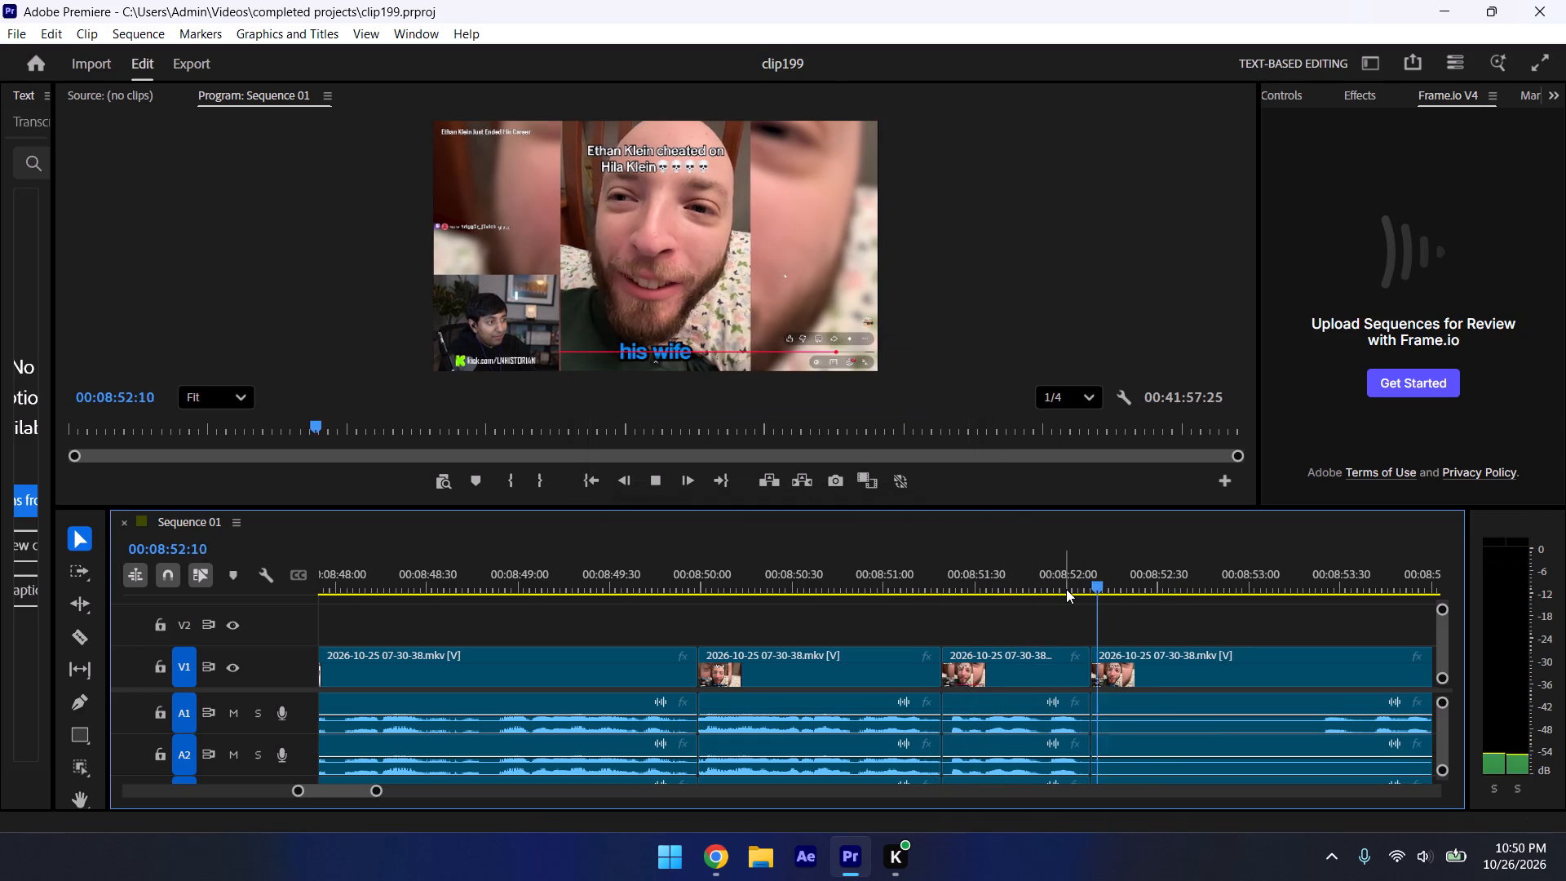
{"action": "left_click_drag", "start_coordinate": [382, 793], "coordinate": [457, 812]}
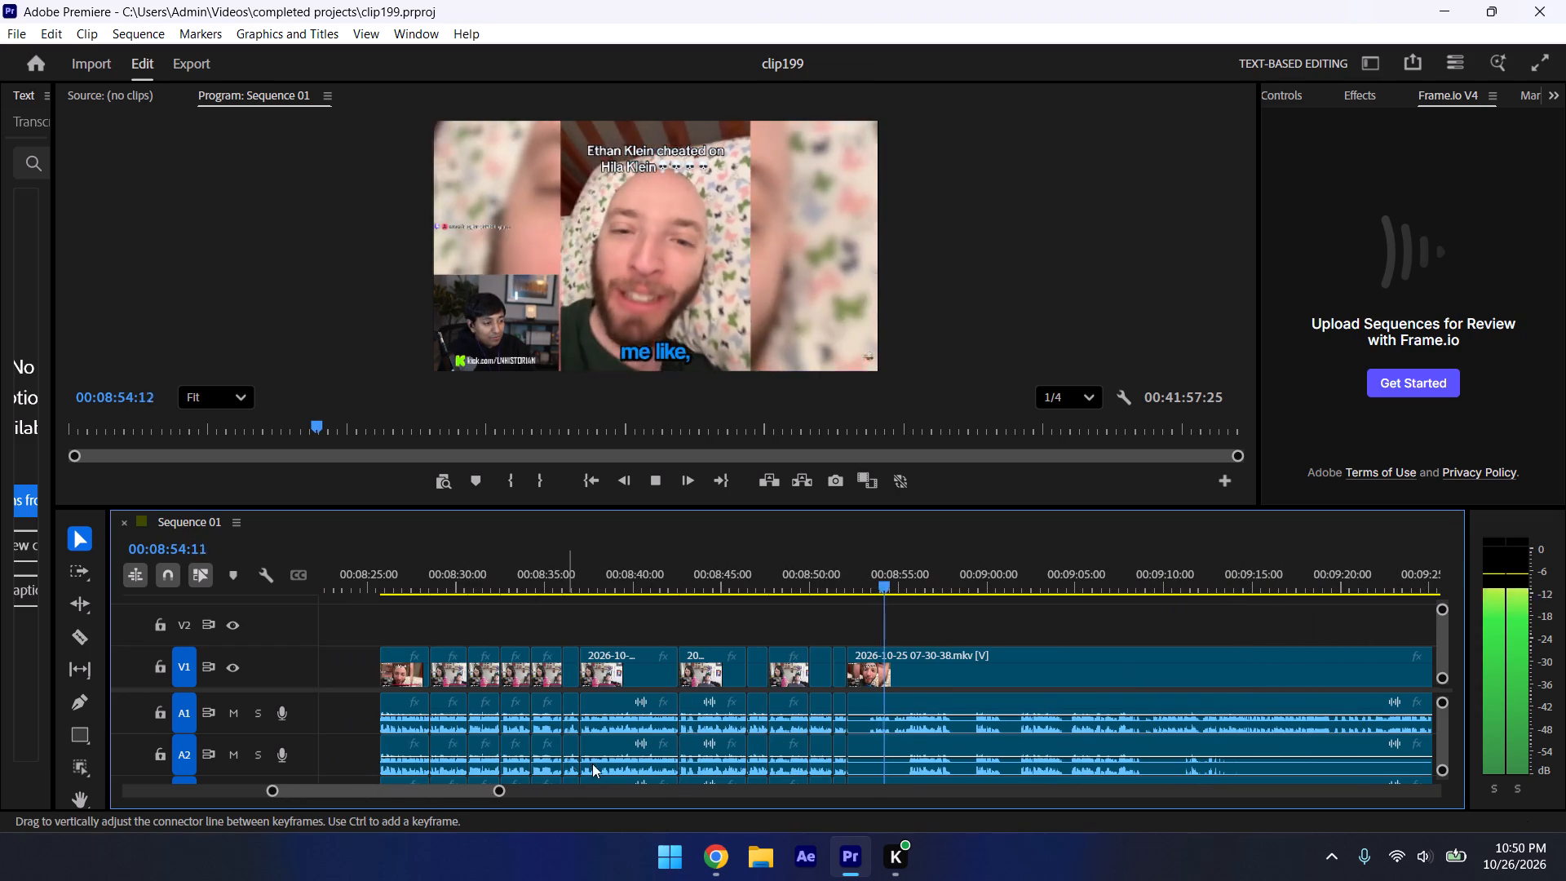
{"action": "left_click_drag", "start_coordinate": [504, 791], "coordinate": [449, 777]}
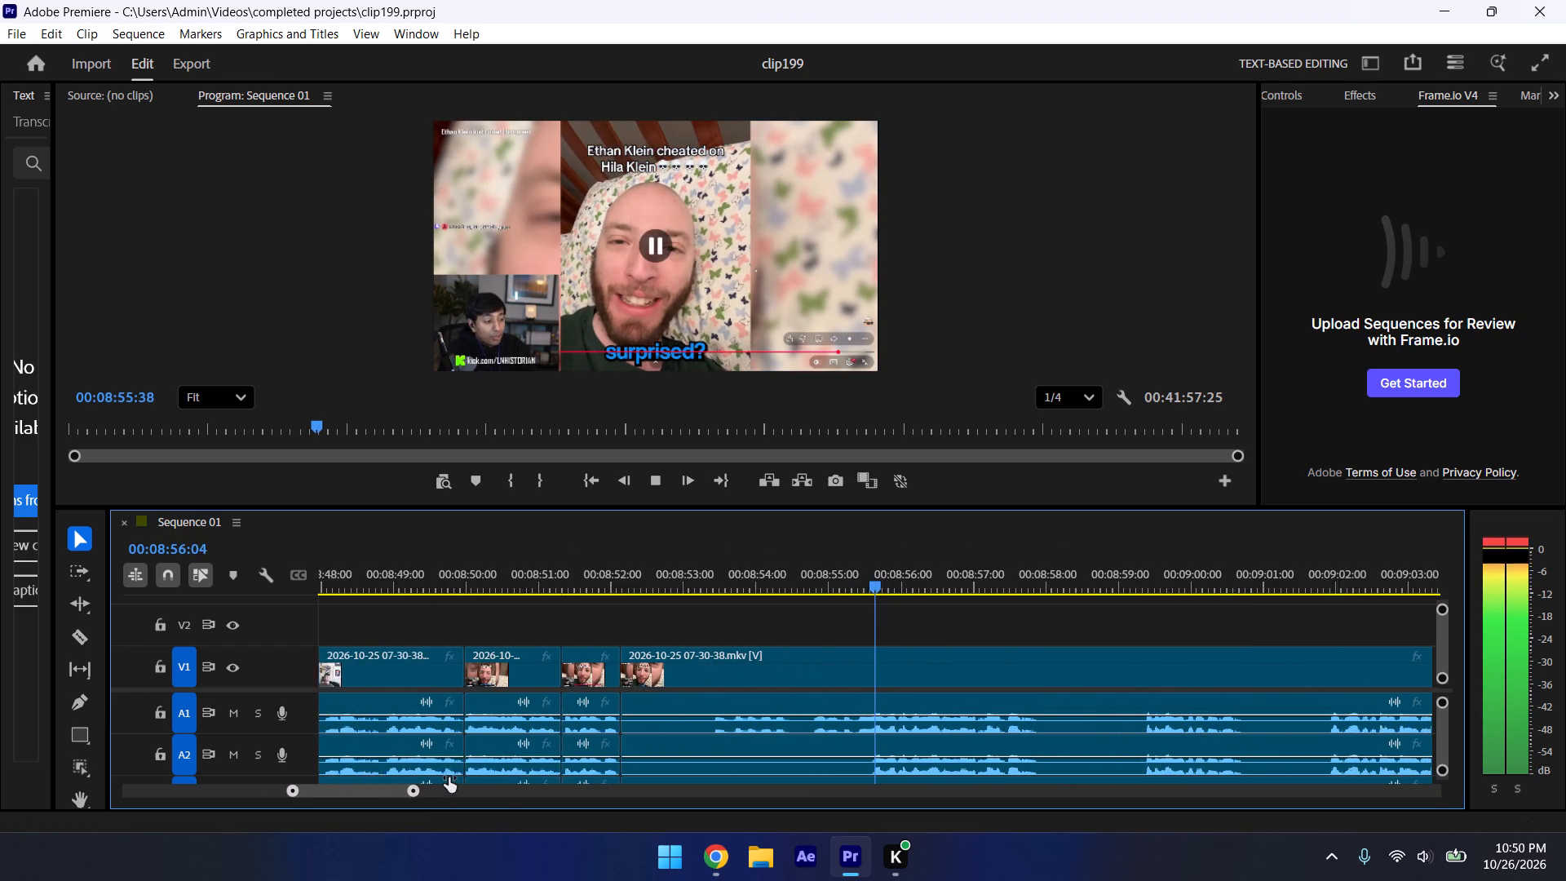
{"action": "left_click_drag", "start_coordinate": [449, 777], "coordinate": [449, 779]}
{"action": "key", "text": "space"}
{"action": "left_click_drag", "start_coordinate": [614, 653], "coordinate": [726, 701]}
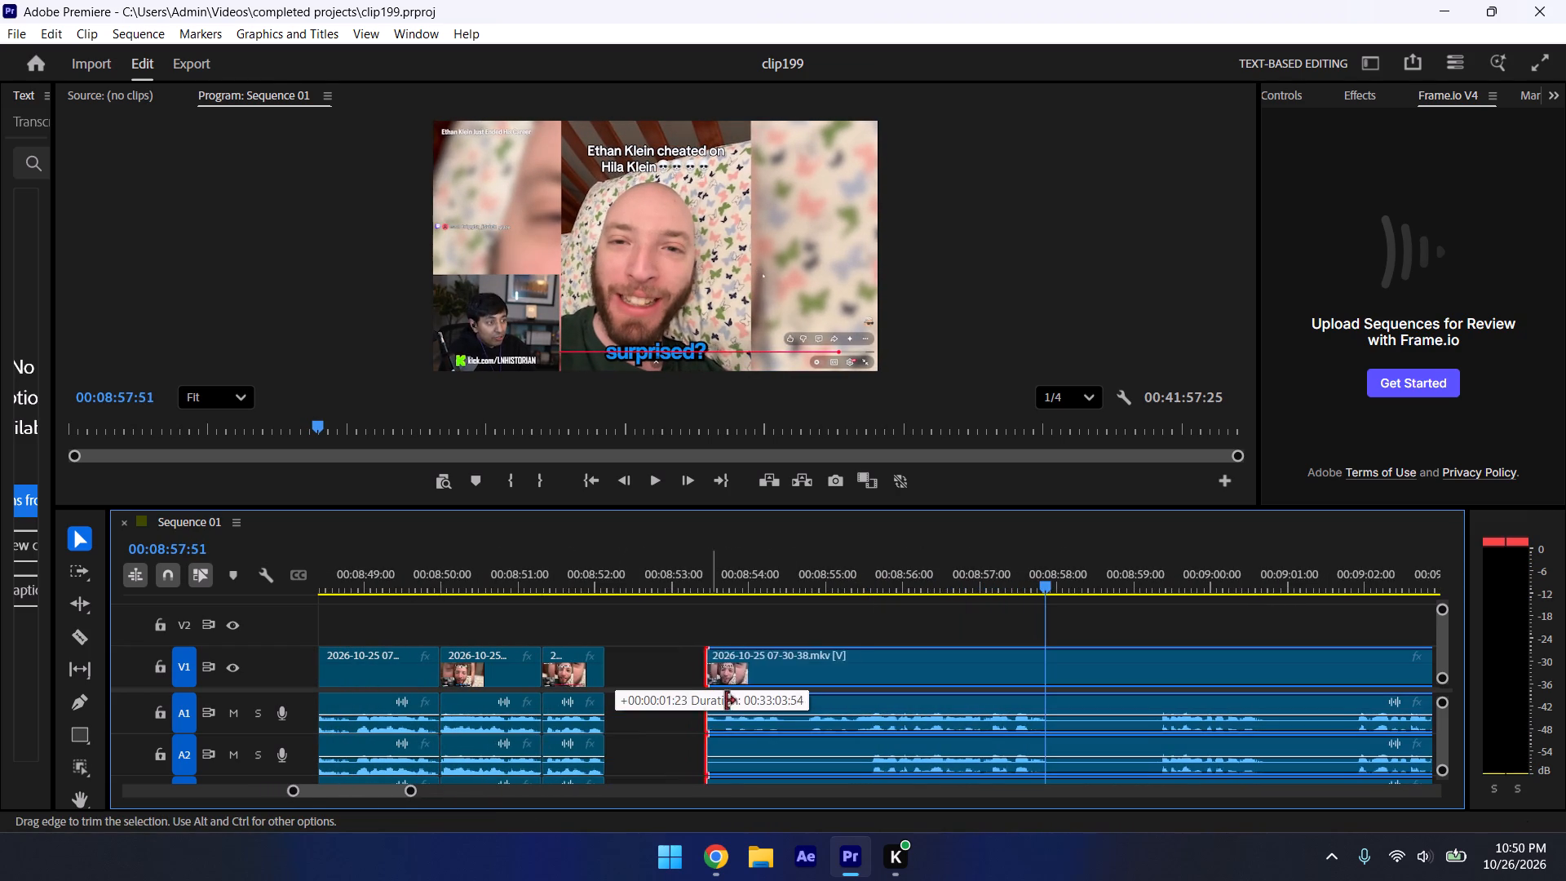
{"action": "left_click_drag", "start_coordinate": [726, 701], "coordinate": [876, 839]}
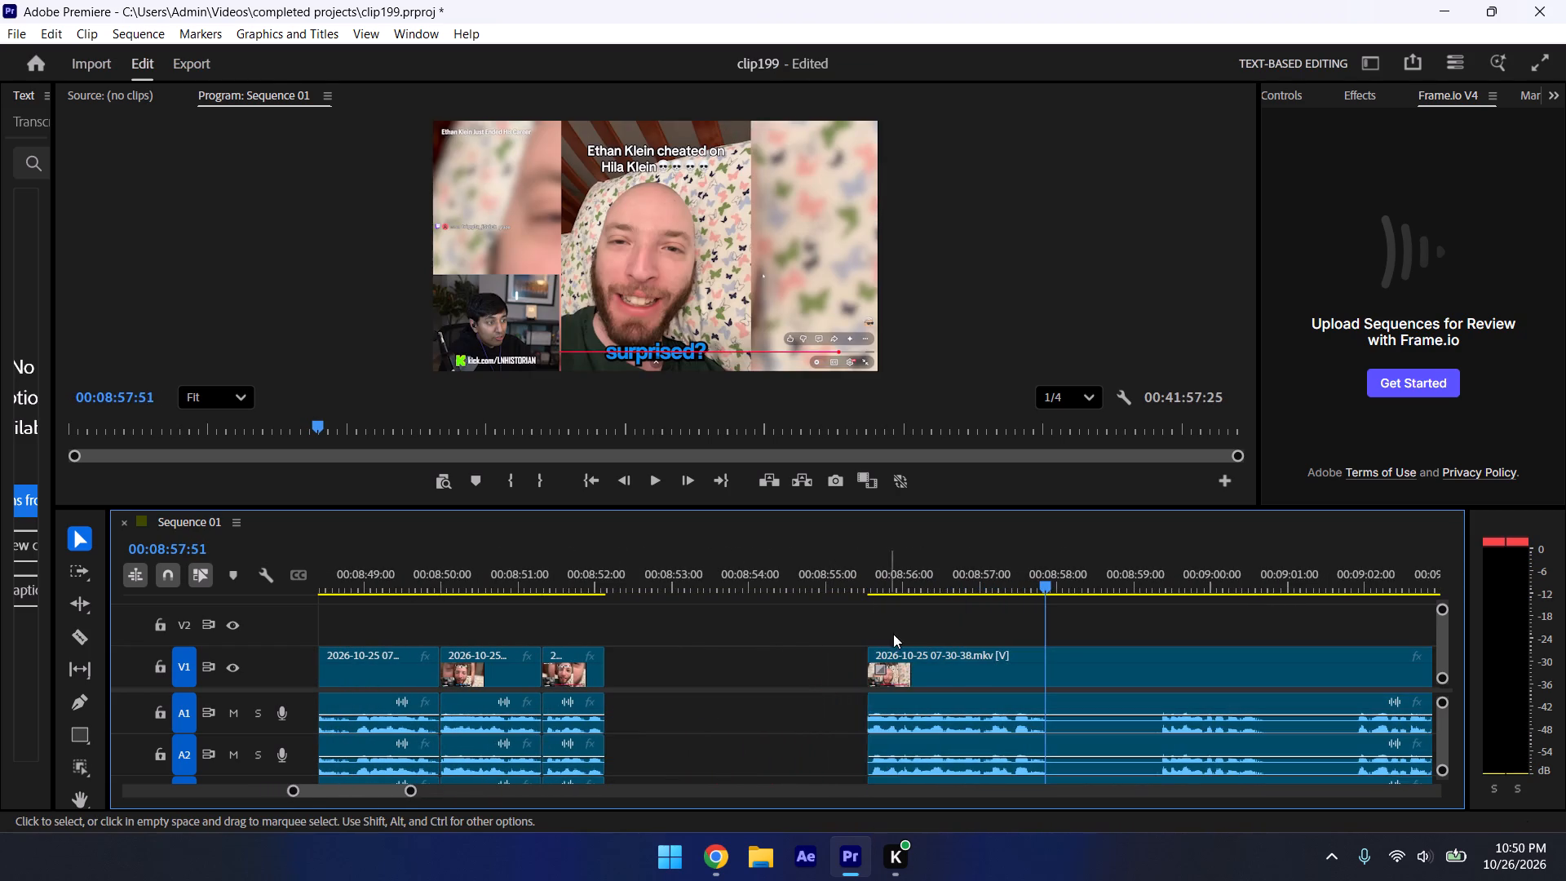
{"action": "left_click_drag", "start_coordinate": [958, 675], "coordinate": [706, 726]}
{"action": "left_click", "coordinate": [598, 578]}
{"action": "left_click", "coordinate": [633, 625]}
{"action": "key", "text": "space"}
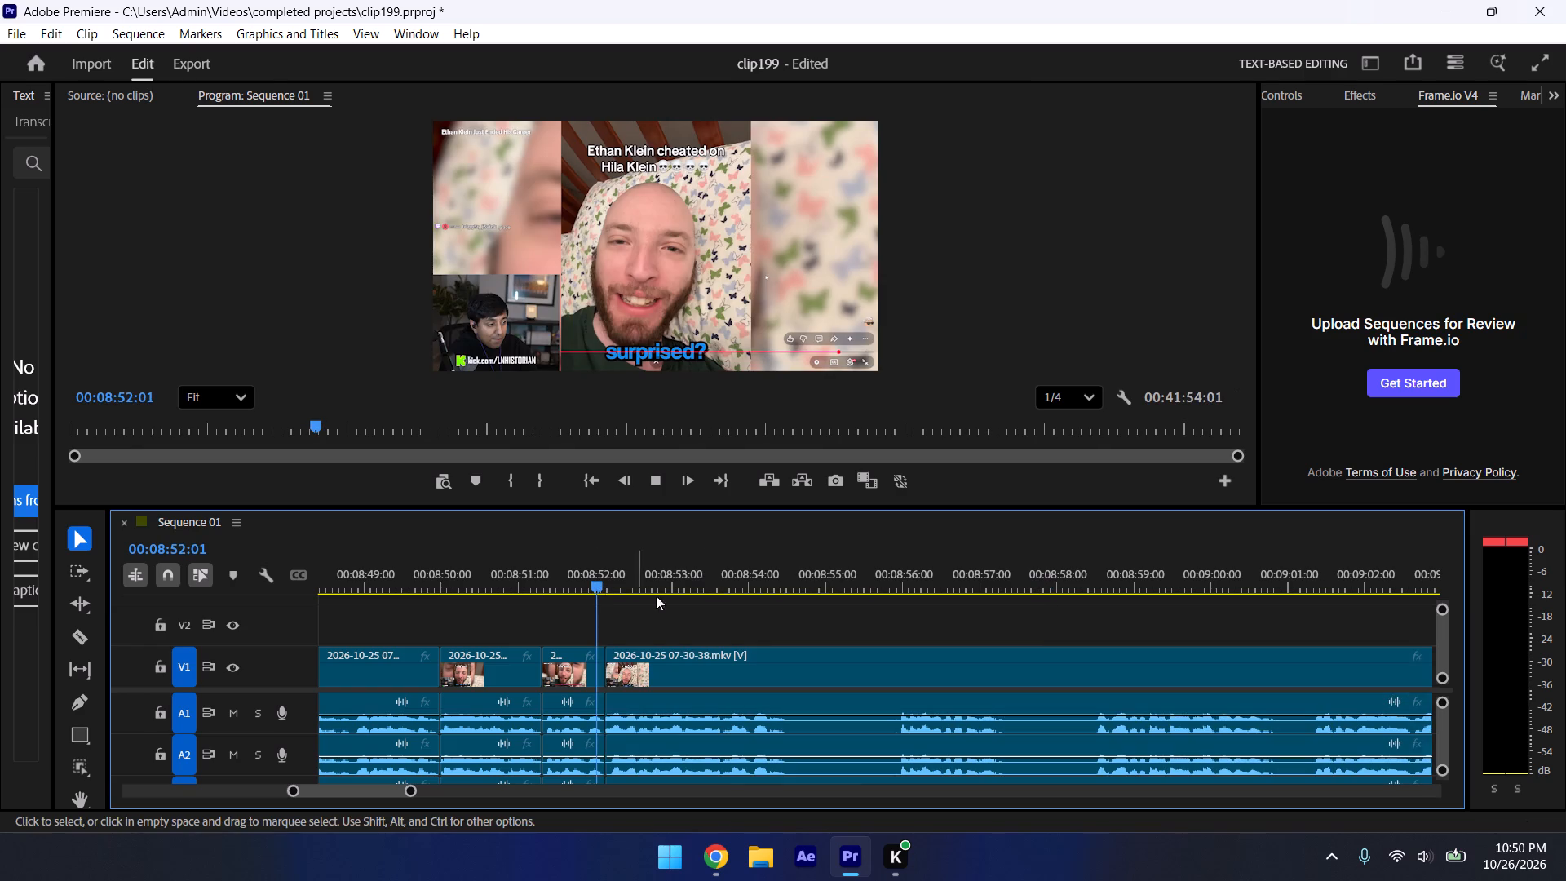
{"action": "key", "text": "space"}
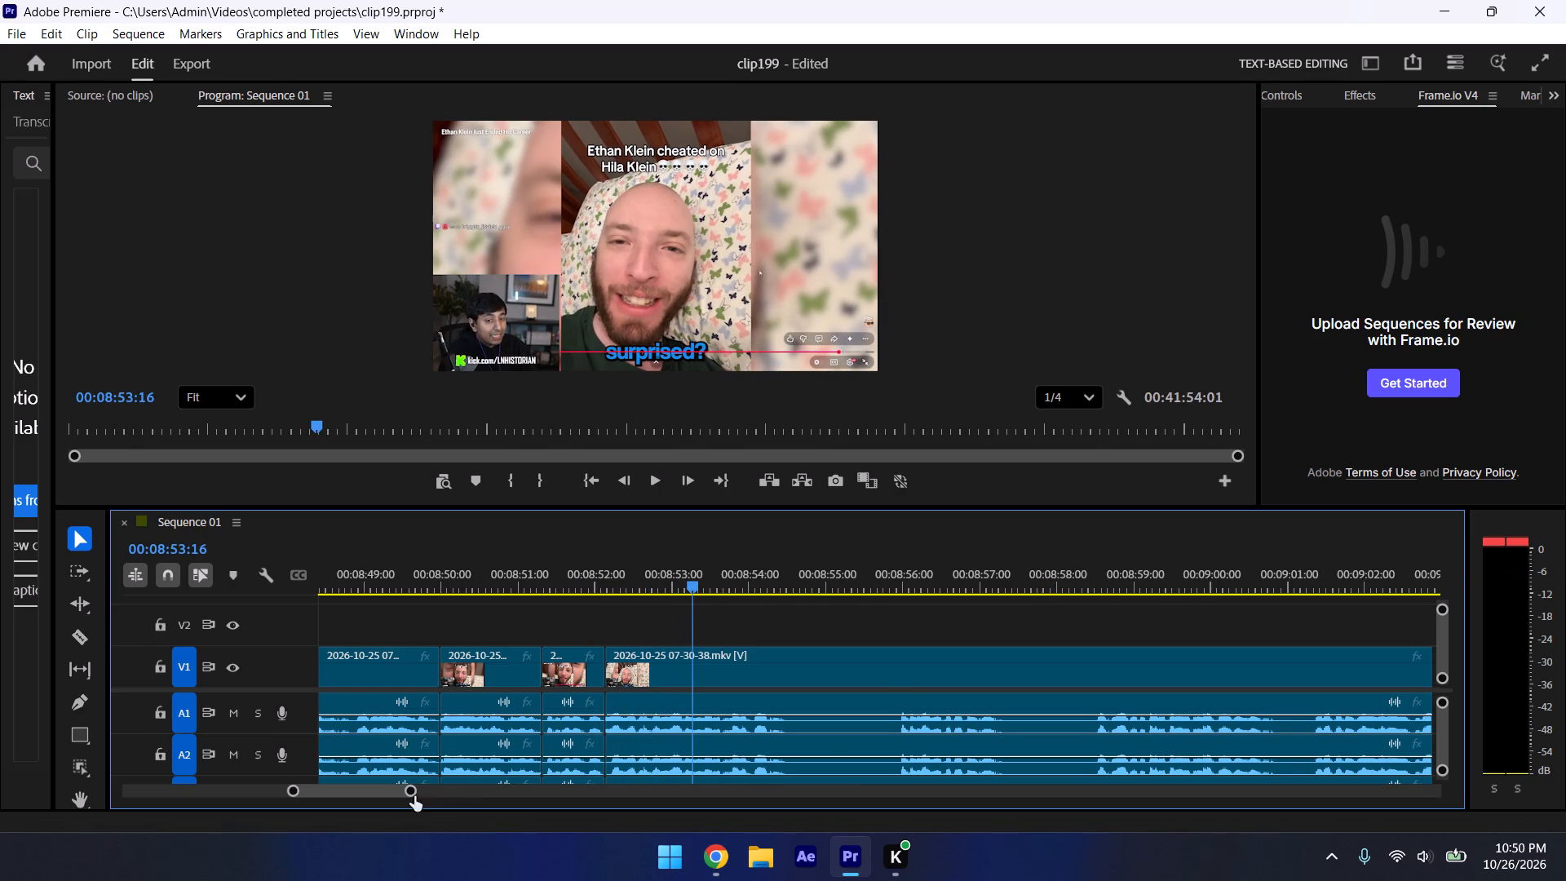
Trim about 3 more frames from the last segment's start after 00:08:52:08, close the gap, replay the join, and save the project.
{"action": "left_click_drag", "start_coordinate": [412, 794], "coordinate": [382, 786]}
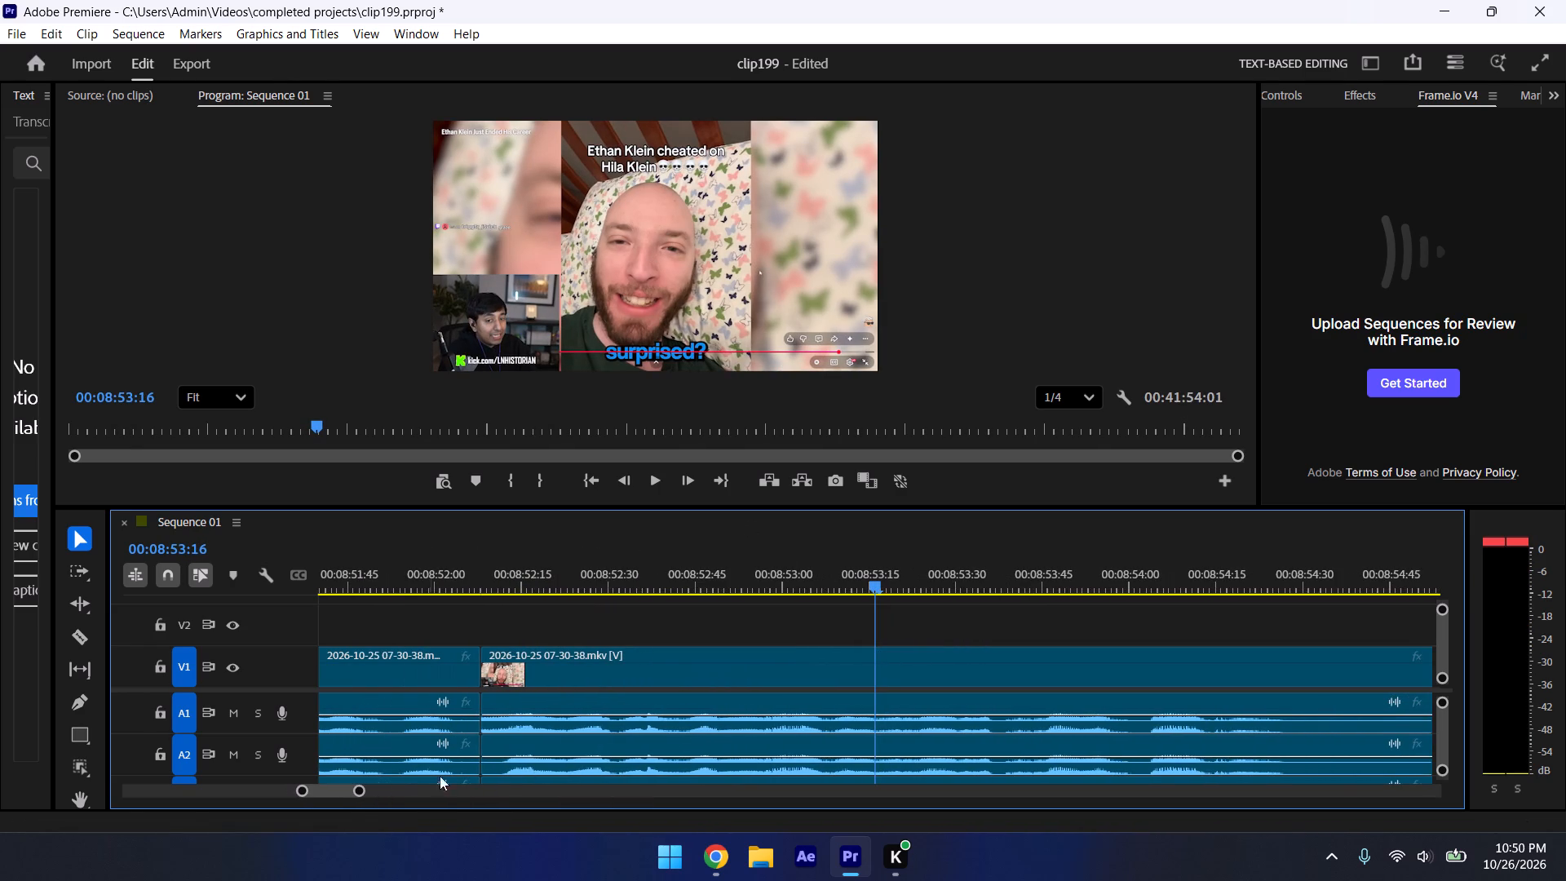
{"action": "left_click_drag", "start_coordinate": [489, 657], "coordinate": [505, 661]}
{"action": "left_click_drag", "start_coordinate": [547, 663], "coordinate": [538, 664]}
{"action": "left_click", "coordinate": [457, 583]}
{"action": "key", "text": "space"}
{"action": "key", "text": "ctrl+s"}
Preview the last segment, split it at 00:08:54:24 where the speech ends, and save the project.
{"action": "key", "text": "space"}
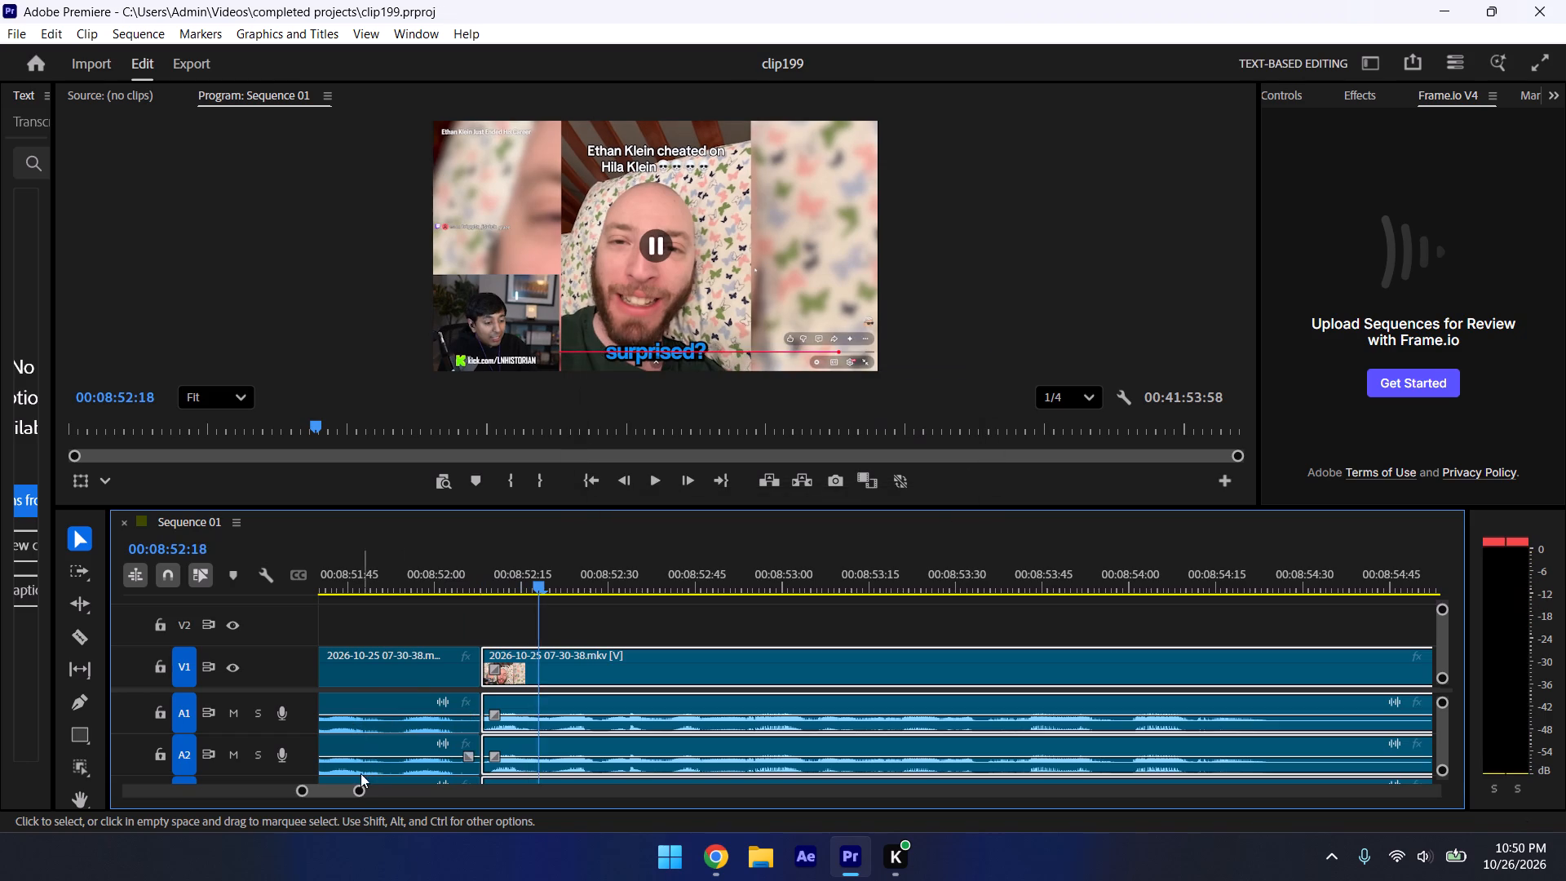
{"action": "left_click_drag", "start_coordinate": [363, 798], "coordinate": [409, 818]}
{"action": "left_click_drag", "start_coordinate": [363, 793], "coordinate": [371, 795]}
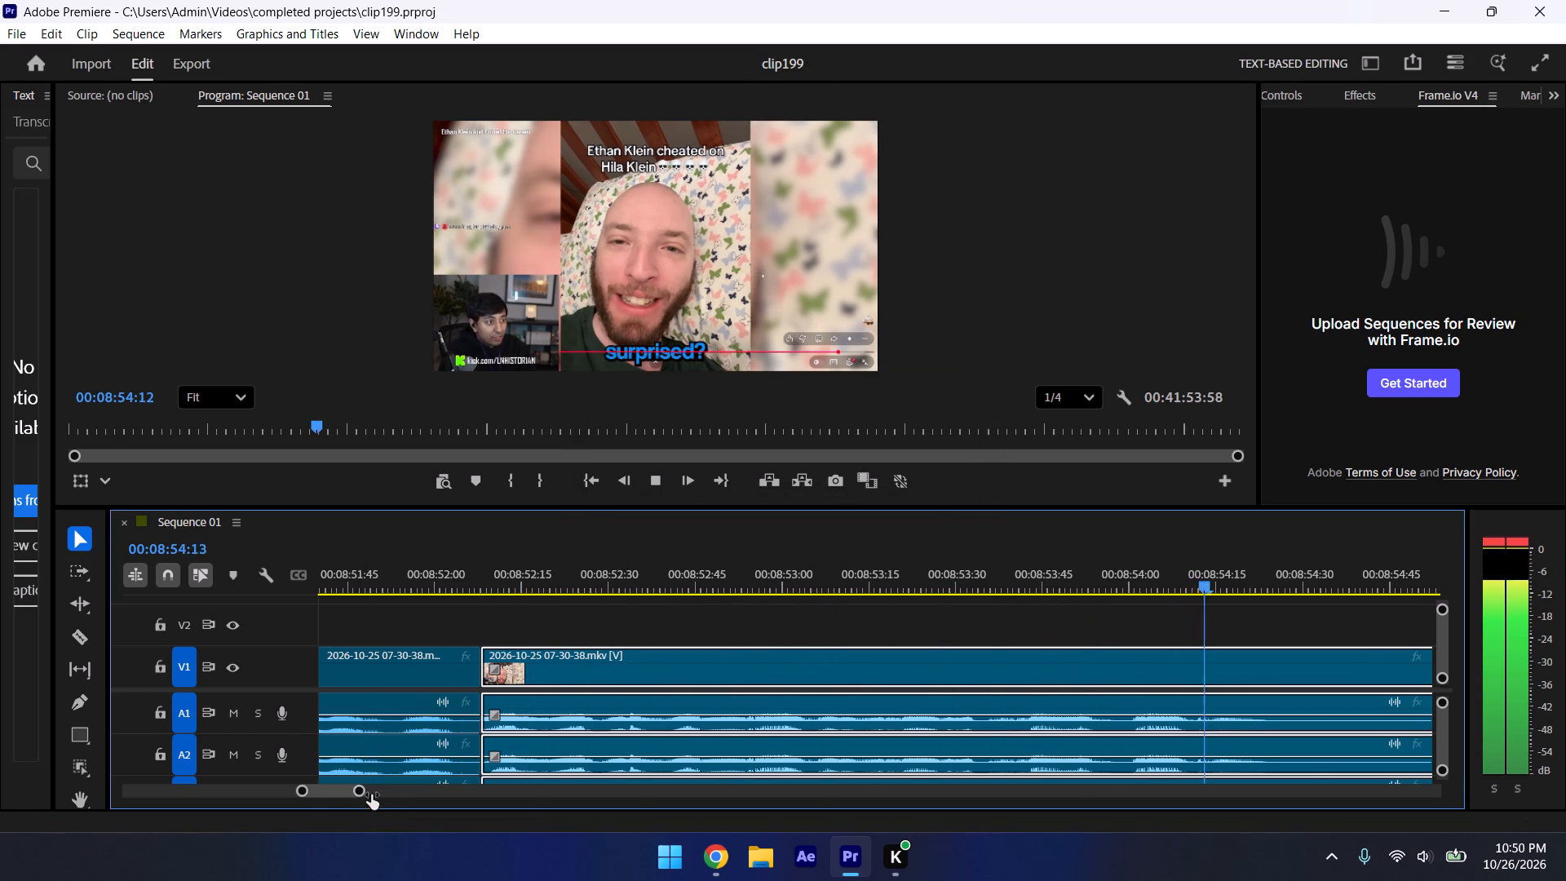
{"action": "left_click_drag", "start_coordinate": [371, 795], "coordinate": [380, 799]}
{"action": "key", "text": "space"}
{"action": "left_click", "coordinate": [906, 582]}
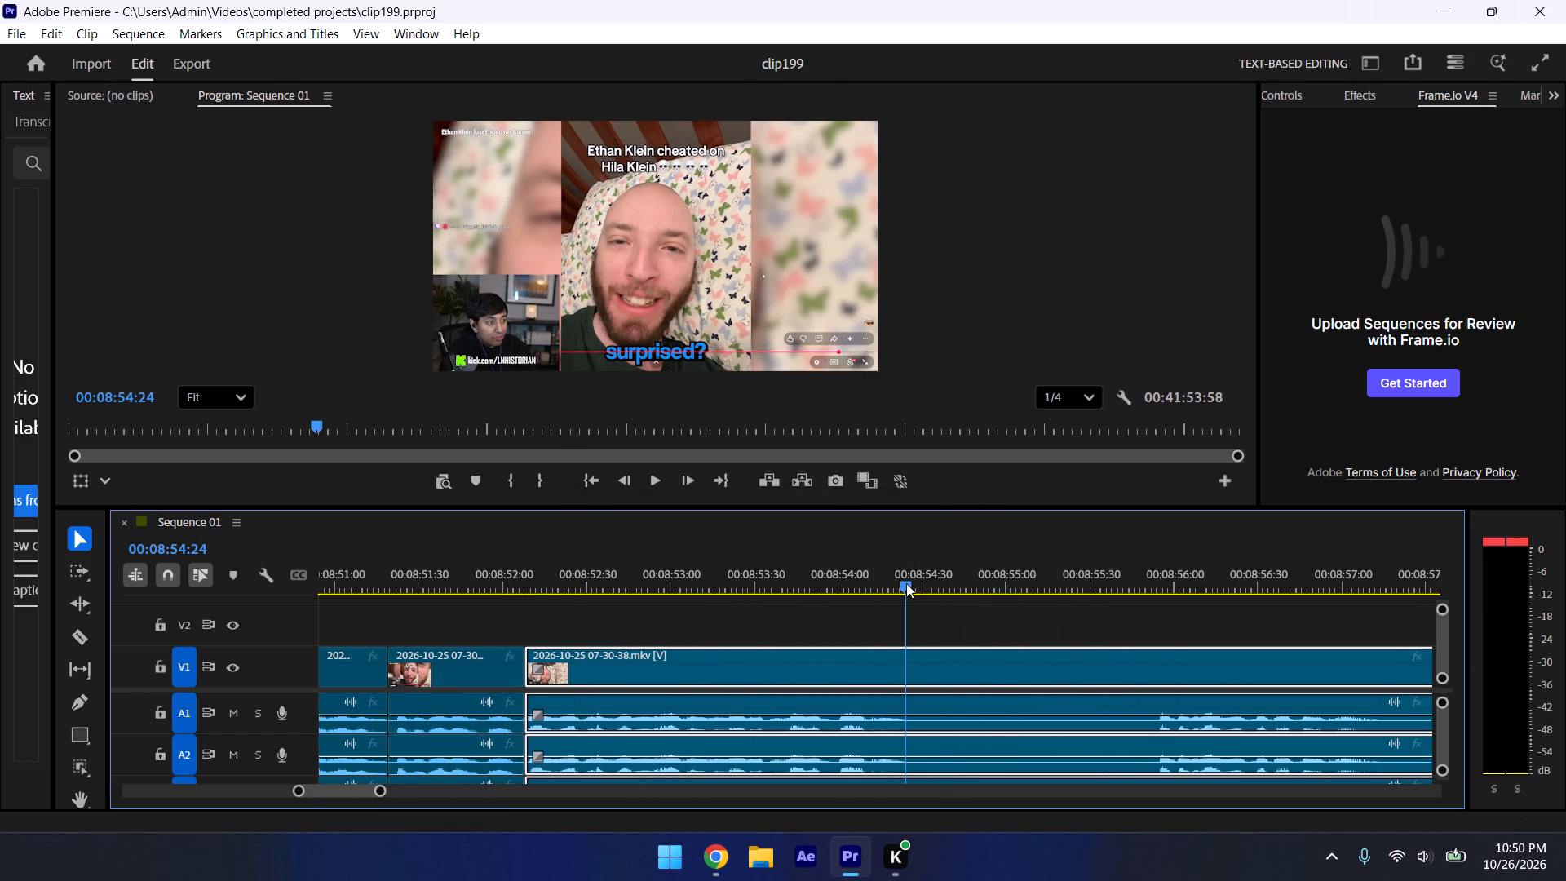
{"action": "key", "text": "ctrl+k"}
{"action": "key", "text": "ctrl+s"}
Trim about 1 second 28 frames from the last segment's start after 00:08:54:24, close the gap, and replay the join.
{"action": "key", "text": "space"}
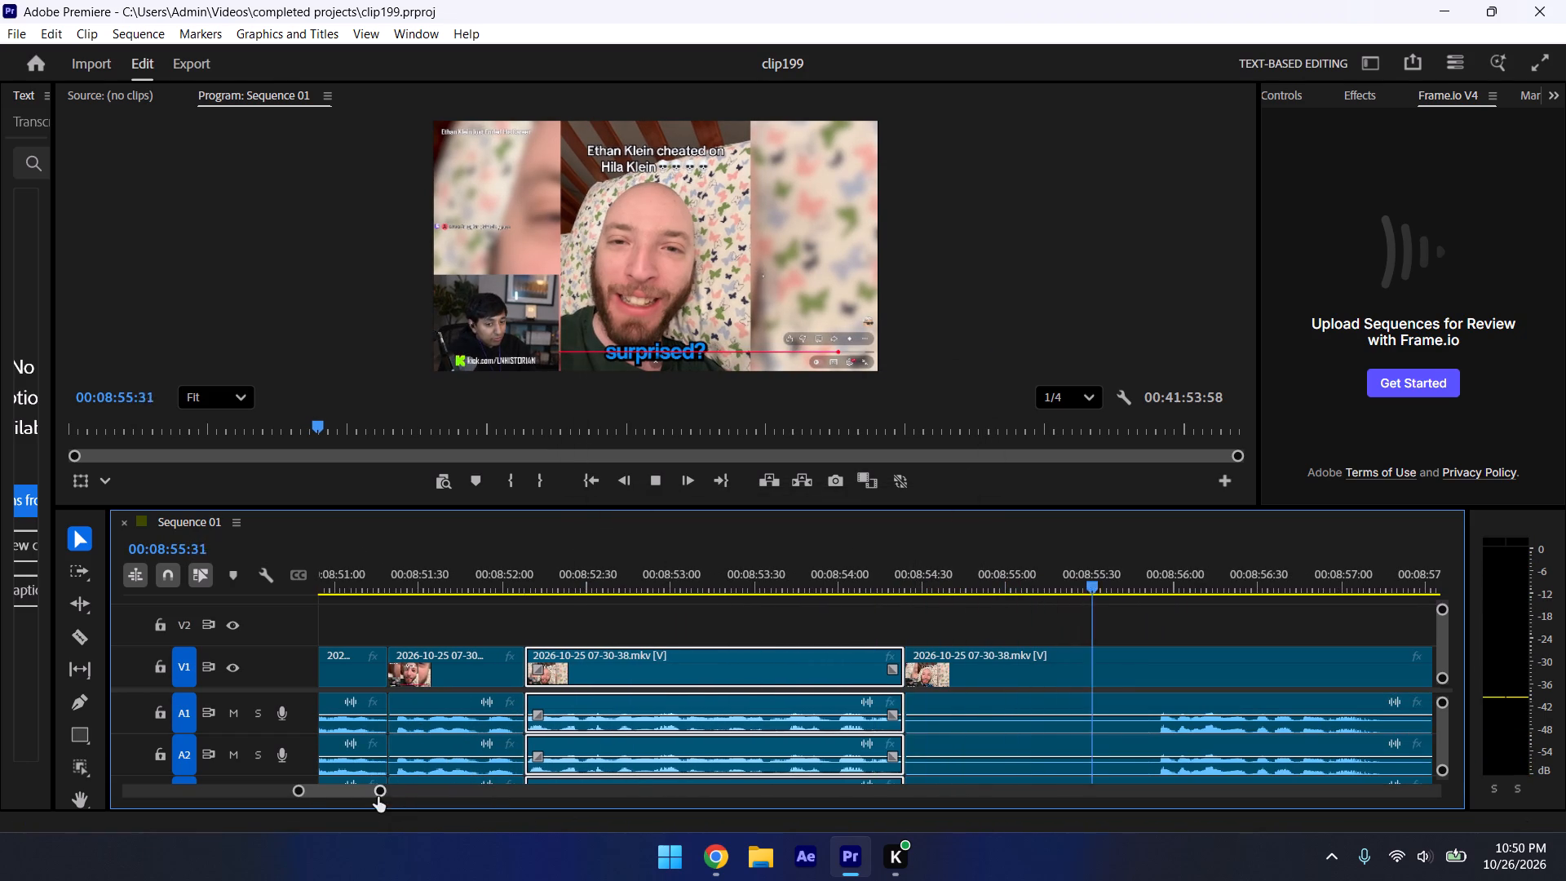
{"action": "left_click_drag", "start_coordinate": [380, 793], "coordinate": [436, 822]}
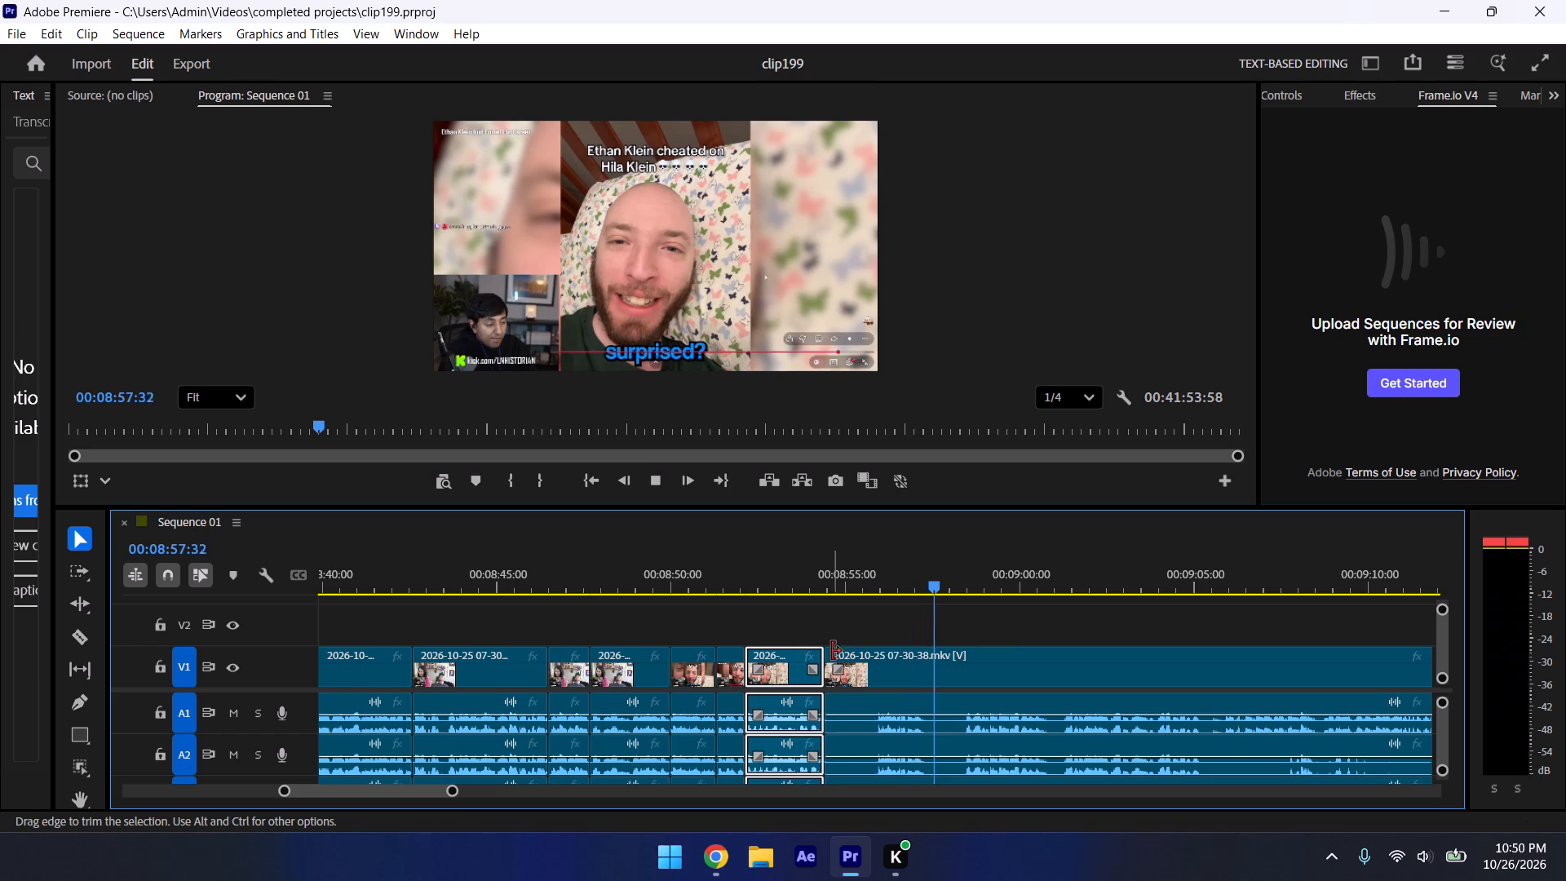
{"action": "key", "text": "space"}
{"action": "left_click_drag", "start_coordinate": [833, 651], "coordinate": [884, 678]}
{"action": "left_click_drag", "start_coordinate": [907, 674], "coordinate": [859, 671]}
{"action": "left_click", "coordinate": [804, 581]}
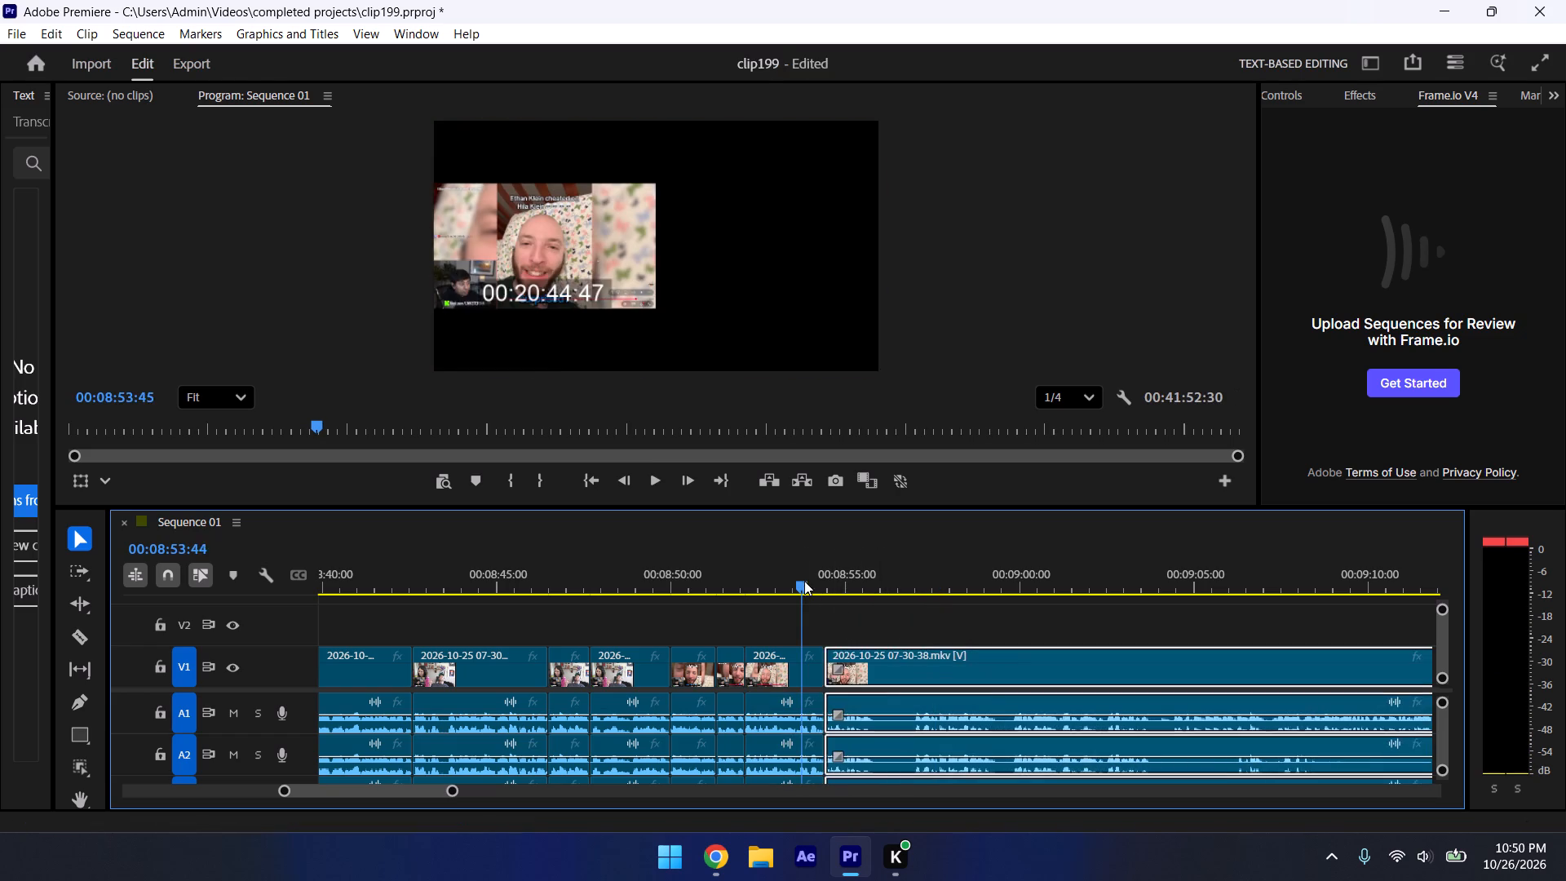
{"action": "left_click", "coordinate": [840, 606]}
{"action": "key", "text": "space"}
Split the last segment at about 00:08:55:45, where the speech pauses, and save the project.
{"action": "left_click_drag", "start_coordinate": [453, 790], "coordinate": [414, 786]}
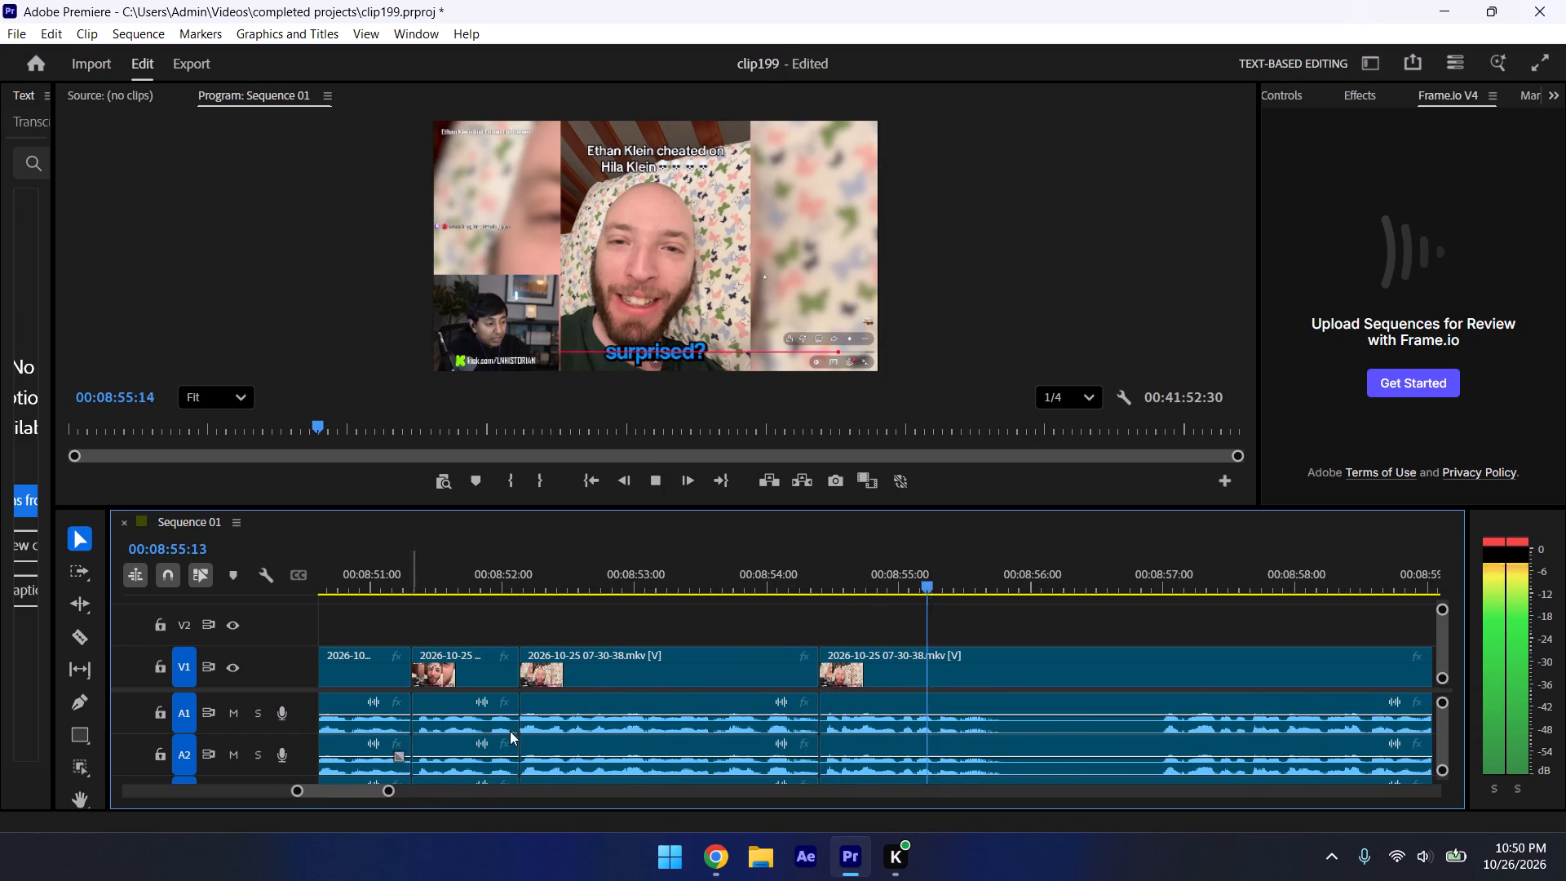
{"action": "key", "text": "space"}
{"action": "key", "text": "ctrl+k"}
{"action": "key", "text": "ctrl+s"}
Trim about 1 second 13 frames from the last segment's start after 00:08:55:45, close the gap, and preview onward from 00:08:58:39.
{"action": "key", "text": "space"}
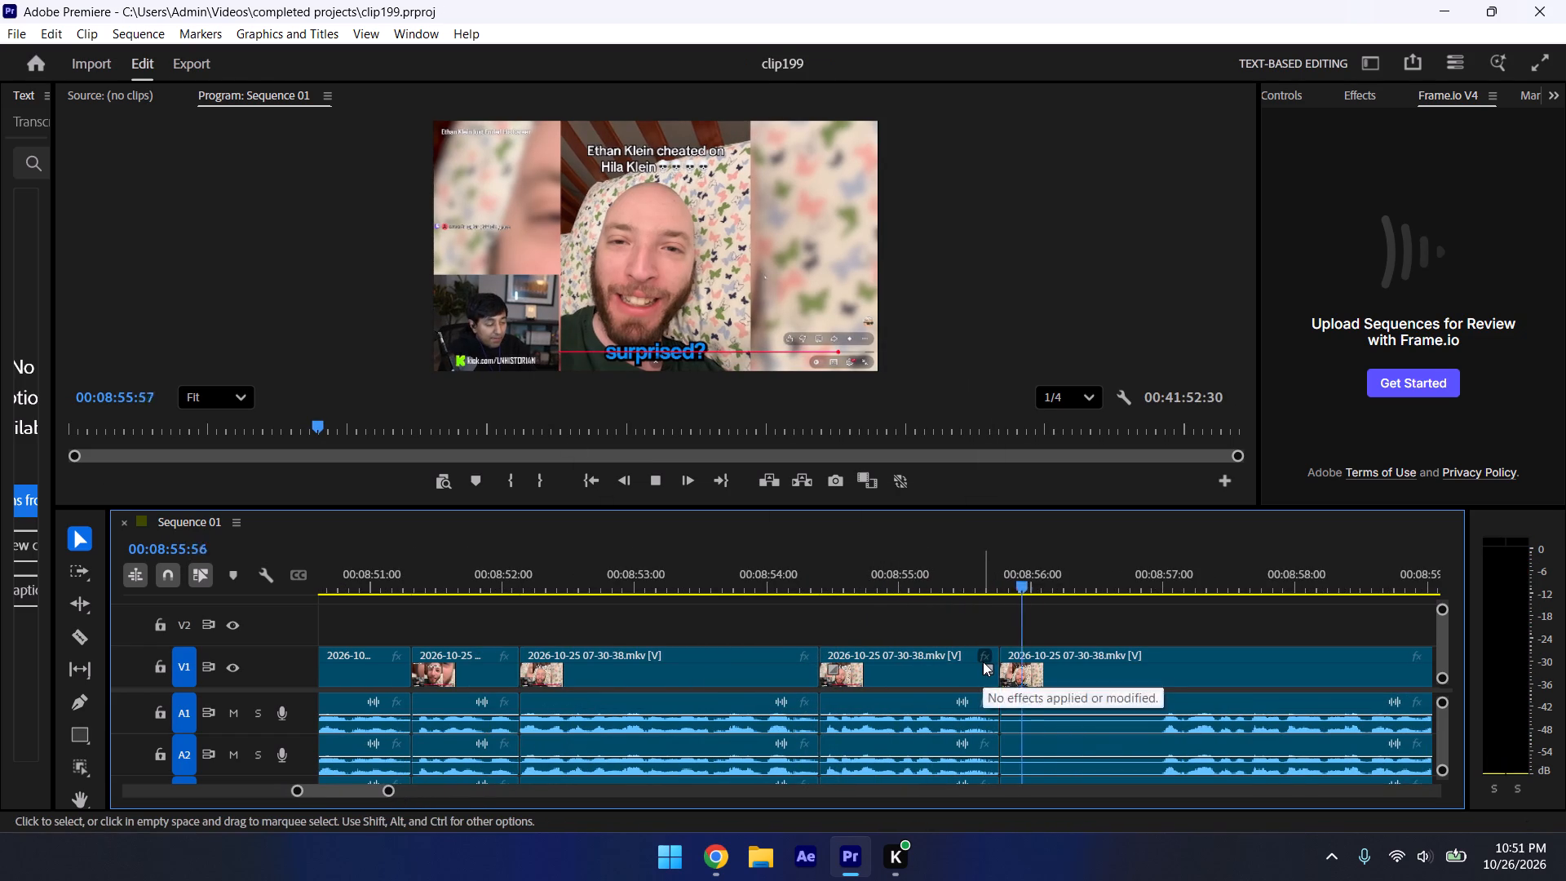
{"action": "key", "text": "space"}
{"action": "left_click_drag", "start_coordinate": [1008, 657], "coordinate": [1116, 746]}
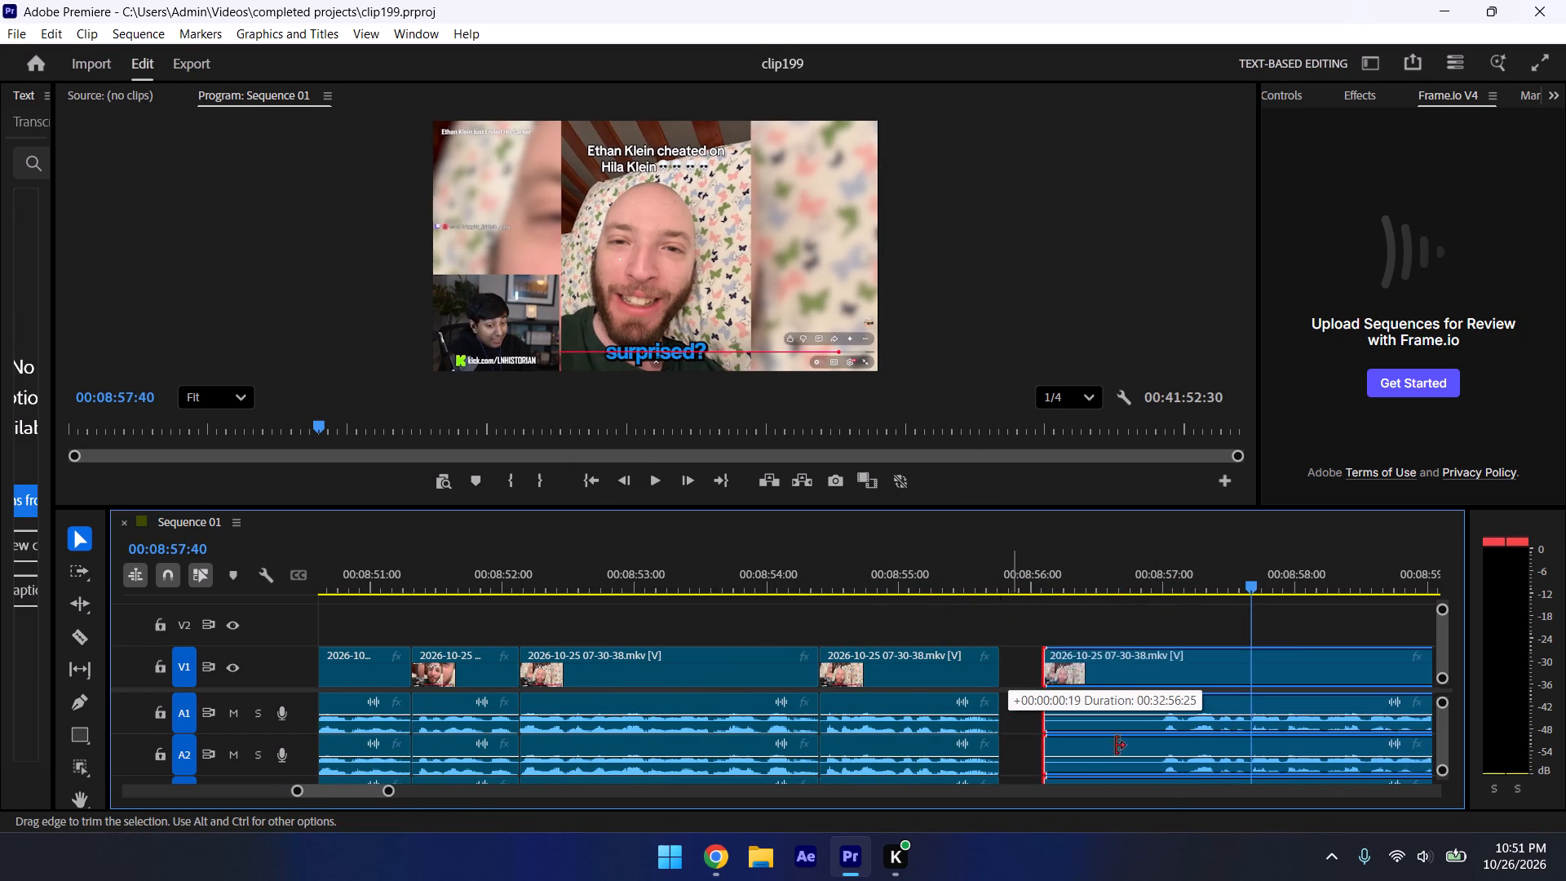
{"action": "left_click_drag", "start_coordinate": [1116, 746], "coordinate": [1168, 795]}
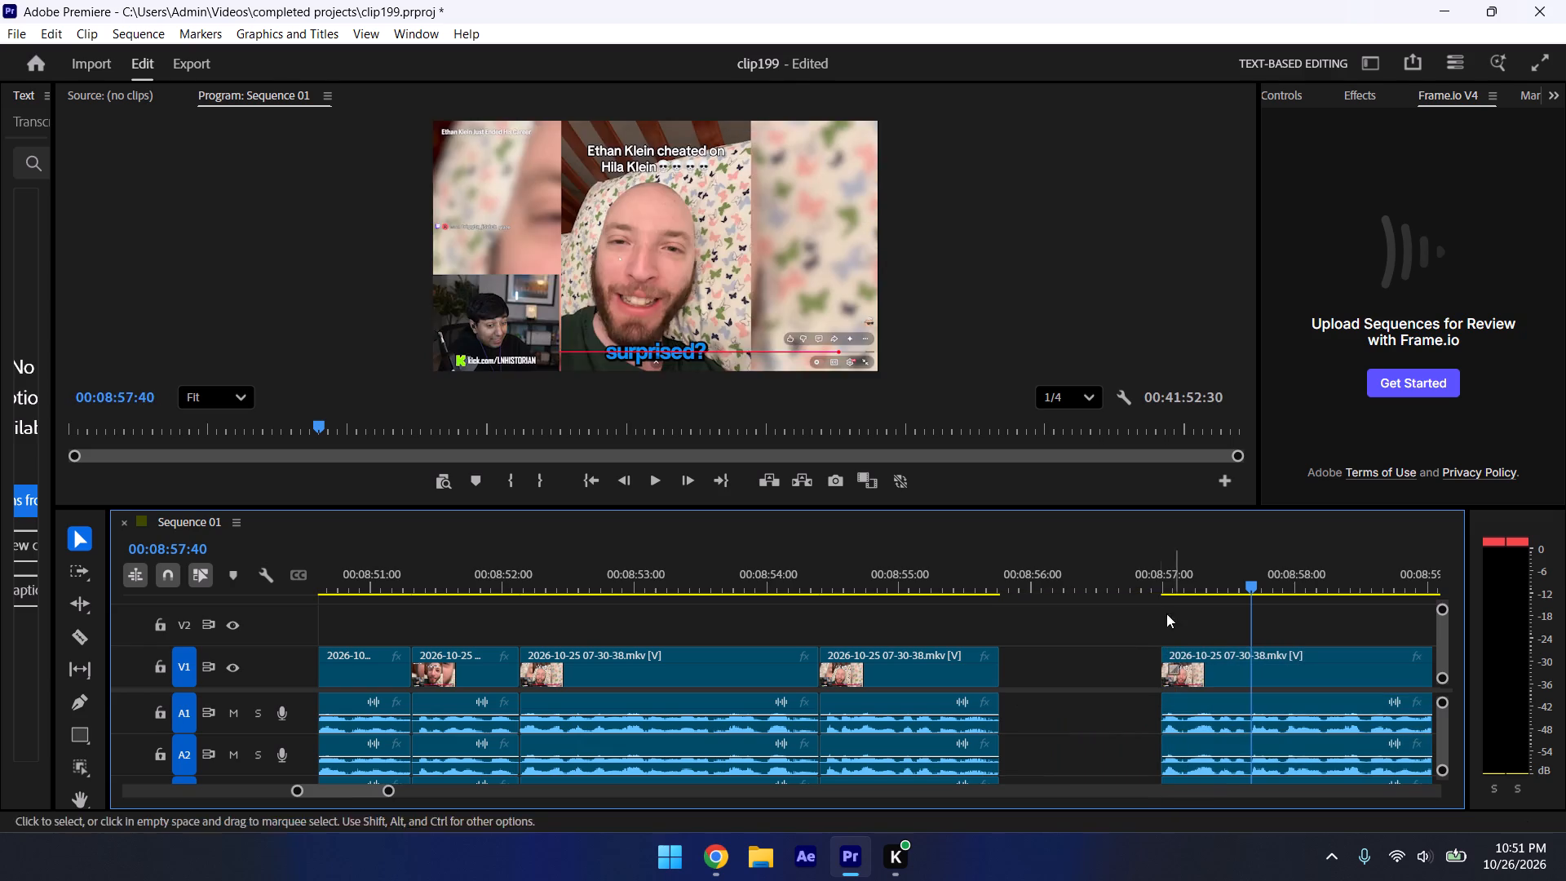
{"action": "left_click", "coordinate": [1148, 592]}
{"action": "left_click", "coordinate": [1142, 577]}
{"action": "key", "text": "space"}
{"action": "left_click_drag", "start_coordinate": [388, 786], "coordinate": [489, 857]}
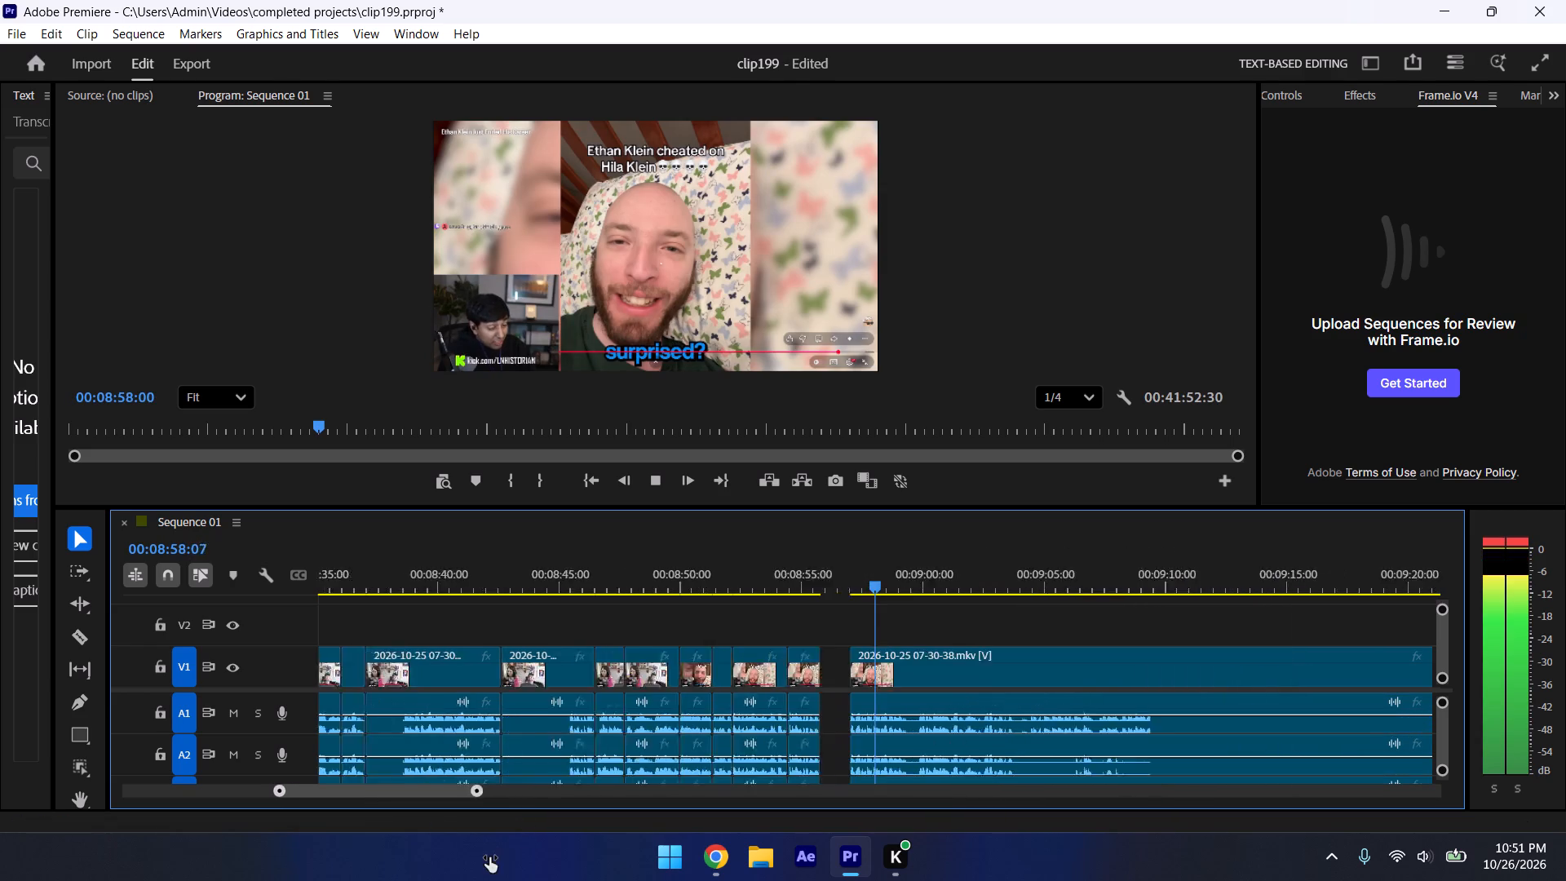
{"action": "left_click_drag", "start_coordinate": [489, 857], "coordinate": [443, 830]}
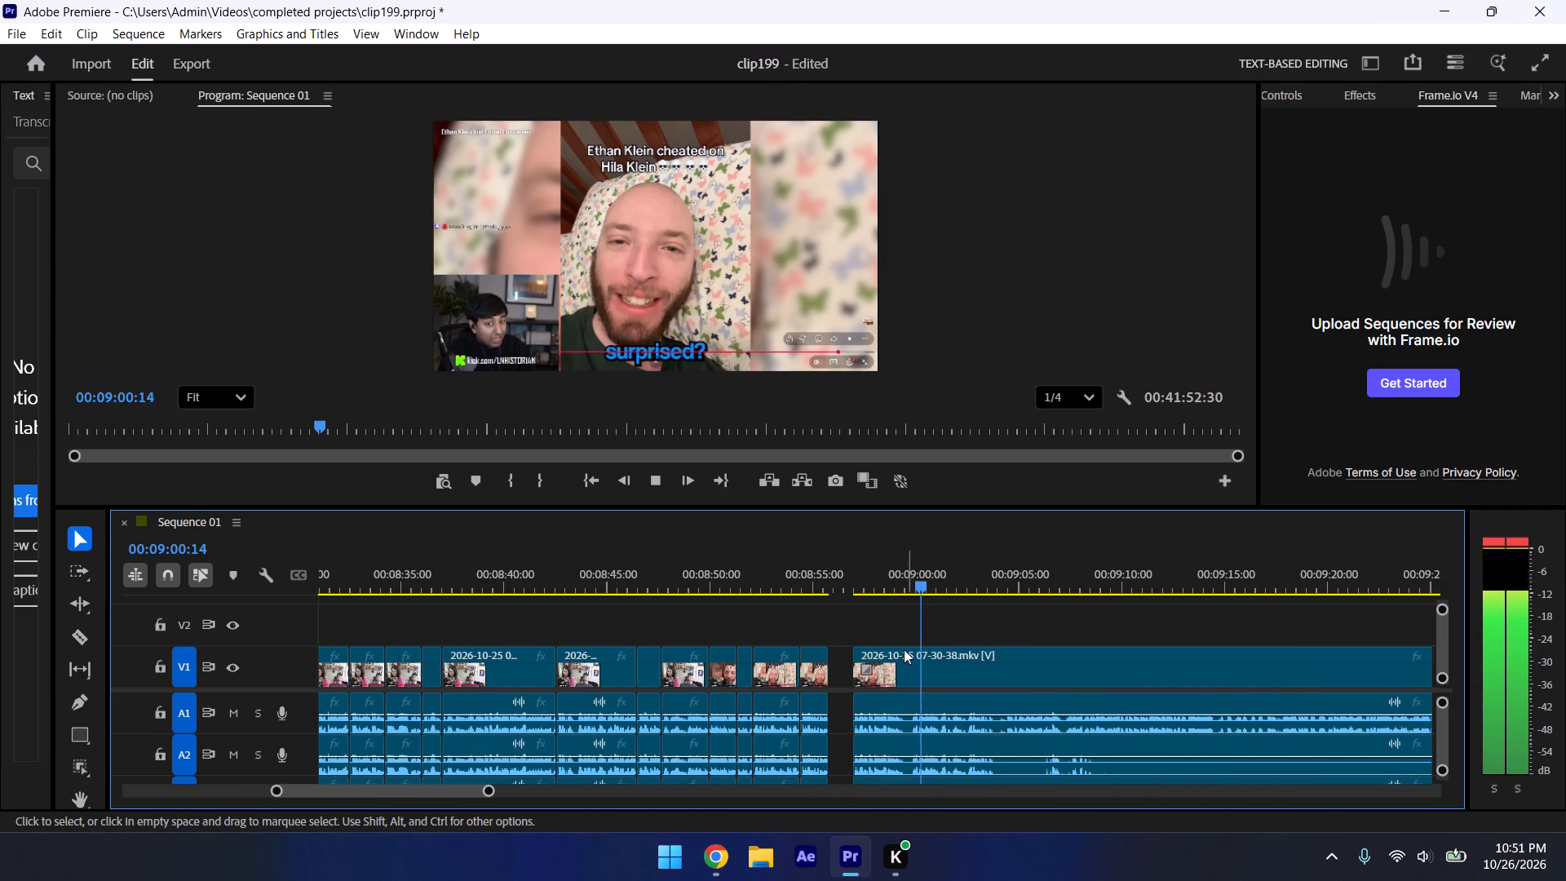
{"action": "key", "text": "space"}
{"action": "left_click_drag", "start_coordinate": [899, 653], "coordinate": [878, 656]}
{"action": "key", "text": "space"}
{"action": "left_click", "coordinate": [890, 588]}
{"action": "key", "text": "space"}
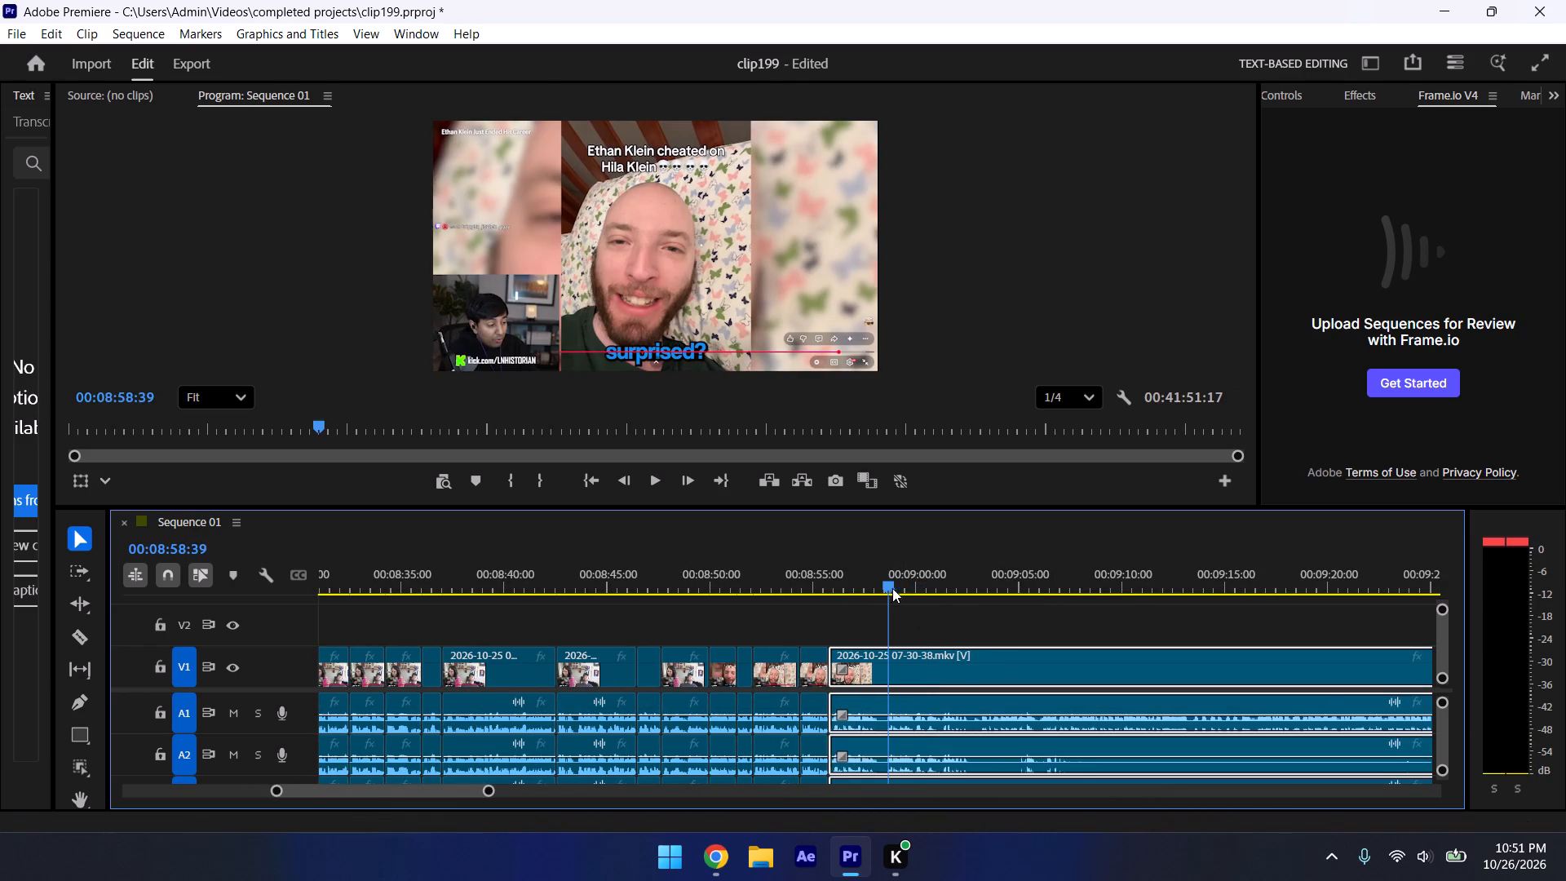
{"action": "left_click", "coordinate": [953, 621]}
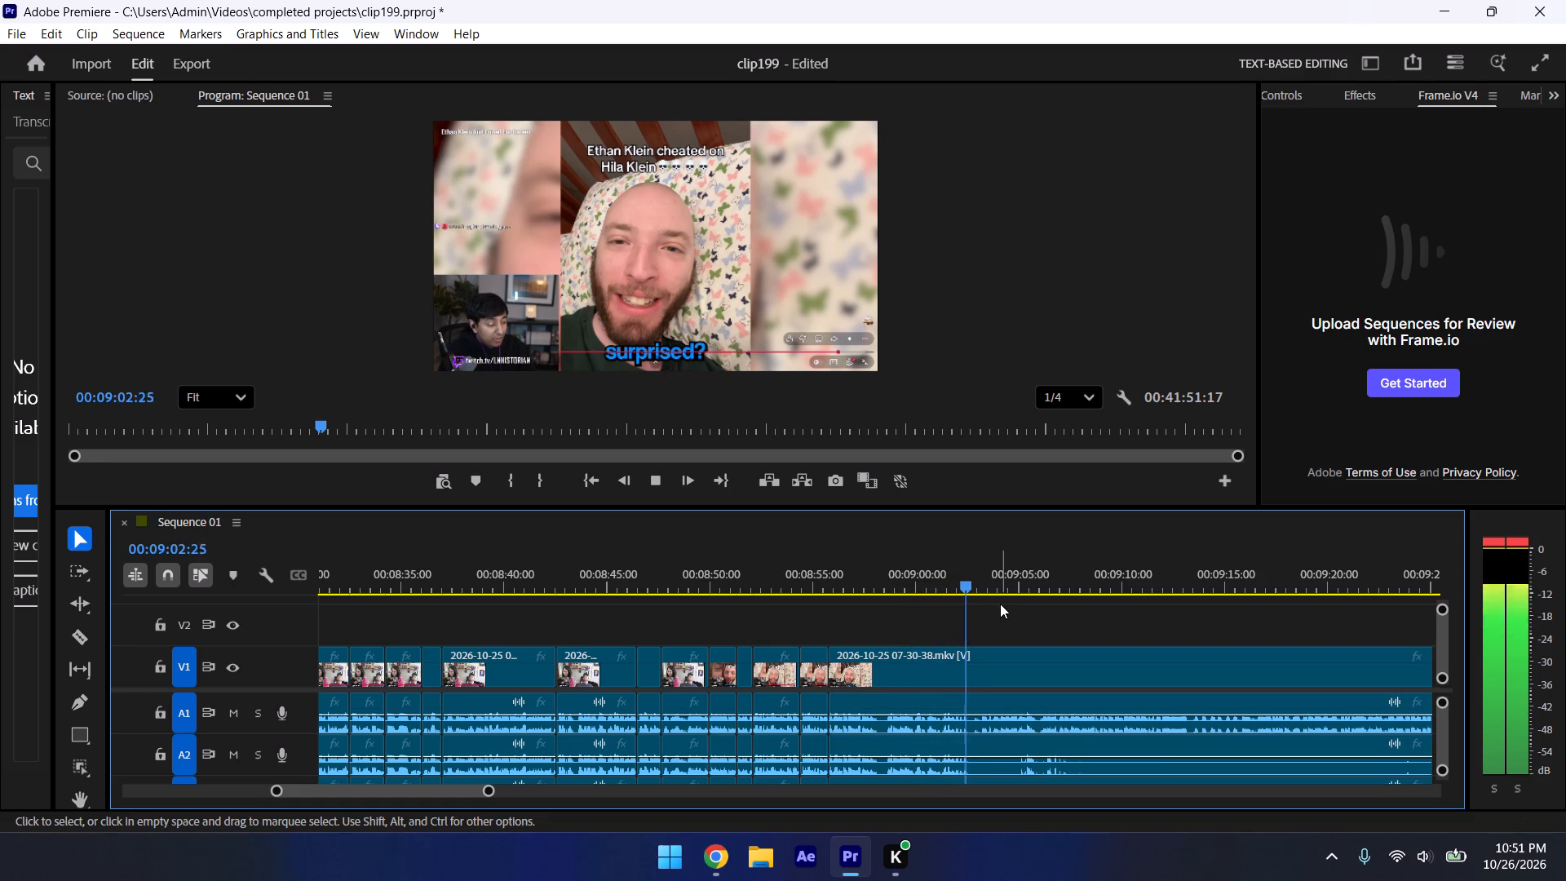
Split the last segment at about 00:09:02, save the project, and preview onward.
{"action": "key", "text": "space"}
{"action": "key", "text": "ctrl+k"}
{"action": "key", "text": "ctrl+s"}
{"action": "key", "text": "space"}
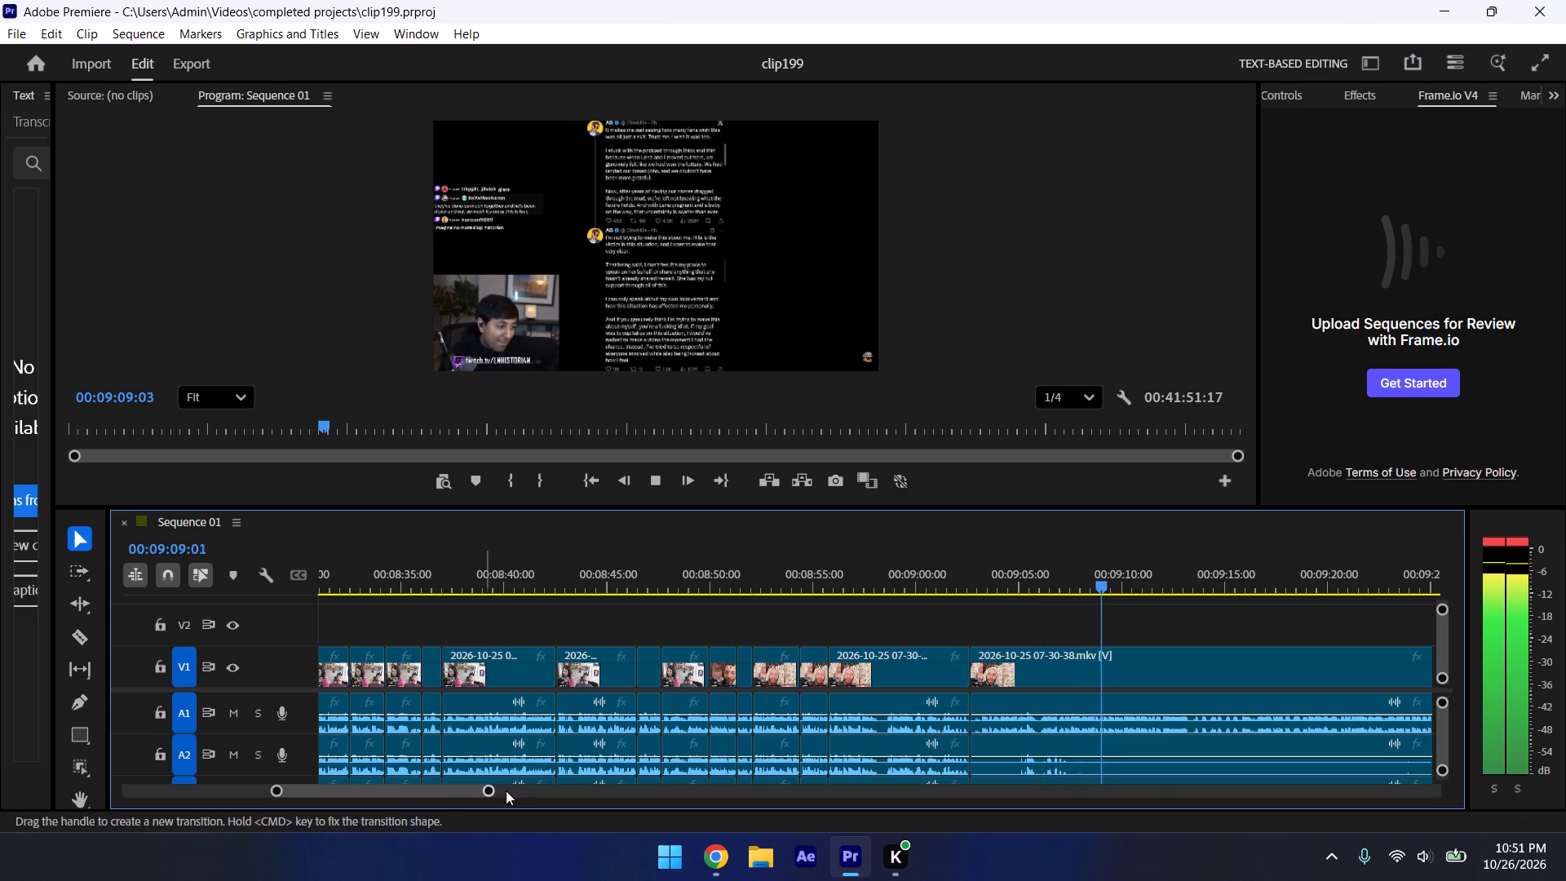
Preview around 00:09:31, trim the last segment's start to about 00:09:30, and save the project.
{"action": "left_click_drag", "start_coordinate": [492, 794], "coordinate": [517, 812]}
{"action": "left_click", "coordinate": [1169, 538]}
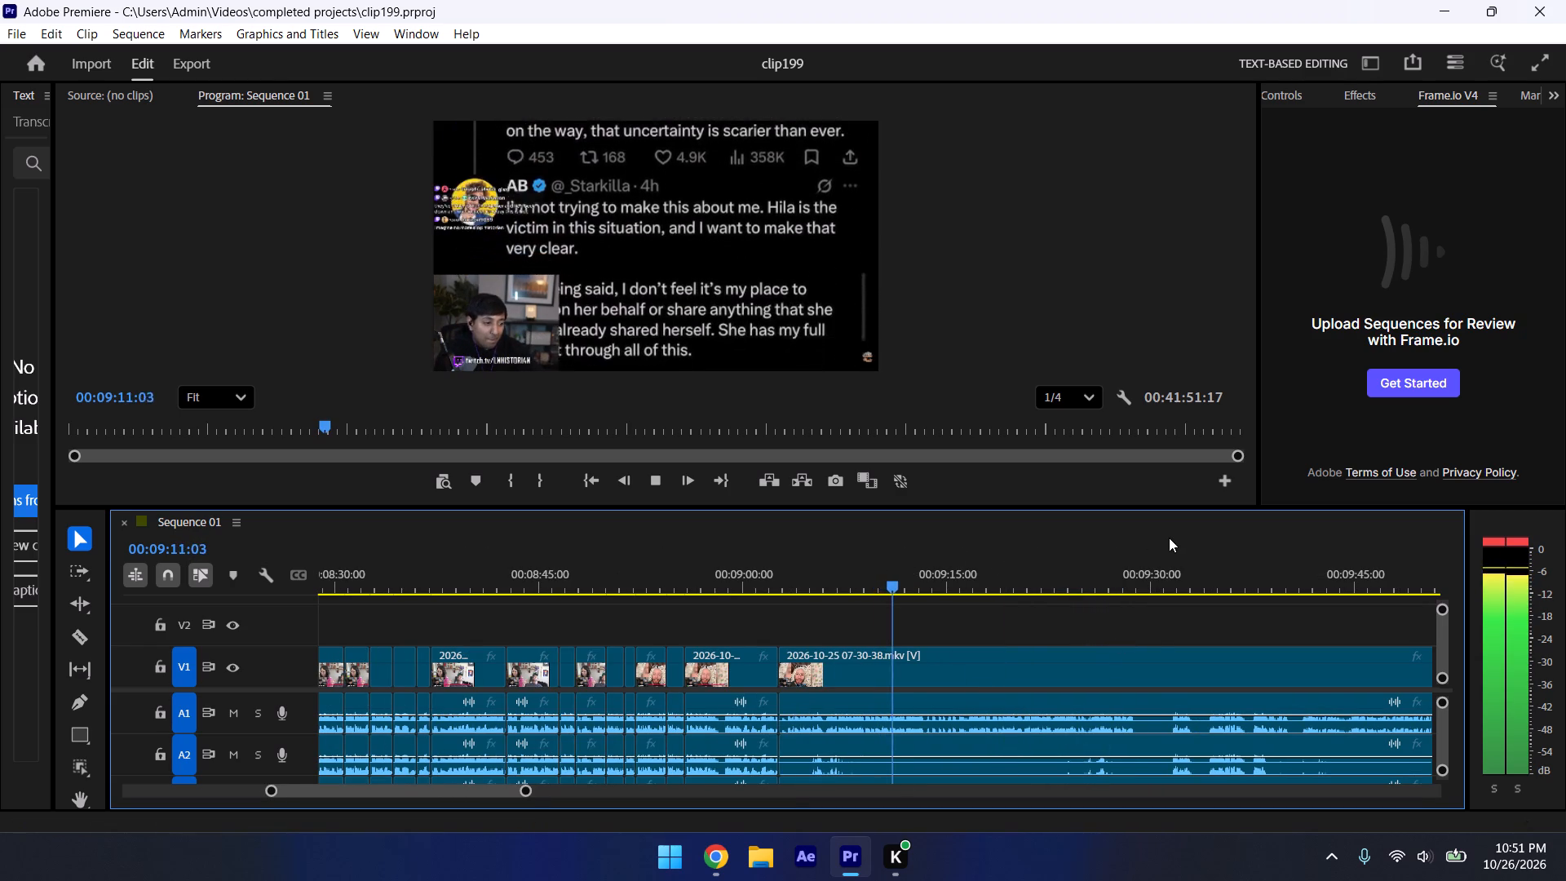
{"action": "left_click", "coordinate": [1164, 578]}
{"action": "key", "text": "space"}
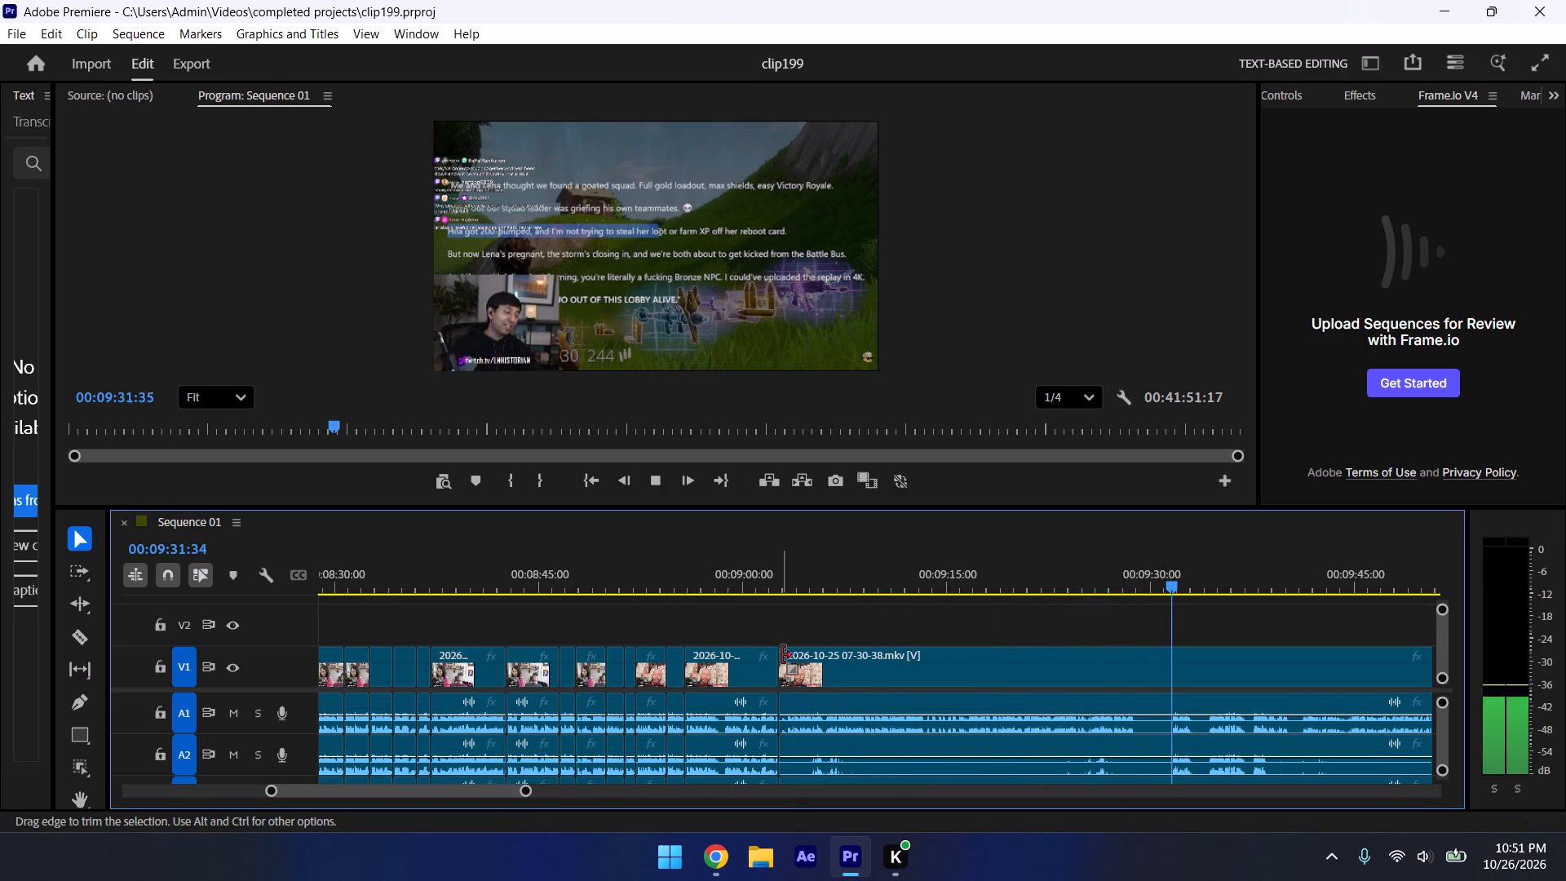
{"action": "left_click_drag", "start_coordinate": [782, 655], "coordinate": [1159, 843]}
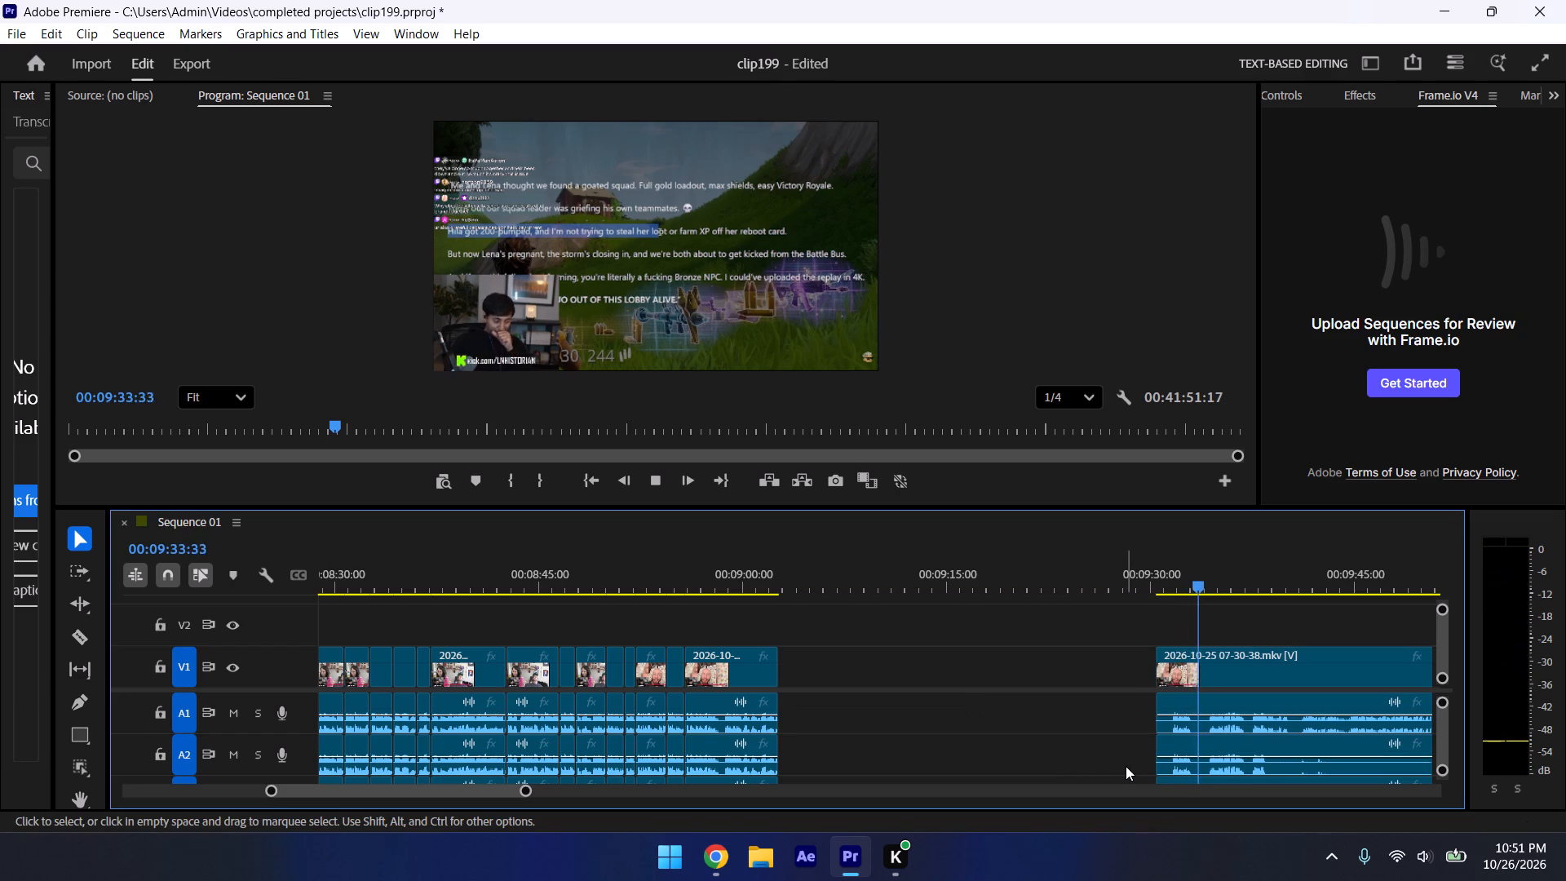
{"action": "key", "text": "ctrl+s"}
{"action": "key", "text": "space"}
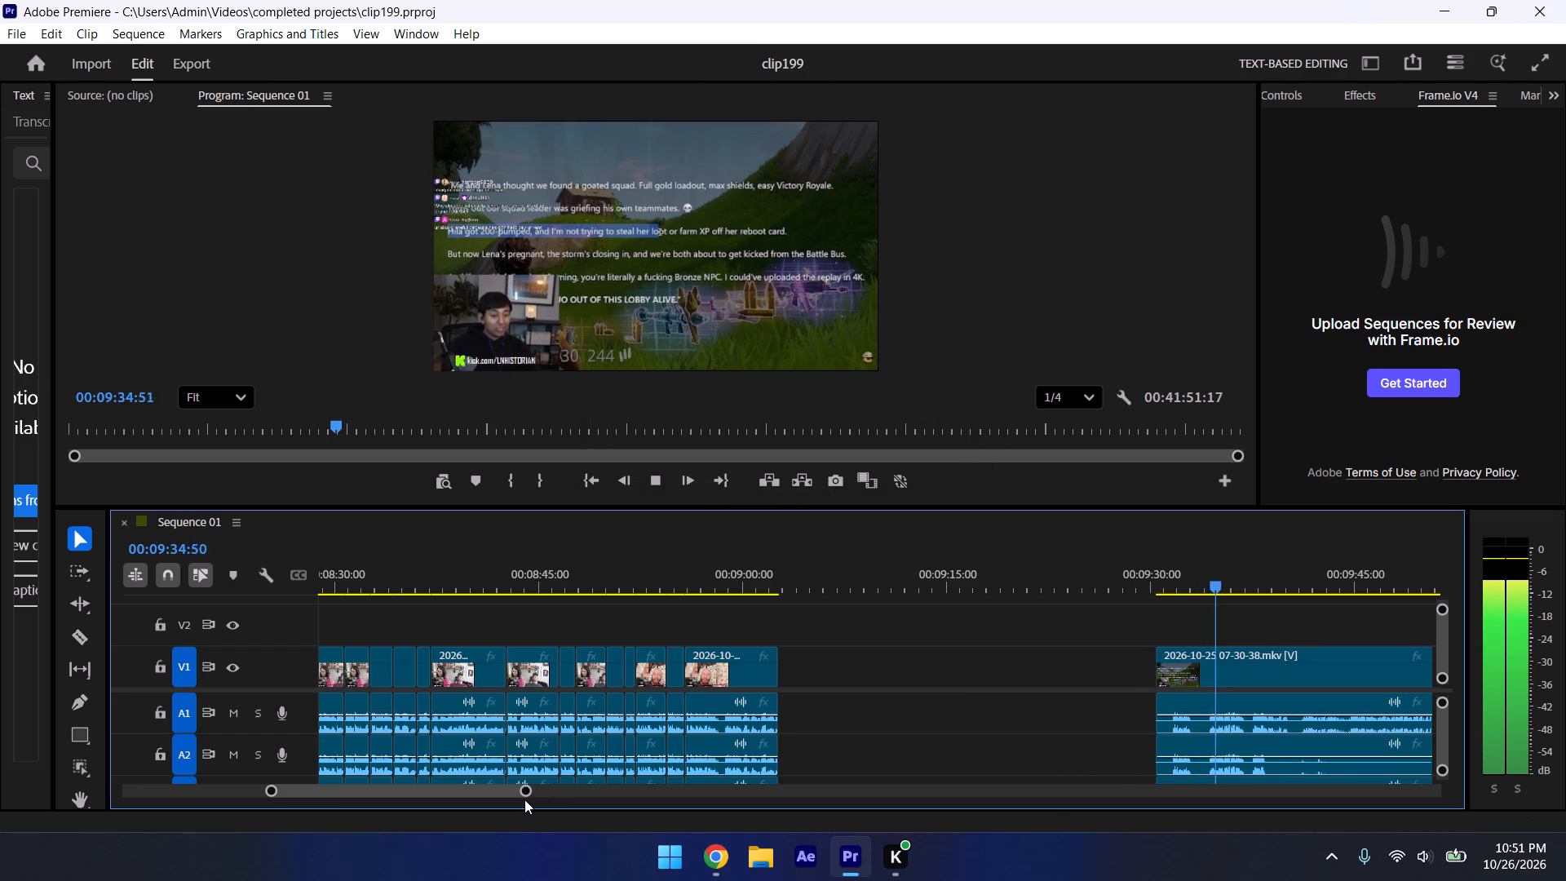
Preview from about 00:09:48 onward and trim the last segment's start to about 00:09:54.
{"action": "left_click_drag", "start_coordinate": [524, 795], "coordinate": [967, 859]}
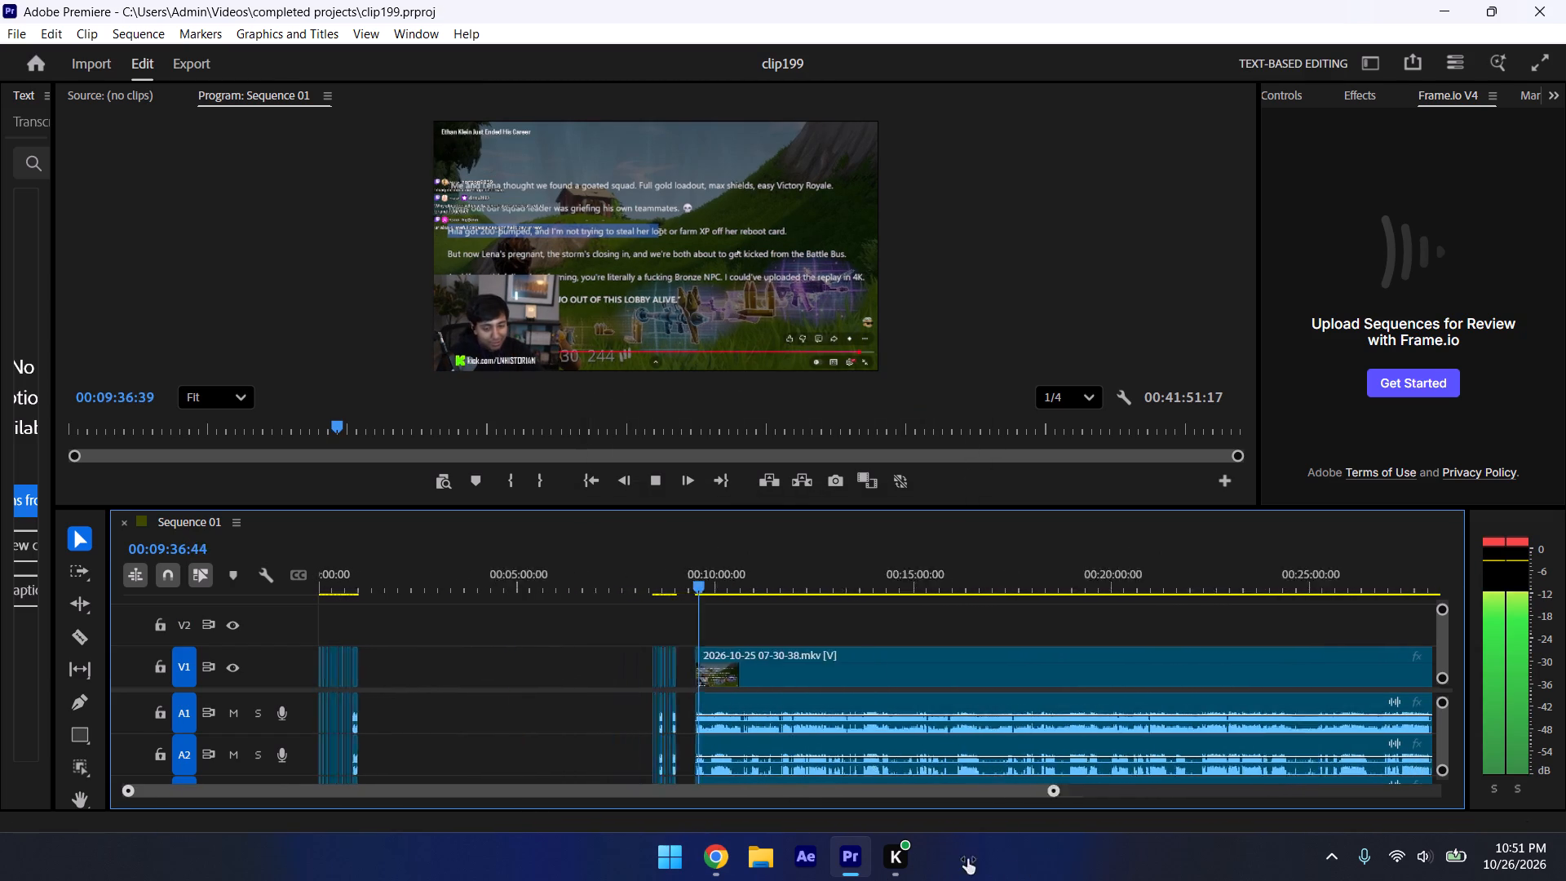
{"action": "left_click_drag", "start_coordinate": [967, 859], "coordinate": [845, 835]}
{"action": "left_click", "coordinate": [898, 584]}
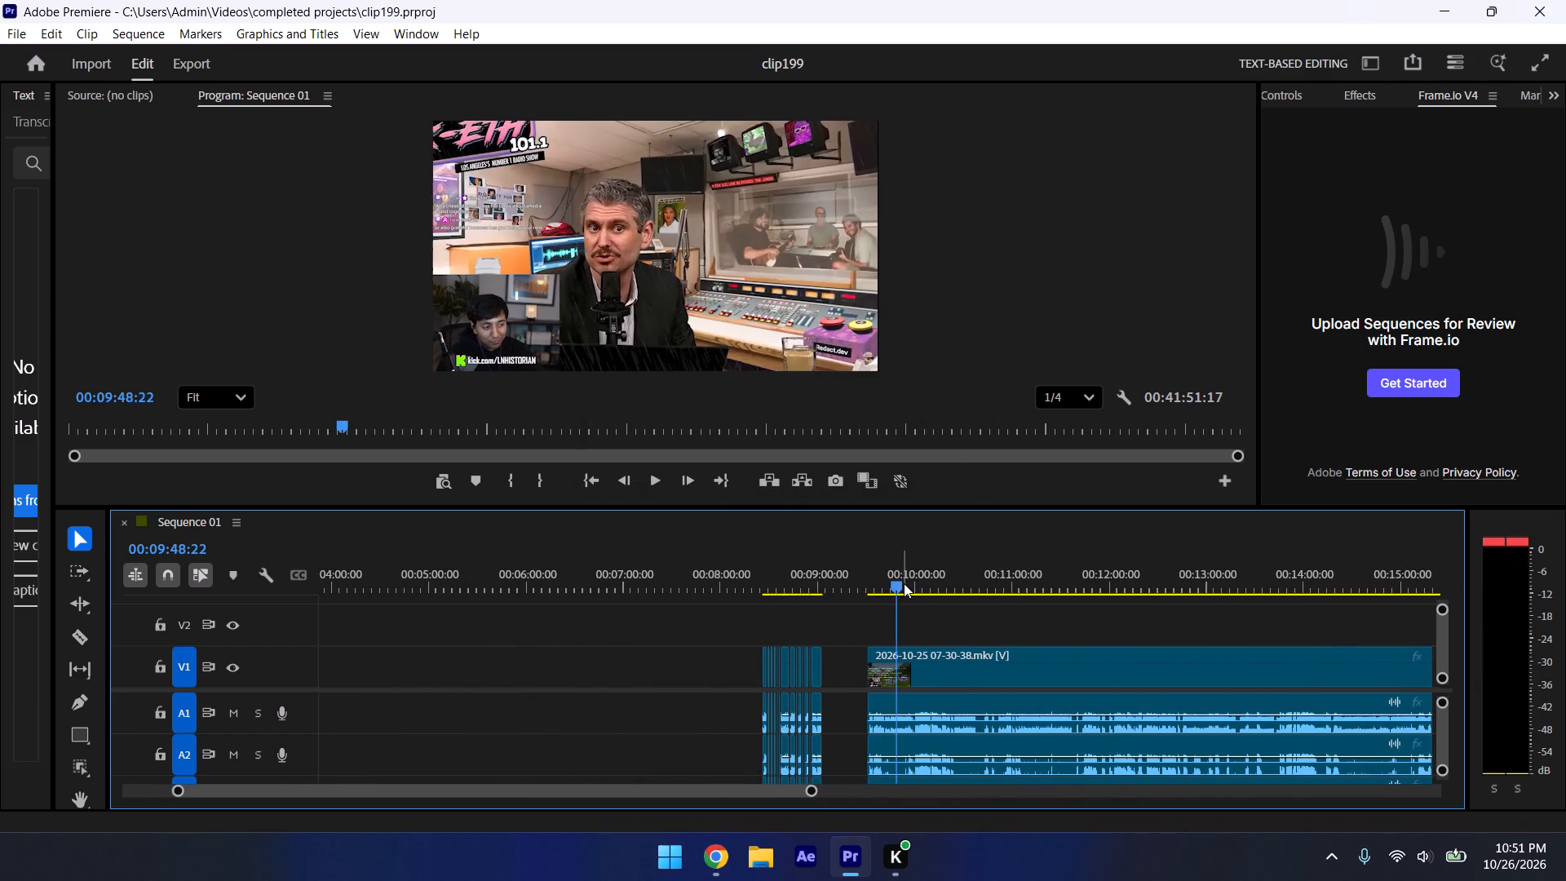
{"action": "double_click", "coordinate": [904, 583]}
{"action": "key", "text": "space"}
{"action": "left_click_drag", "start_coordinate": [814, 793], "coordinate": [710, 766]}
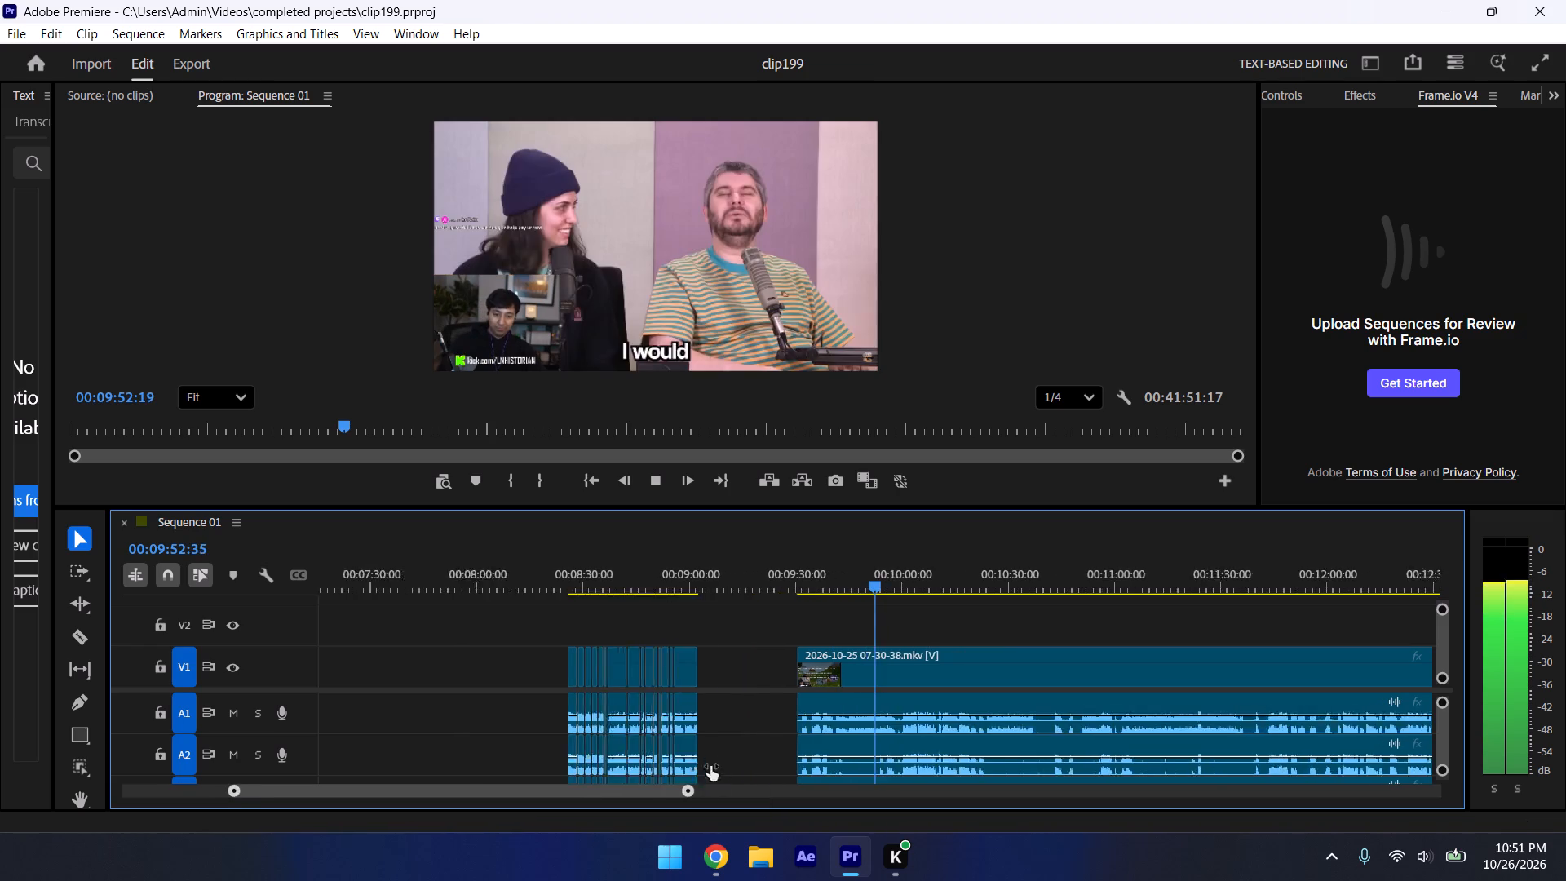
{"action": "left_click_drag", "start_coordinate": [710, 766], "coordinate": [691, 762]}
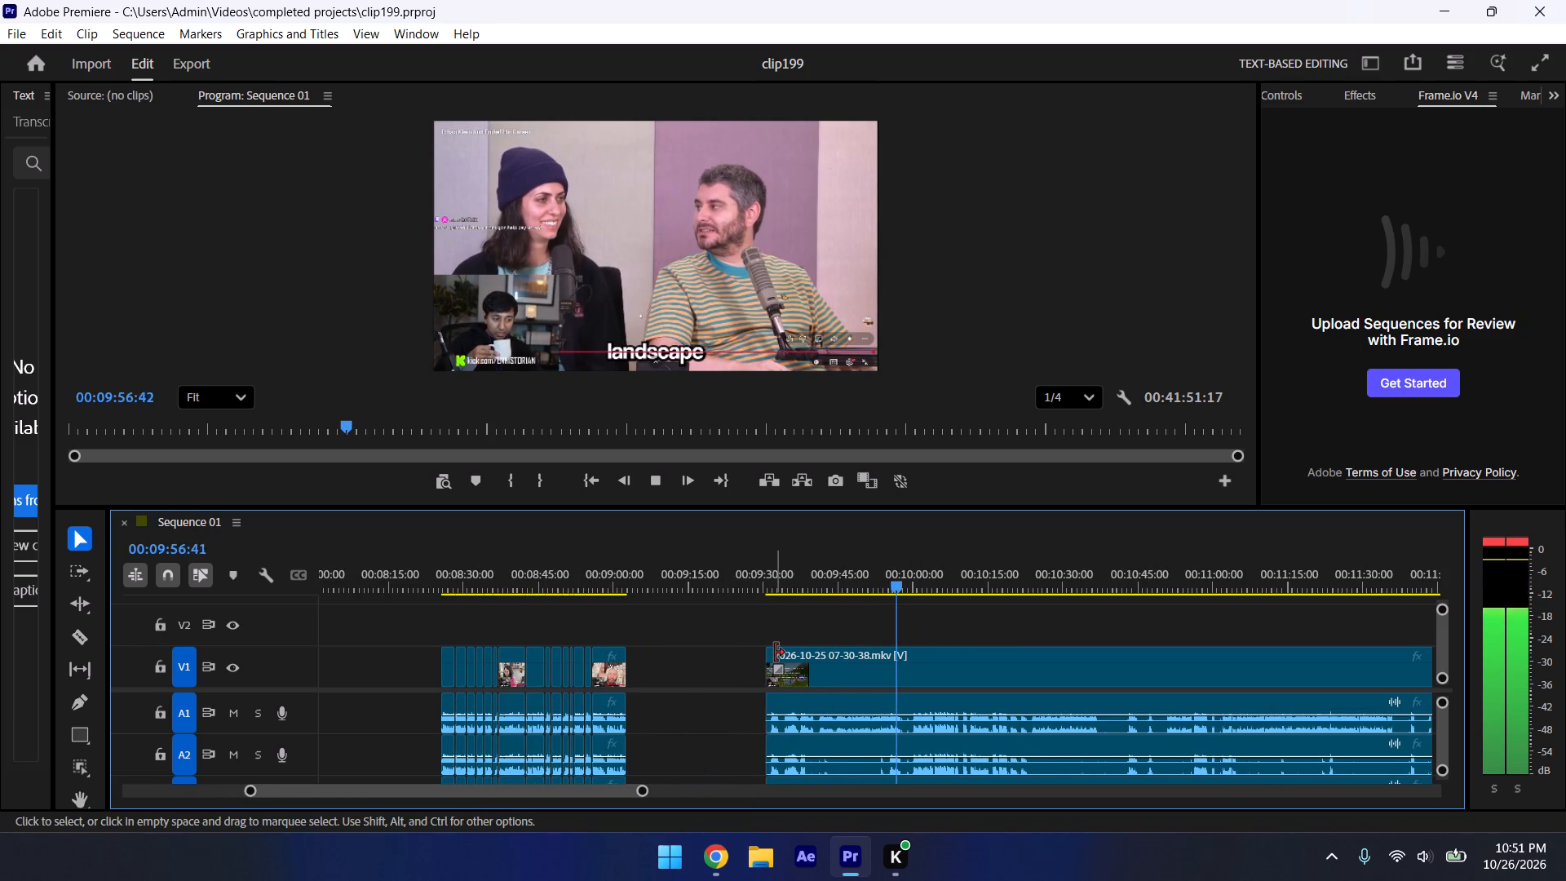
{"action": "left_click_drag", "start_coordinate": [775, 653], "coordinate": [894, 815]}
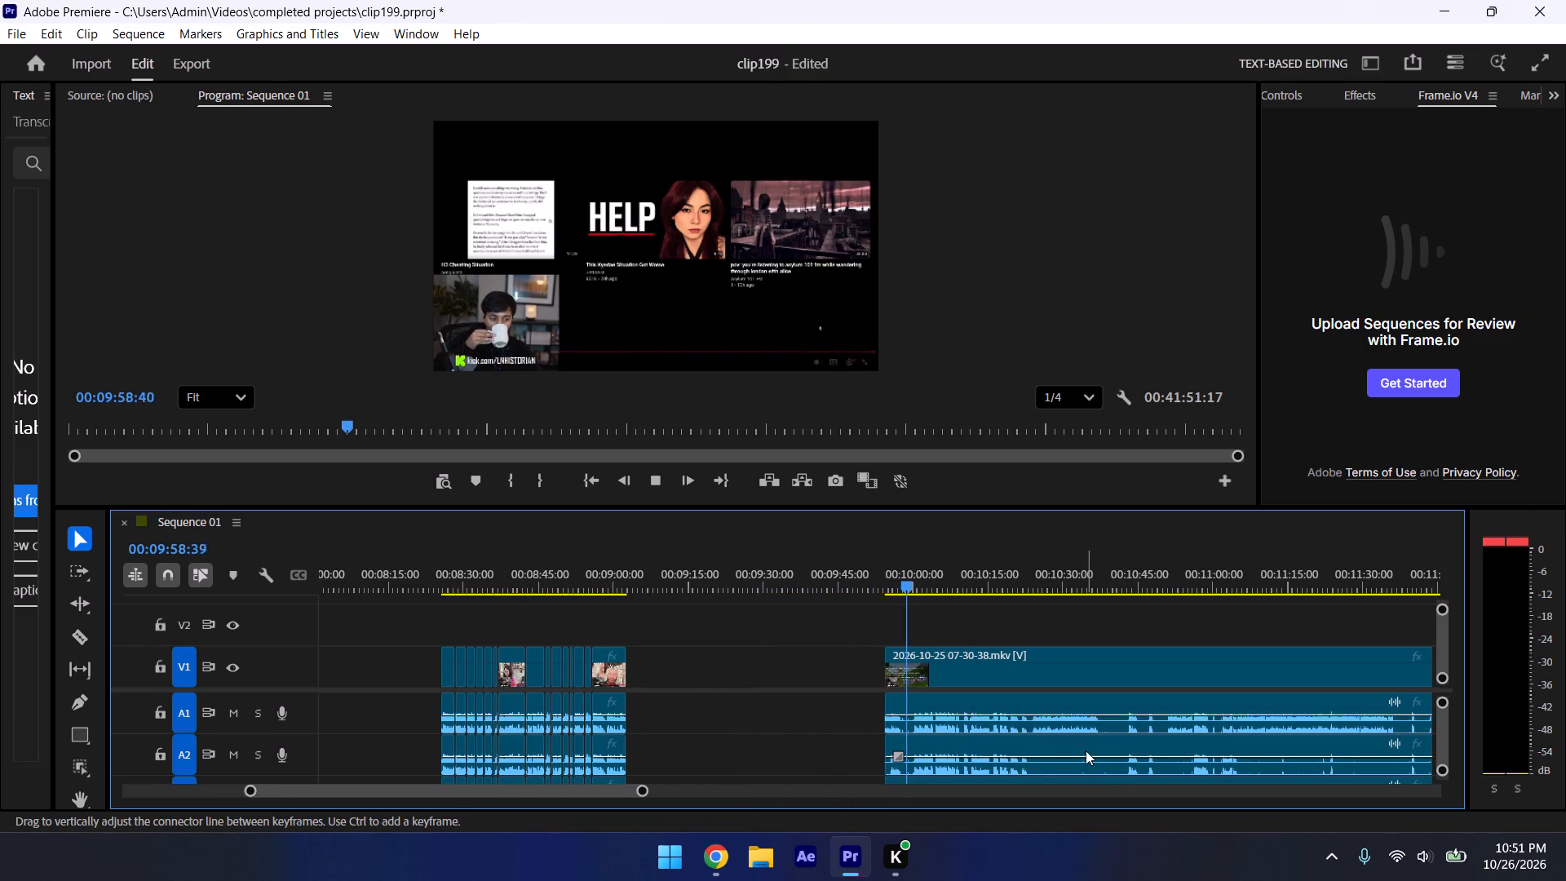
Trim the last segment's start further, to about 00:10:00.
{"action": "left_click_drag", "start_coordinate": [643, 793], "coordinate": [592, 791]}
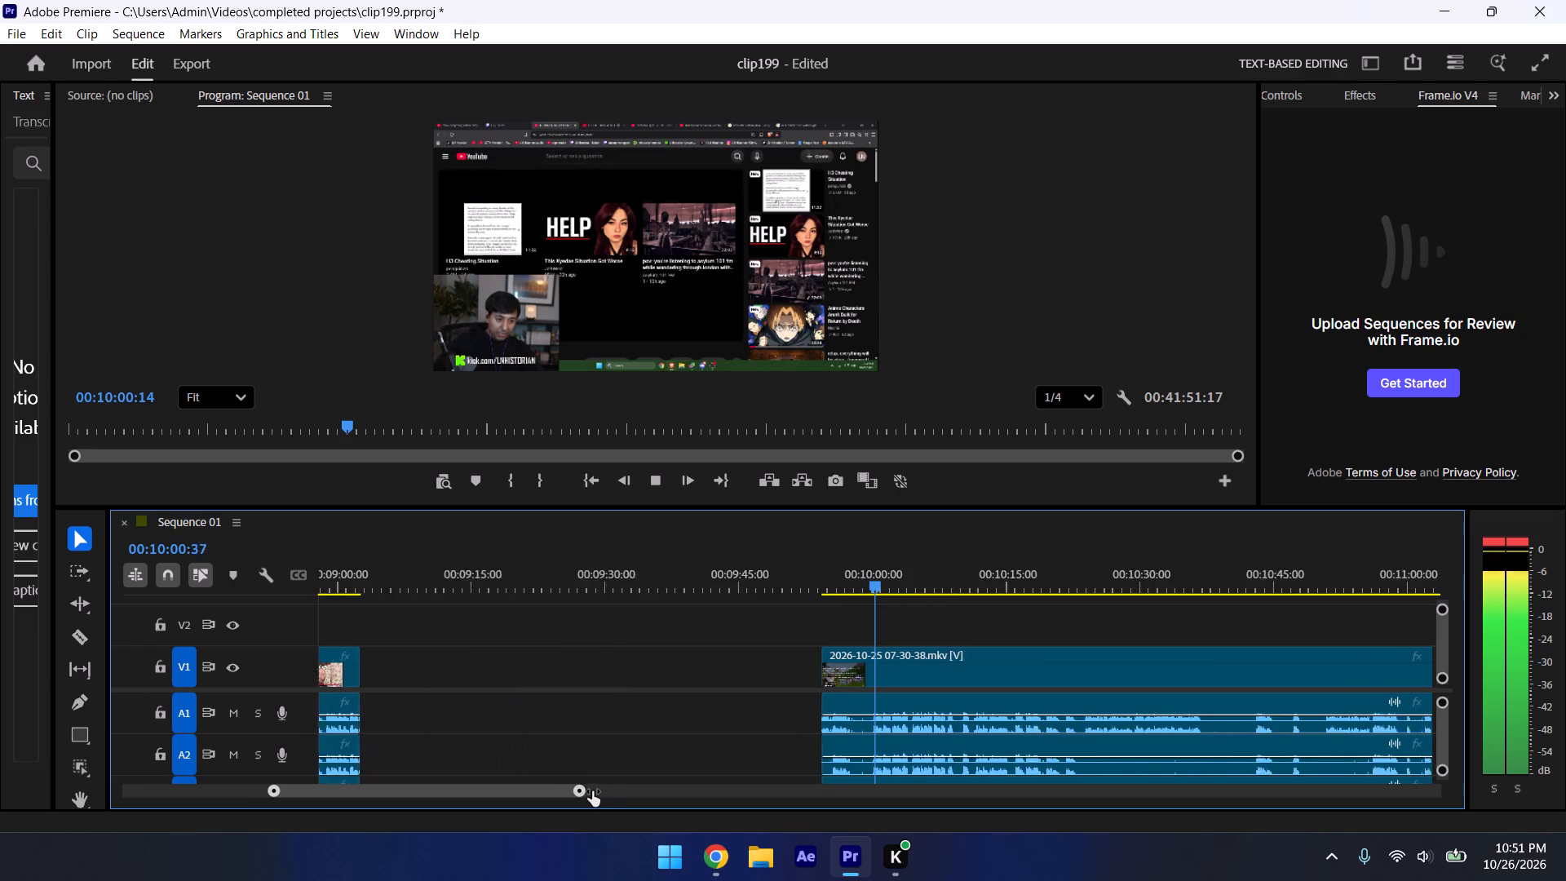
{"action": "left_click_drag", "start_coordinate": [592, 791], "coordinate": [580, 786]}
{"action": "left_click_drag", "start_coordinate": [805, 656], "coordinate": [822, 660]}
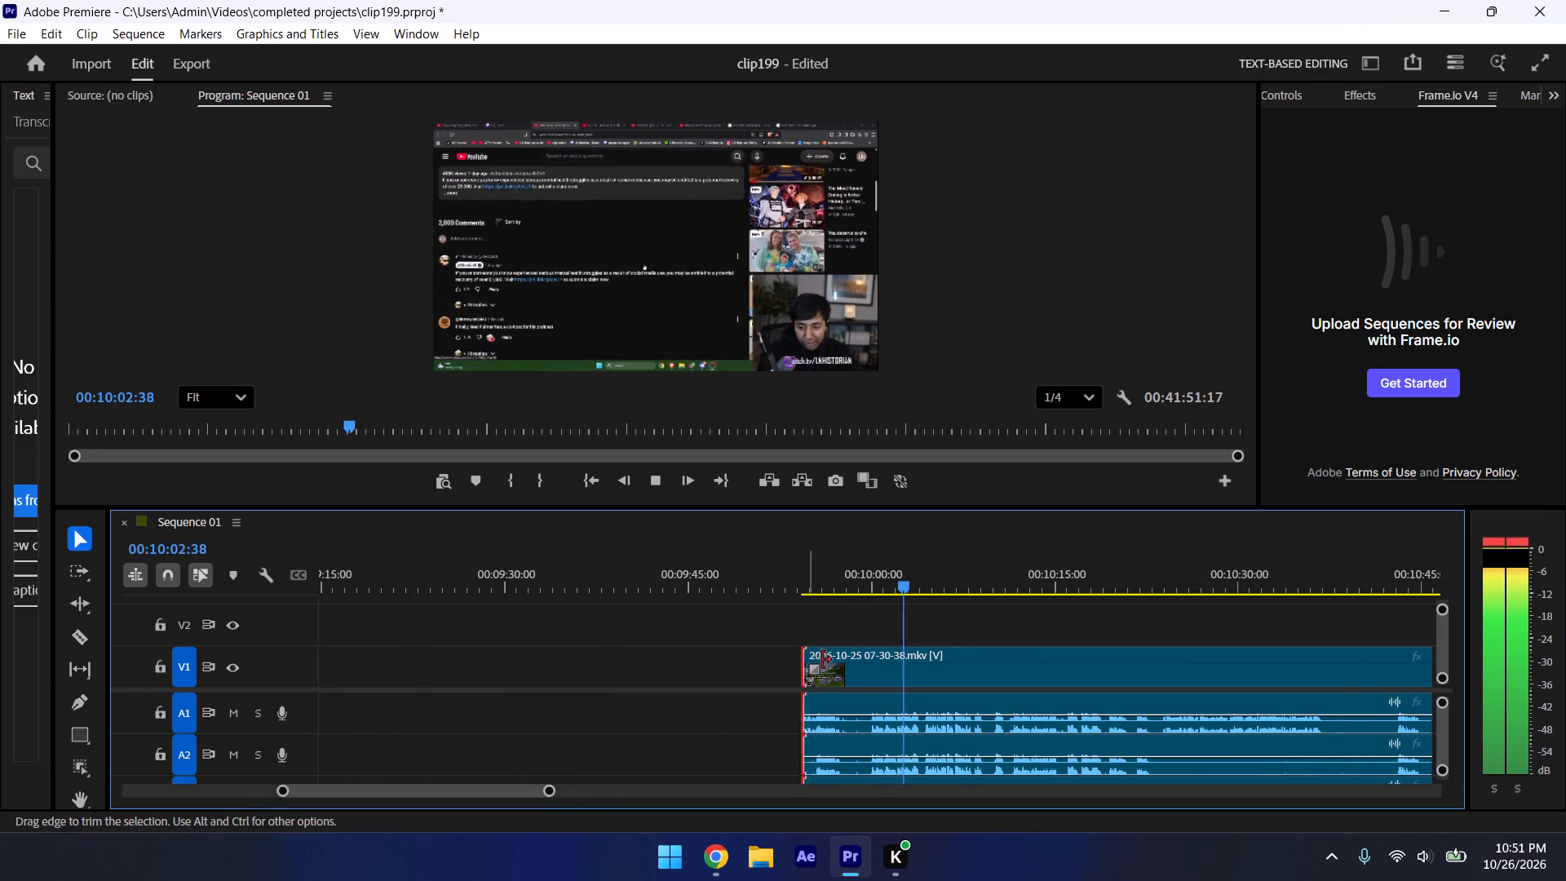
{"action": "left_click_drag", "start_coordinate": [822, 660], "coordinate": [871, 688]}
Preview the last segment at about 00:10:59 and 00:11:44, and save the project.
{"action": "left_click_drag", "start_coordinate": [551, 790], "coordinate": [588, 810]}
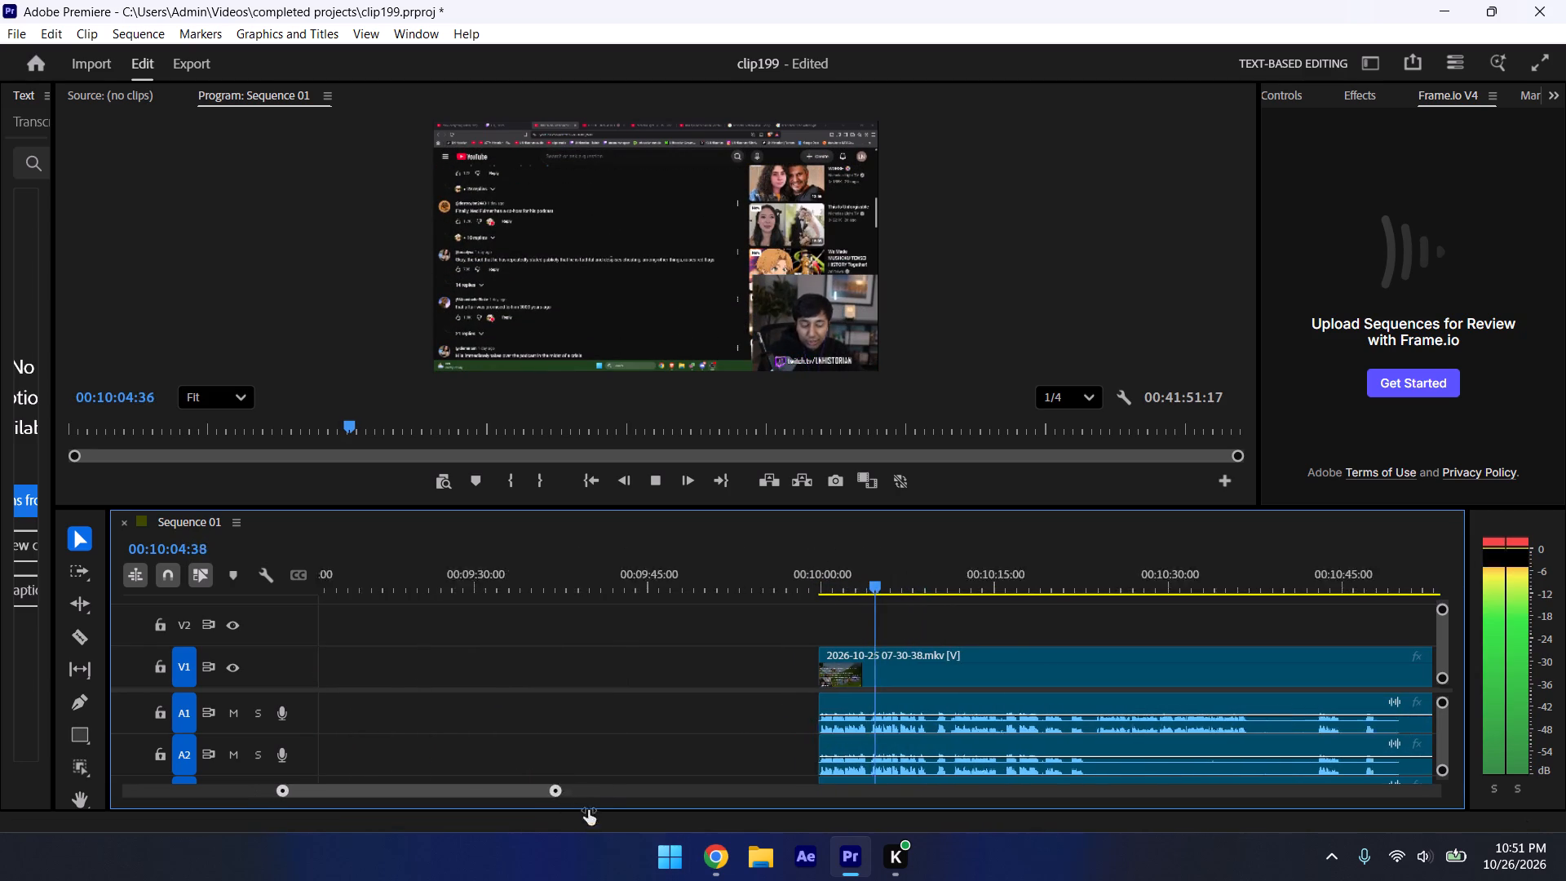
{"action": "left_click_drag", "start_coordinate": [588, 810], "coordinate": [628, 835]}
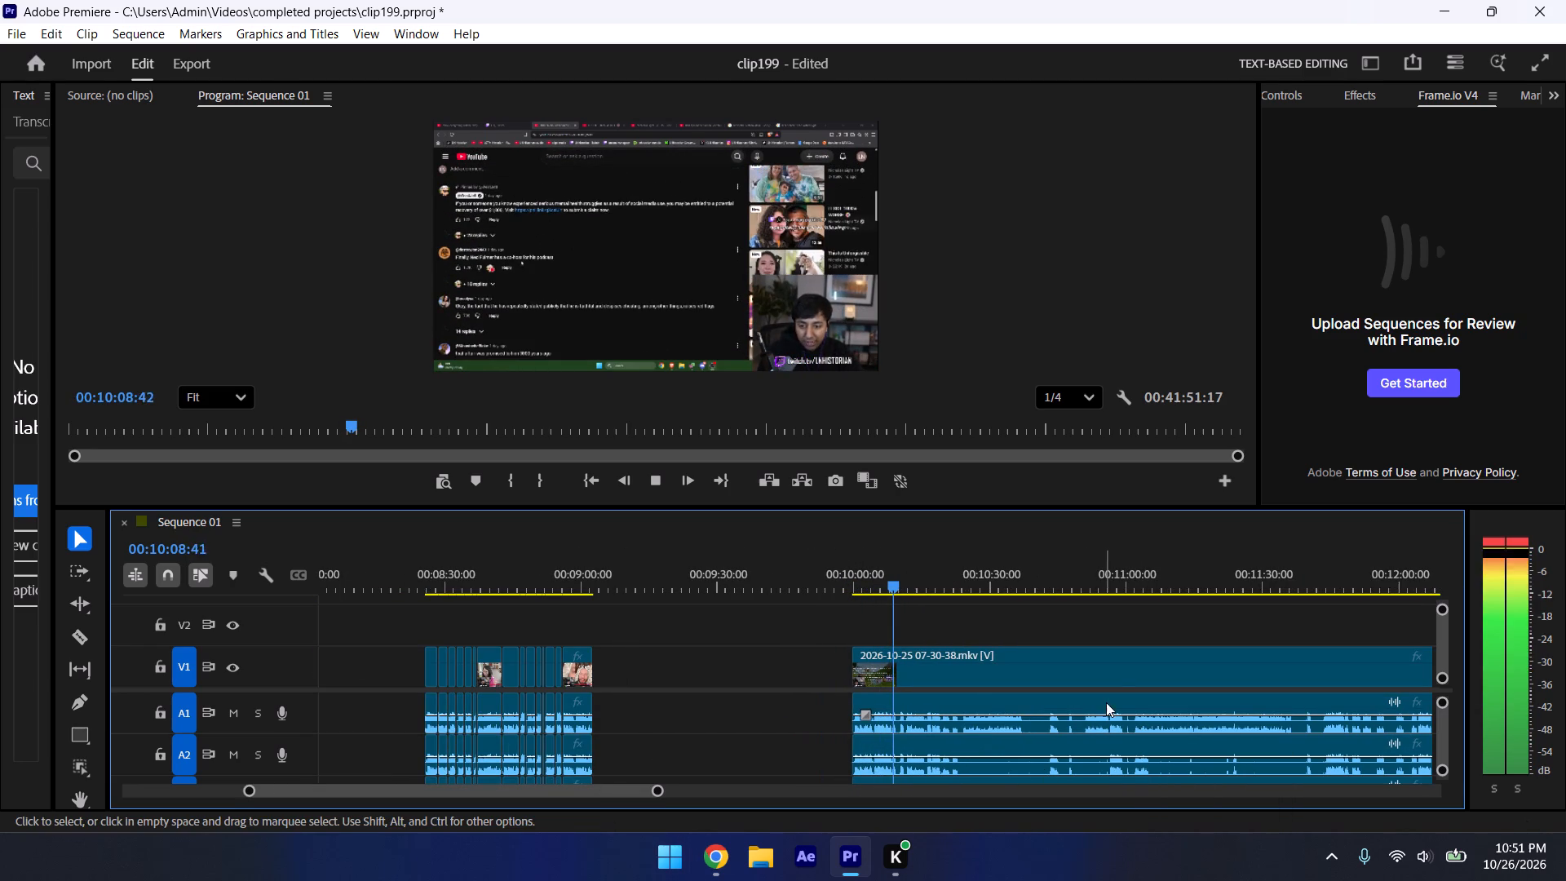
{"action": "left_click", "coordinate": [1112, 572]}
{"action": "left_click", "coordinate": [1126, 576]}
{"action": "key", "text": "space"}
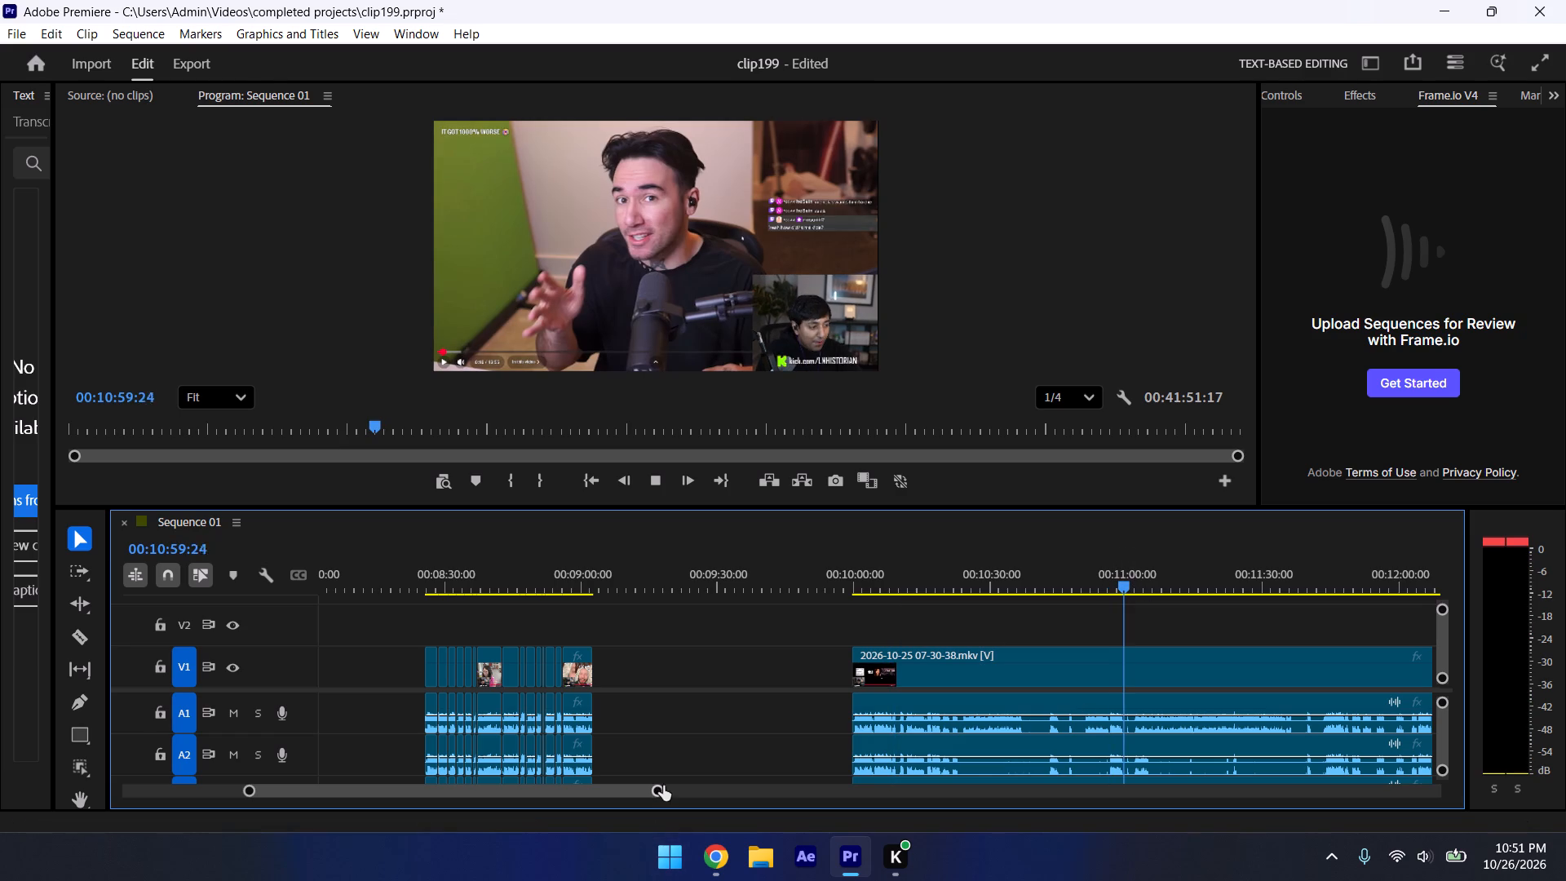
{"action": "left_click_drag", "start_coordinate": [661, 789], "coordinate": [697, 808]}
{"action": "left_click", "coordinate": [1051, 572]}
{"action": "key", "text": "space"}
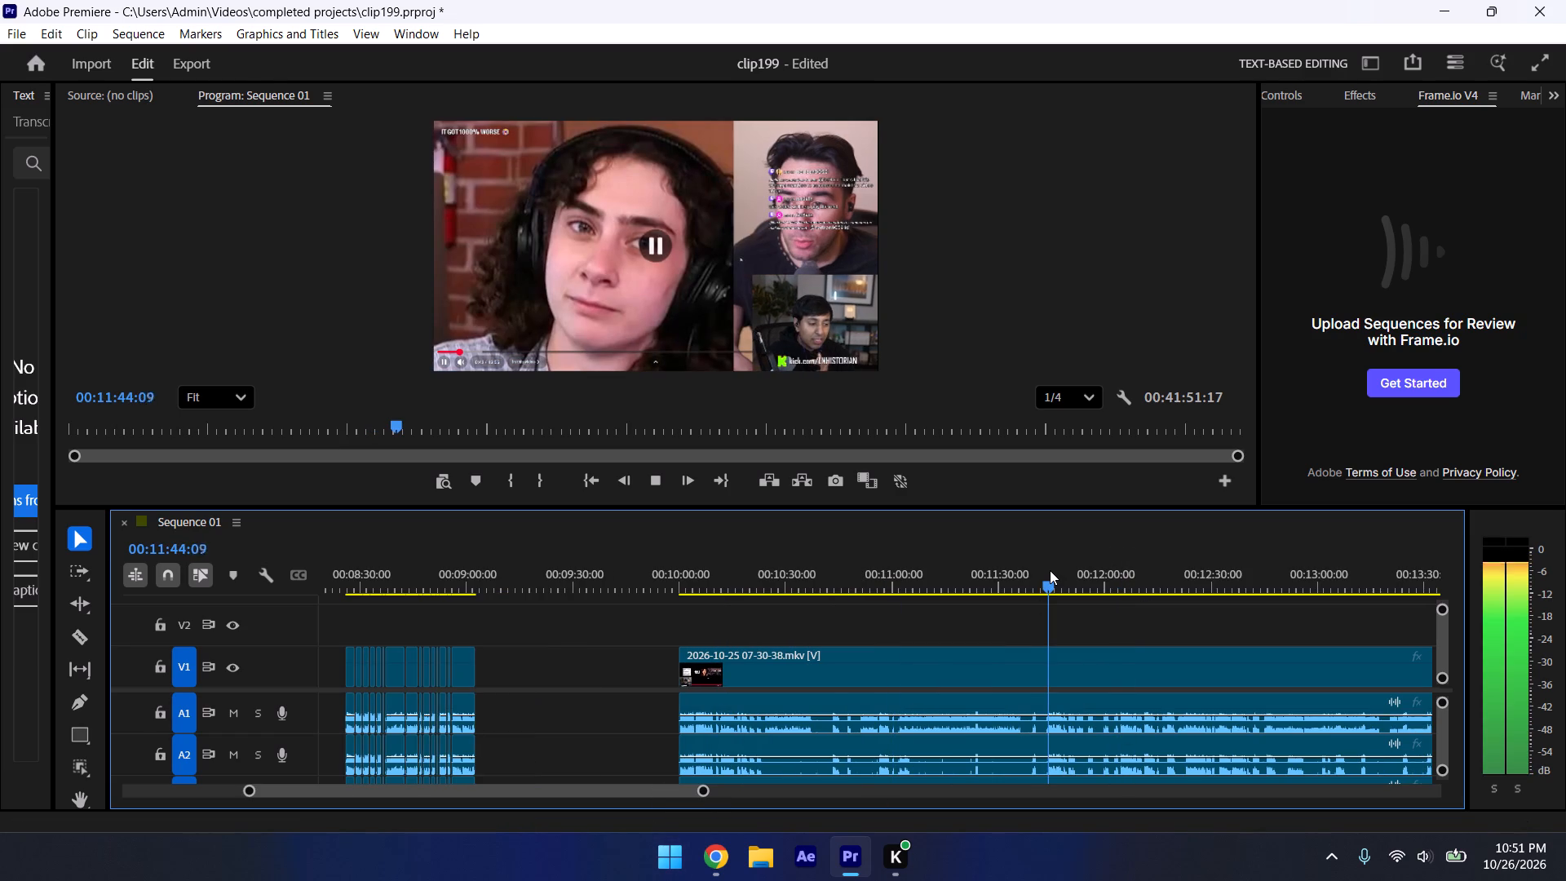
{"action": "key", "text": "ctrl+s"}
{"action": "key", "text": "space"}
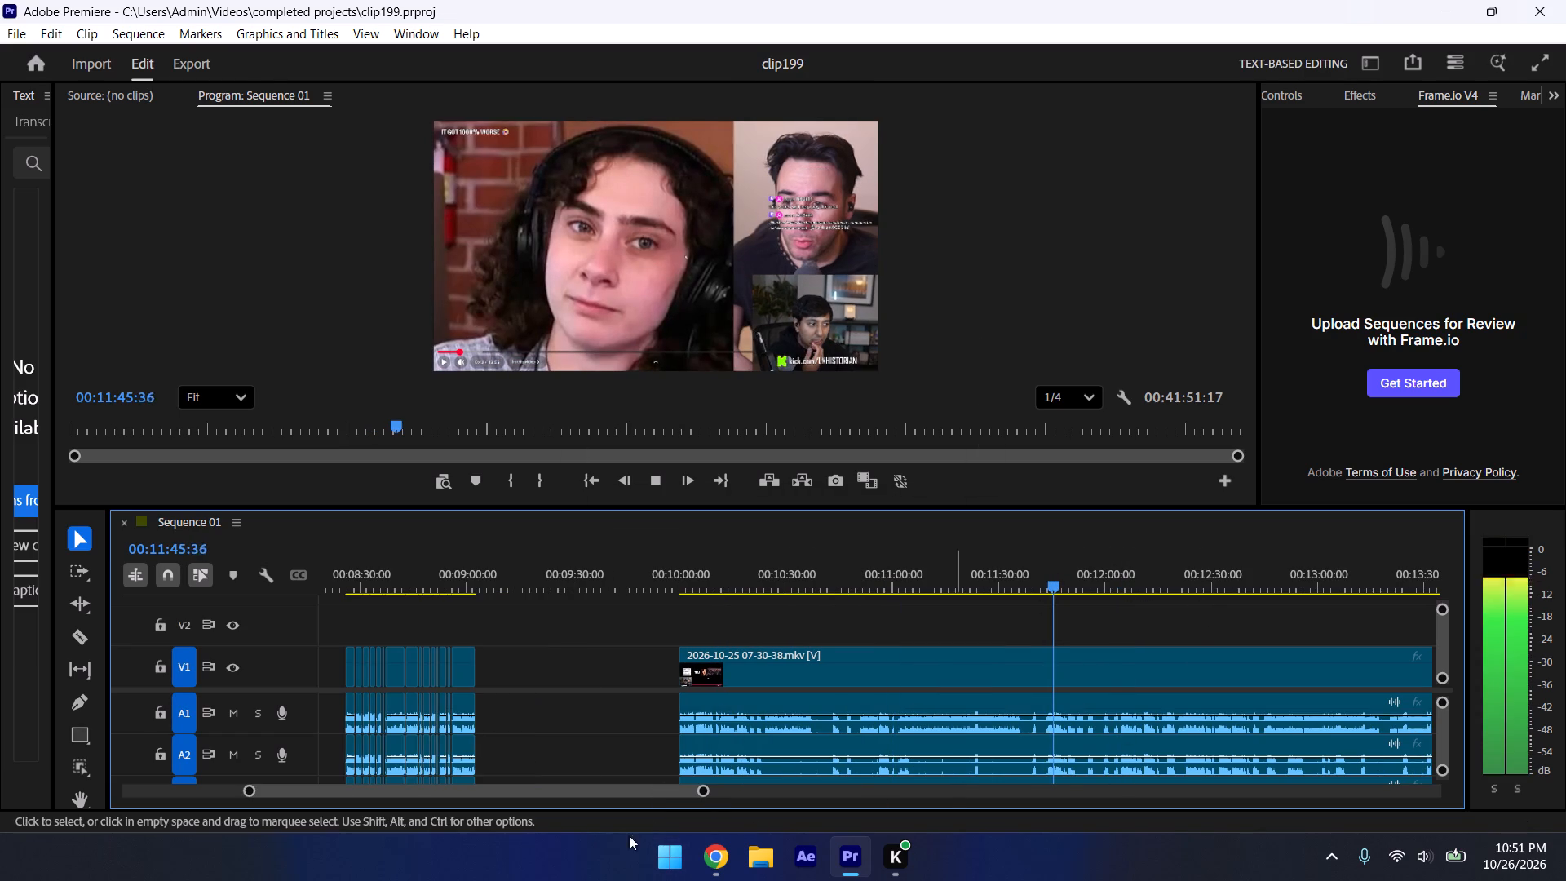
Sample the speech between about 00:11:45 and 00:12:25, and trim the last segment's start to about 00:12:03.
{"action": "left_click_drag", "start_coordinate": [701, 790], "coordinate": [737, 806]}
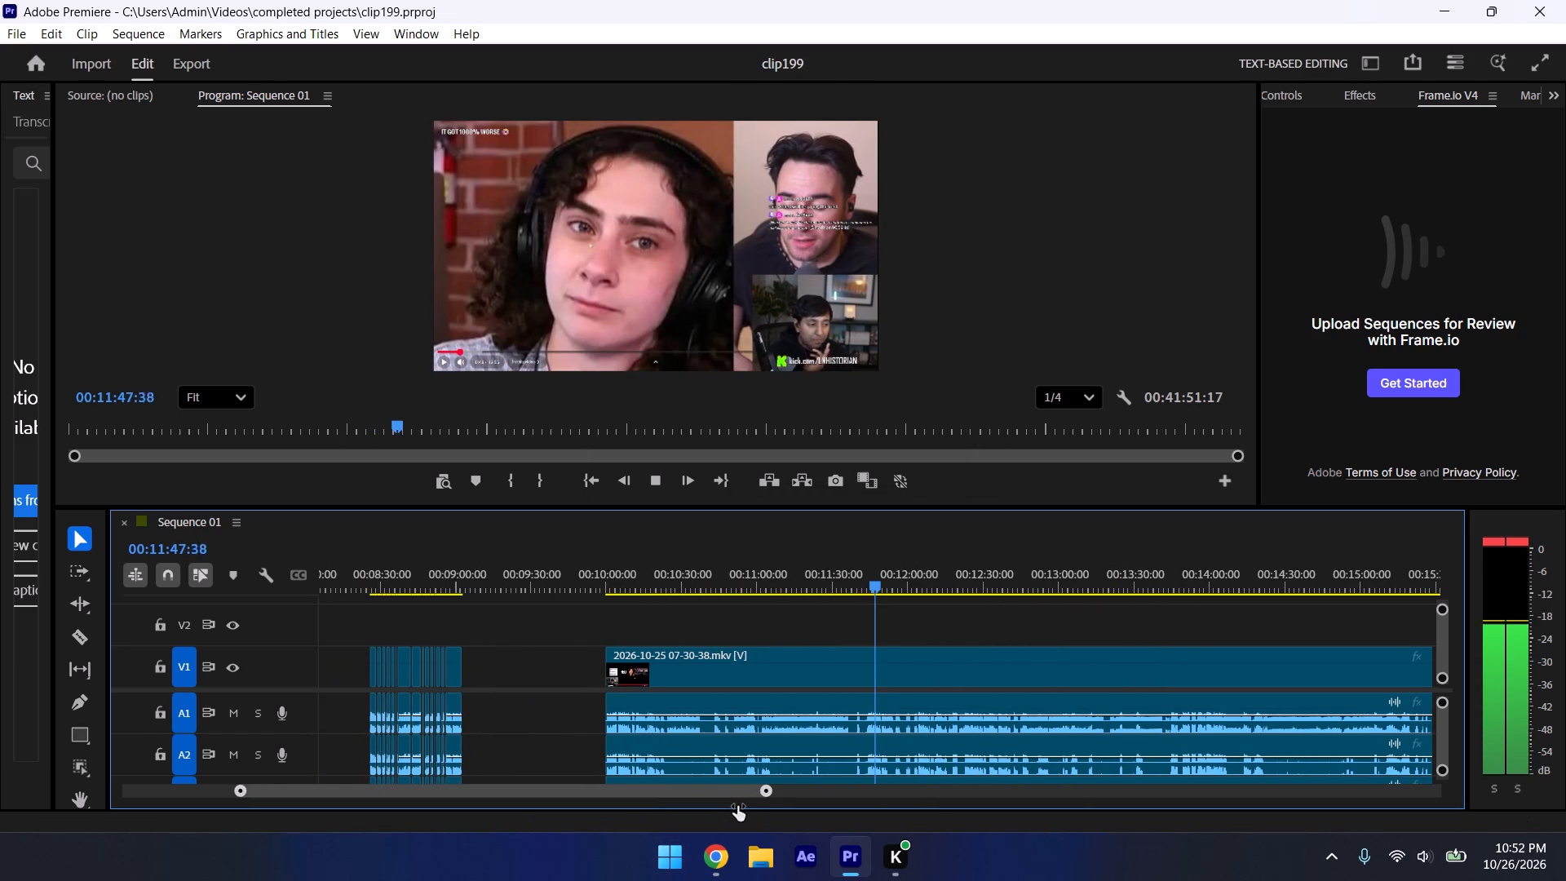
{"action": "left_click_drag", "start_coordinate": [737, 806], "coordinate": [670, 804]}
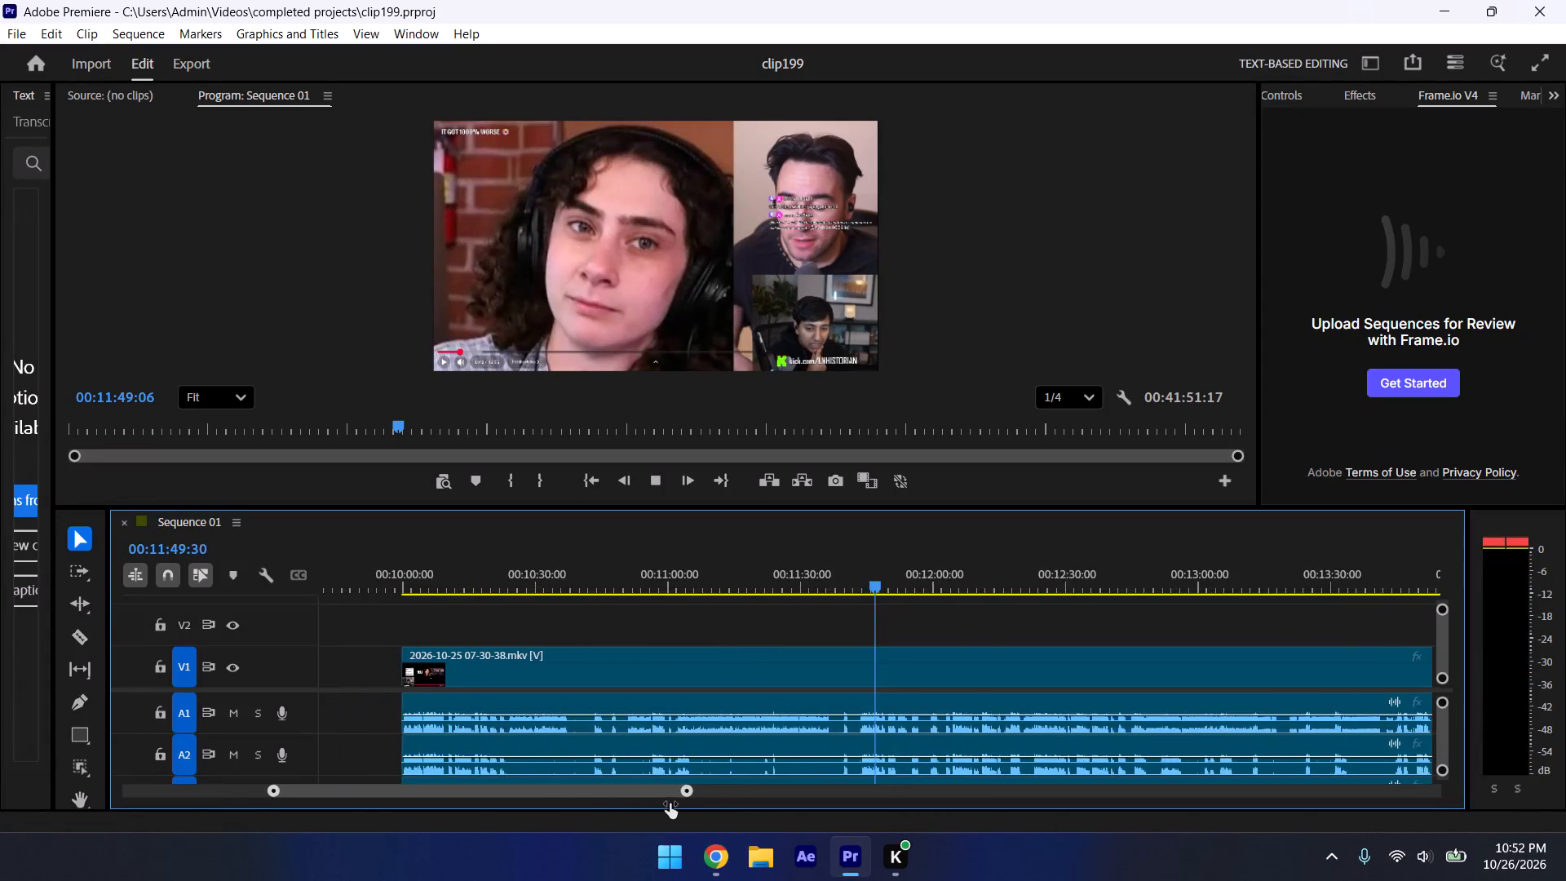
{"action": "left_click_drag", "start_coordinate": [670, 804], "coordinate": [646, 791]}
{"action": "left_click", "coordinate": [988, 578]}
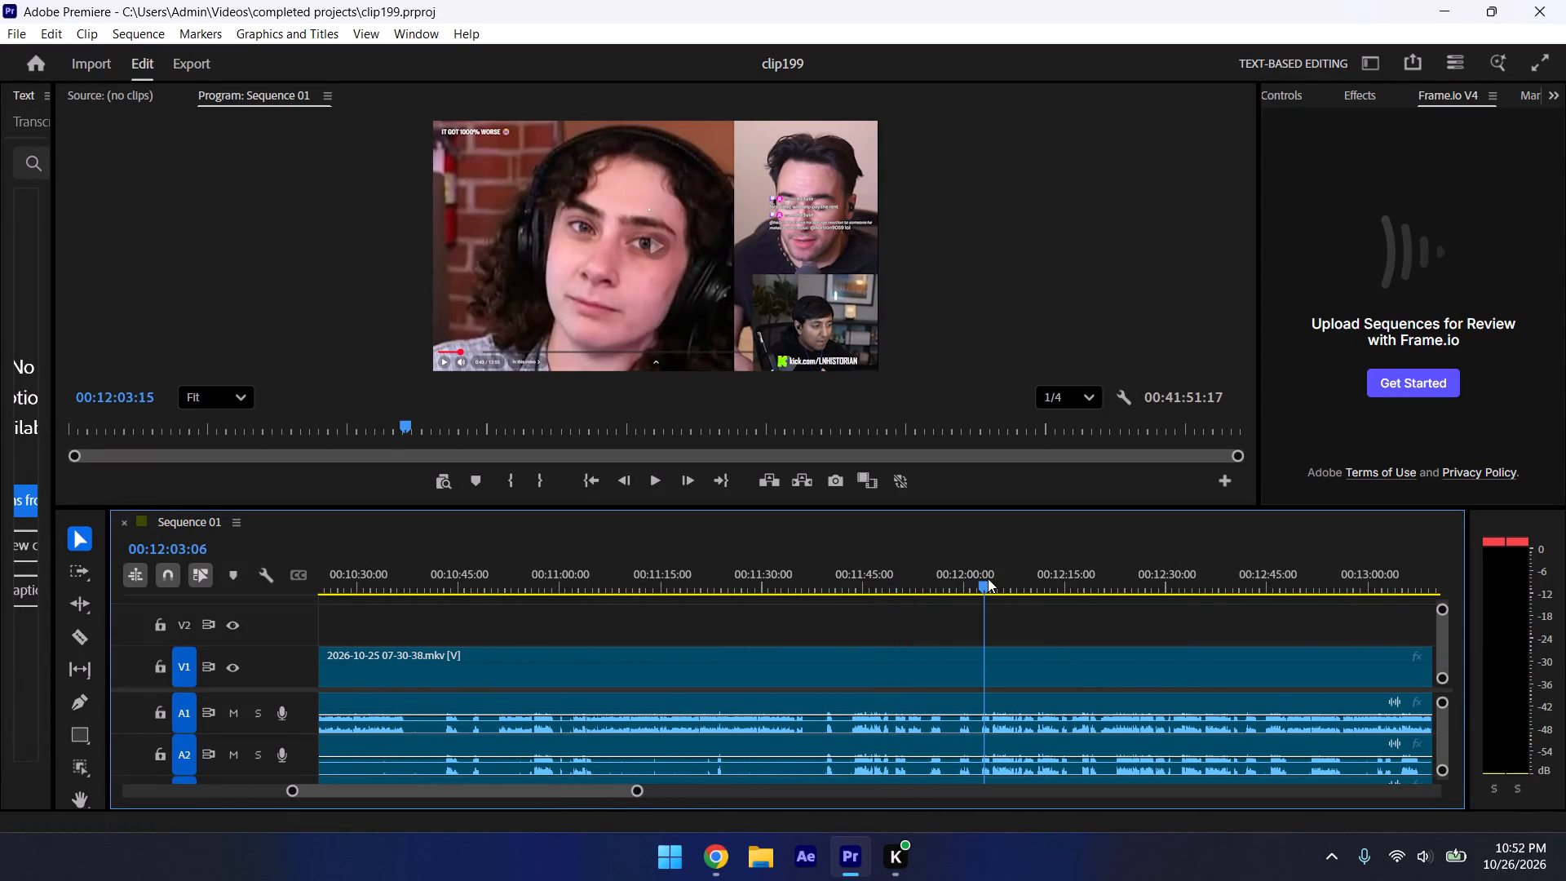
{"action": "key", "text": "space"}
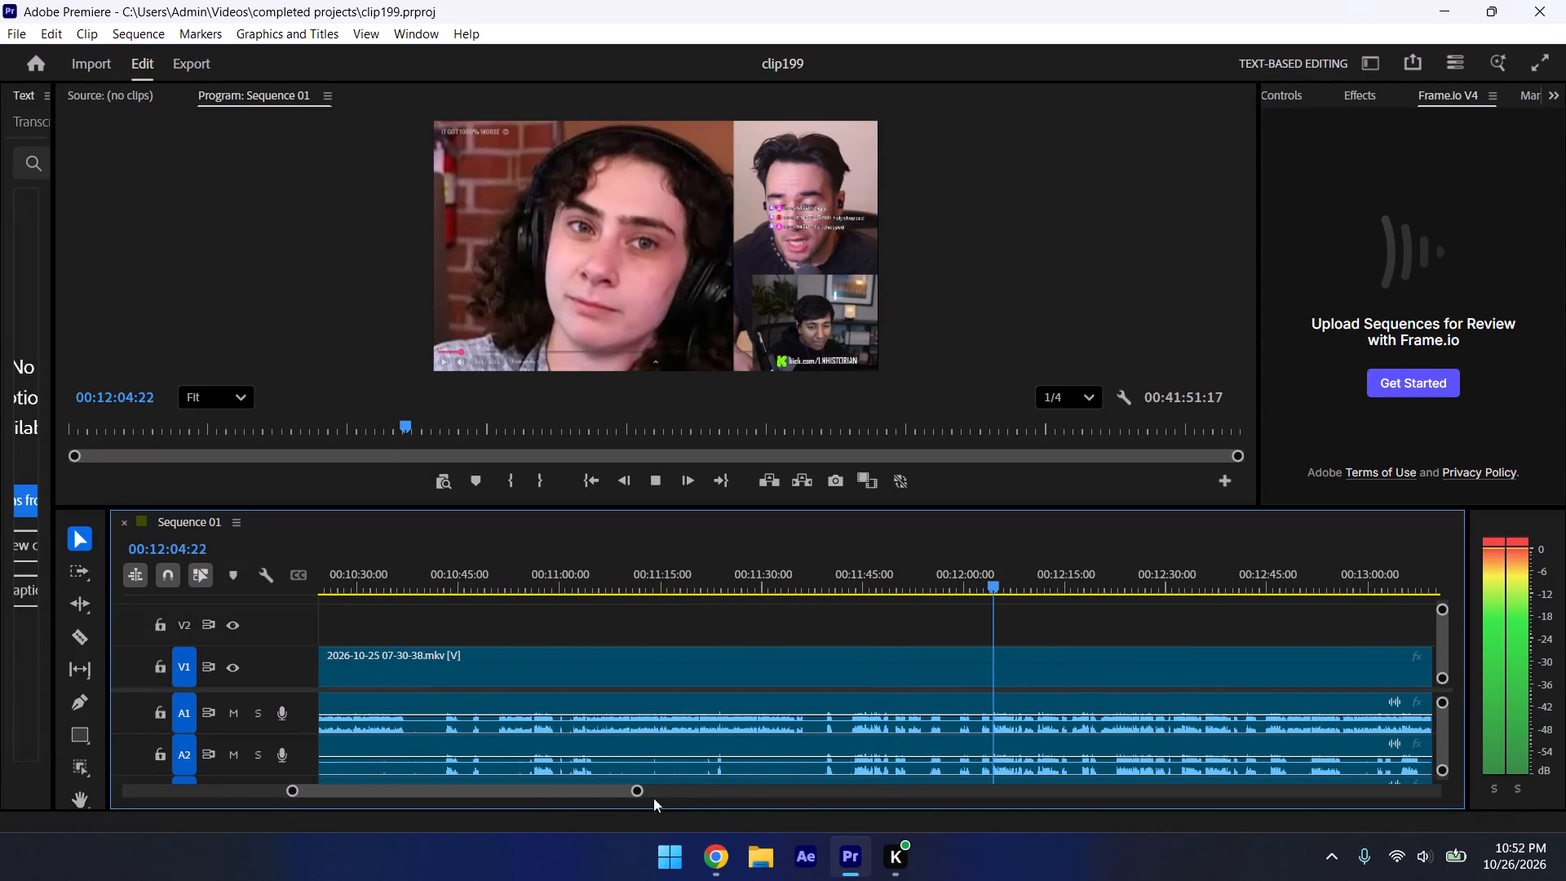
{"action": "left_click_drag", "start_coordinate": [640, 794], "coordinate": [690, 817]}
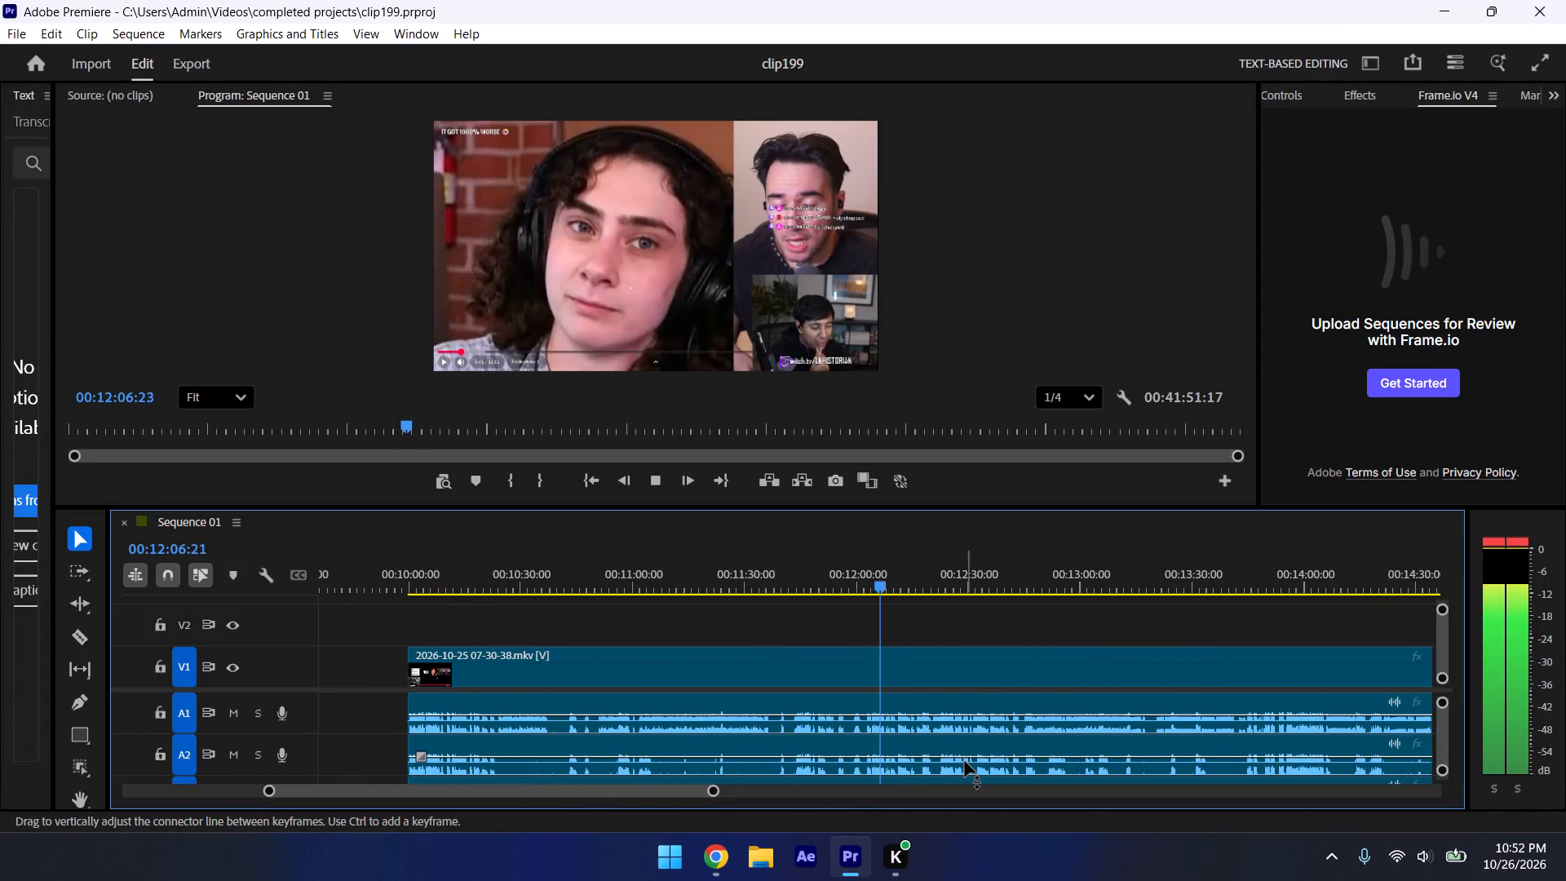
{"action": "left_click", "coordinate": [908, 594]}
{"action": "key", "text": "space"}
{"action": "left_click", "coordinate": [906, 586]}
{"action": "key", "text": "space"}
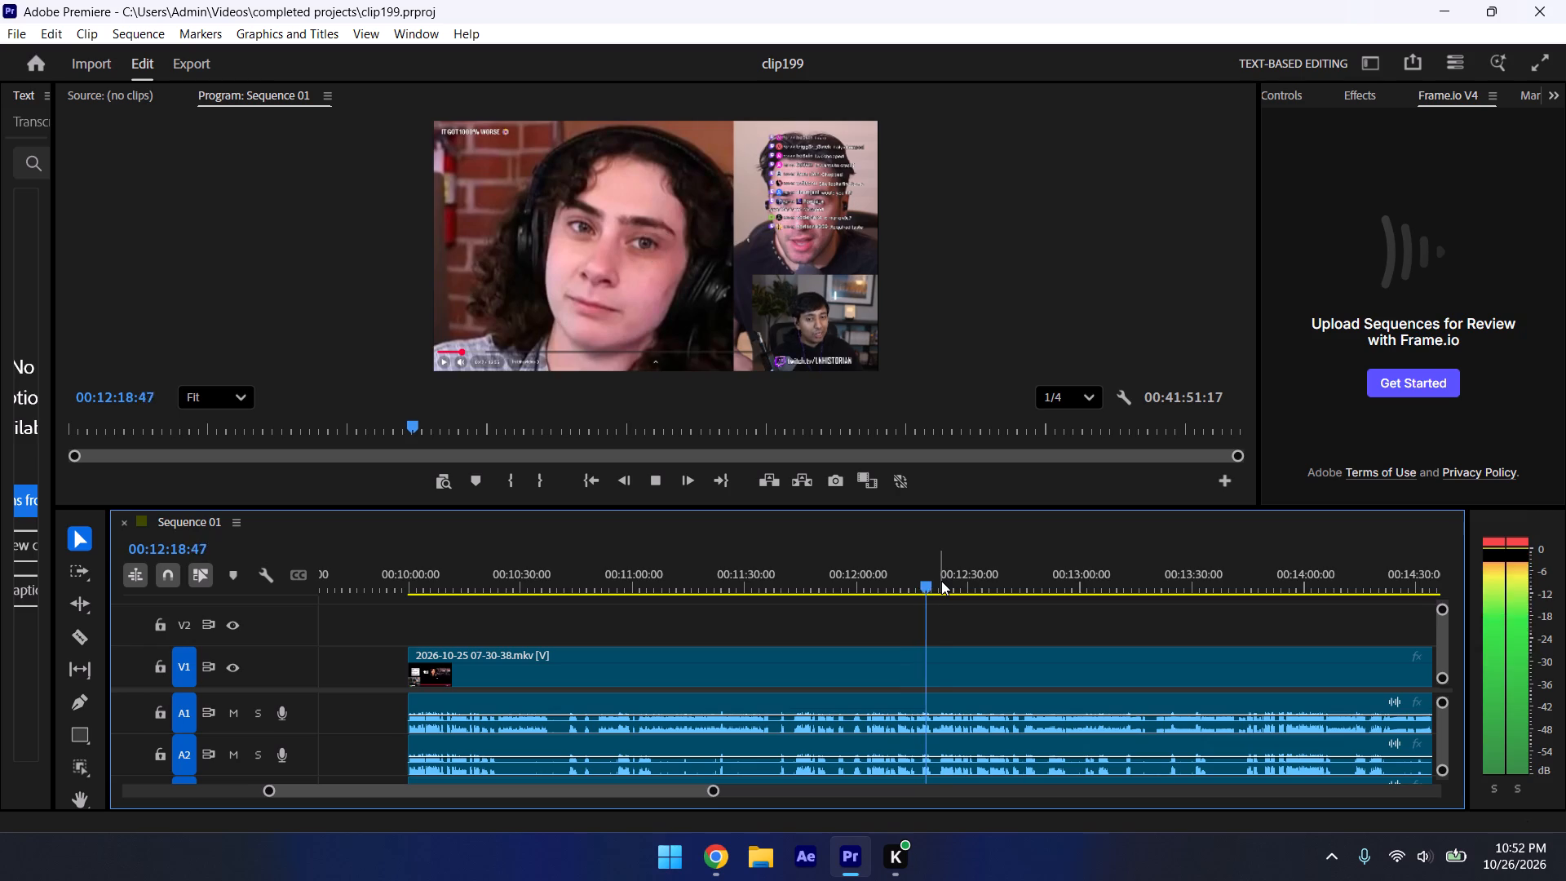
{"action": "left_click", "coordinate": [941, 581]}
{"action": "key", "text": "space"}
{"action": "left_click_drag", "start_coordinate": [708, 791], "coordinate": [741, 817]}
{"action": "left_click_drag", "start_coordinate": [496, 655], "coordinate": [569, 688]}
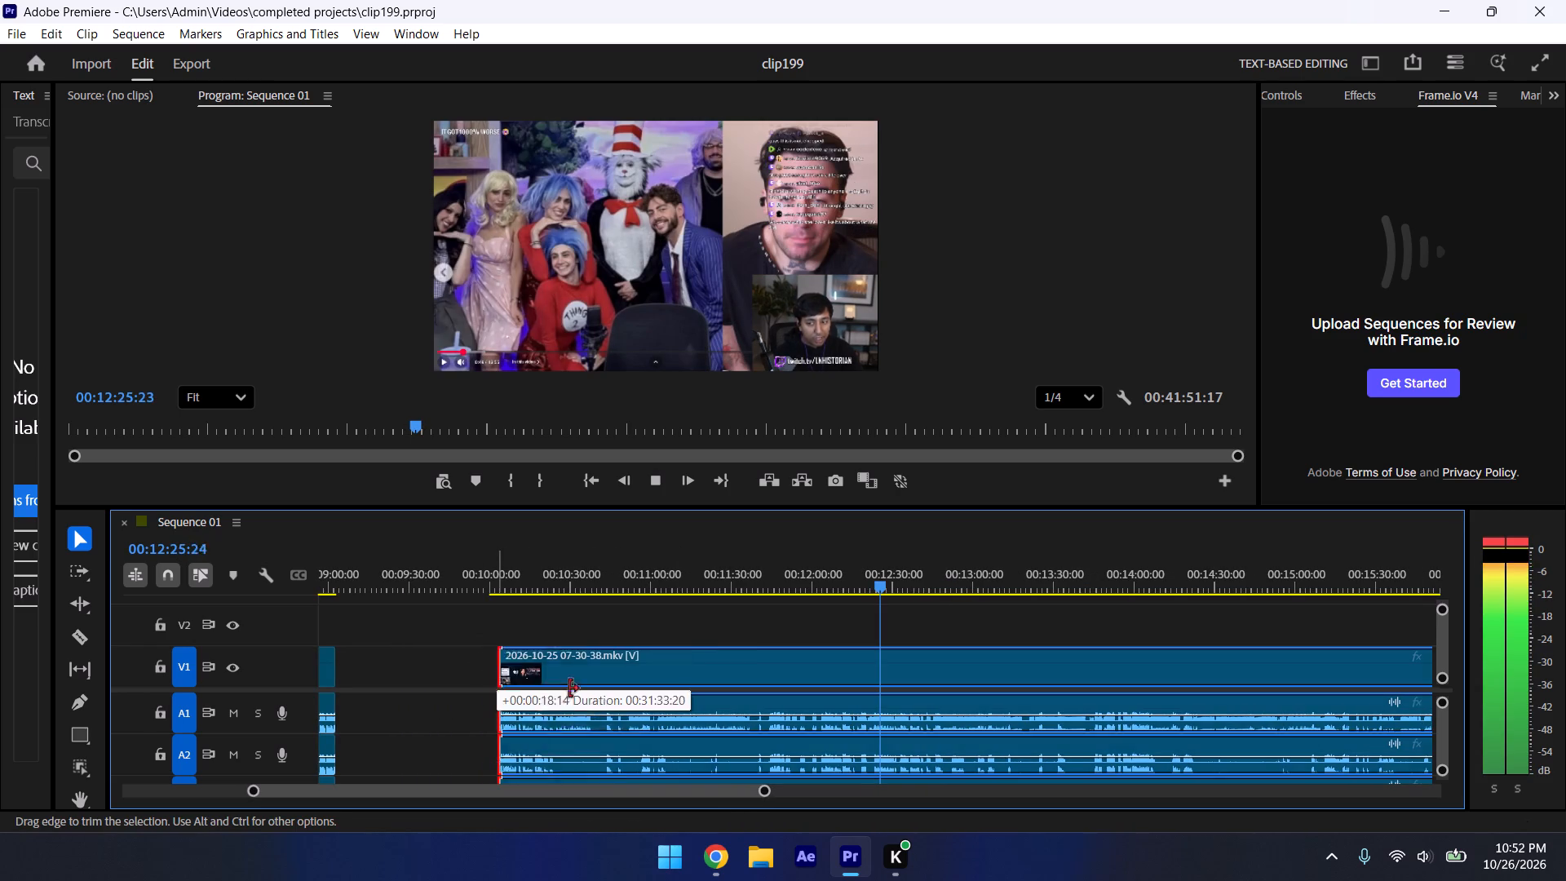
{"action": "left_click_drag", "start_coordinate": [569, 688], "coordinate": [814, 880]}
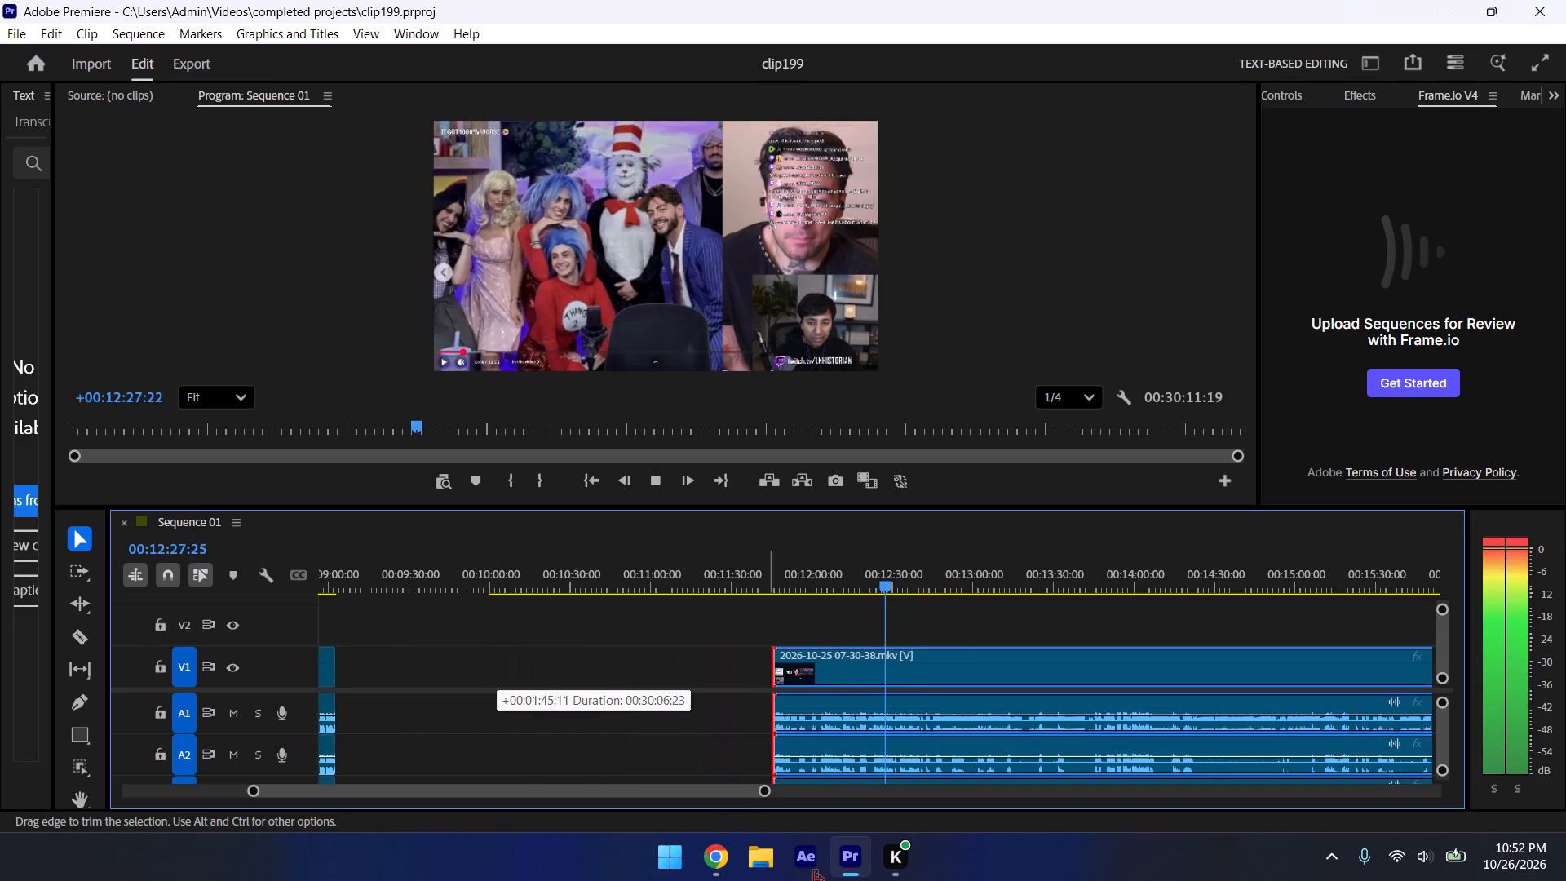
{"action": "left_click_drag", "start_coordinate": [814, 880], "coordinate": [828, 861]}
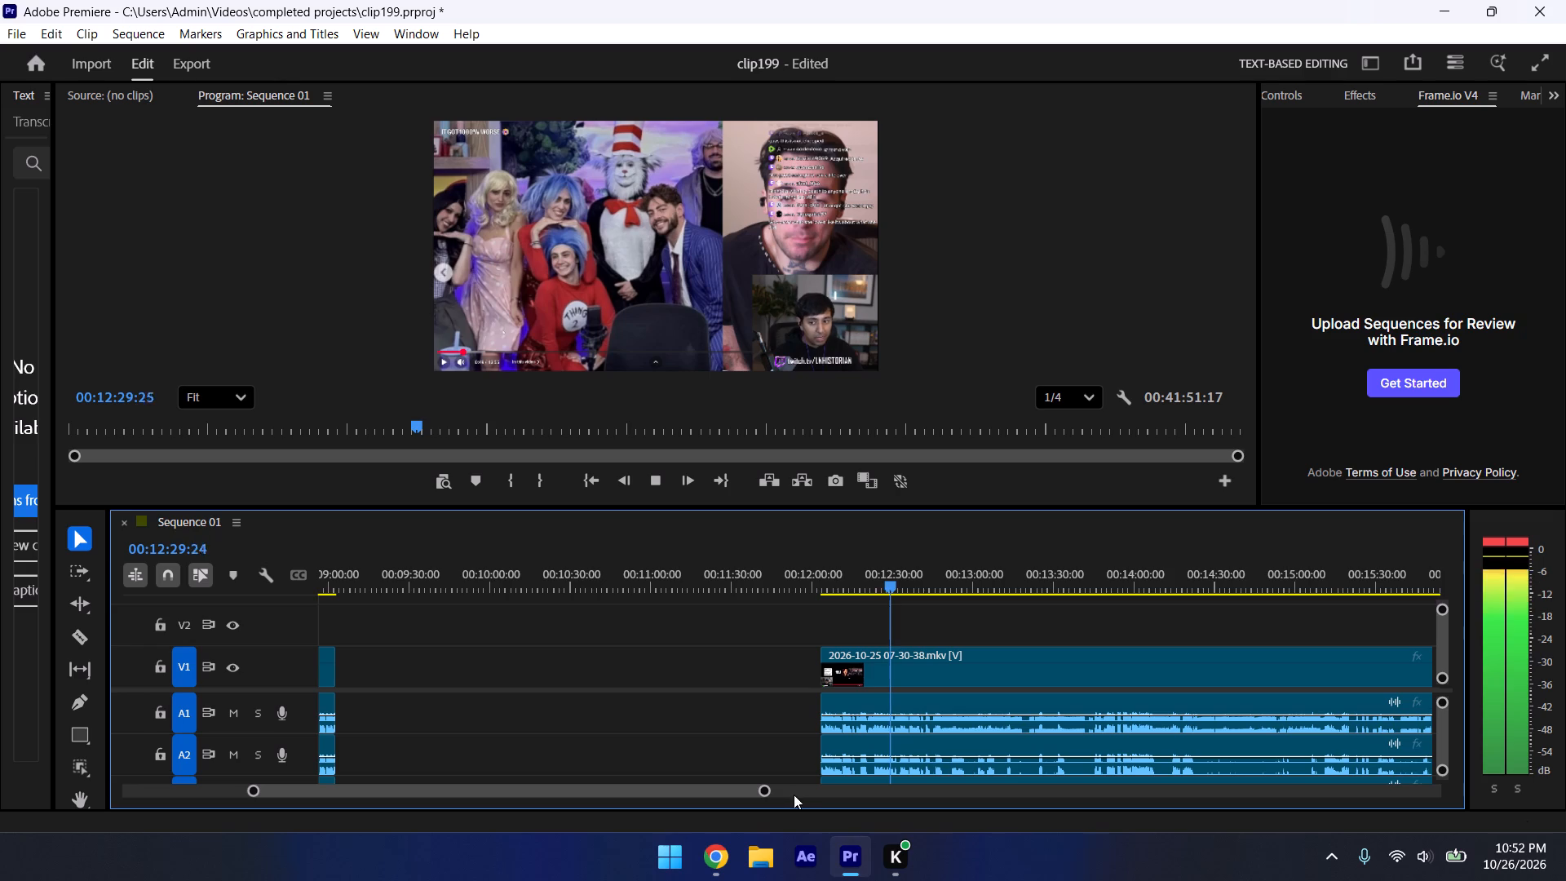
Preview from about 00:13:53 and trim the last segment's start to about 00:13:41.
{"action": "left_click", "coordinate": [763, 790]}
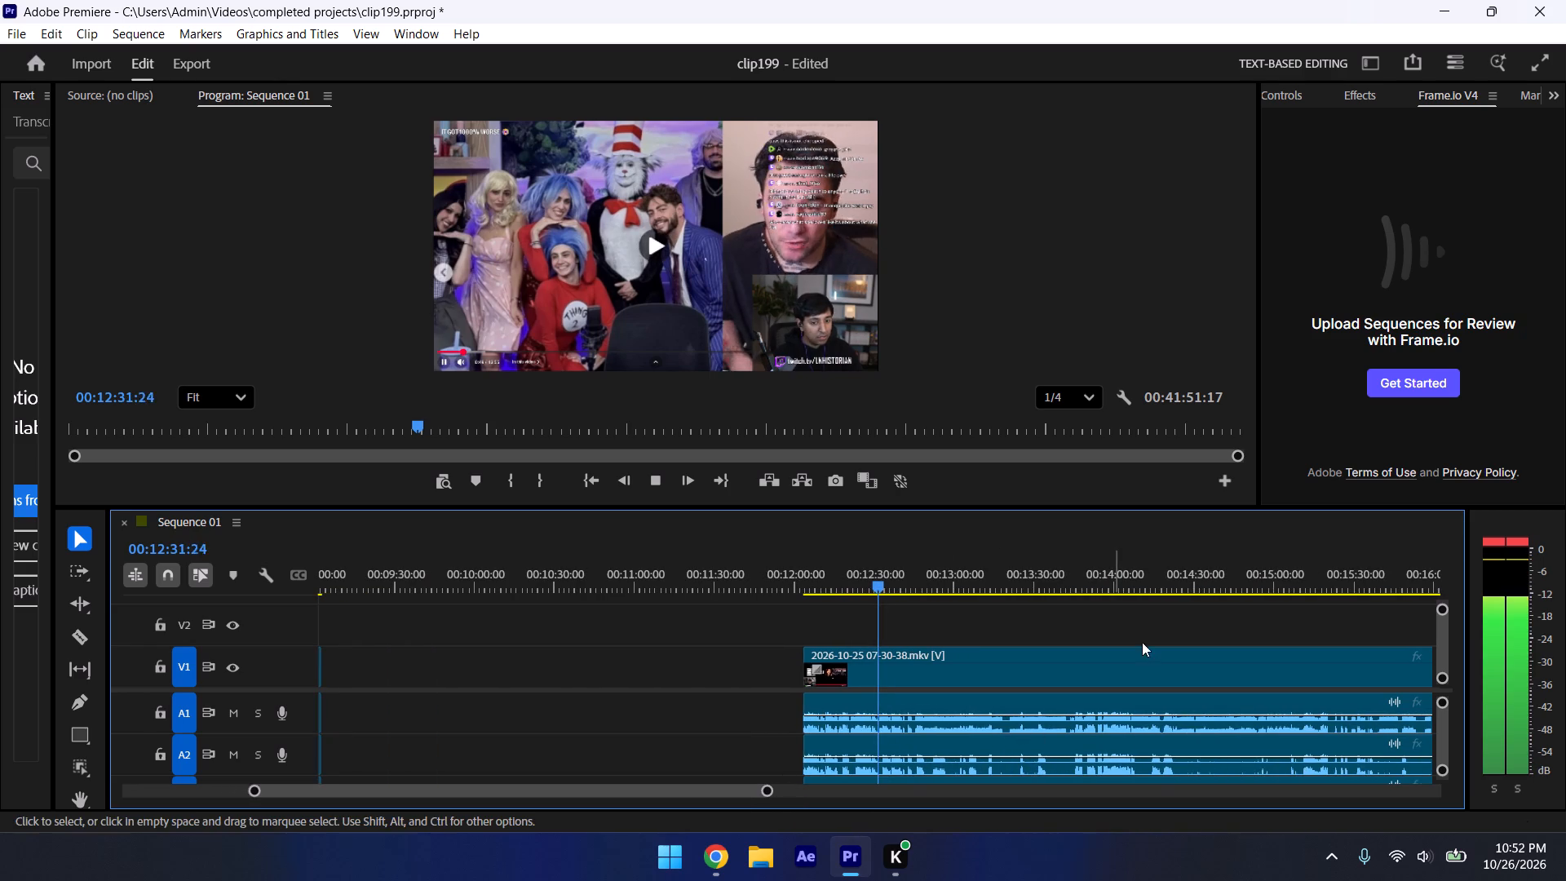
{"action": "left_click", "coordinate": [1098, 579]}
{"action": "key", "text": "space"}
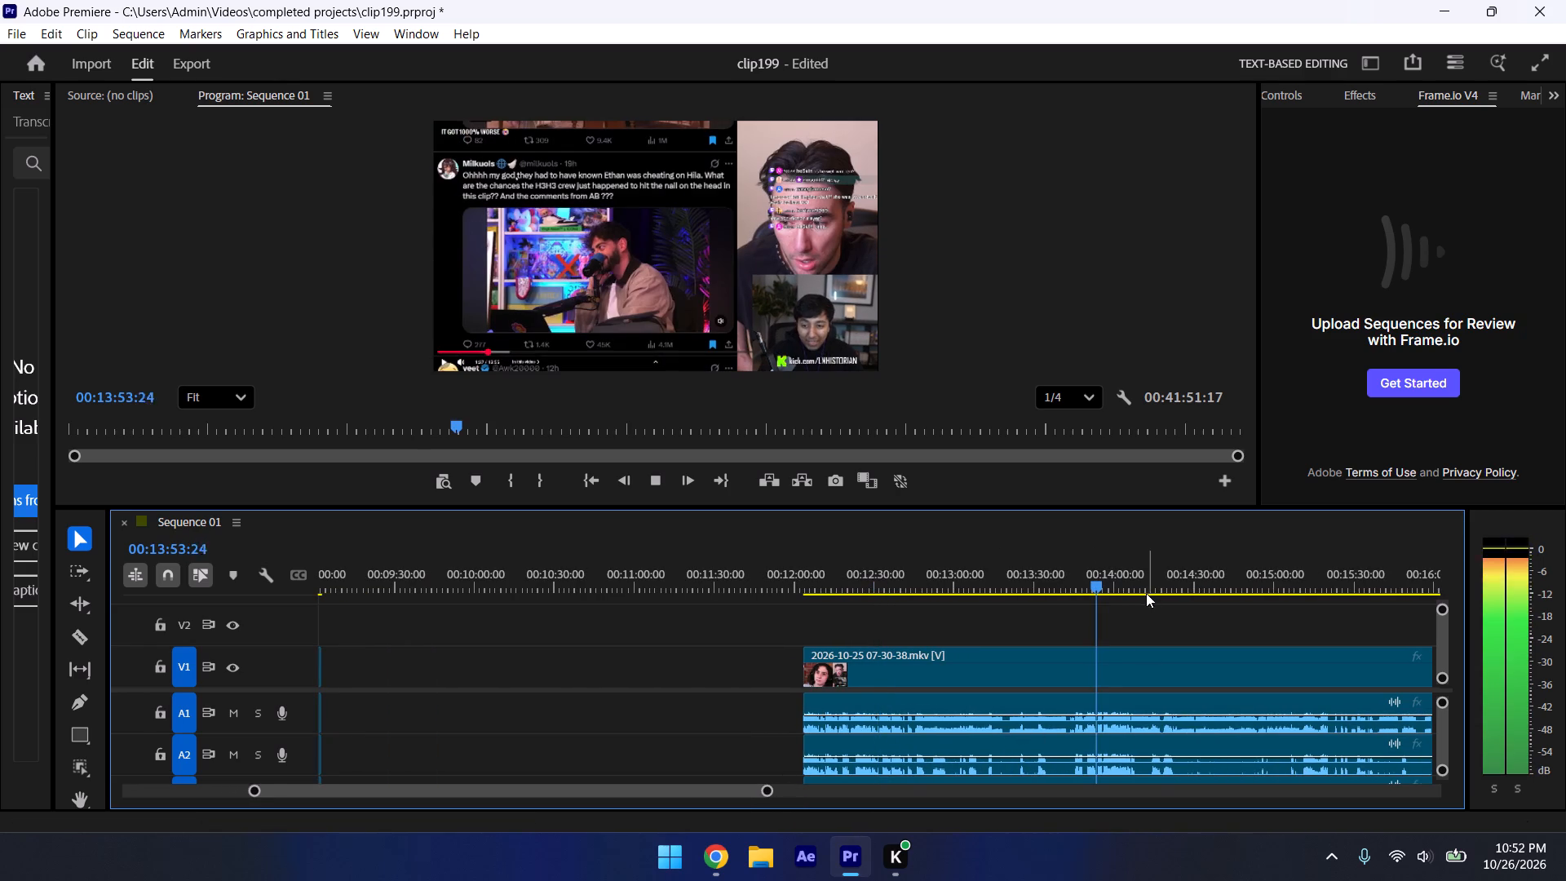
{"action": "left_click_drag", "start_coordinate": [796, 657], "coordinate": [1059, 880]}
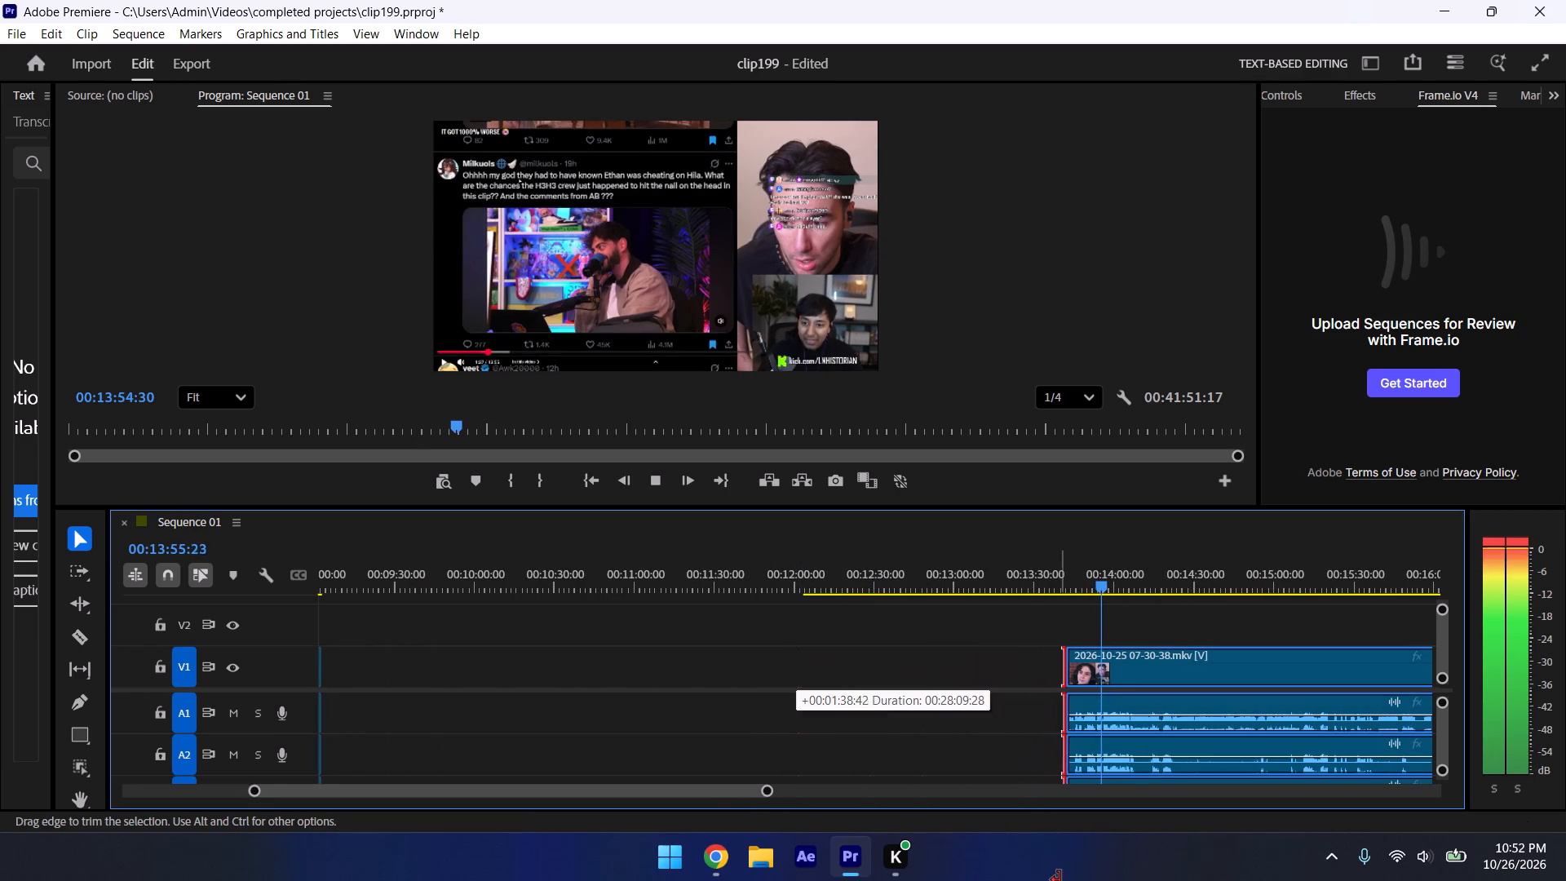
{"action": "left_click_drag", "start_coordinate": [1059, 880], "coordinate": [1061, 880]}
{"action": "left_click_drag", "start_coordinate": [768, 793], "coordinate": [852, 851]}
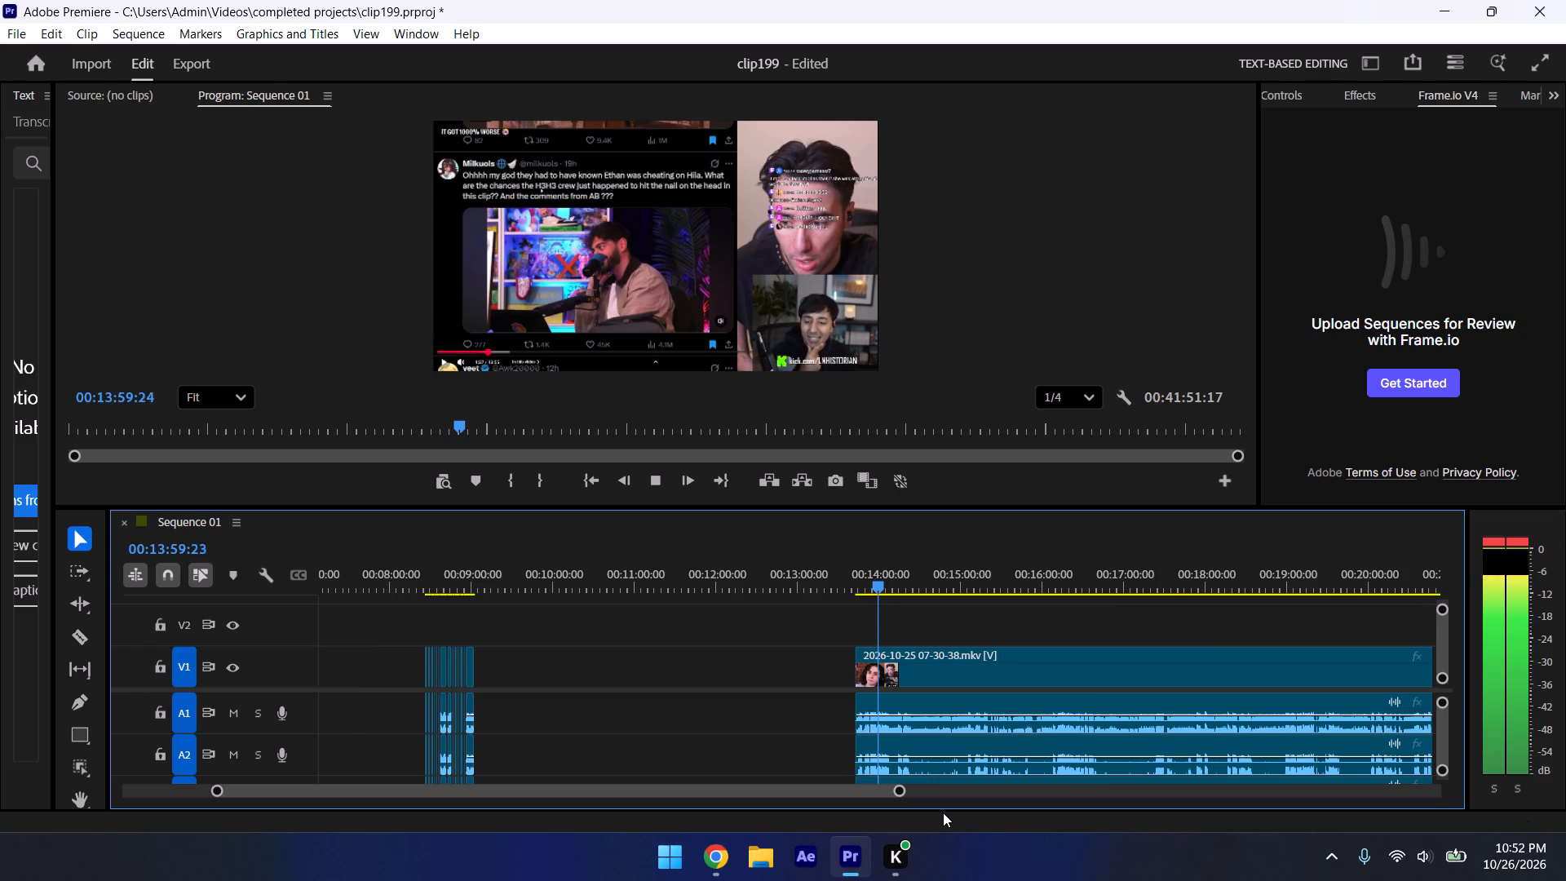
Preview from about 00:16:04 and trim the last segment's start to about 00:15:51.
{"action": "left_click", "coordinate": [1051, 581]}
{"action": "key", "text": "space"}
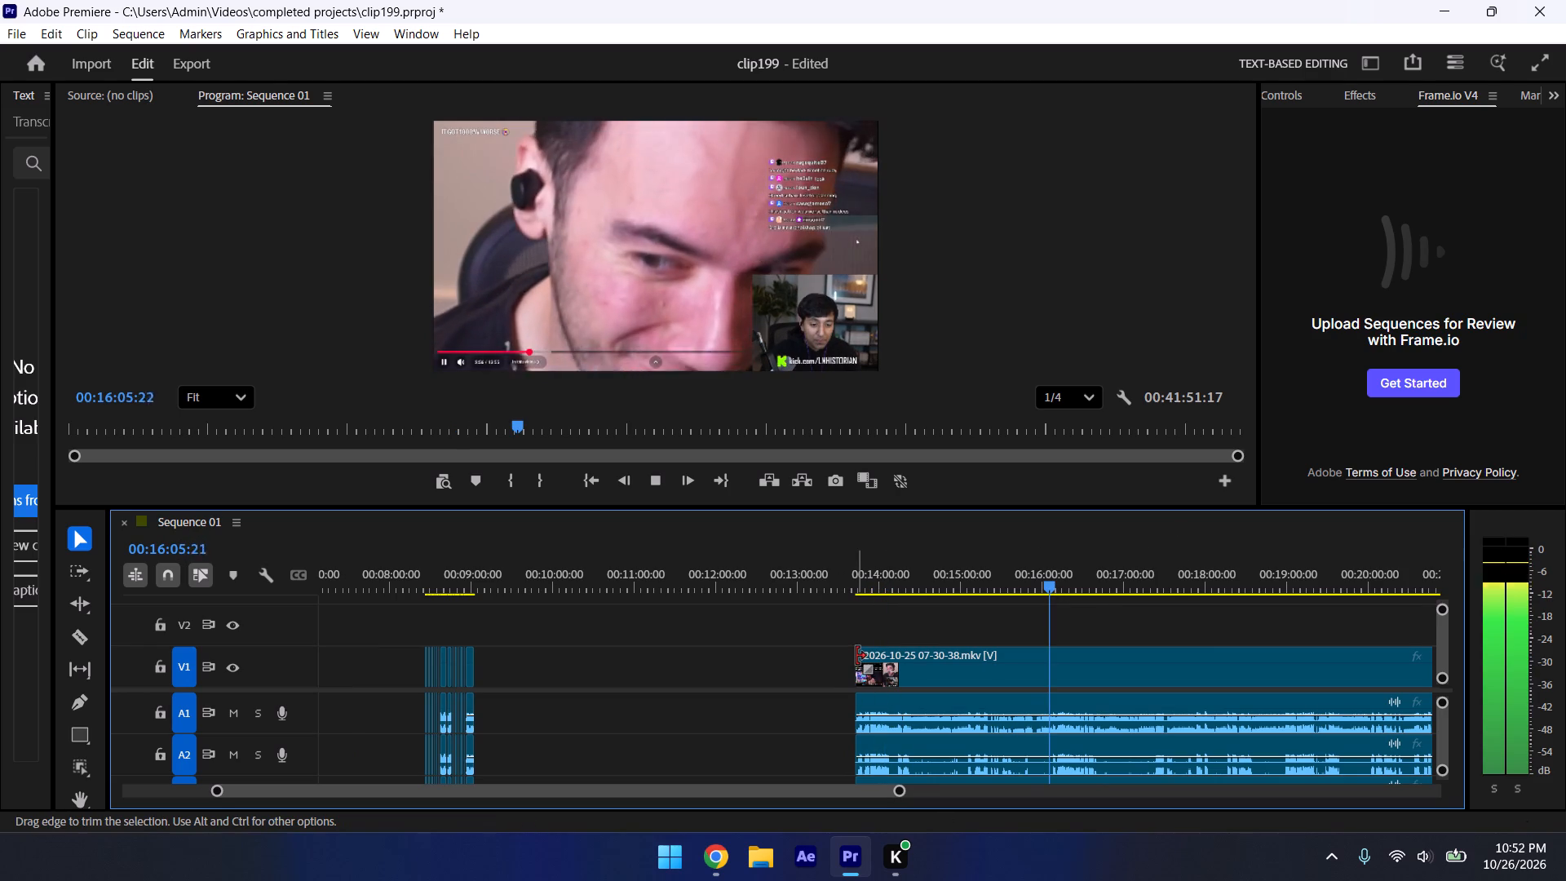
{"action": "right_click", "coordinate": [856, 656]}
{"action": "left_click_drag", "start_coordinate": [856, 656], "coordinate": [1033, 835]}
{"action": "left_click_drag", "start_coordinate": [899, 796], "coordinate": [1033, 859]}
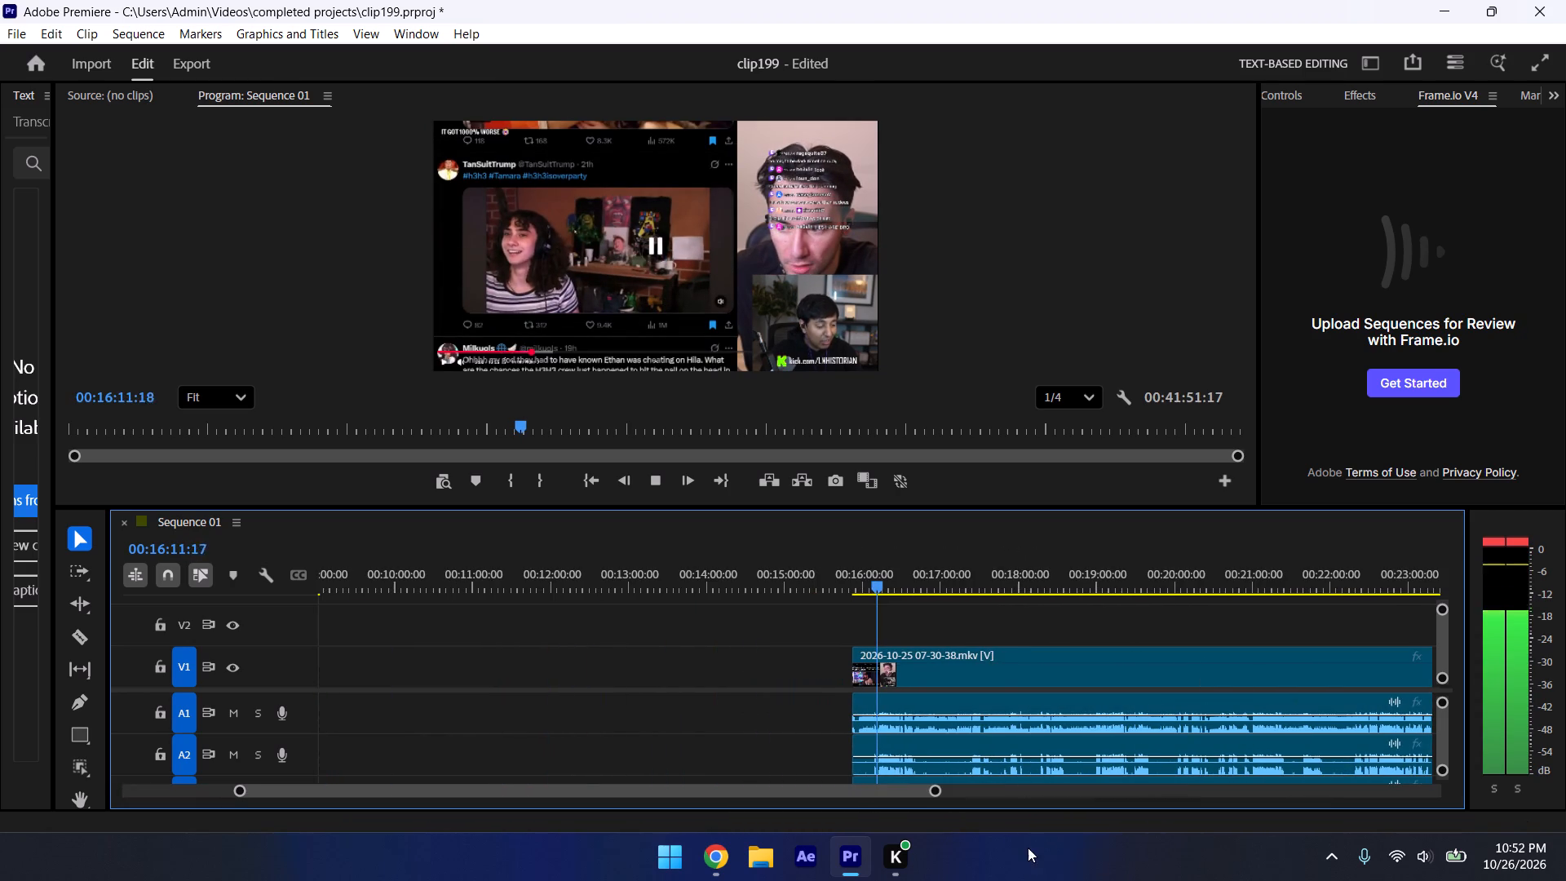
Preview the last segment at about 00:17:54, 00:18:17 and 00:18:56, and trim its start to about 00:18:45.
{"action": "left_click", "coordinate": [1009, 591]}
{"action": "key", "text": "space"}
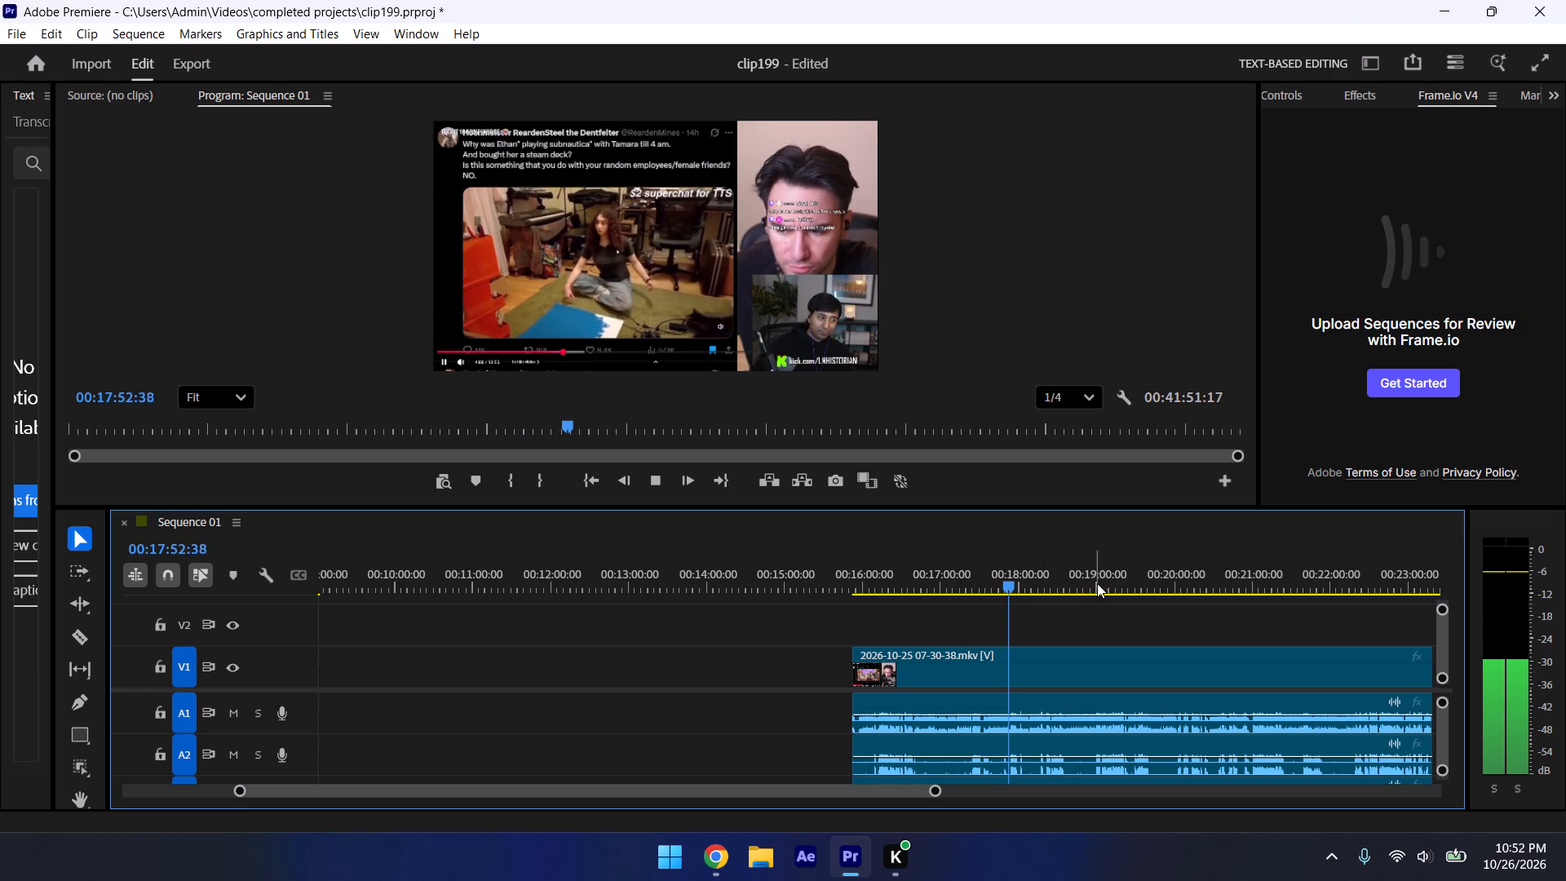
{"action": "left_click", "coordinate": [1042, 578]}
{"action": "key", "text": "space"}
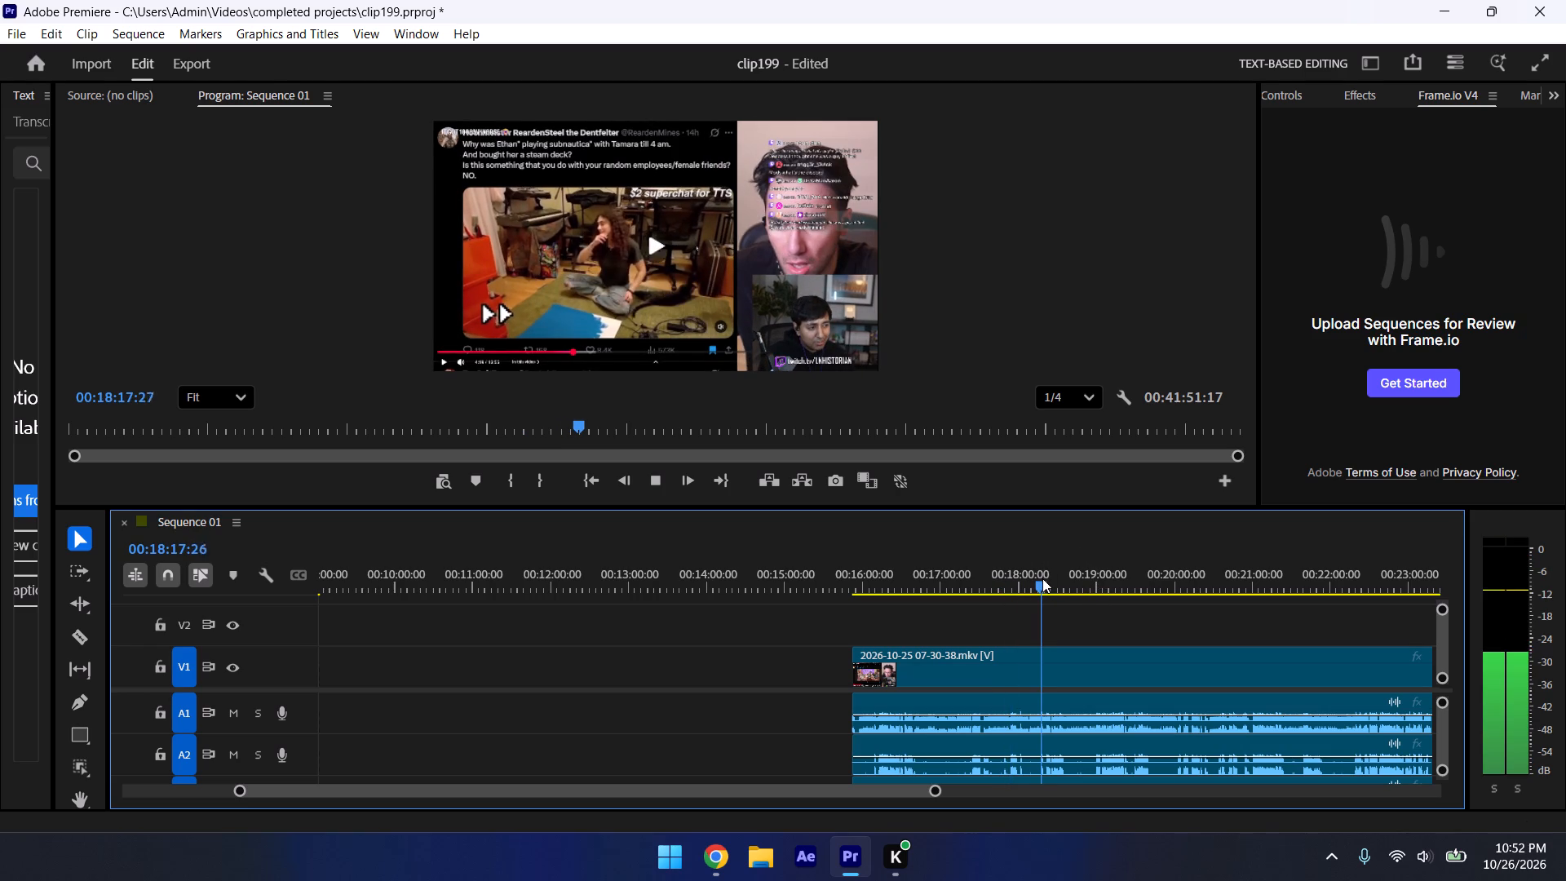
{"action": "left_click", "coordinate": [1094, 575]}
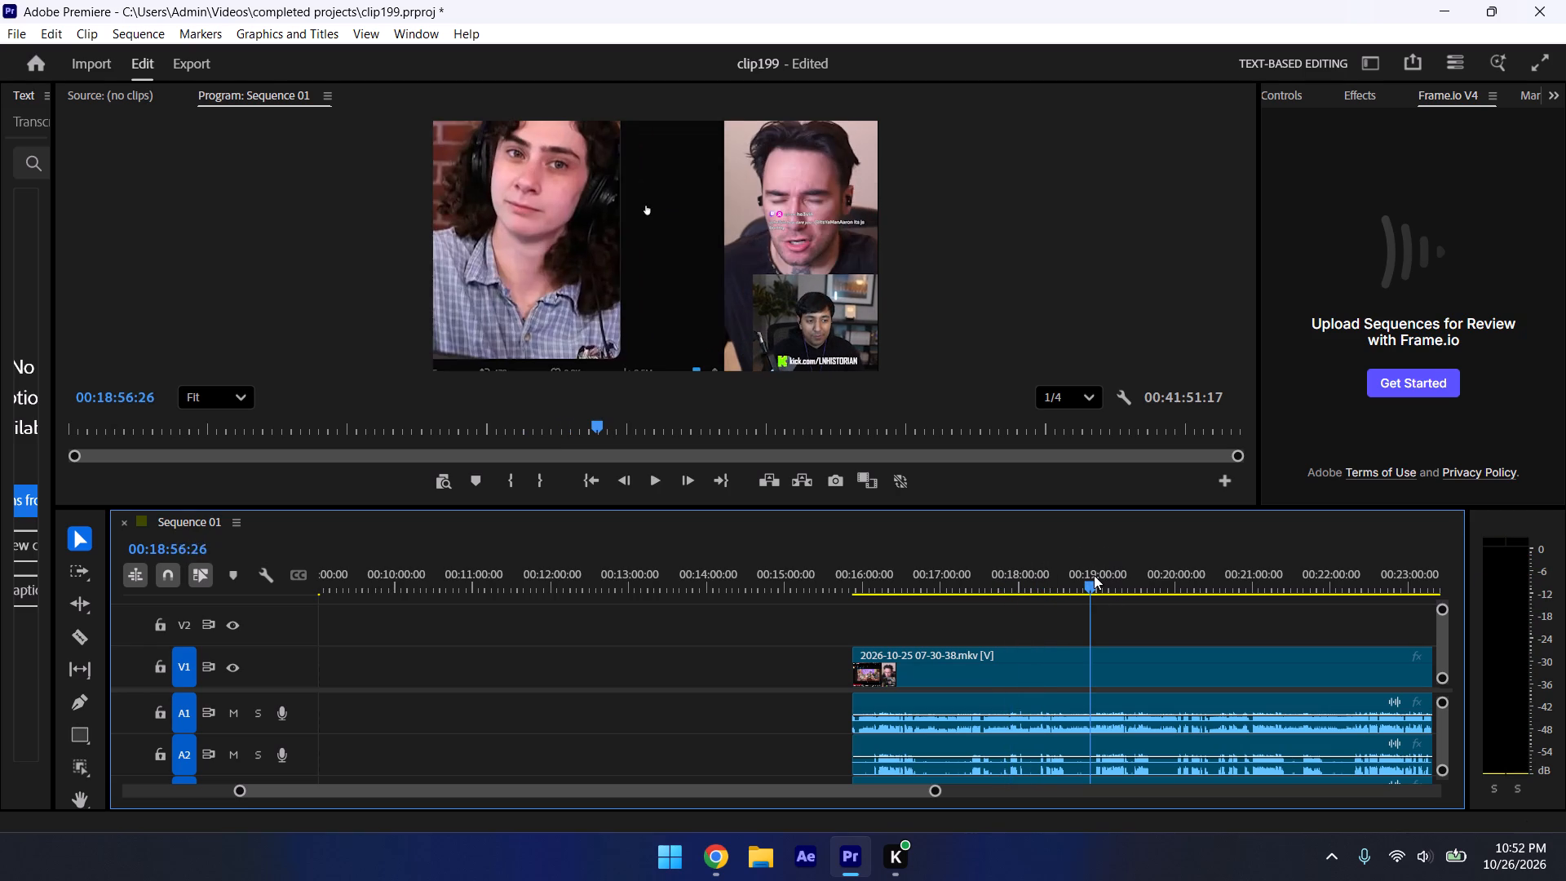
{"action": "key", "text": "space"}
{"action": "left_click_drag", "start_coordinate": [855, 661], "coordinate": [1069, 880]}
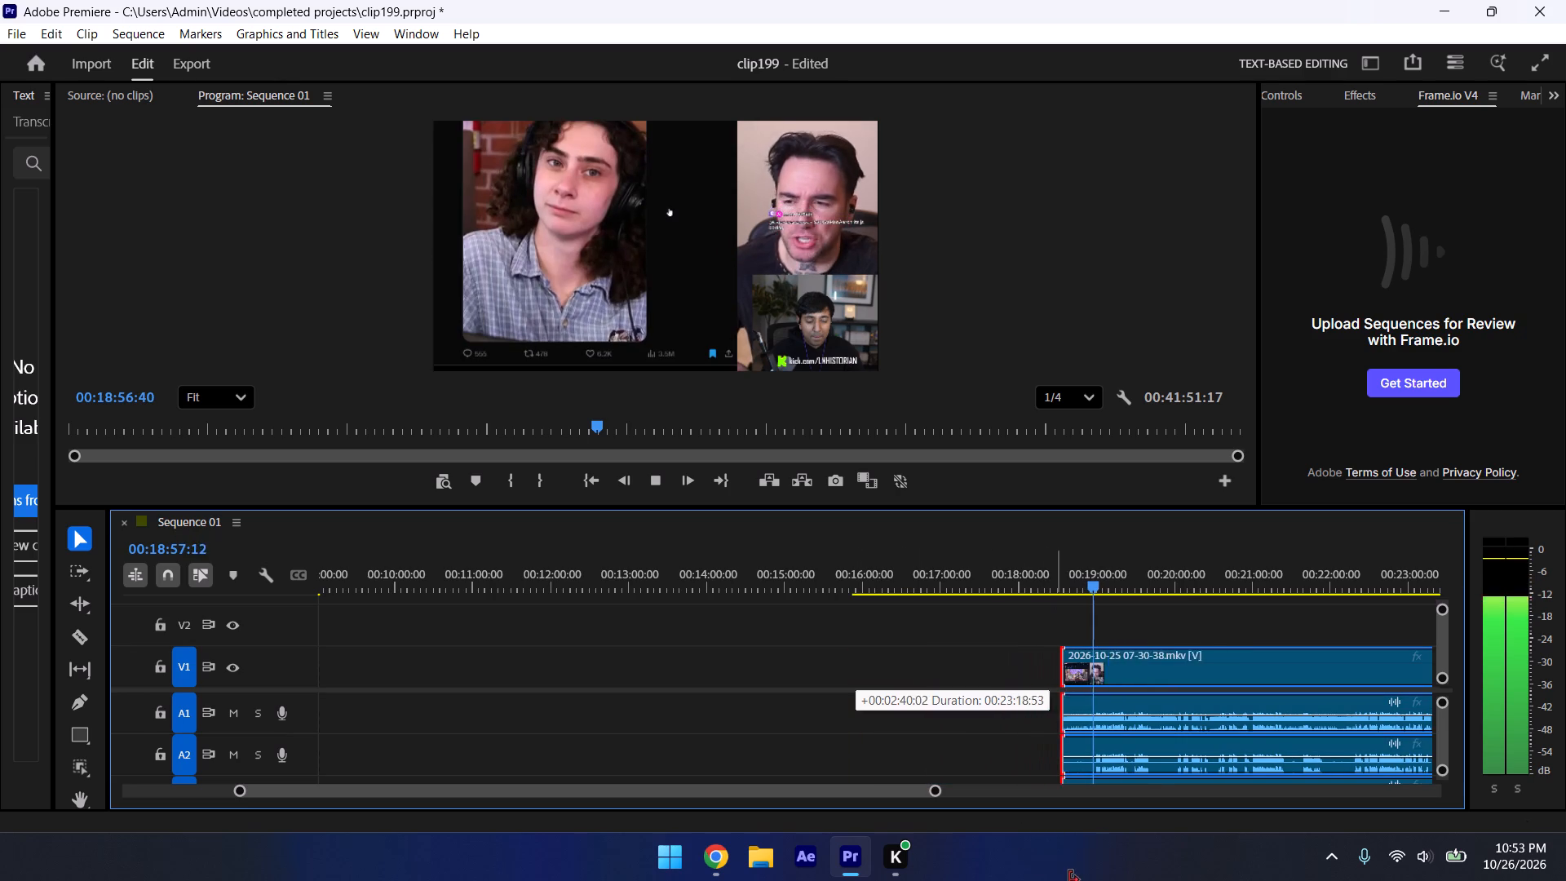
{"action": "left_click_drag", "start_coordinate": [1069, 880], "coordinate": [1079, 880]}
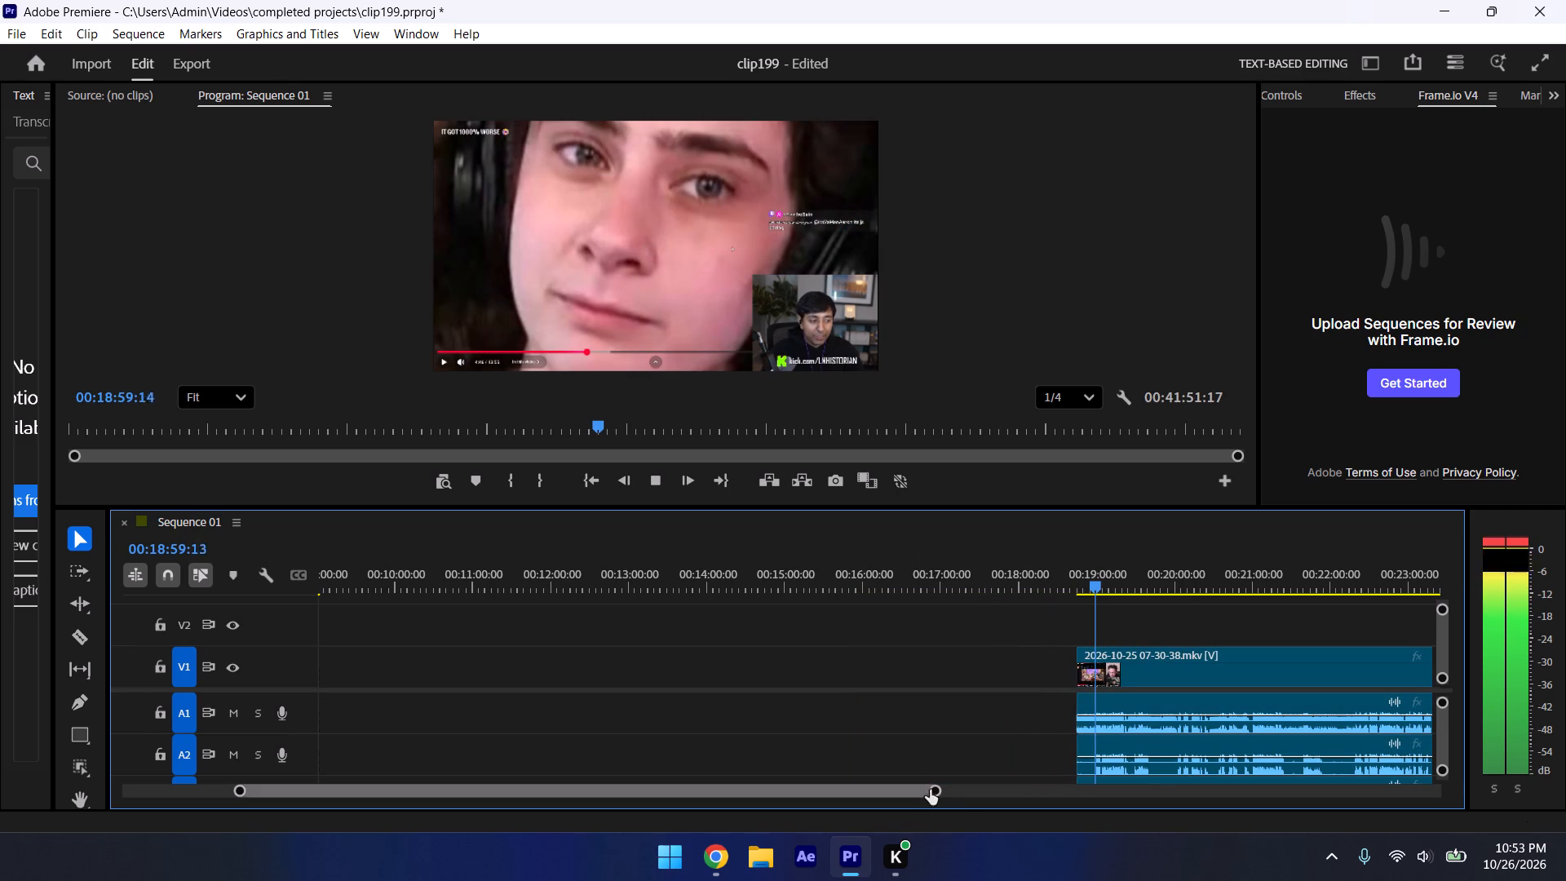
Preview from about 00:19:59 and trim the last segment's start to about 00:19:59.
{"action": "left_click_drag", "start_coordinate": [932, 790], "coordinate": [869, 771]}
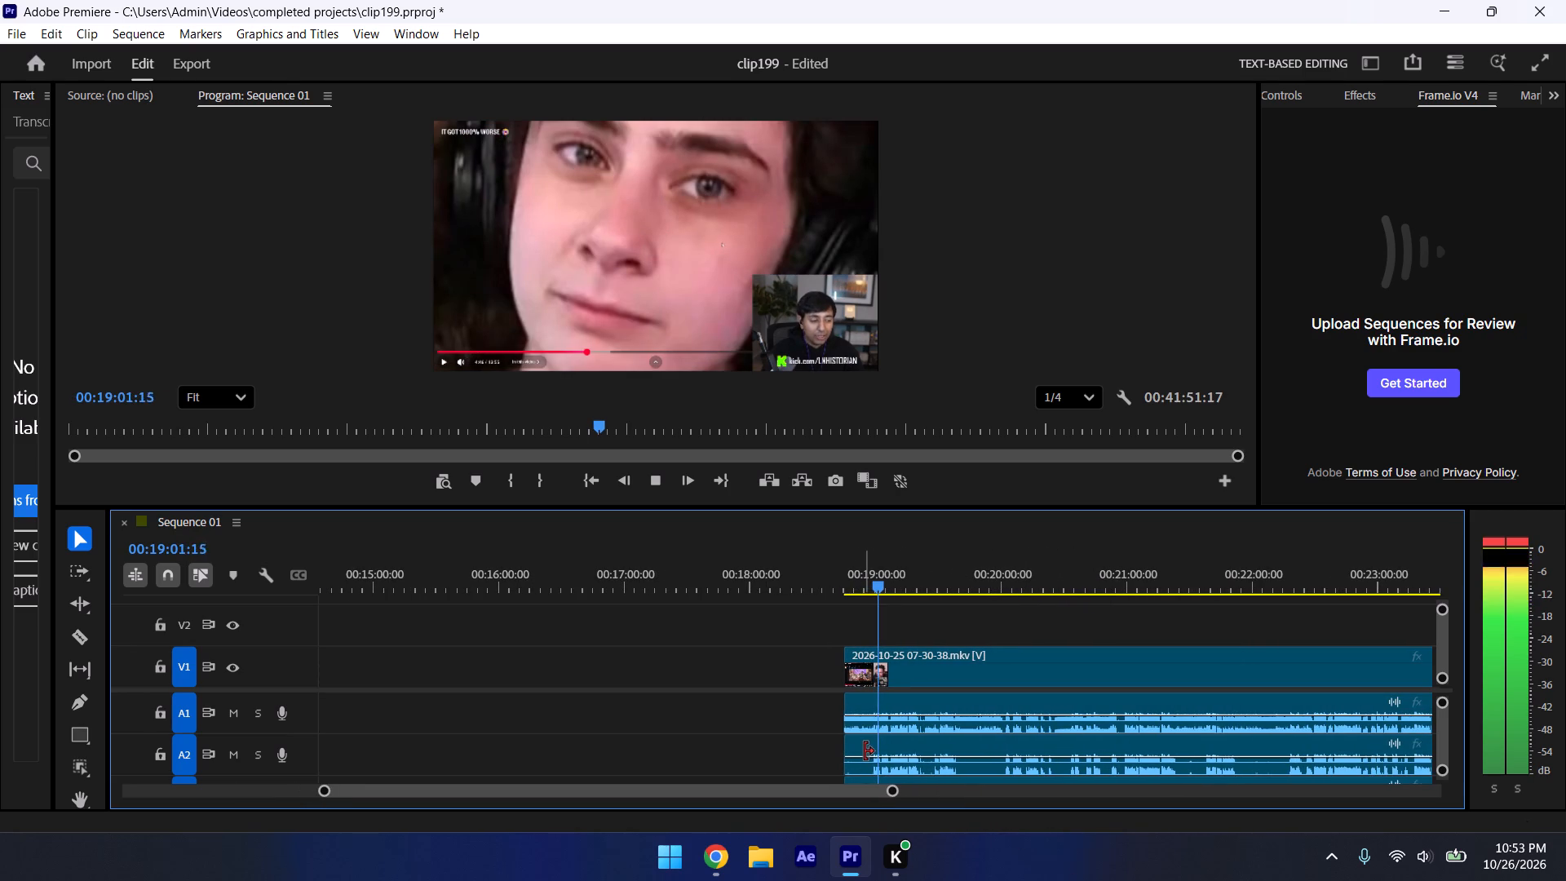
{"action": "left_click", "coordinate": [1324, 863]}
{"action": "left_click", "coordinate": [1325, 864]}
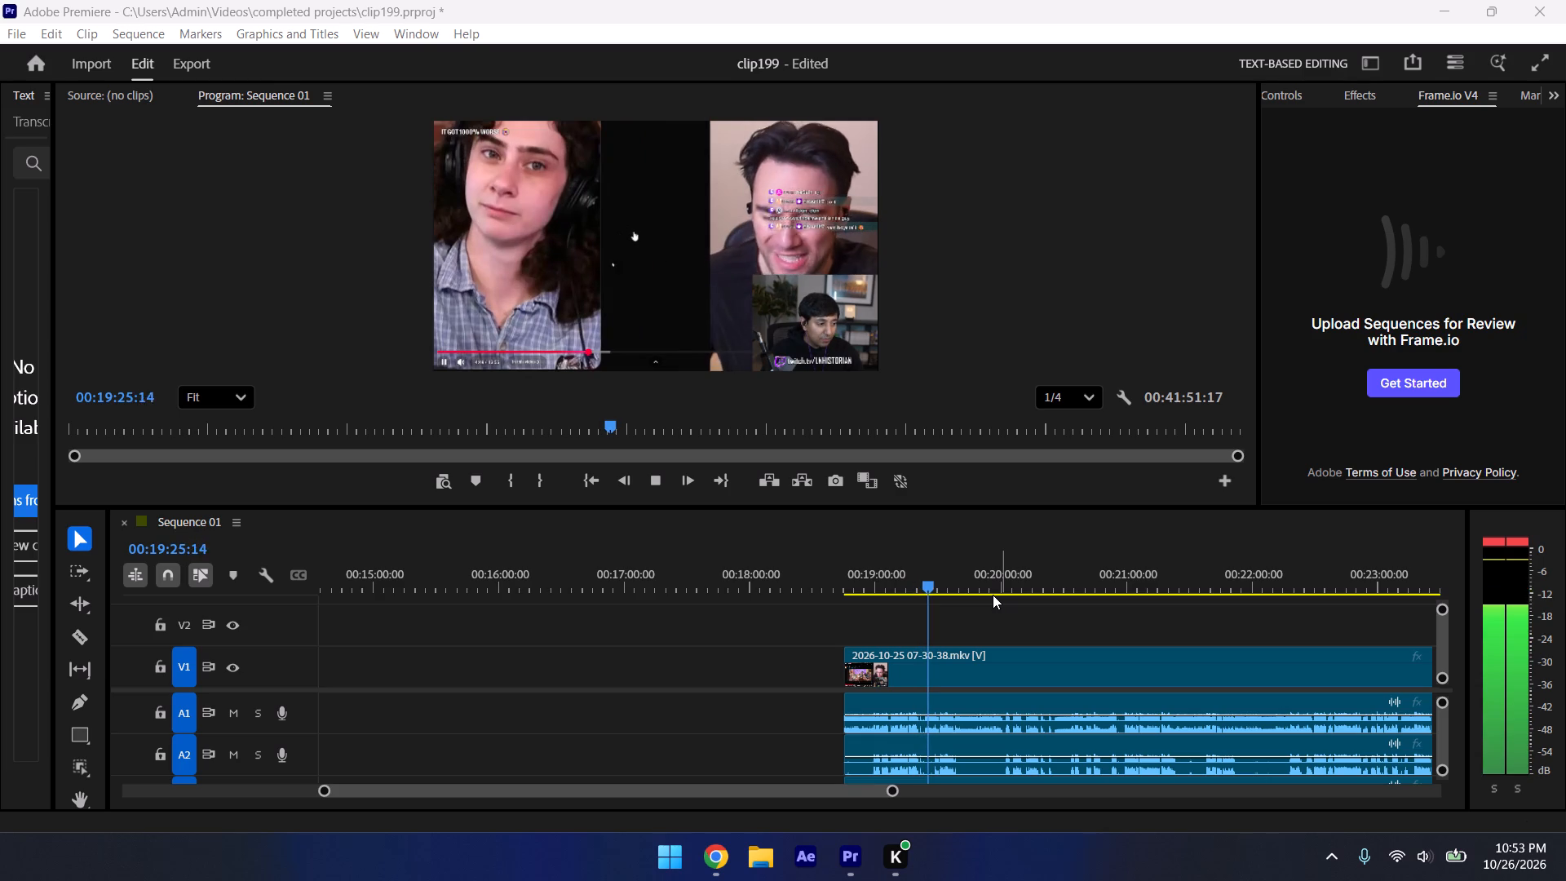
{"action": "left_click", "coordinate": [997, 587]}
{"action": "left_click", "coordinate": [1002, 584]}
{"action": "key", "text": "space"}
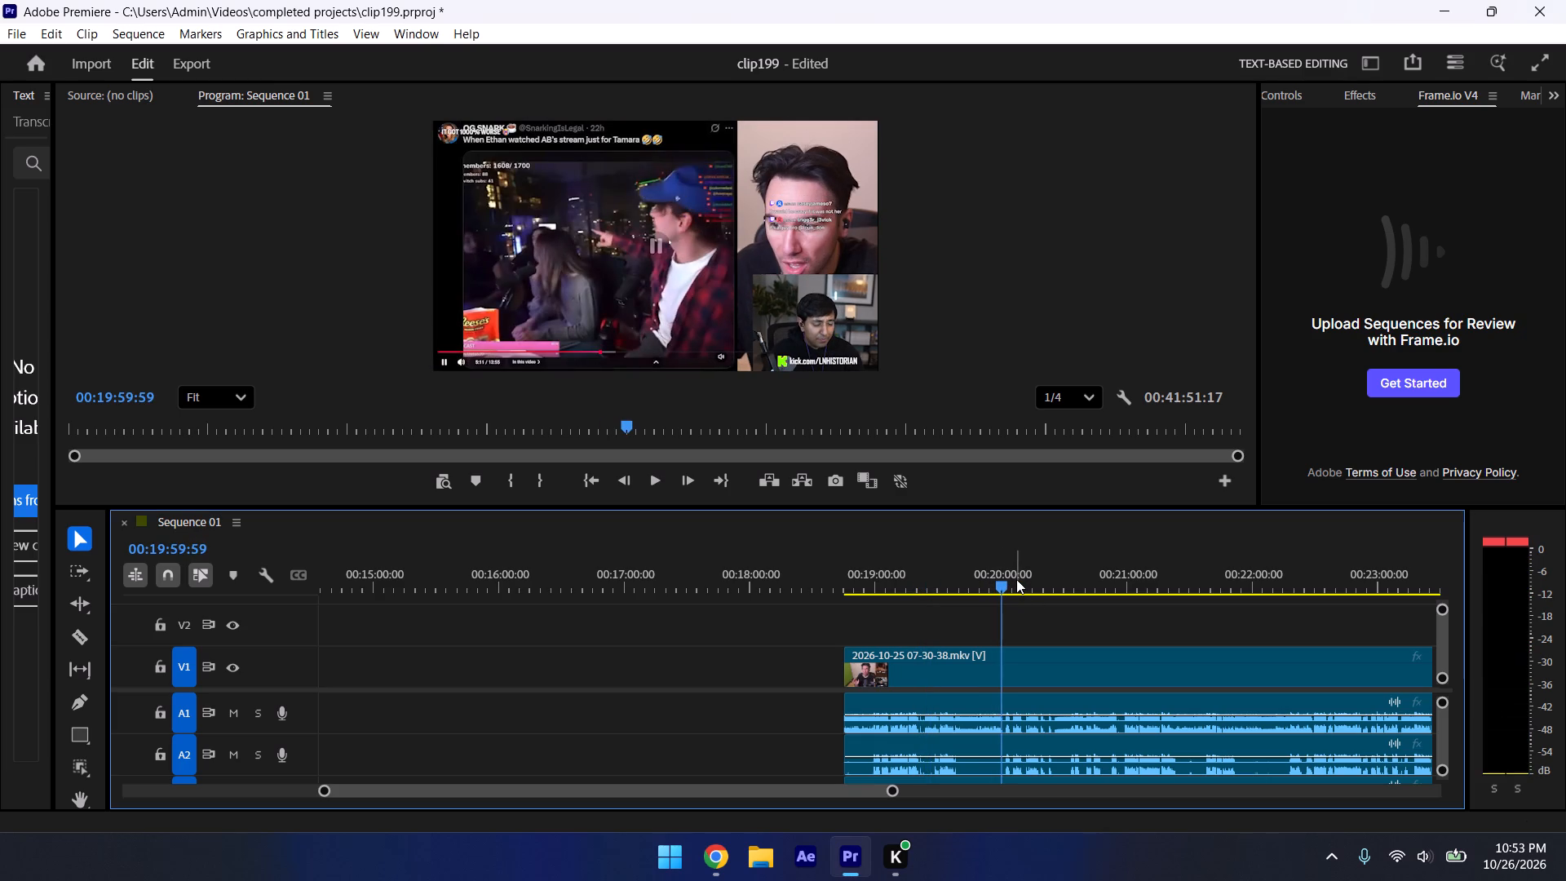
{"action": "left_click_drag", "start_coordinate": [850, 657], "coordinate": [1017, 833]}
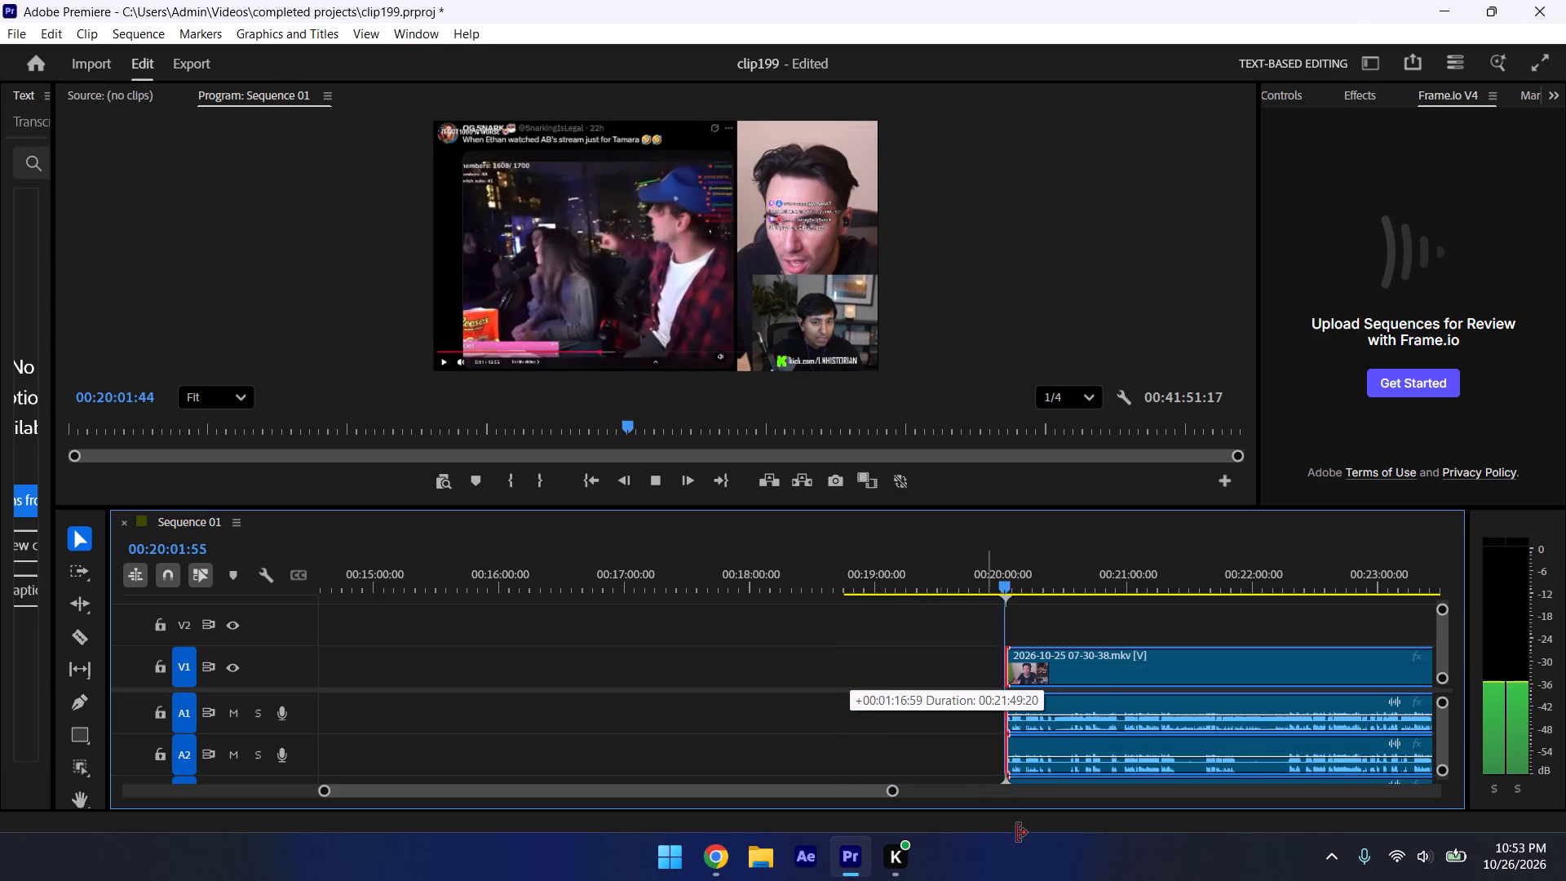
{"action": "left_click_drag", "start_coordinate": [1017, 833], "coordinate": [1006, 833]}
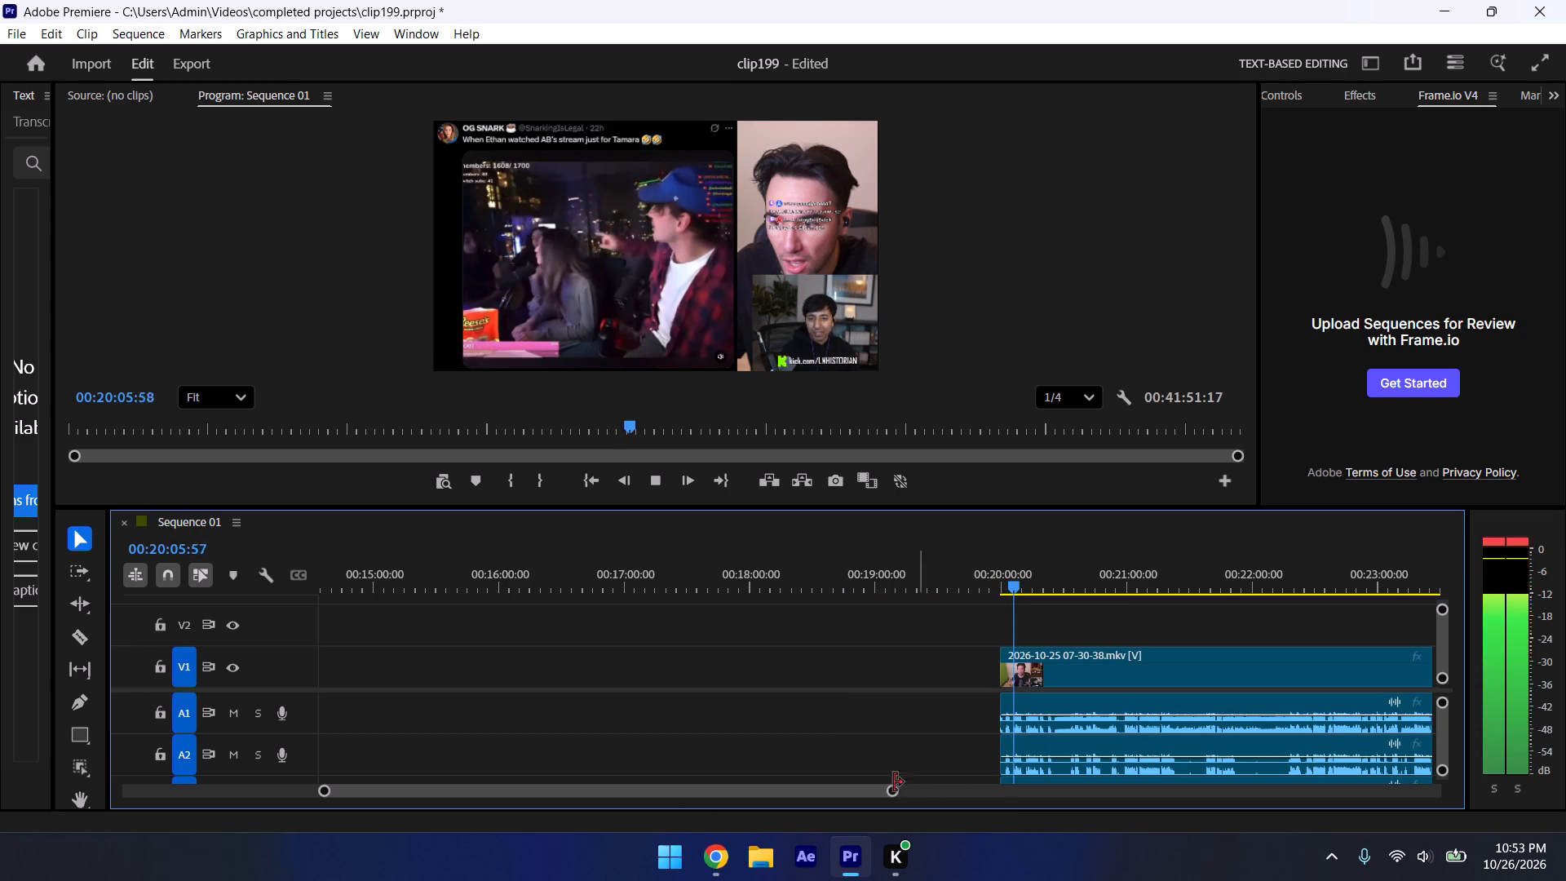
Preview from about 00:20:39 and trim the last segment's start to about 00:20:40.
{"action": "left_click_drag", "start_coordinate": [896, 795], "coordinate": [1492, 880]}
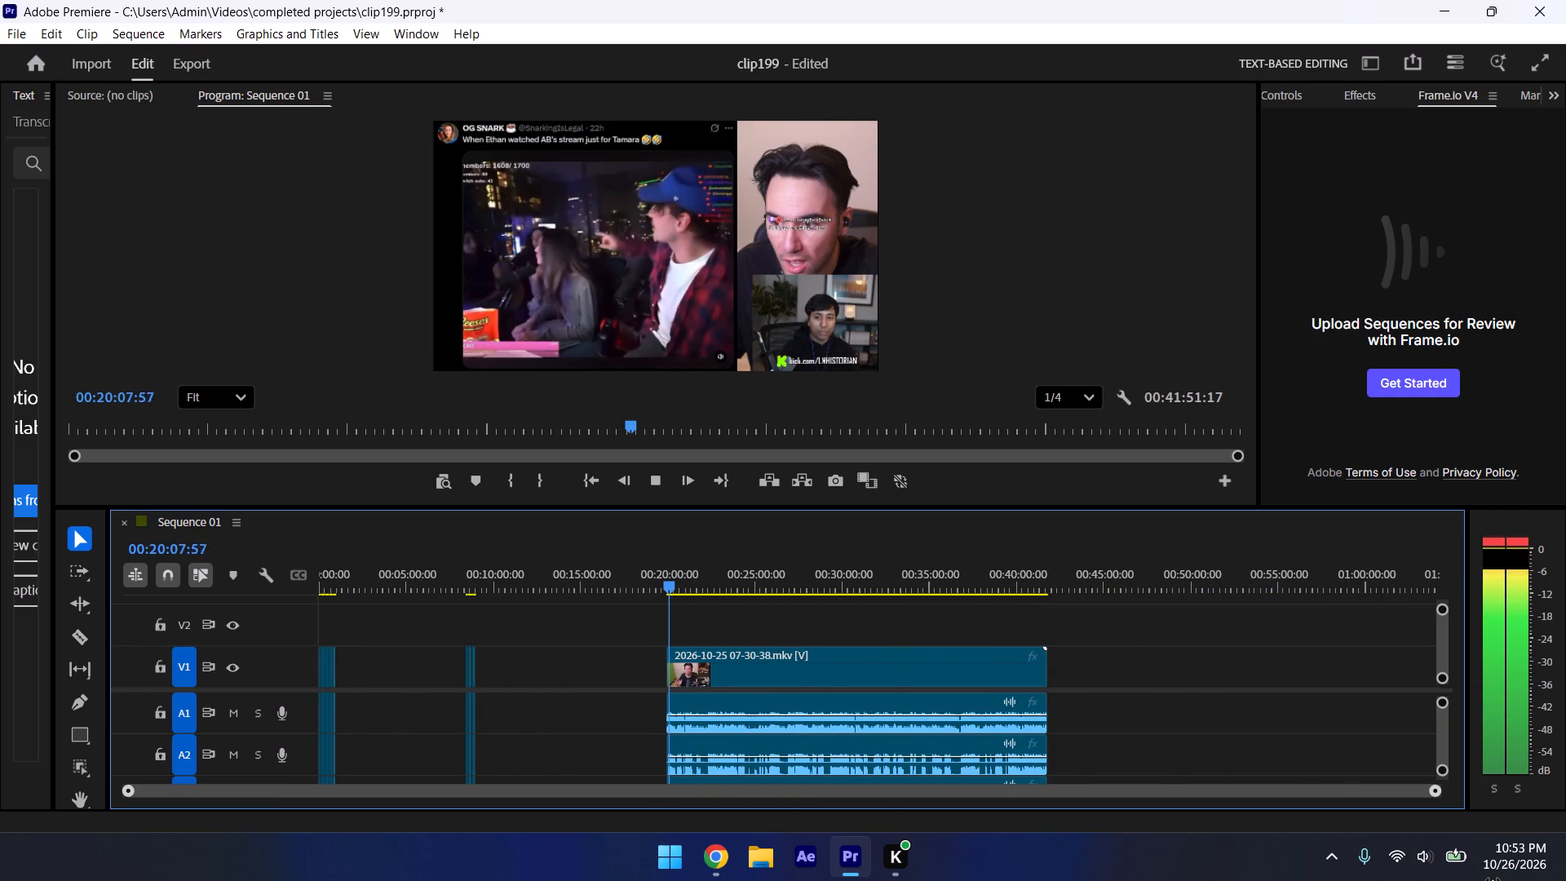
{"action": "left_click_drag", "start_coordinate": [1492, 880], "coordinate": [1174, 880]}
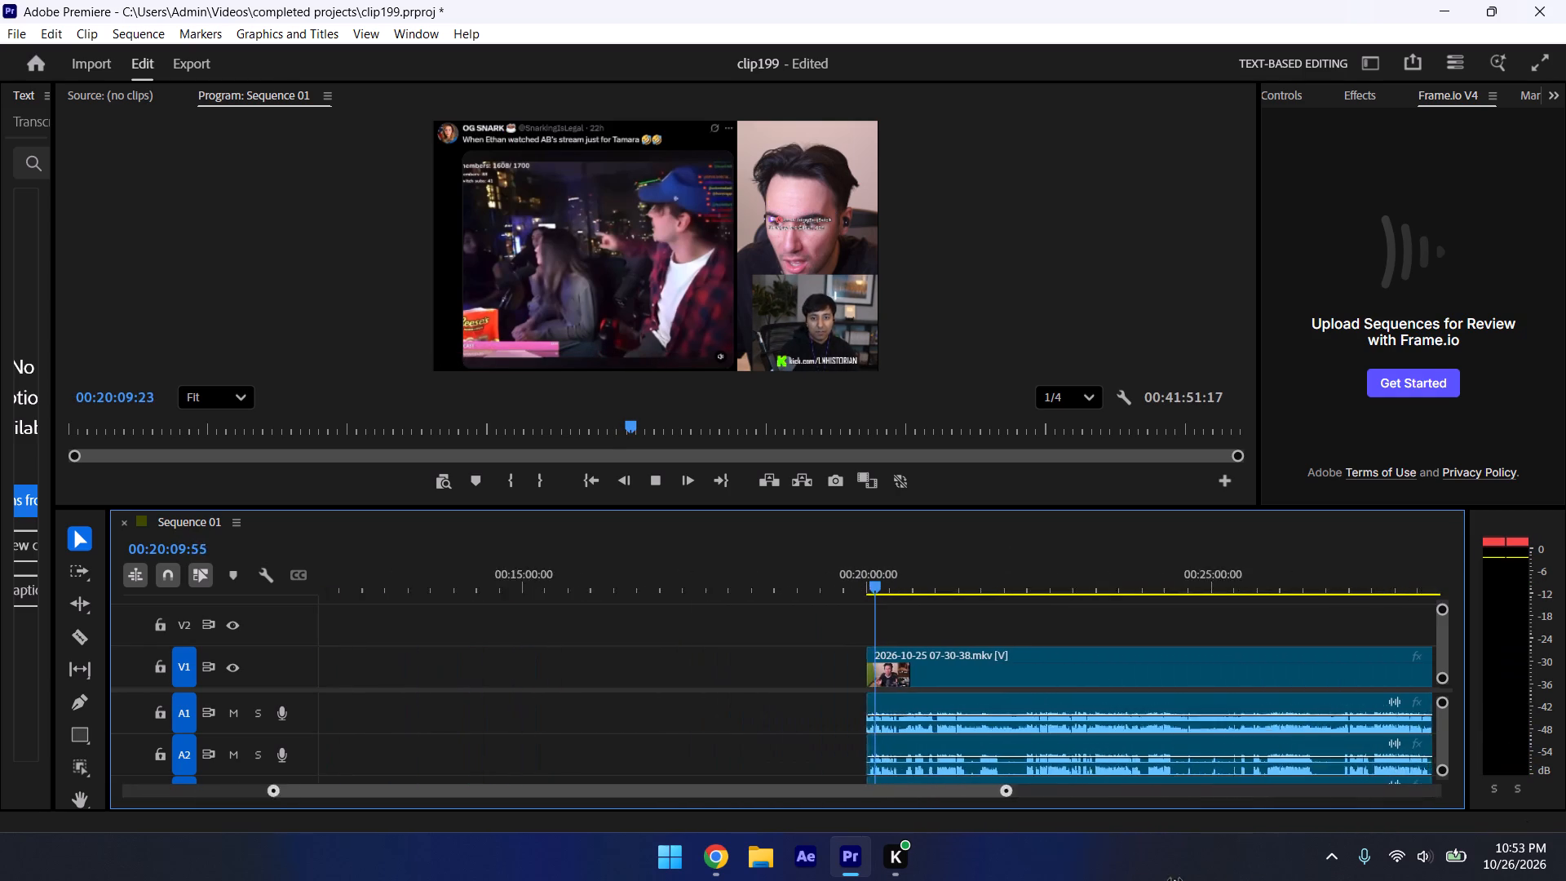
{"action": "left_click_drag", "start_coordinate": [1174, 880], "coordinate": [987, 880]}
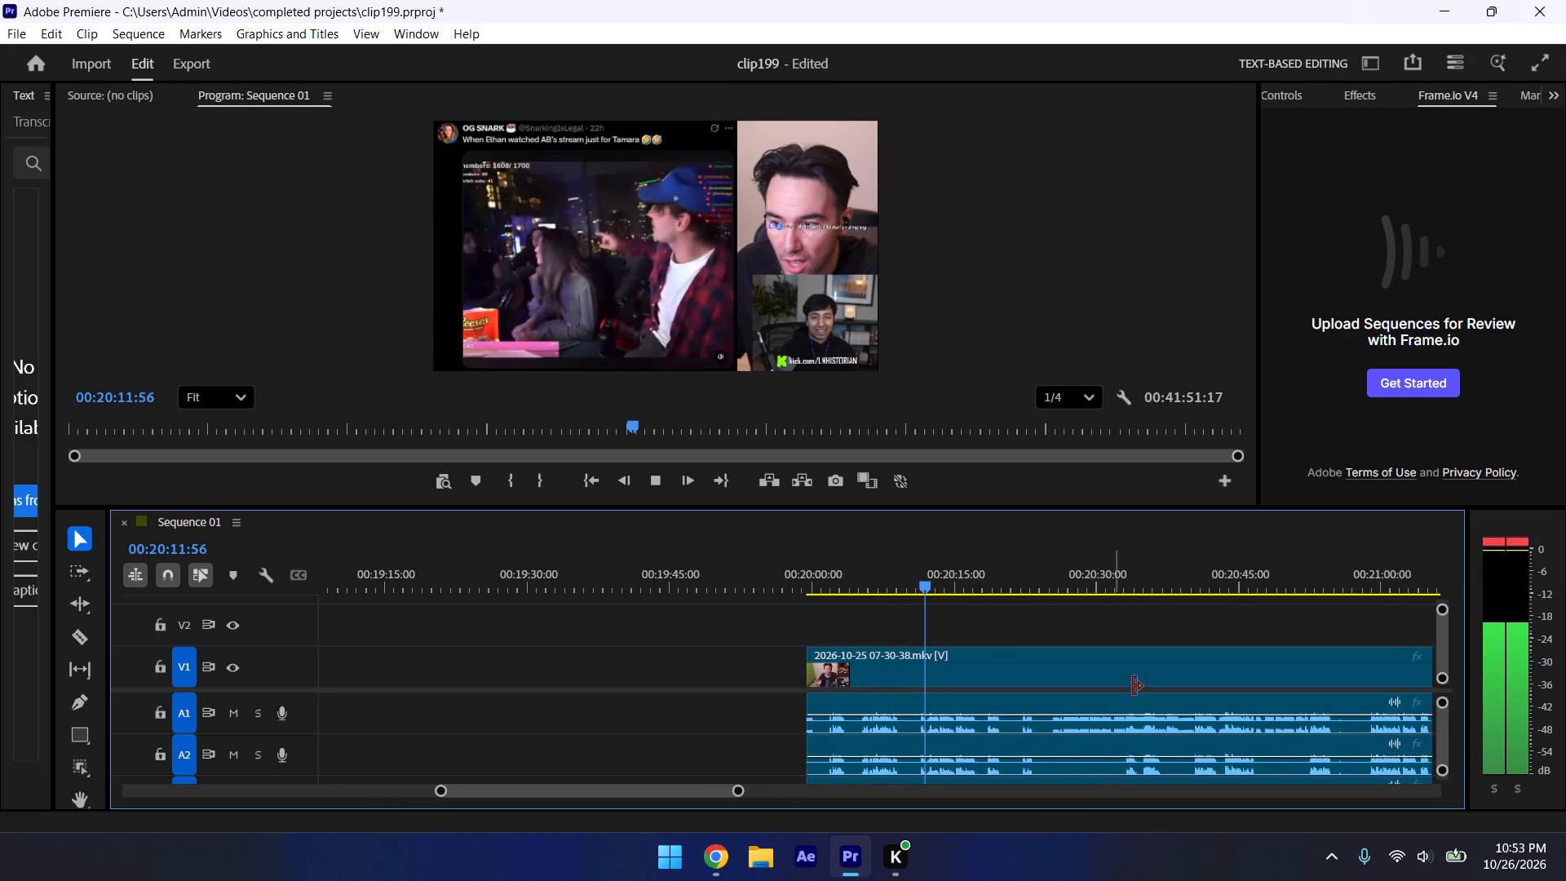
{"action": "left_click", "coordinate": [1192, 576]}
{"action": "key", "text": "space"}
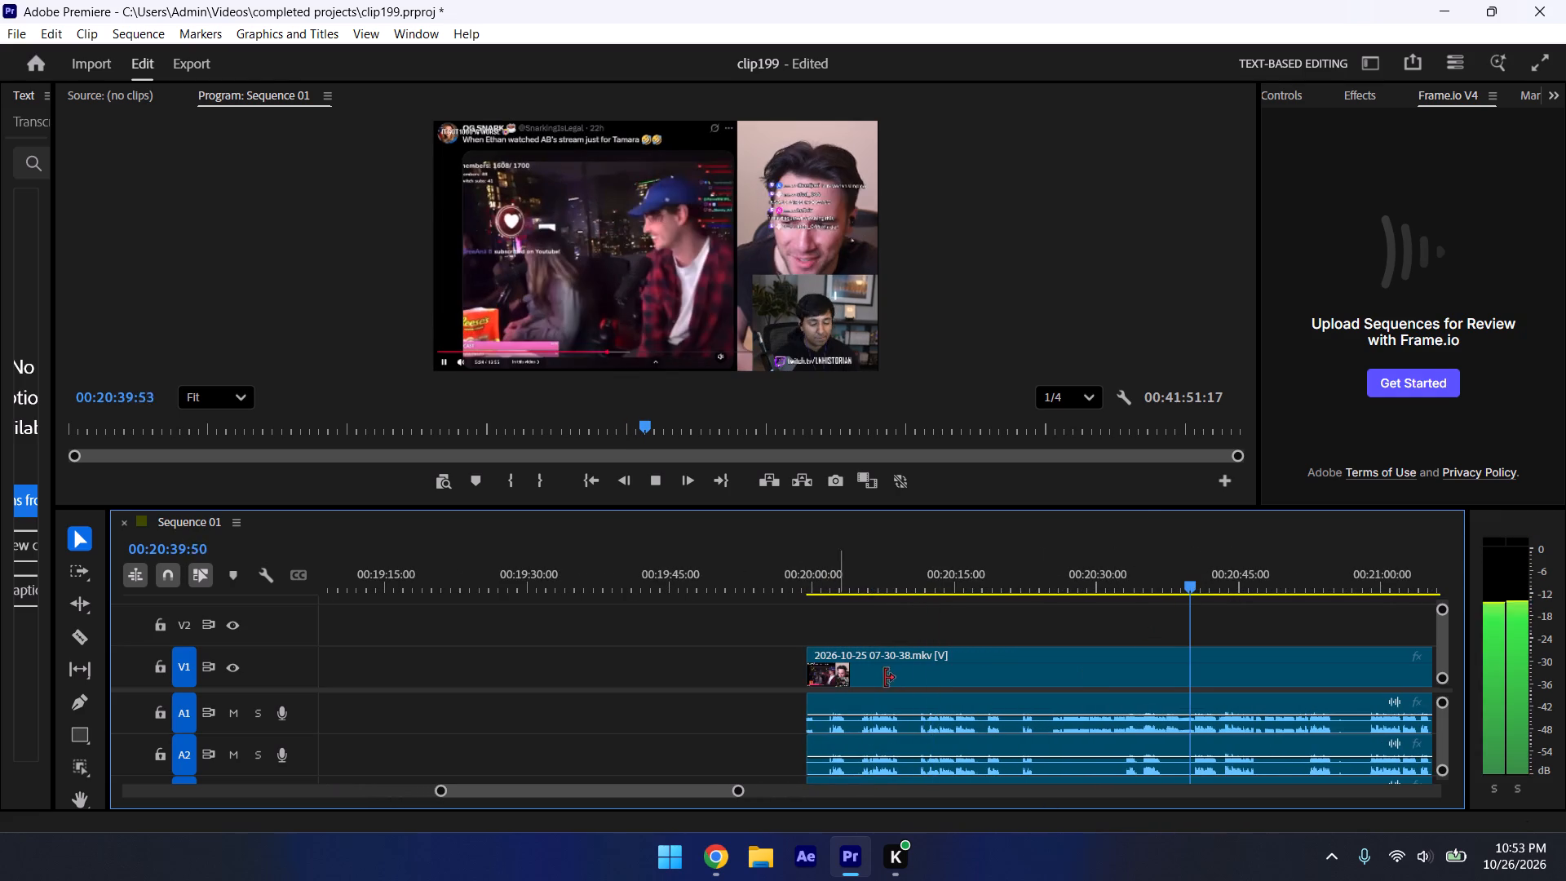
{"action": "left_click_drag", "start_coordinate": [816, 667], "coordinate": [874, 789]}
{"action": "key", "text": "ctrl+z"}
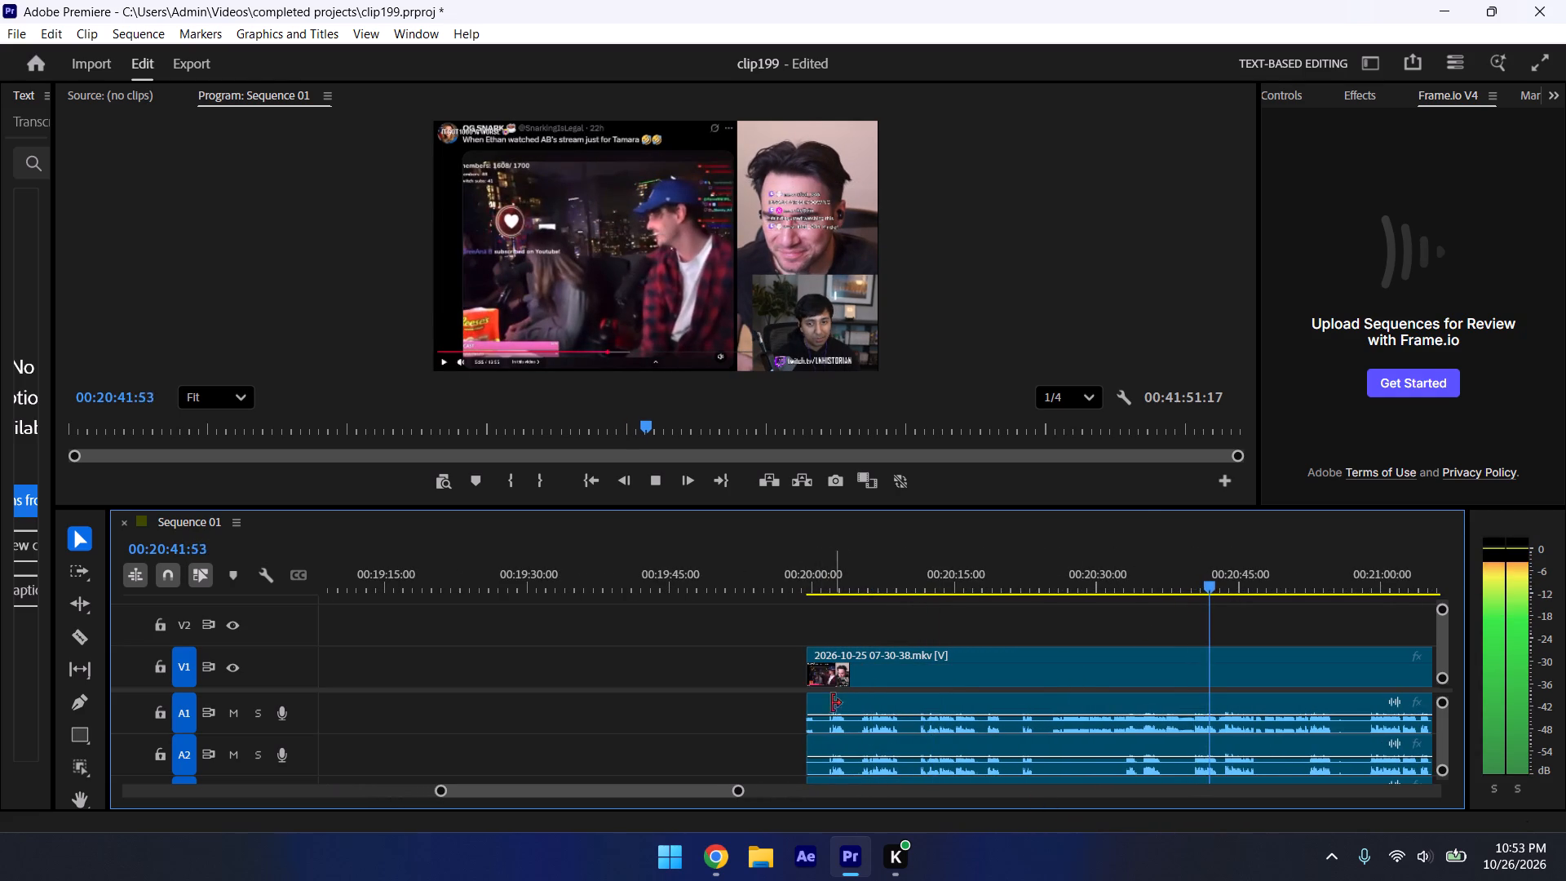
{"action": "left_click_drag", "start_coordinate": [816, 657], "coordinate": [1199, 880]}
Preview from about 00:21:38, trim the last segment's start to about 00:21:36, and save the project.
{"action": "left_click_drag", "start_coordinate": [738, 795], "coordinate": [1189, 858]}
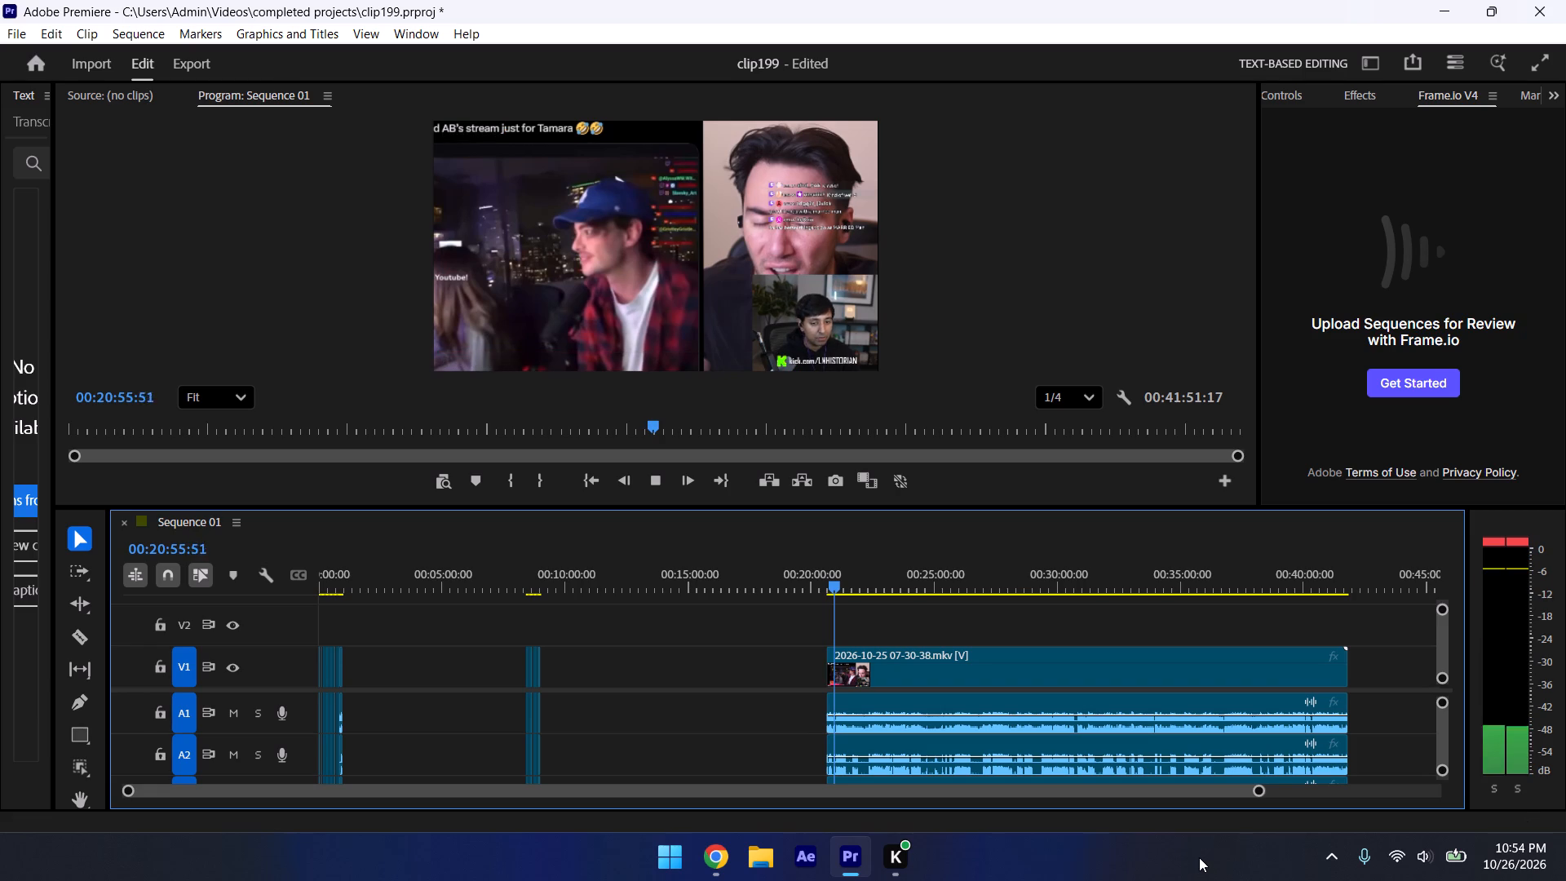
{"action": "left_click_drag", "start_coordinate": [1254, 795], "coordinate": [1040, 810]}
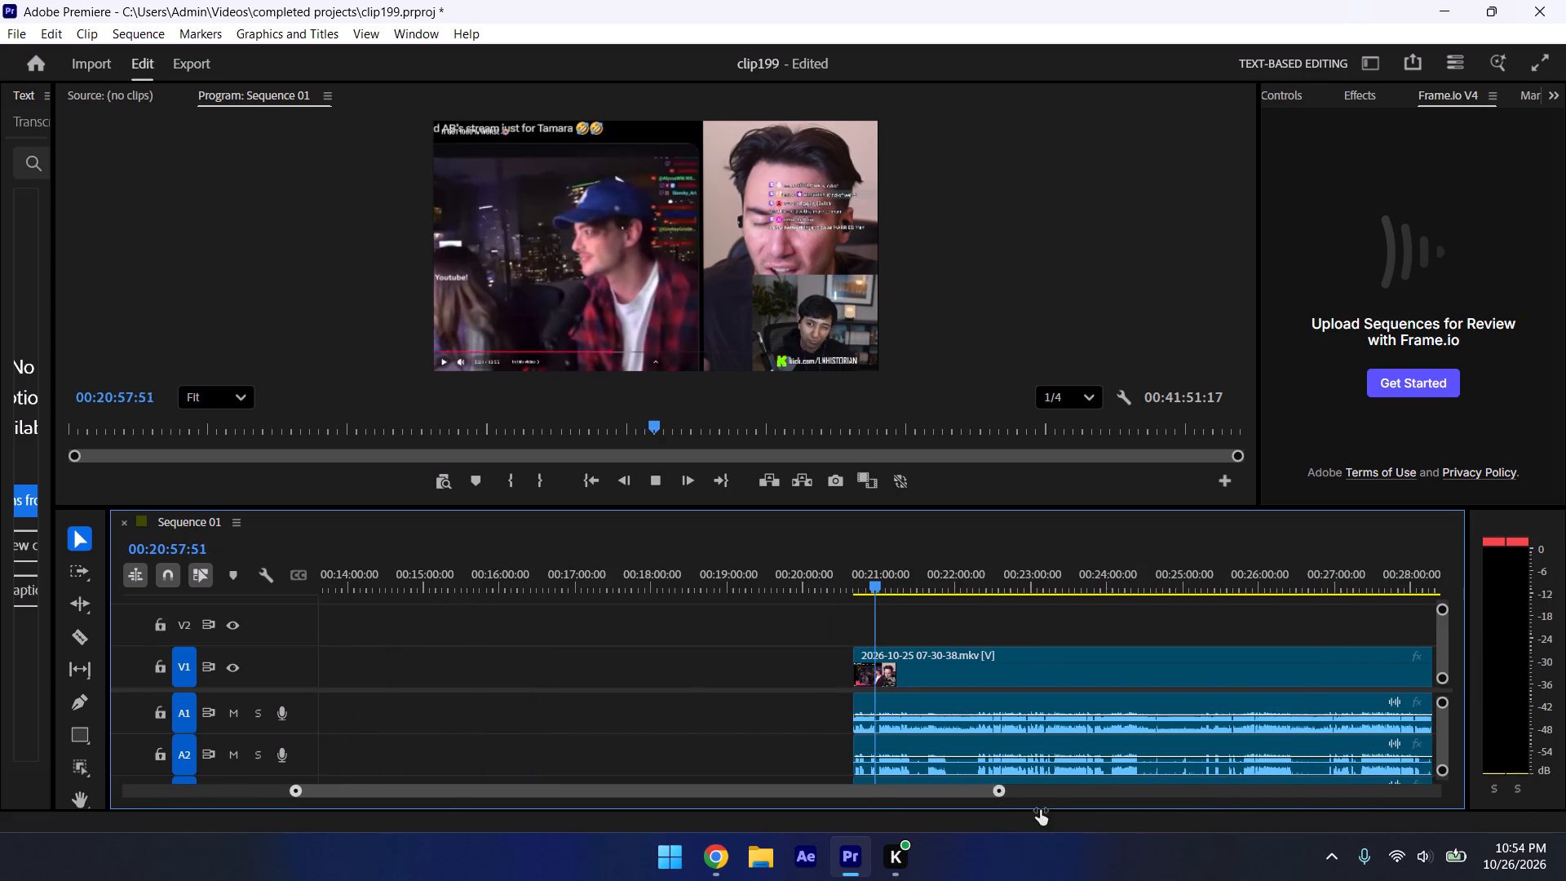
{"action": "left_click_drag", "start_coordinate": [1040, 810], "coordinate": [1020, 812]}
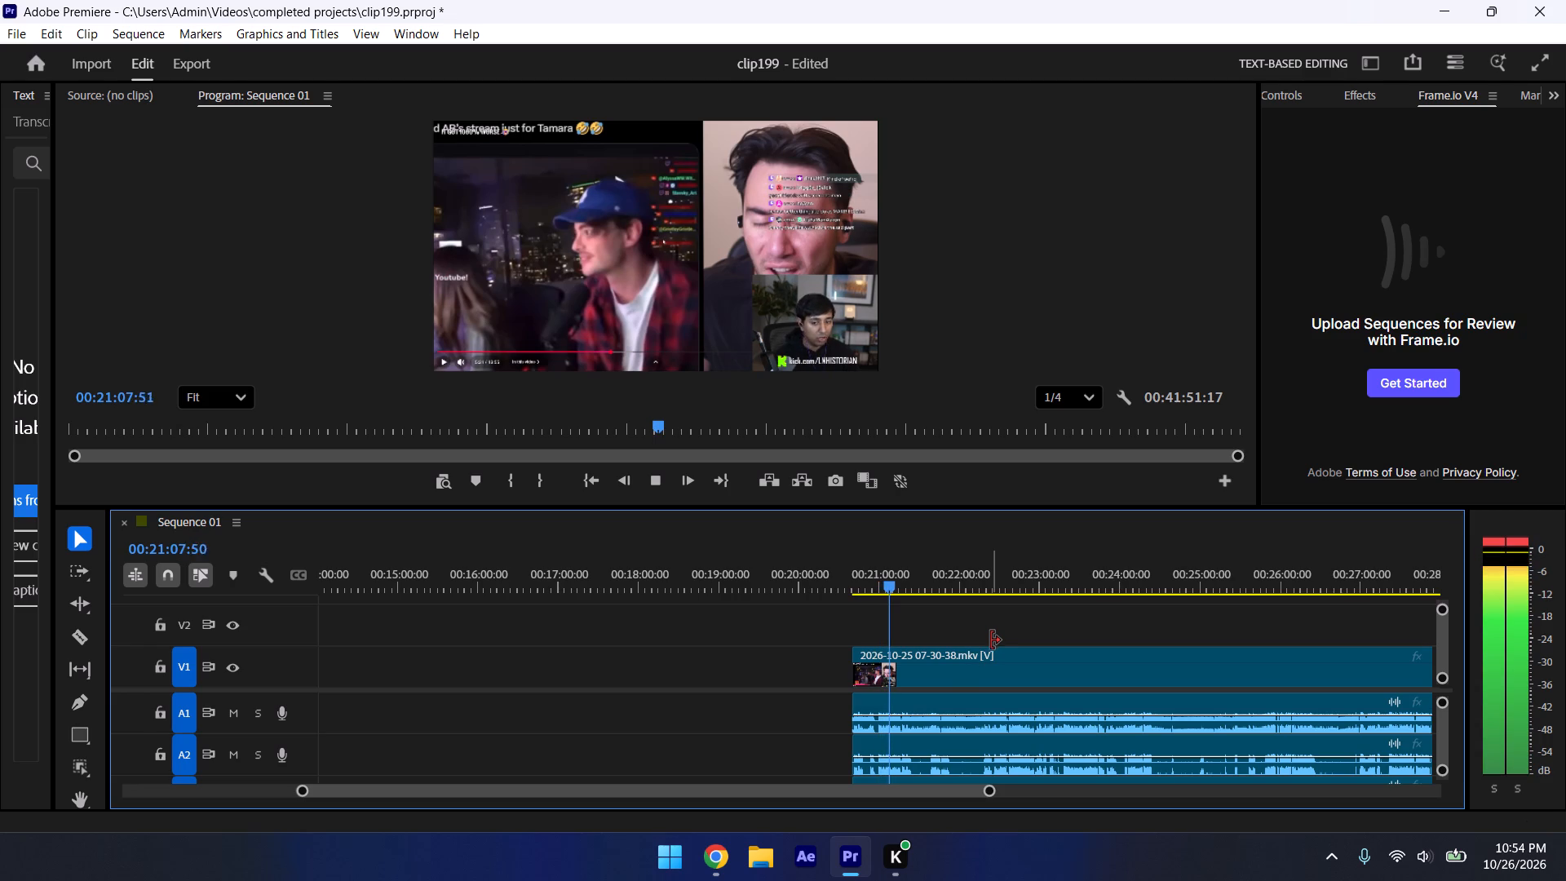
{"action": "left_click_drag", "start_coordinate": [989, 797], "coordinate": [905, 810]}
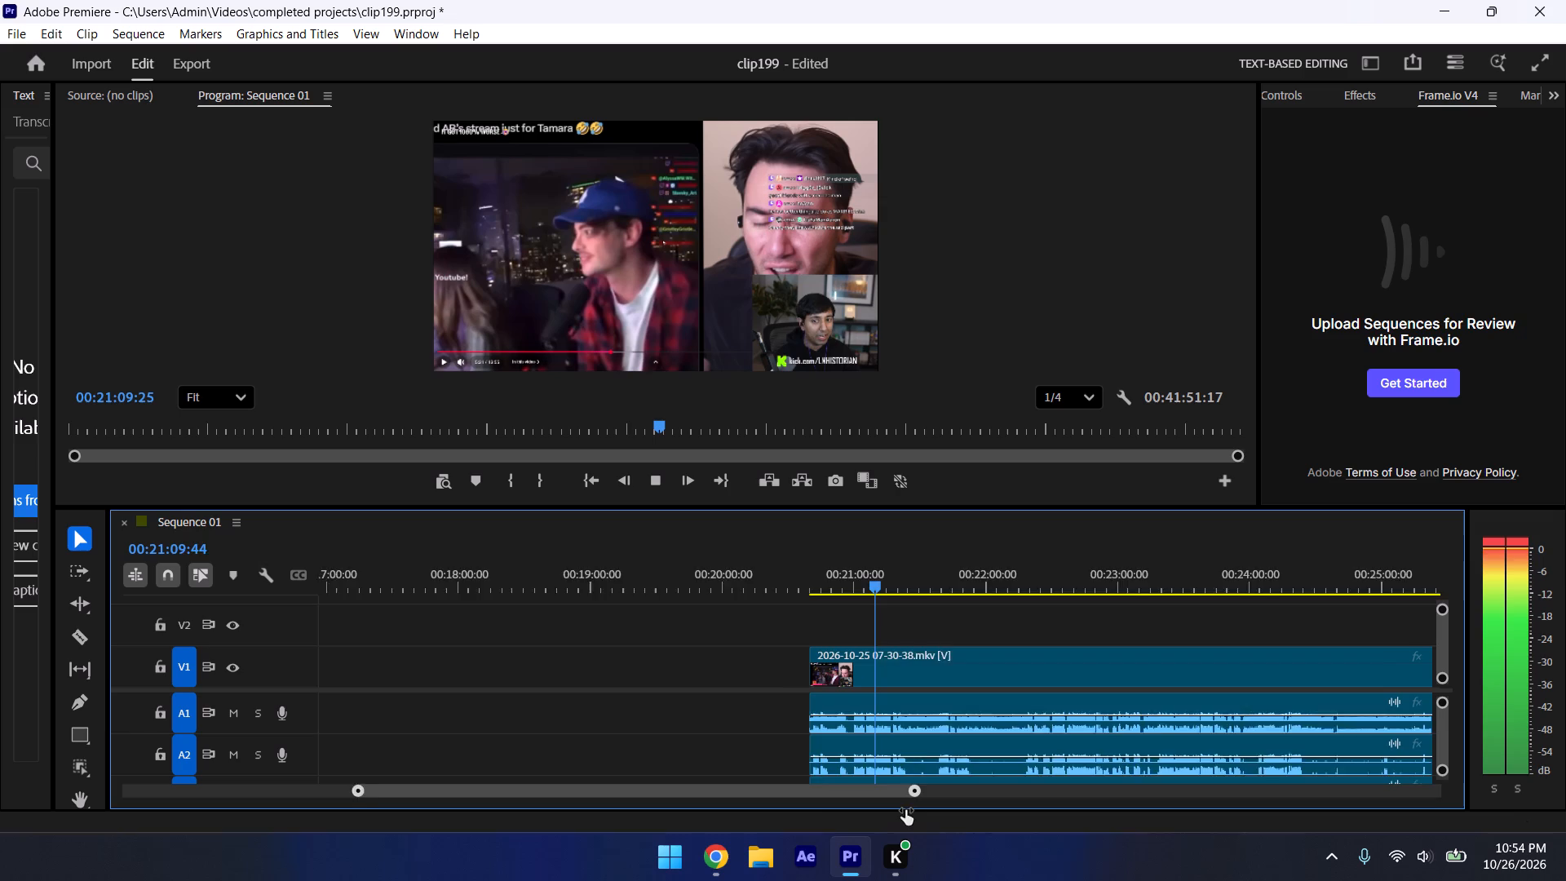
{"action": "left_click_drag", "start_coordinate": [905, 810], "coordinate": [838, 819]}
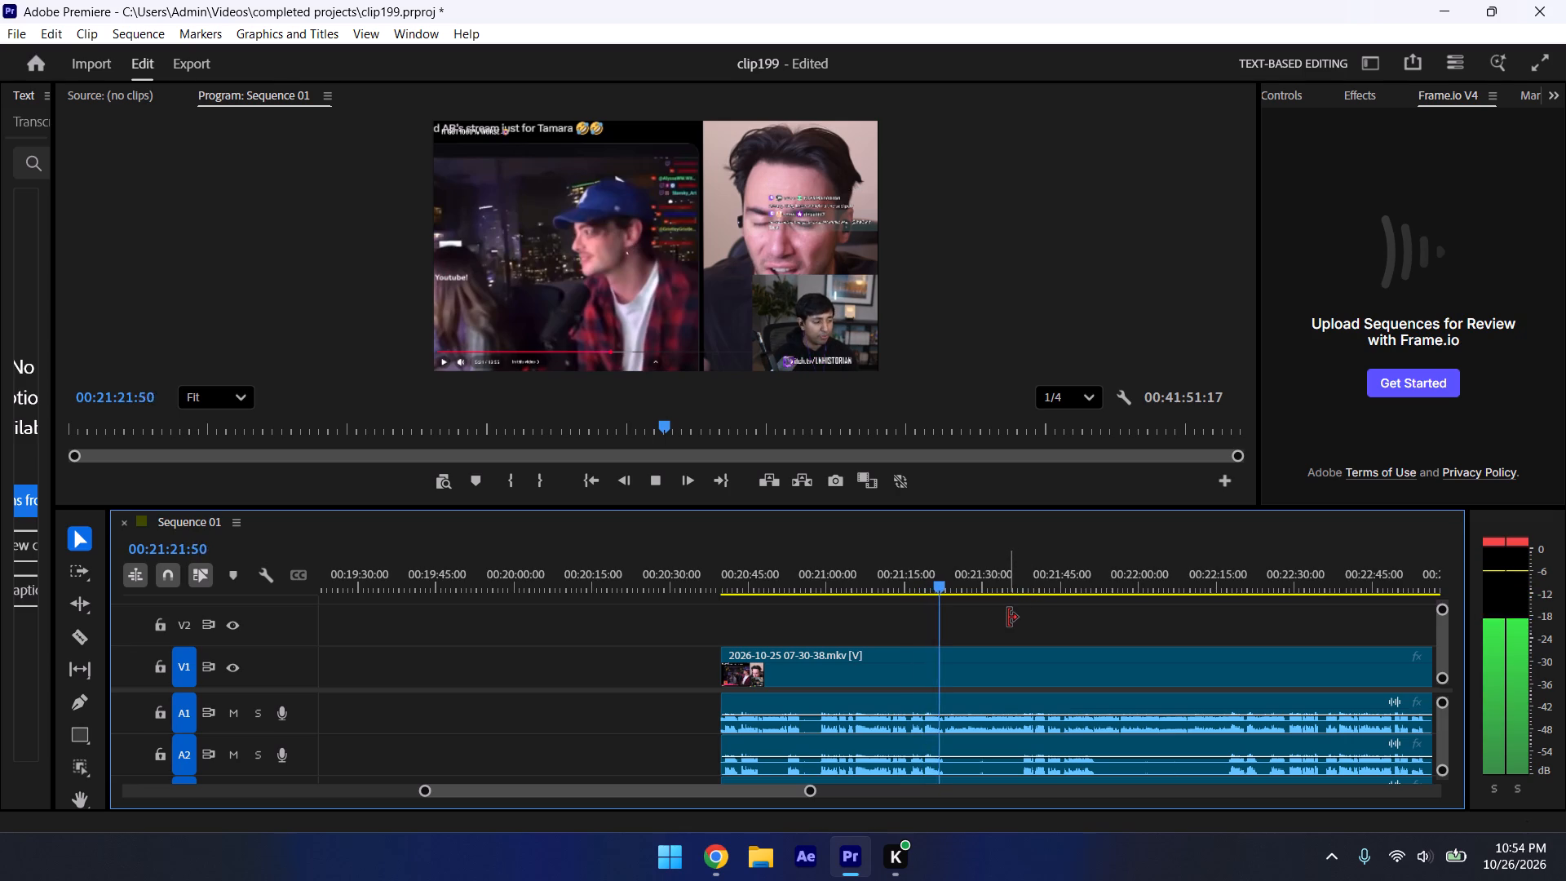
{"action": "left_click", "coordinate": [1024, 580]}
{"action": "key", "text": "space"}
{"action": "left_click_drag", "start_coordinate": [727, 660], "coordinate": [964, 782]}
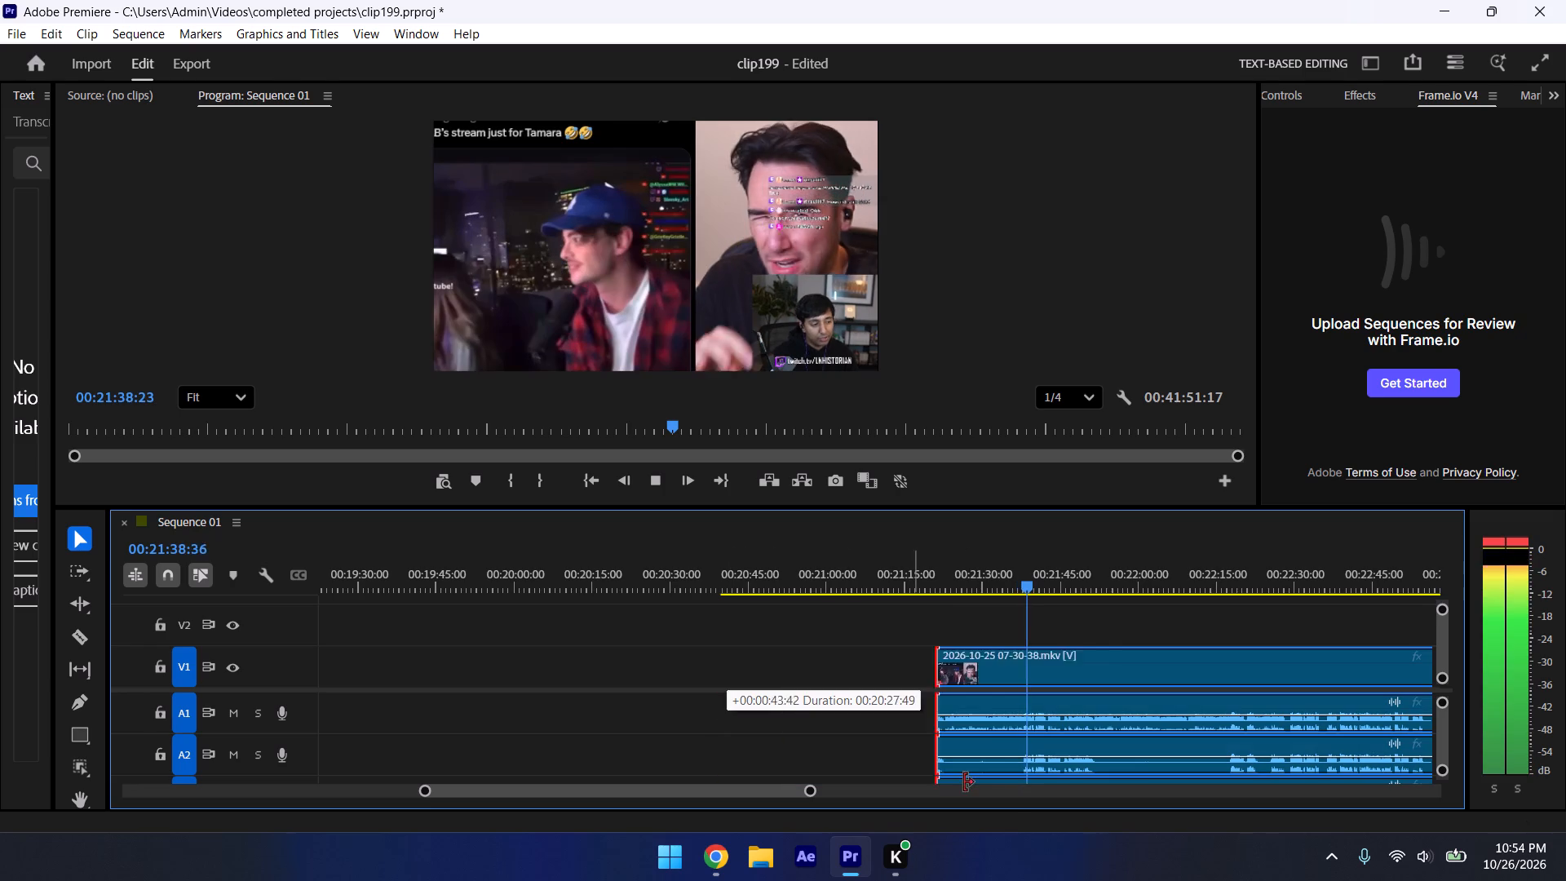
{"action": "left_click_drag", "start_coordinate": [964, 782], "coordinate": [1021, 831]}
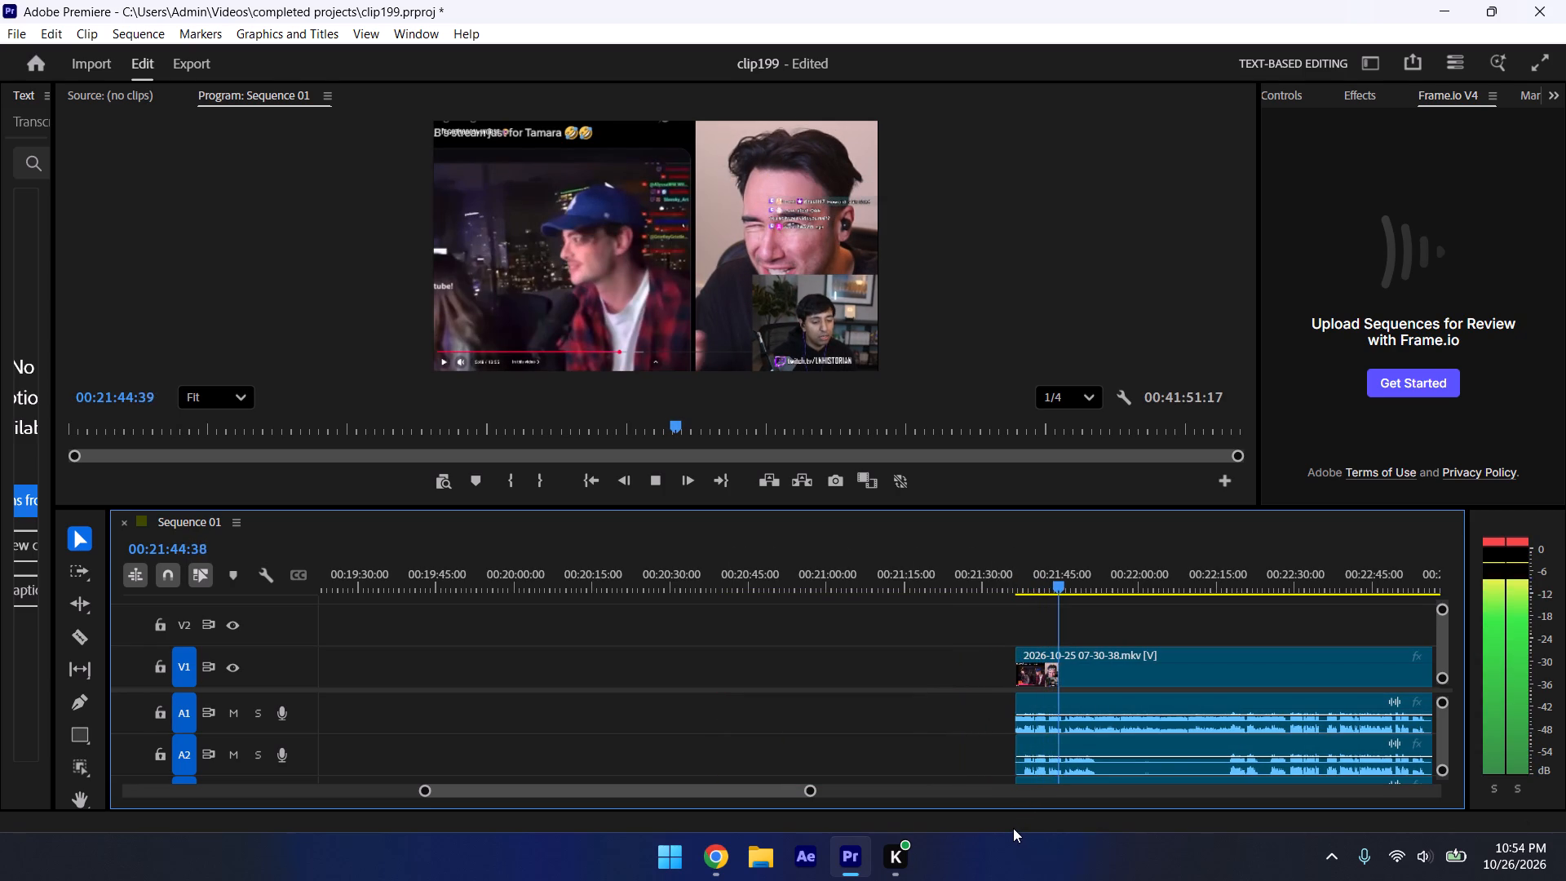
{"action": "key", "text": "ctrl+s"}
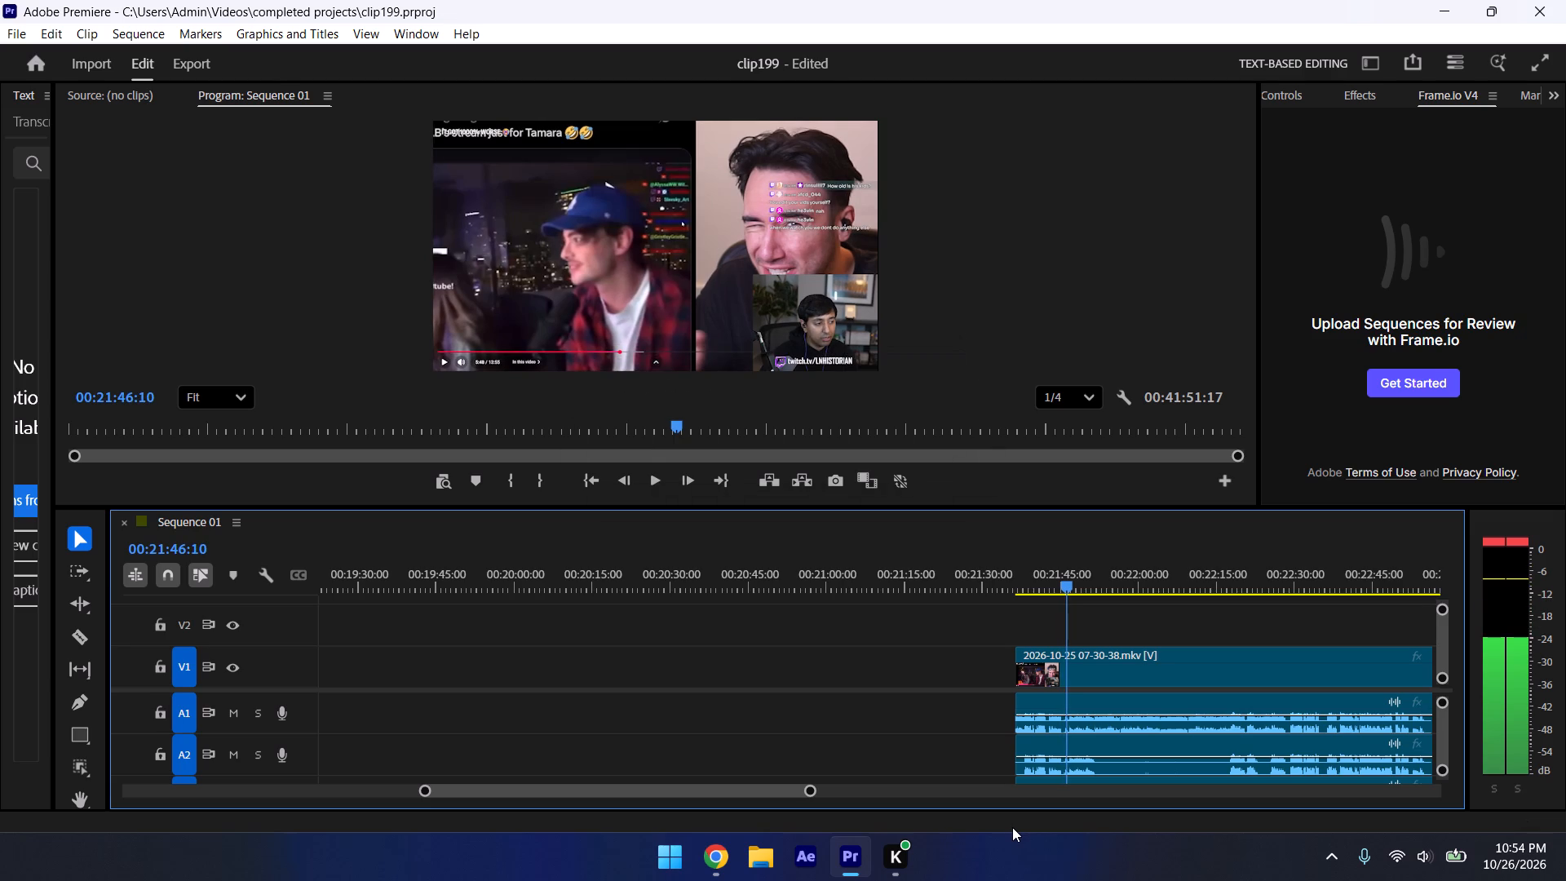
Resume playback and tighten the last segment's start to where the speech begins at about 00:21:38.
{"action": "key", "text": "space"}
{"action": "left_click_drag", "start_coordinate": [808, 790], "coordinate": [732, 773]}
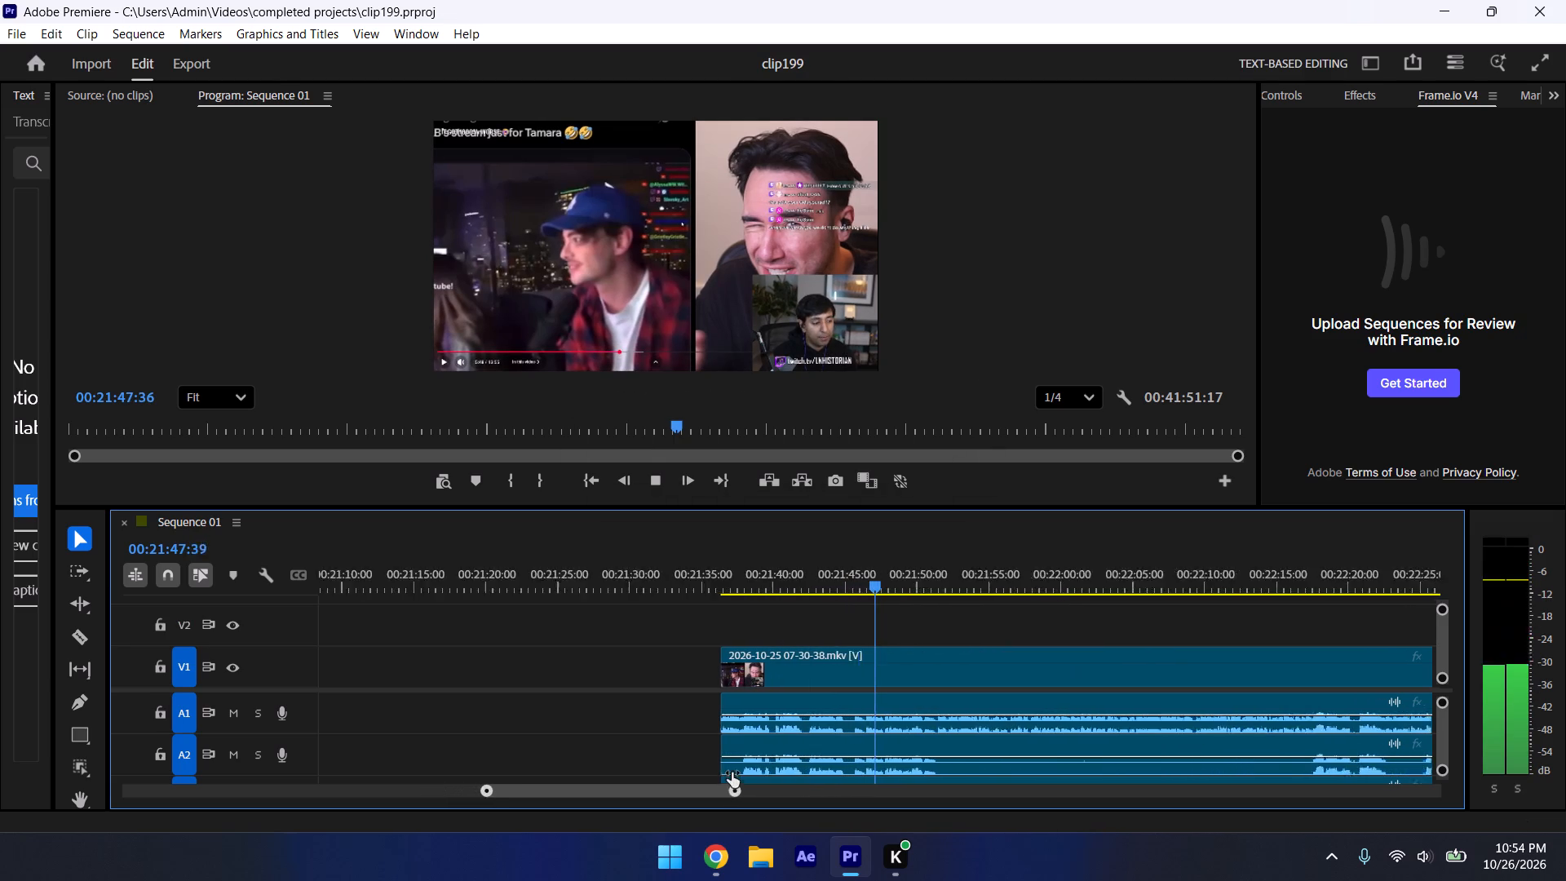
{"action": "left_click_drag", "start_coordinate": [732, 773], "coordinate": [719, 766]}
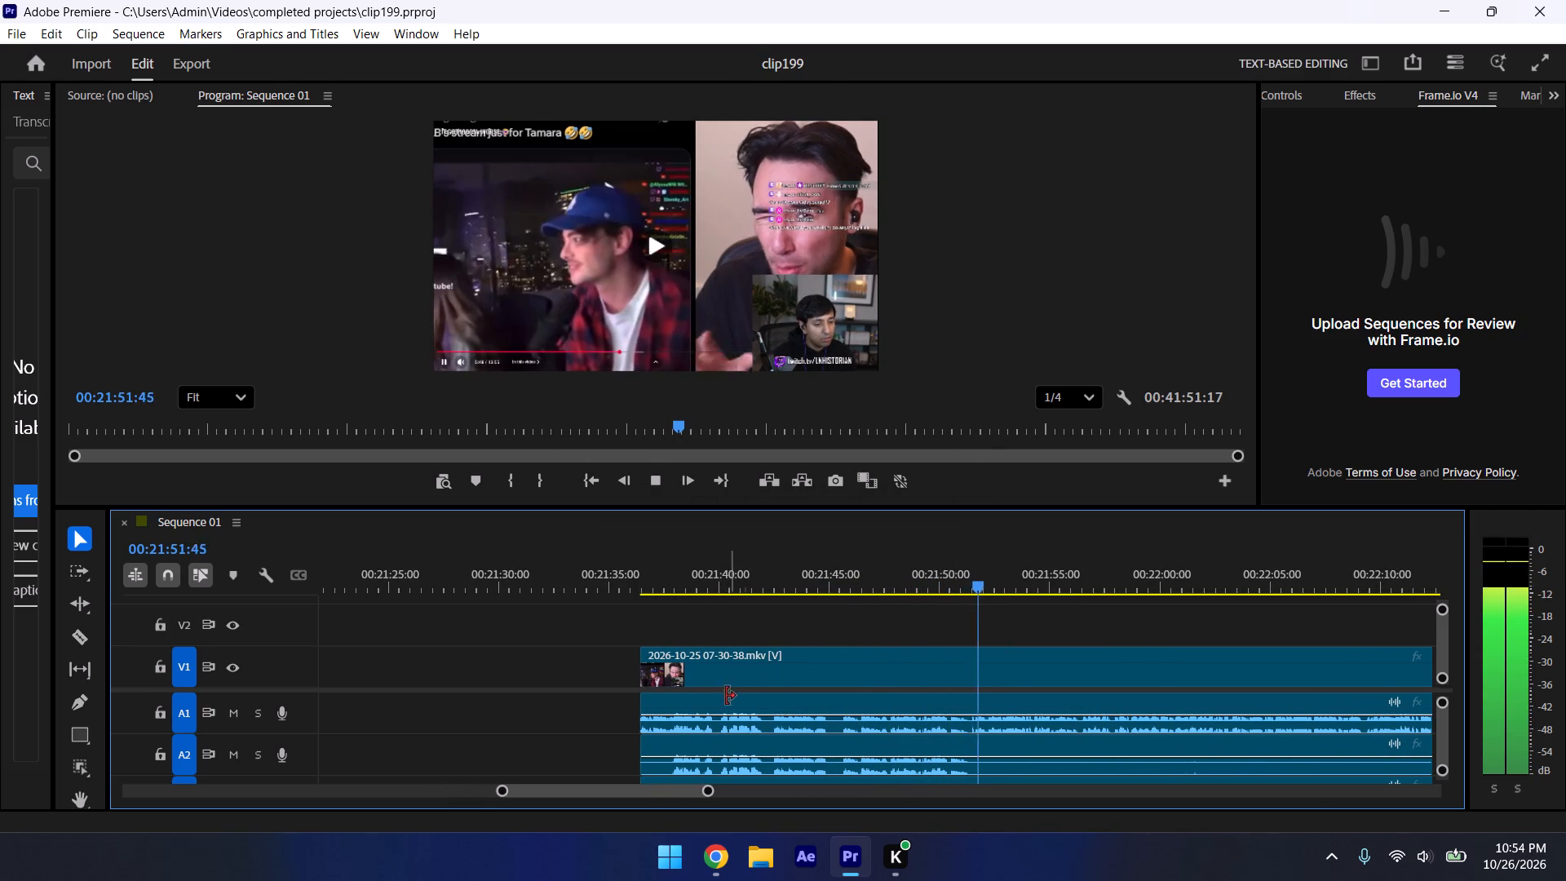
{"action": "left_click_drag", "start_coordinate": [648, 661], "coordinate": [675, 676]}
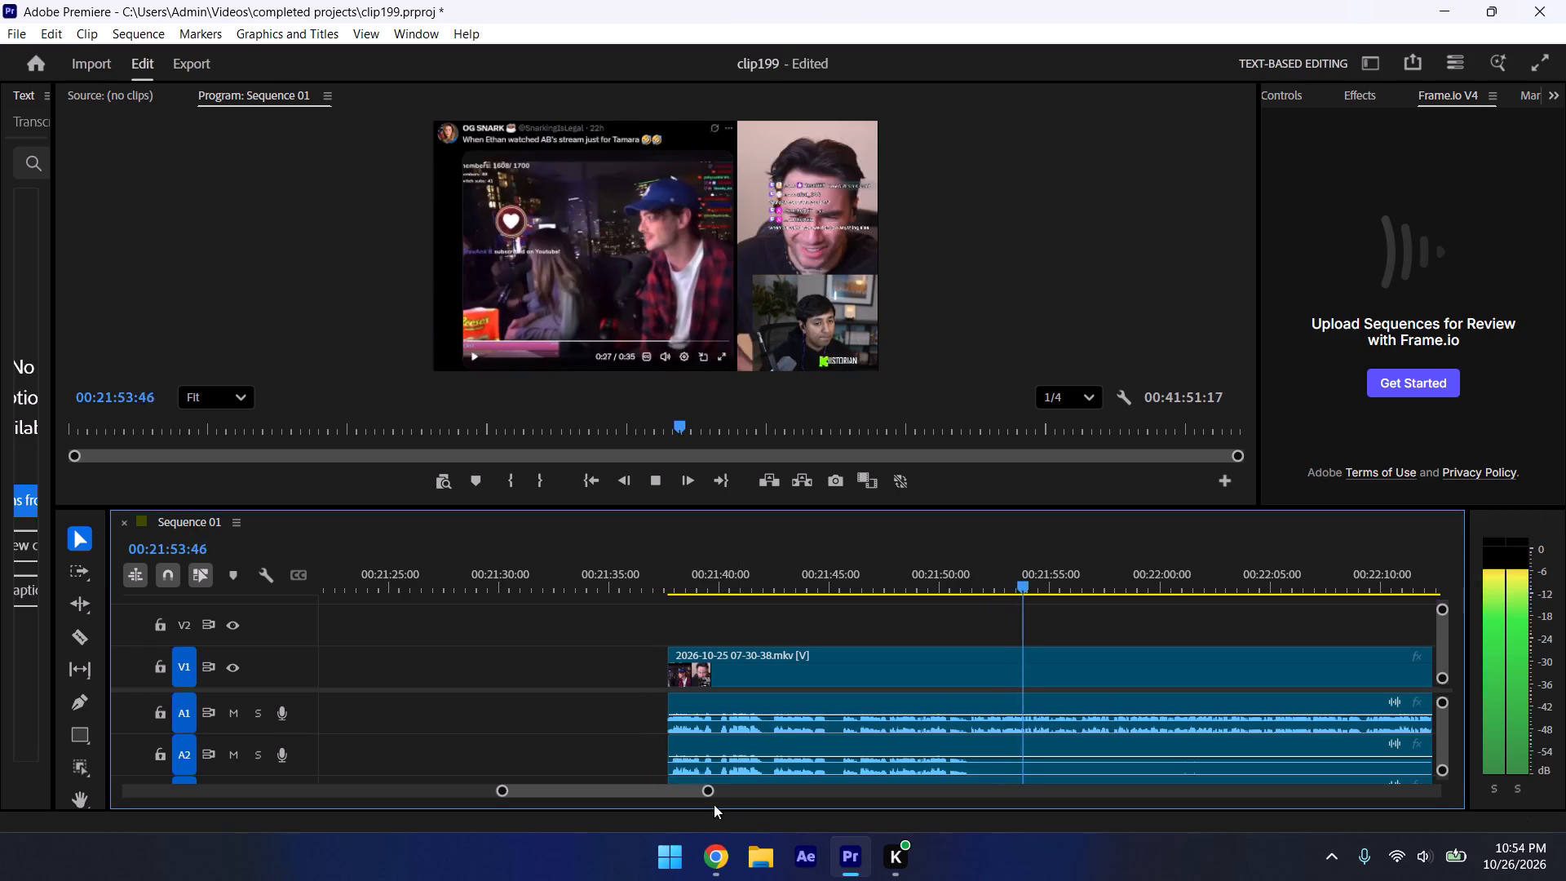
Preview from about 00:22:16 and trim the last segment's start to about 00:22:17.
{"action": "left_click_drag", "start_coordinate": [711, 787], "coordinate": [763, 831]}
{"action": "left_click", "coordinate": [1066, 575]}
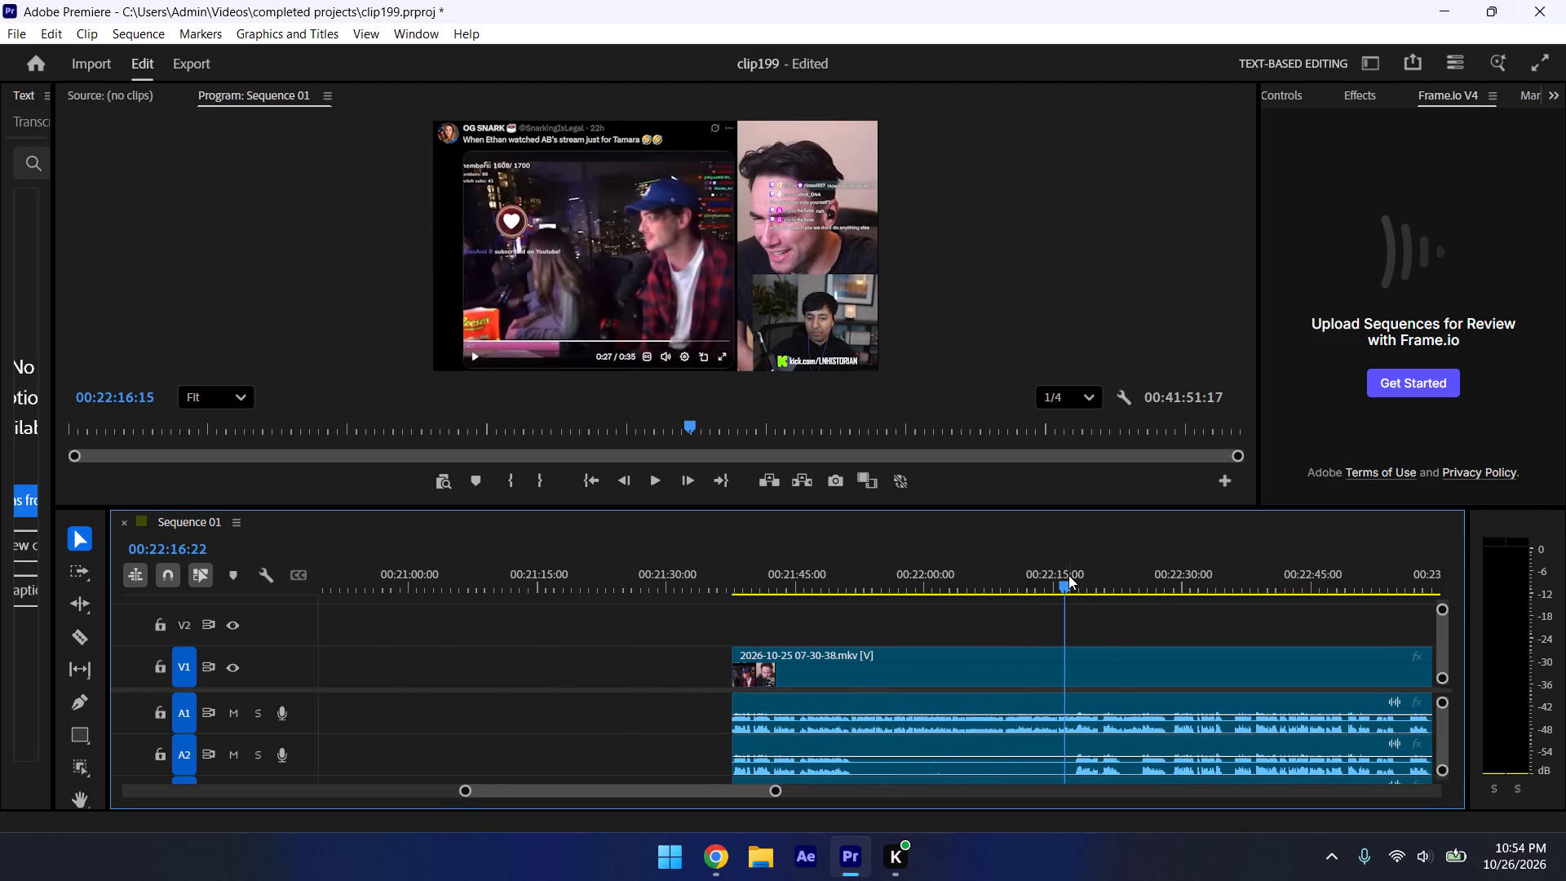
{"action": "key", "text": "space"}
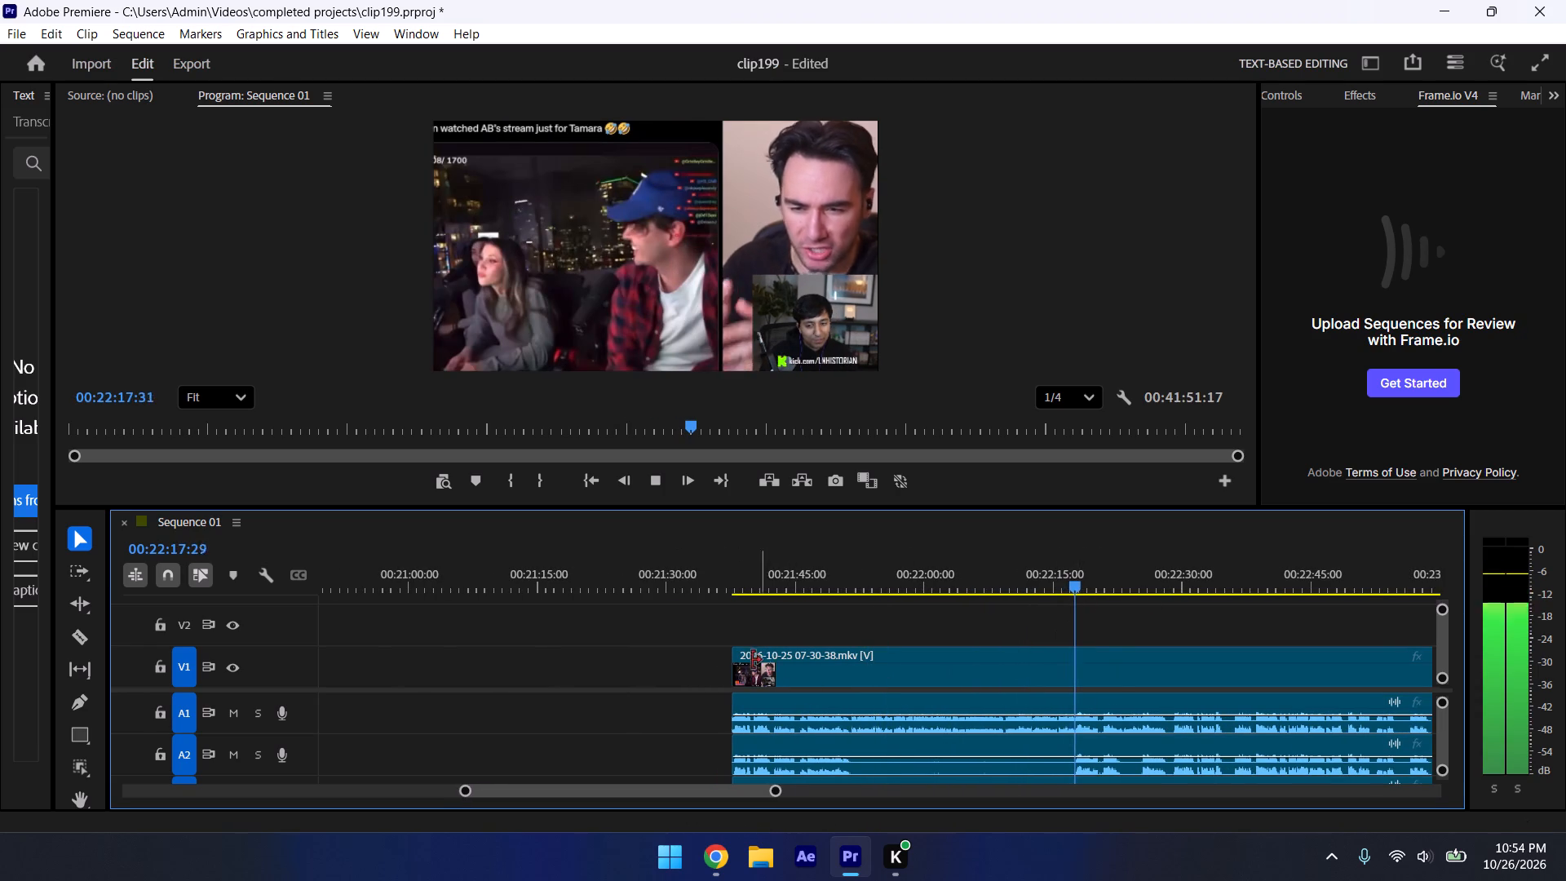
{"action": "left_click_drag", "start_coordinate": [737, 653], "coordinate": [1075, 875]}
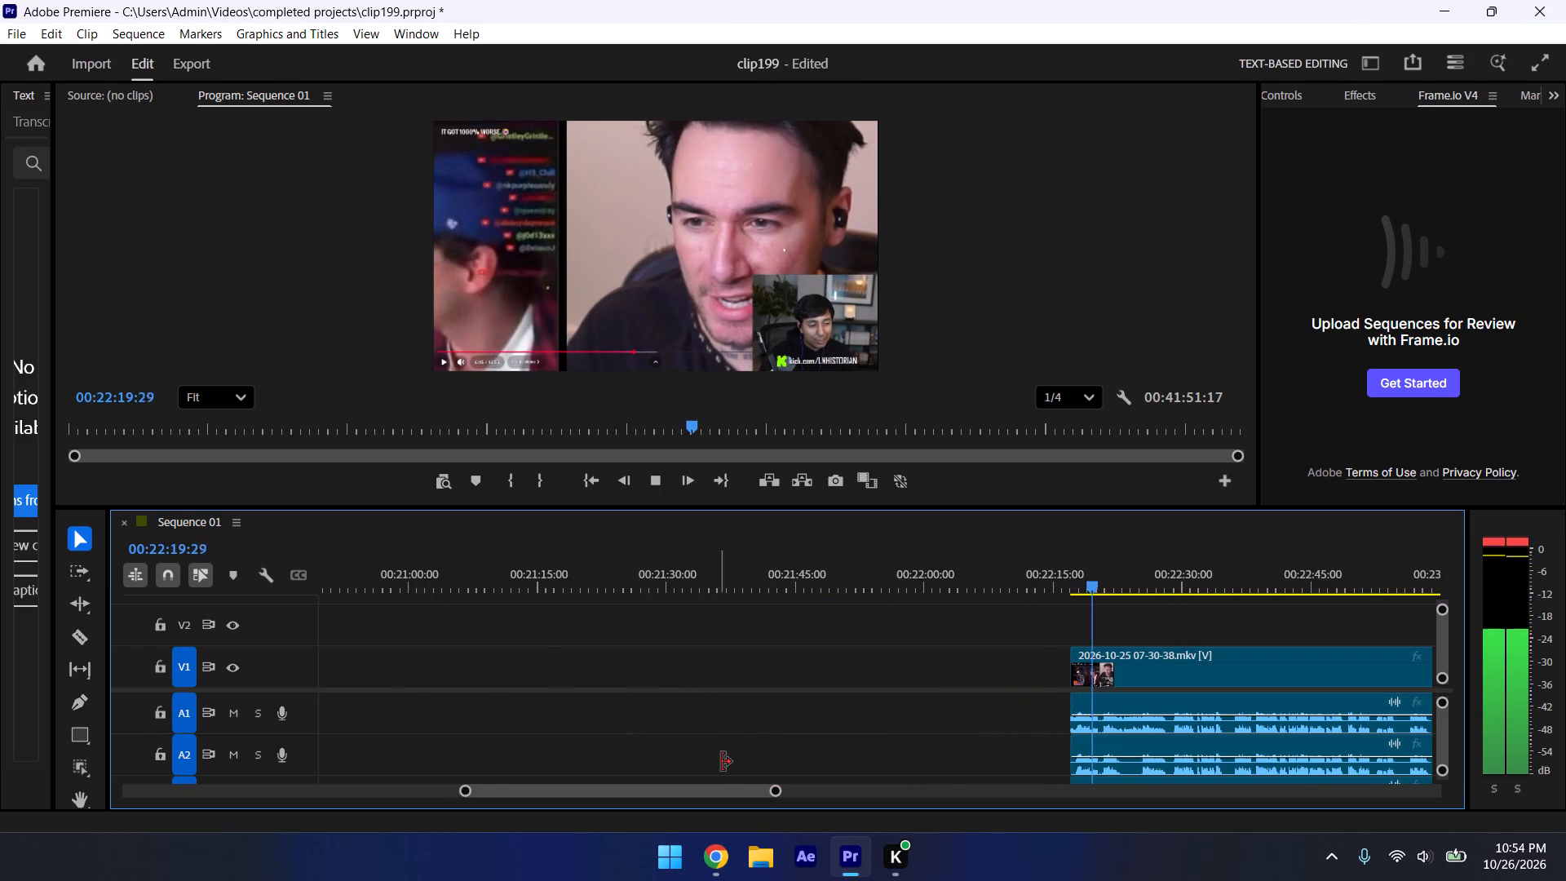
Zoom in on the playing audio and trim the last segment's start to about 00:22:25.
{"action": "left_click_drag", "start_coordinate": [781, 790], "coordinate": [1189, 880]}
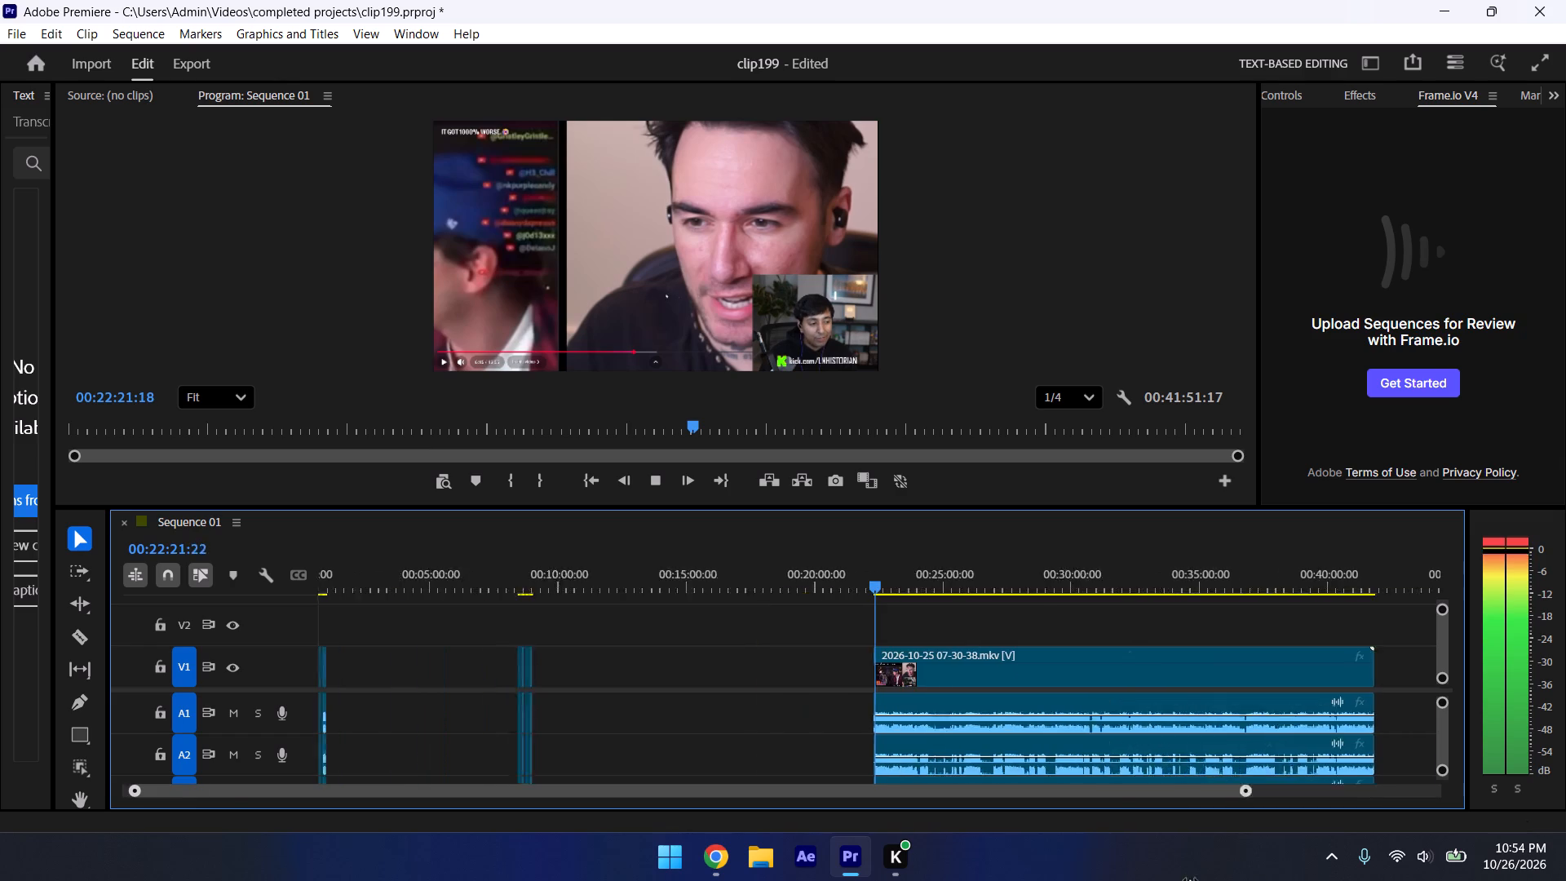
{"action": "left_click_drag", "start_coordinate": [1189, 880], "coordinate": [940, 843]}
{"action": "left_click_drag", "start_coordinate": [897, 786], "coordinate": [859, 784]}
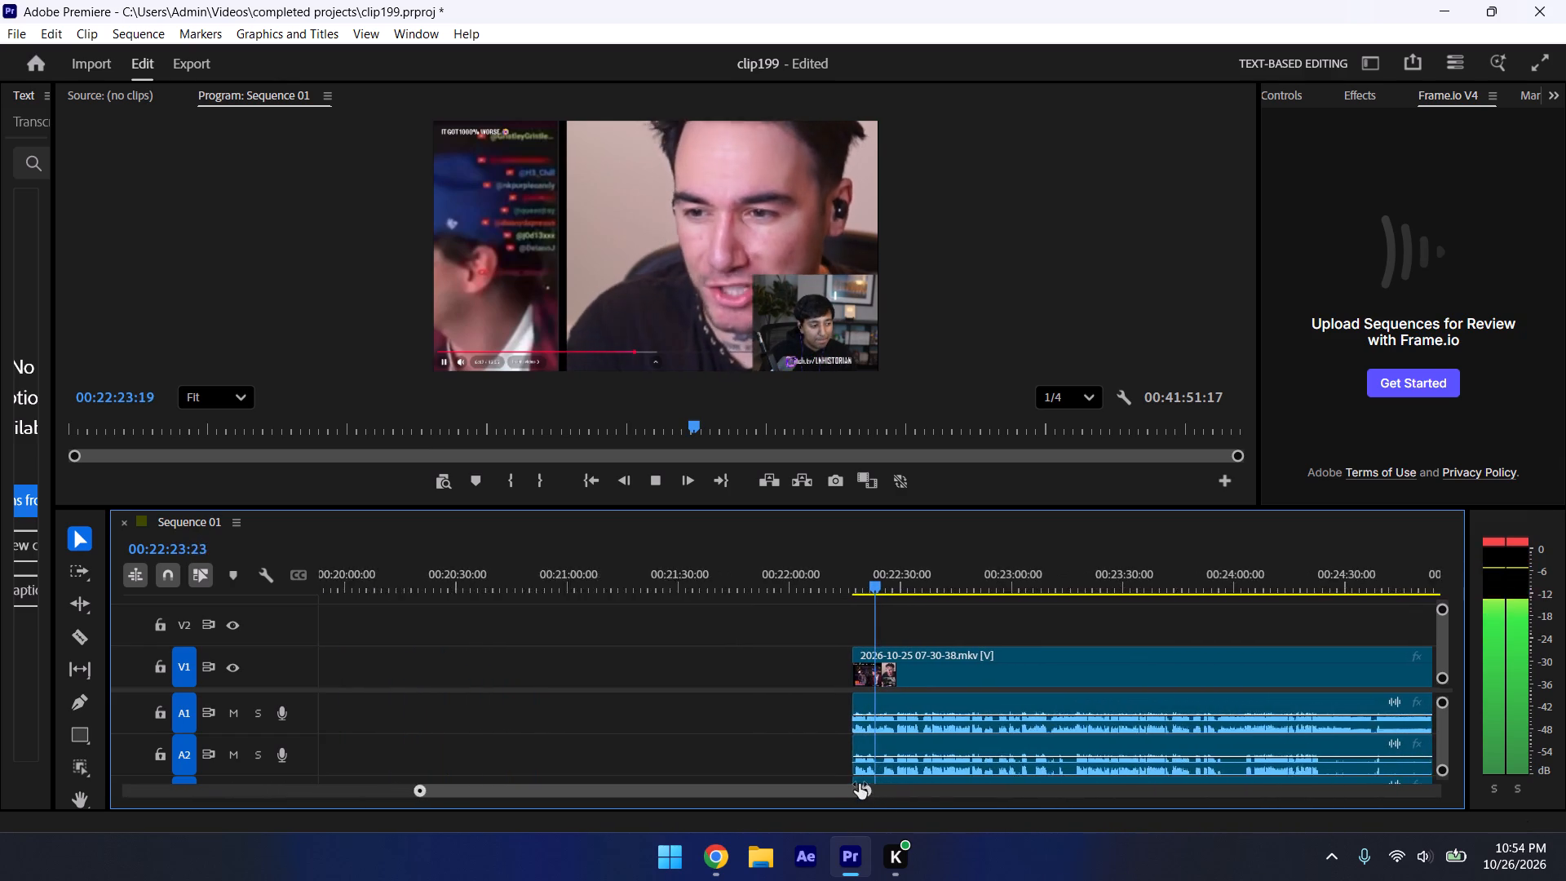
{"action": "left_click_drag", "start_coordinate": [859, 784], "coordinate": [814, 773]}
{"action": "left_click_drag", "start_coordinate": [833, 662], "coordinate": [843, 668]}
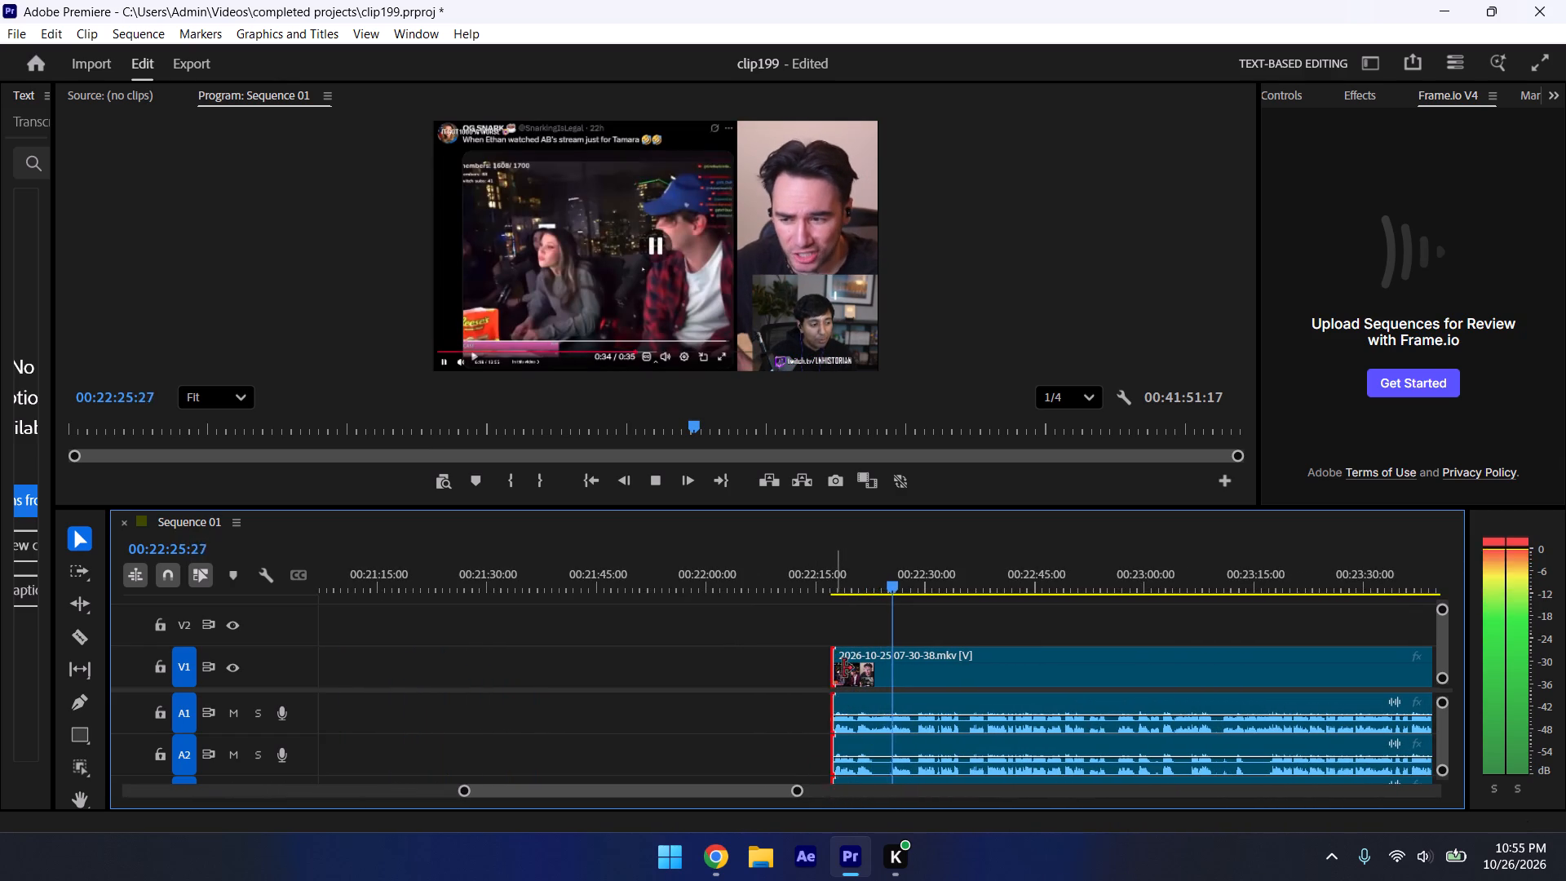
{"action": "left_click_drag", "start_coordinate": [843, 668], "coordinate": [890, 712]}
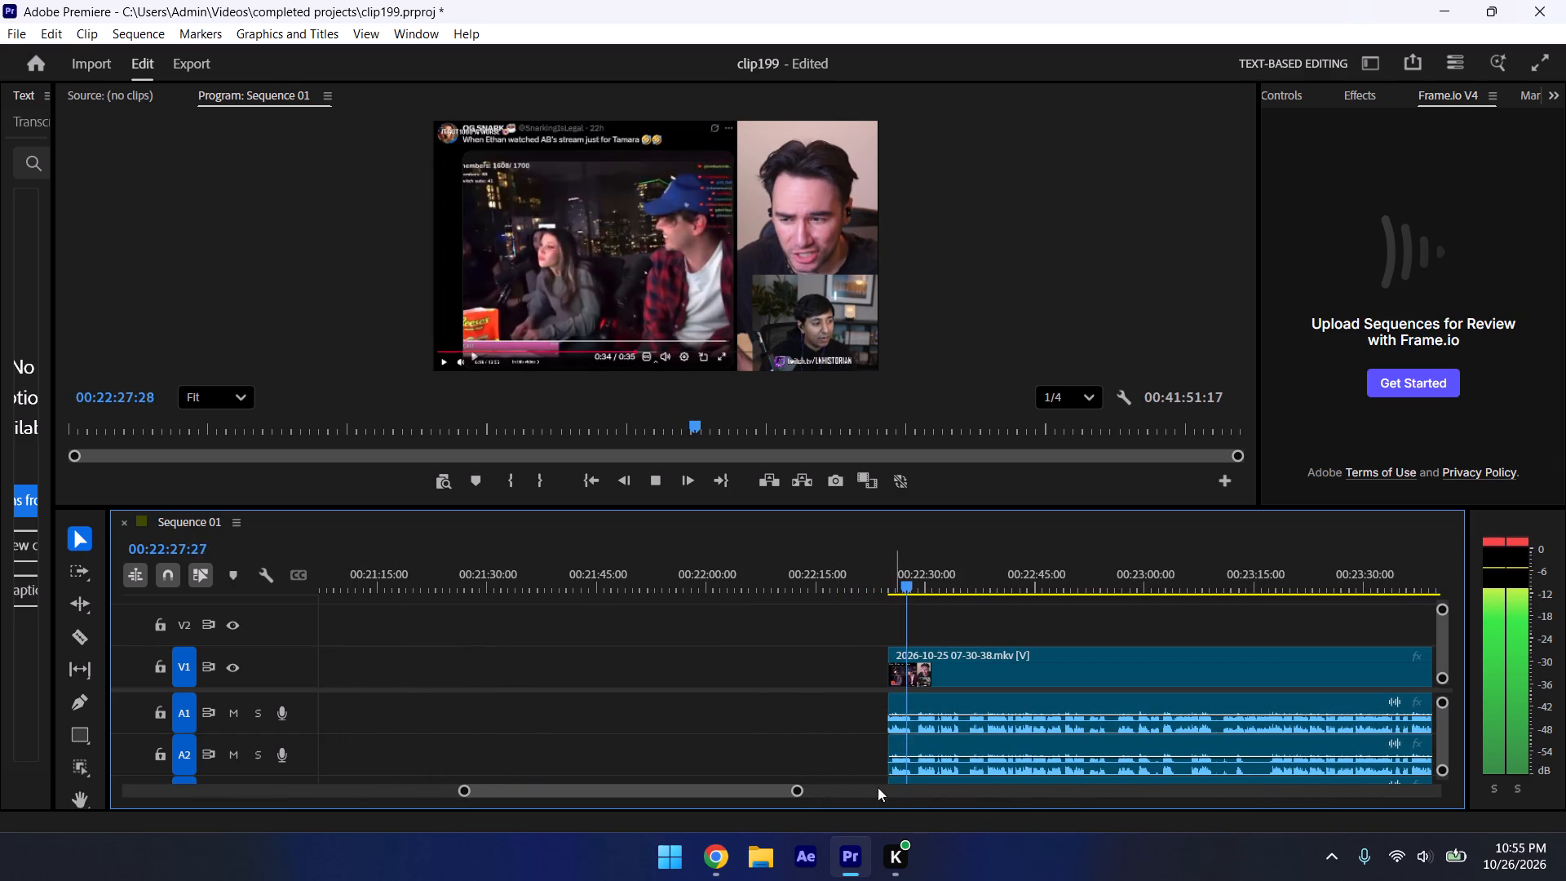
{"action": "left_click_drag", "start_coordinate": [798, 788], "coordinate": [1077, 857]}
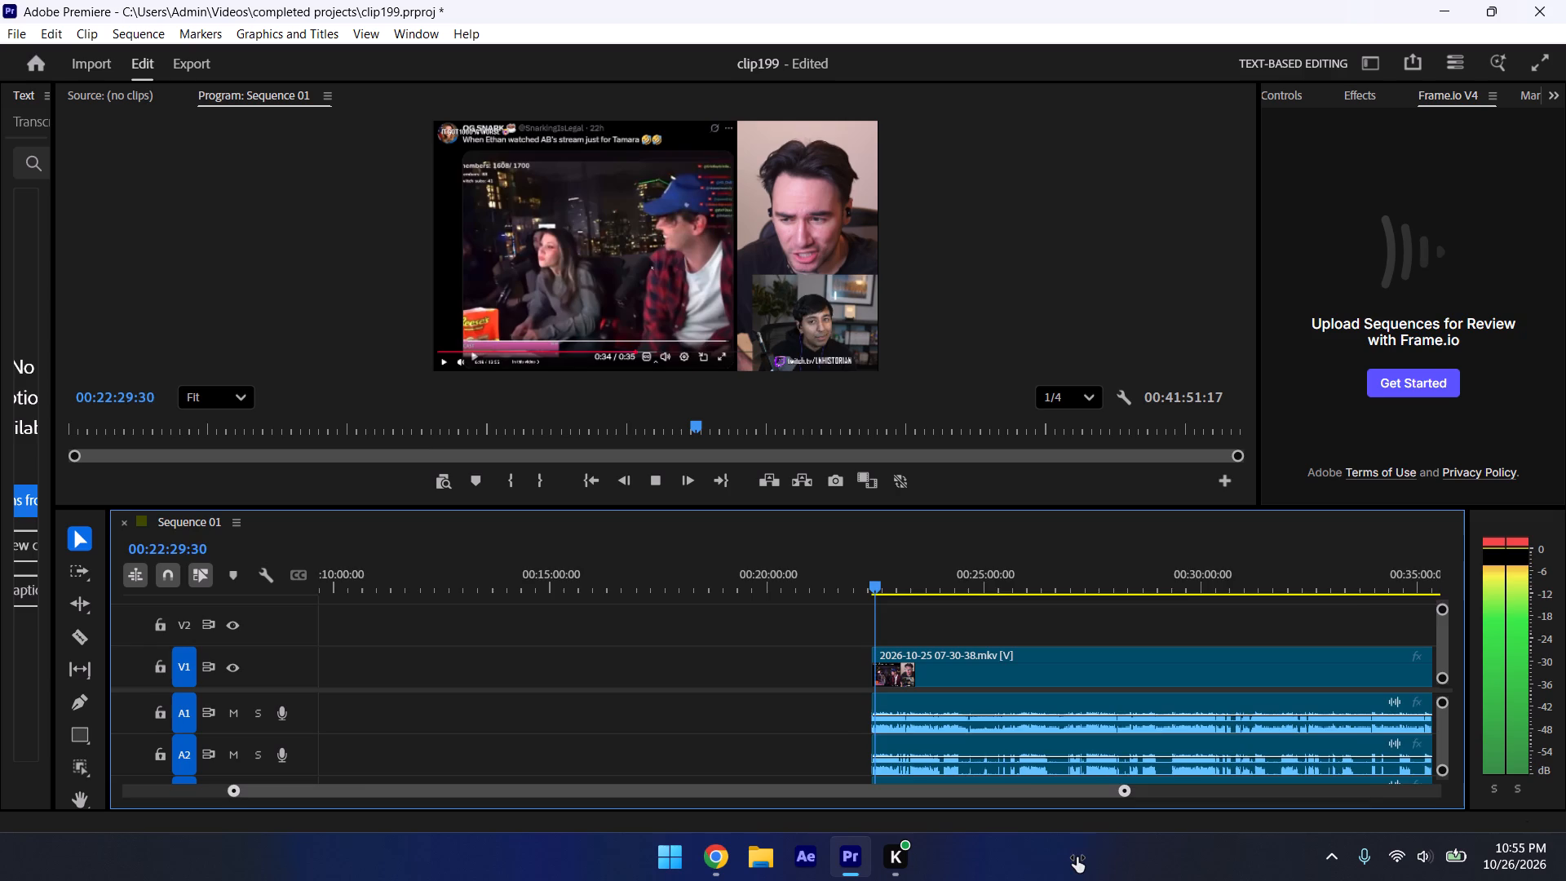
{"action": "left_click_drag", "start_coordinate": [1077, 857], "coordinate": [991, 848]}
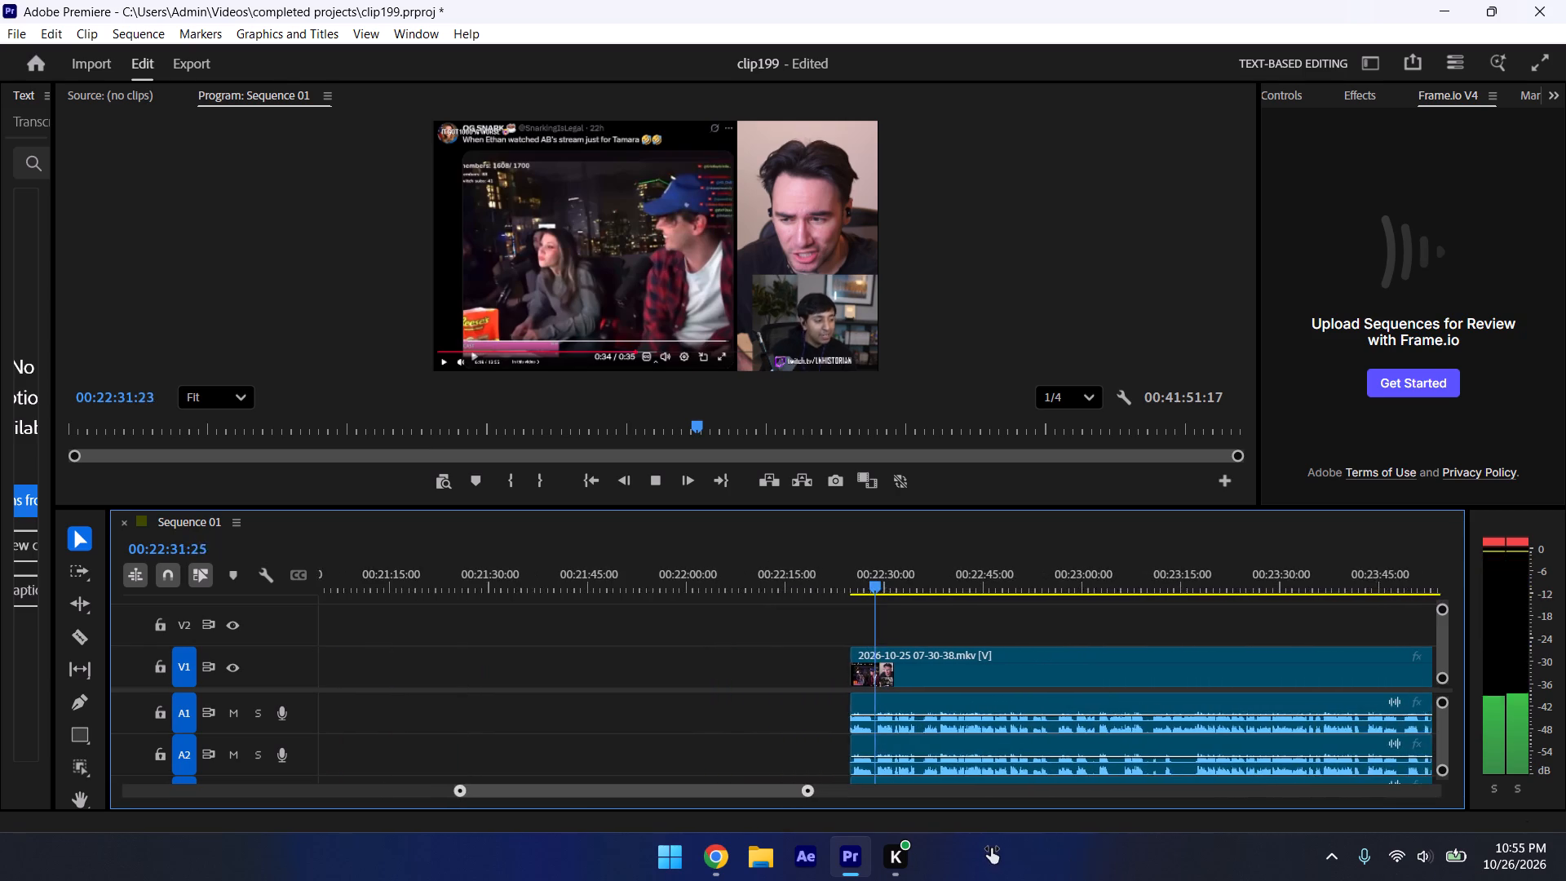
Preview the last segment at several points between about 00:22:37 and 00:24:01 to check for usable material.
{"action": "left_click_drag", "start_coordinate": [991, 848], "coordinate": [989, 847]}
{"action": "left_click", "coordinate": [934, 577]}
{"action": "key", "text": "space"}
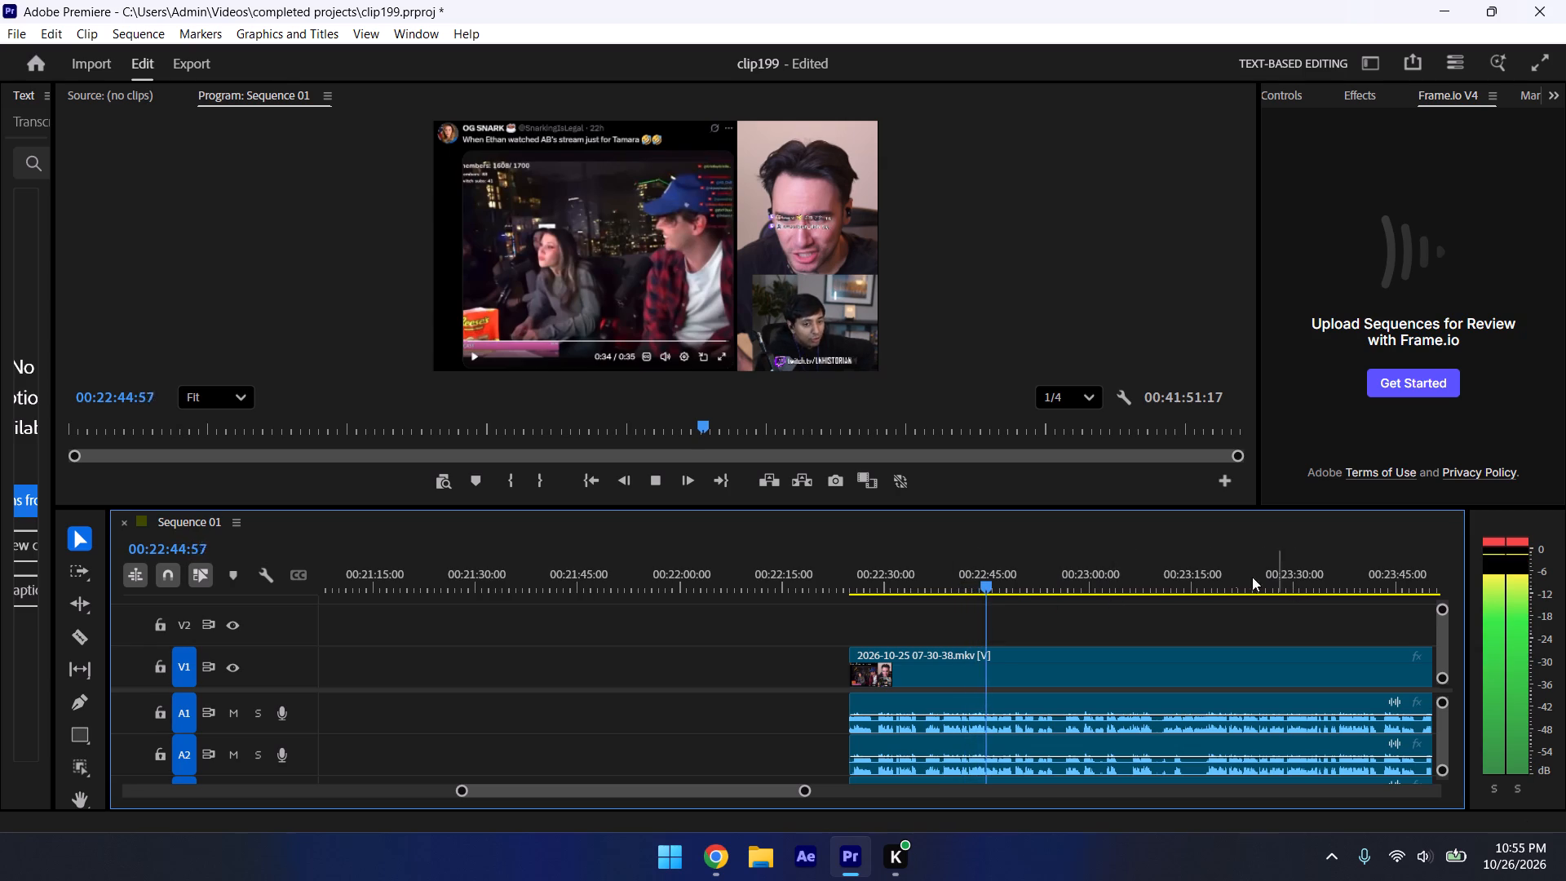
{"action": "left_click", "coordinate": [1228, 569]}
{"action": "key", "text": "space"}
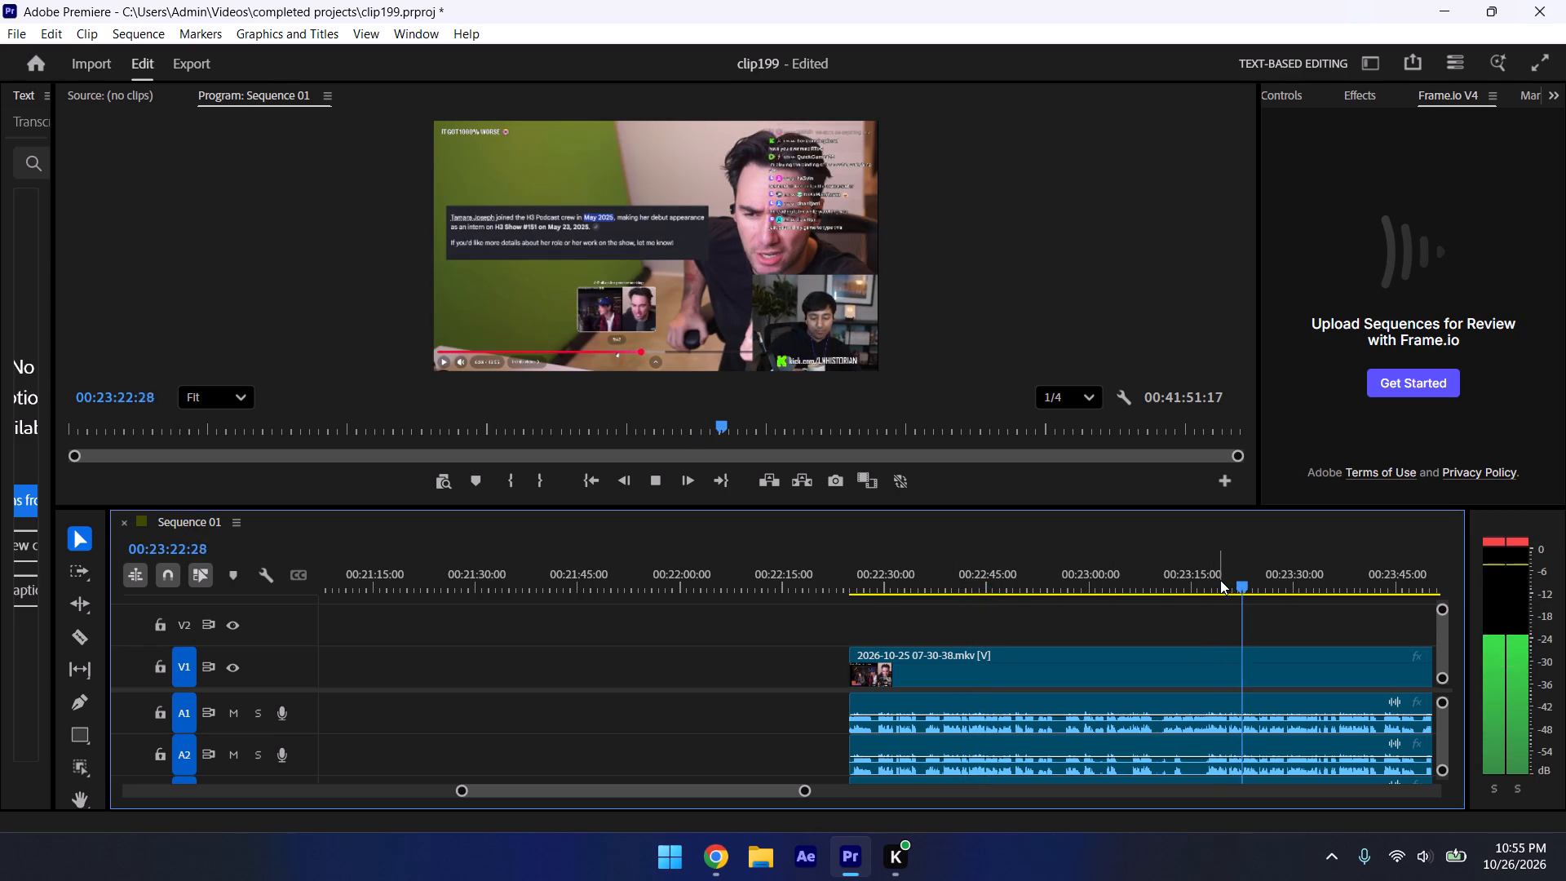
{"action": "left_click_drag", "start_coordinate": [805, 791], "coordinate": [953, 803]}
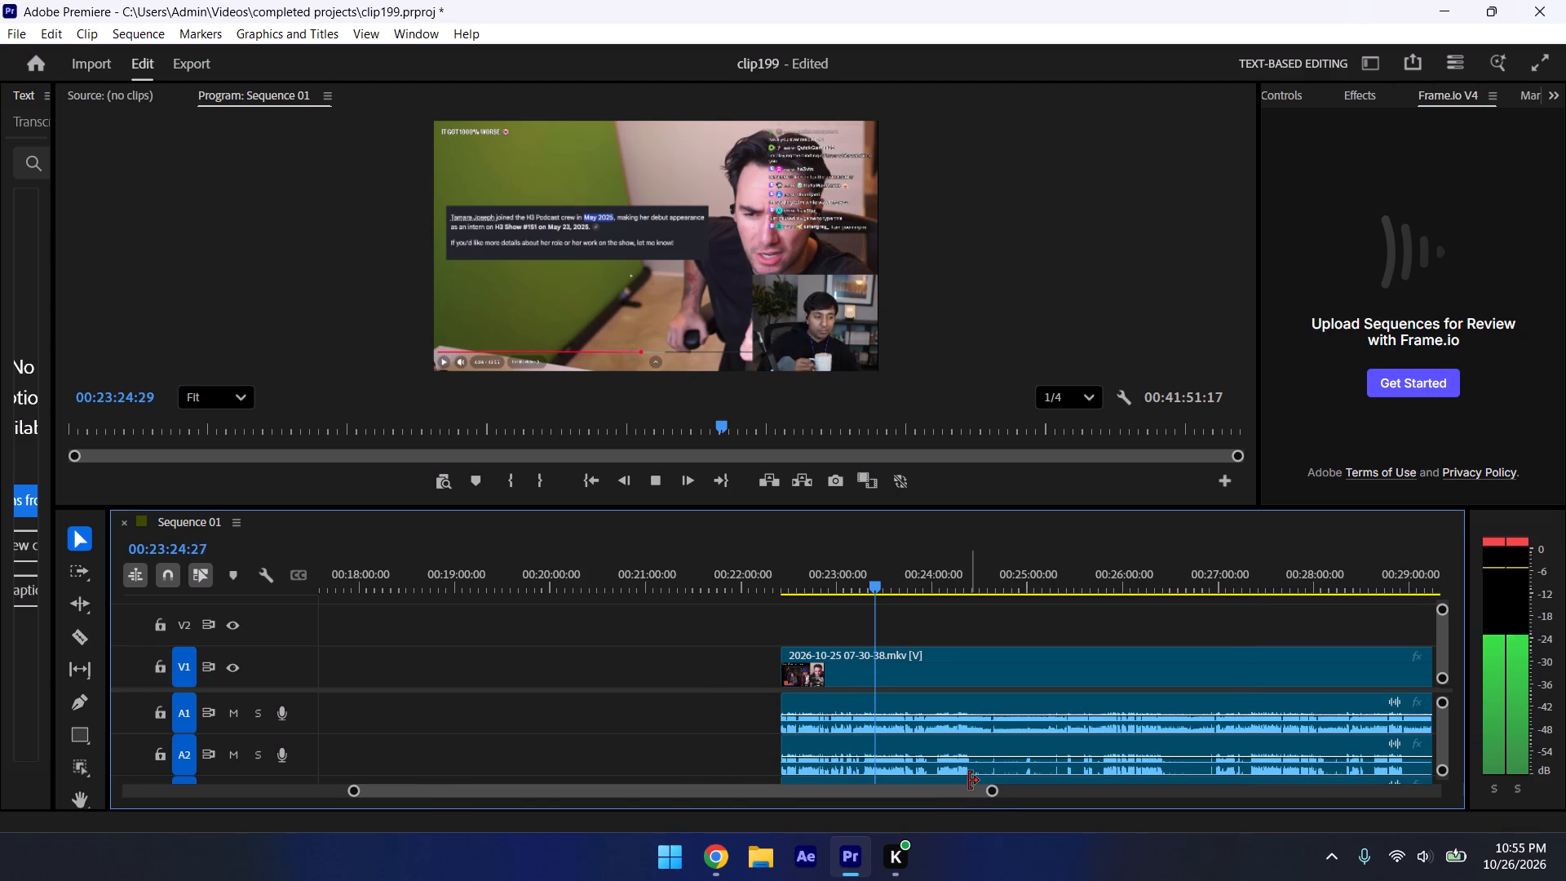
{"action": "left_click", "coordinate": [891, 576]}
{"action": "key", "text": "space"}
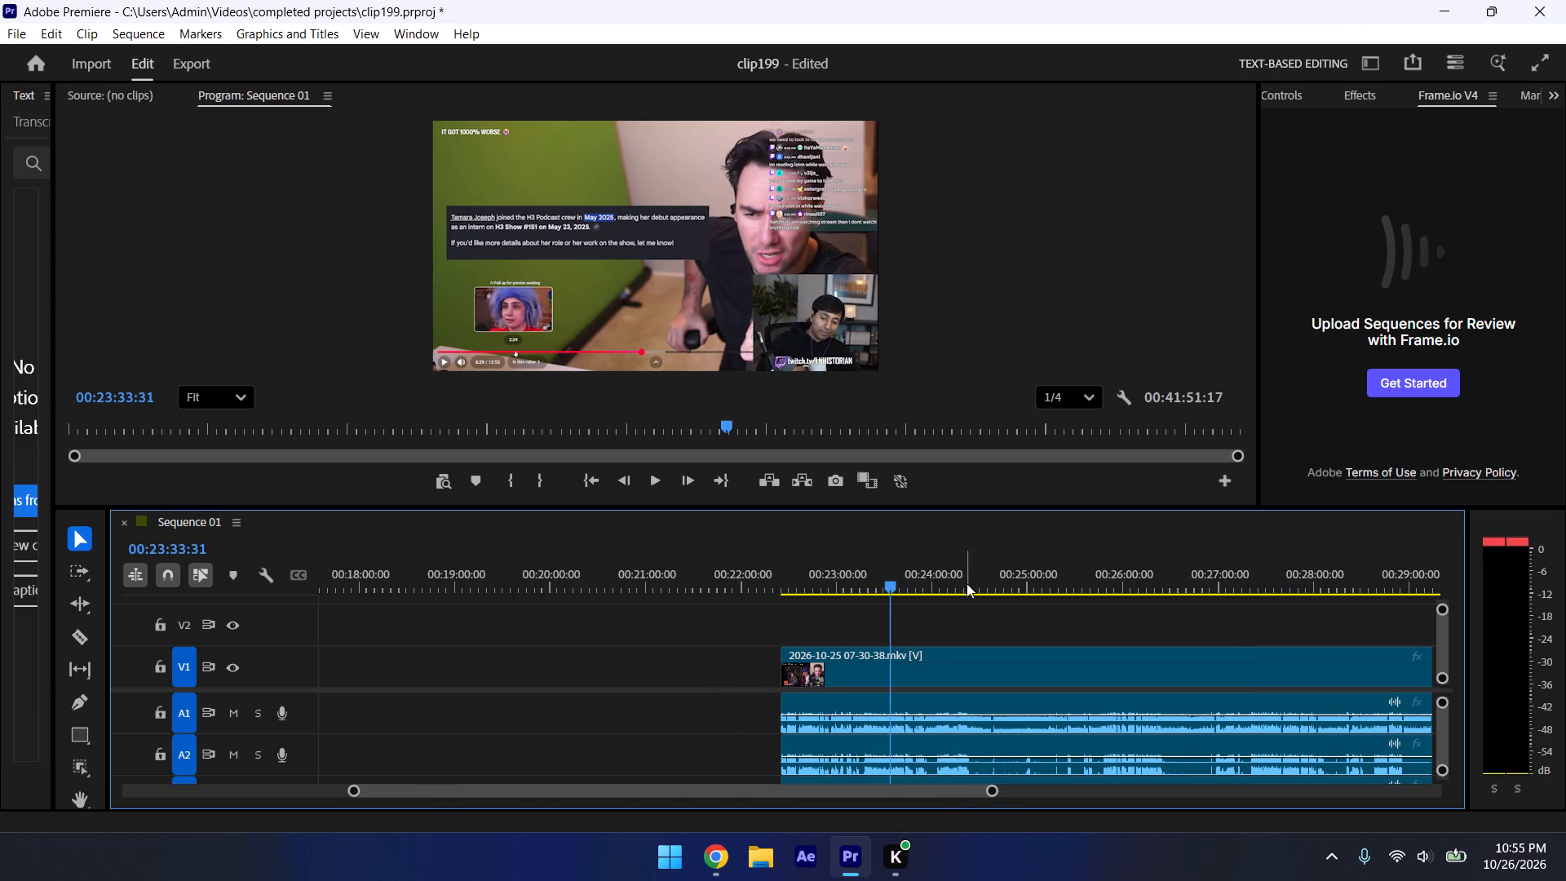
{"action": "left_click", "coordinate": [910, 578]}
{"action": "key", "text": "space"}
{"action": "left_click", "coordinate": [937, 579]}
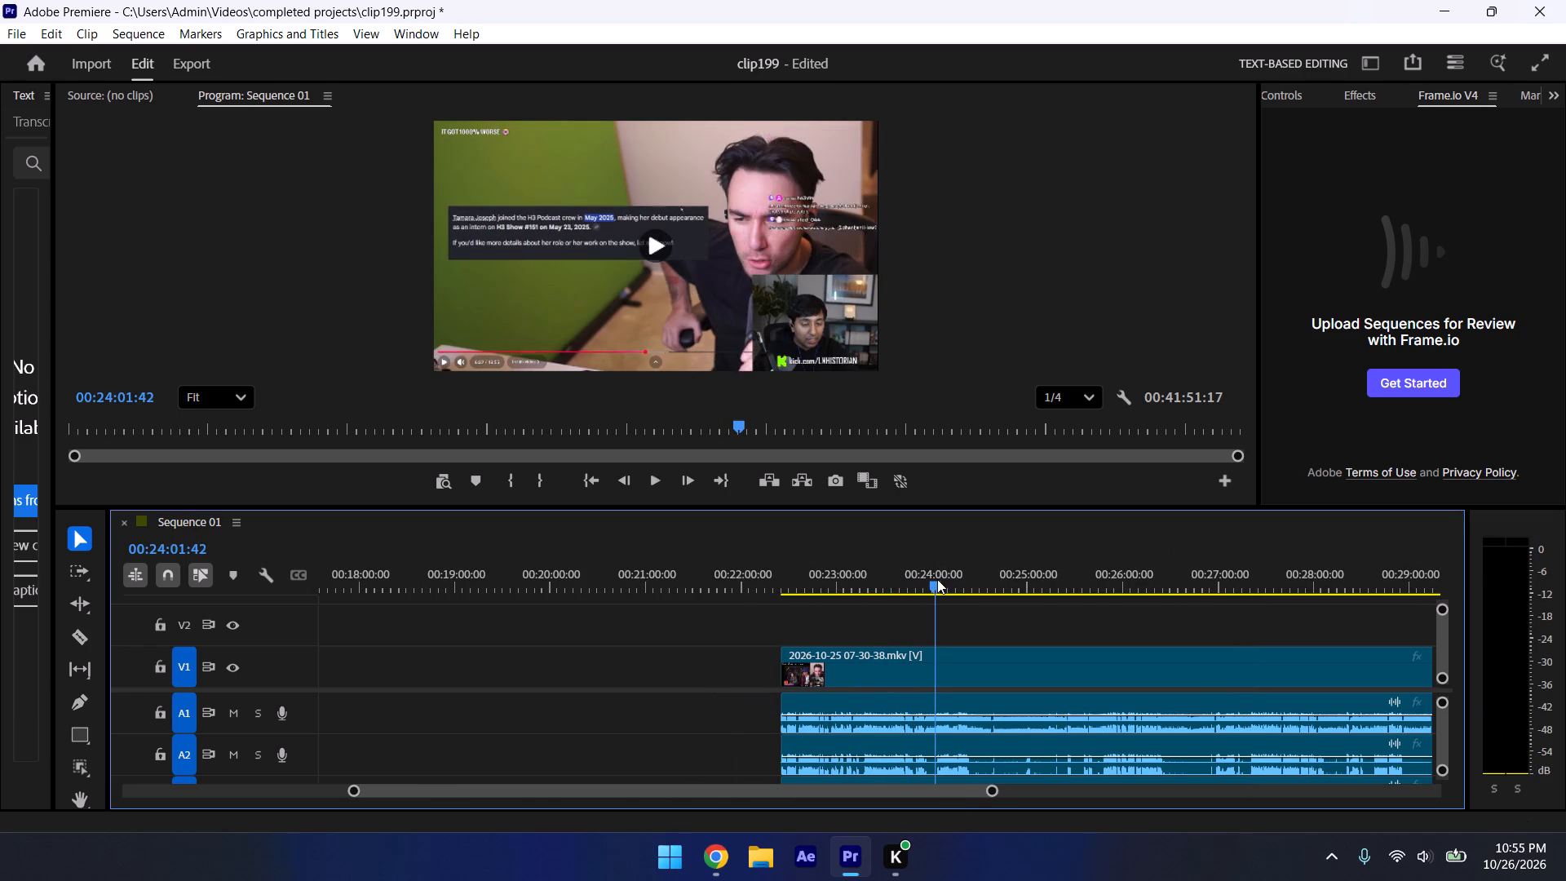
{"action": "key", "text": "space"}
Delete the long leftover segment at the end of the sequence, starting at about 00:22:25.
{"action": "left_click_drag", "start_coordinate": [992, 793], "coordinate": [1396, 804]}
{"action": "left_click", "coordinate": [912, 693]}
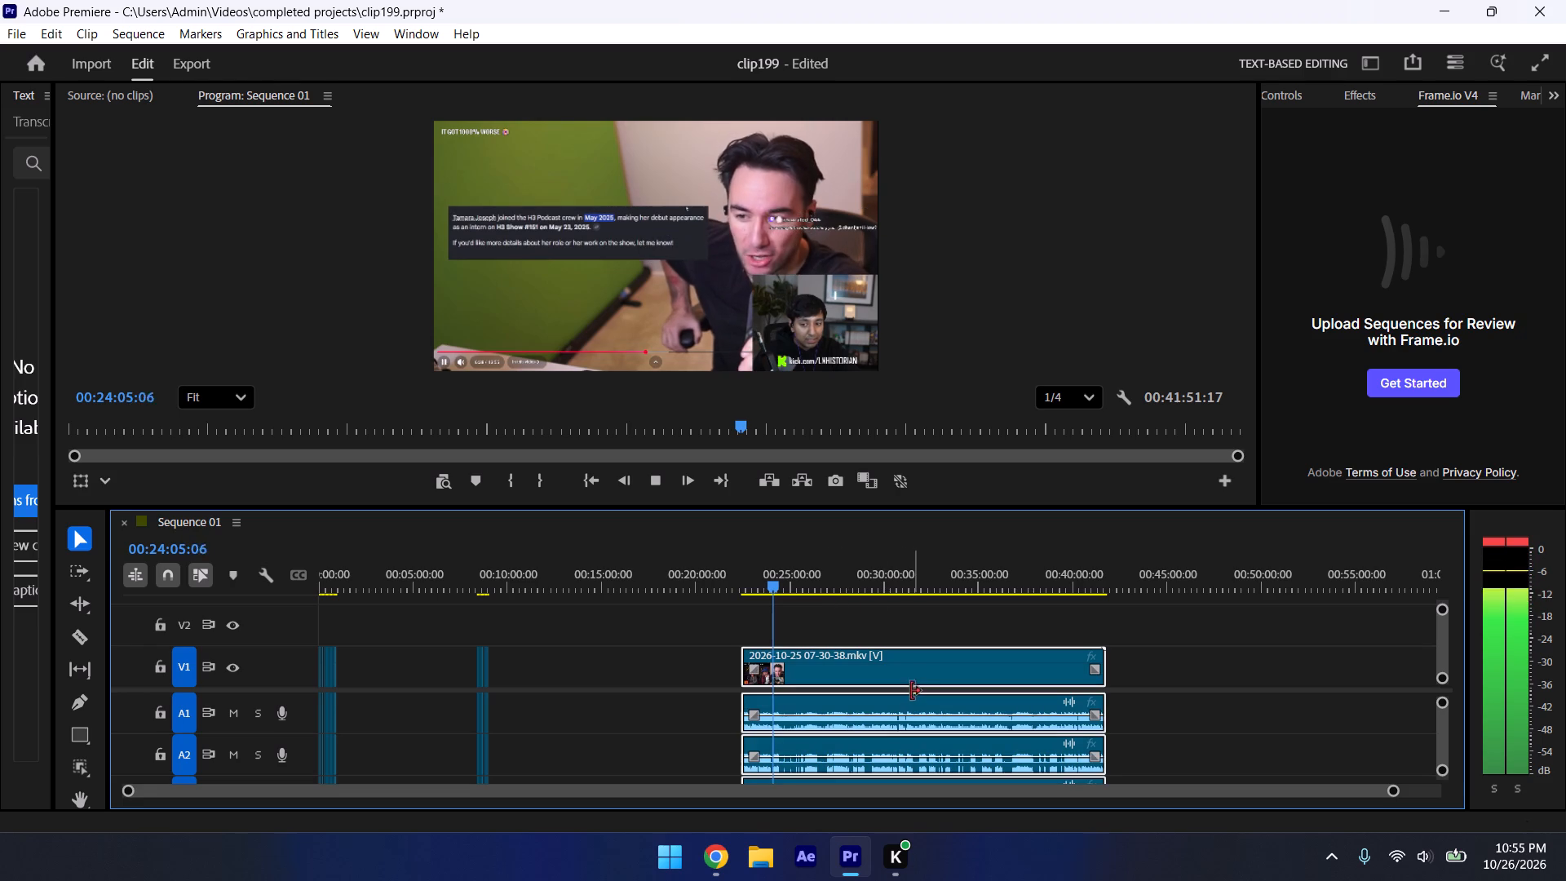
{"action": "key", "text": "Delete"}
Move the group of clips at about 00:08:25 earlier so it starts at about 00:01:37, and save the project.
{"action": "left_click", "coordinate": [409, 561]}
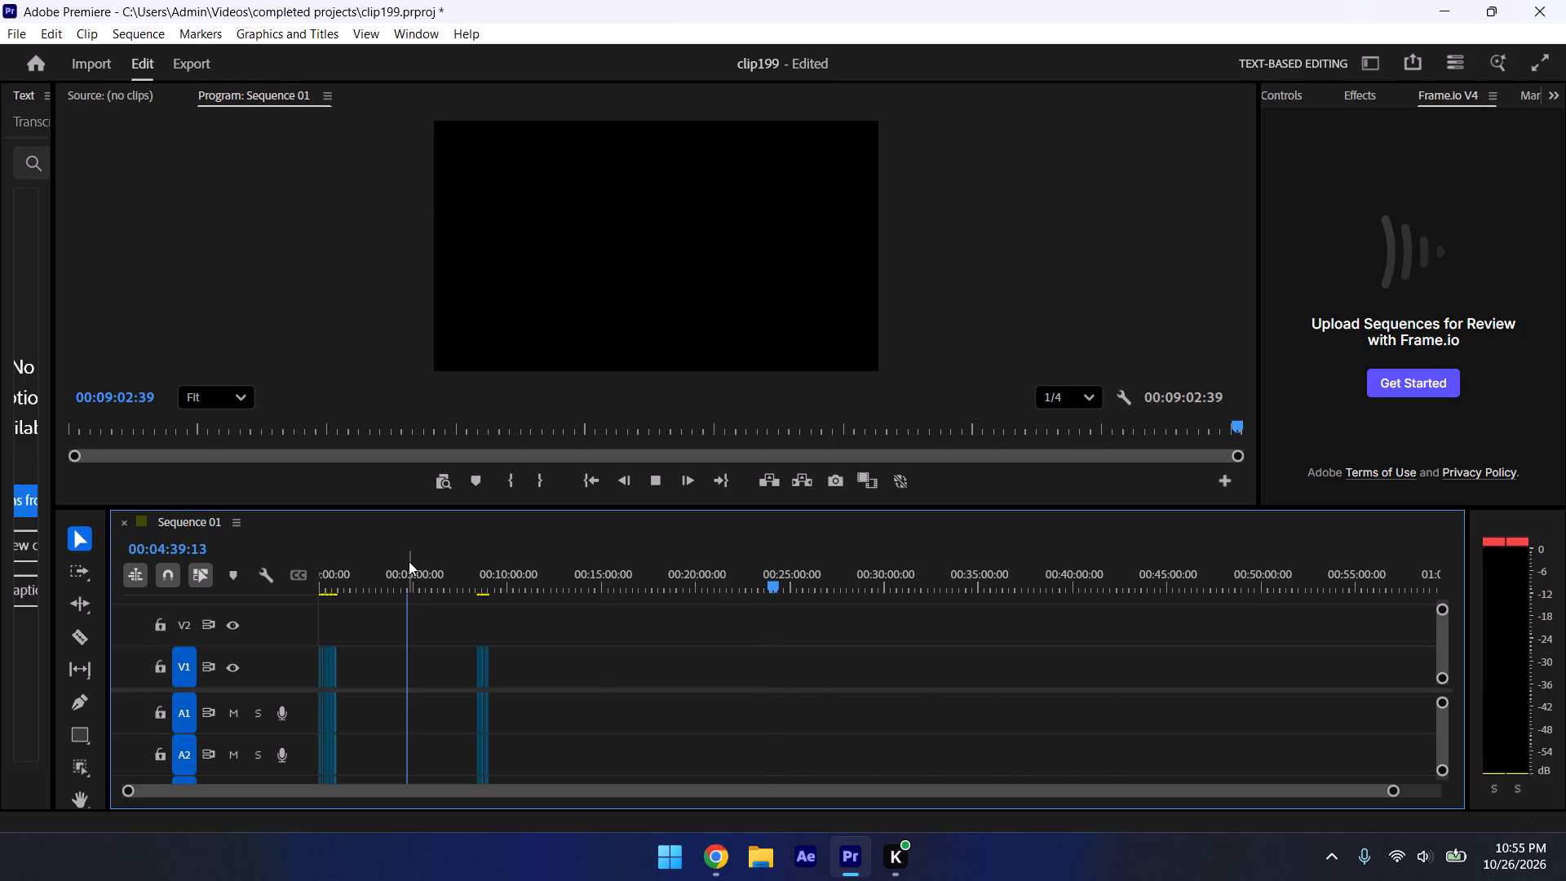
{"action": "left_click_drag", "start_coordinate": [413, 580], "coordinate": [321, 614]}
{"action": "left_click_drag", "start_coordinate": [1396, 787], "coordinate": [1201, 824]}
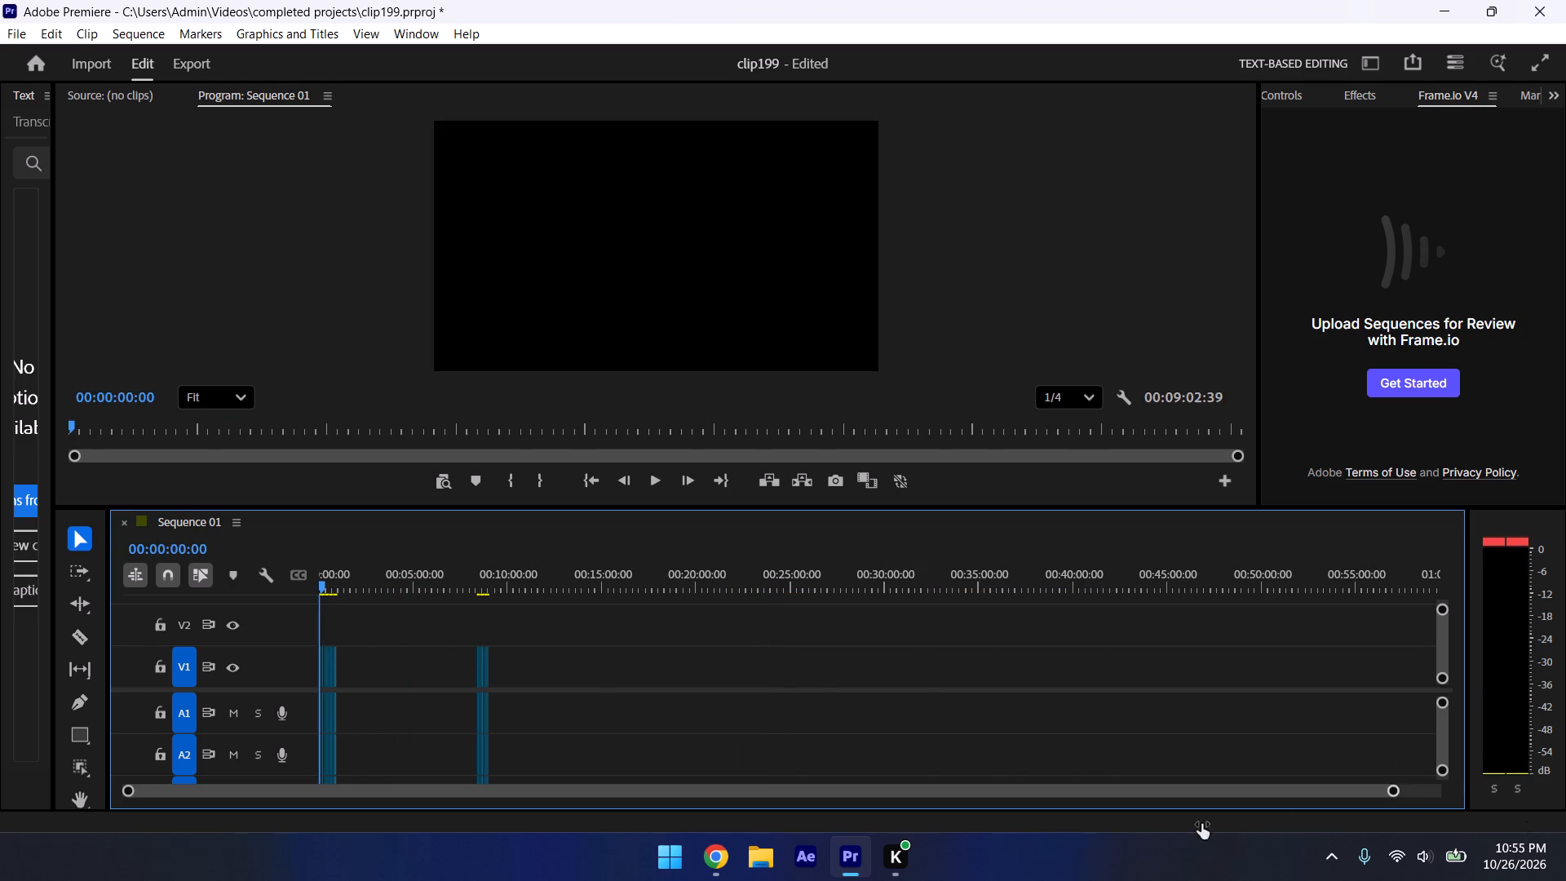
{"action": "left_click_drag", "start_coordinate": [1201, 824], "coordinate": [1108, 857]}
{"action": "left_click_drag", "start_coordinate": [1082, 625], "coordinate": [1400, 698]}
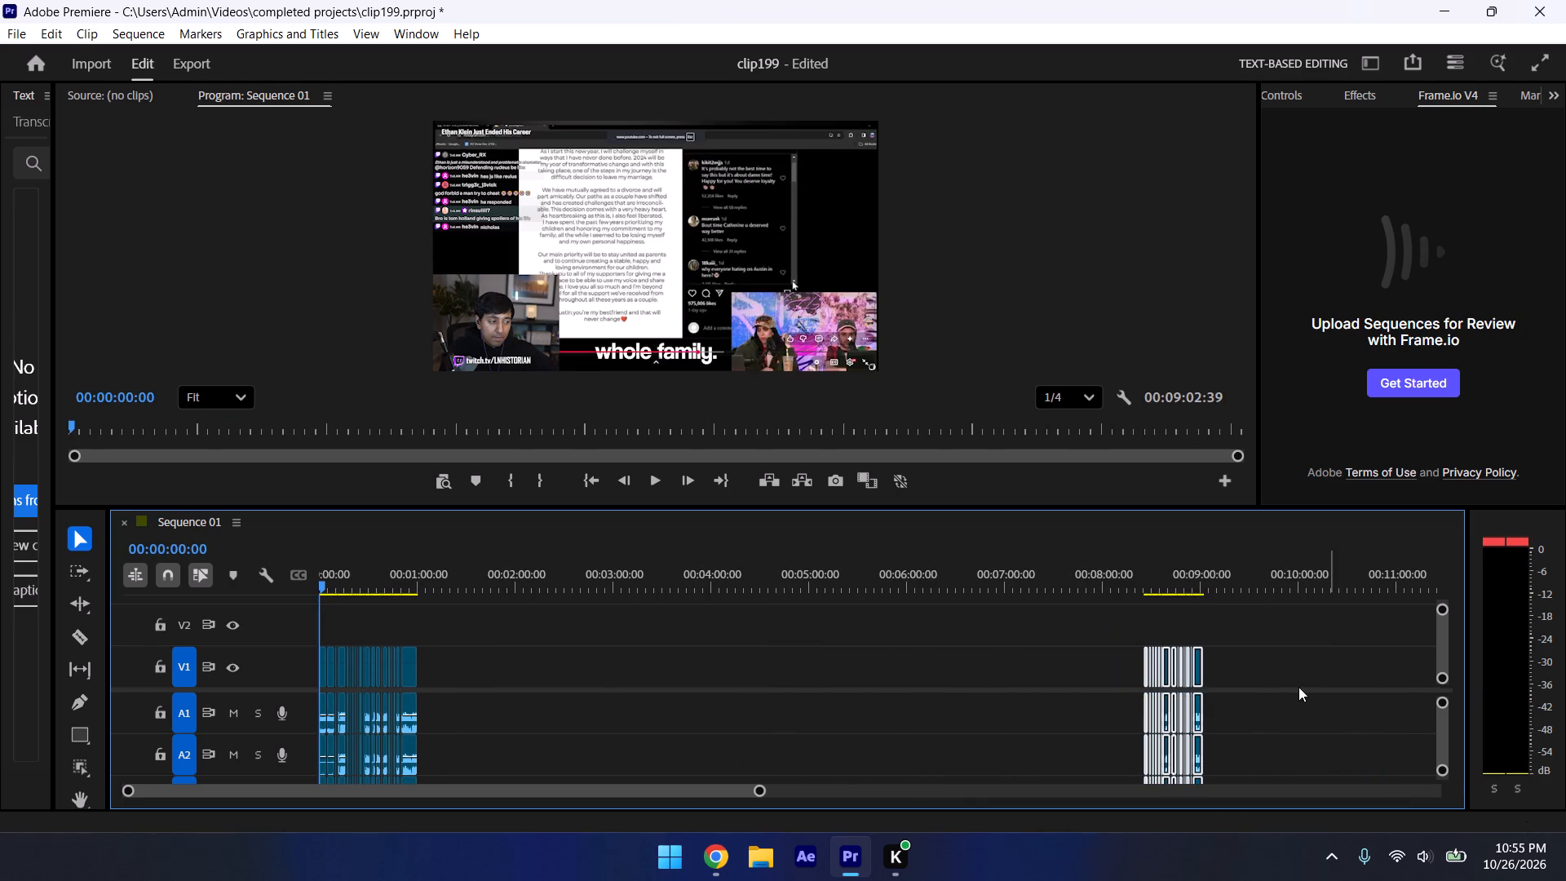
{"action": "left_click_drag", "start_coordinate": [1199, 669], "coordinate": [533, 714]}
{"action": "left_click_drag", "start_coordinate": [760, 790], "coordinate": [616, 792]}
{"action": "key", "text": "ctrl+s"}
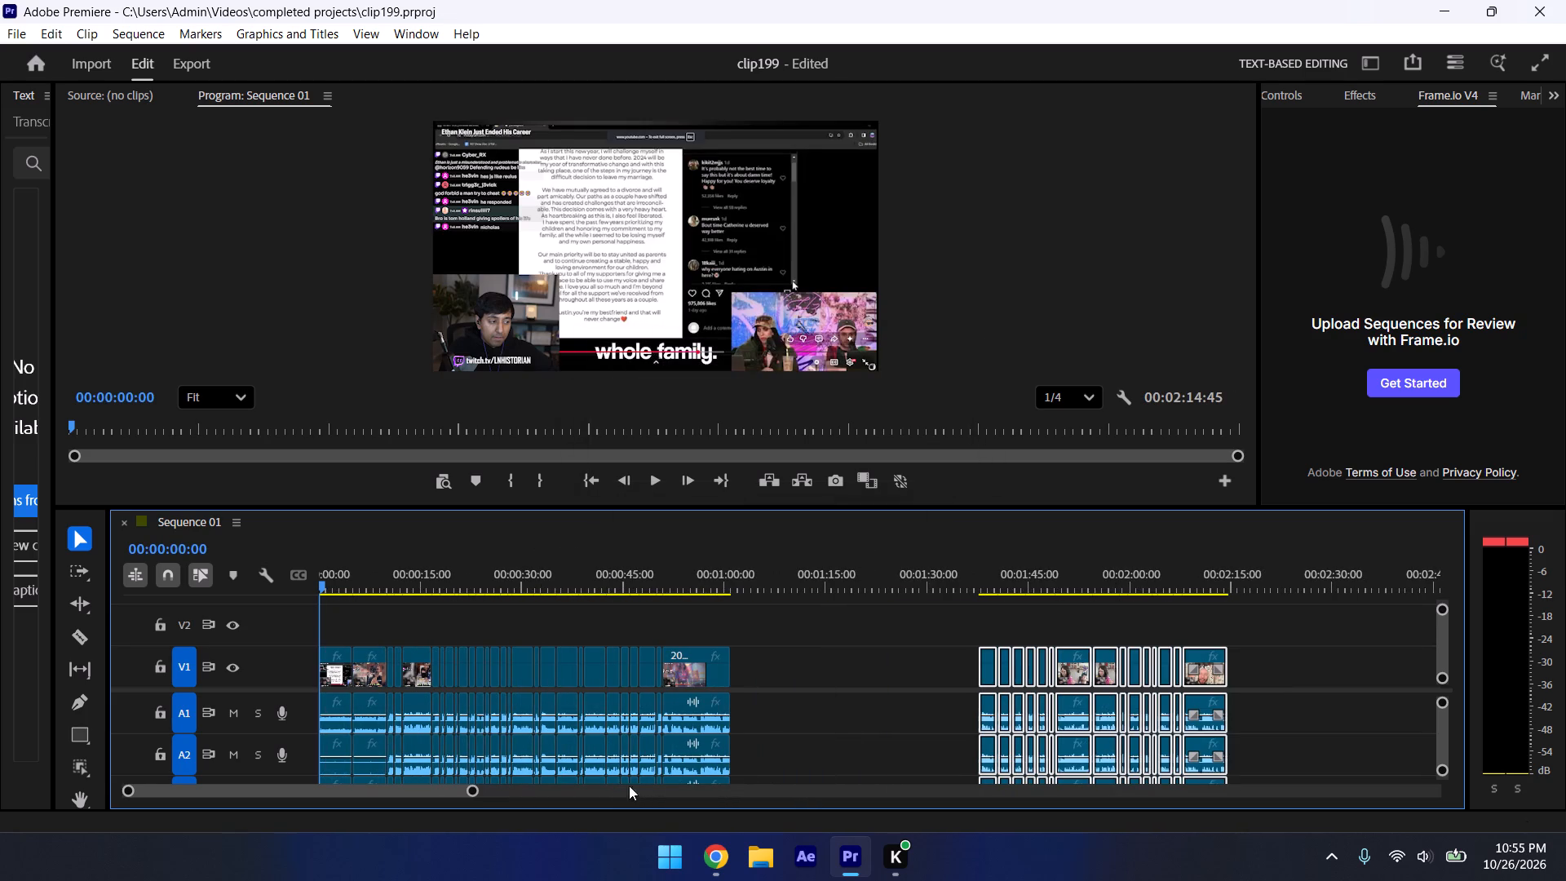
Play the first clip group from about 00:00:52, from the sequence start, and again from about 00:00:20, to review its content.
{"action": "left_click", "coordinate": [671, 588]}
{"action": "key", "text": "space"}
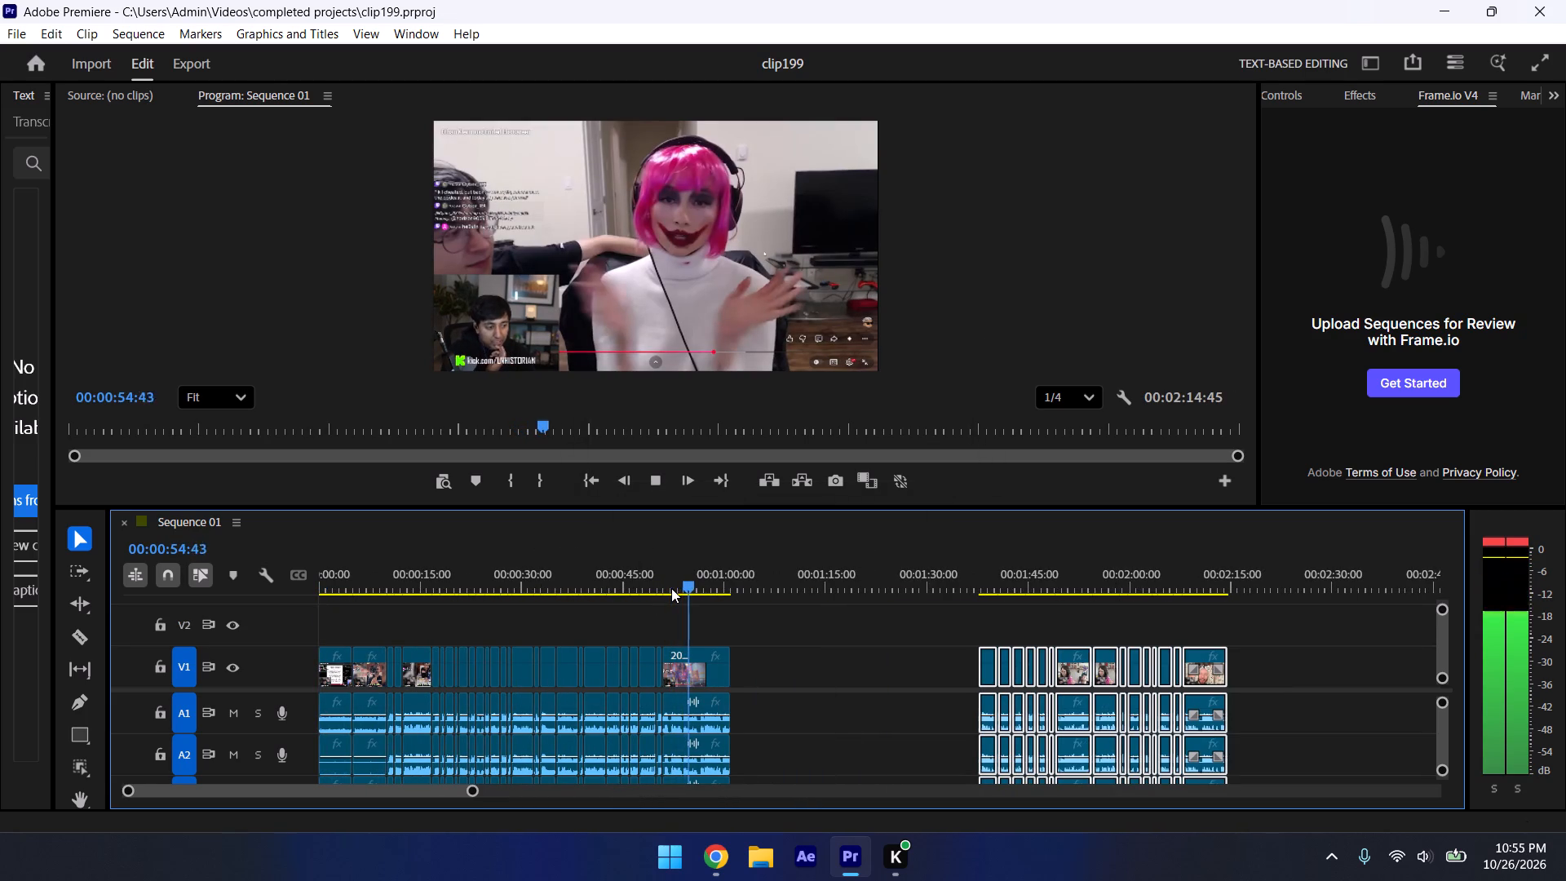
{"action": "left_click", "coordinate": [353, 564]}
{"action": "left_click_drag", "start_coordinate": [344, 579], "coordinate": [0, 631]}
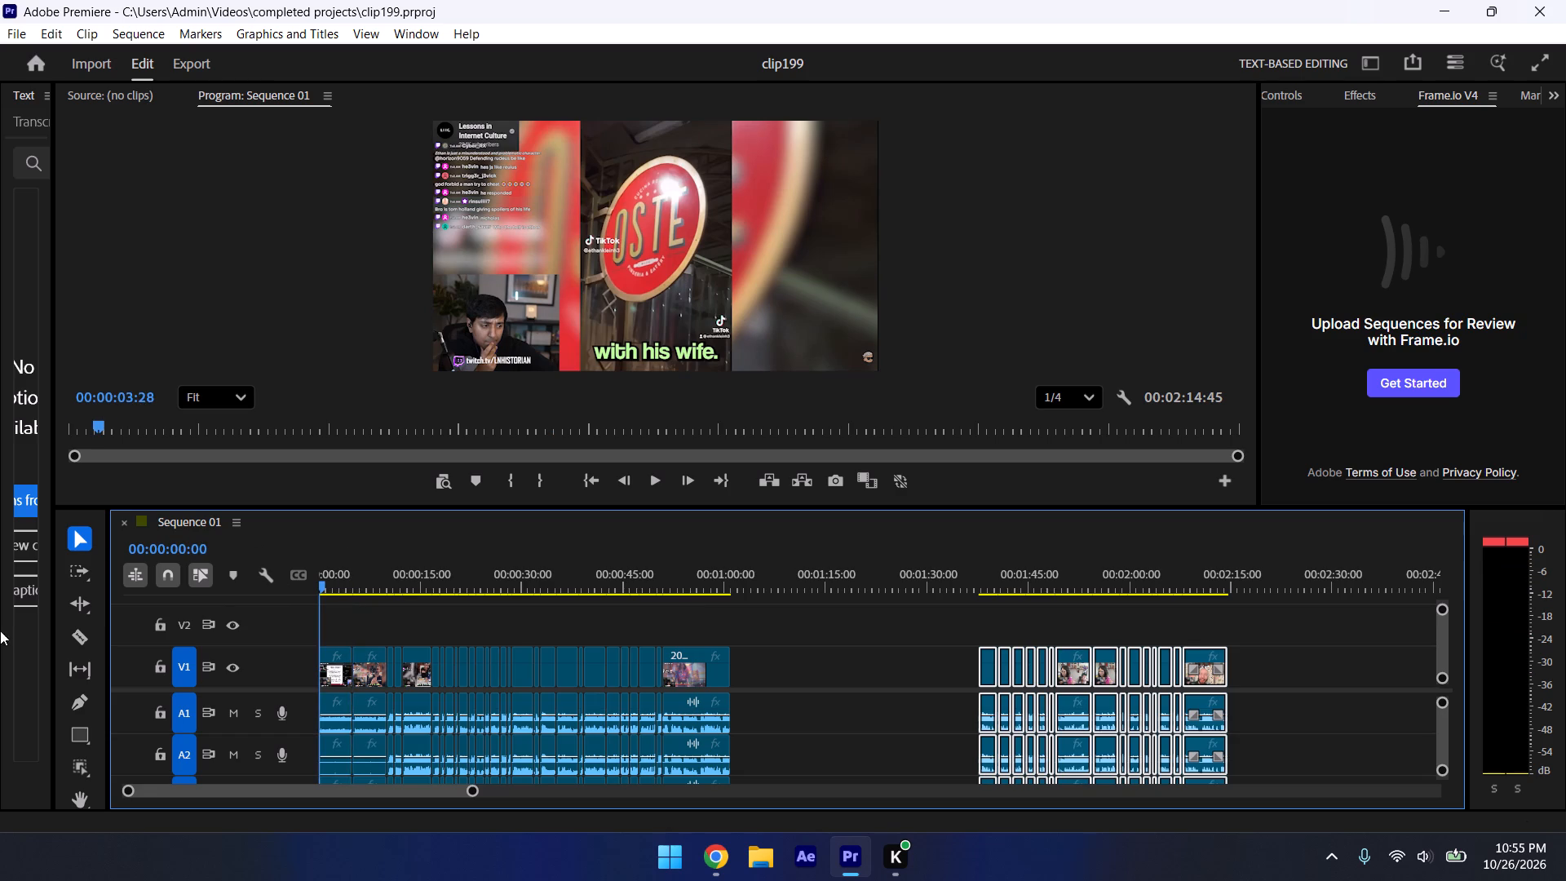
{"action": "left_click_drag", "start_coordinate": [0, 631], "coordinate": [0, 629]}
{"action": "key", "text": "space"}
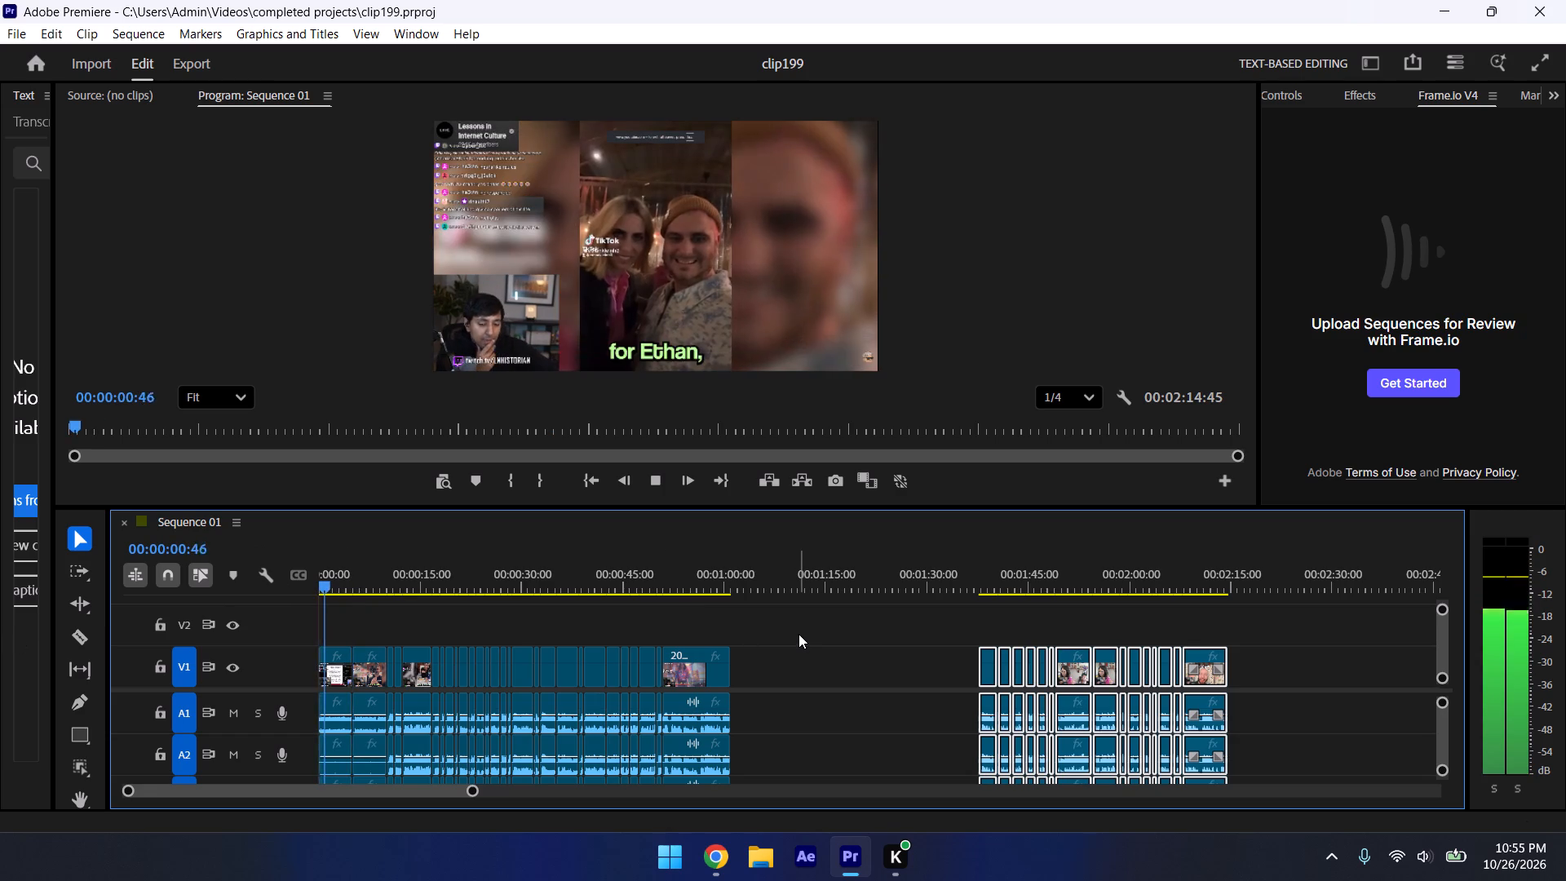
{"action": "left_click_drag", "start_coordinate": [476, 794], "coordinate": [477, 795]}
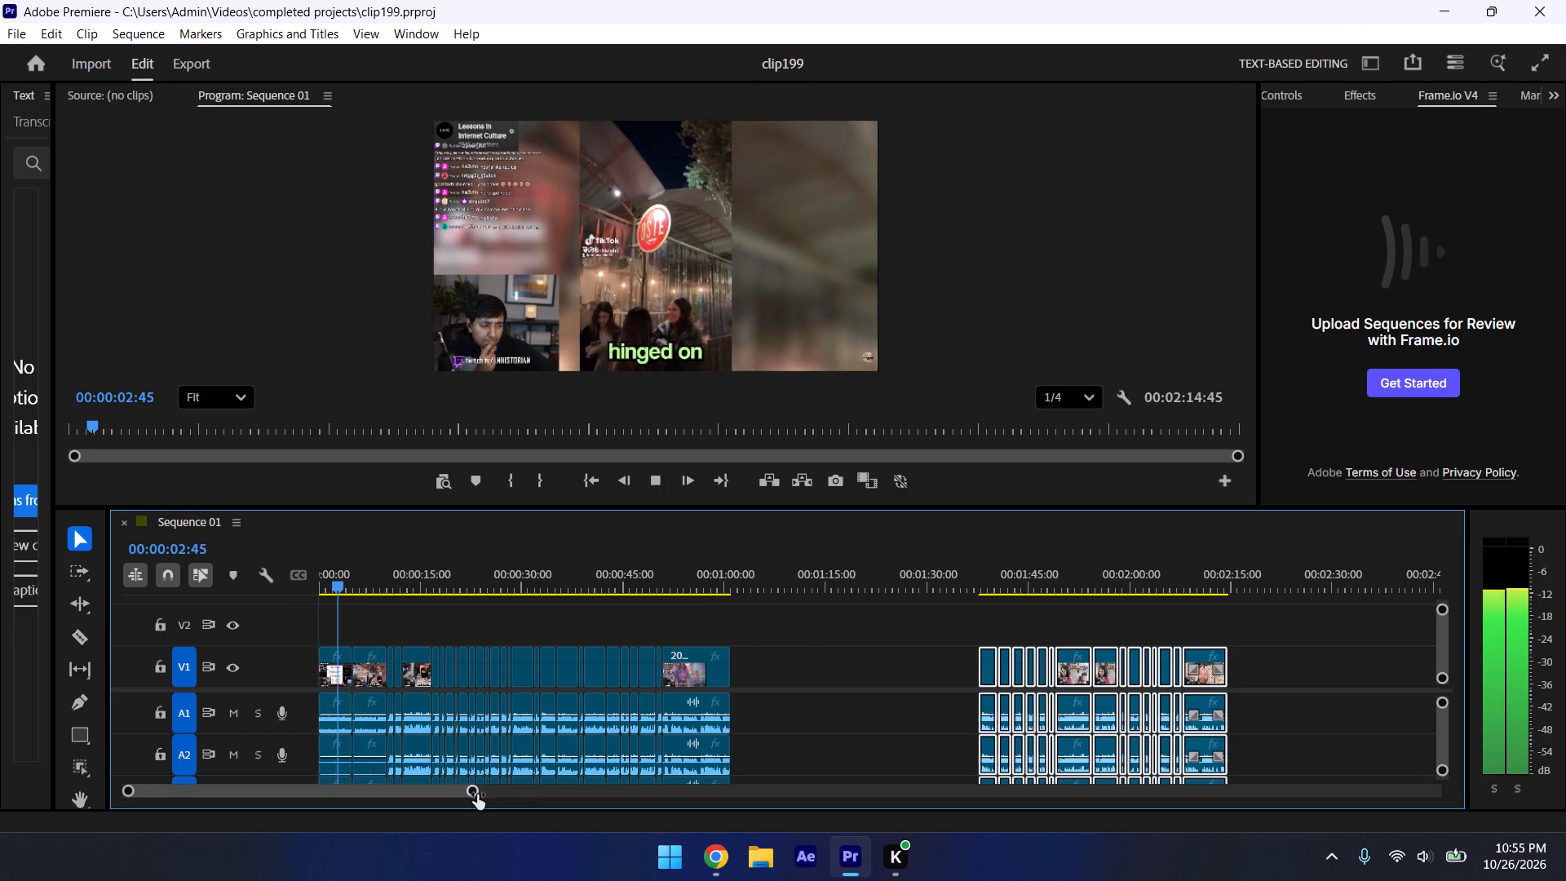
{"action": "left_click_drag", "start_coordinate": [477, 795], "coordinate": [458, 794]}
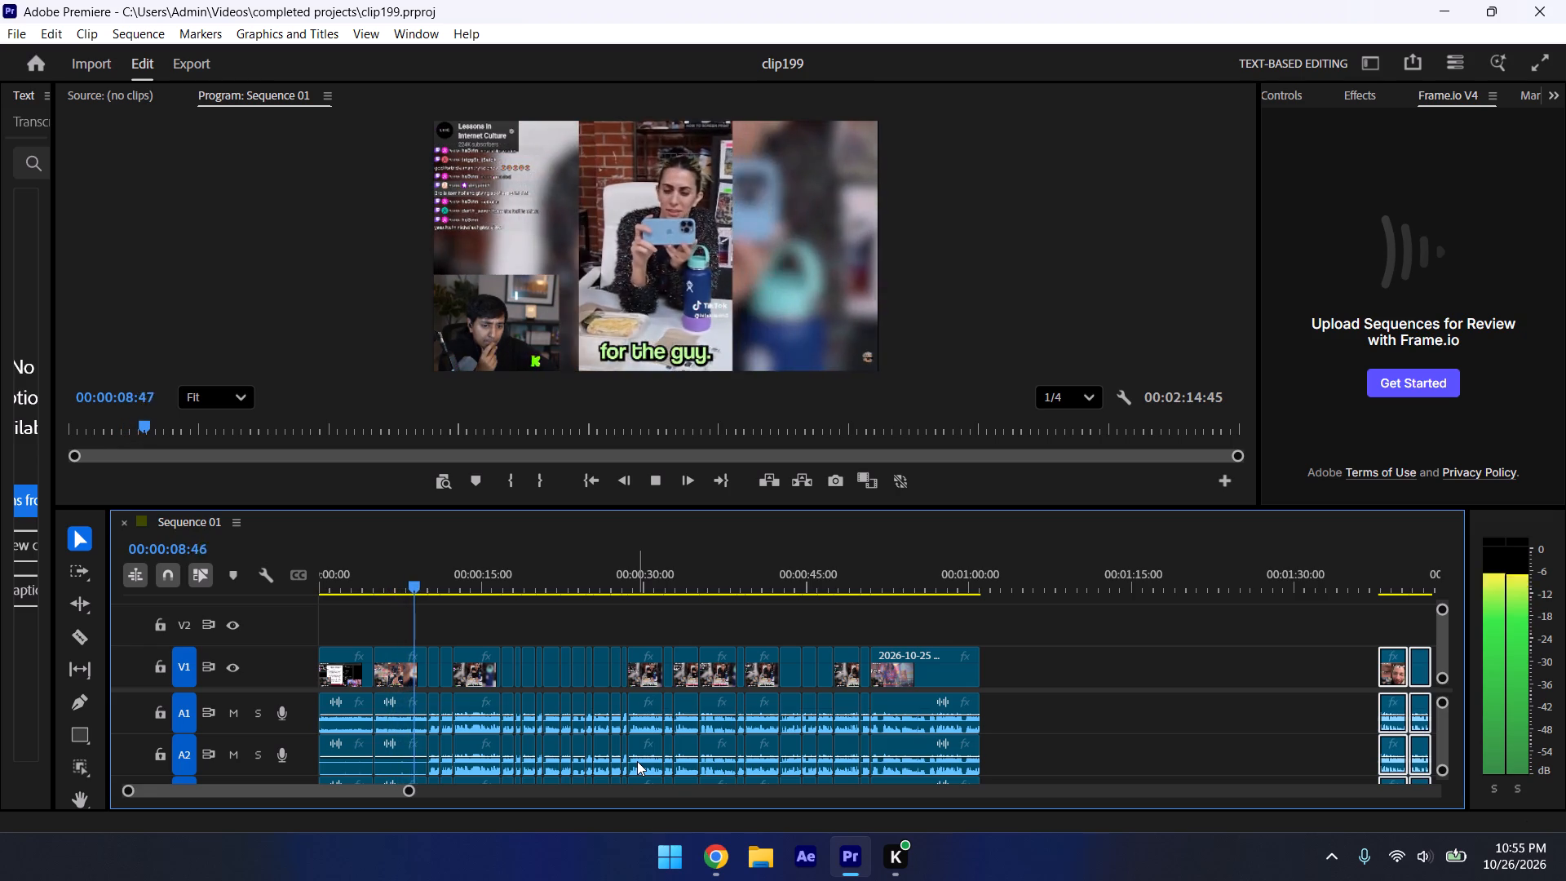
{"action": "left_click_drag", "start_coordinate": [412, 792], "coordinate": [413, 810]}
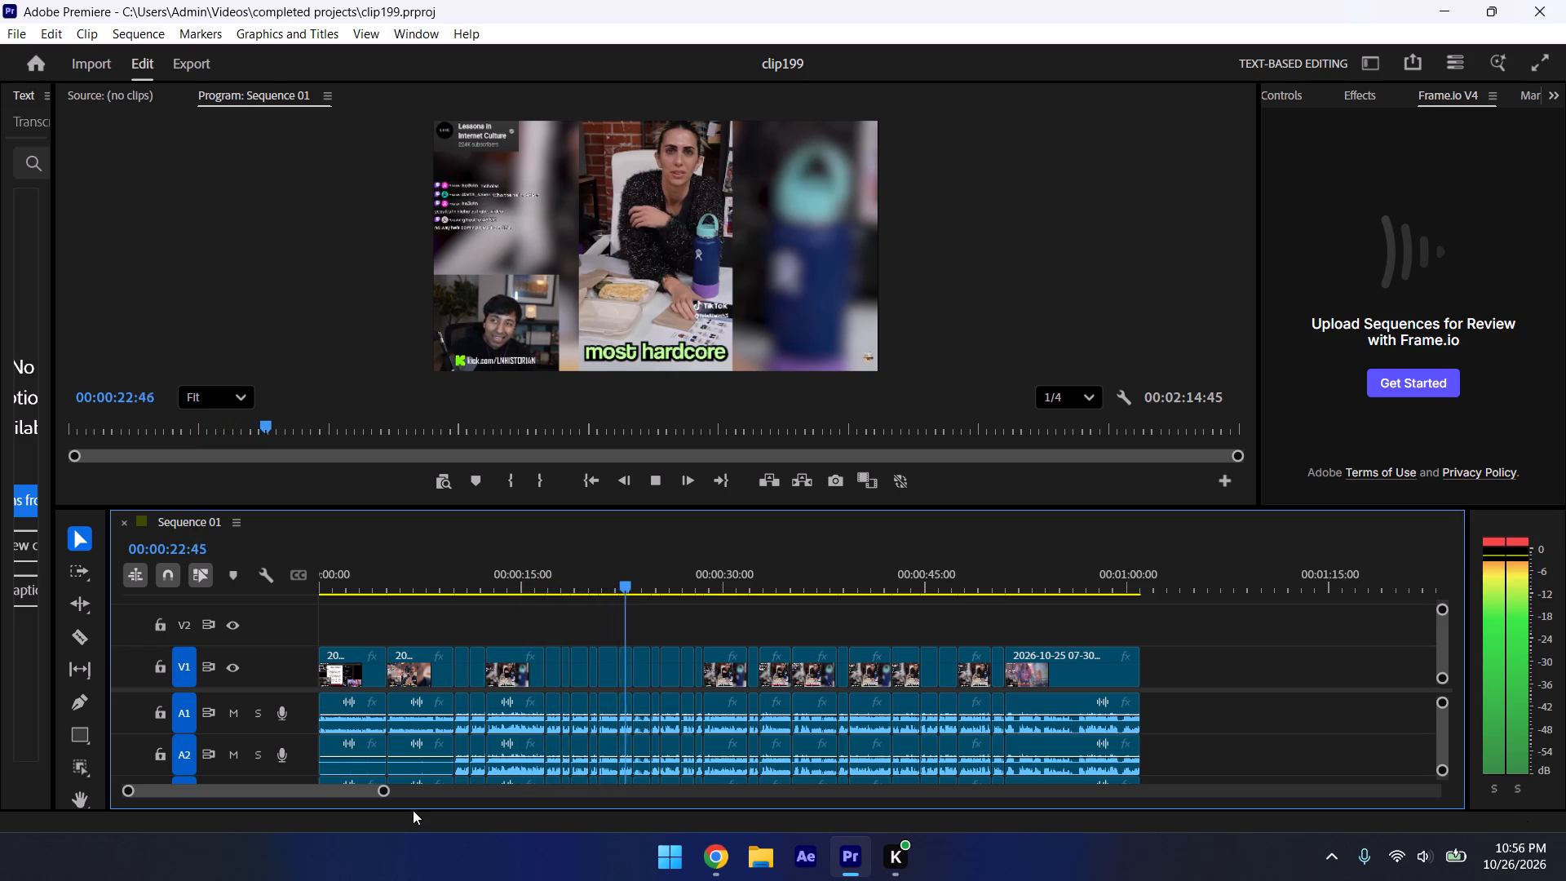
{"action": "left_click", "coordinate": [594, 571]}
{"action": "key", "text": "space"}
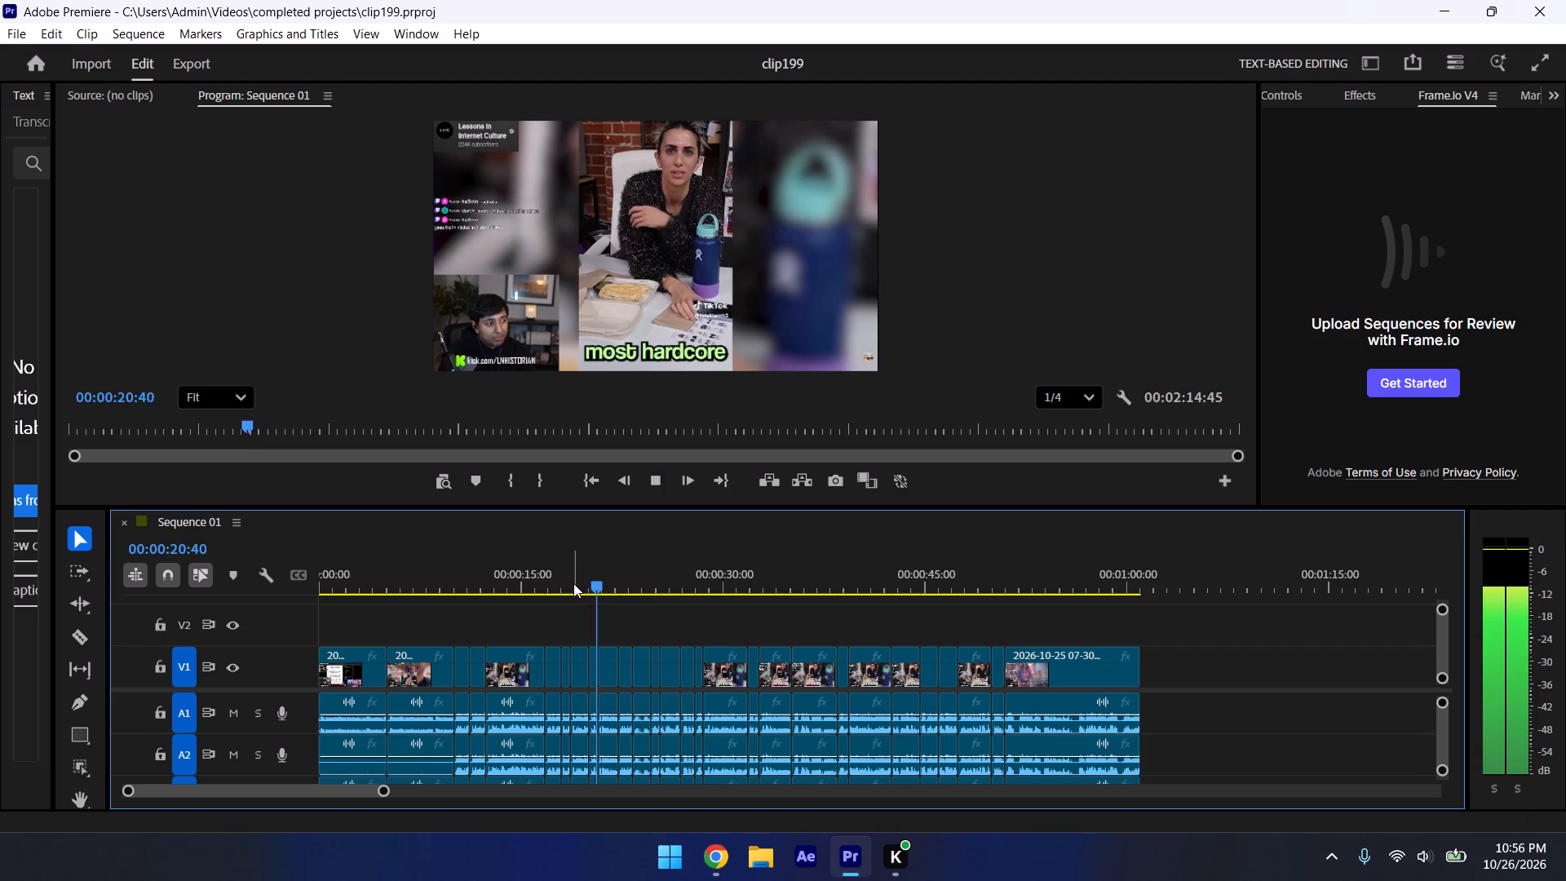
{"action": "key", "text": "space"}
Move the opening clips before about 00:00:20 to directly after the second clip group, at about 00:02:14.
{"action": "left_click_drag", "start_coordinate": [594, 621], "coordinate": [453, 672]}
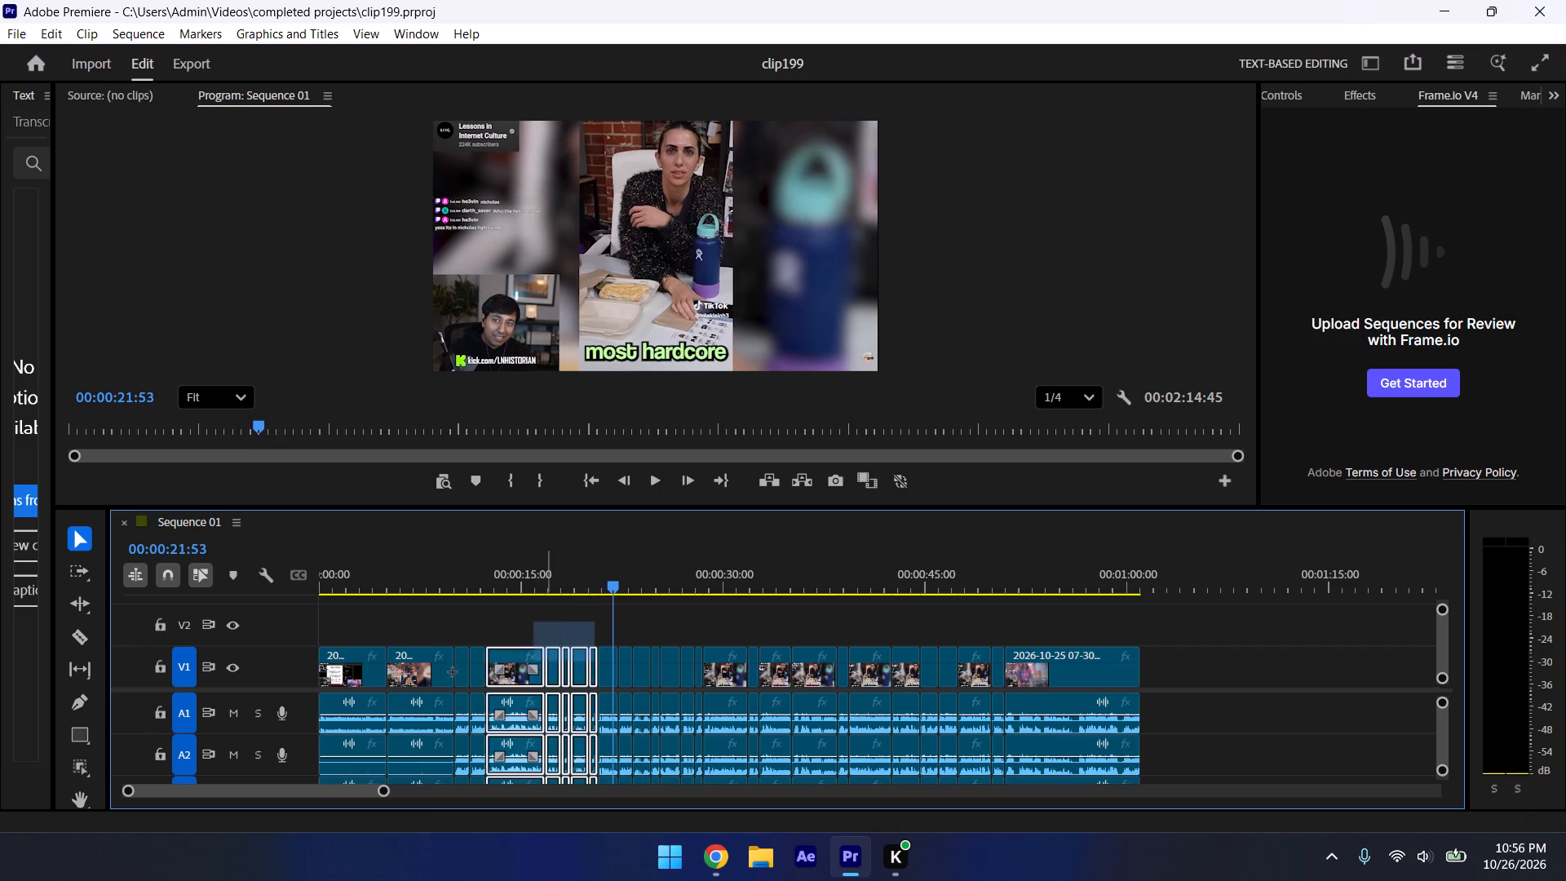
{"action": "left_click_drag", "start_coordinate": [453, 672], "coordinate": [227, 706]}
{"action": "left_click_drag", "start_coordinate": [384, 791], "coordinate": [530, 831]}
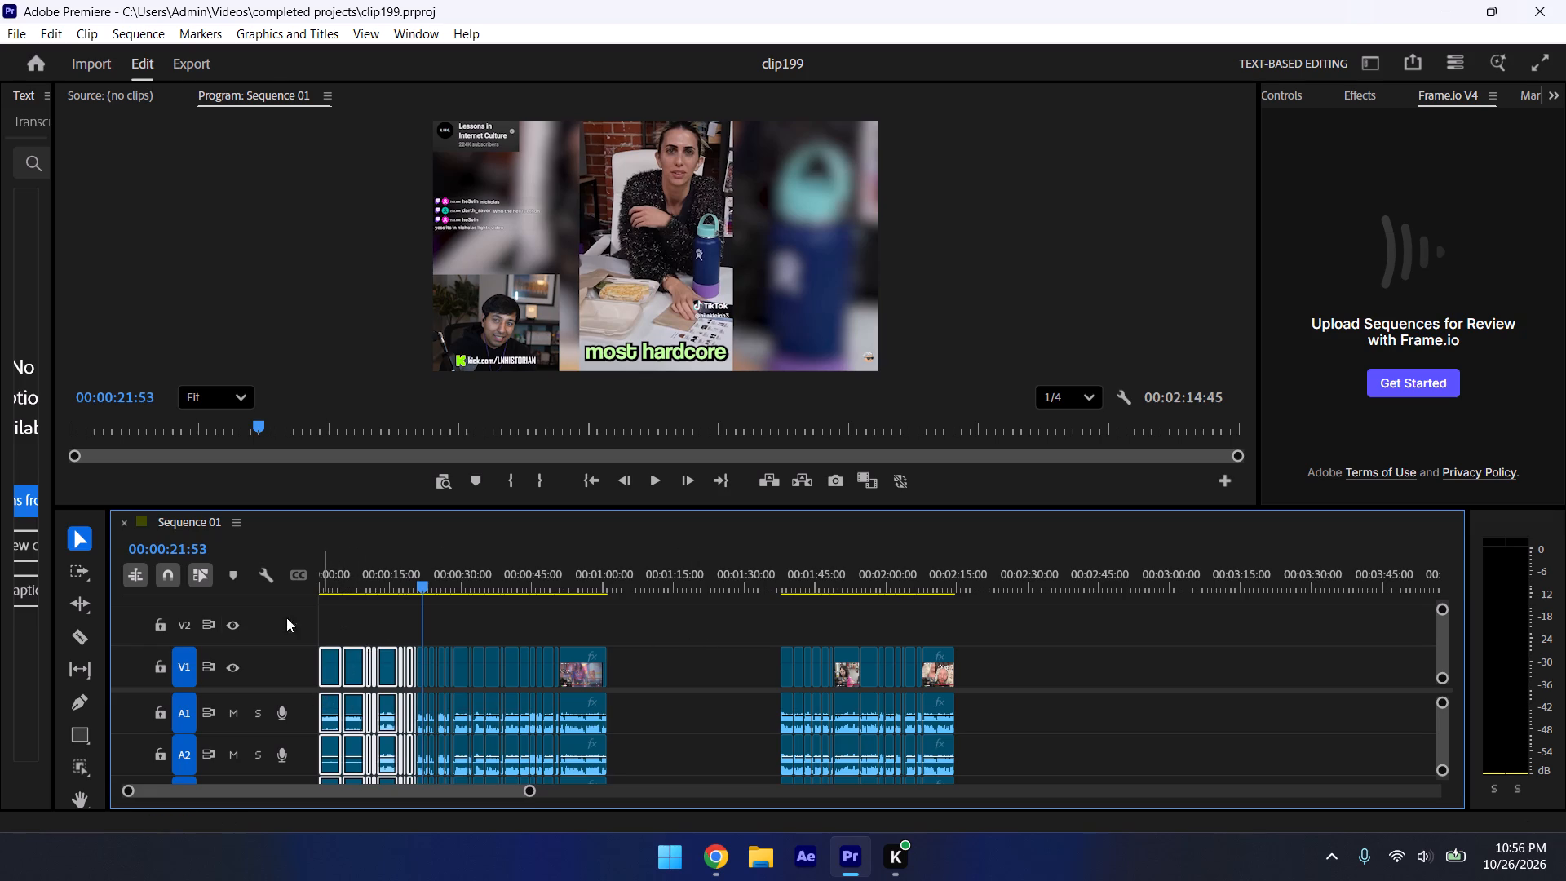
{"action": "left_click", "coordinate": [69, 540]}
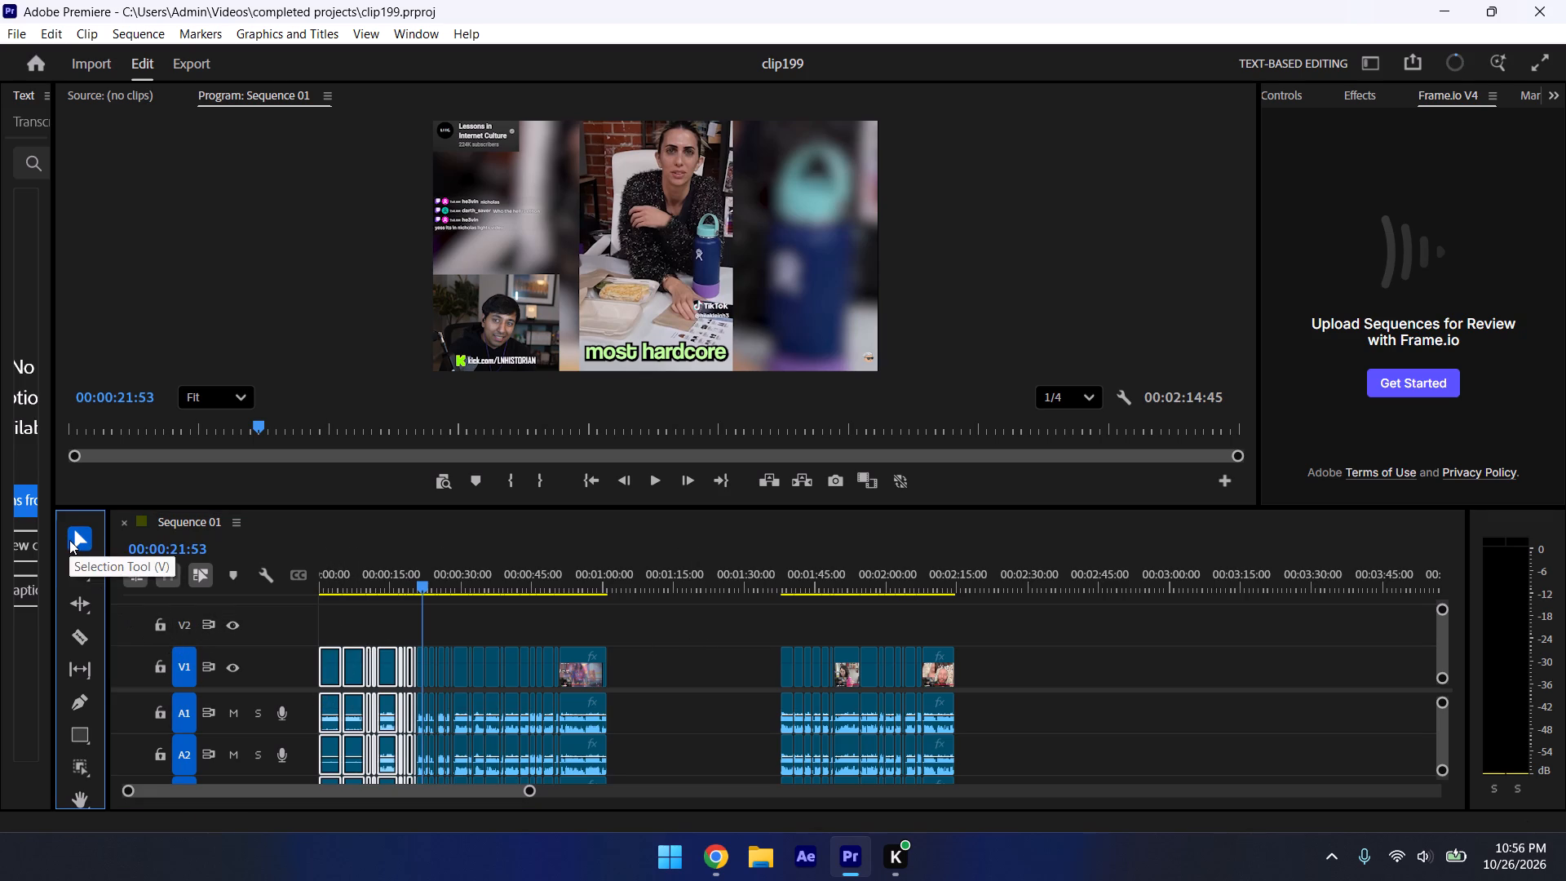
{"action": "left_click_drag", "start_coordinate": [330, 665], "coordinate": [523, 706]}
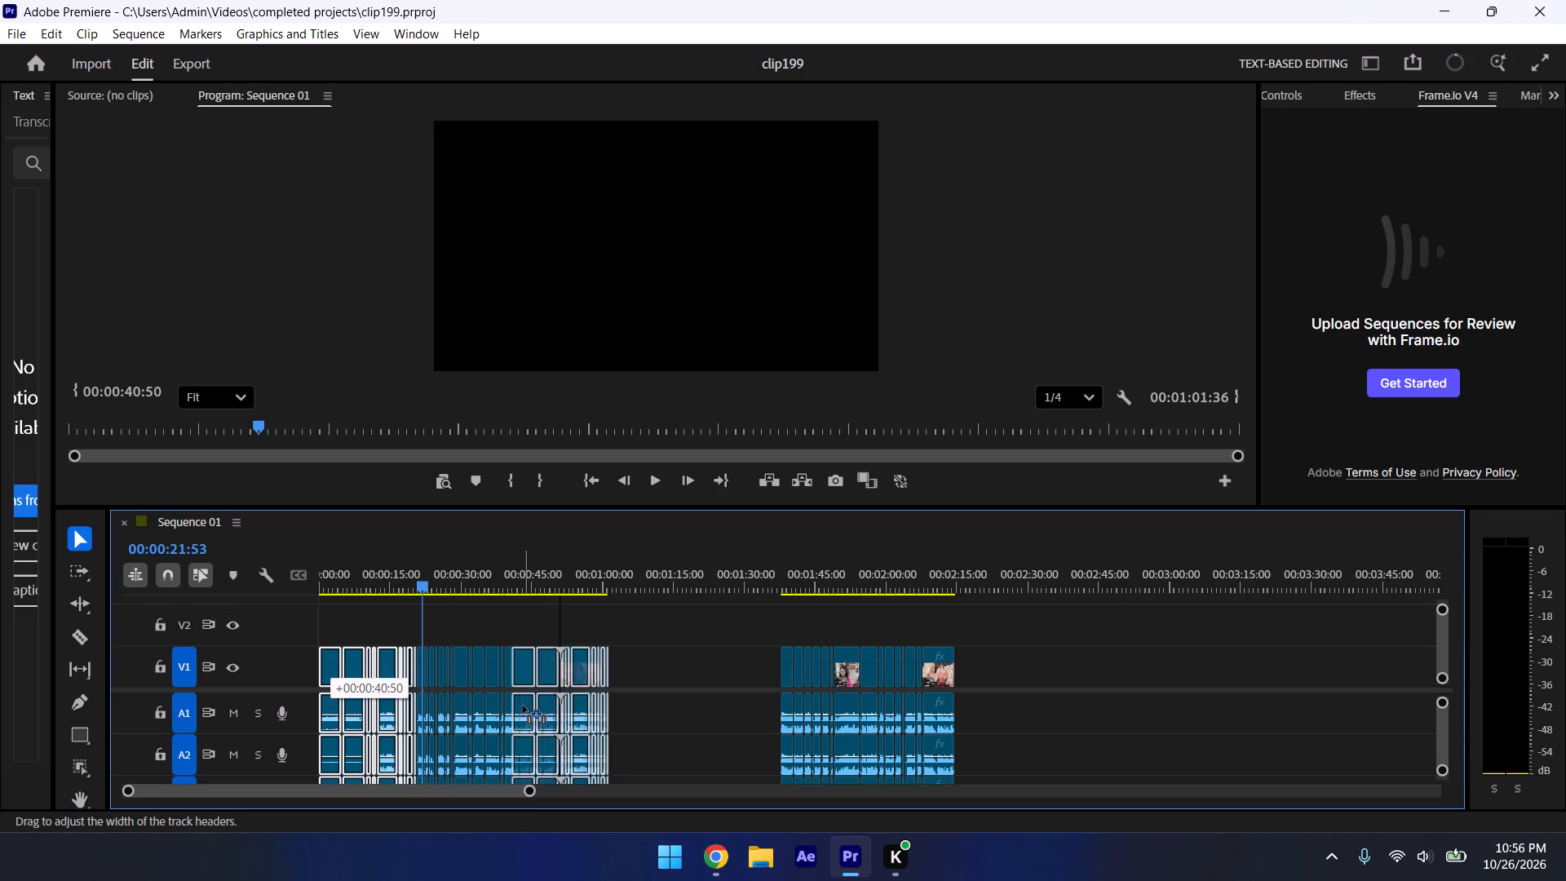
{"action": "left_click_drag", "start_coordinate": [523, 706], "coordinate": [972, 710]}
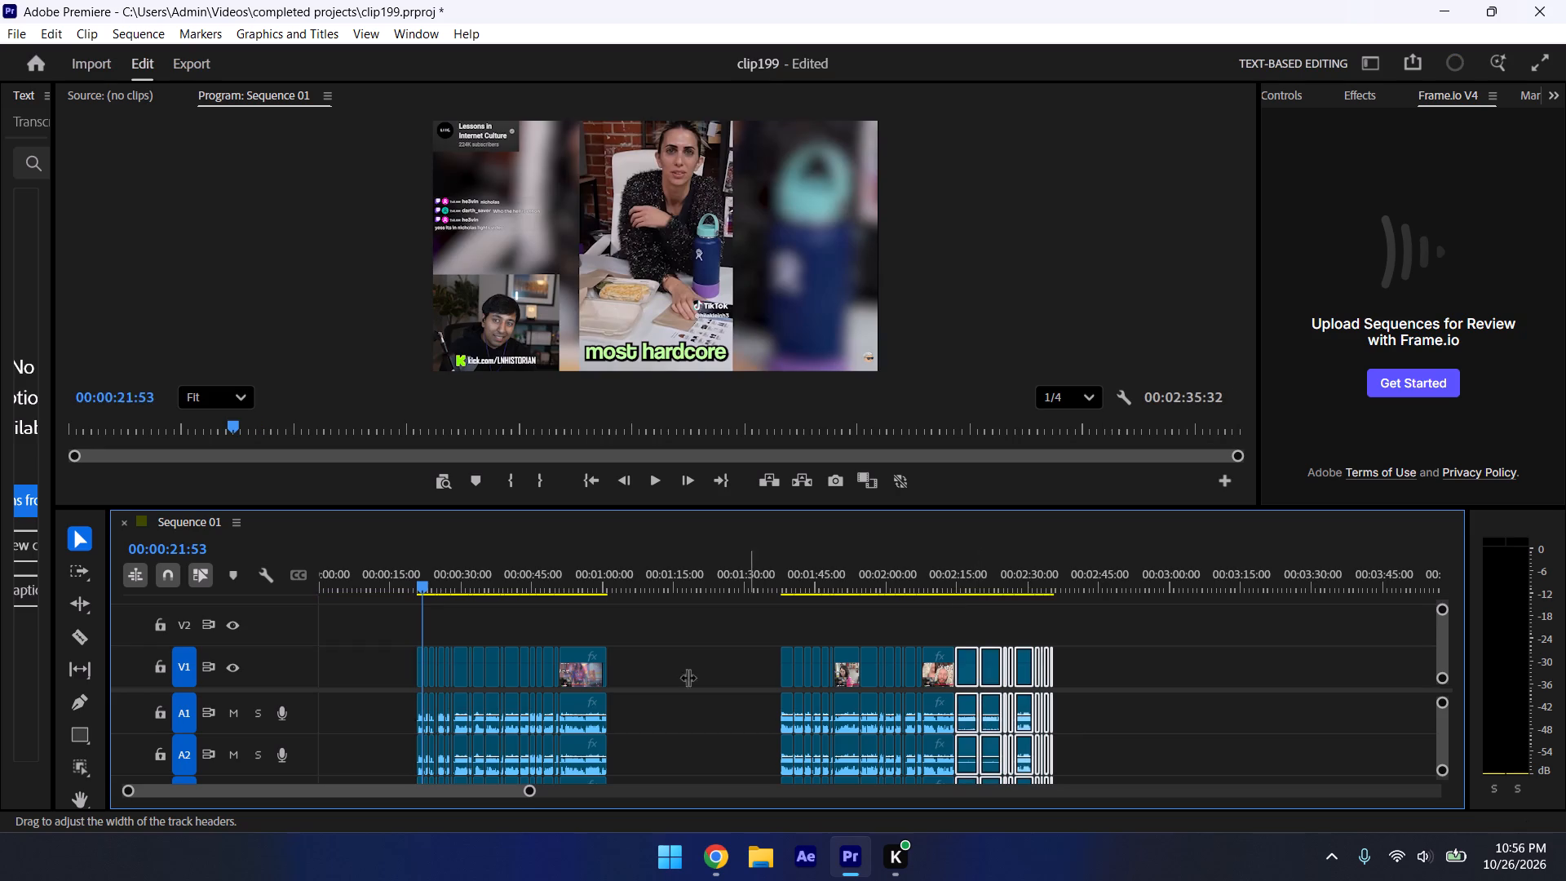
Move the remaining clips of the first group out to about 00:03:09.
{"action": "left_click_drag", "start_coordinate": [348, 625], "coordinate": [663, 694]}
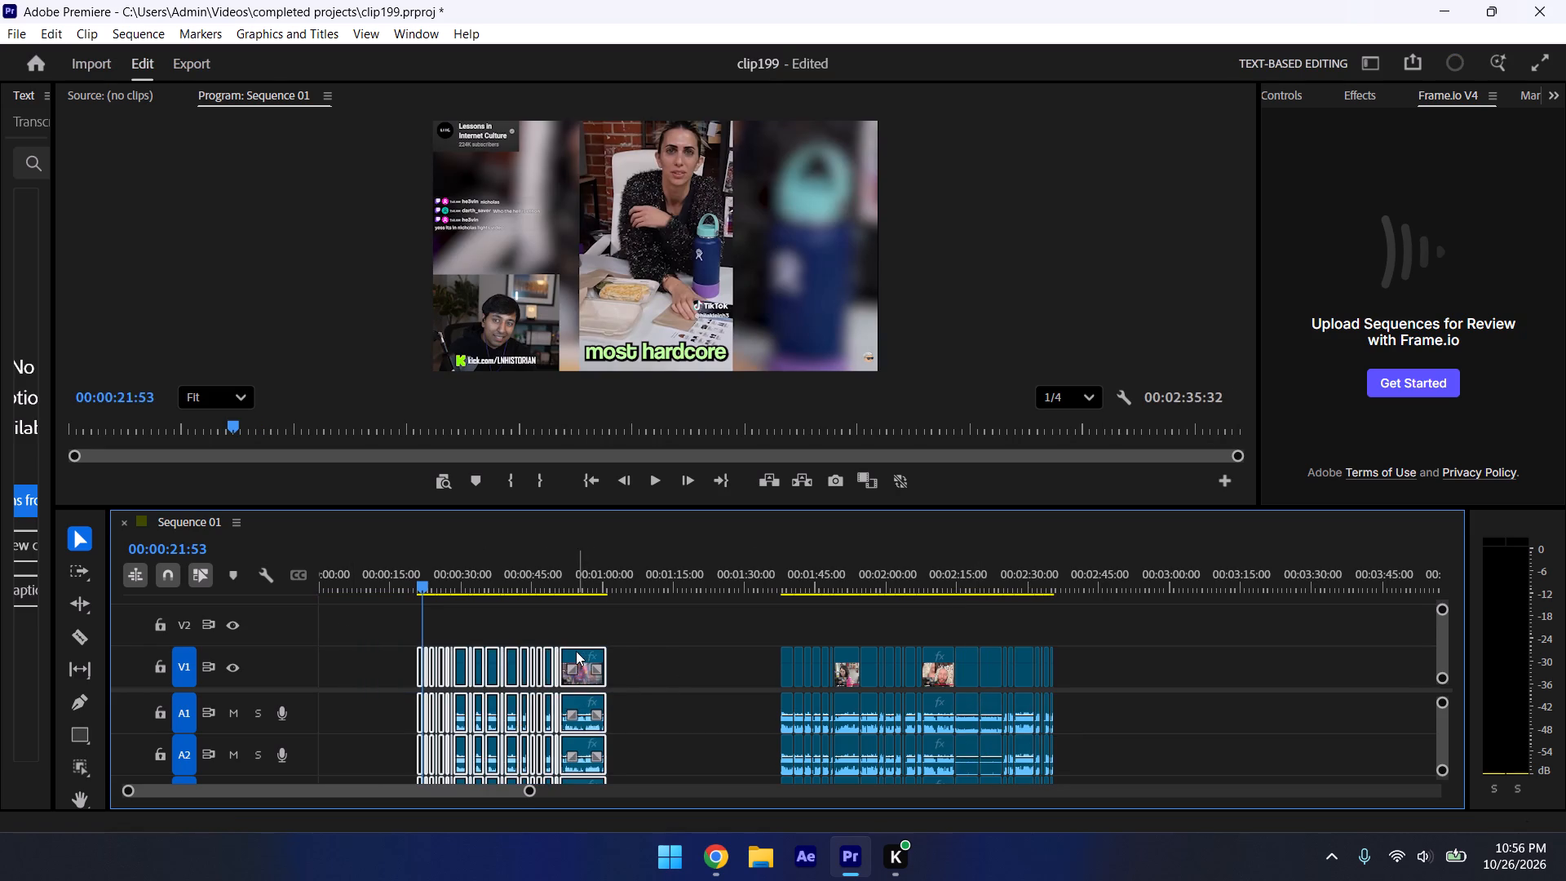
{"action": "left_click_drag", "start_coordinate": [576, 651], "coordinate": [1371, 722]}
Move the combined middle clip group from about 00:01:37 to the very start of the sequence.
{"action": "left_click_drag", "start_coordinate": [773, 629], "coordinate": [1136, 688]}
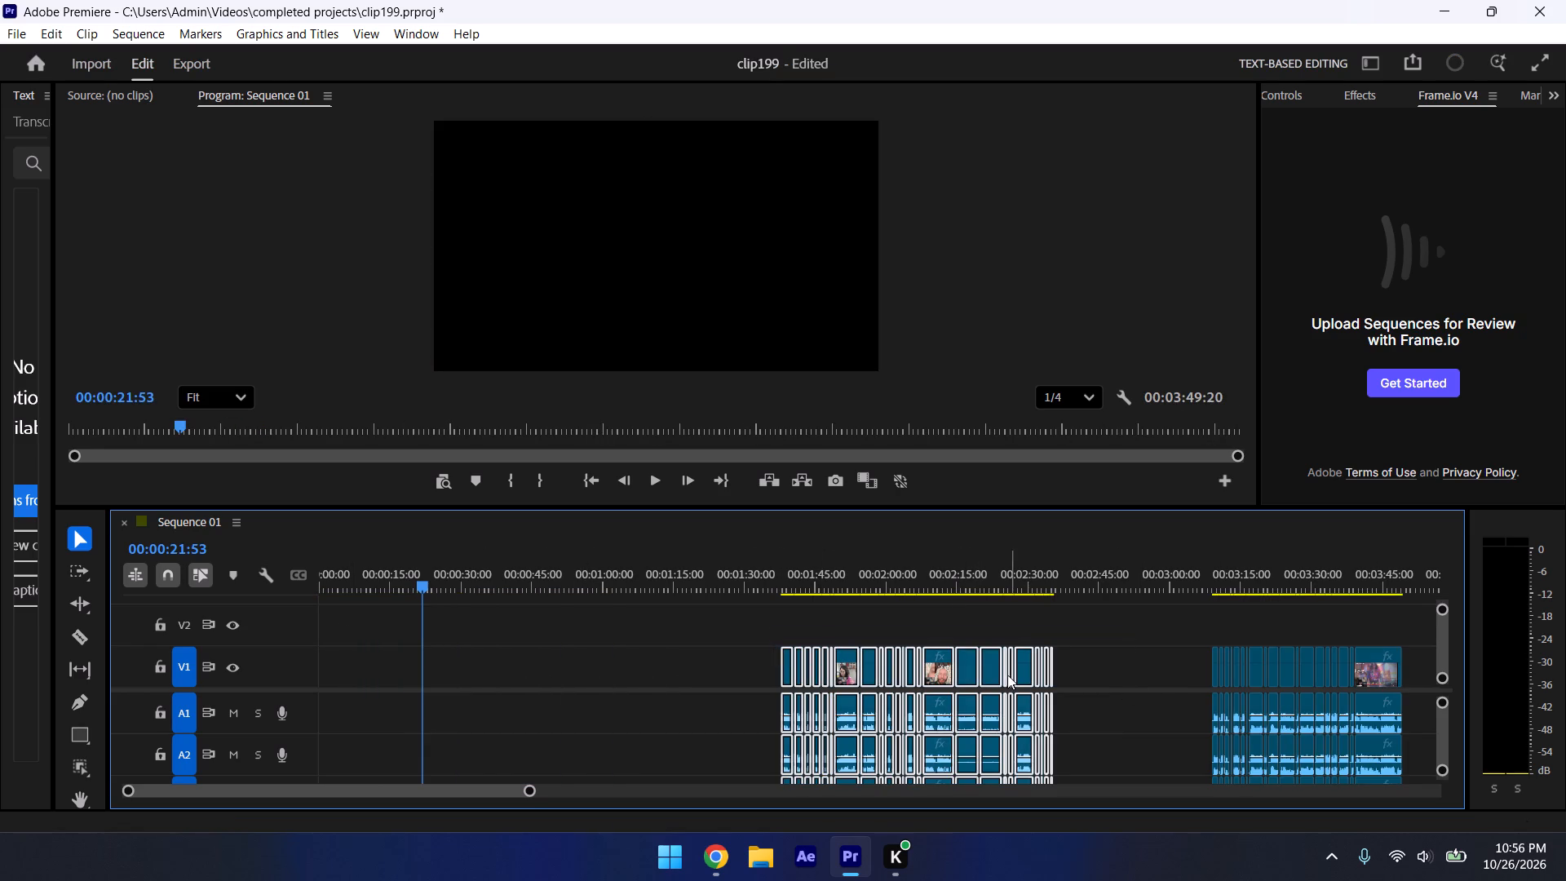
{"action": "left_click_drag", "start_coordinate": [971, 657], "coordinate": [356, 714]}
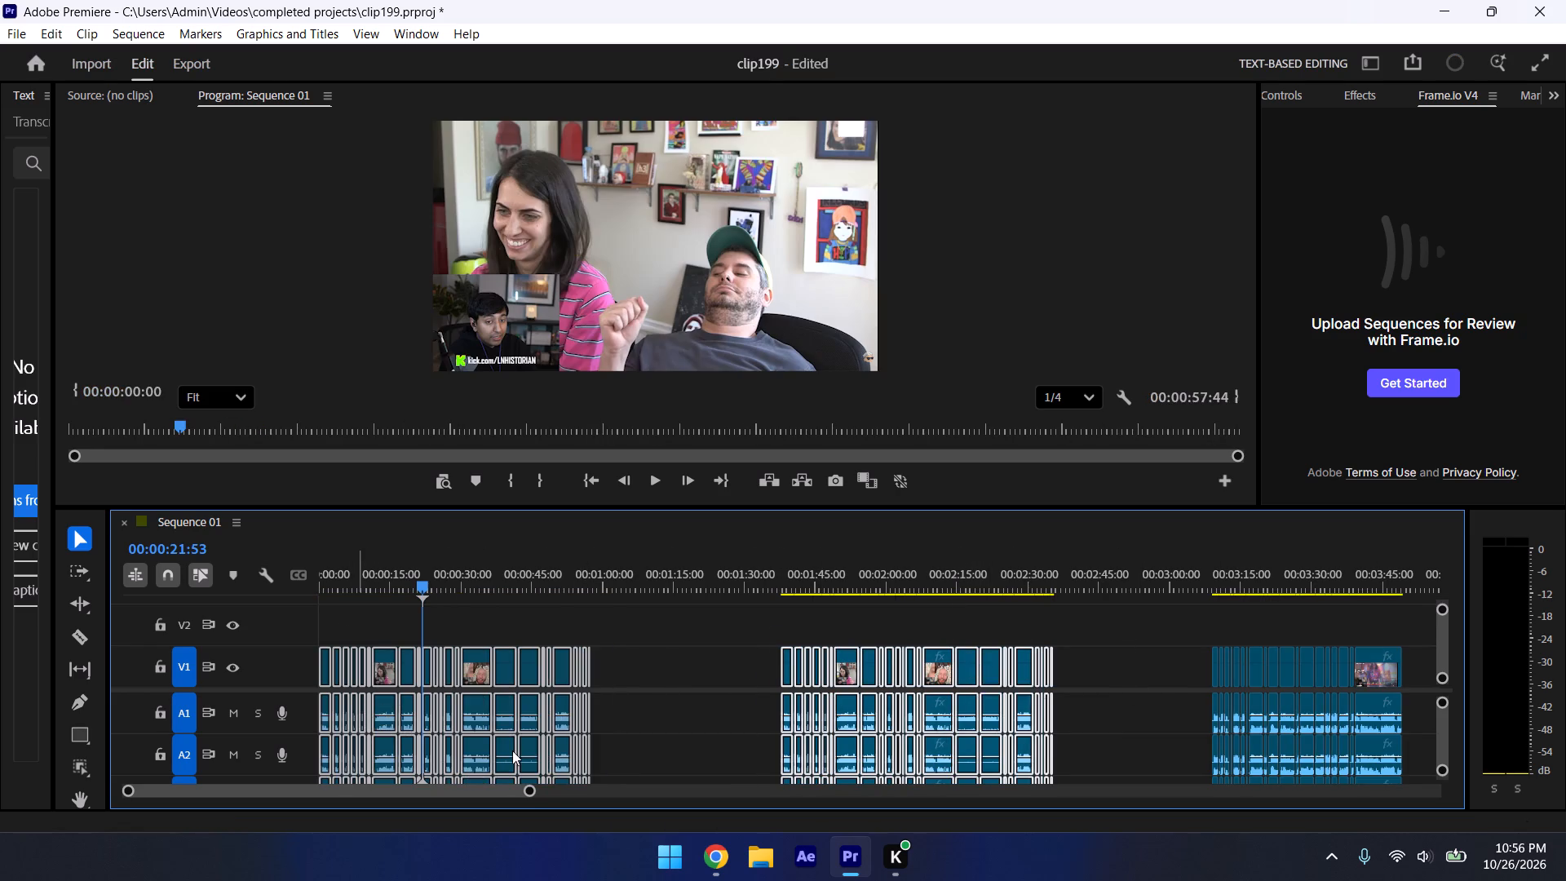
Extend the end of the opening group's last clip to about 00:00:58:07, preview it, and save the project.
{"action": "left_click_drag", "start_coordinate": [530, 786], "coordinate": [369, 768]}
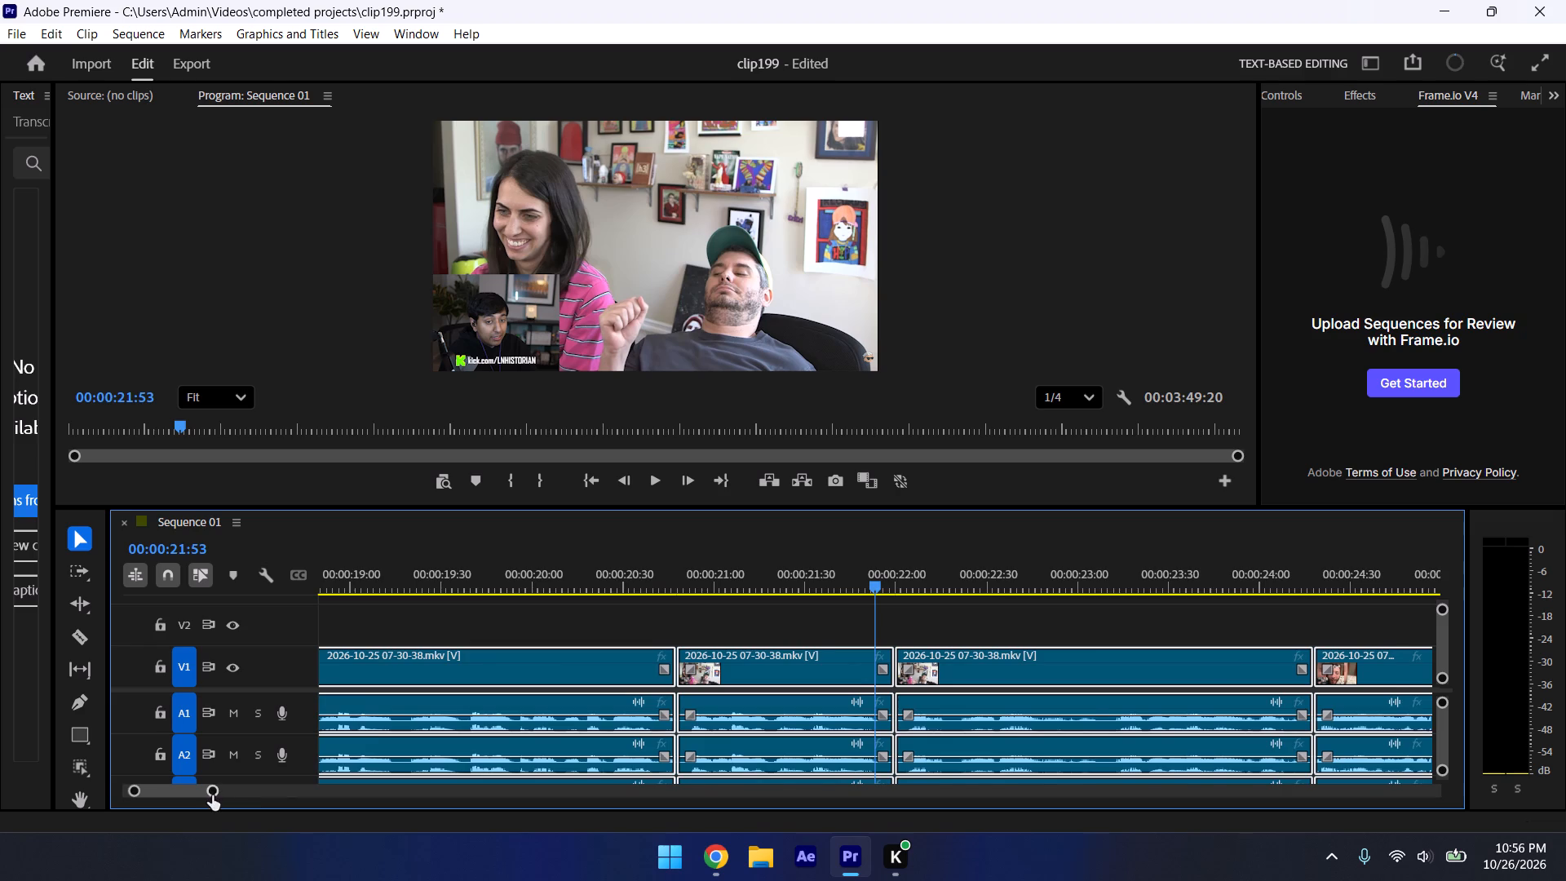
{"action": "left_click_drag", "start_coordinate": [211, 792], "coordinate": [292, 799]}
{"action": "left_click_drag", "start_coordinate": [278, 792], "coordinate": [410, 835]}
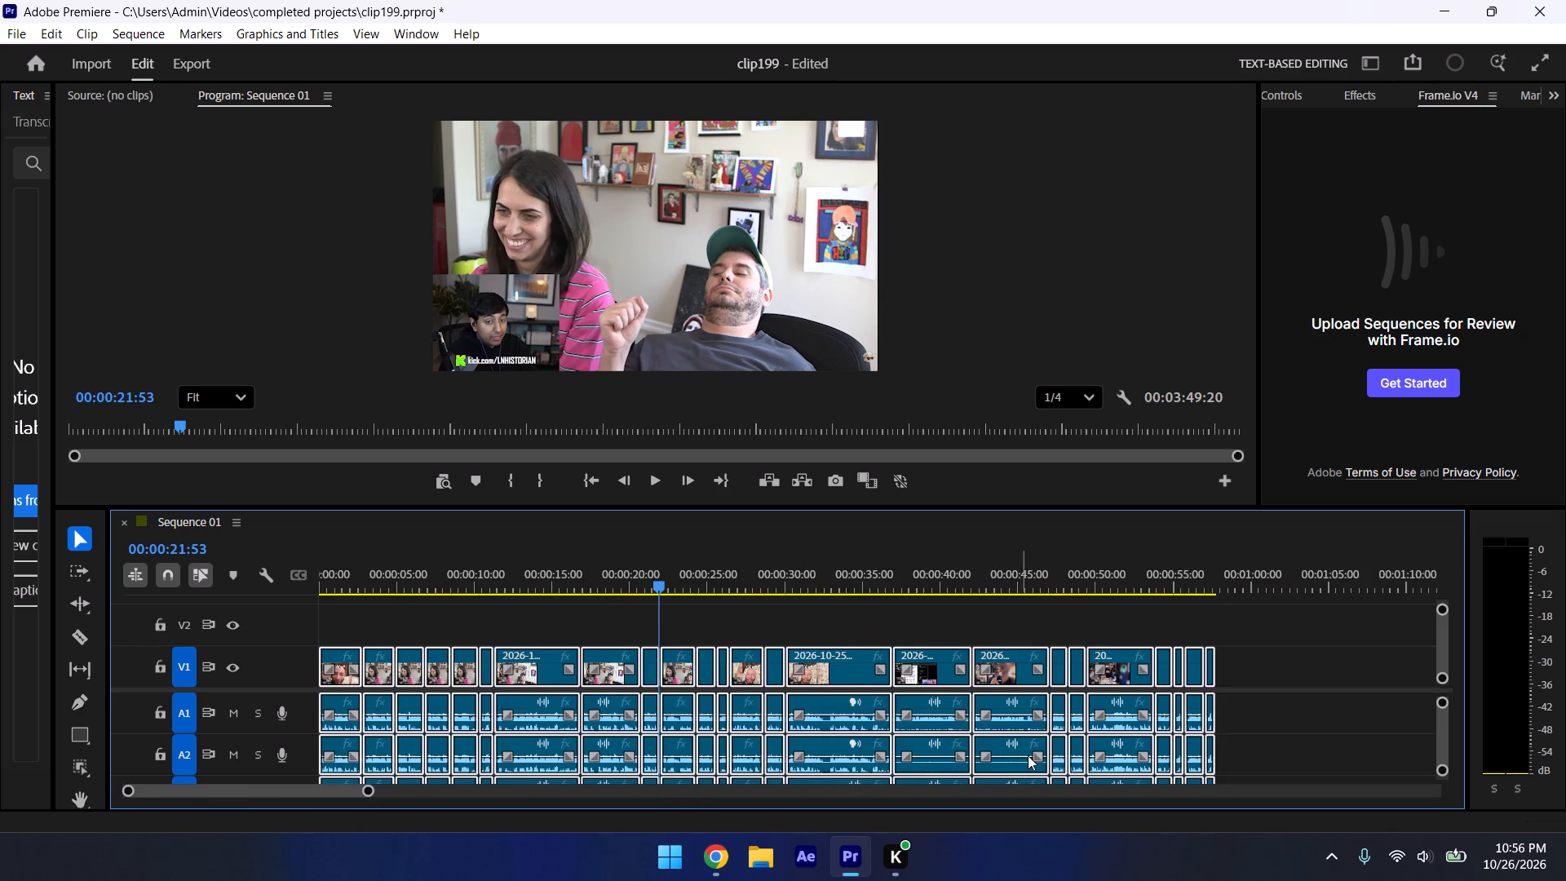
{"action": "left_click", "coordinate": [1202, 559]}
{"action": "left_click", "coordinate": [1213, 631]}
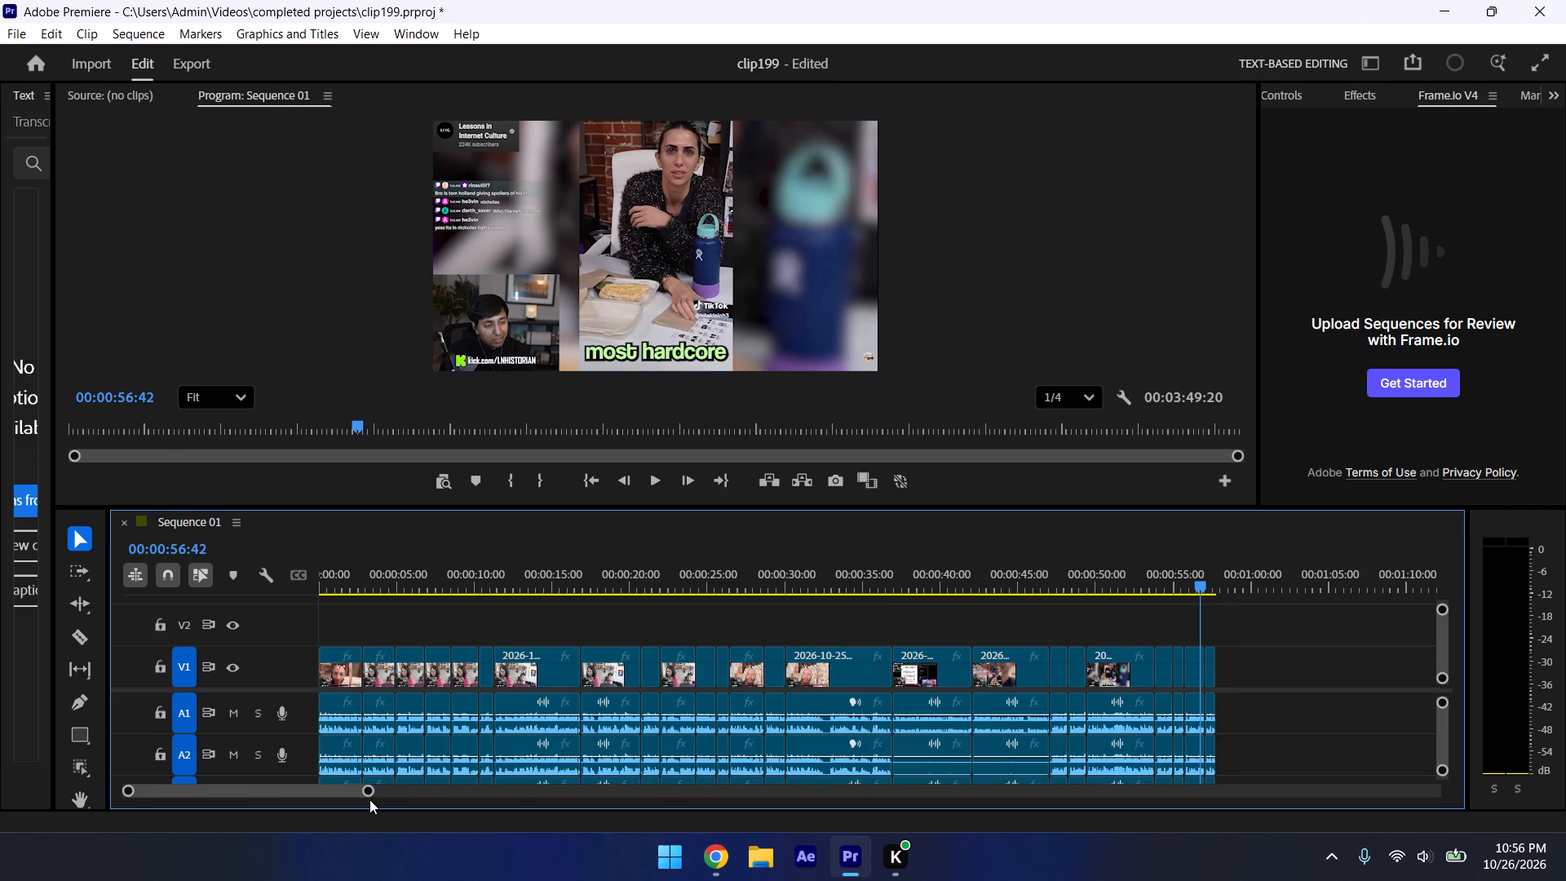
{"action": "left_click_drag", "start_coordinate": [367, 797], "coordinate": [281, 779]}
{"action": "left_click_drag", "start_coordinate": [1106, 662], "coordinate": [1157, 671]}
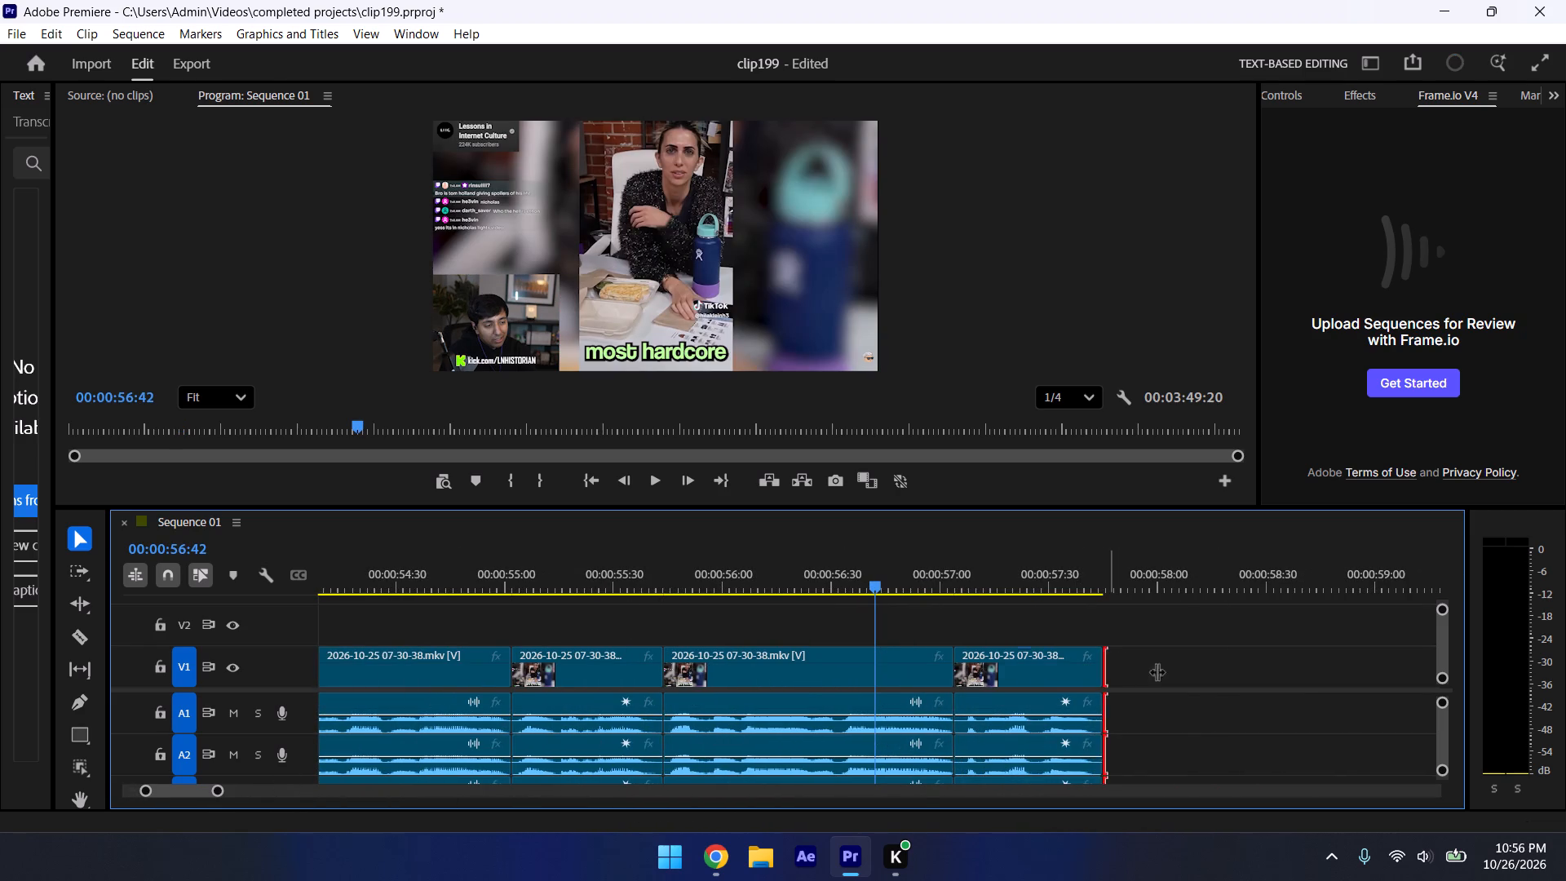
{"action": "left_click_drag", "start_coordinate": [1157, 671], "coordinate": [1189, 680]}
{"action": "key", "text": "space"}
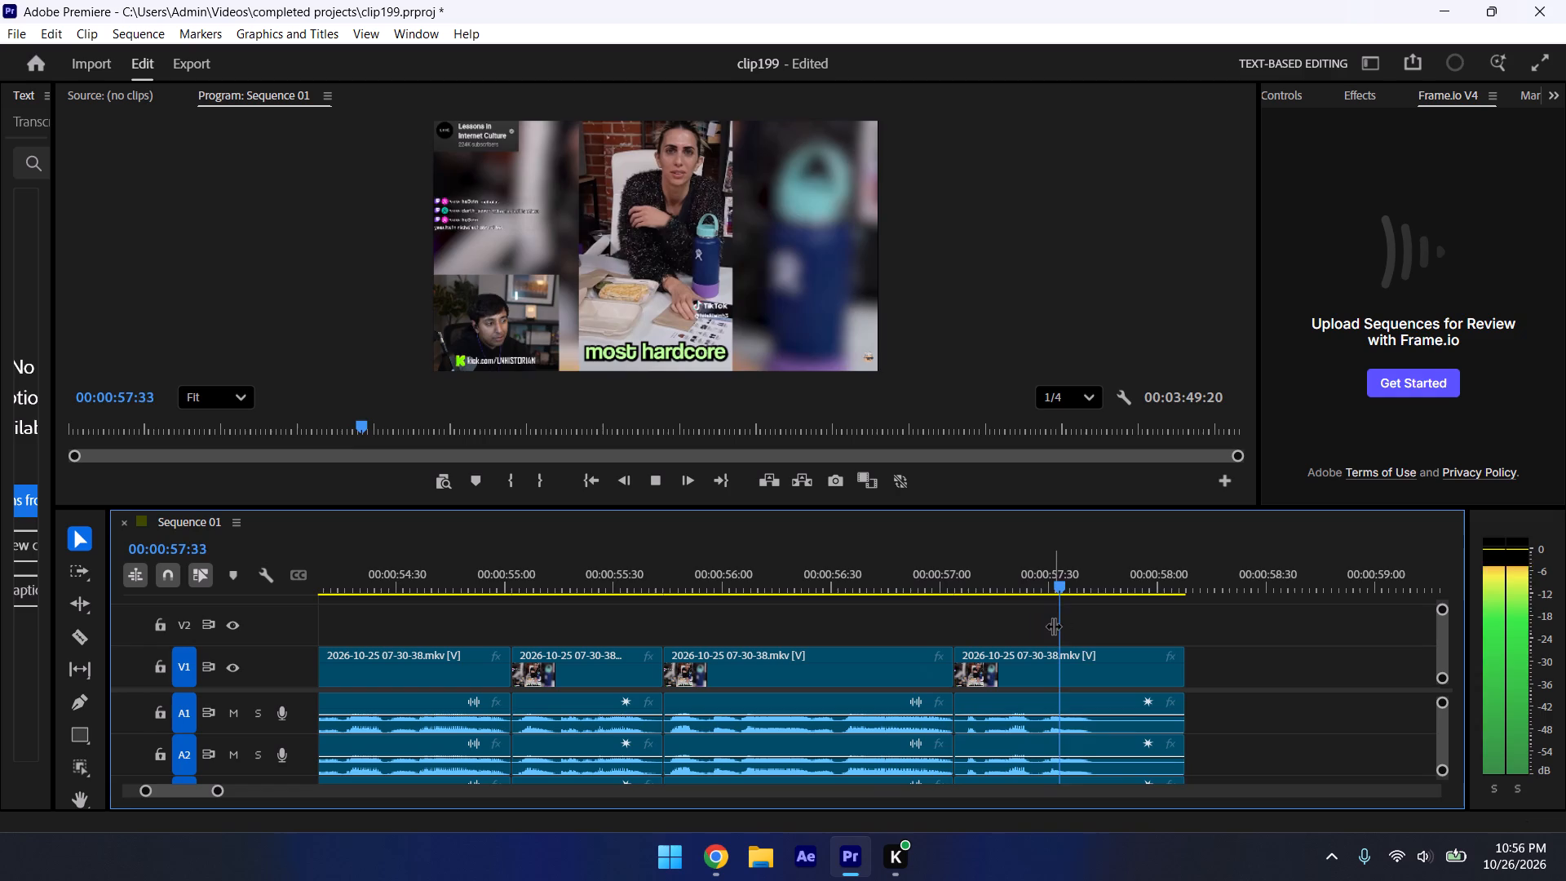
{"action": "key", "text": "space"}
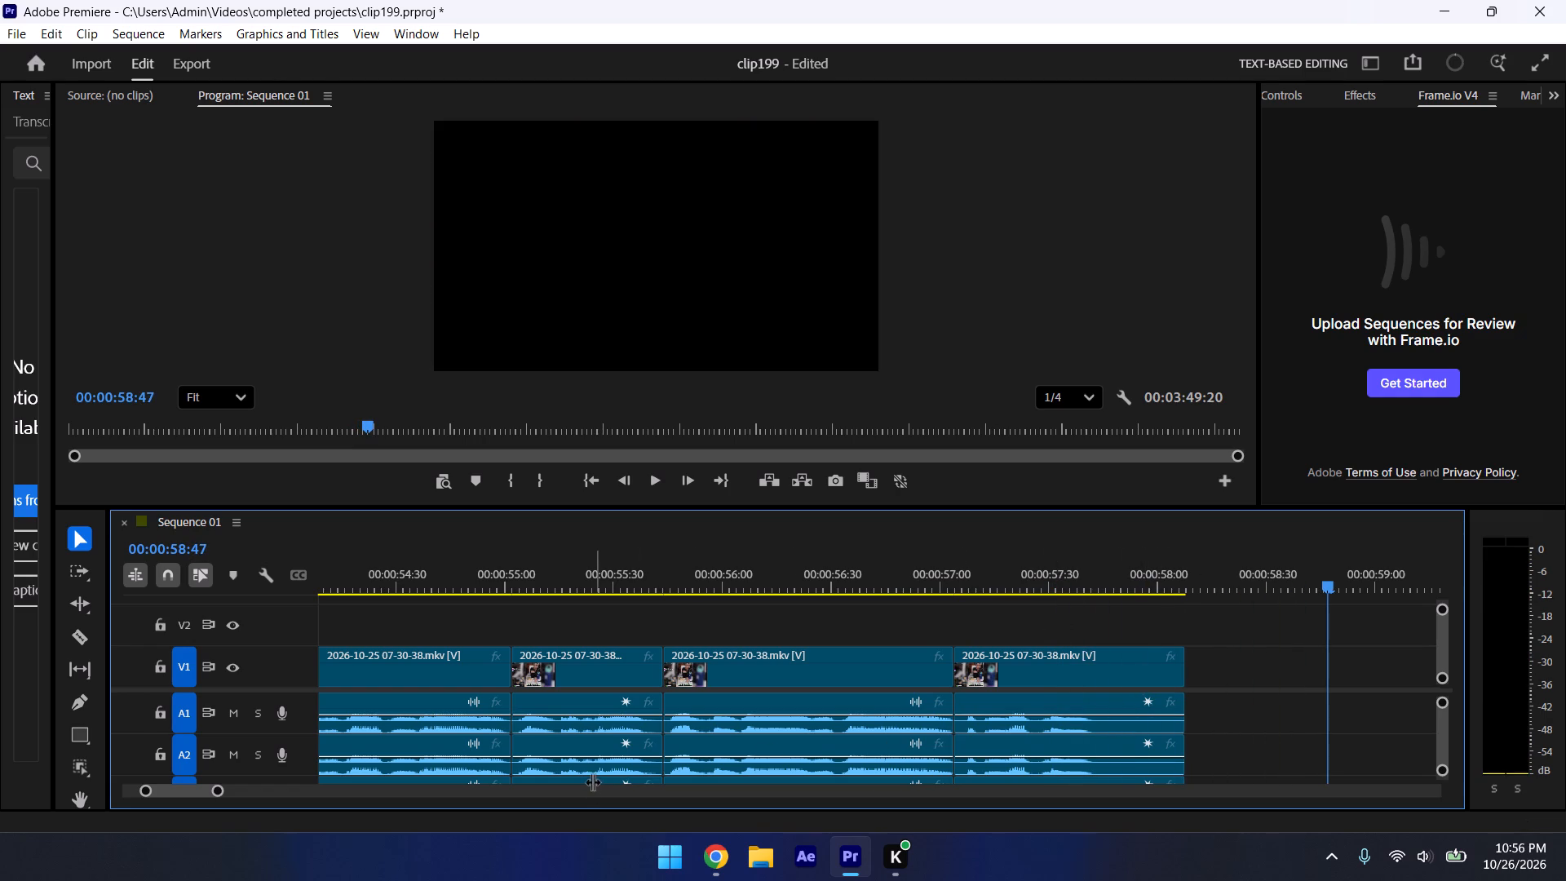
{"action": "key", "text": "ctrl+s"}
Play the rearranged opening group from the start of the sequence.
{"action": "left_click_drag", "start_coordinate": [221, 787], "coordinate": [669, 829]}
{"action": "left_click", "coordinate": [333, 585]}
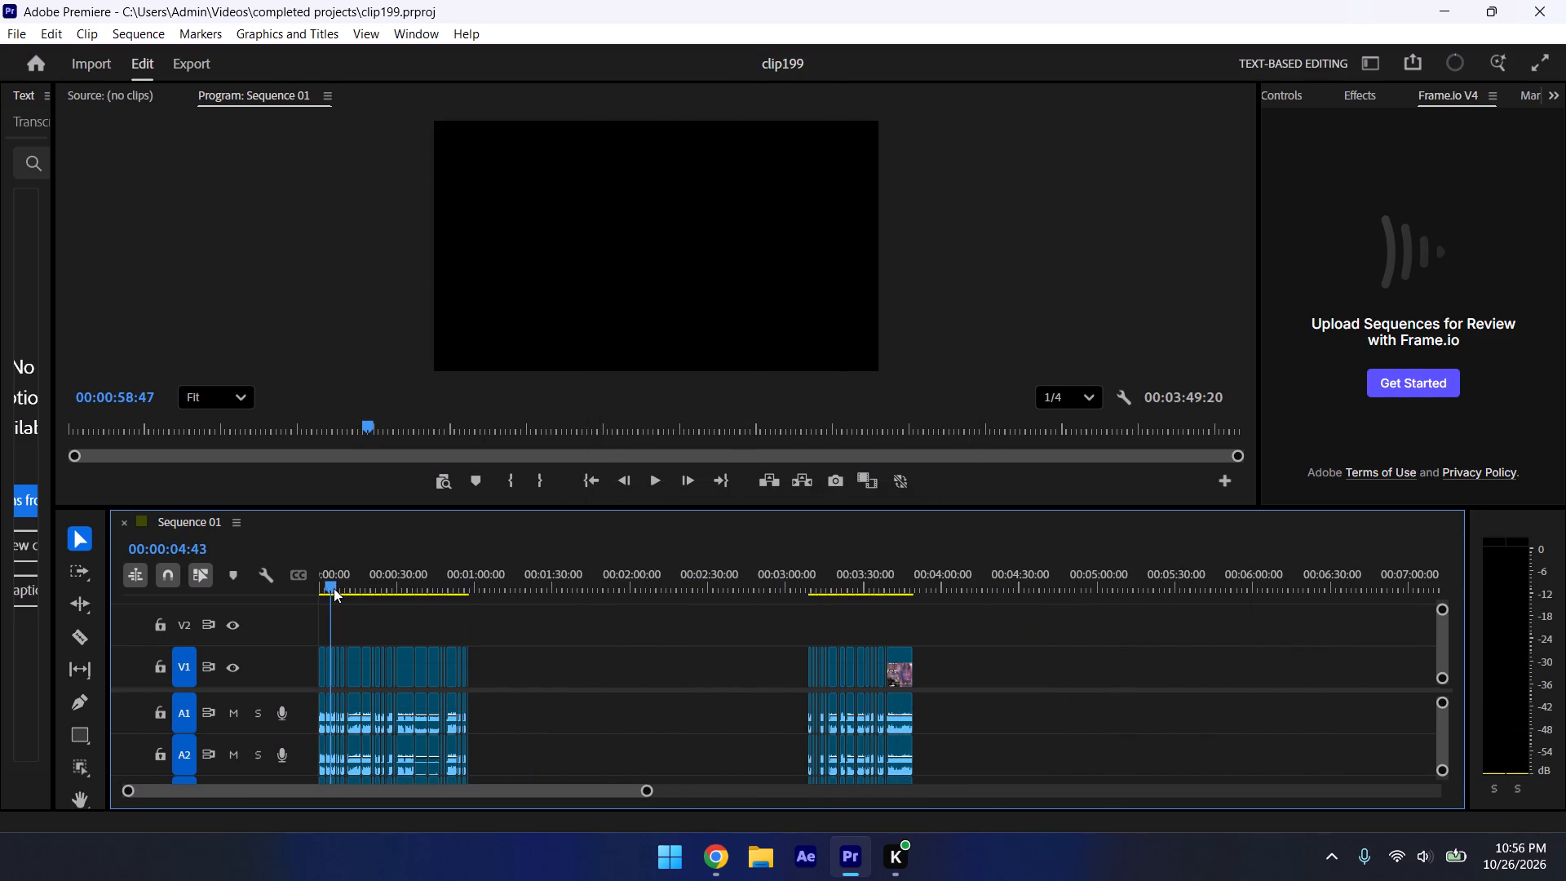
{"action": "left_click_drag", "start_coordinate": [321, 572], "coordinate": [0, 604]}
{"action": "key", "text": "space"}
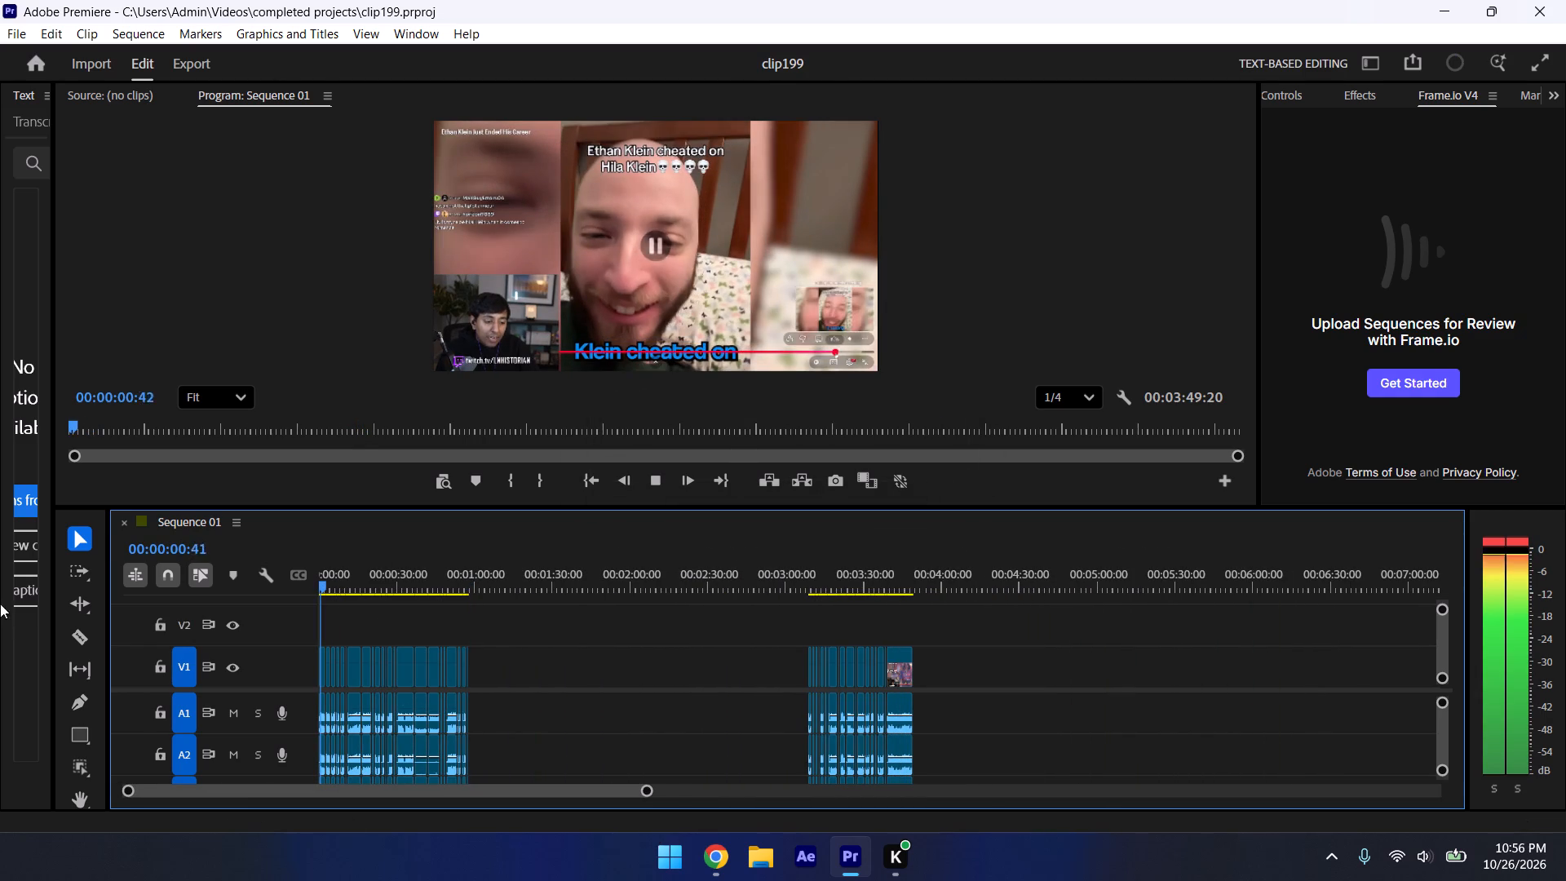
{"action": "left_click_drag", "start_coordinate": [651, 791], "coordinate": [662, 795]}
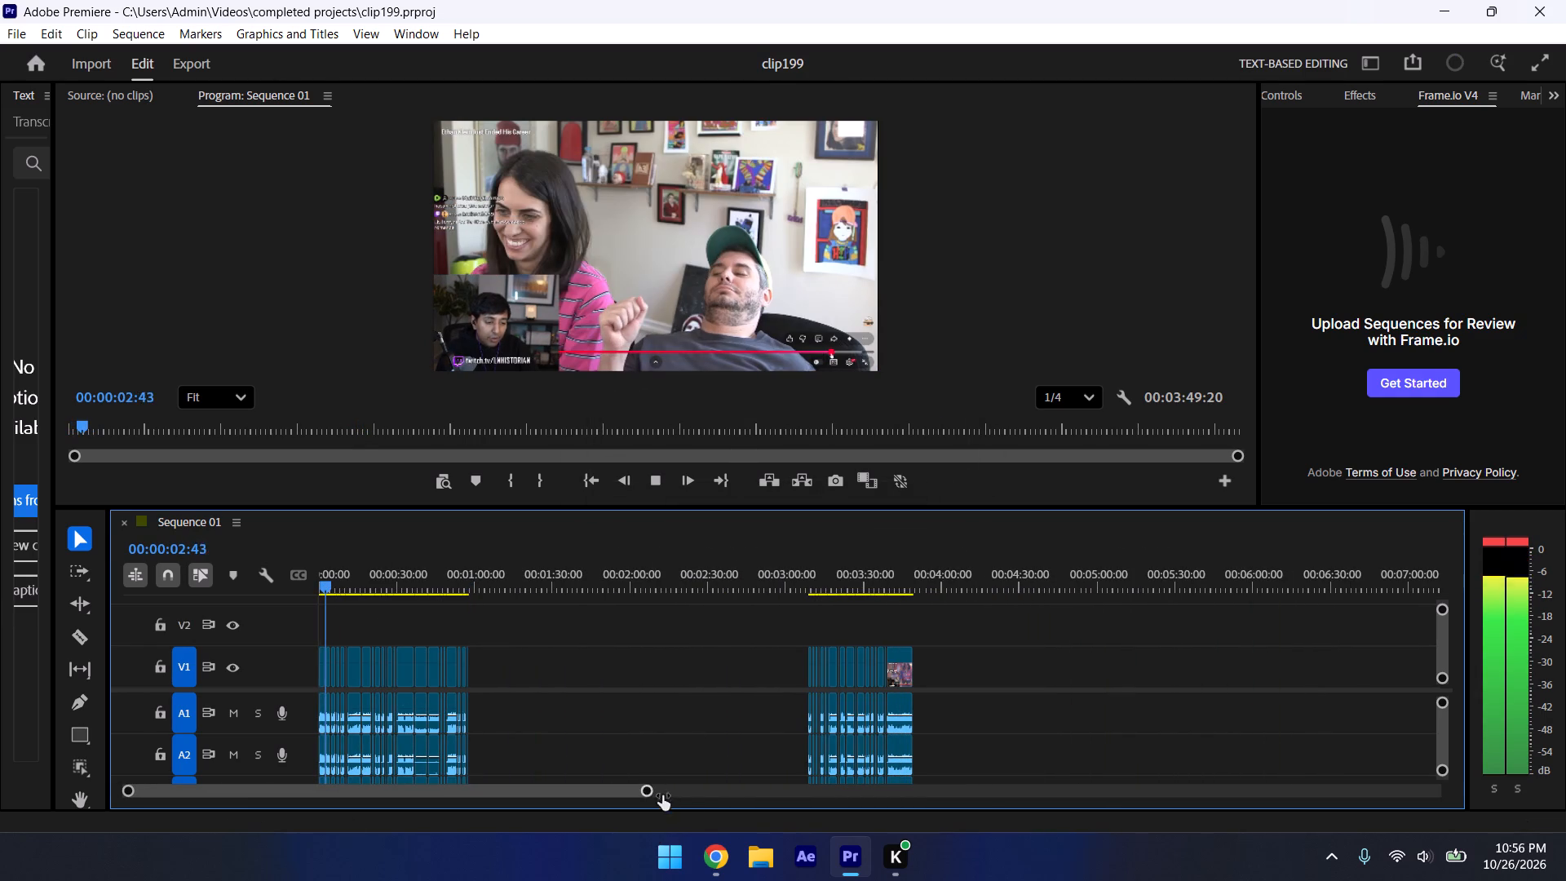
{"action": "left_click_drag", "start_coordinate": [662, 795], "coordinate": [675, 801]}
Delete the separate clip group starting at about 00:03:09 and save the project.
{"action": "left_click_drag", "start_coordinate": [957, 642], "coordinate": [743, 690]}
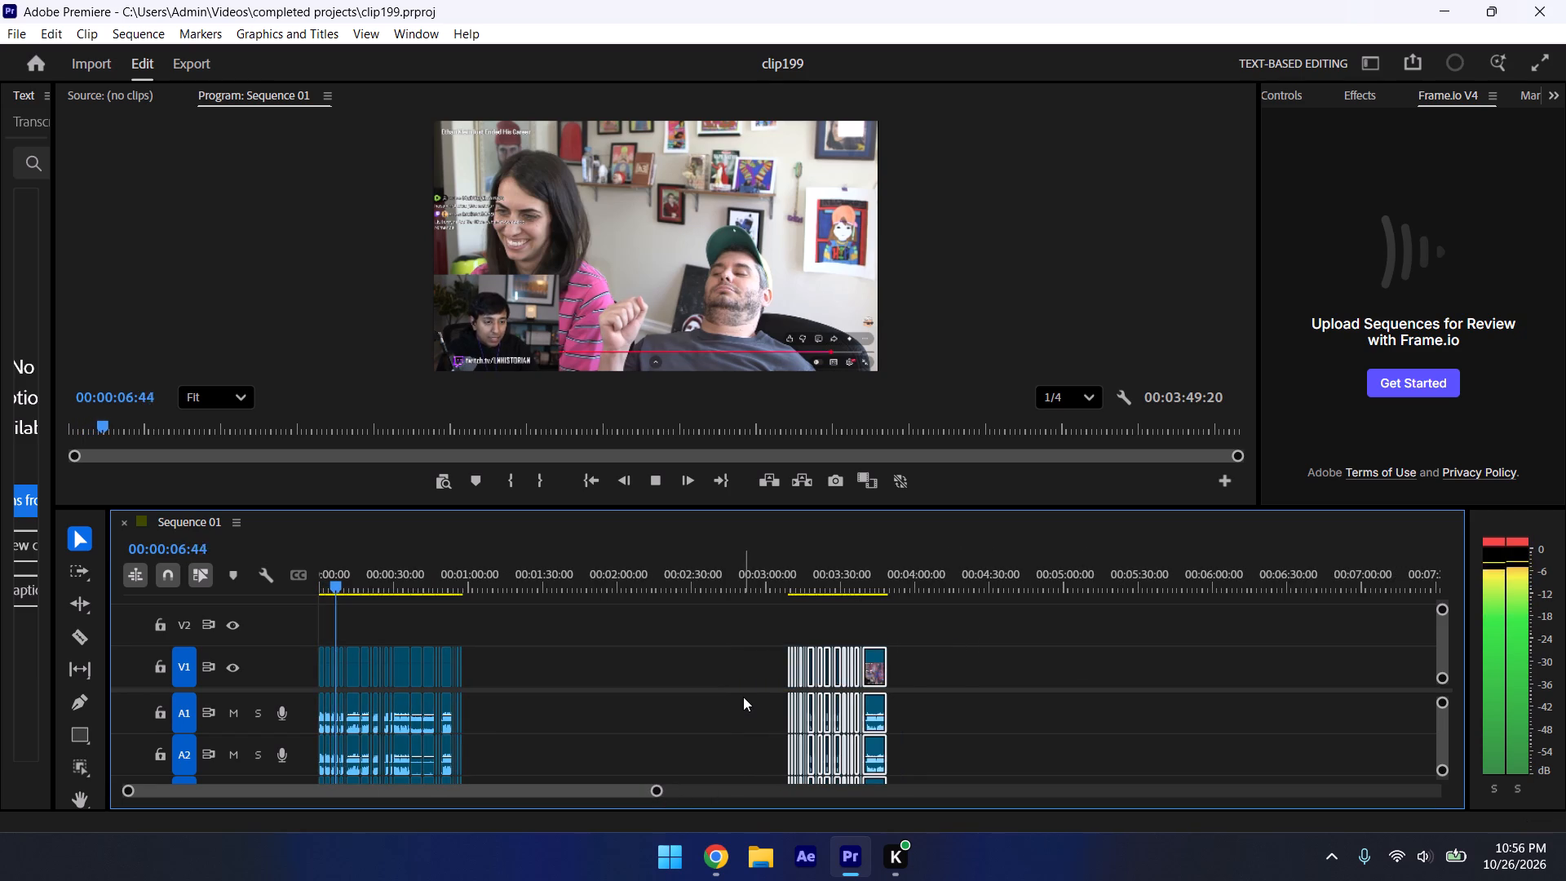
{"action": "key", "text": "Delete"}
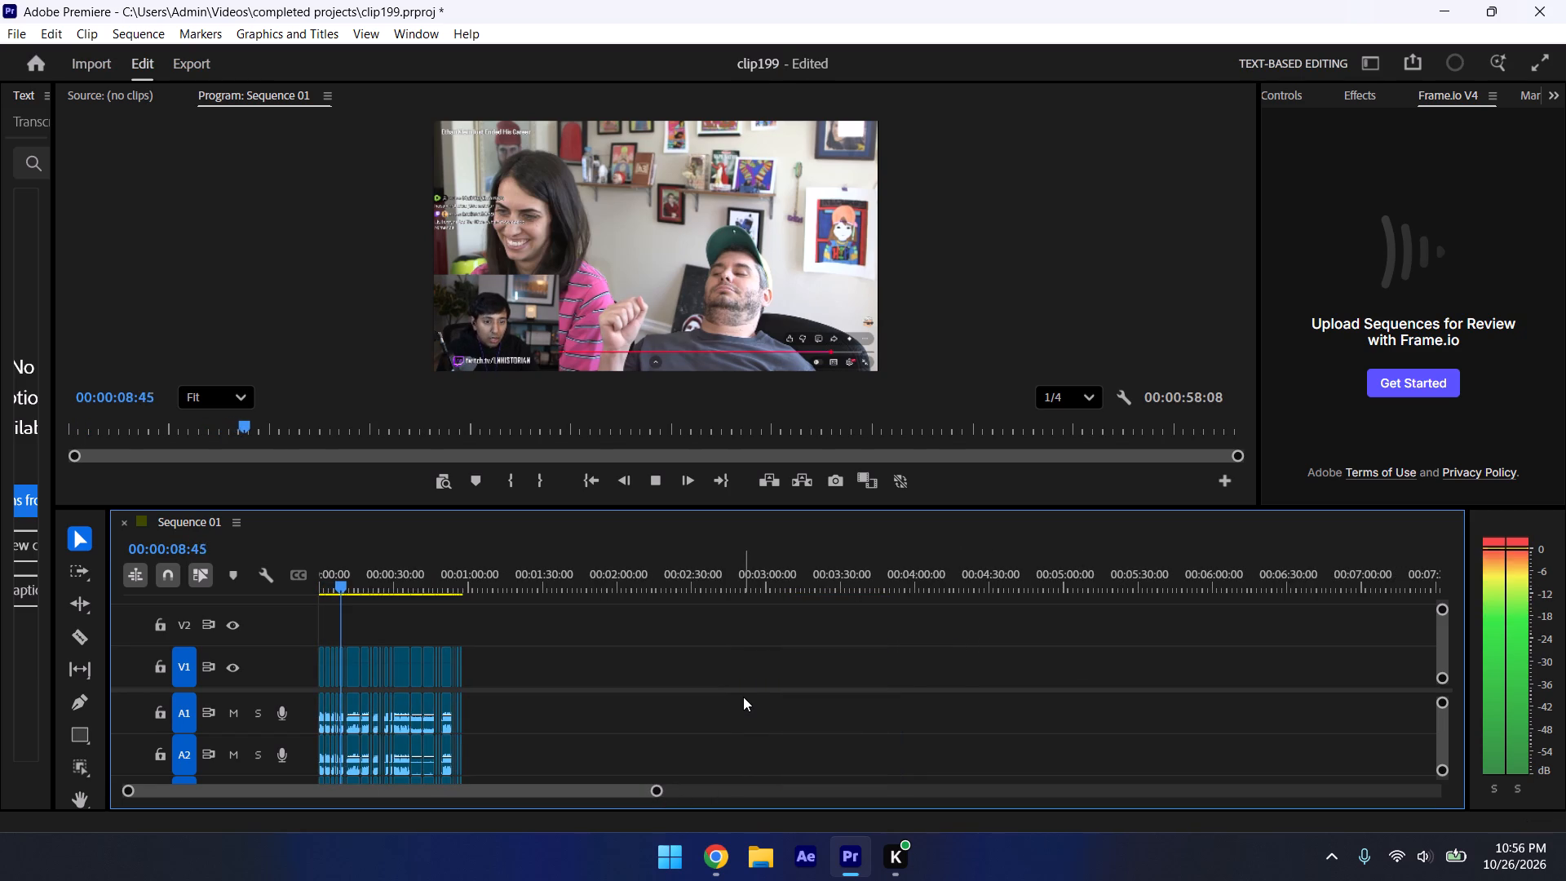
{"action": "key", "text": "ctrl+s"}
Play the remaining clip group onward from about 00:00:09.
{"action": "key", "text": "space"}
{"action": "left_click_drag", "start_coordinate": [657, 791], "coordinate": [543, 810]}
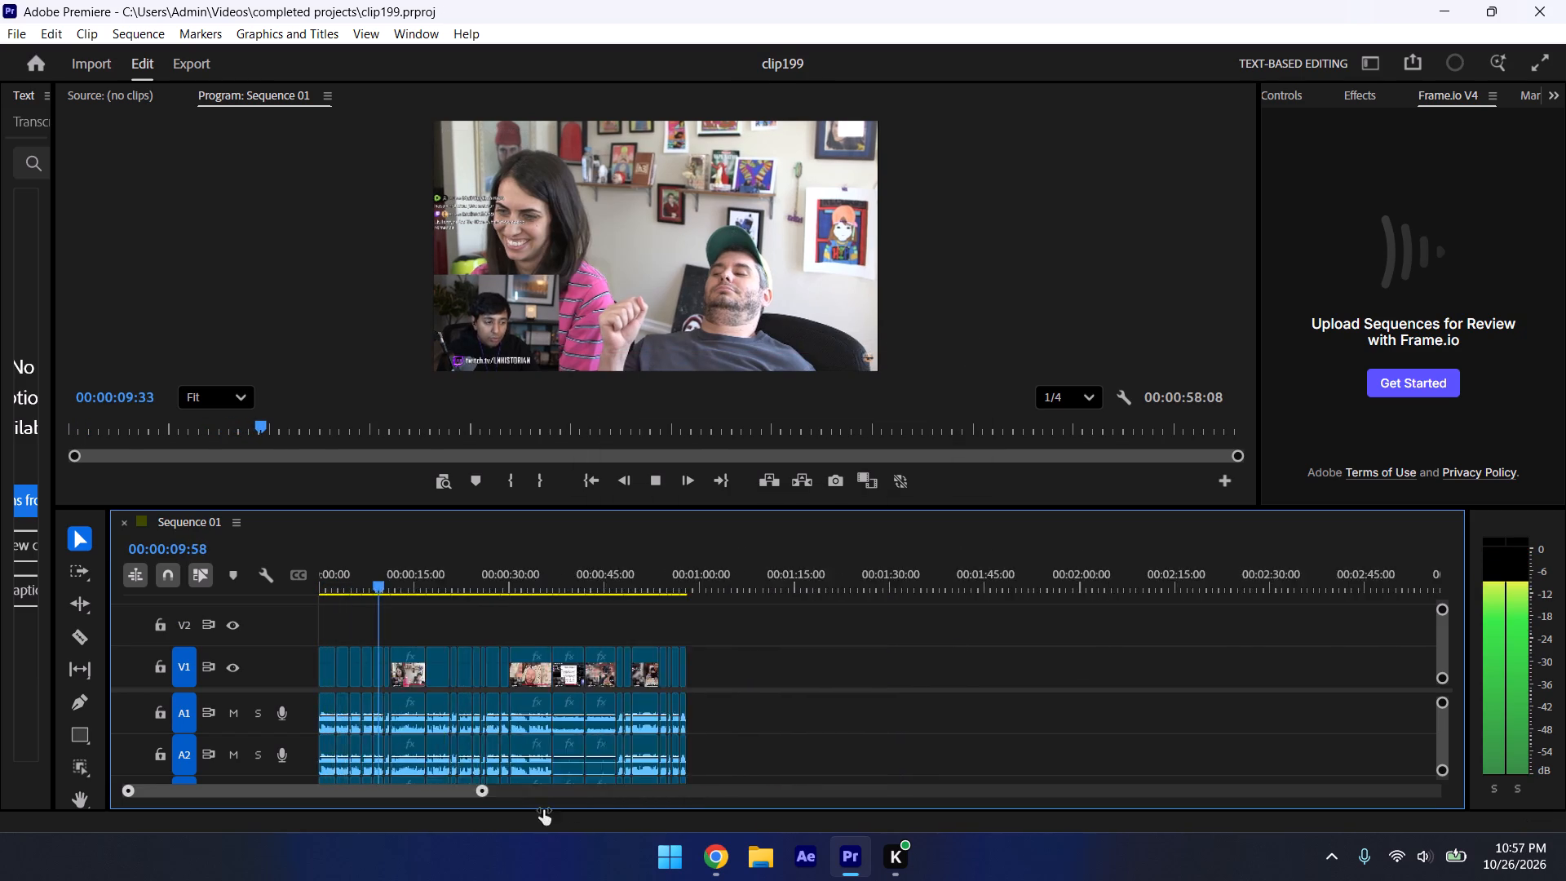
{"action": "left_click_drag", "start_coordinate": [543, 810], "coordinate": [504, 817]}
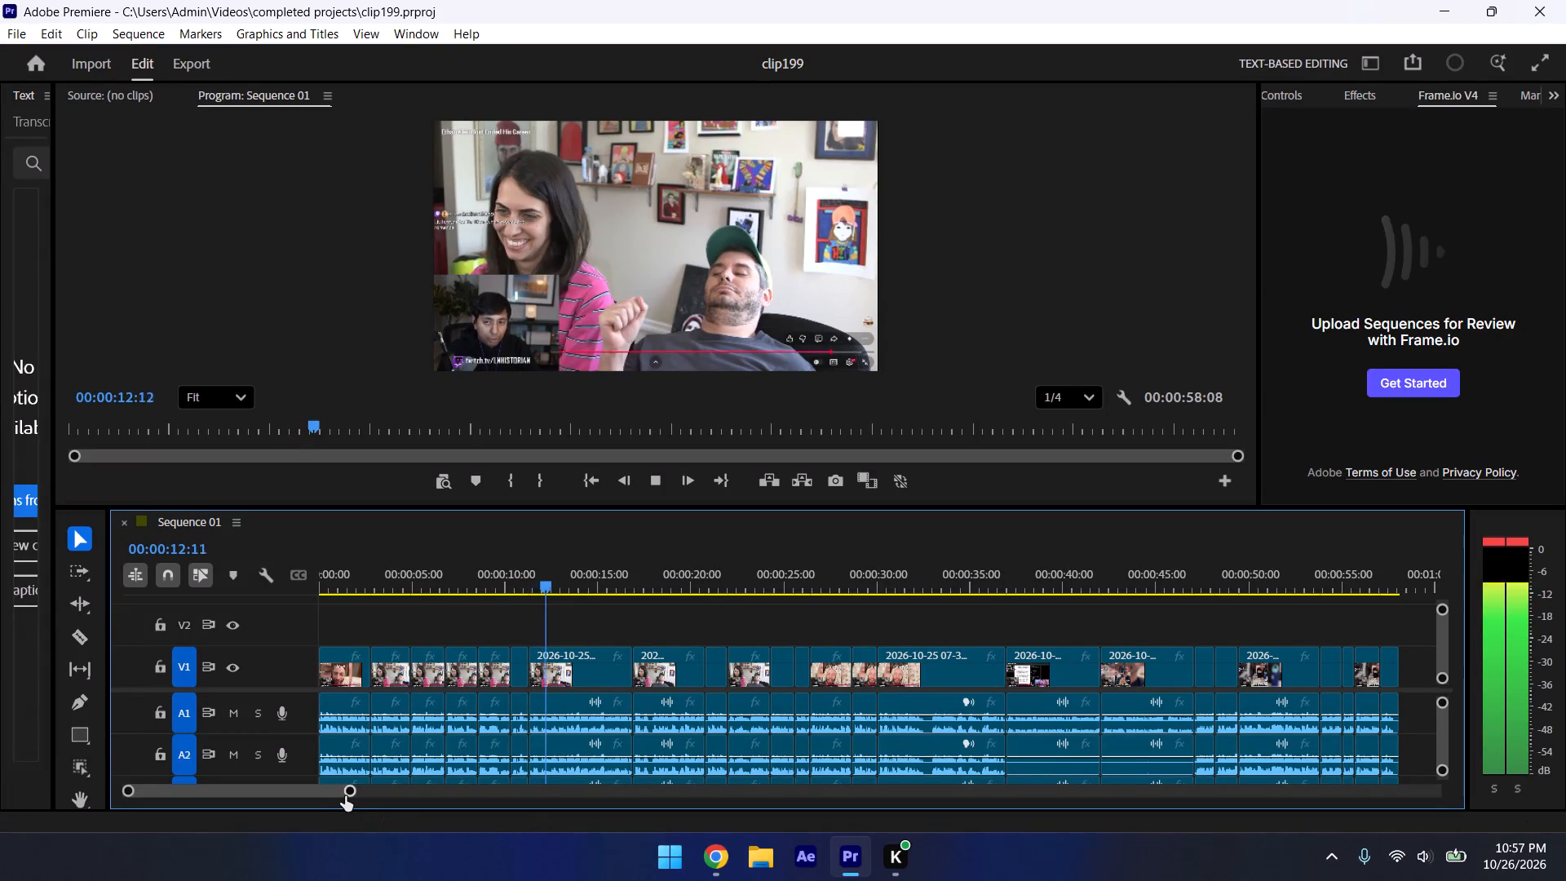
{"action": "left_click_drag", "start_coordinate": [347, 796], "coordinate": [396, 800]}
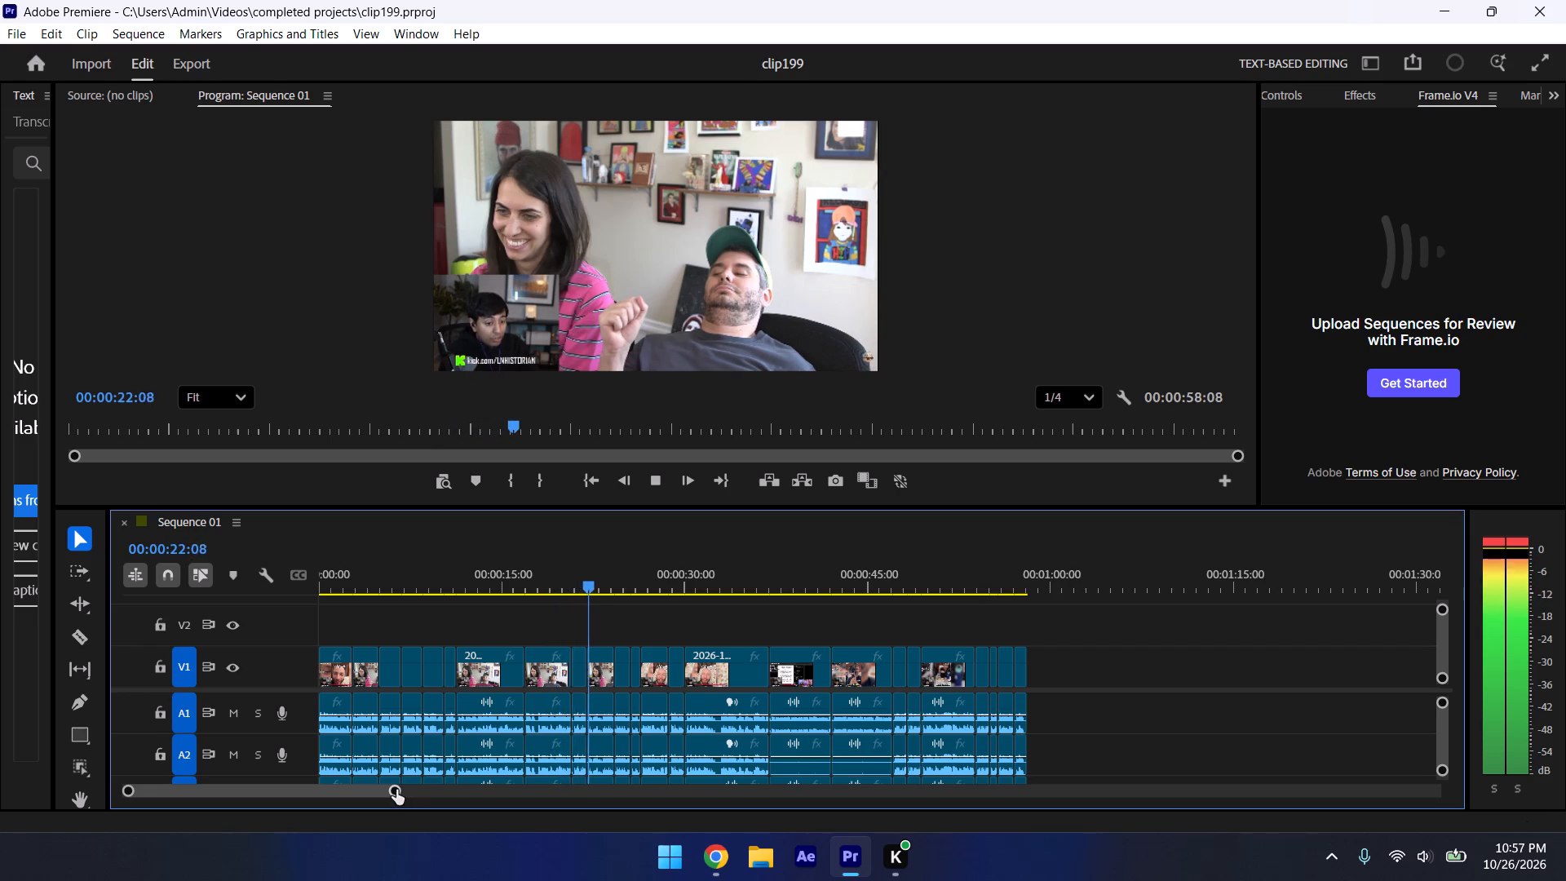
{"action": "left_click_drag", "start_coordinate": [396, 790], "coordinate": [415, 815]}
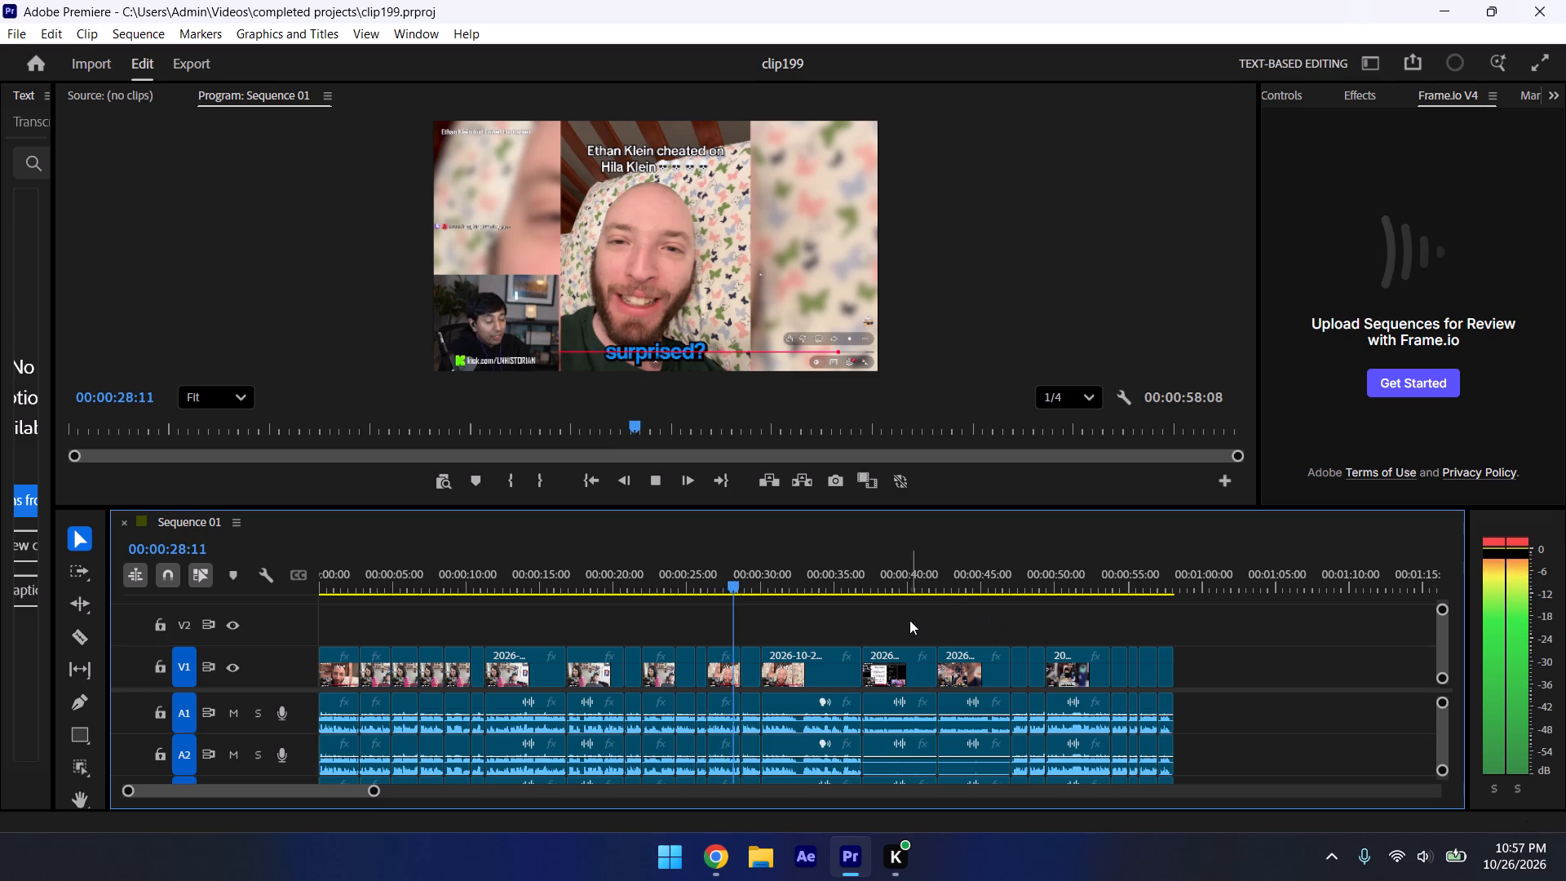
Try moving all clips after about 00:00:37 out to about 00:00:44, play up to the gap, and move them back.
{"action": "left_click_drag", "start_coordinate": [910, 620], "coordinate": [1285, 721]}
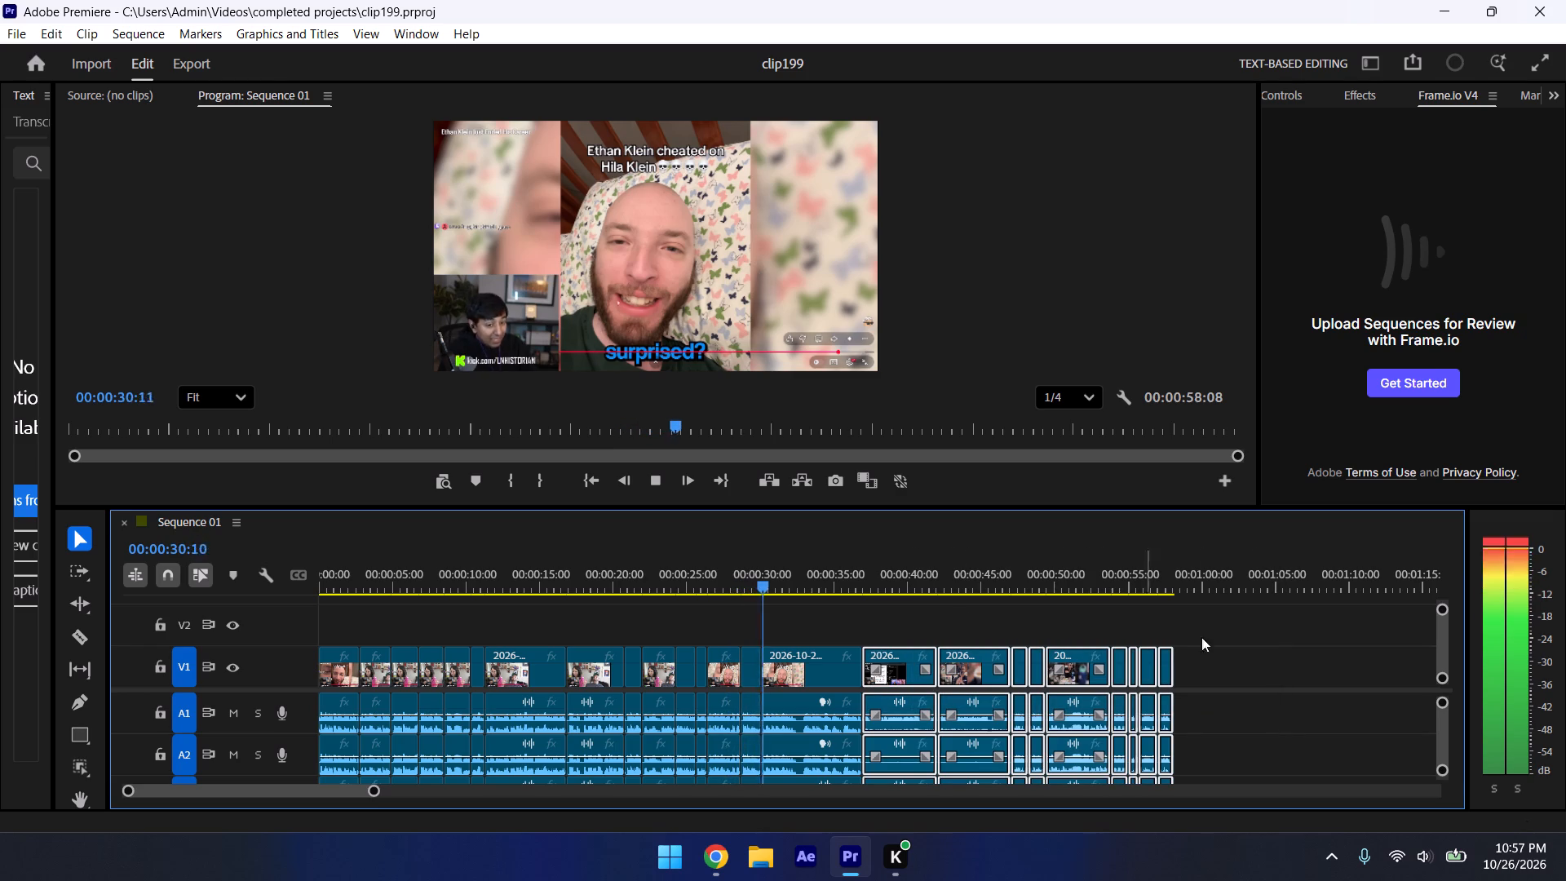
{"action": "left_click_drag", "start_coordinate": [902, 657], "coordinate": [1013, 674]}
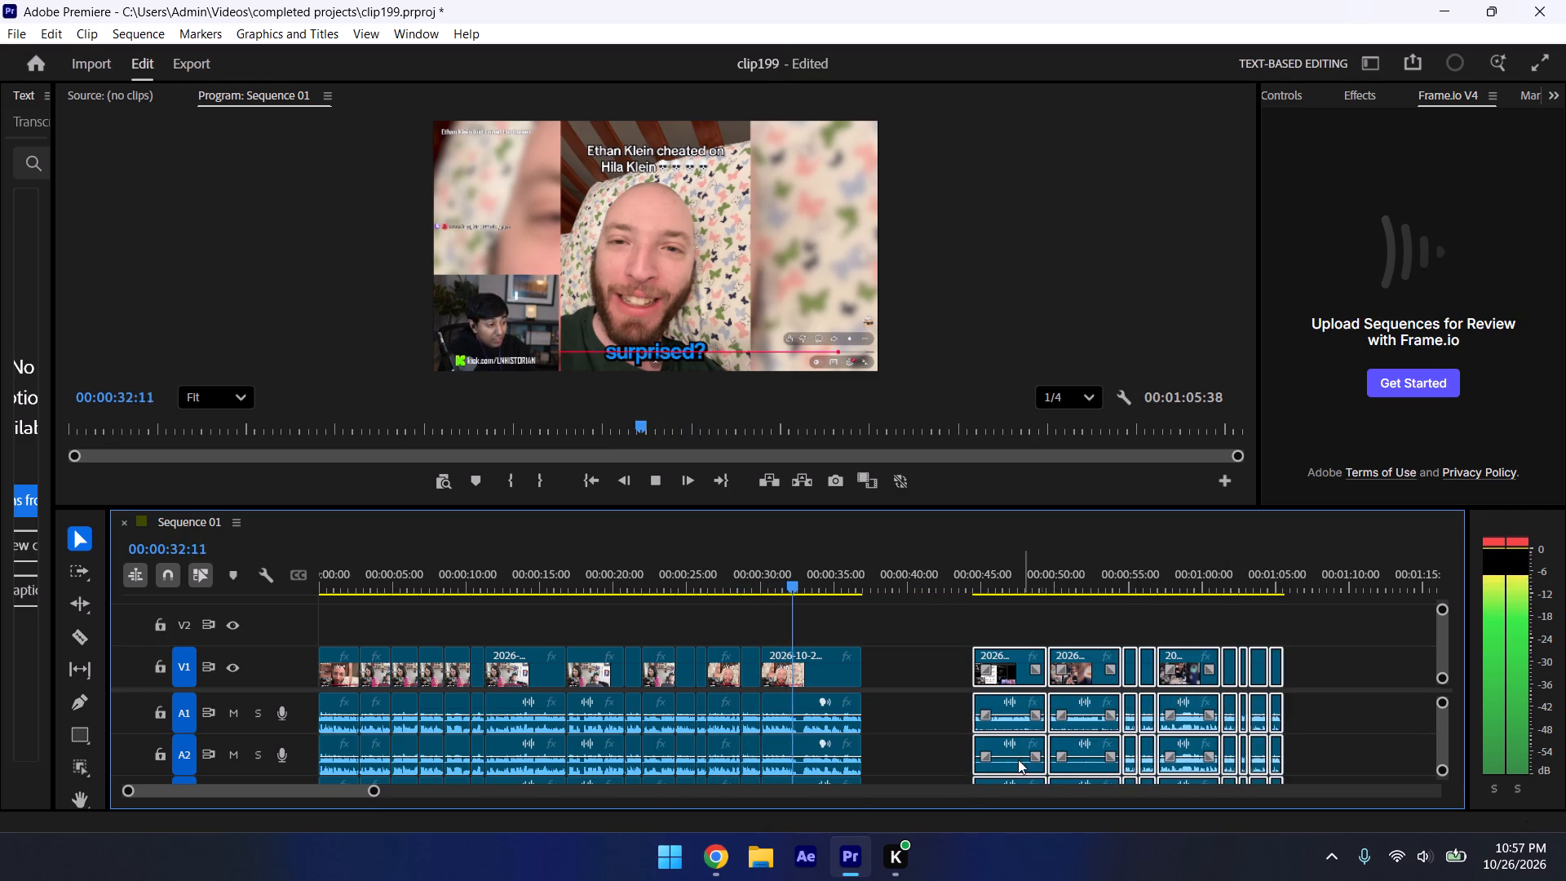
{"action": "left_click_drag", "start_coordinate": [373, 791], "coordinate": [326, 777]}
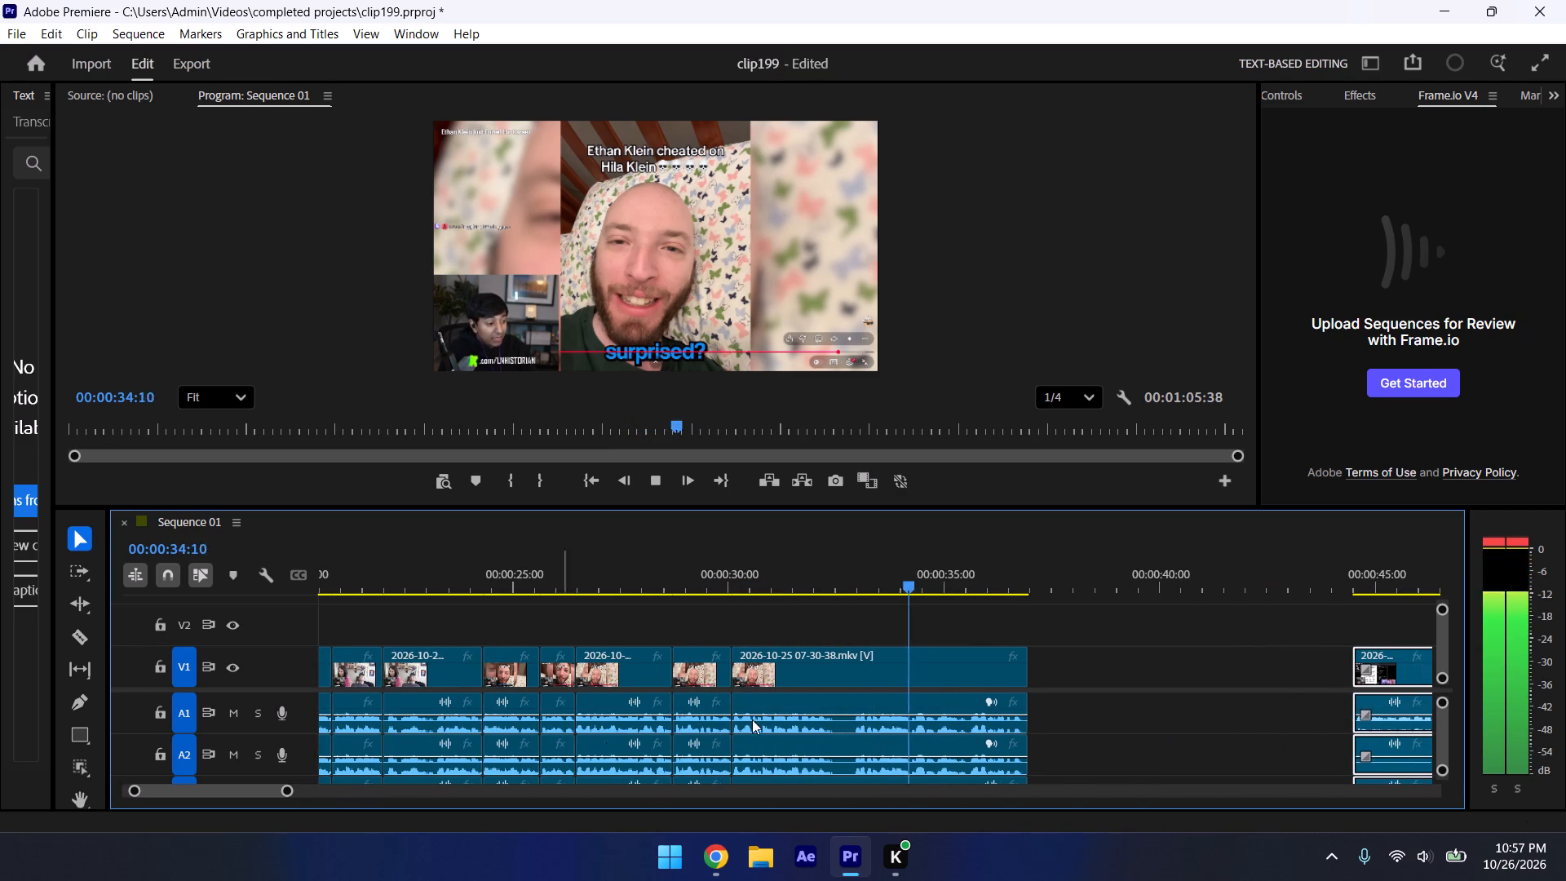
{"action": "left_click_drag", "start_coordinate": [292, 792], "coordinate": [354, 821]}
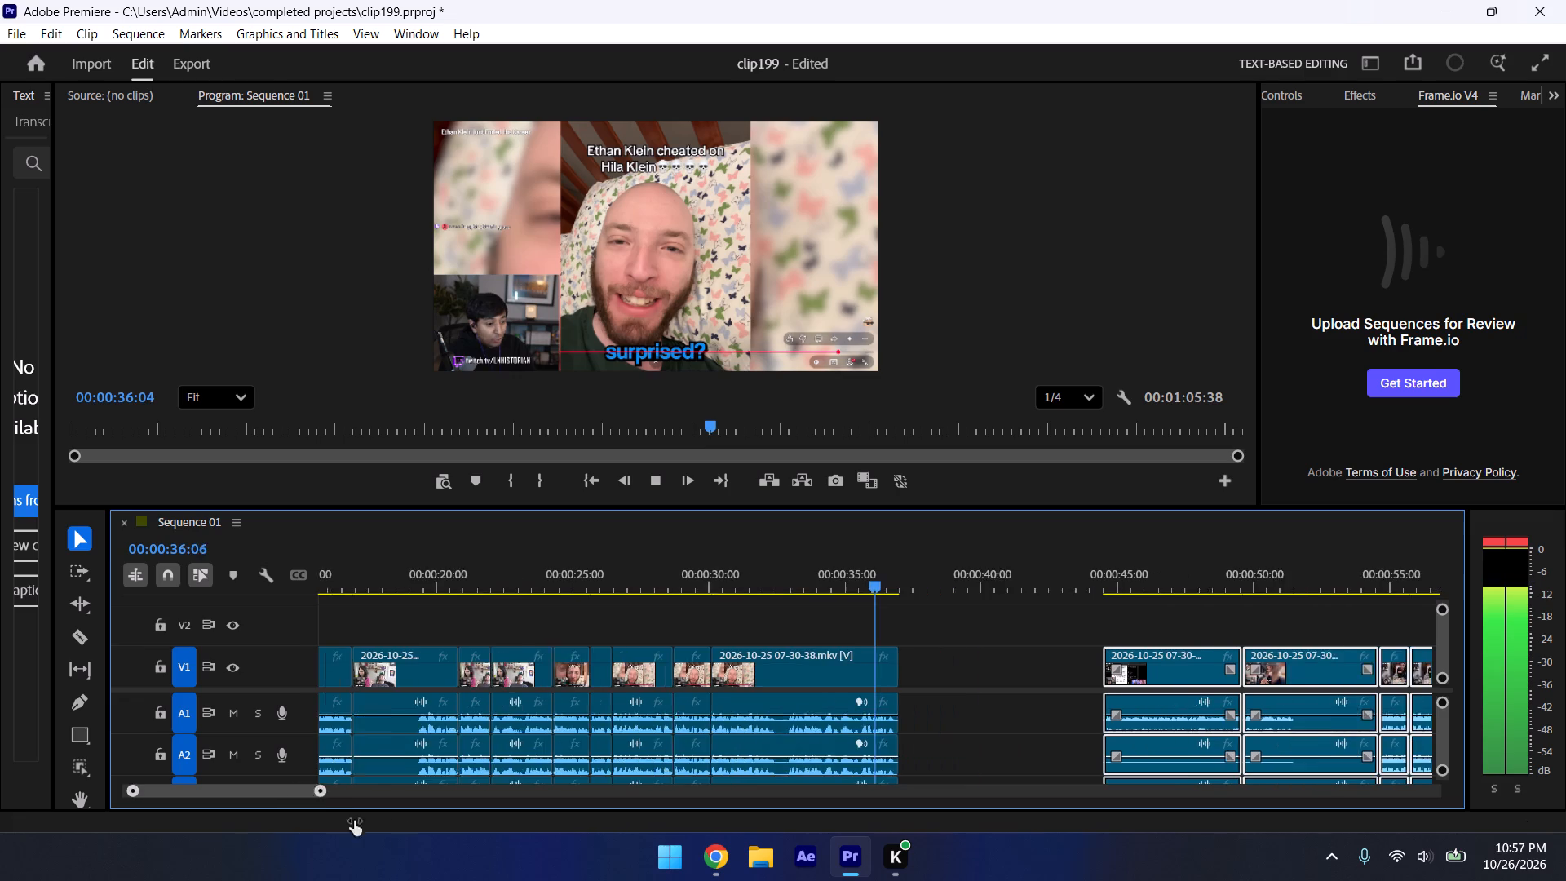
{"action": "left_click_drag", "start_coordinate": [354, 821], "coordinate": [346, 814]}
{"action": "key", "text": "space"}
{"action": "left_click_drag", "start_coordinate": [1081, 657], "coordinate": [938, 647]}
Play the closing clips of the sequence from about 00:00:53.
{"action": "left_click_drag", "start_coordinate": [349, 790], "coordinate": [386, 812]}
{"action": "left_click", "coordinate": [1200, 586]}
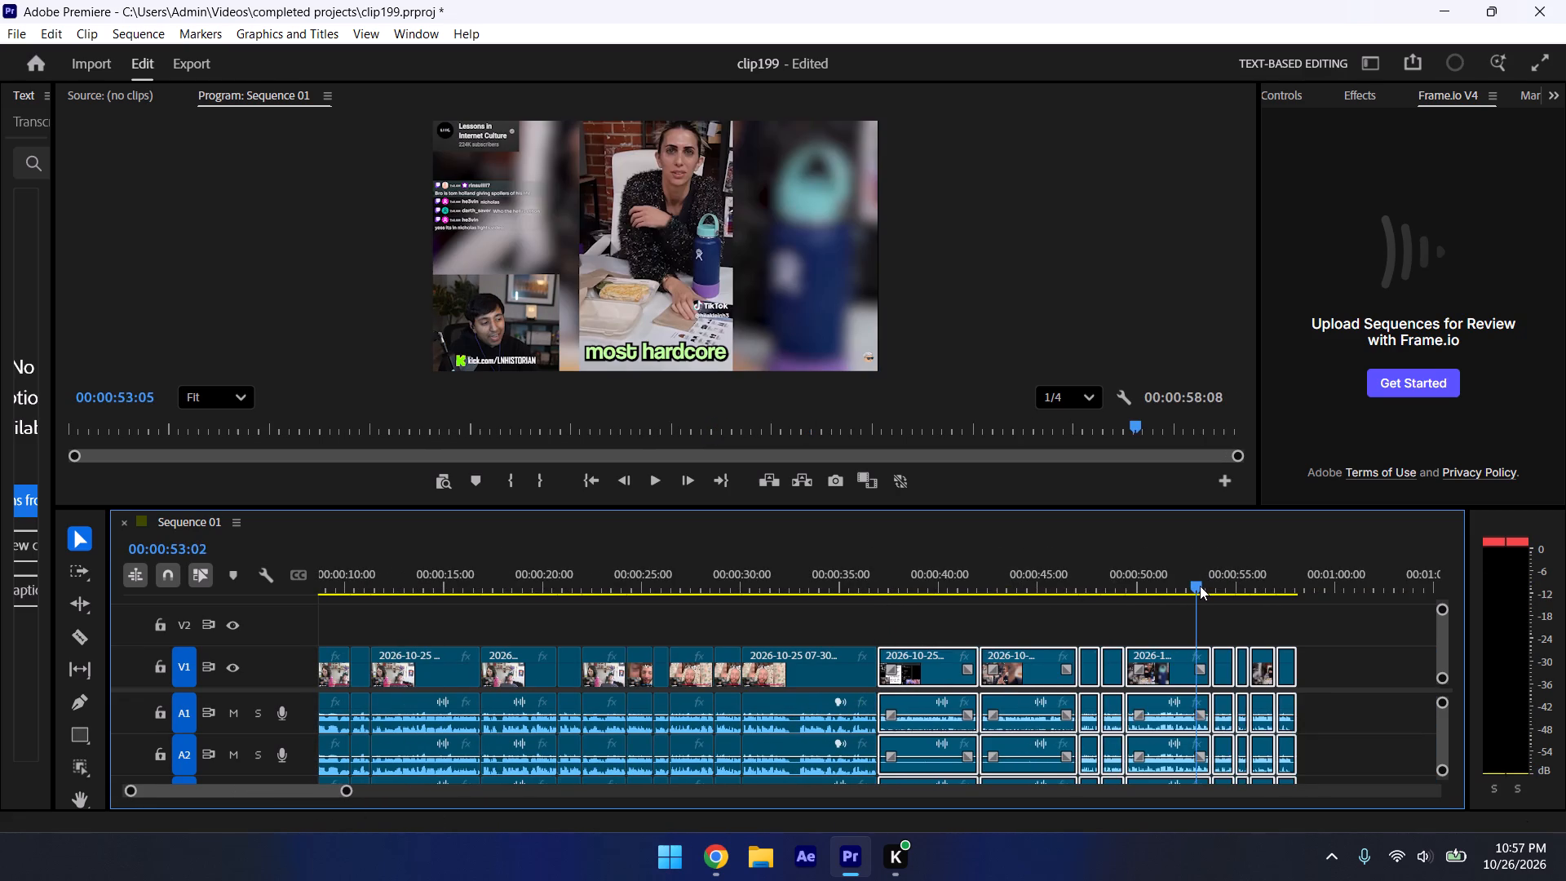
{"action": "key", "text": "space"}
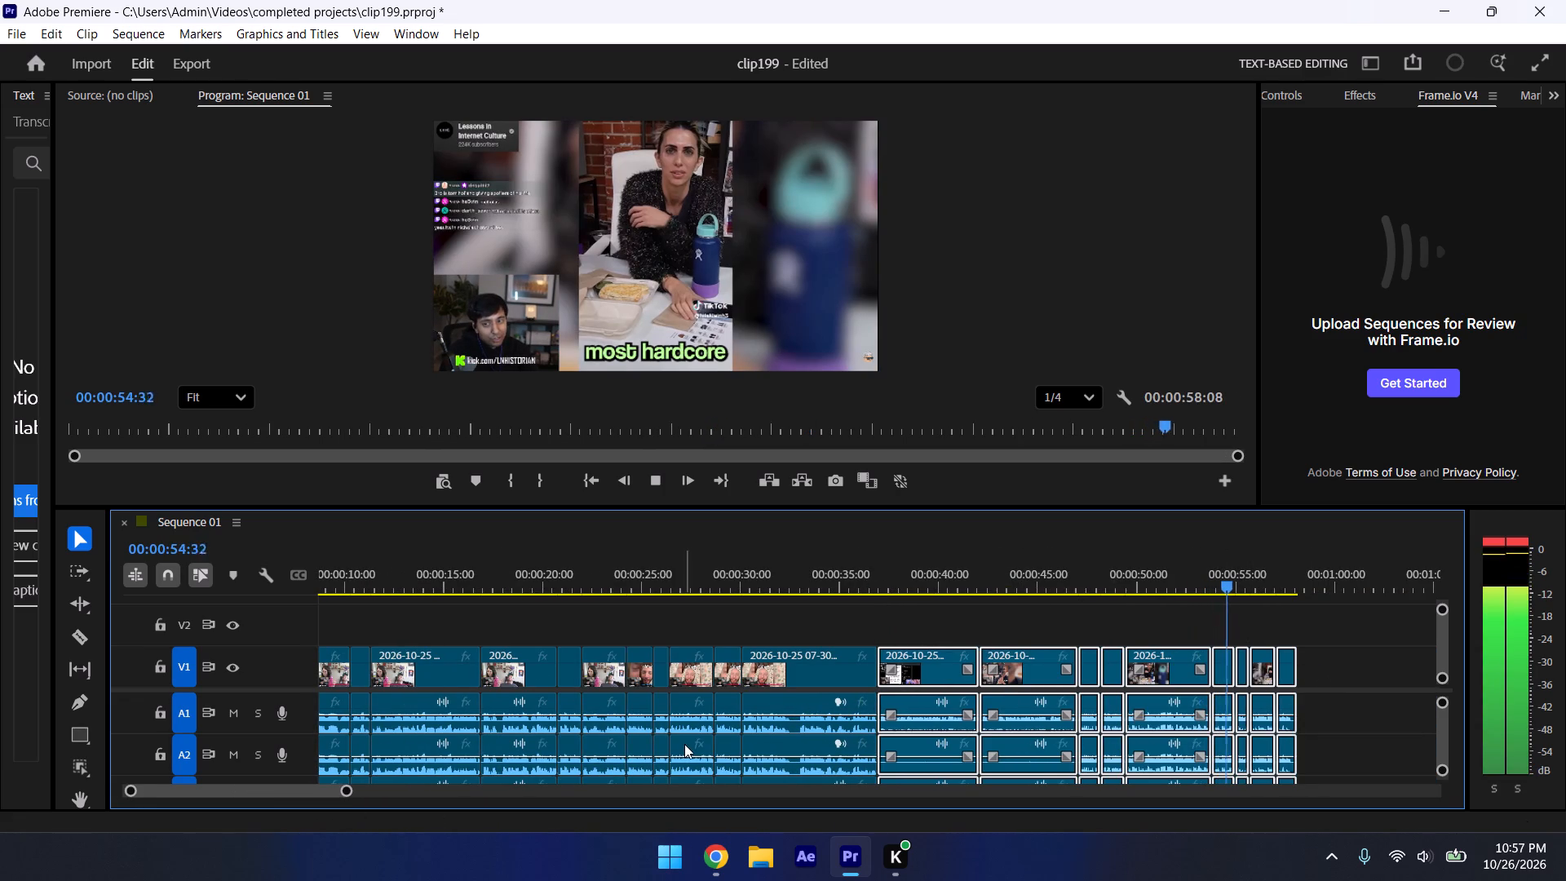
{"action": "left_click", "coordinate": [1126, 606]}
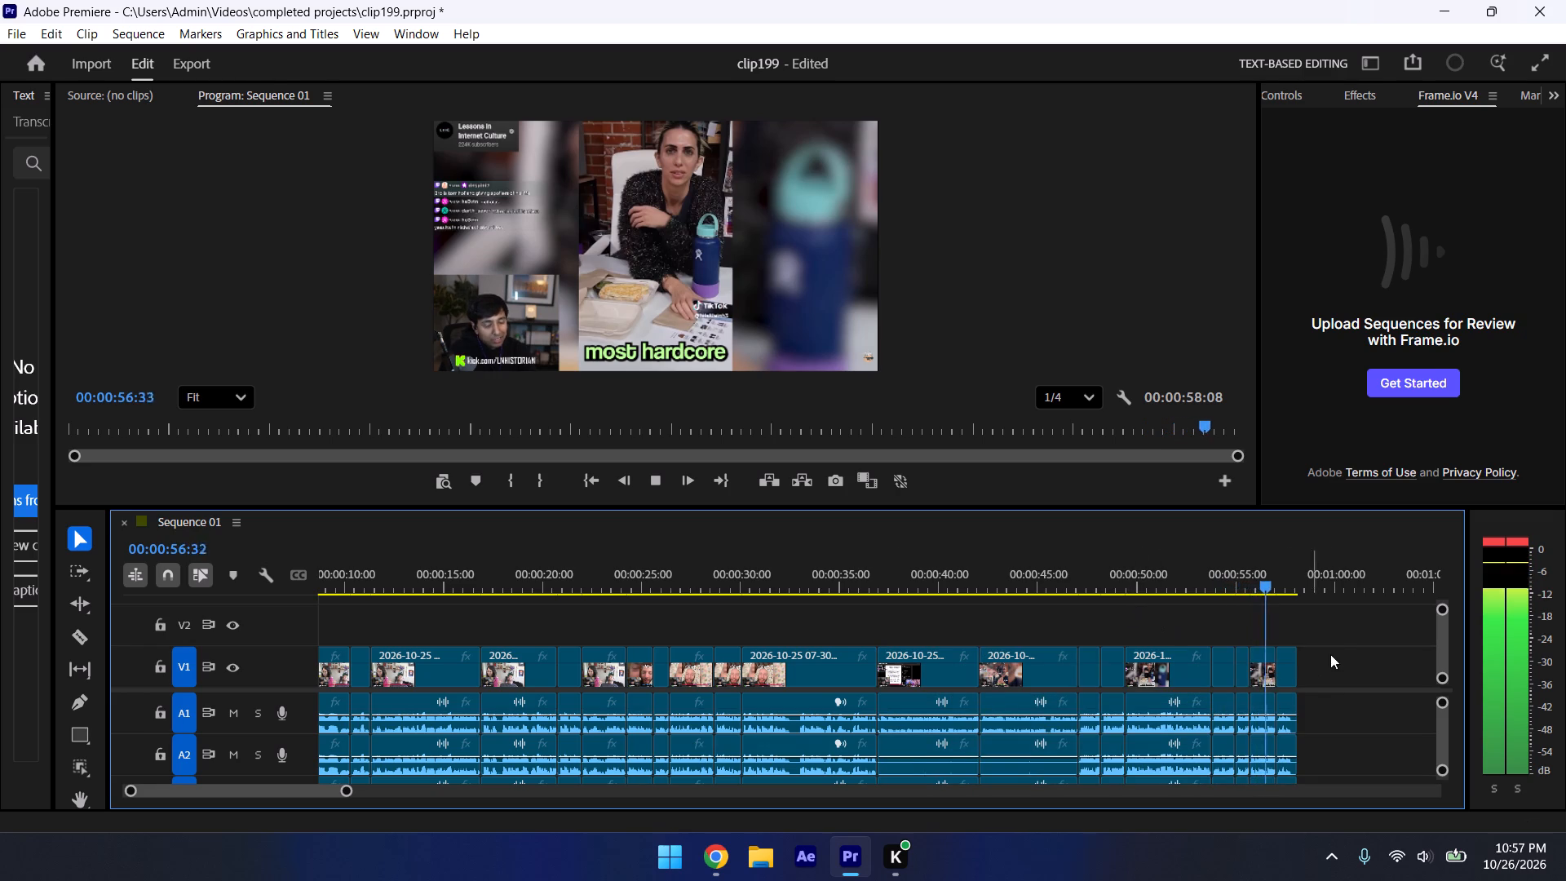
{"action": "key", "text": "space"}
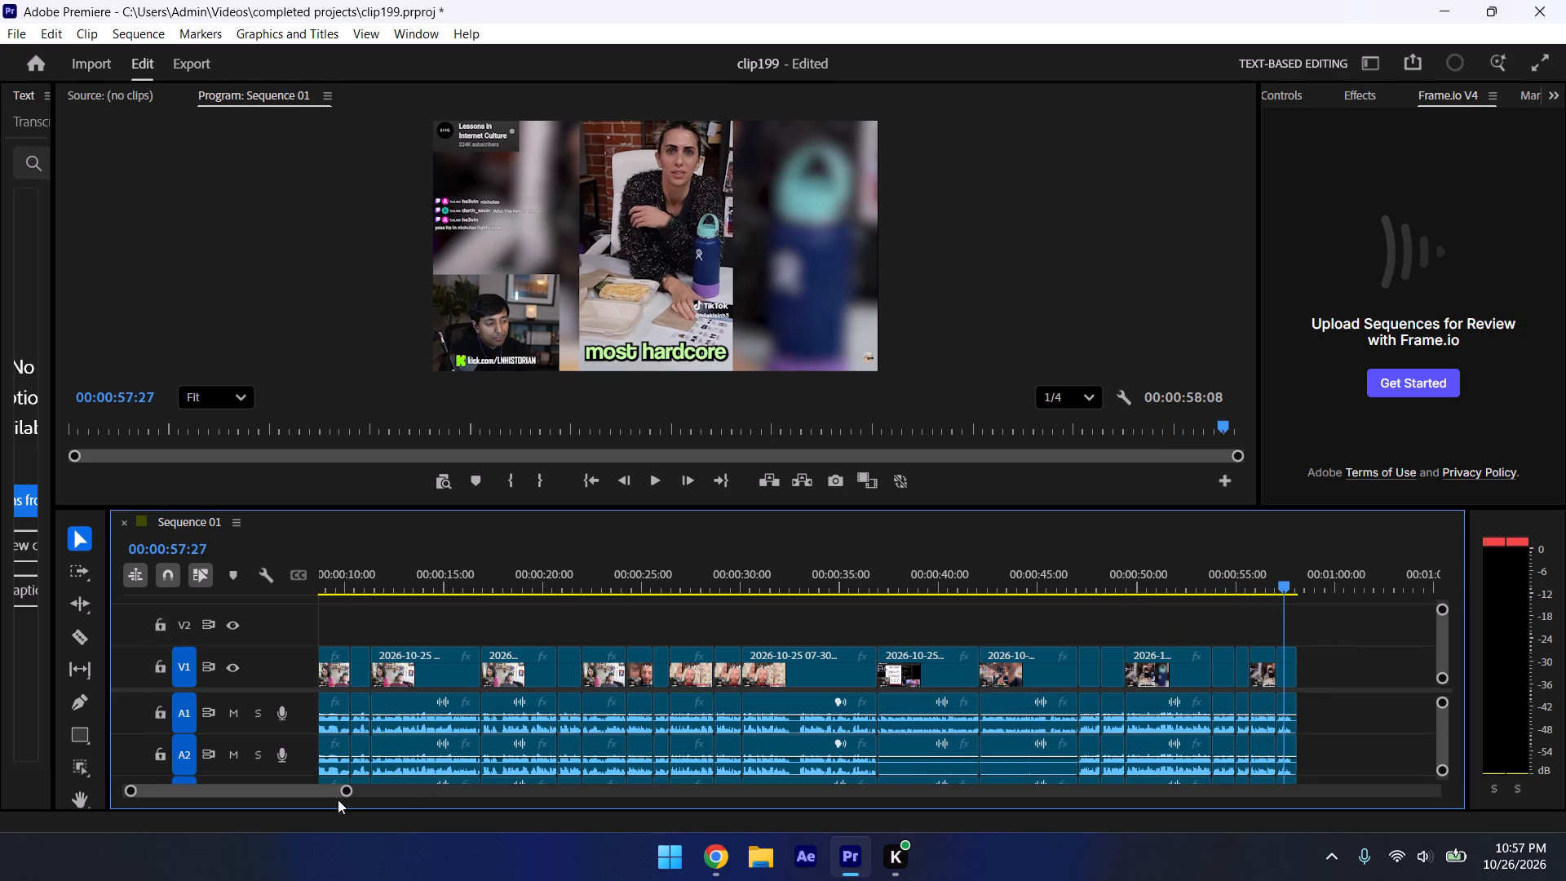
Cut the last clip at 00:00:57:44 on all tracks and save the project.
{"action": "left_click_drag", "start_coordinate": [346, 795], "coordinate": [507, 851]}
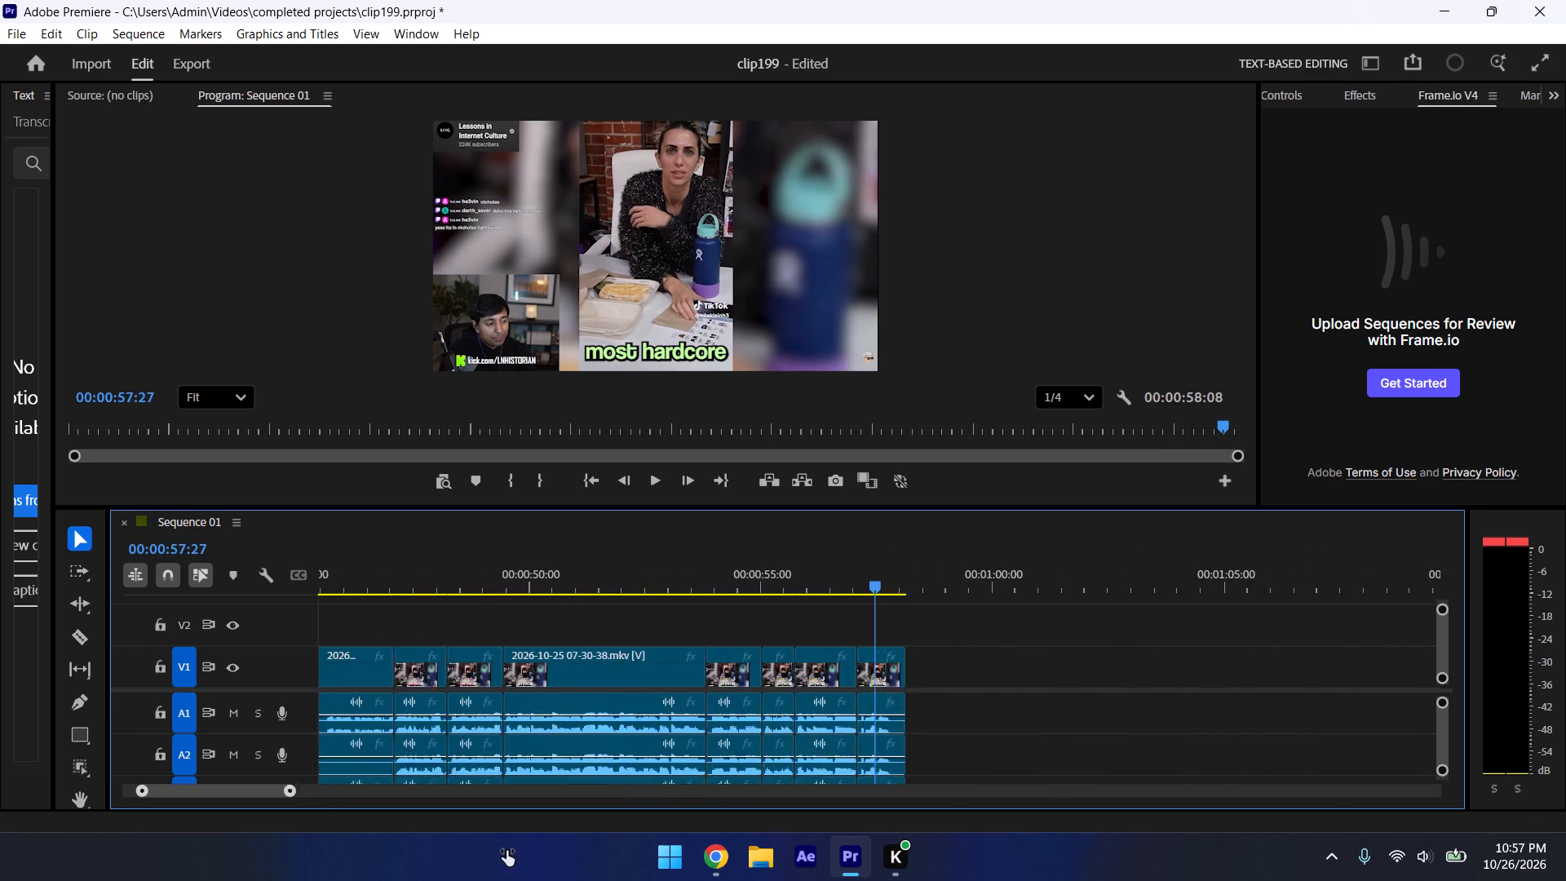
{"action": "left_click_drag", "start_coordinate": [507, 851], "coordinate": [476, 832]}
{"action": "left_click", "coordinate": [1015, 612]}
{"action": "left_click", "coordinate": [978, 547]}
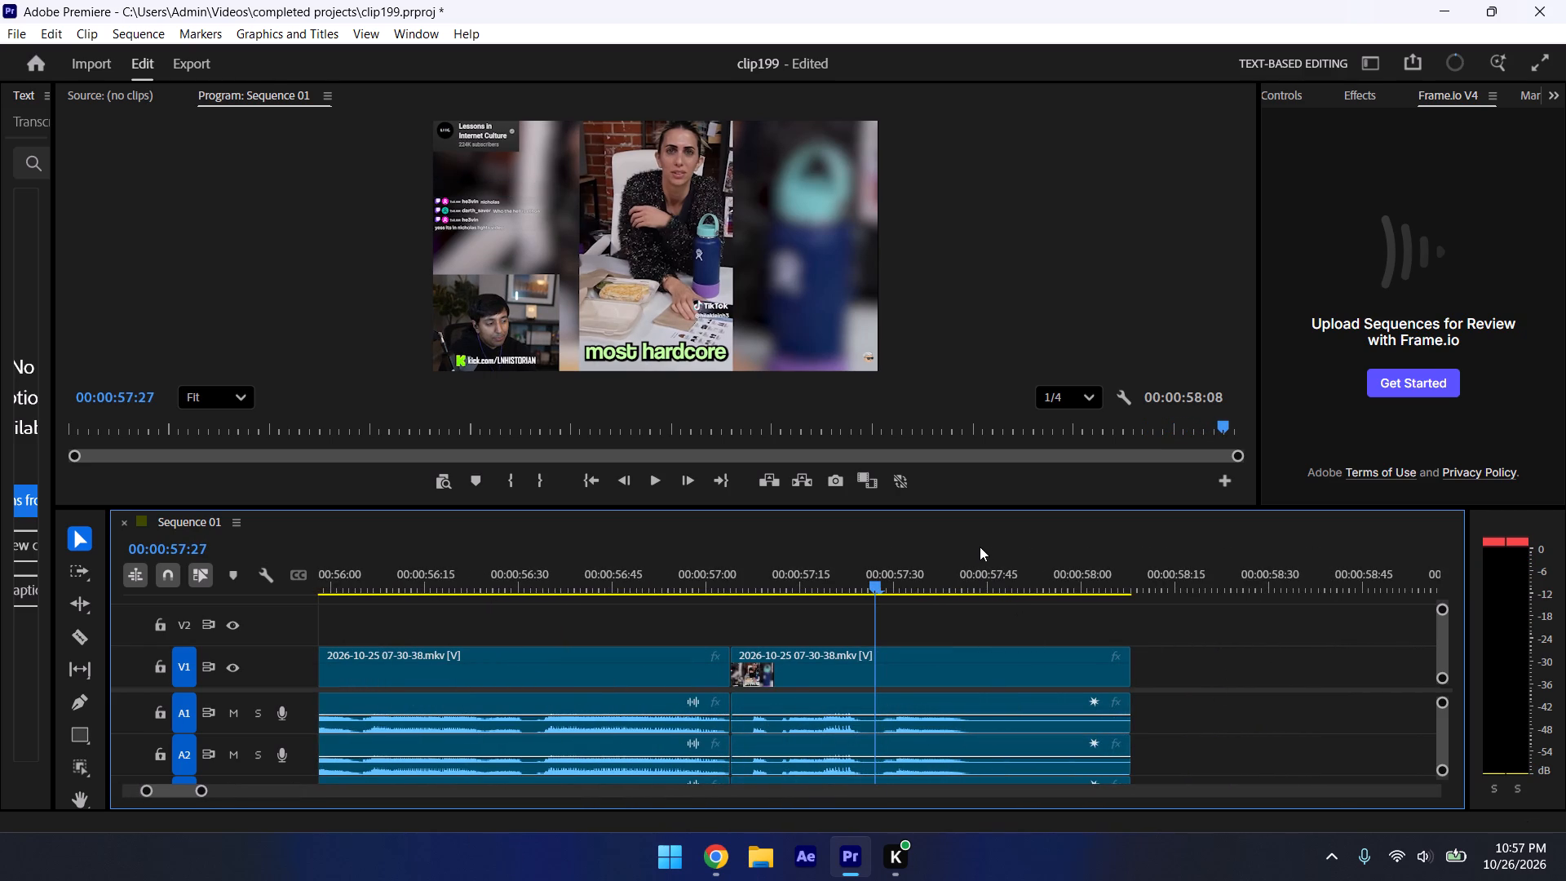
{"action": "left_click", "coordinate": [985, 551]}
{"action": "key", "text": "ctrl+k"}
{"action": "key", "text": "ctrl+k"}
{"action": "key", "text": "ctrl+s"}
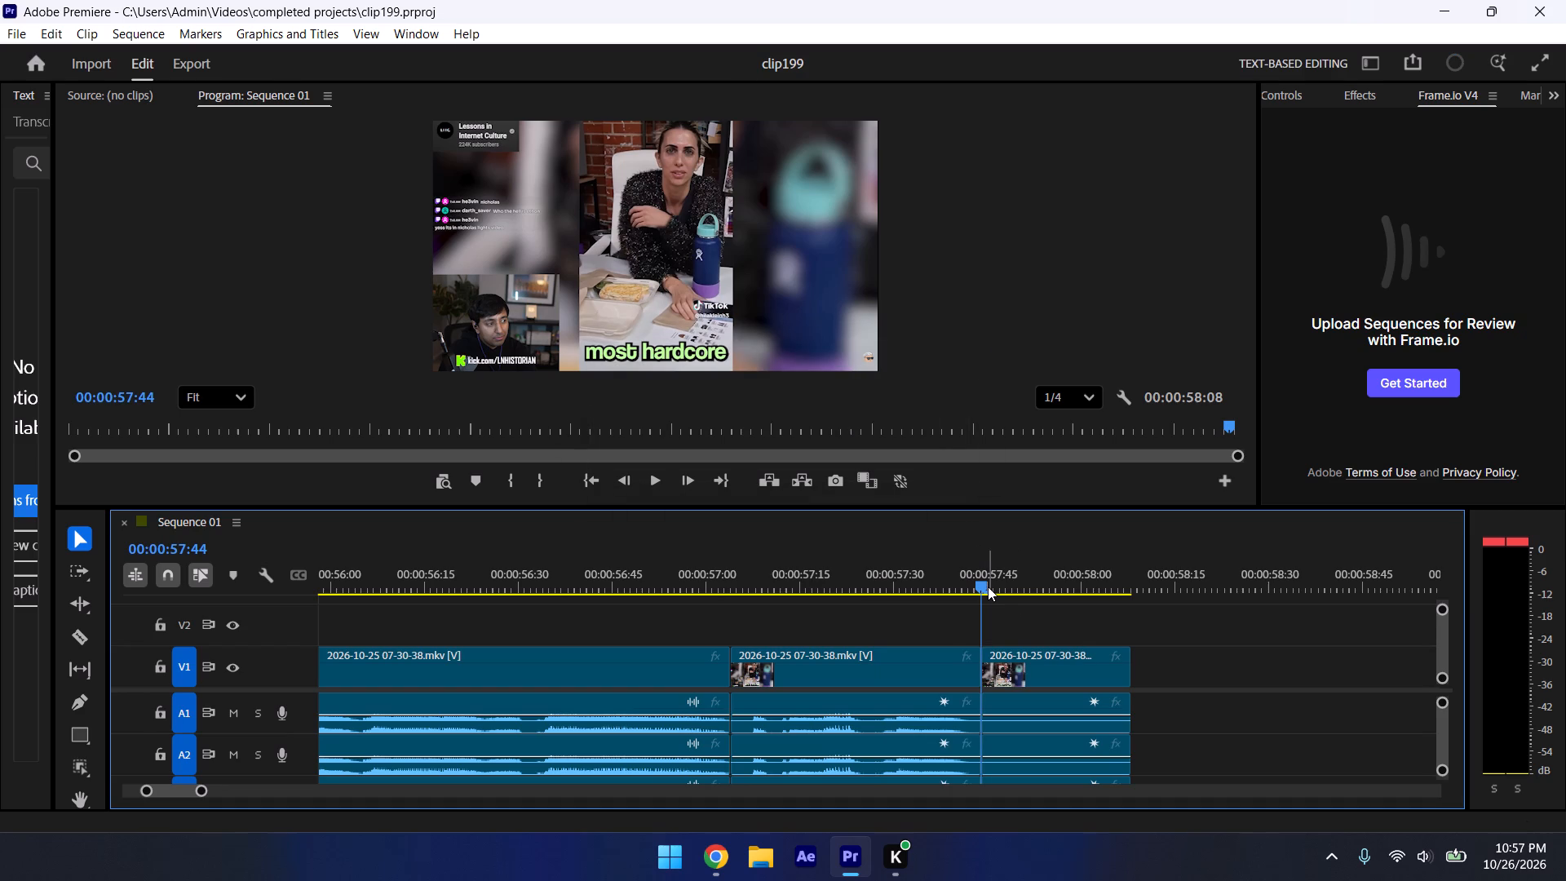
Extend the end of the piece after the last cut to about 00:01:17:03 and play the added footage.
{"action": "left_click_drag", "start_coordinate": [201, 793], "coordinate": [242, 812]}
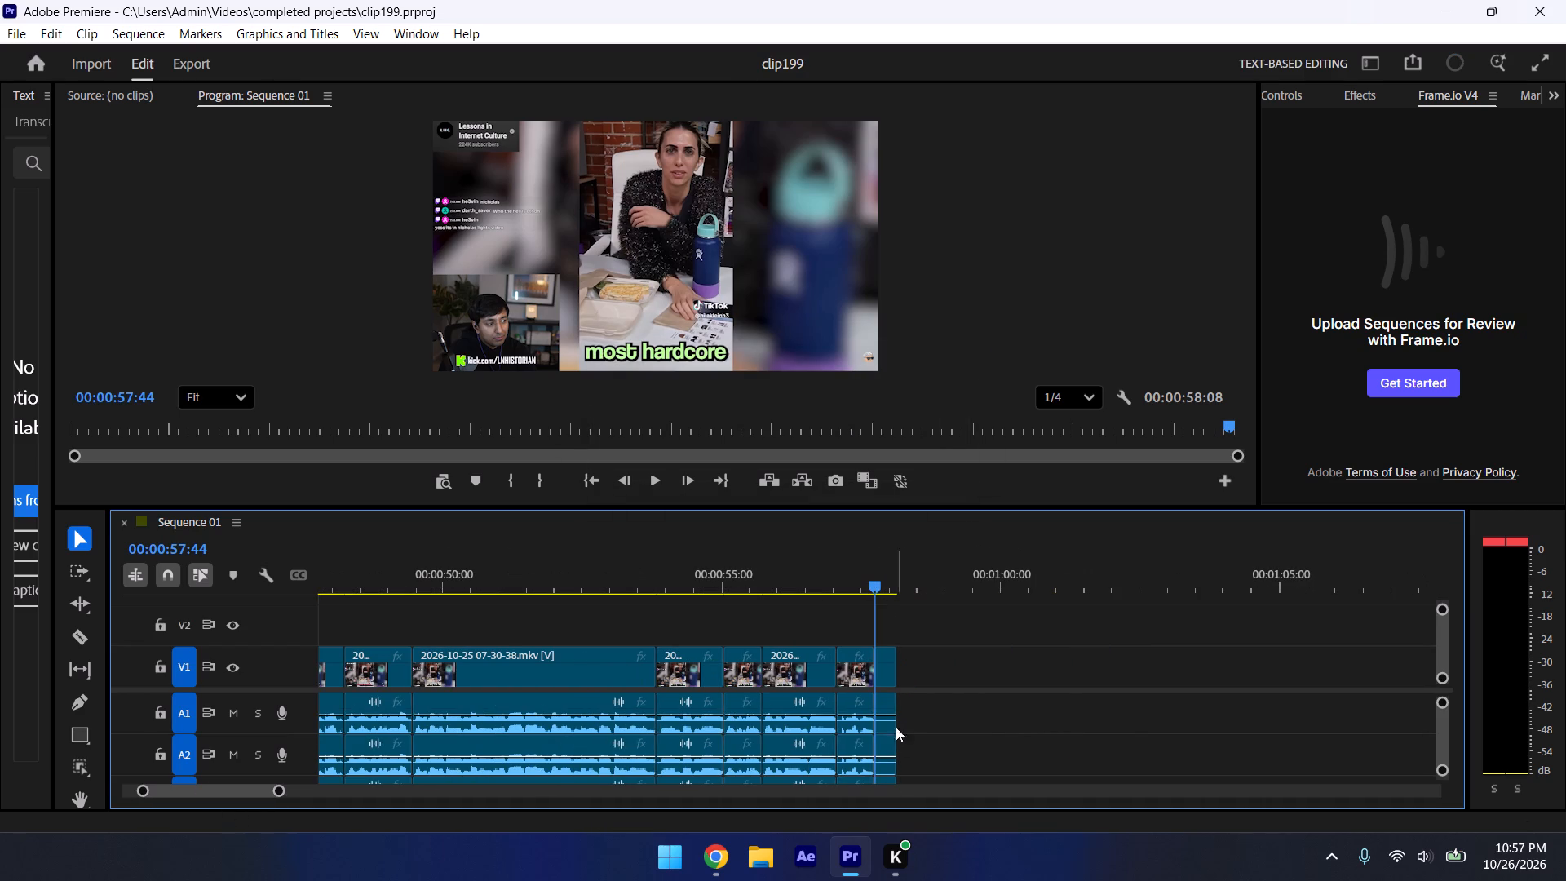
{"action": "left_click_drag", "start_coordinate": [903, 666], "coordinate": [1564, 750]}
{"action": "key", "text": "space"}
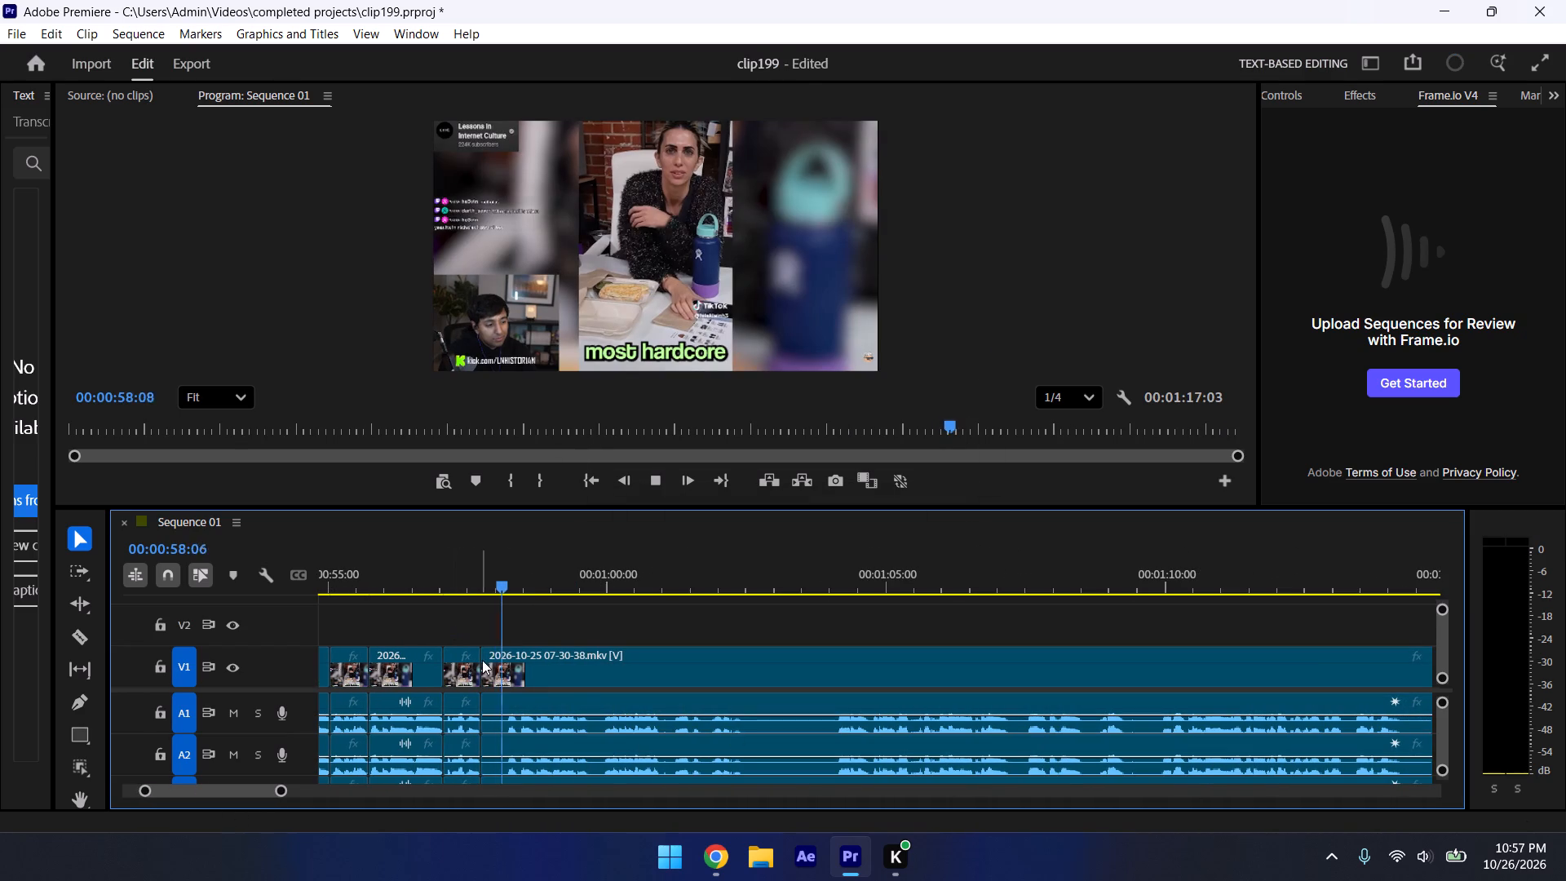
Trim the start of the extended last clip to about 00:00:58:10, leaving a small gap after the preceding clip.
{"action": "left_click", "coordinate": [482, 646]}
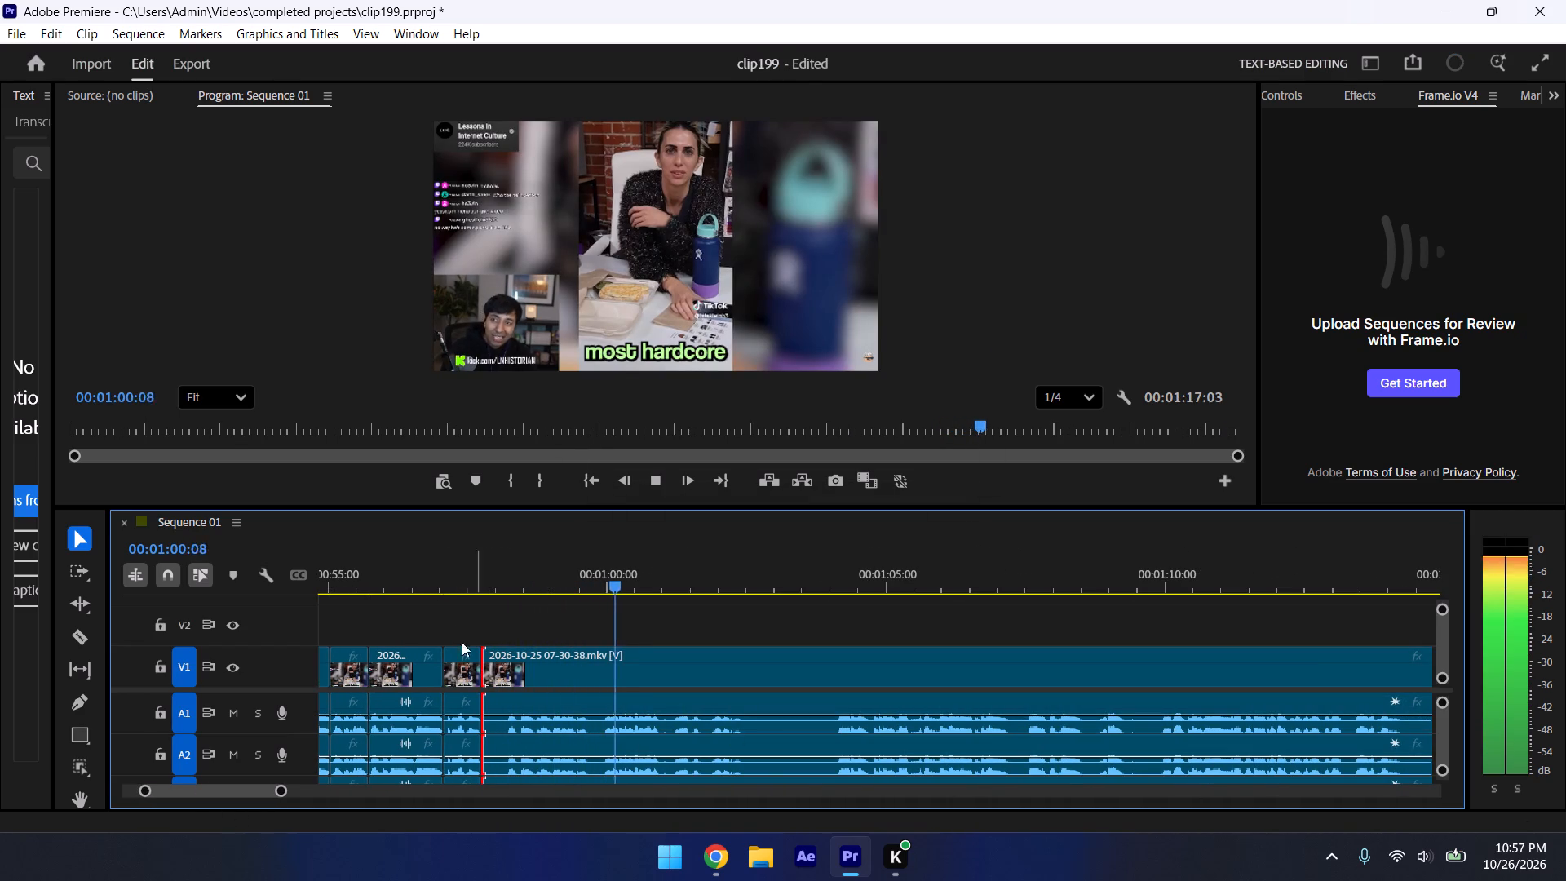
{"action": "left_click", "coordinate": [87, 534]}
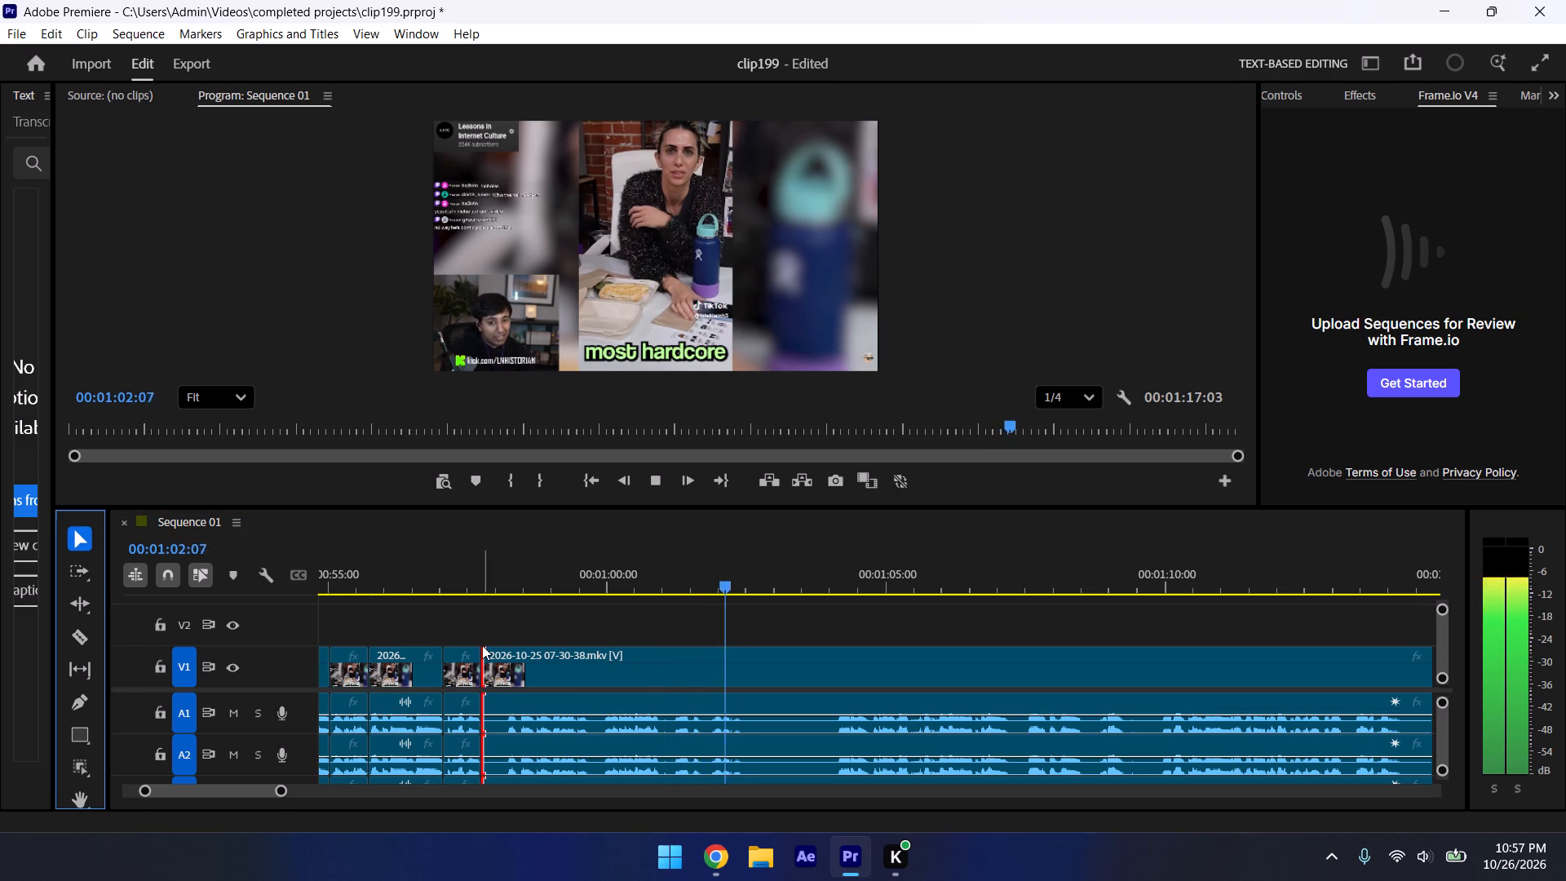
{"action": "left_click_drag", "start_coordinate": [479, 645], "coordinate": [494, 659]}
{"action": "left_click", "coordinate": [560, 616]}
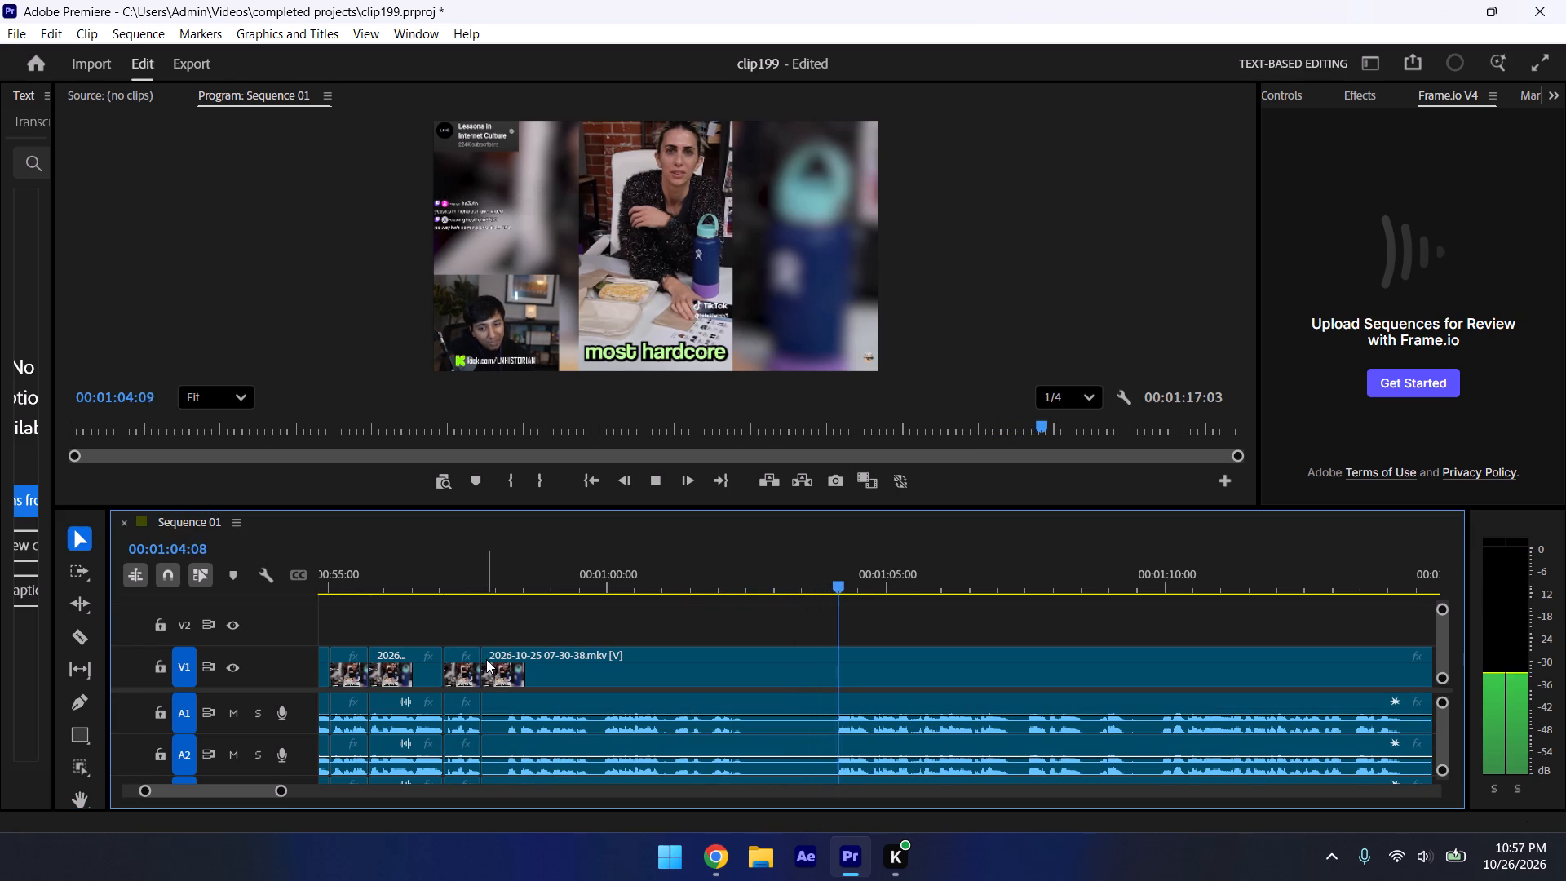
{"action": "left_click_drag", "start_coordinate": [483, 657], "coordinate": [507, 659]}
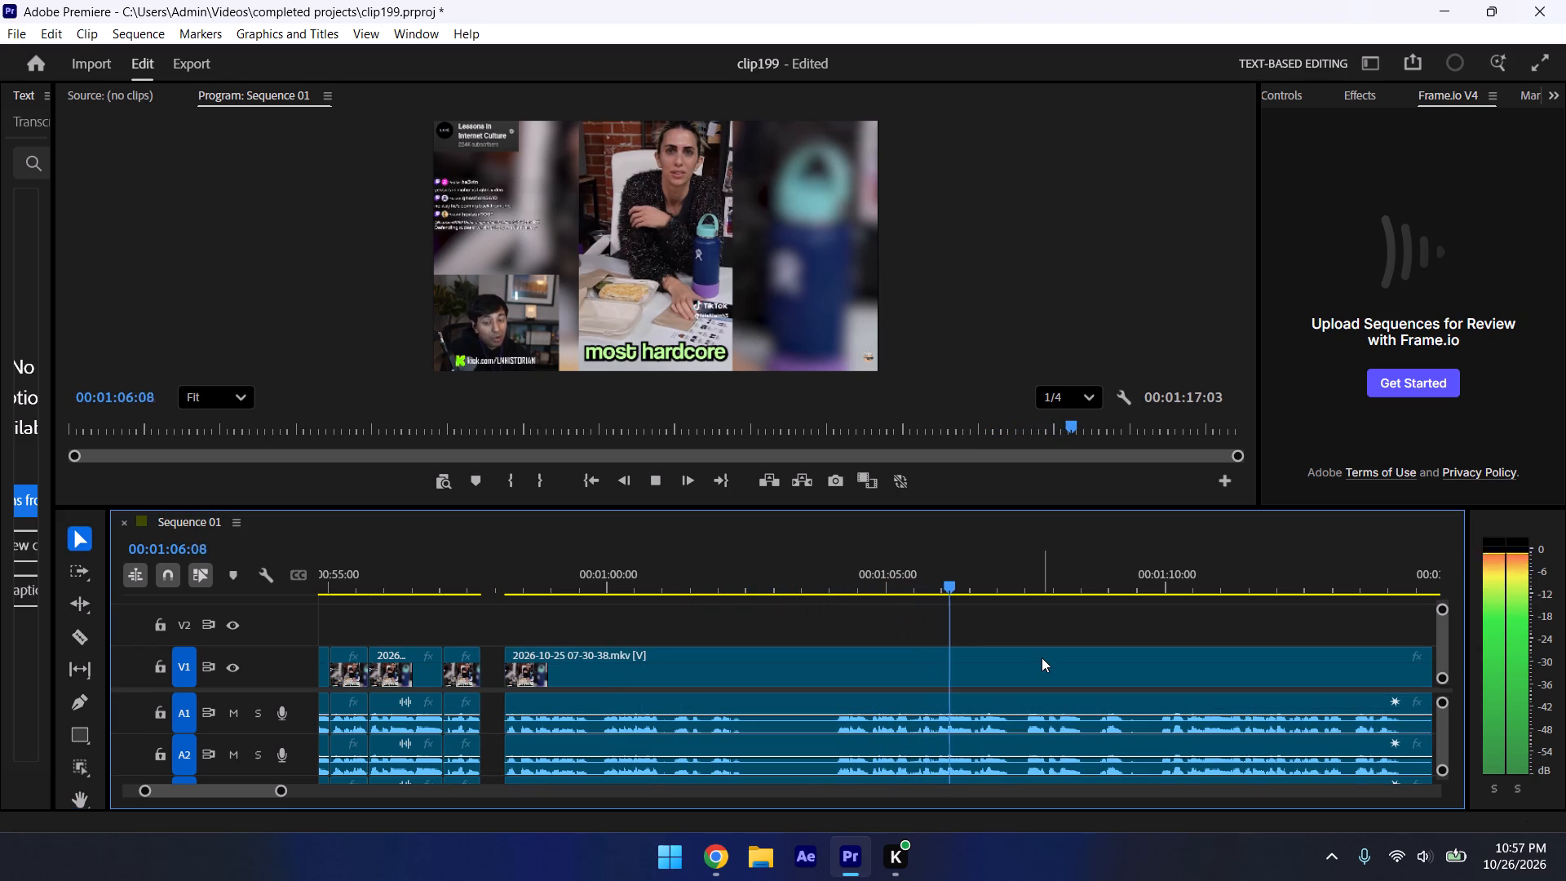
Extend the end of the last clip to about 00:01:52.
{"action": "left_click_drag", "start_coordinate": [281, 788], "coordinate": [409, 815]}
{"action": "left_click", "coordinate": [943, 651]}
{"action": "left_click_drag", "start_coordinate": [943, 651], "coordinate": [1214, 702]}
{"action": "left_click", "coordinate": [895, 561]}
{"action": "left_click_drag", "start_coordinate": [941, 655], "coordinate": [1223, 708]}
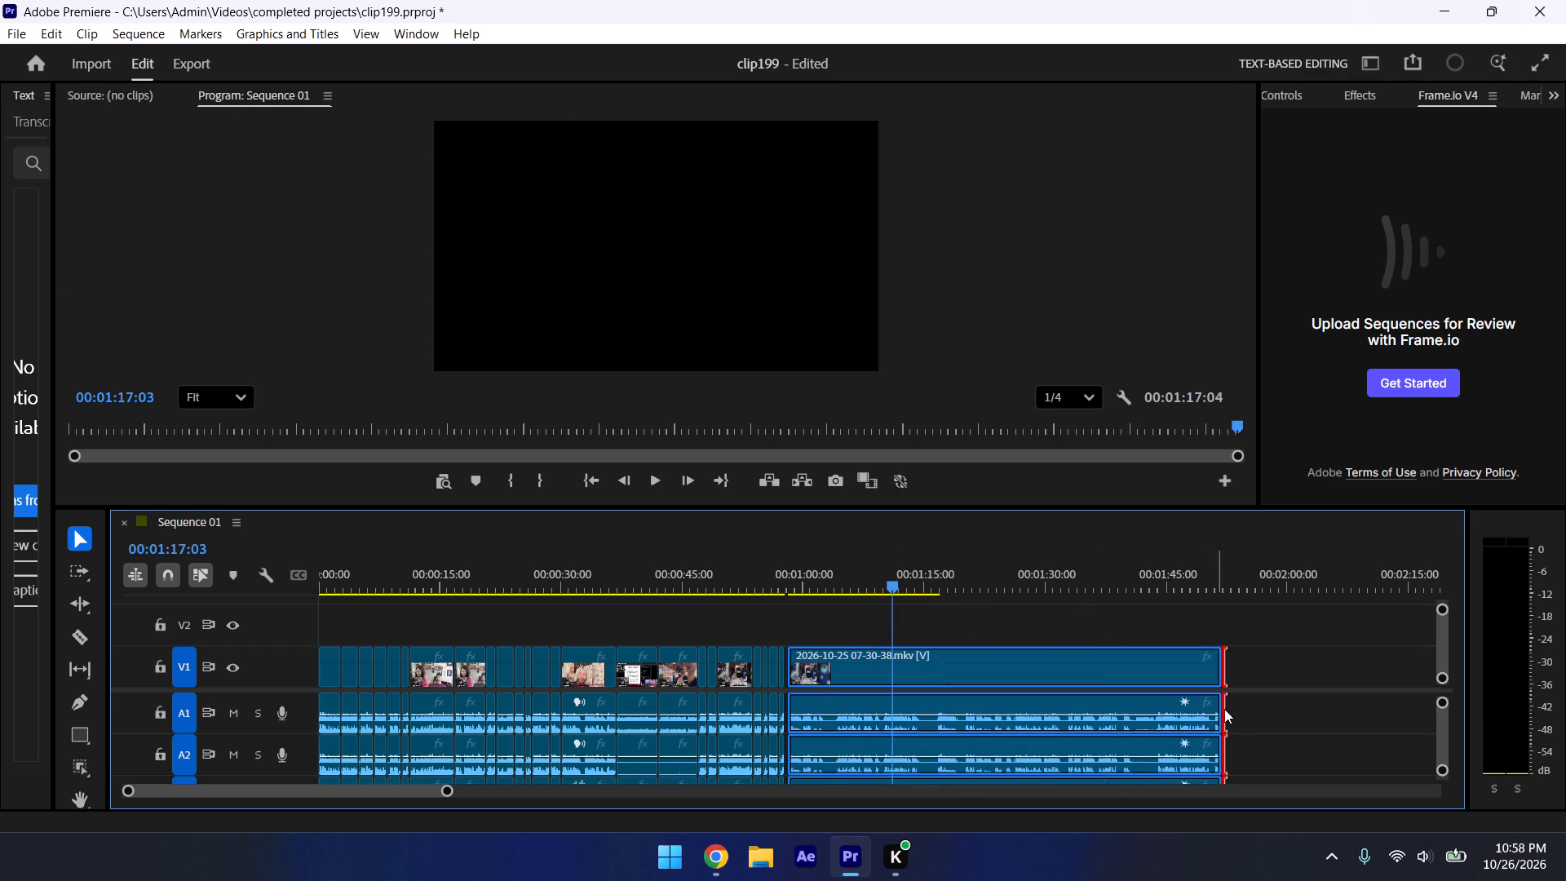
Play the added footage from about 00:01:16 and 00:01:24, and extend the last clip's end to about 00:02:11.
{"action": "left_click", "coordinate": [936, 583]}
{"action": "key", "text": "space"}
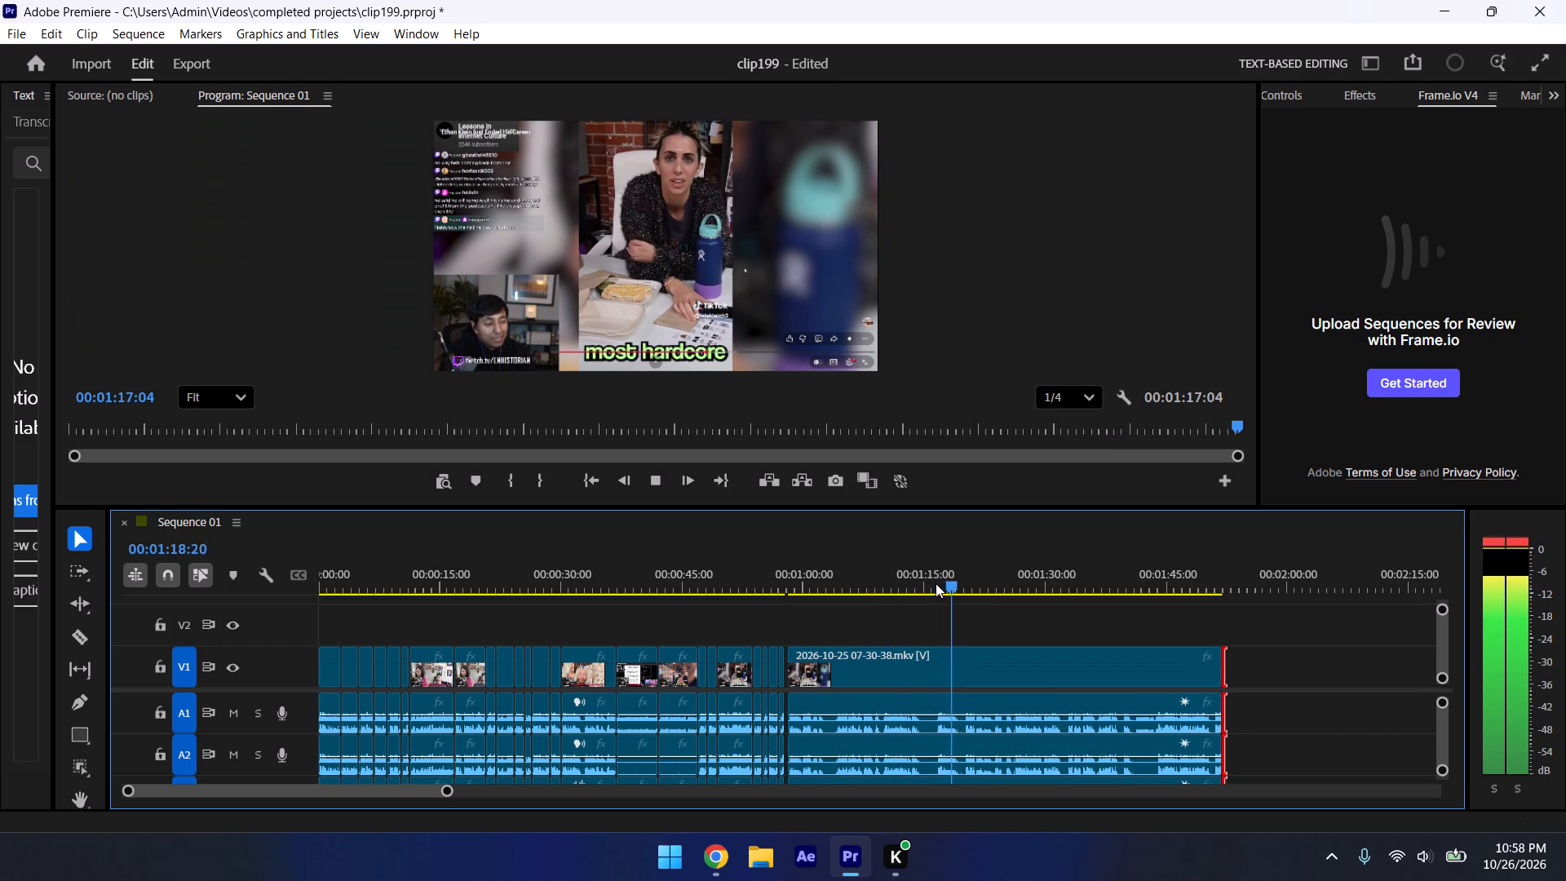
{"action": "left_click", "coordinate": [998, 583]}
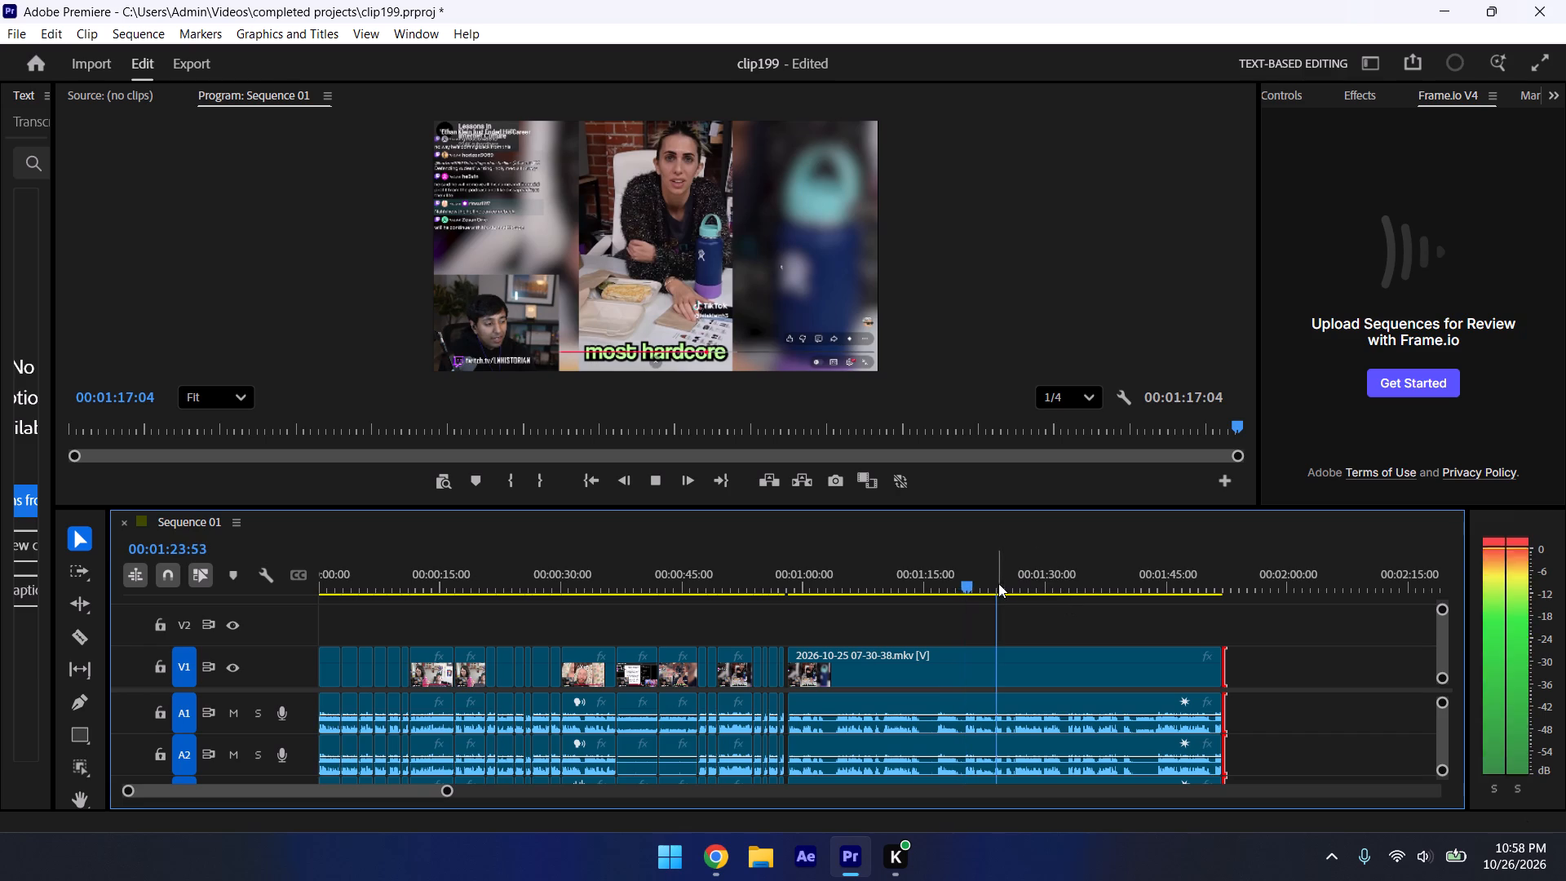
{"action": "key", "text": "space"}
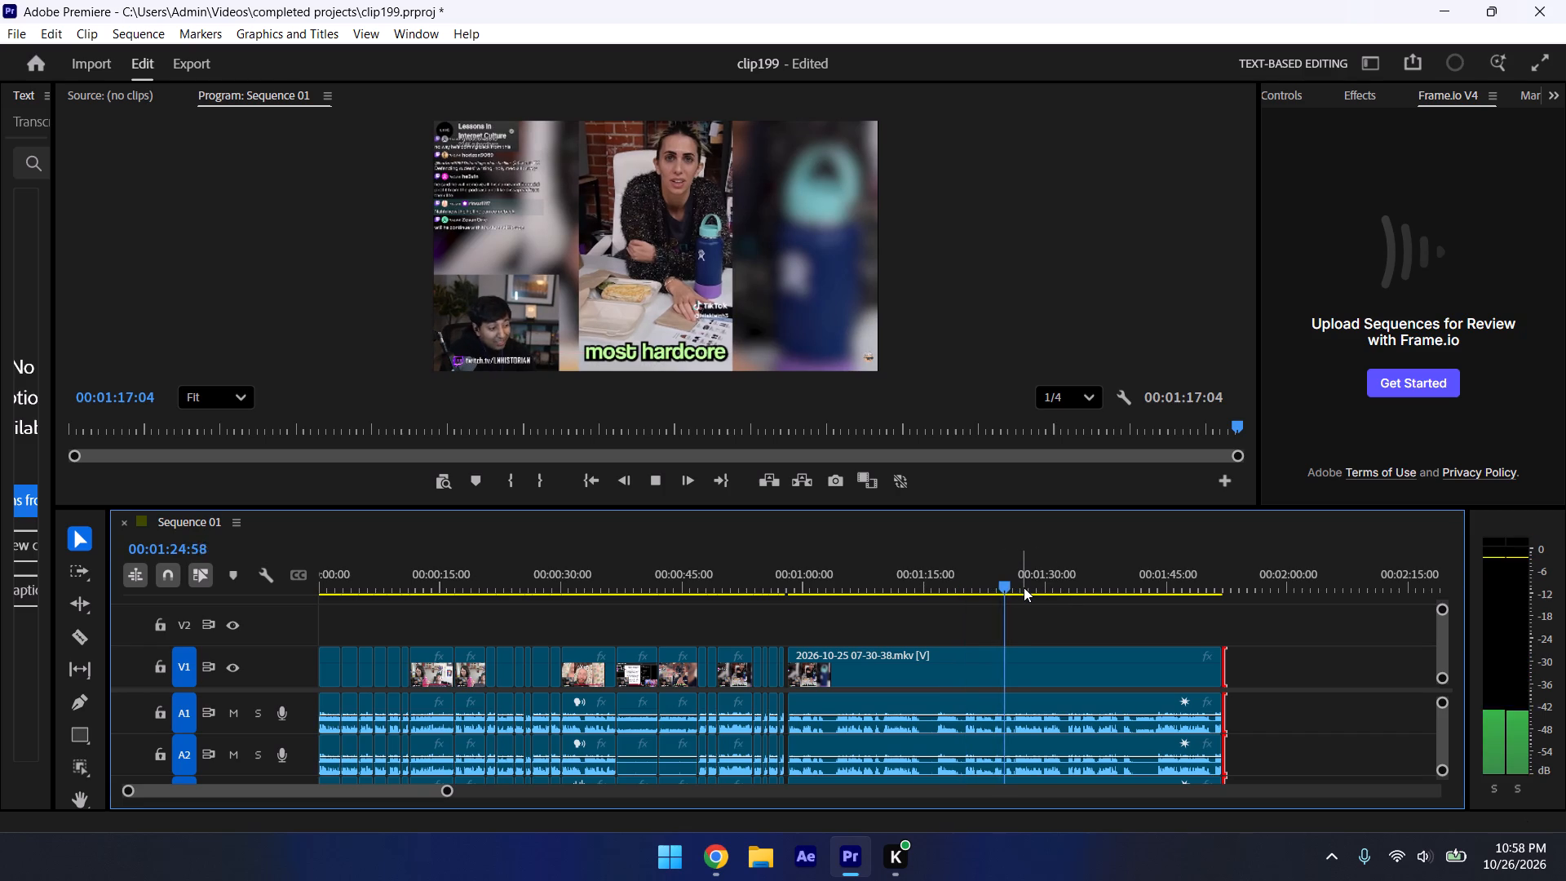
{"action": "left_click_drag", "start_coordinate": [1225, 663], "coordinate": [1312, 693]}
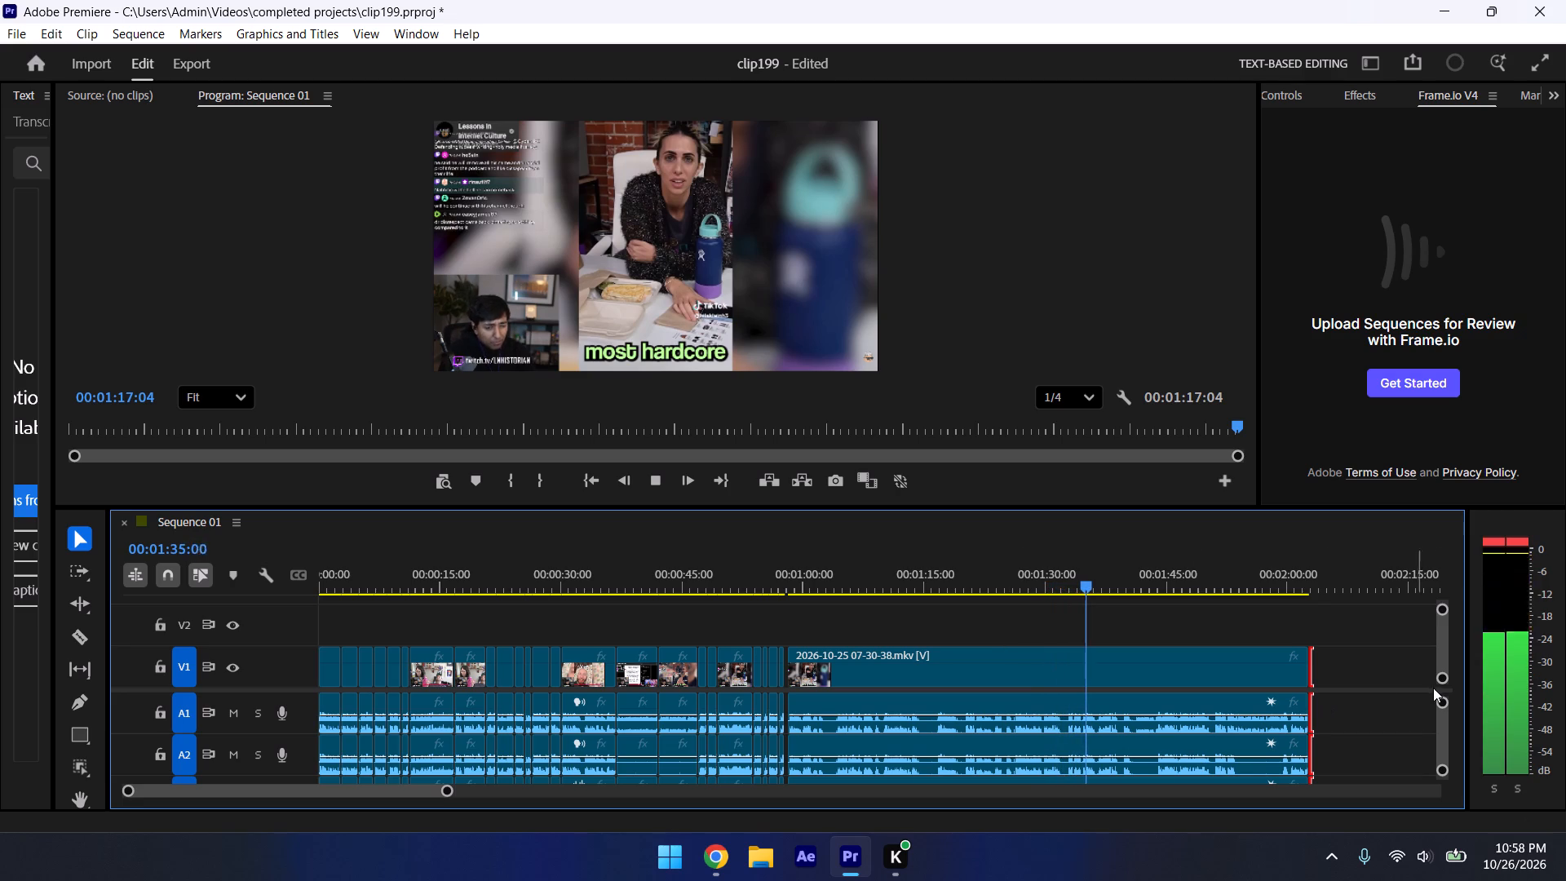
{"action": "left_click_drag", "start_coordinate": [1314, 654], "coordinate": [1383, 672]}
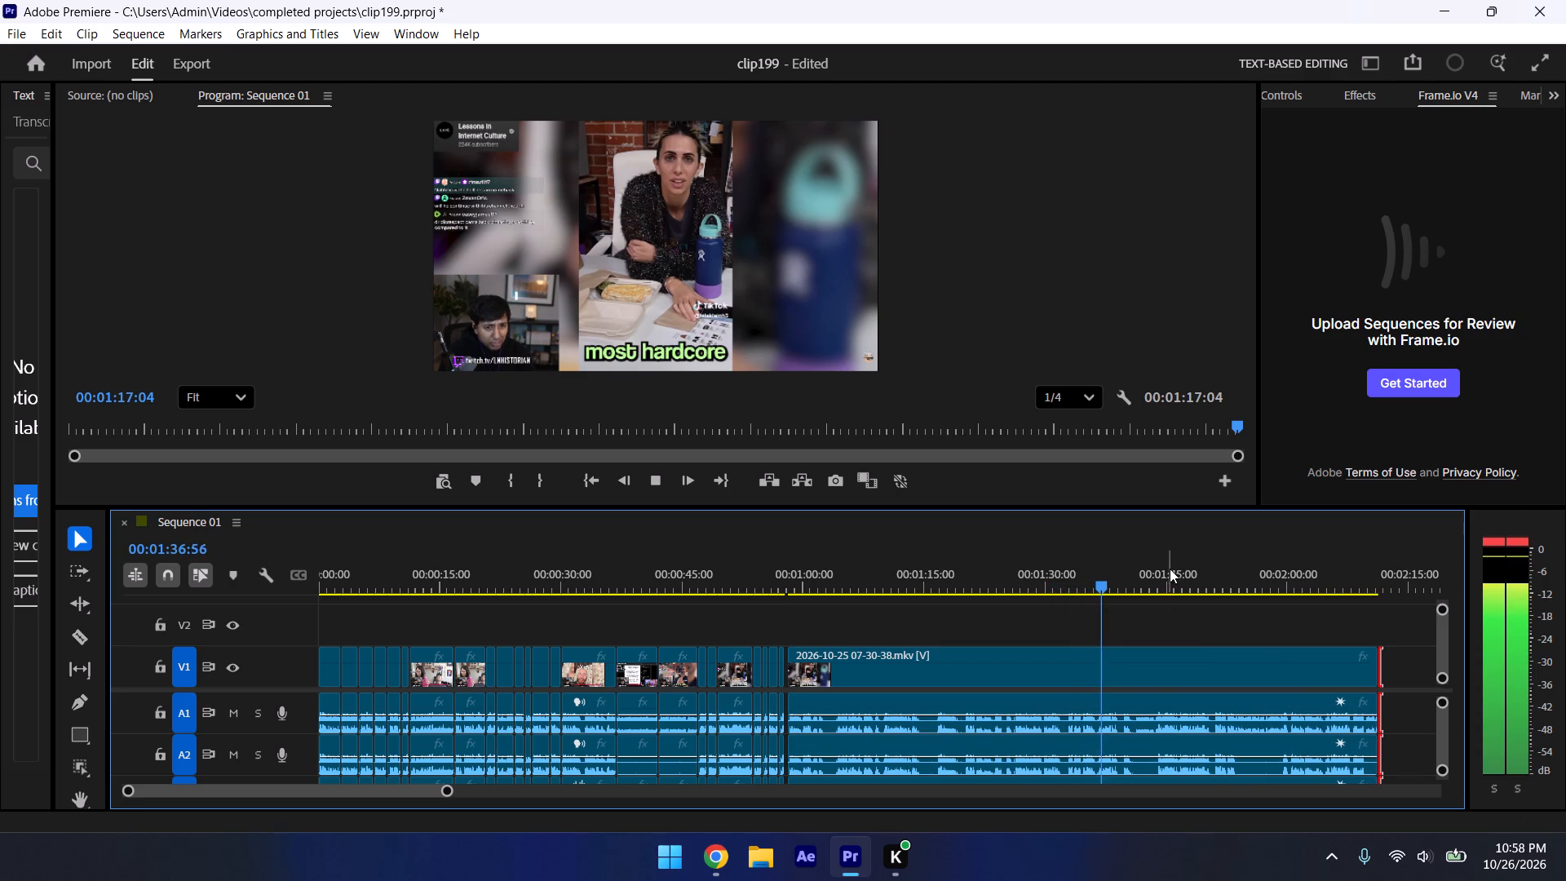
Play from about 00:01:44, trim the last clip's start to about that point, and extend its end past 00:02:40.
{"action": "left_click", "coordinate": [1159, 578]}
{"action": "key", "text": "space"}
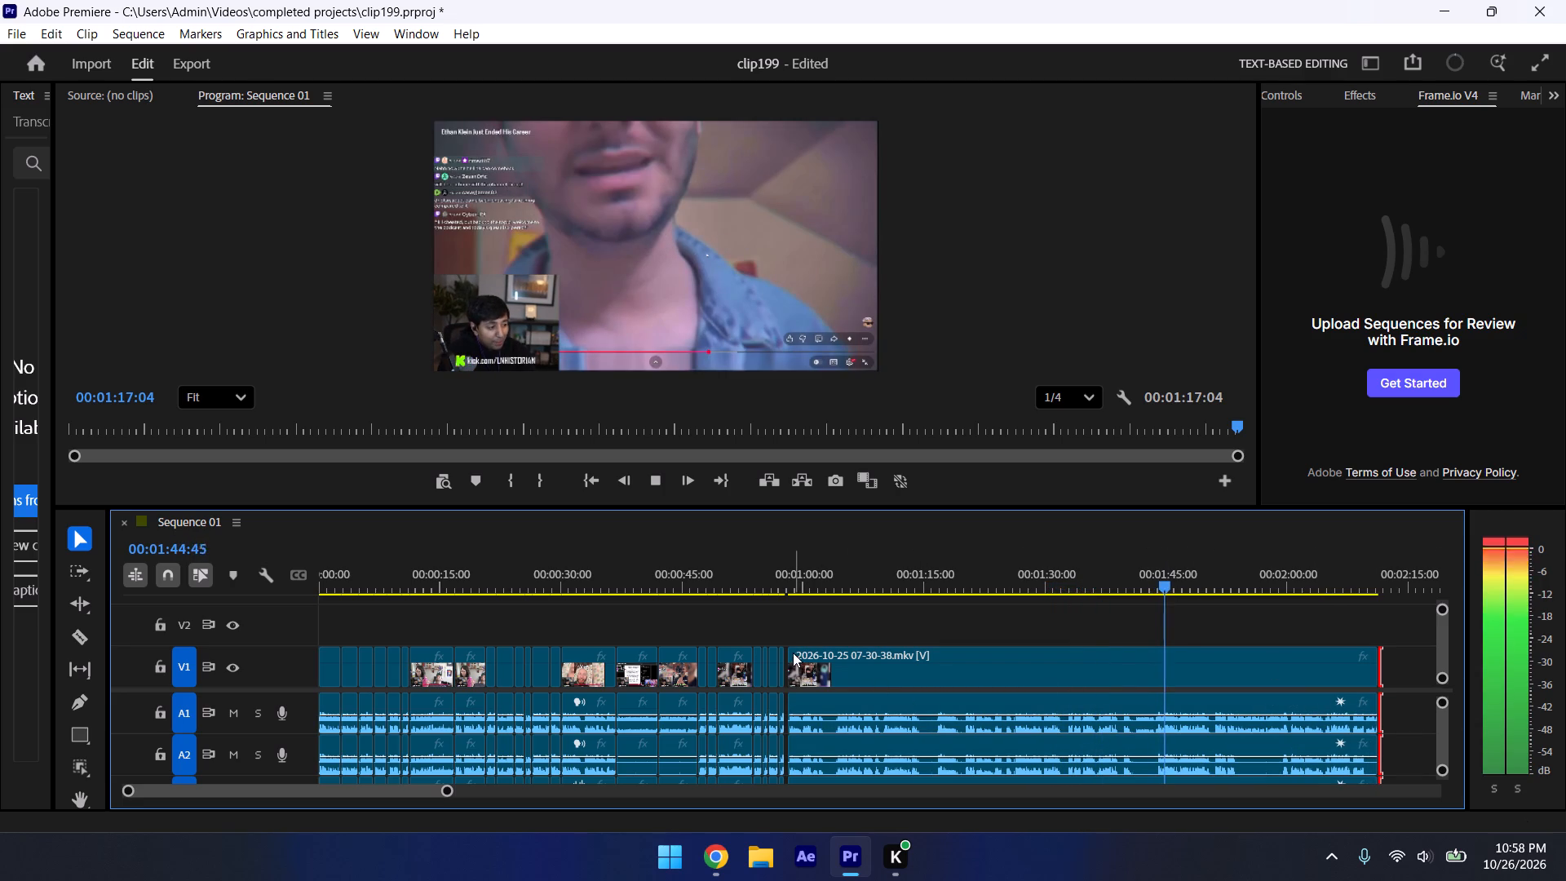
{"action": "left_click_drag", "start_coordinate": [790, 644], "coordinate": [1037, 791]}
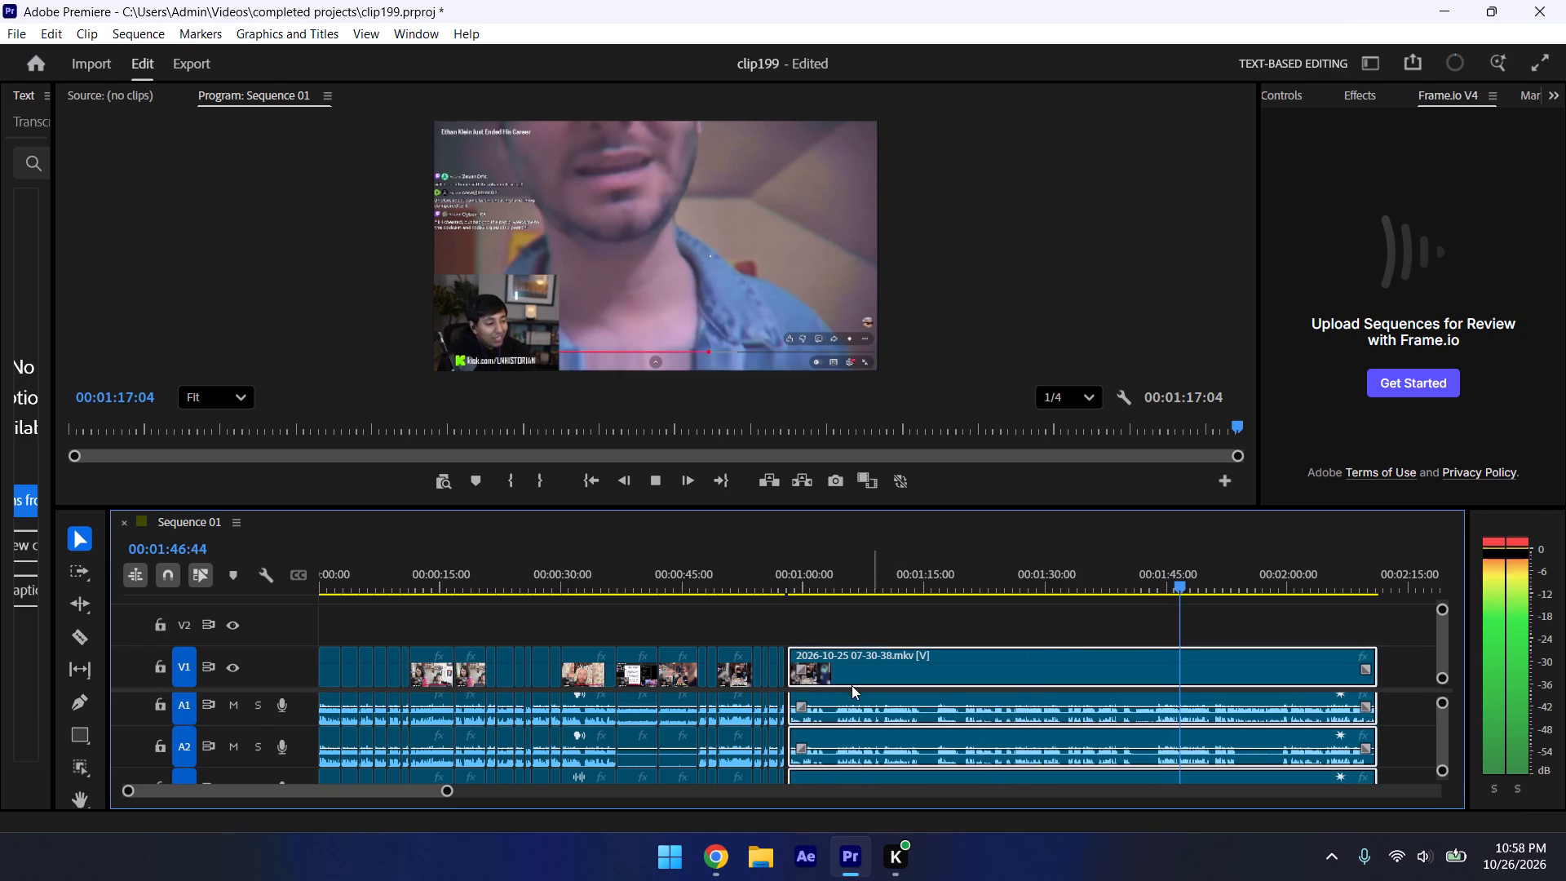
{"action": "left_click_drag", "start_coordinate": [789, 653], "coordinate": [1158, 835]}
{"action": "left_click_drag", "start_coordinate": [1379, 666], "coordinate": [1462, 706]}
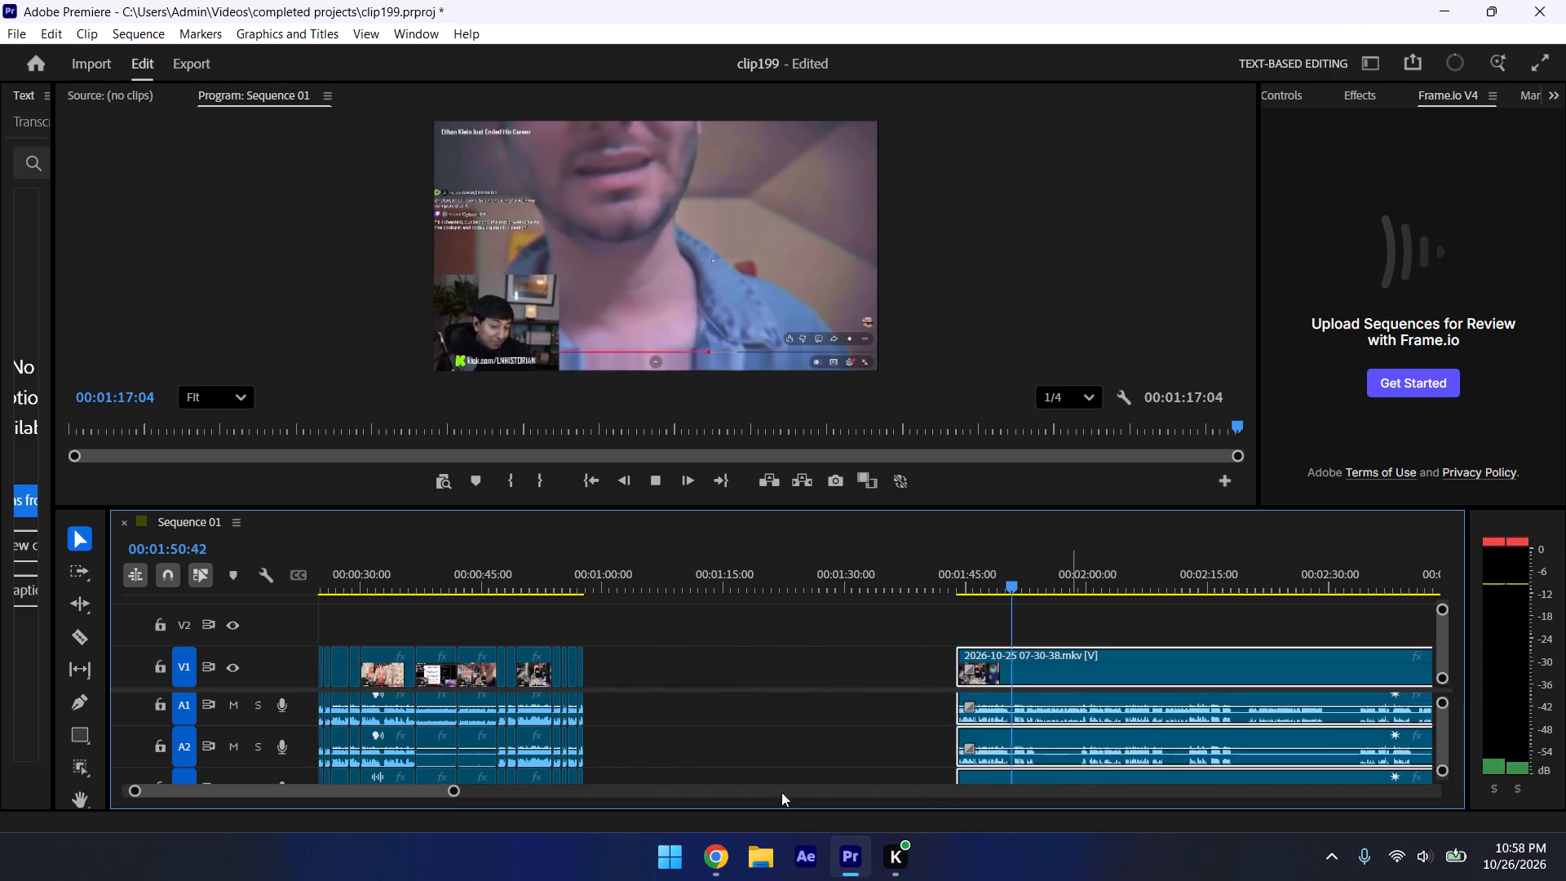
Split the last clip at 00:01:53:30 and delete the portion after the cut.
{"action": "left_click_drag", "start_coordinate": [456, 788], "coordinate": [386, 792]}
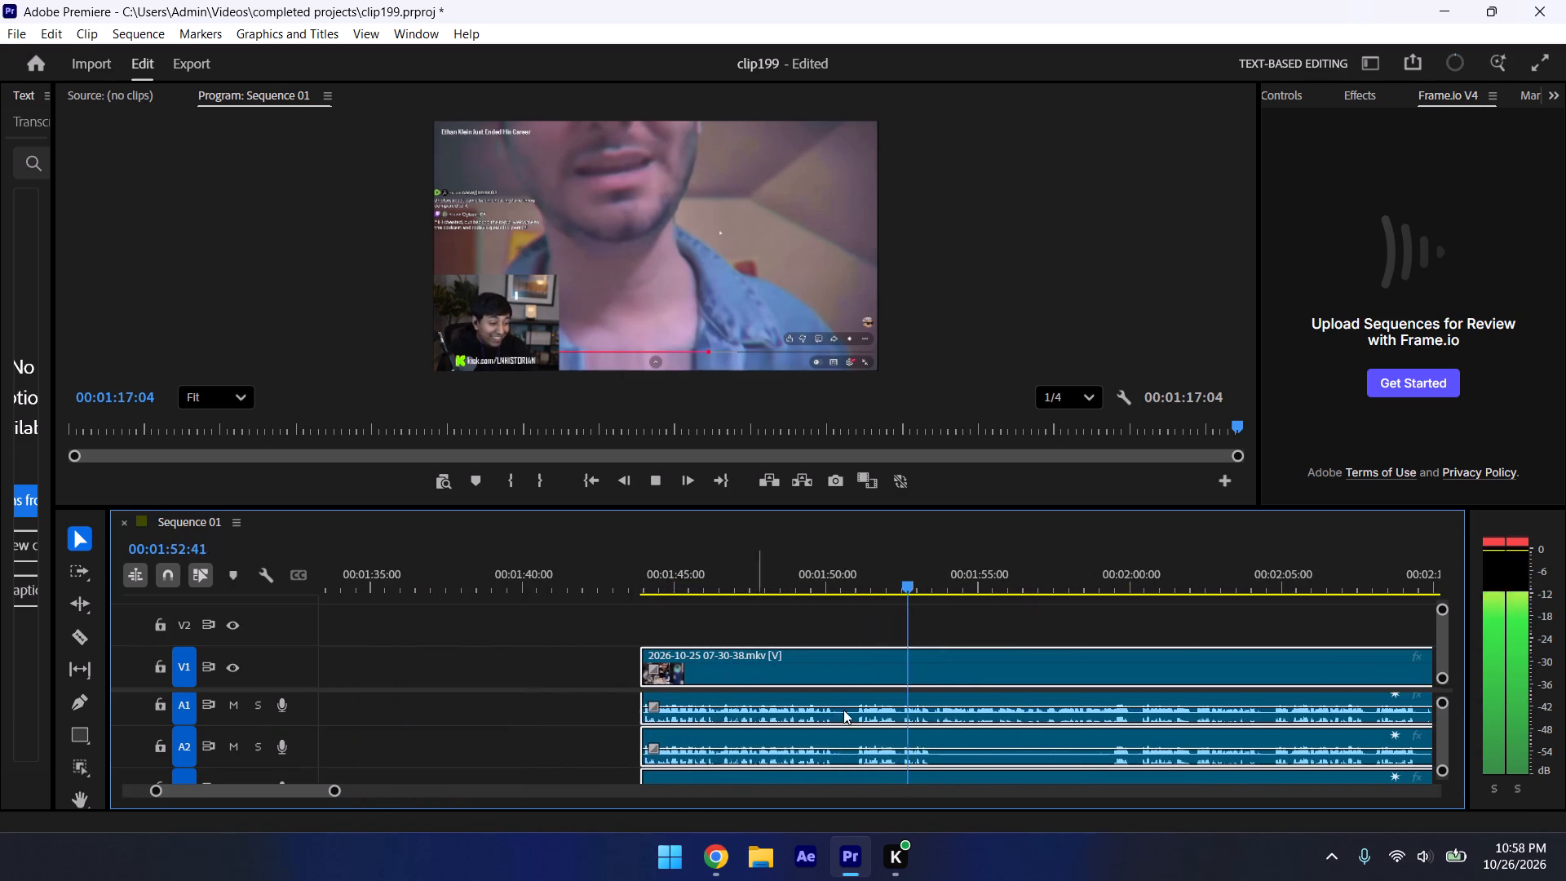
{"action": "key", "text": "space"}
{"action": "left_click", "coordinate": [933, 573]}
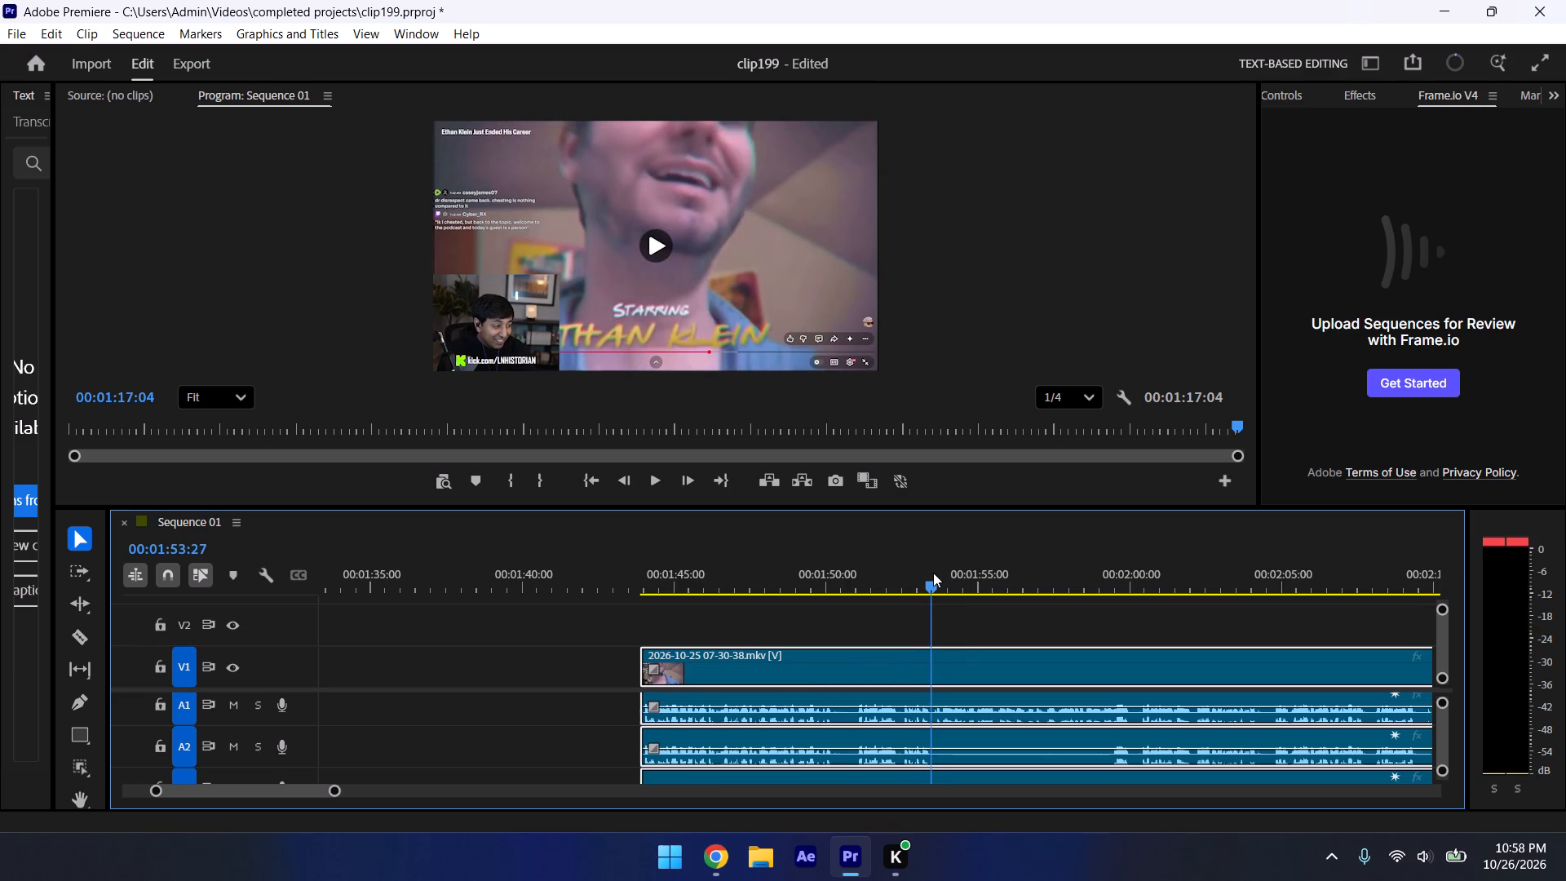
{"action": "key", "text": "Right"}
{"action": "key", "text": "Right"}
{"action": "key", "text": "Right"}
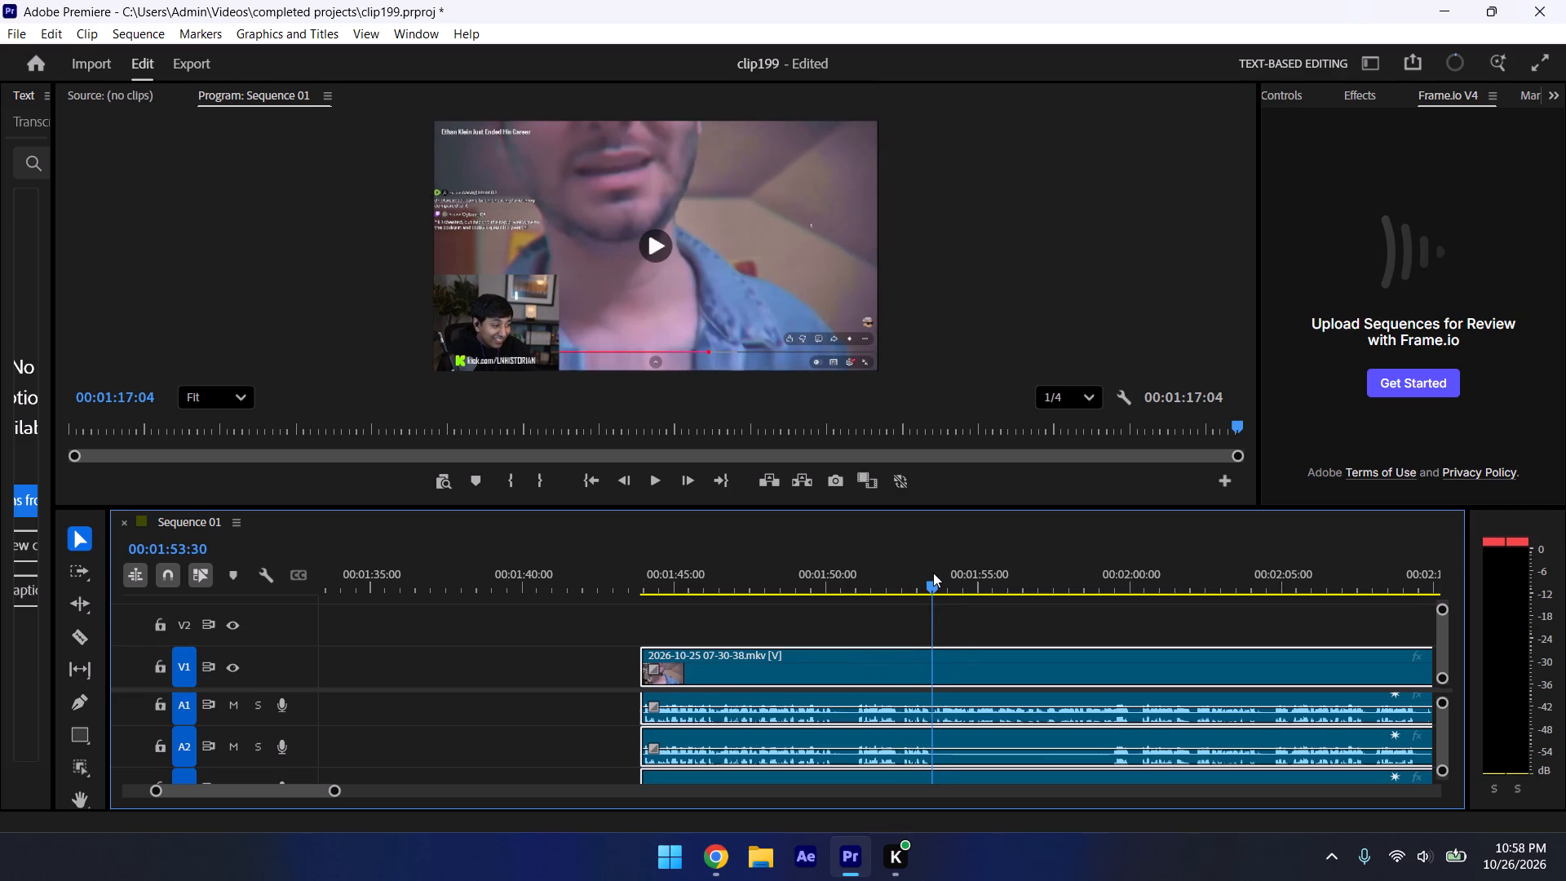
{"action": "key", "text": "ctrl+k"}
{"action": "left_click", "coordinate": [1012, 688]}
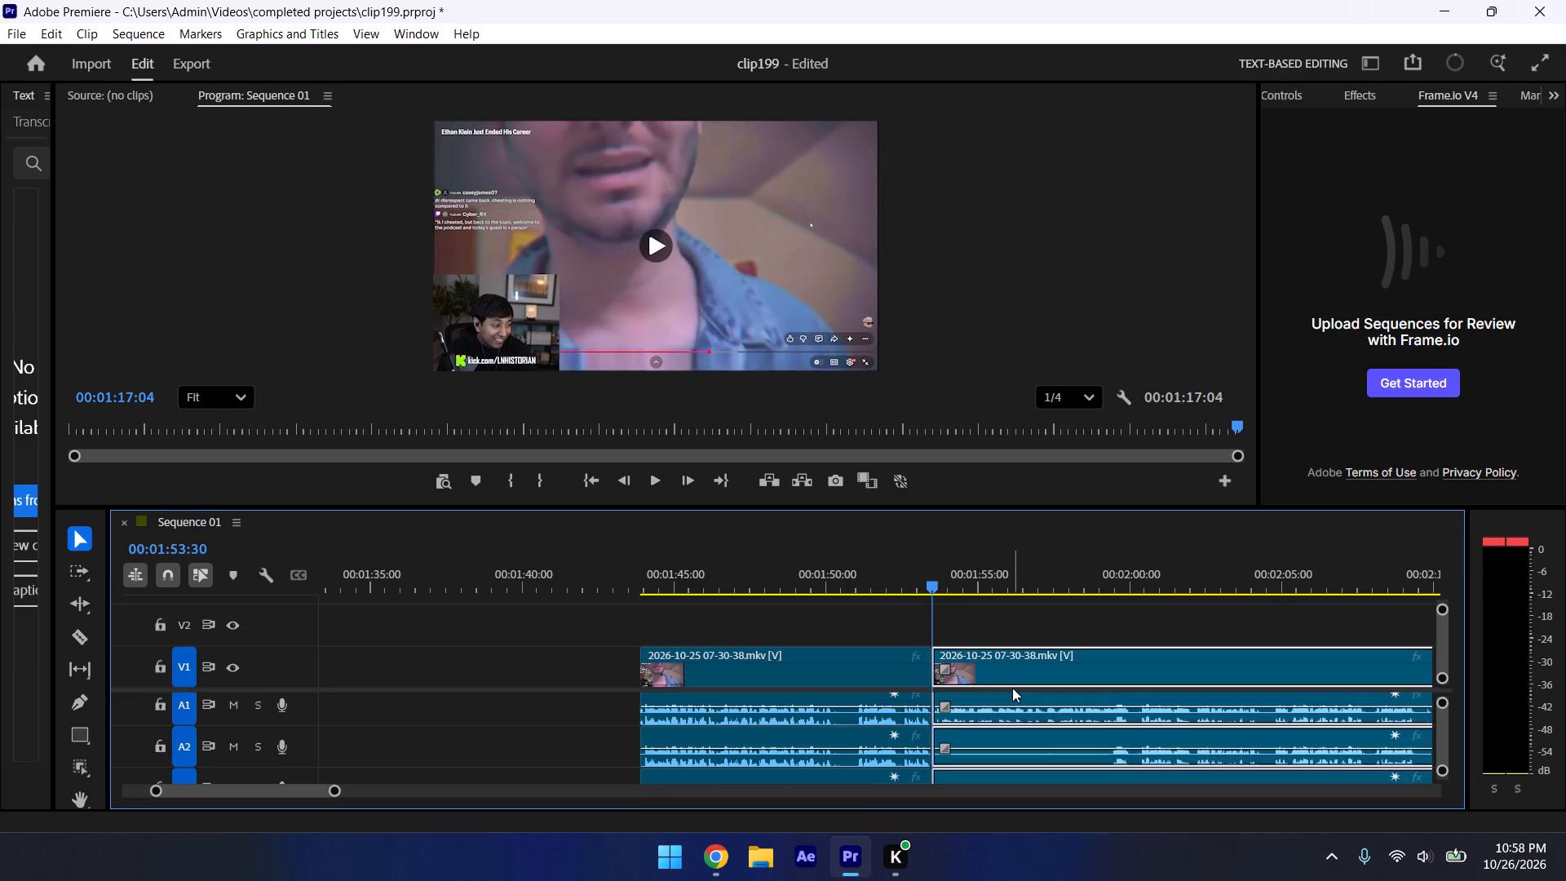
{"action": "key", "text": "Delete"}
Move the remaining last clip directly against the end of the preceding clip and play across the join from about 00:00:56:27.
{"action": "left_click_drag", "start_coordinate": [338, 791], "coordinate": [417, 809]}
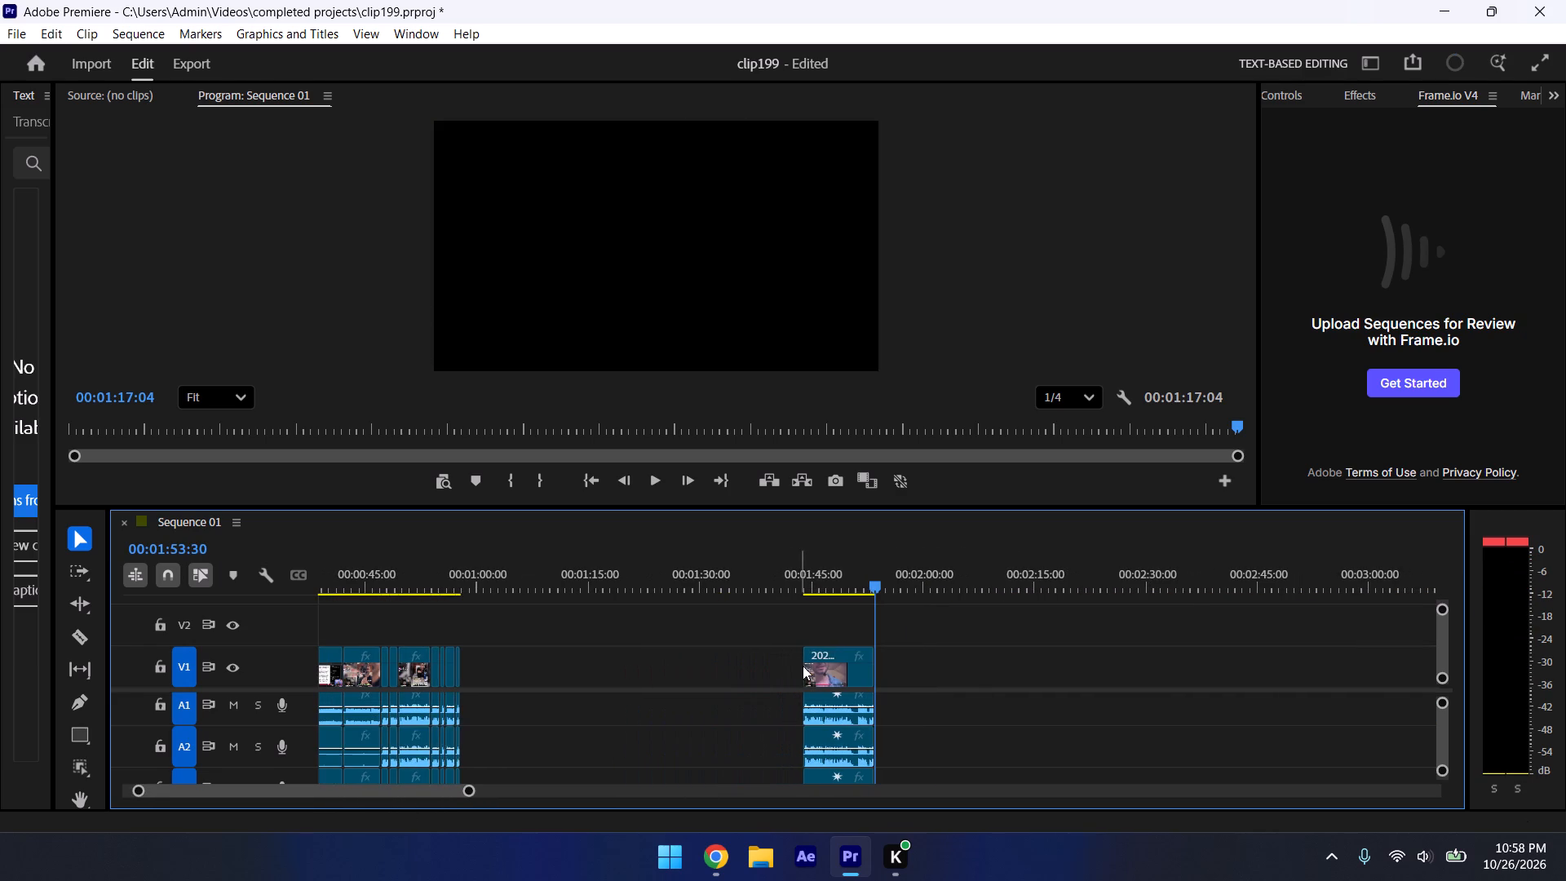
{"action": "left_click_drag", "start_coordinate": [834, 650], "coordinate": [497, 667]}
{"action": "left_click", "coordinate": [453, 568]}
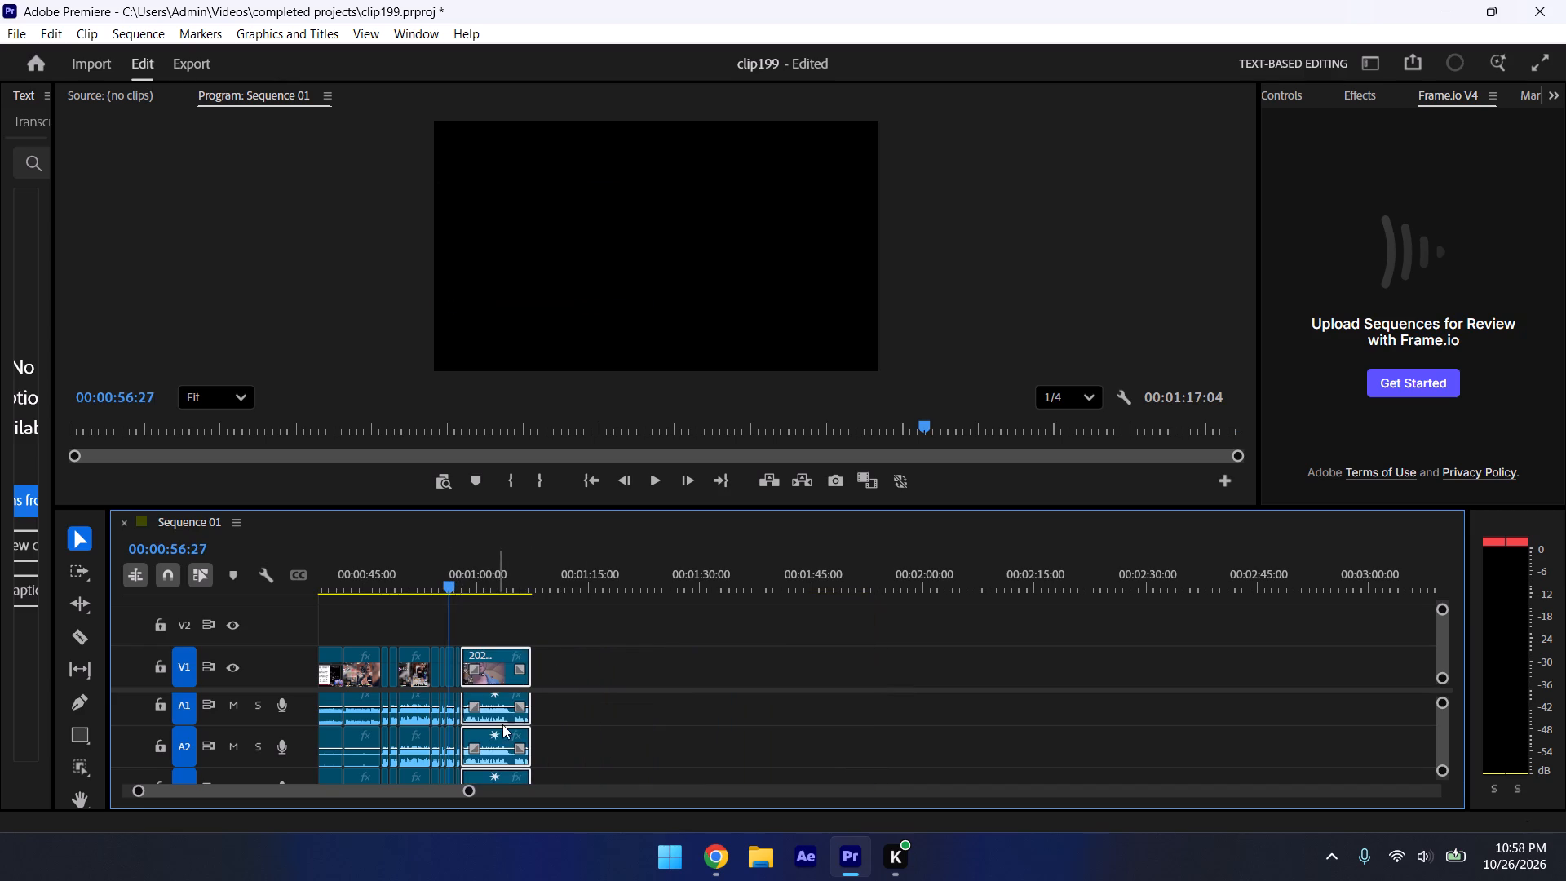
{"action": "left_click_drag", "start_coordinate": [468, 791], "coordinate": [353, 764]}
{"action": "key", "text": "space"}
{"action": "left_click", "coordinate": [1059, 622]}
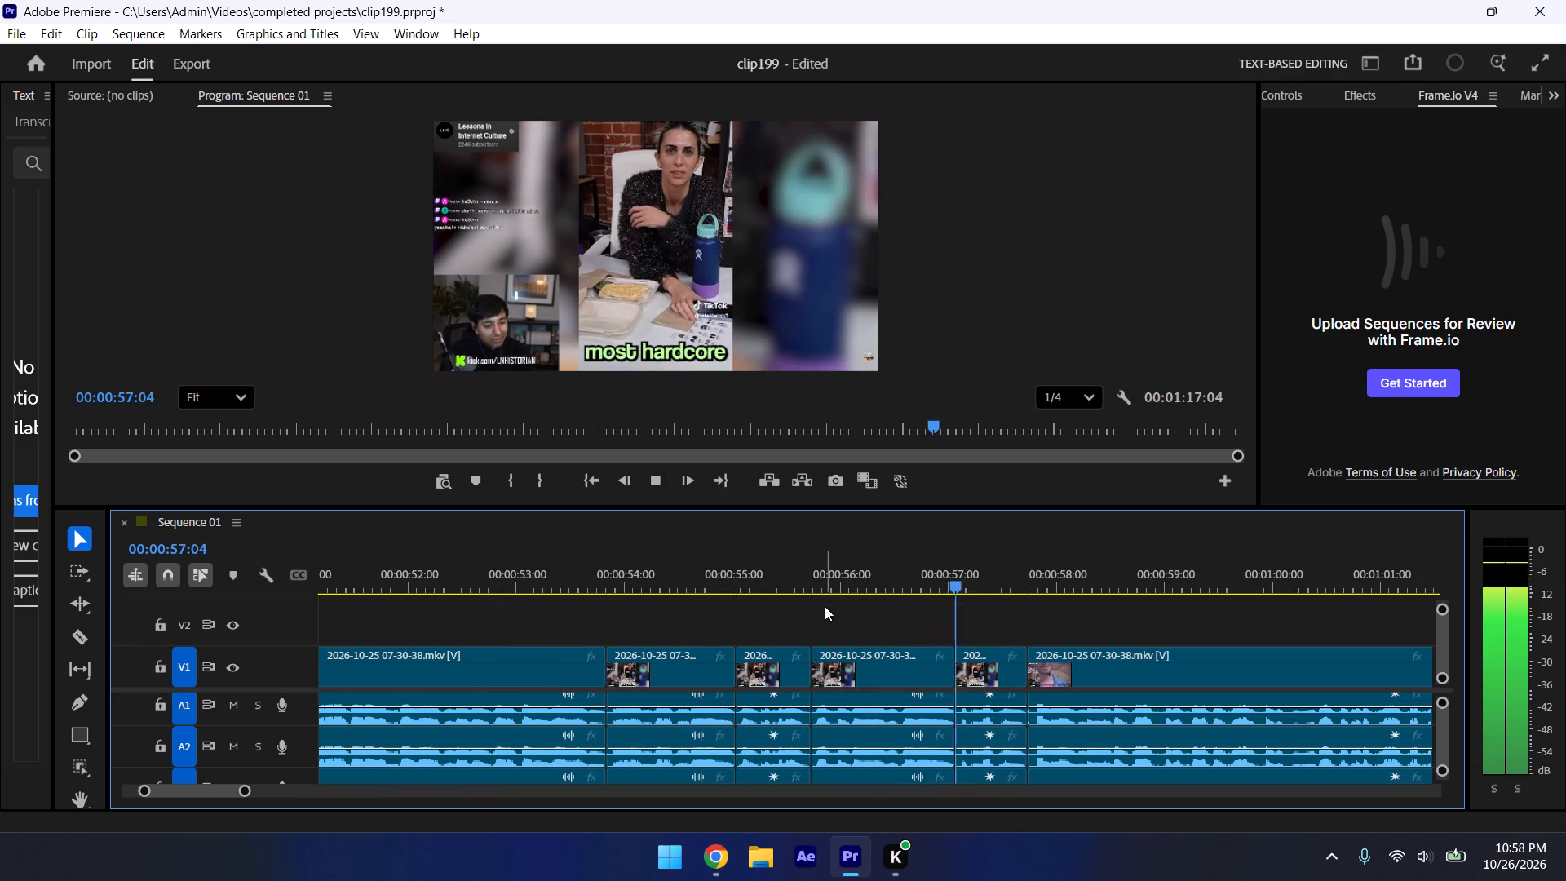
{"action": "key", "text": "space"}
Trim a few frames off the last clip's start, close the gap before it, and replay the join.
{"action": "left_click_drag", "start_coordinate": [241, 787], "coordinate": [231, 787]}
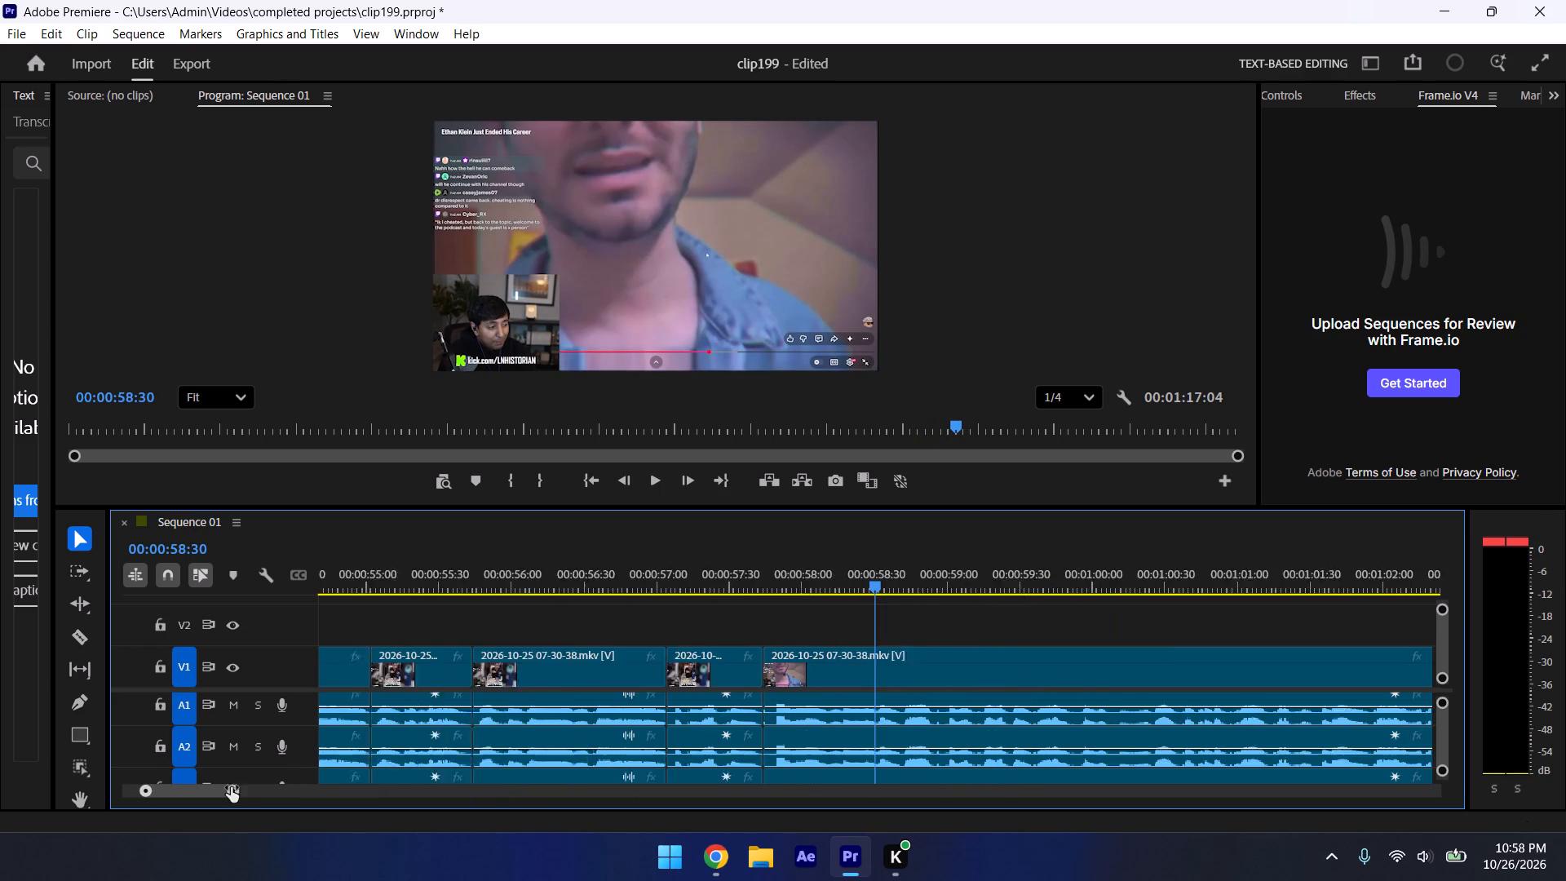
{"action": "left_click_drag", "start_coordinate": [231, 787], "coordinate": [225, 787]}
{"action": "left_click_drag", "start_coordinate": [699, 651], "coordinate": [707, 652]}
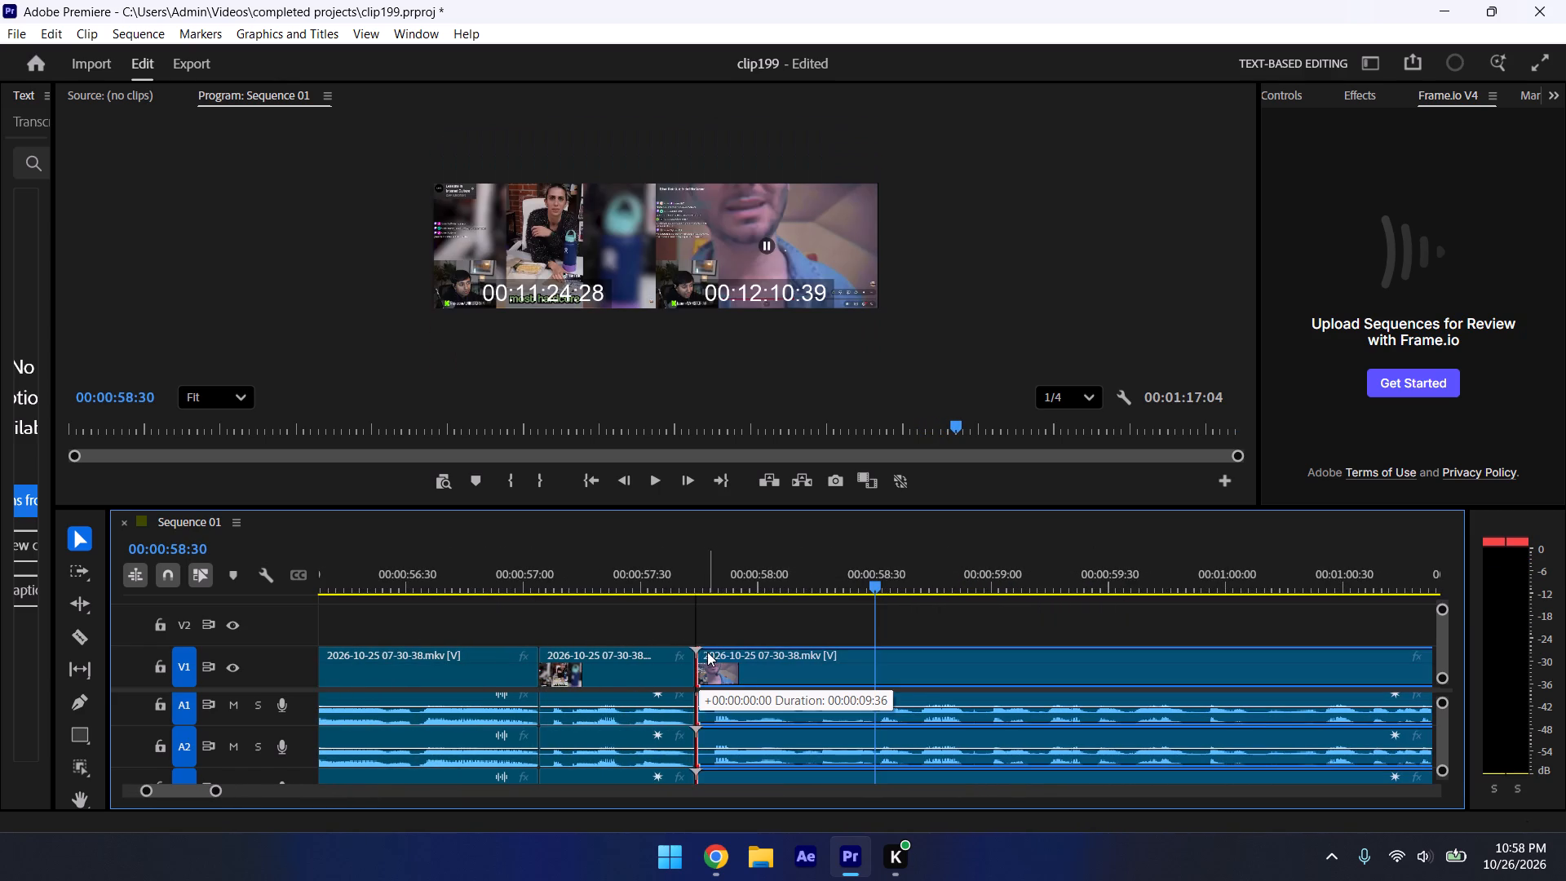
{"action": "left_click_drag", "start_coordinate": [707, 652], "coordinate": [713, 653]}
{"action": "left_click_drag", "start_coordinate": [763, 664], "coordinate": [754, 664]}
{"action": "left_click", "coordinate": [664, 593]}
{"action": "left_click", "coordinate": [666, 579]}
{"action": "key", "text": "space"}
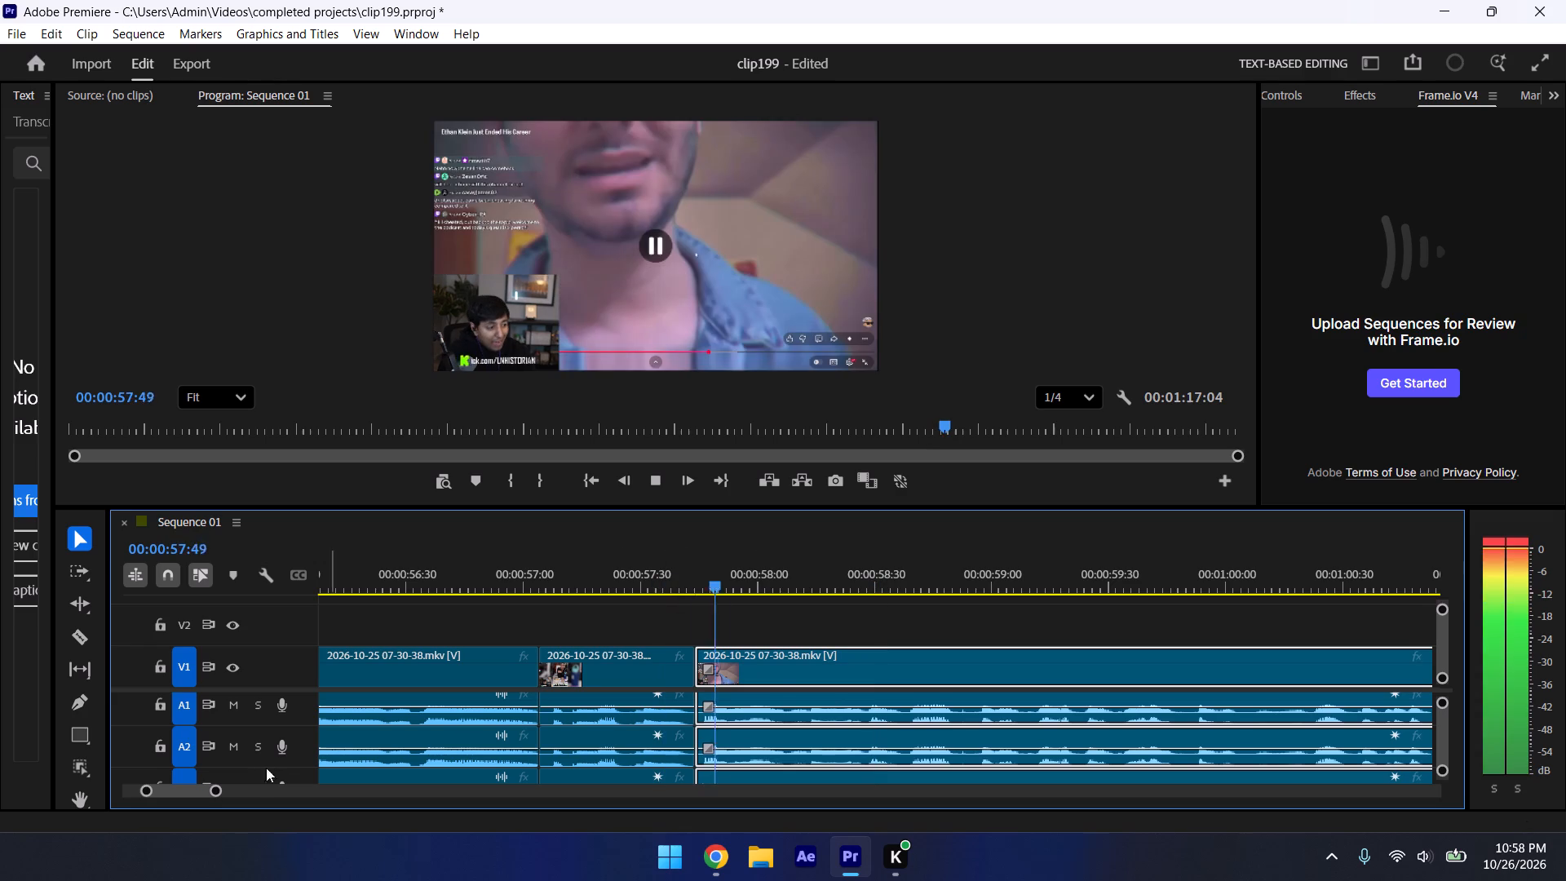
Play on through the last clip, split it at about 00:01:04:09, and save the project.
{"action": "left_click_drag", "start_coordinate": [217, 790], "coordinate": [261, 799]}
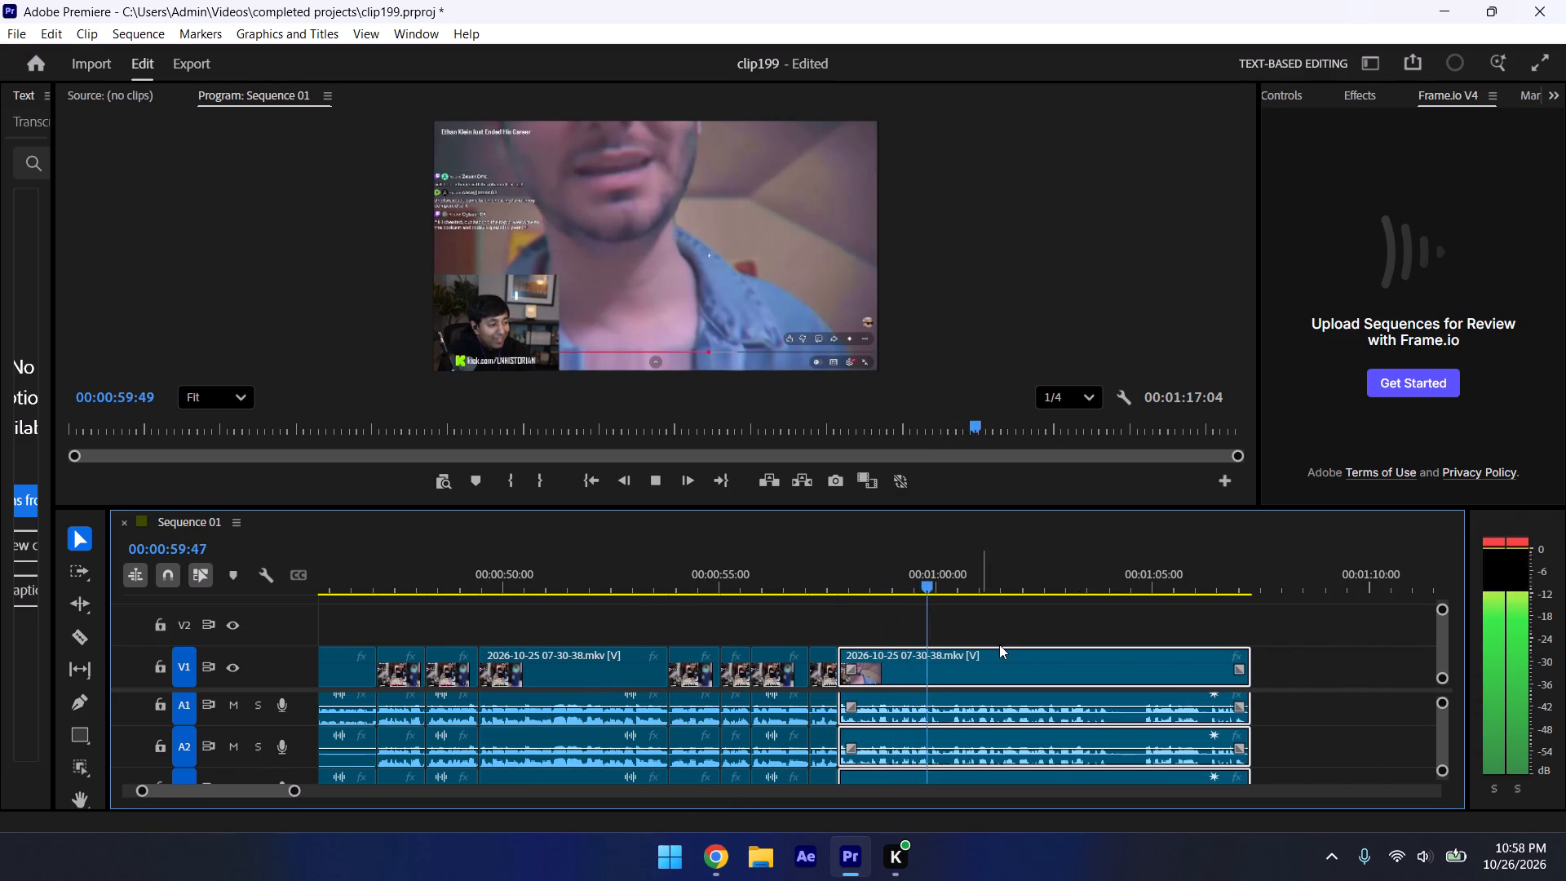
{"action": "left_click", "coordinate": [1033, 618]}
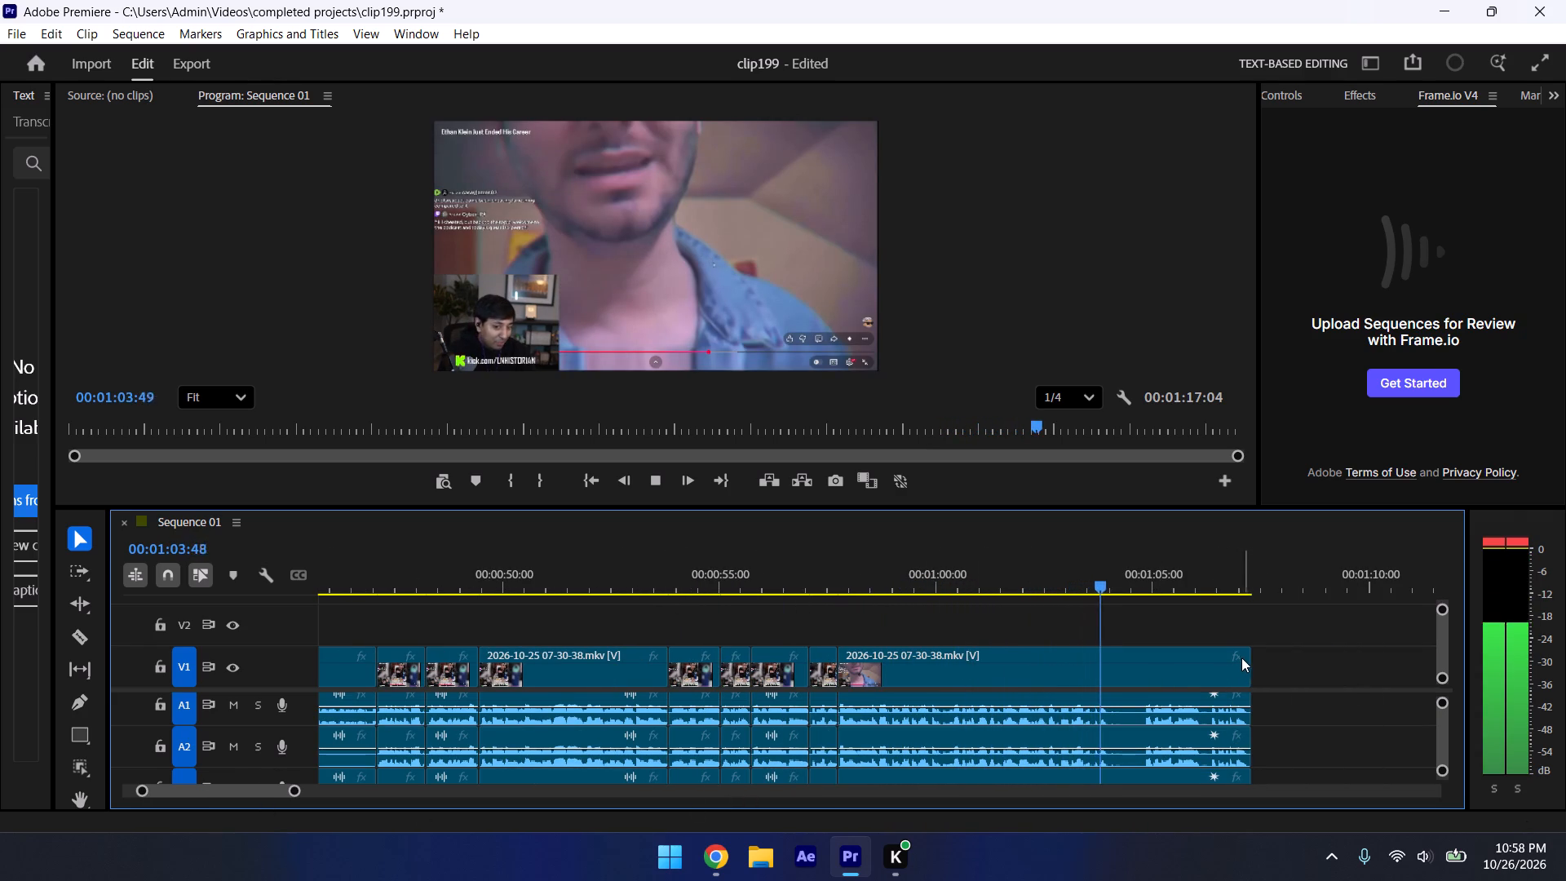
{"action": "key", "text": "space"}
{"action": "key", "text": "ctrl+k"}
{"action": "key", "text": "ctrl+s"}
Trim the new last segment's start to 00:01:04:46, close the gap before it, and play across the join.
{"action": "key", "text": "space"}
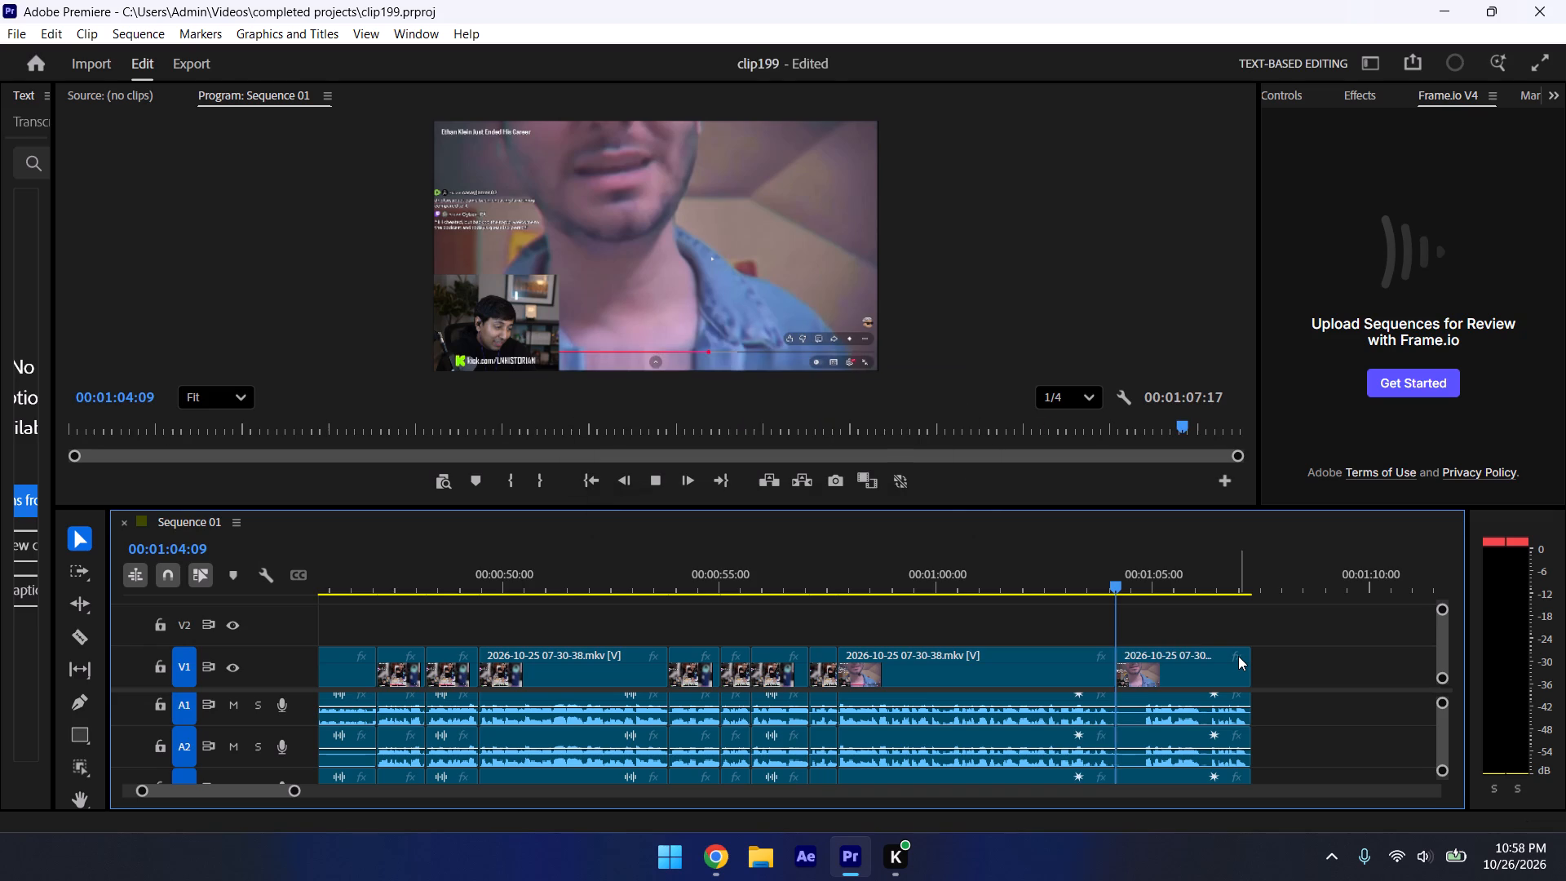
{"action": "key", "text": "space"}
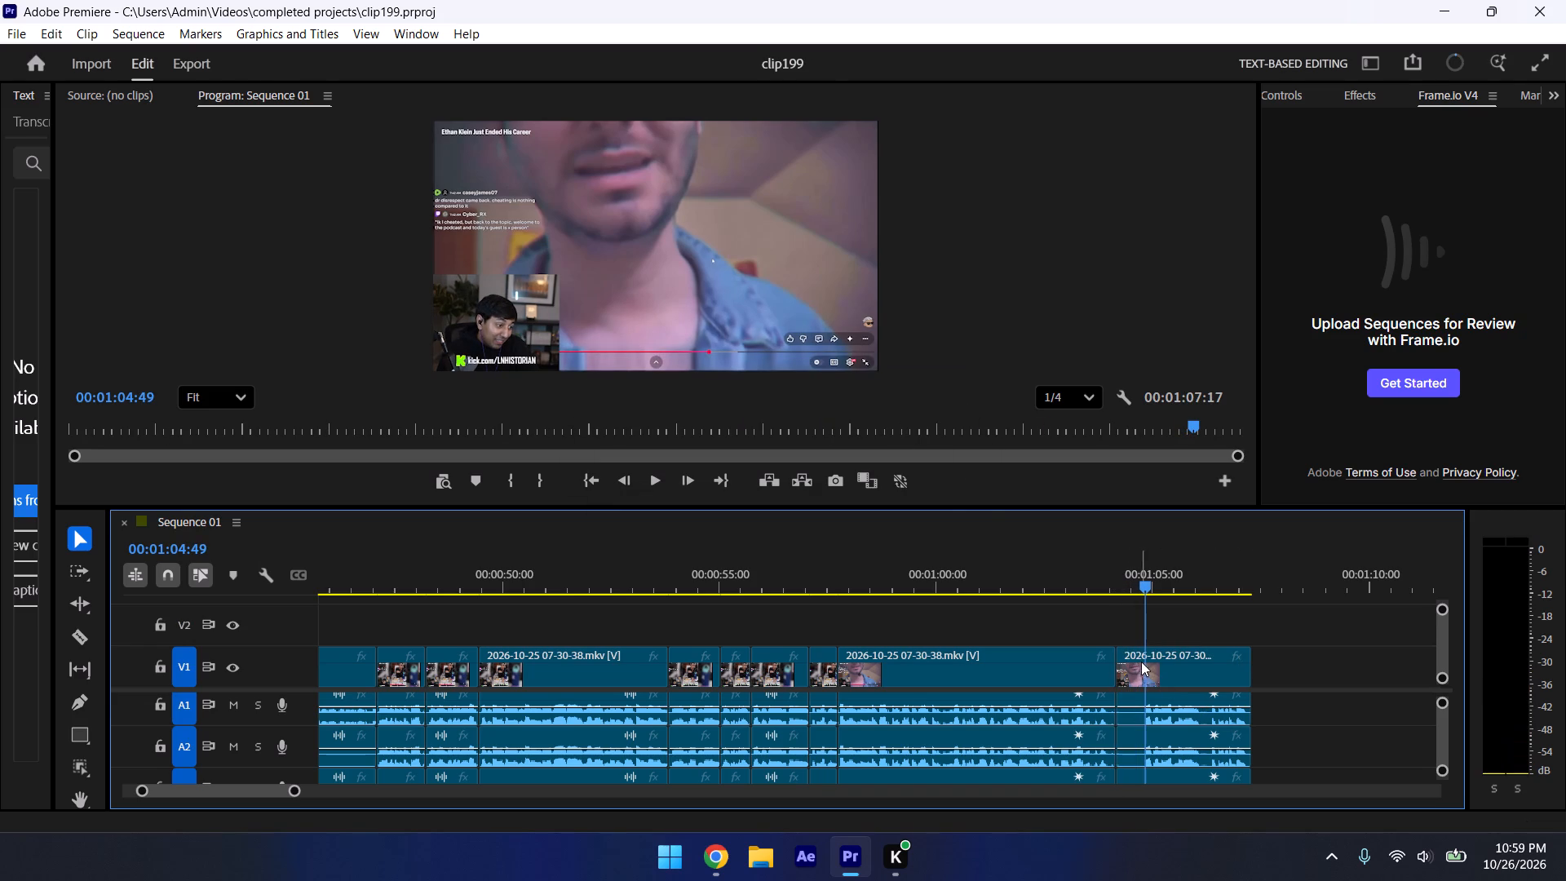
{"action": "key", "text": "Left"}
{"action": "key", "text": "Left"}
{"action": "key", "text": "Left"}
{"action": "left_click_drag", "start_coordinate": [1118, 649], "coordinate": [1130, 649]}
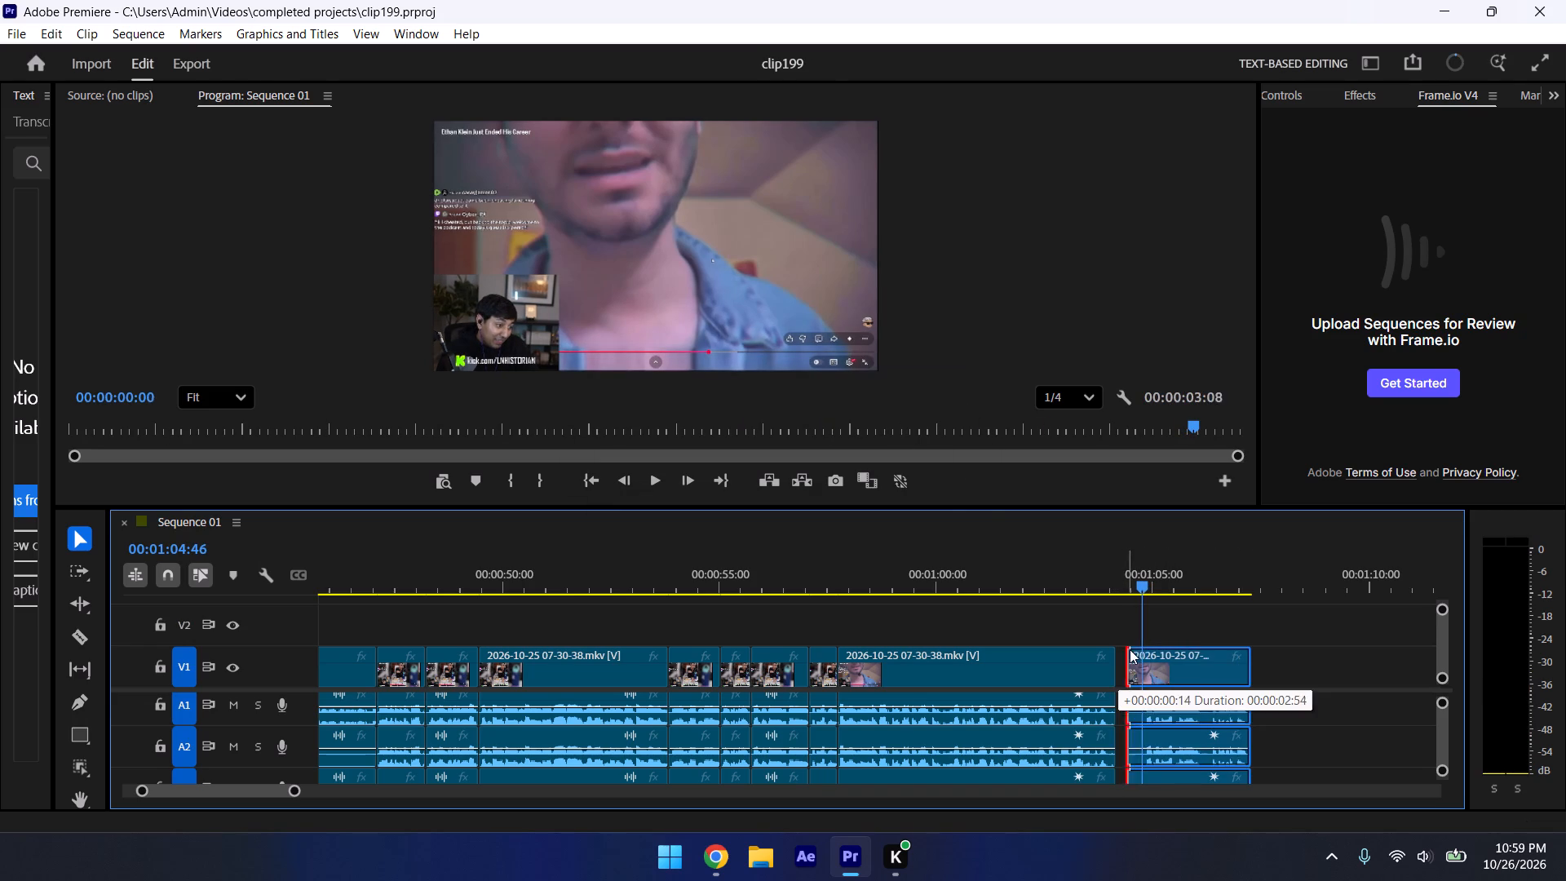
{"action": "left_click_drag", "start_coordinate": [1130, 649], "coordinate": [1145, 657]}
{"action": "left_click_drag", "start_coordinate": [1175, 653], "coordinate": [1157, 653]}
{"action": "left_click", "coordinate": [1104, 590]}
{"action": "left_click", "coordinate": [1135, 620]}
{"action": "key", "text": "space"}
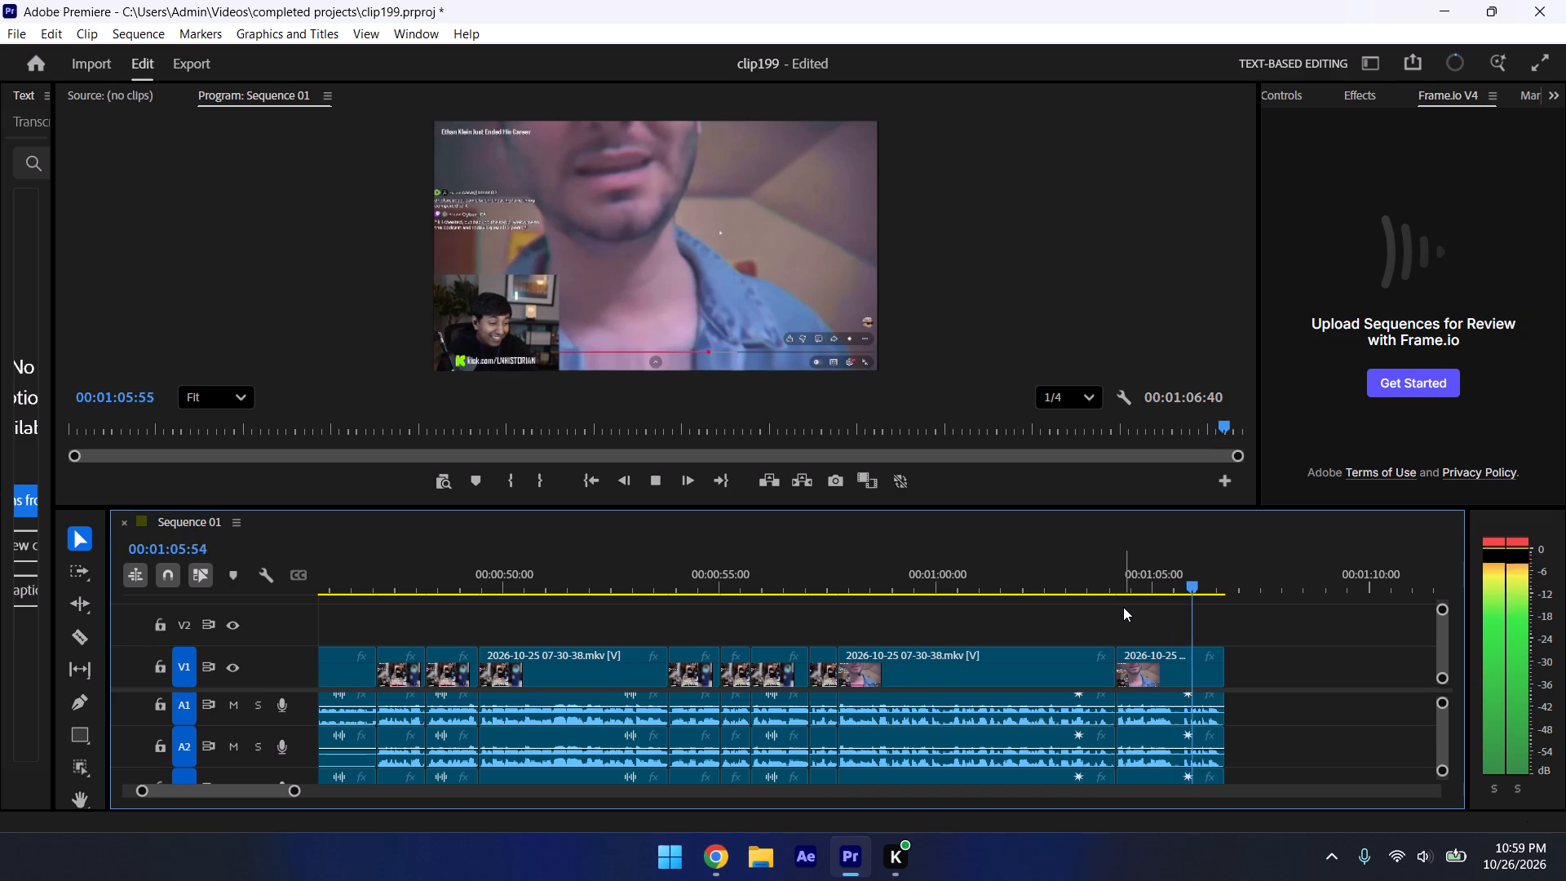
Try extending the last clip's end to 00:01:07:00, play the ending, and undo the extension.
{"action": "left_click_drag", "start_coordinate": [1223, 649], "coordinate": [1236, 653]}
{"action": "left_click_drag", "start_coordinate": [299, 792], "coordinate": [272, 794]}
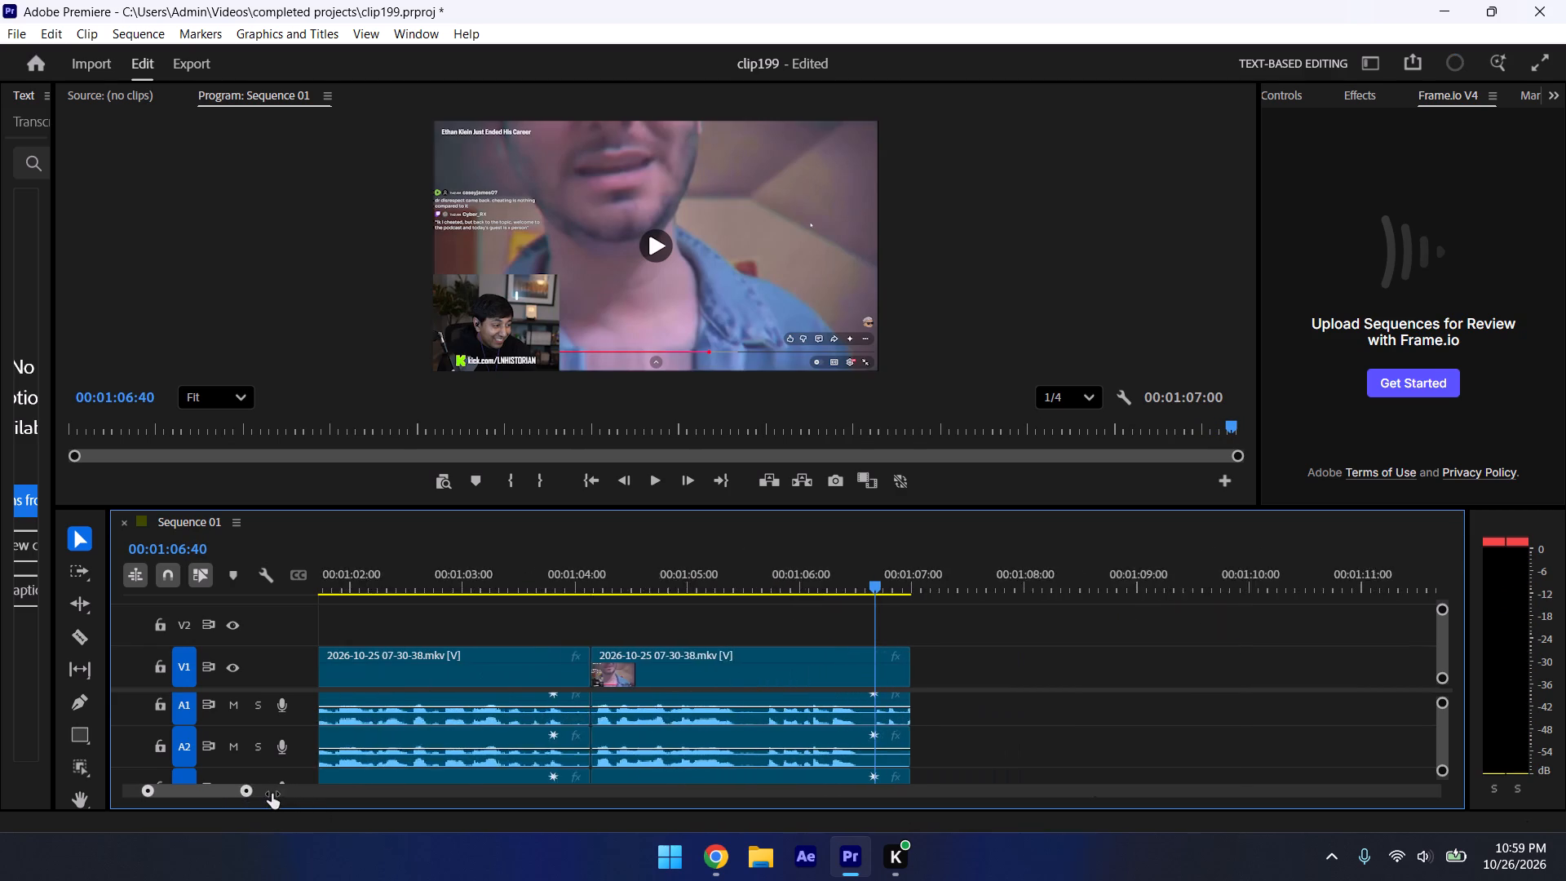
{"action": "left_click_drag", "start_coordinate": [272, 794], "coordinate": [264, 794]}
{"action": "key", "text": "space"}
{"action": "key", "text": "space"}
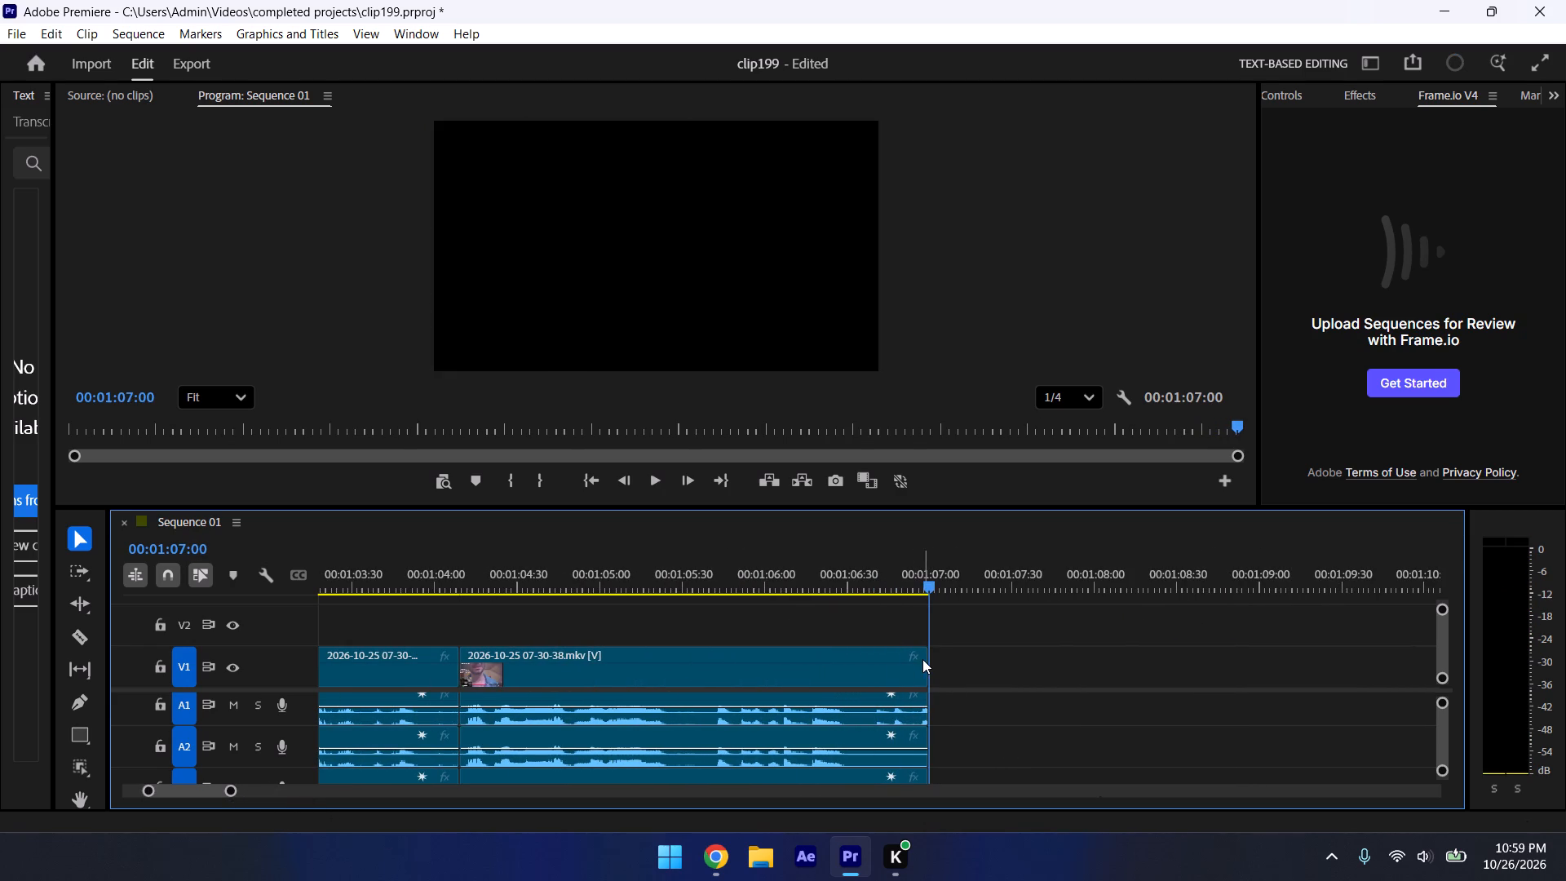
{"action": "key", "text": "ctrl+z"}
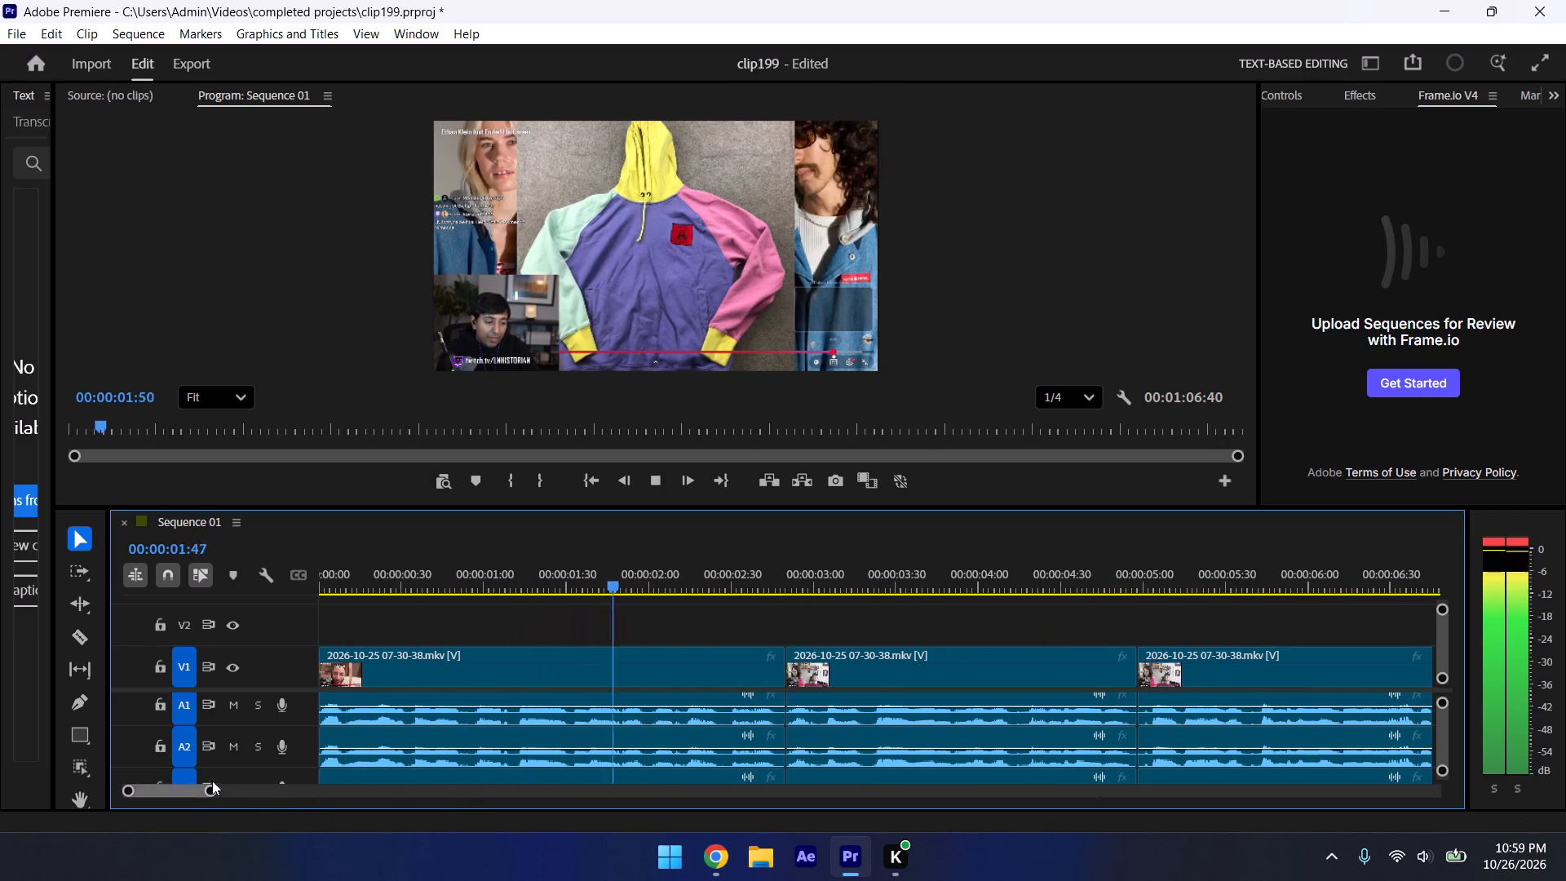
Play the ending once more from about 00:01:05:08 and save the project.
{"action": "left_click_drag", "start_coordinate": [211, 791], "coordinate": [387, 856]}
{"action": "left_click", "coordinate": [1263, 571]}
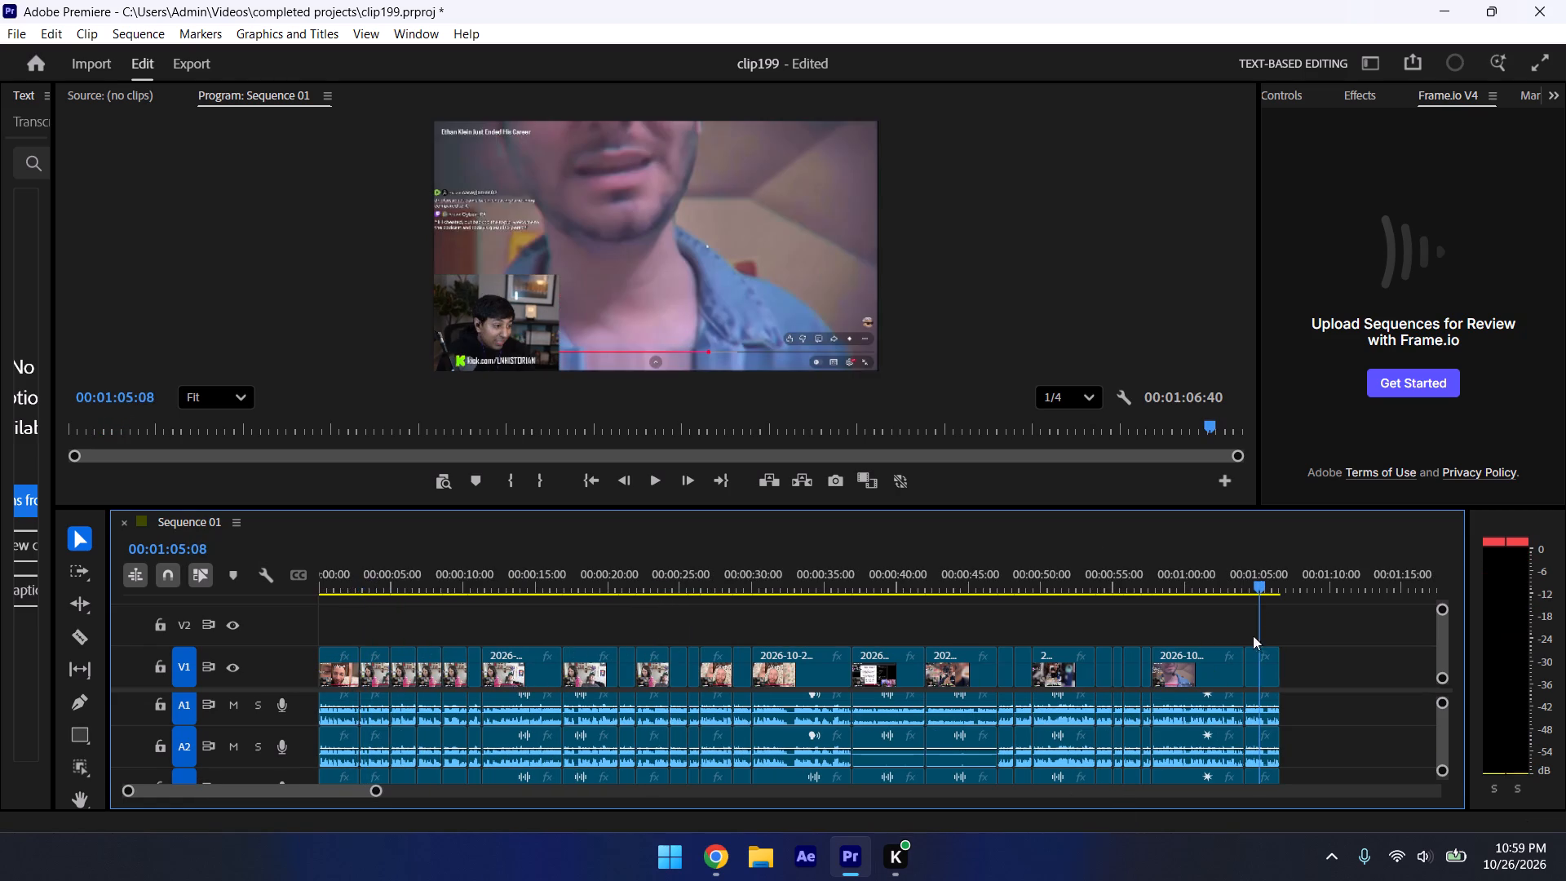
{"action": "left_click_drag", "start_coordinate": [377, 790], "coordinate": [297, 801]}
{"action": "key", "text": "space"}
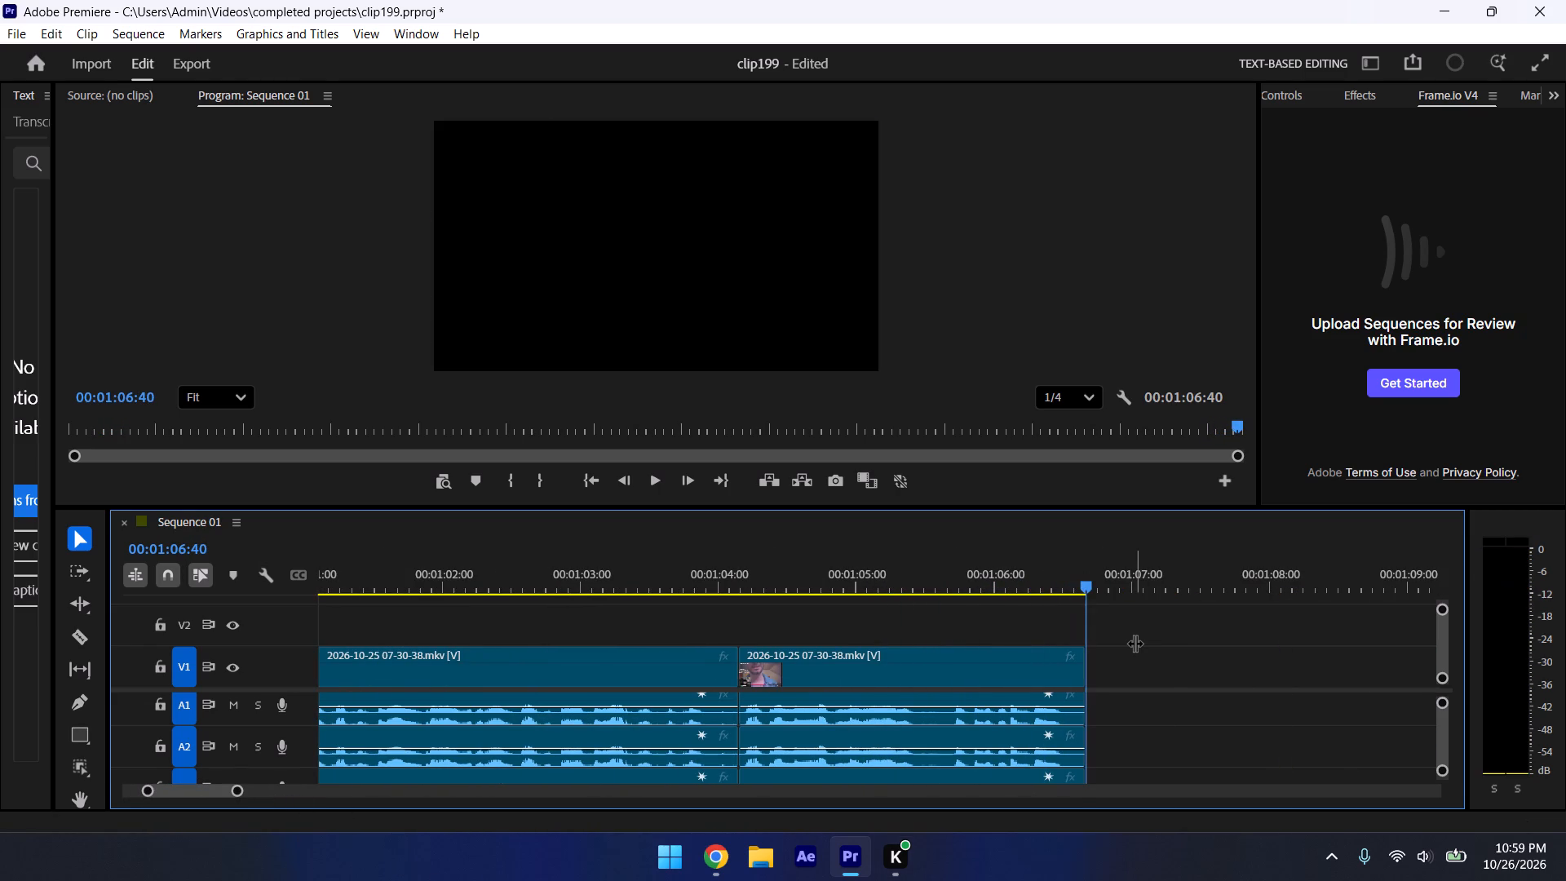
{"action": "key", "text": "ctrl+s"}
Close Premiere.
{"action": "left_click", "coordinate": [1564, 2]}
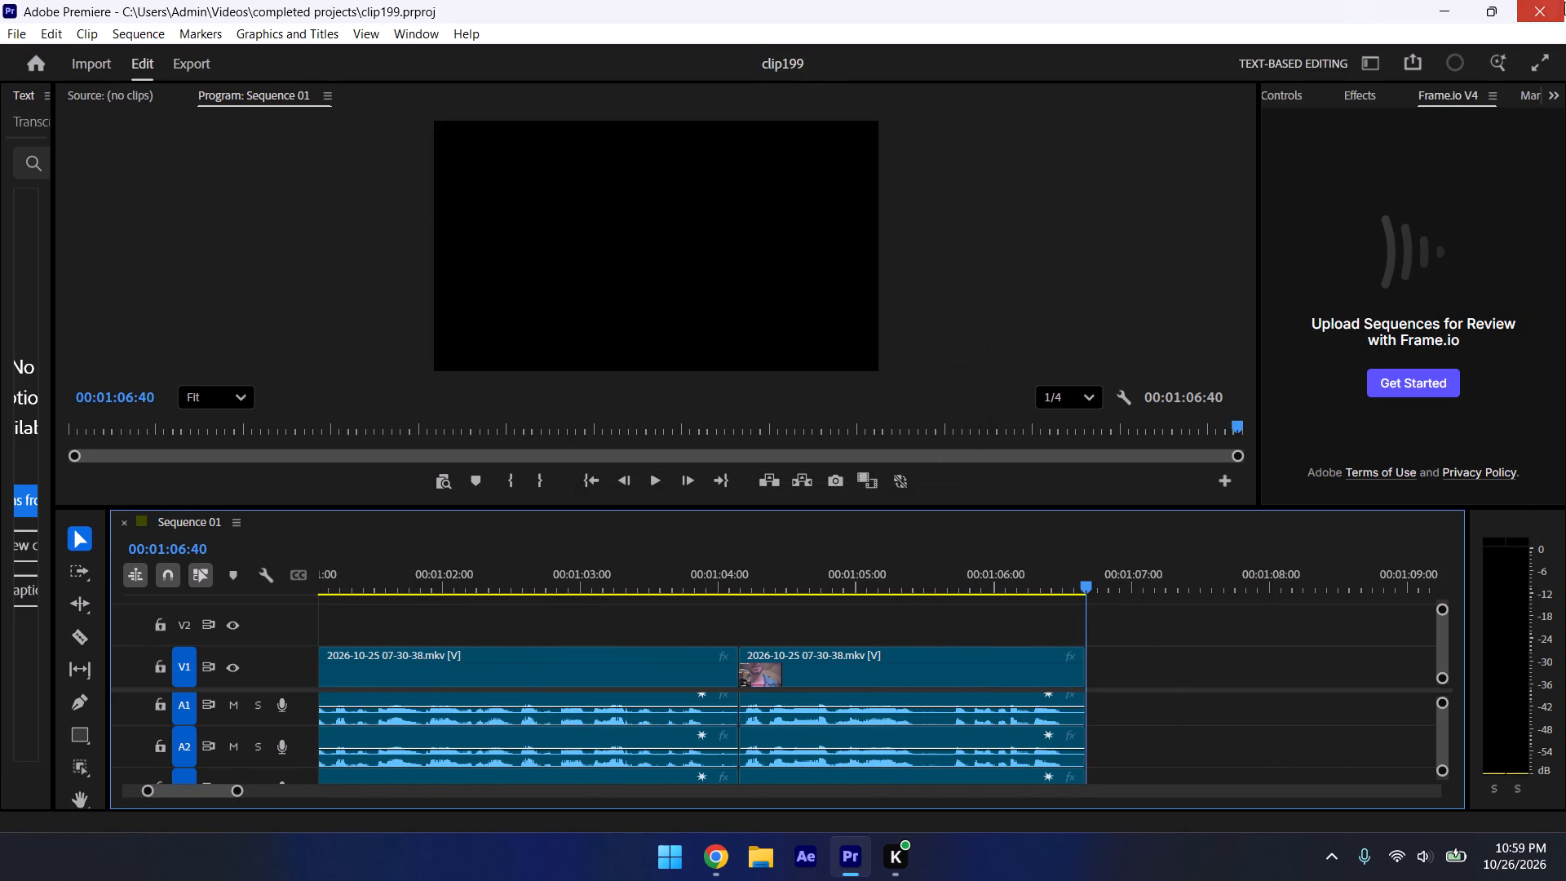
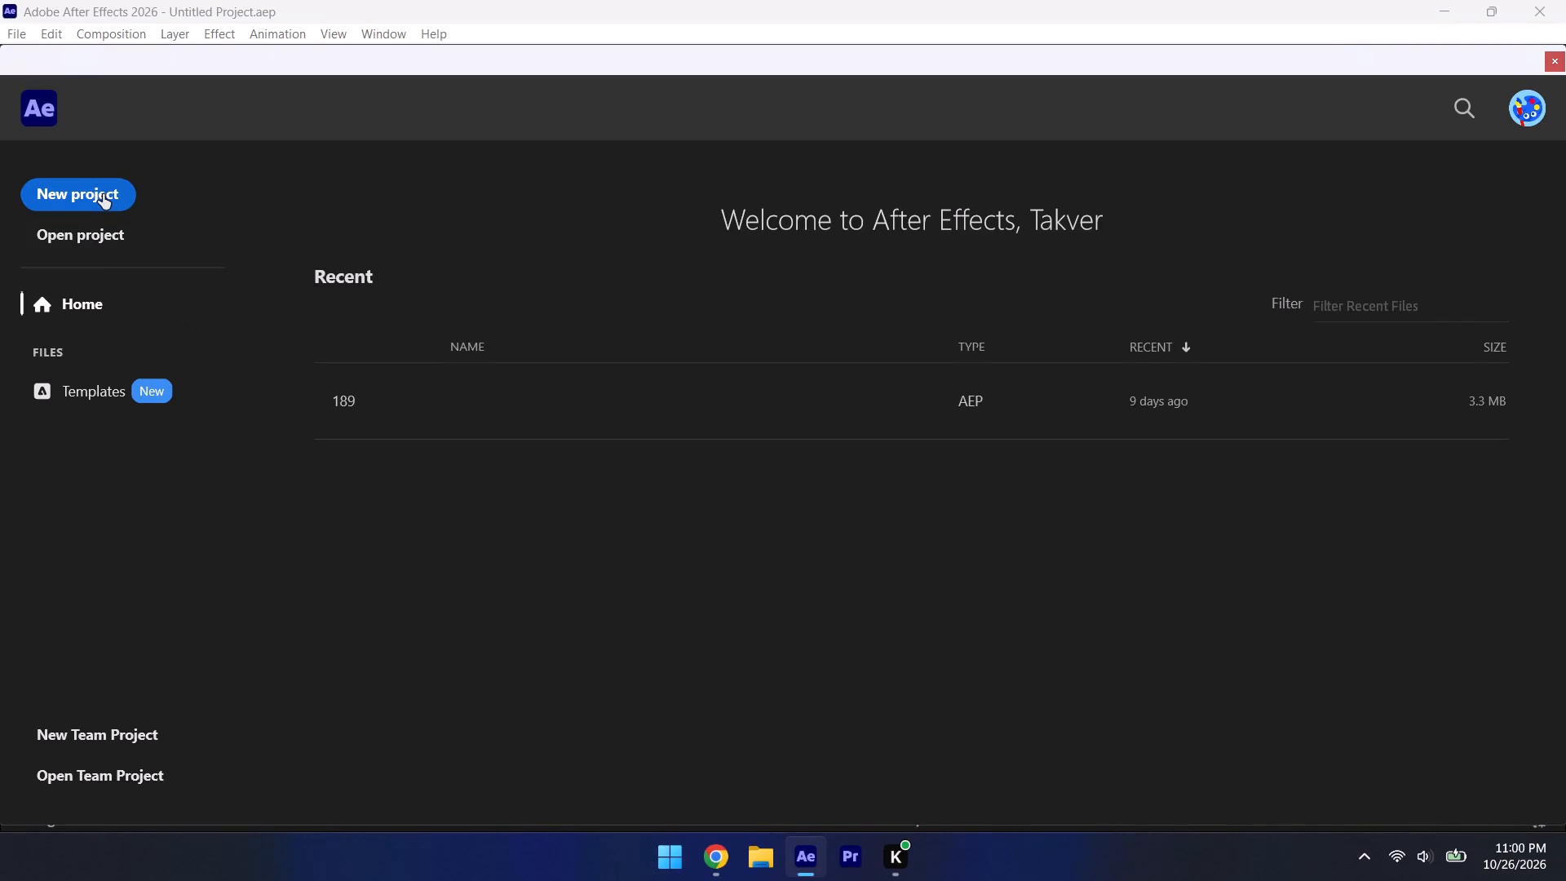
Start a new project and import all sequences of the Premiere project clip199, including audio.
{"action": "left_click", "coordinate": [102, 195]}
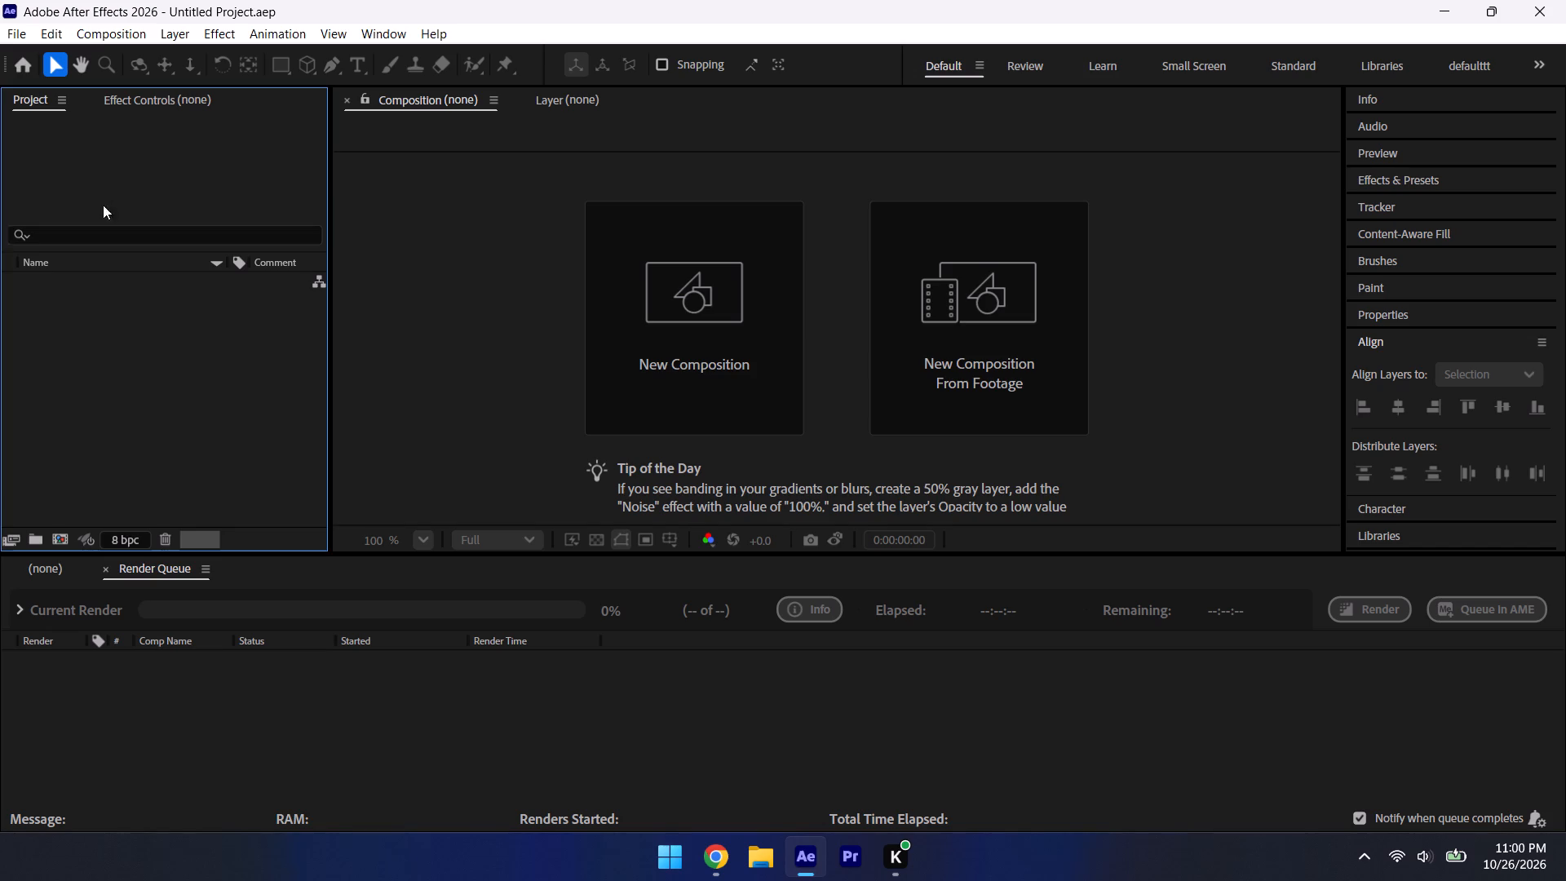
{"action": "left_click", "coordinate": [11, 37]}
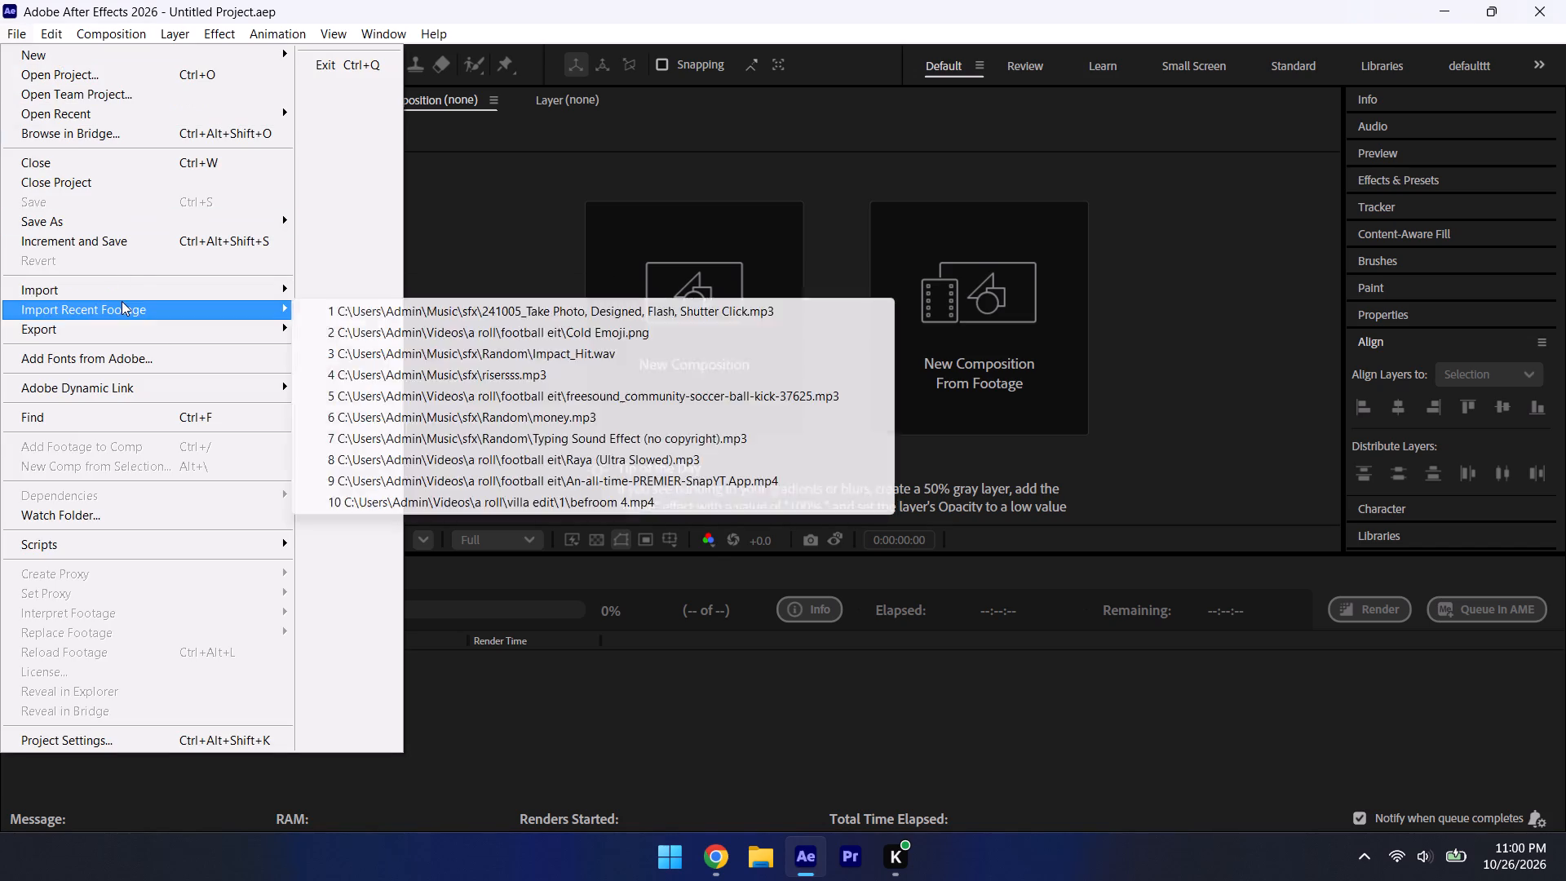
{"action": "left_click", "coordinate": [379, 353]}
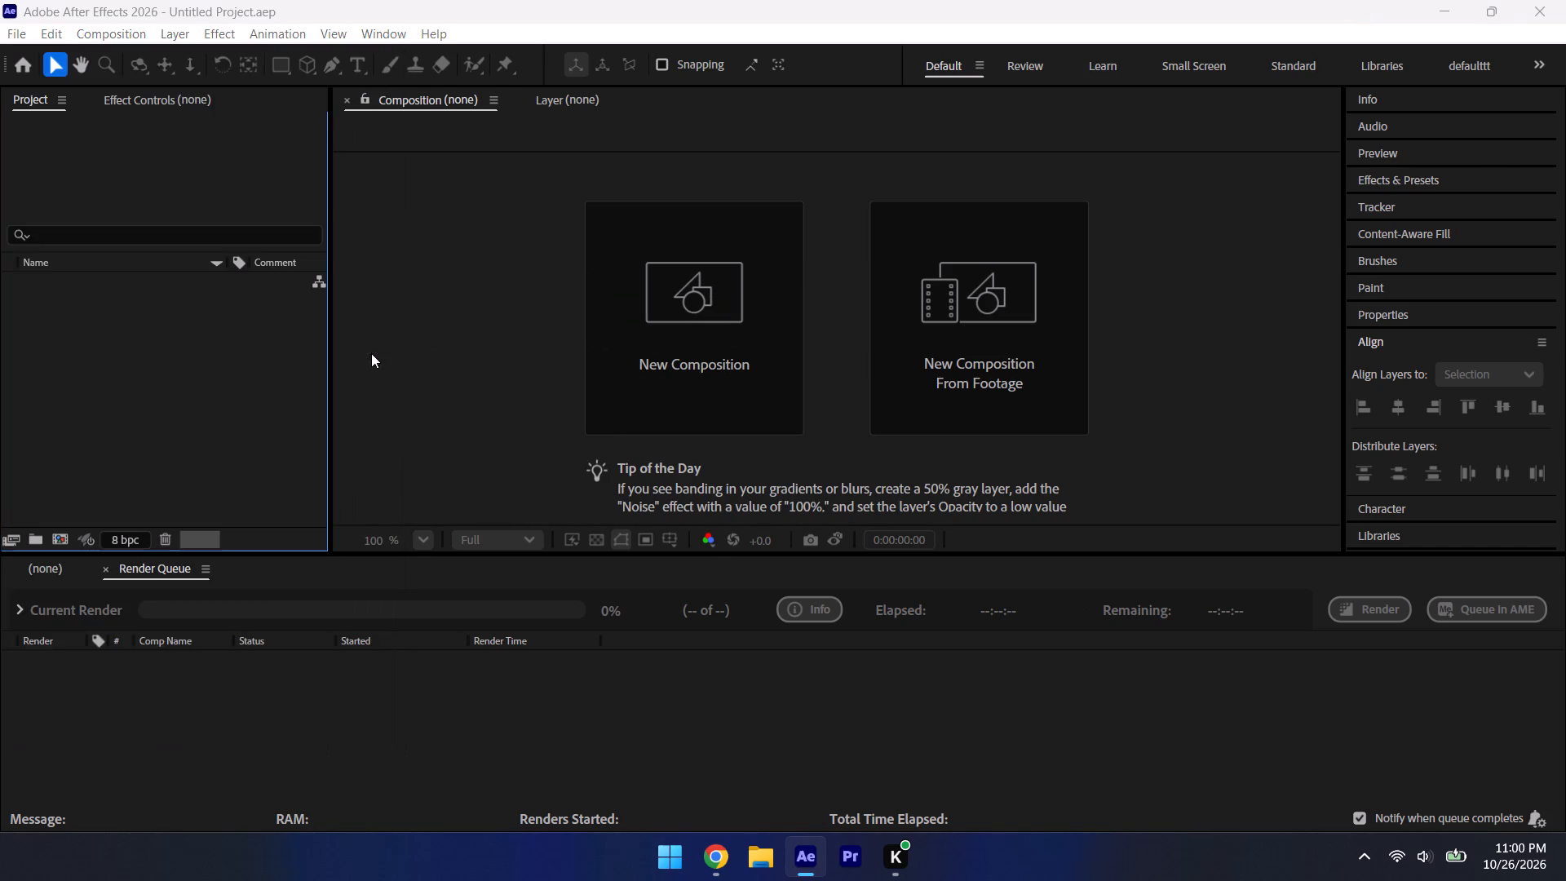
{"action": "left_click", "coordinate": [266, 158]}
{"action": "left_click", "coordinate": [1371, 798]}
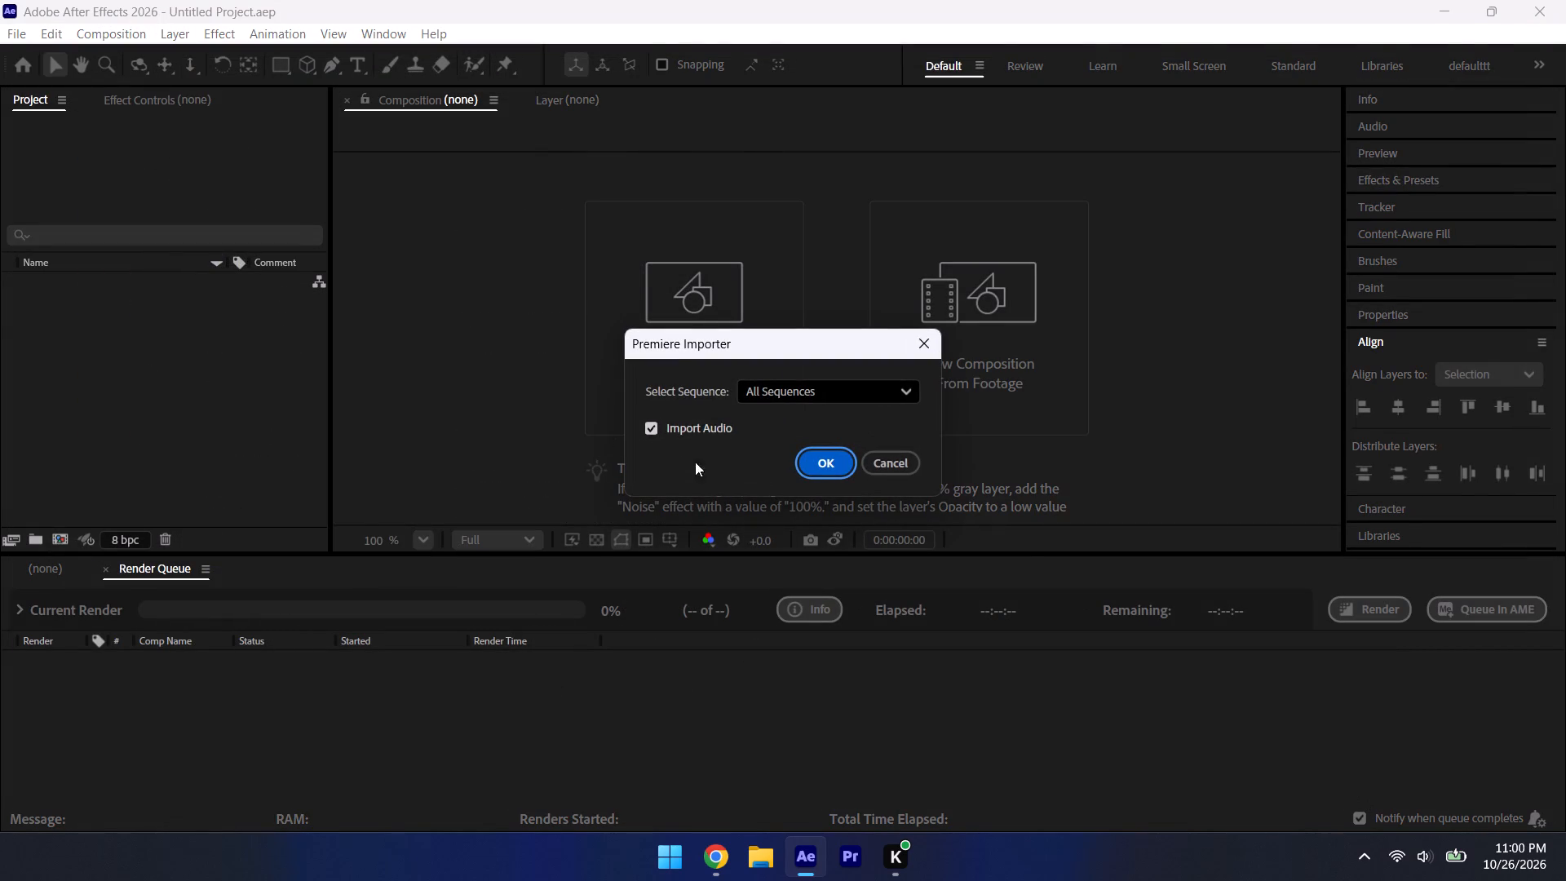
{"action": "left_click", "coordinate": [817, 460]}
Create a new composition from the imported Sequence 01.
{"action": "left_click", "coordinate": [84, 448]}
{"action": "left_click_drag", "start_coordinate": [101, 301], "coordinate": [192, 312]}
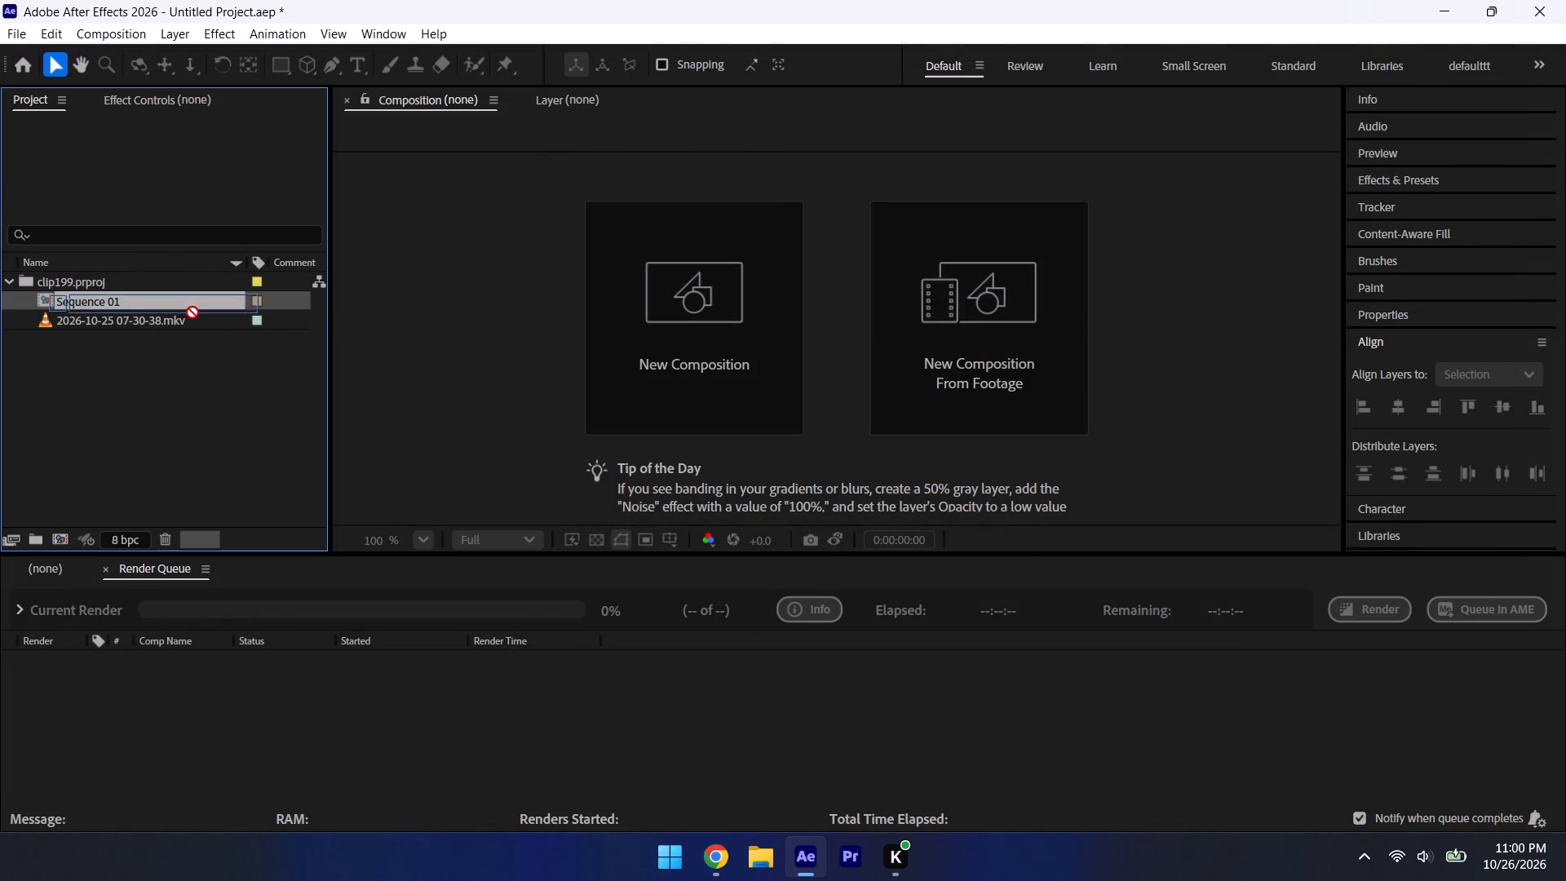
{"action": "left_click_drag", "start_coordinate": [192, 312], "coordinate": [642, 361]}
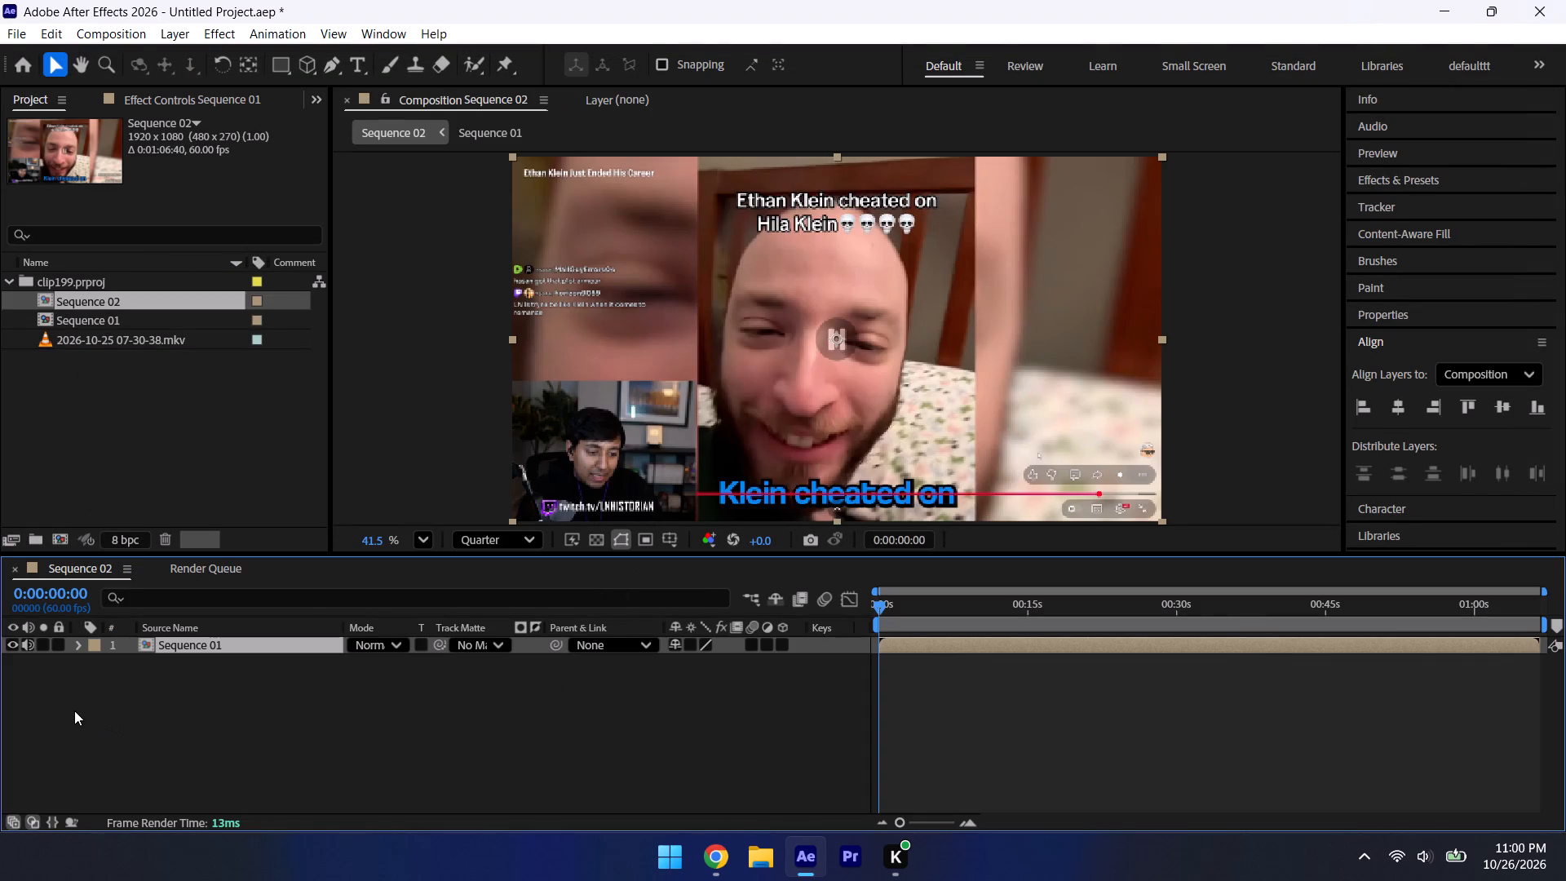
Duplicate the Sequence 01 layer and mute the audio of the lower copy.
{"action": "key", "text": "ctrl+d"}
{"action": "left_click", "coordinate": [30, 647]}
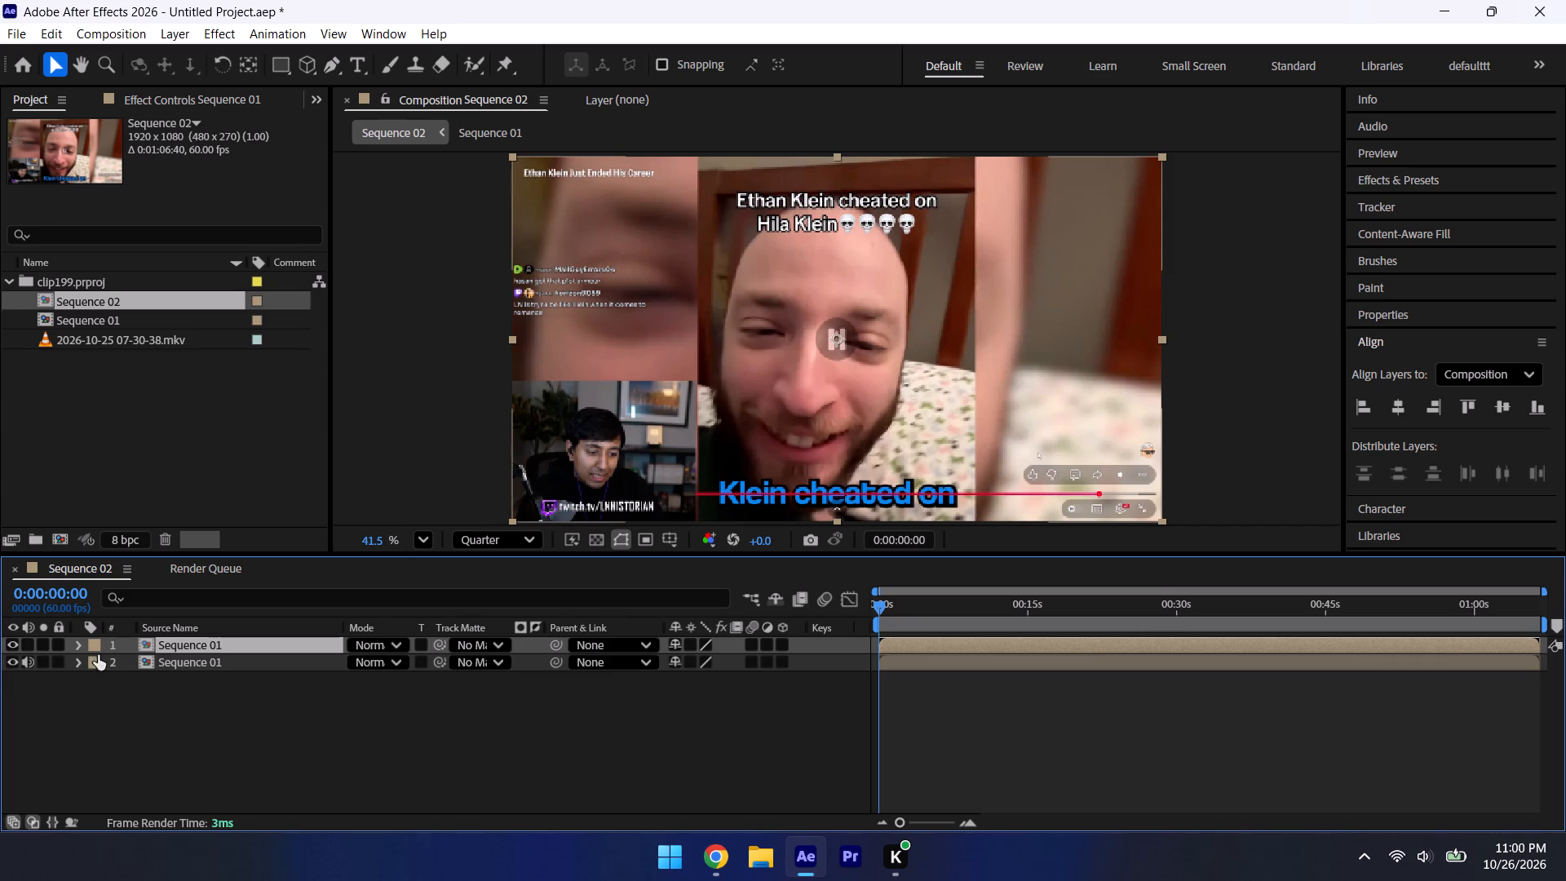
{"action": "key", "text": "ctrl+z"}
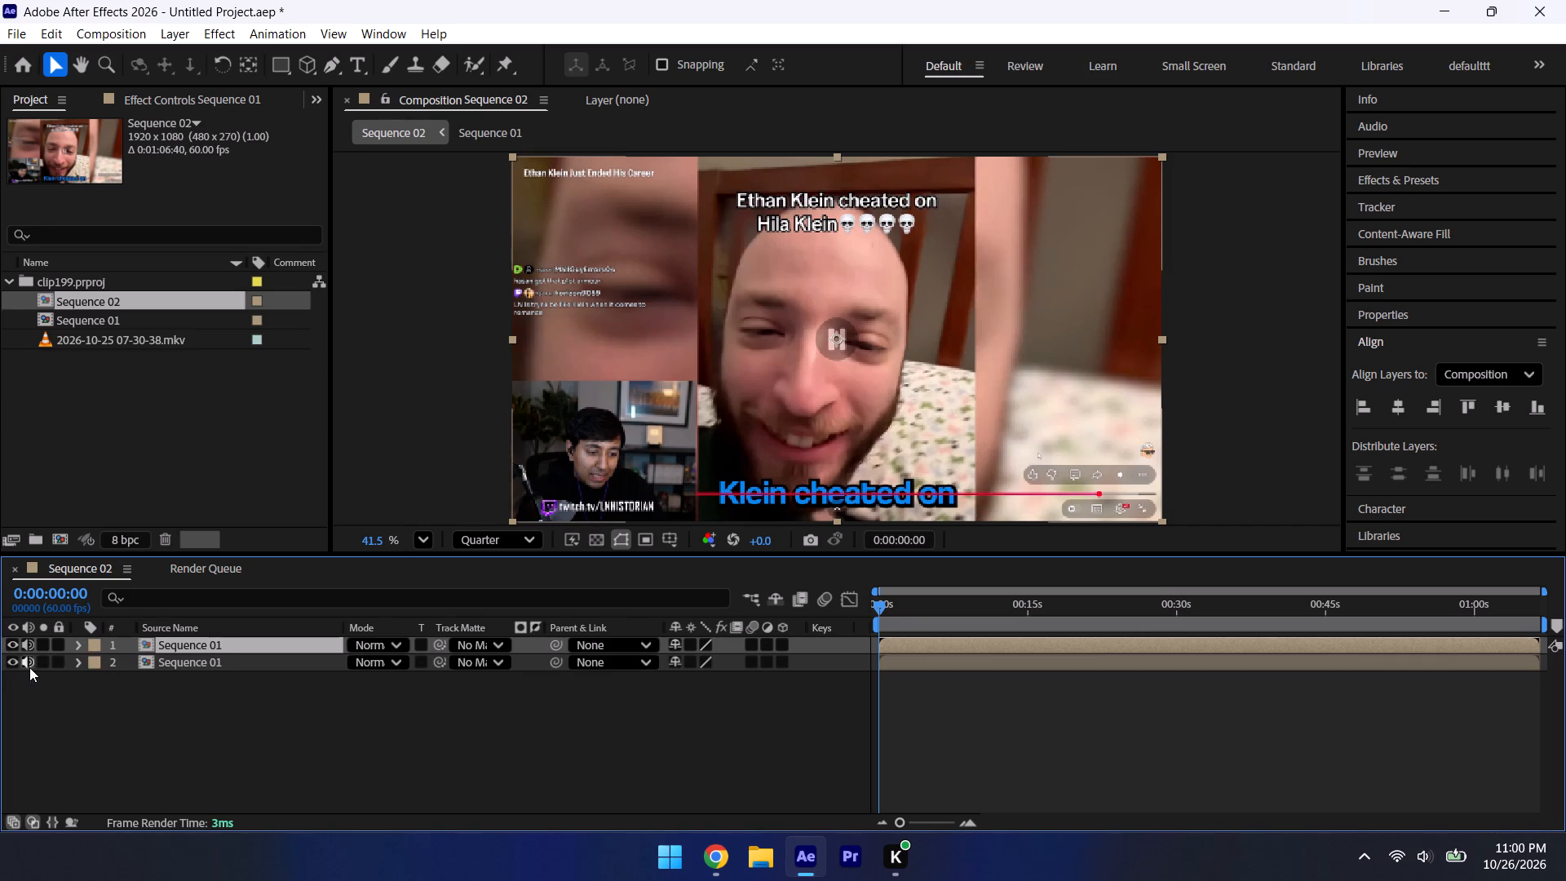
{"action": "left_click", "coordinate": [29, 666]}
Set the upper Sequence 01 layer's audio level to -4 dB.
{"action": "key", "text": "l"}
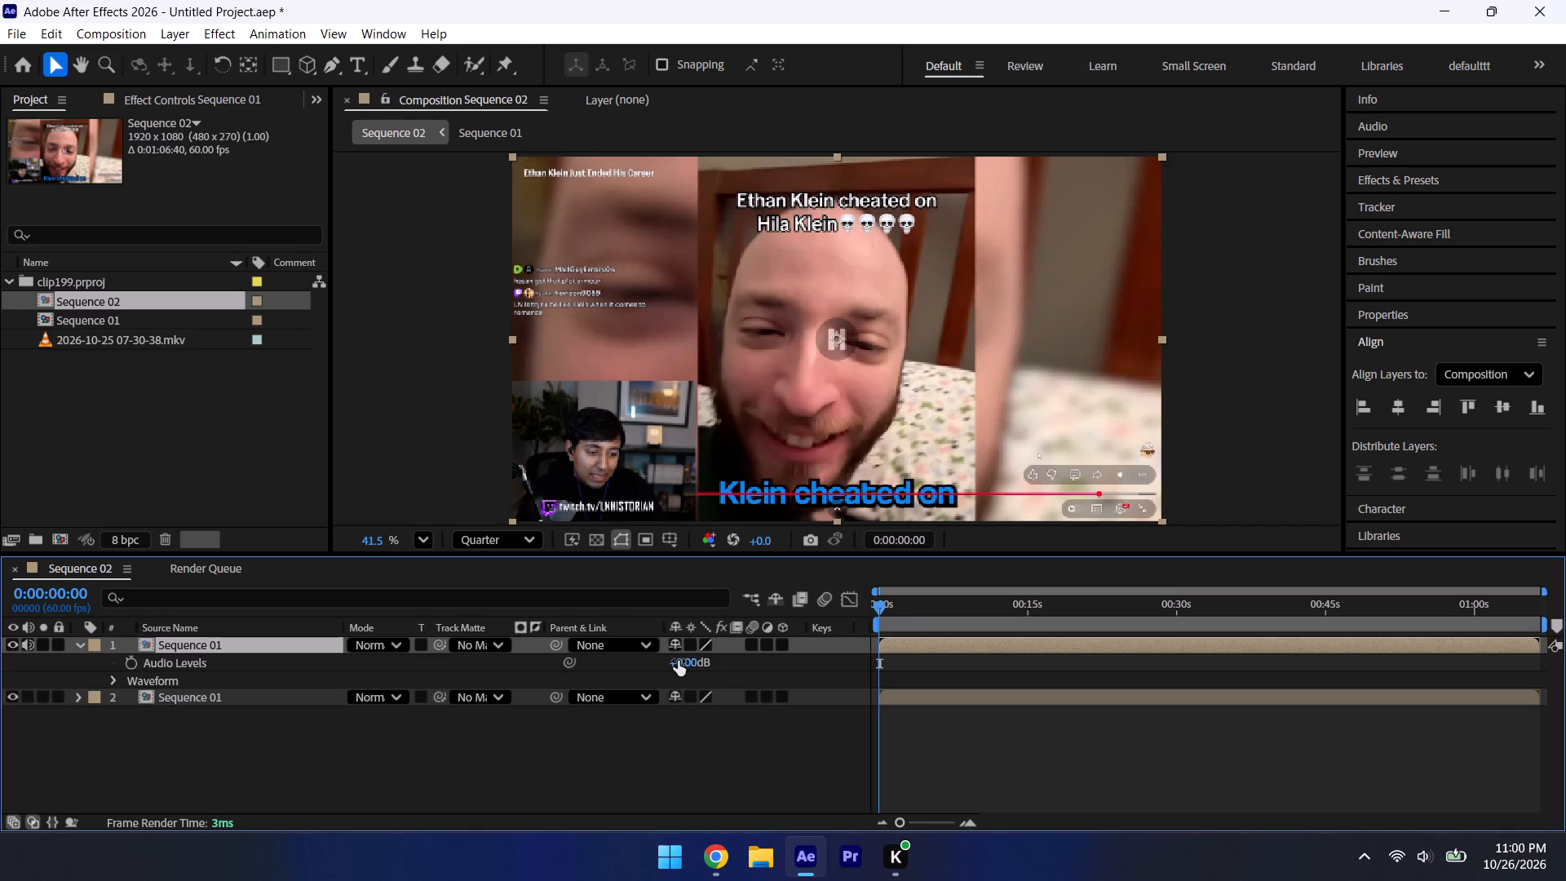
{"action": "left_click_drag", "start_coordinate": [678, 661], "coordinate": [669, 662]}
{"action": "left_click", "coordinate": [683, 660]}
{"action": "left_click", "coordinate": [696, 665]}
{"action": "key", "text": "BackSpace"}
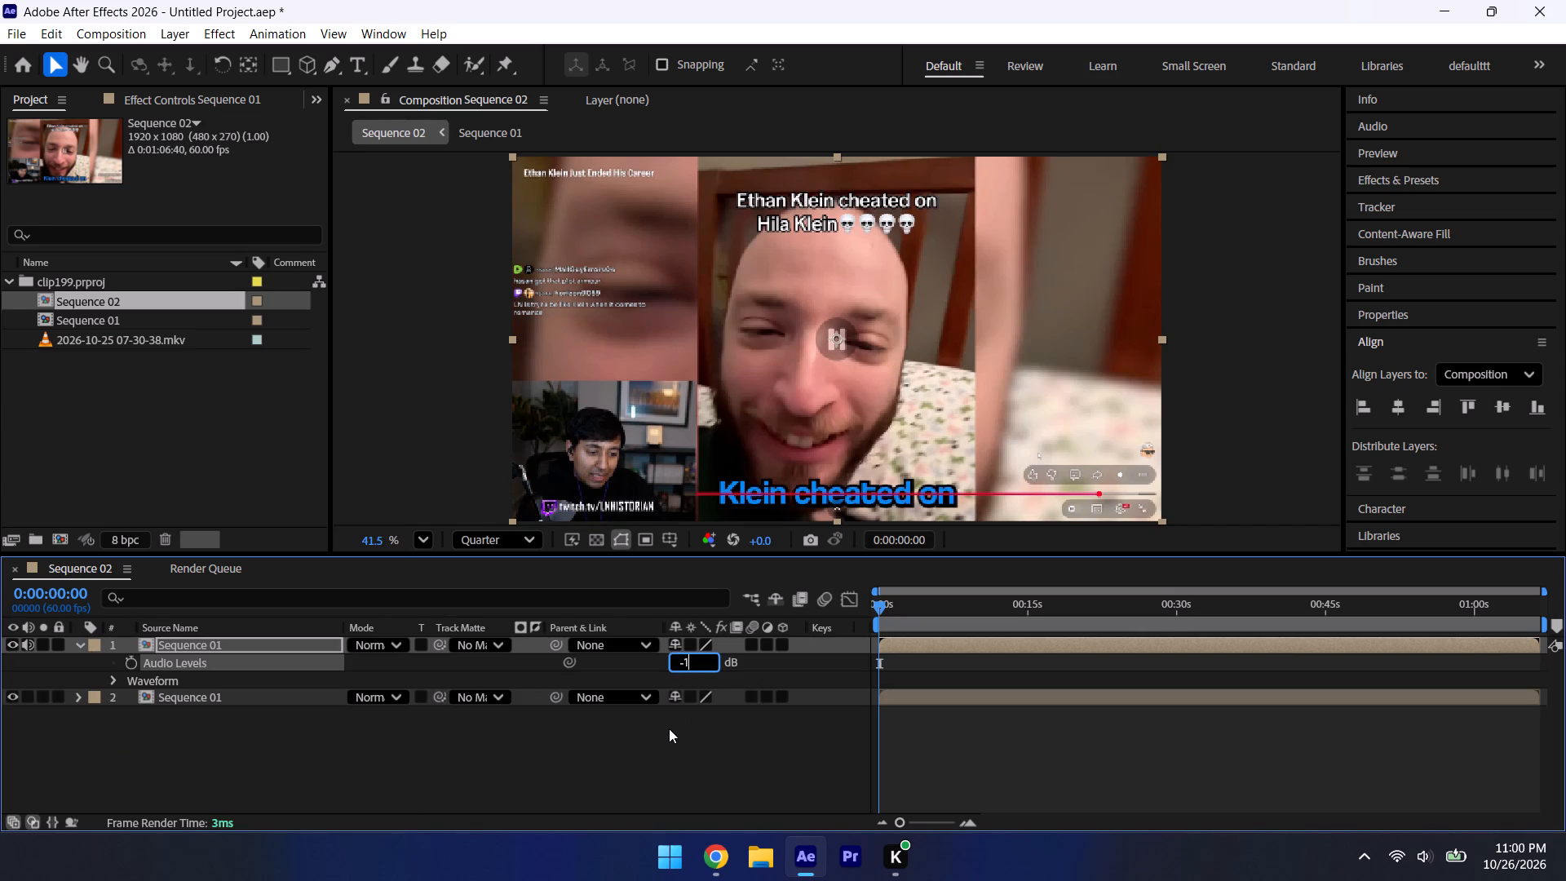
{"action": "key", "text": "BackSpace"}
{"action": "key", "text": "4"}
{"action": "key", "text": "Return"}
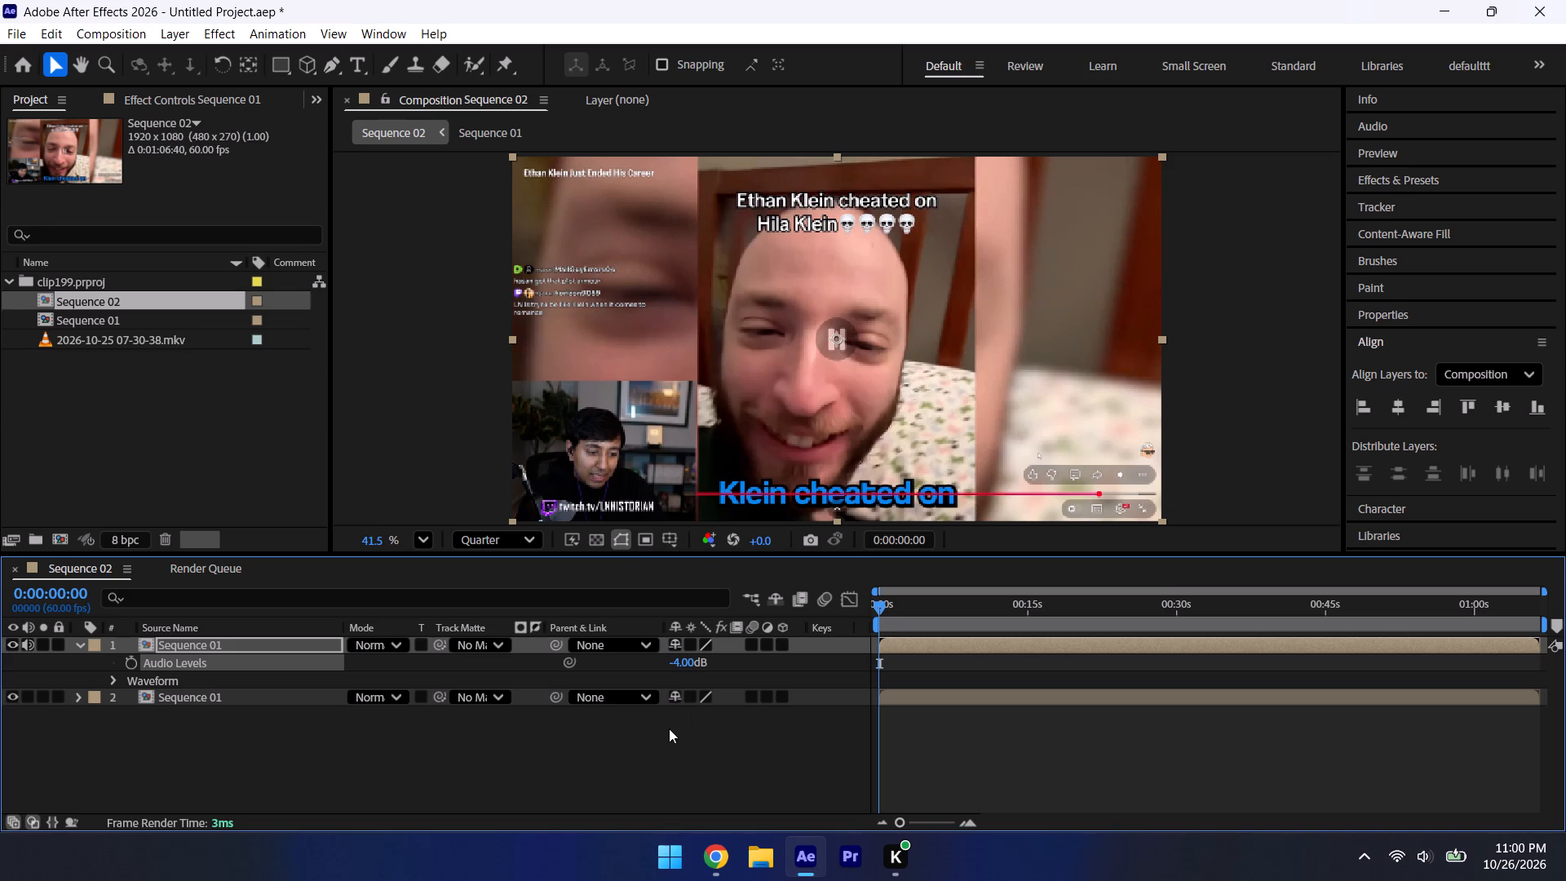
Change the composition to the Social Media Portrait HD preset, 1080x1920 at 30 fps.
{"action": "key", "text": "ctrl+k"}
{"action": "left_click", "coordinate": [1006, 276]}
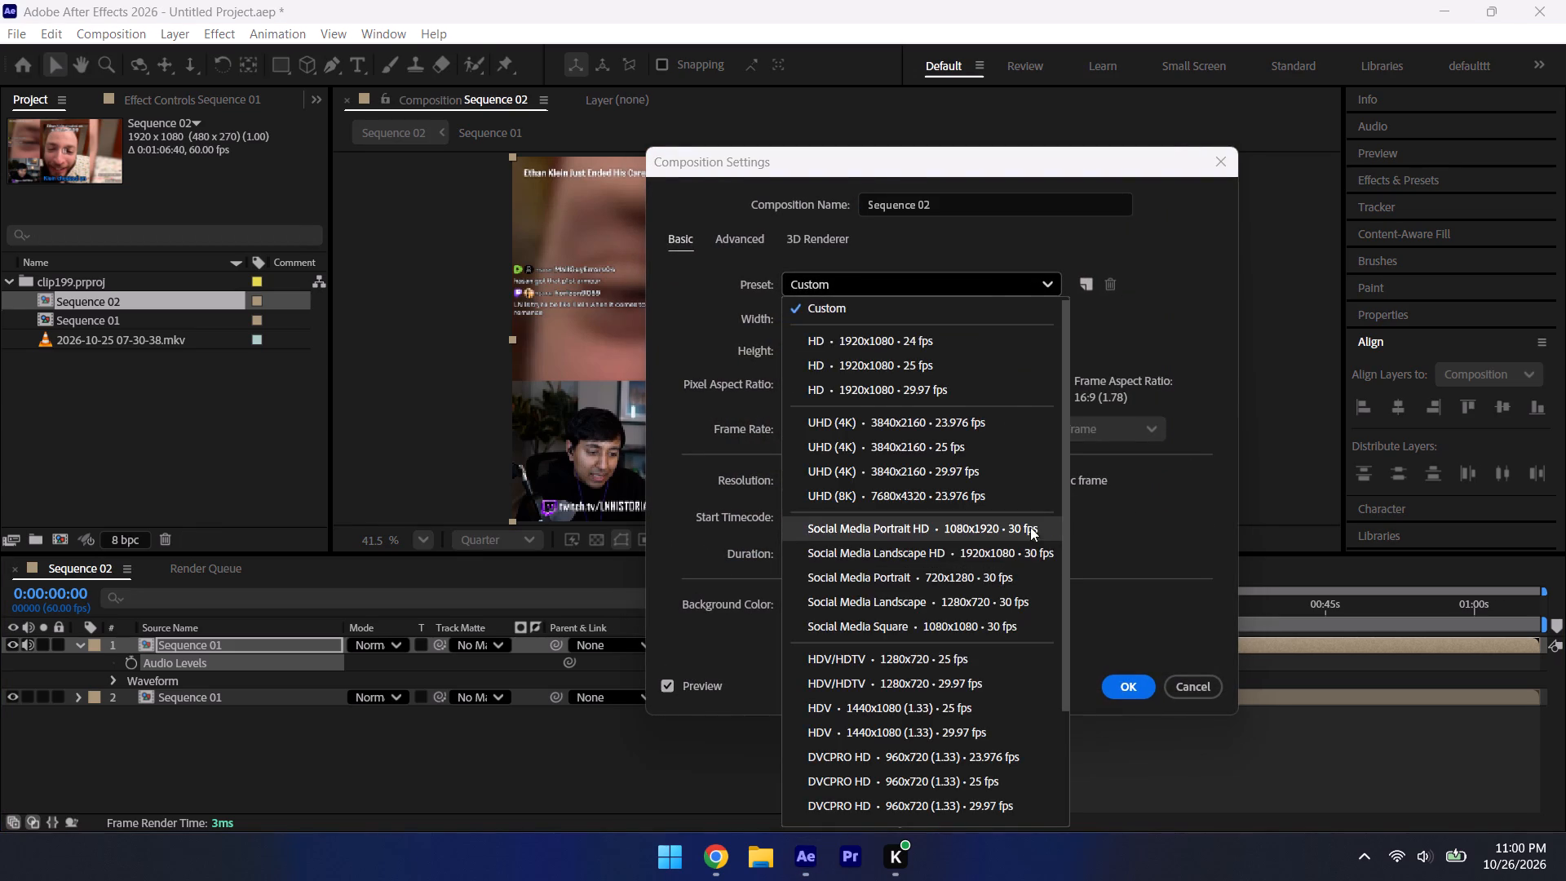
{"action": "left_click", "coordinate": [1030, 527]}
{"action": "left_click", "coordinate": [1122, 694]}
Add two white solids at the full composition size of 1080 x 1920 px above the video layers.
{"action": "left_click", "coordinate": [471, 737]}
{"action": "right_click", "coordinate": [471, 737]}
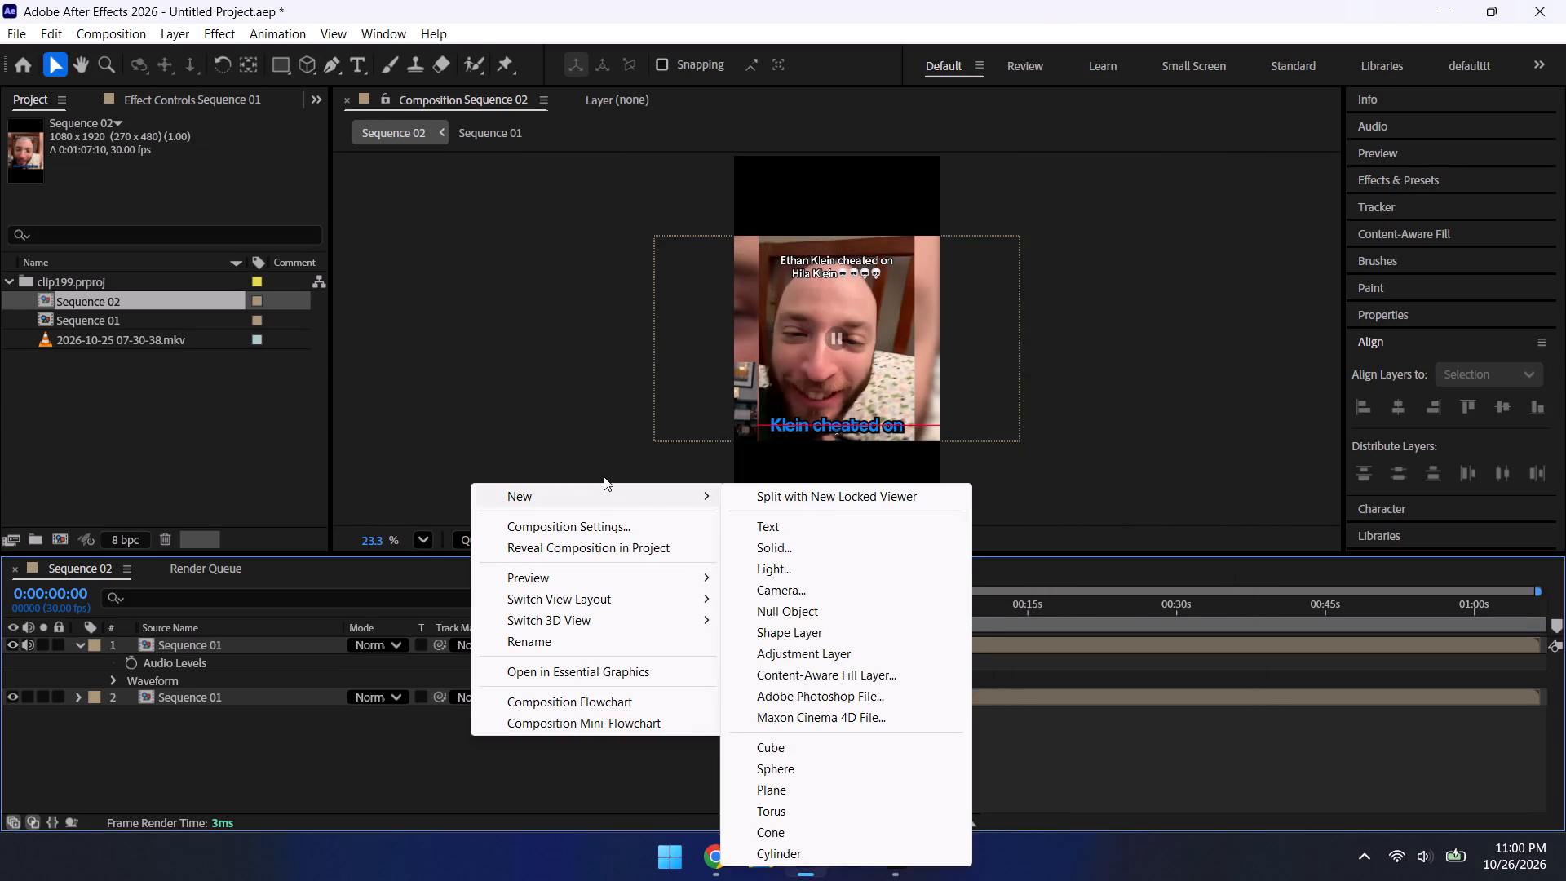
{"action": "left_click", "coordinate": [784, 551]}
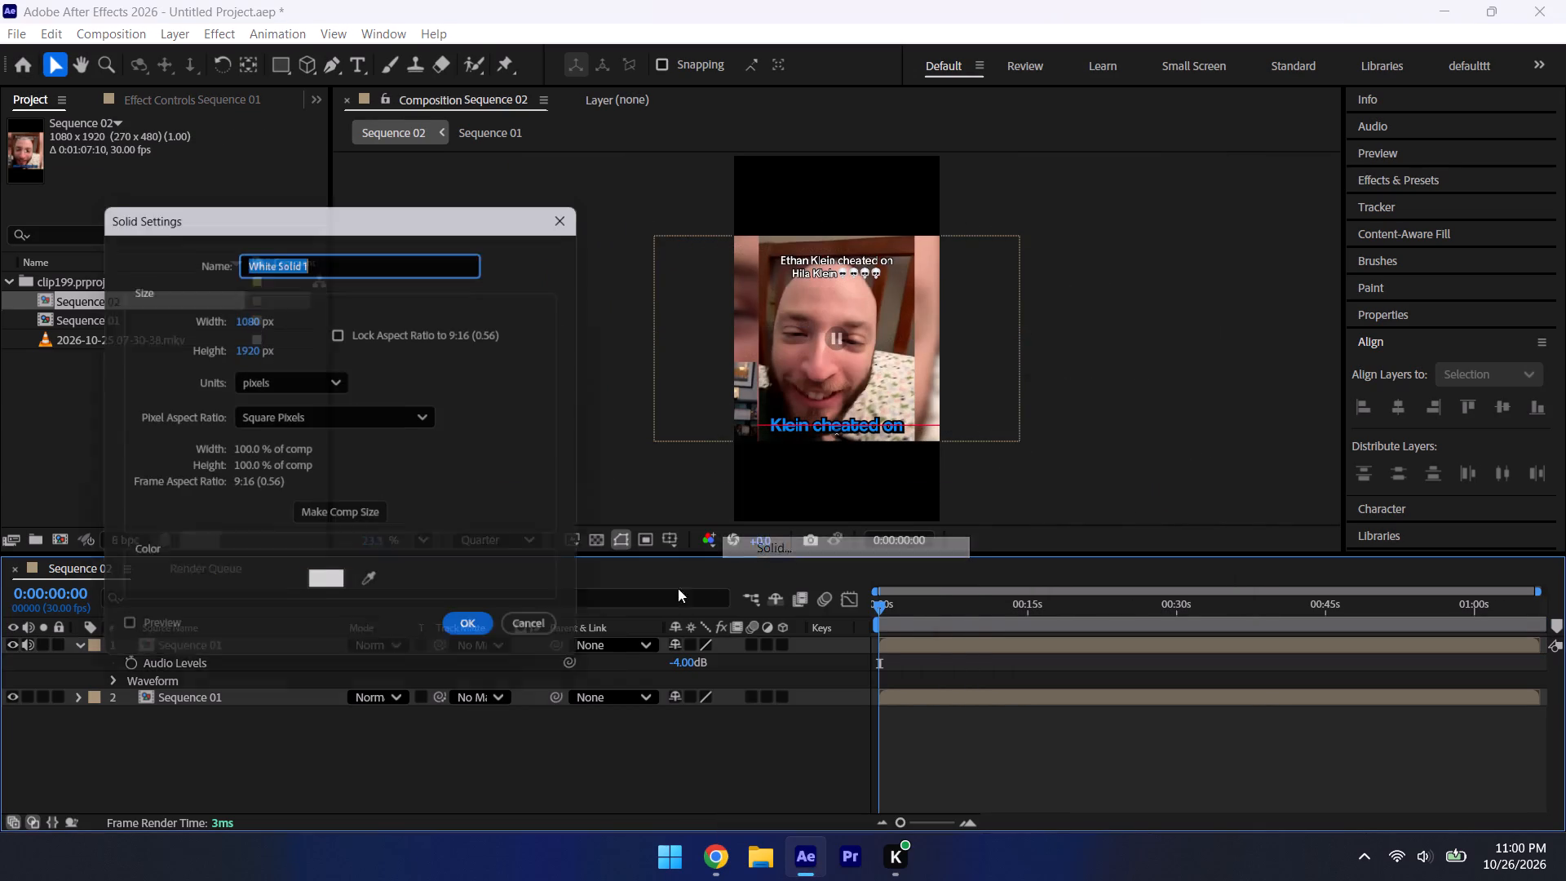
{"action": "left_click", "coordinate": [483, 637]}
{"action": "left_click", "coordinate": [361, 741]}
{"action": "right_click", "coordinate": [364, 741]}
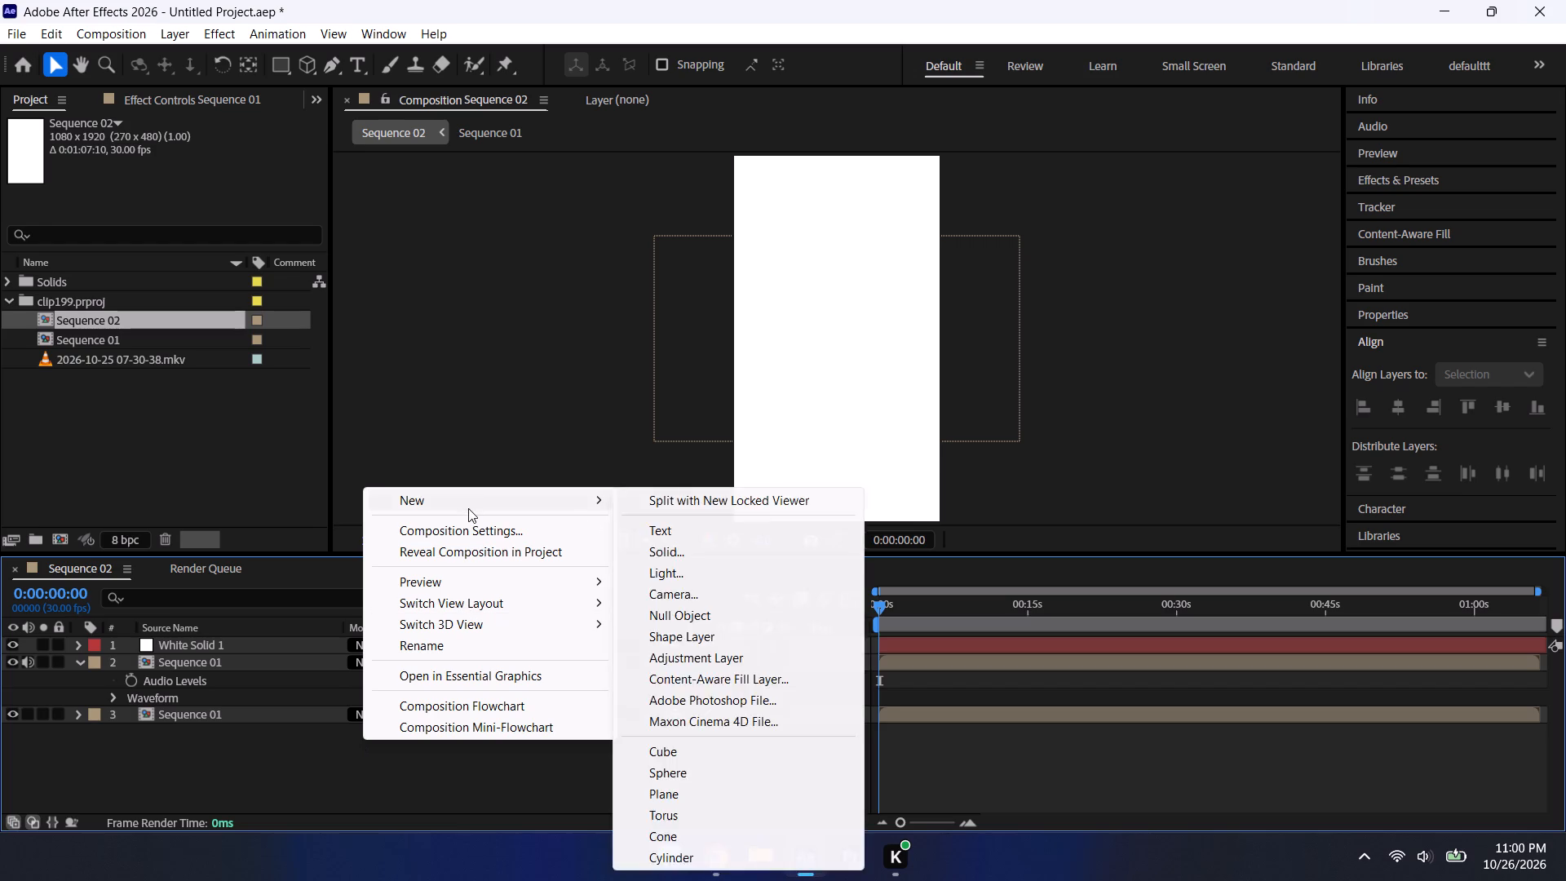
{"action": "left_click", "coordinate": [680, 554]}
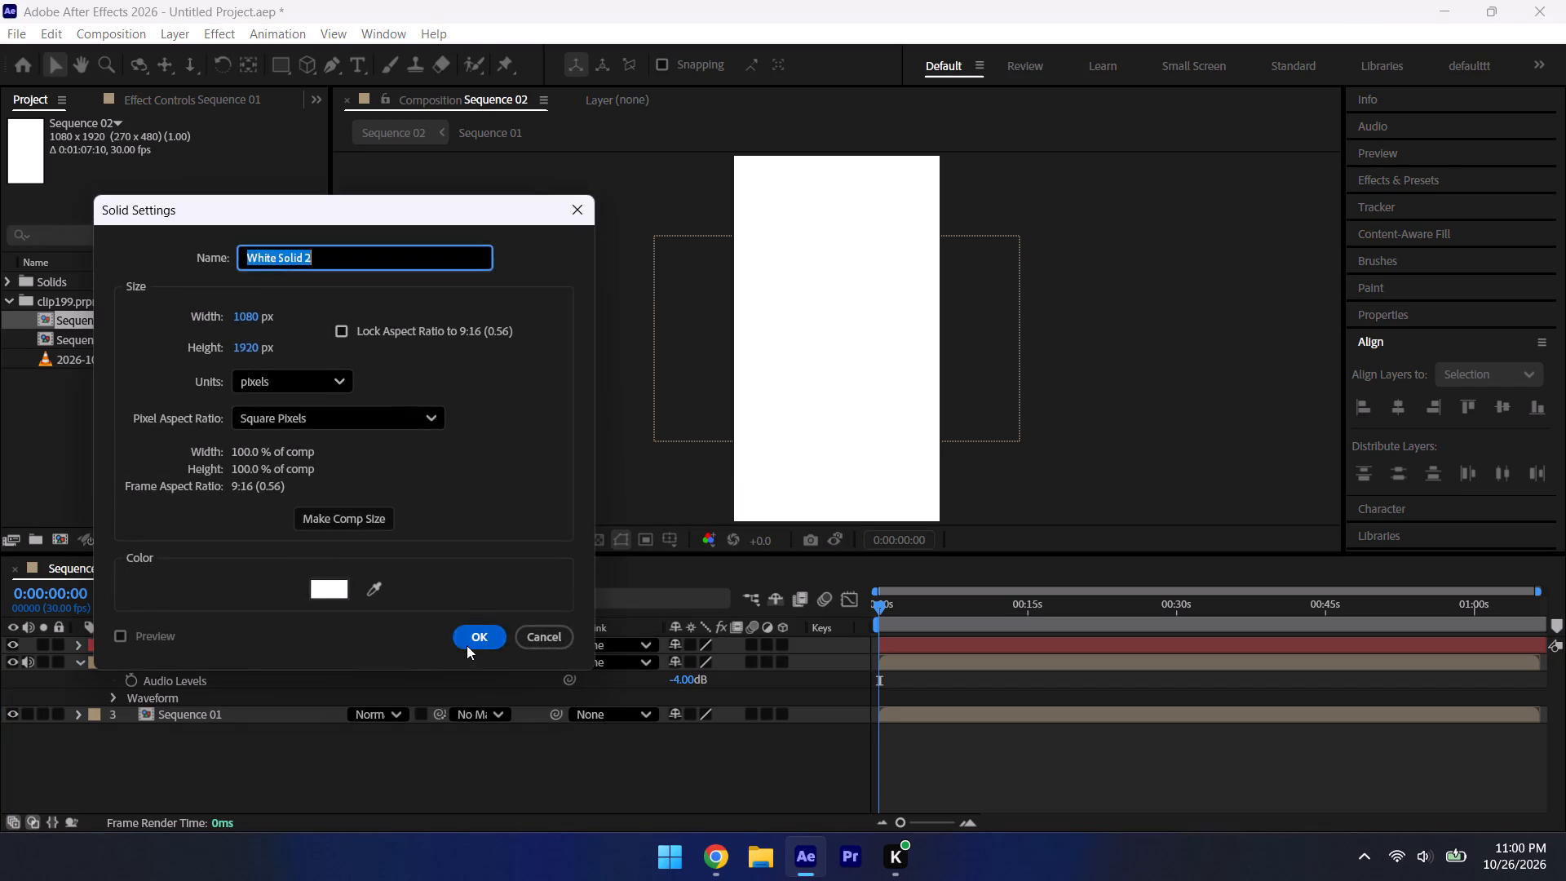
{"action": "left_click", "coordinate": [467, 645]}
Set White Solid 2's vertical position to 0 so it covers the top half of the frame.
{"action": "left_click", "coordinate": [77, 644]}
{"action": "left_click", "coordinate": [99, 664]}
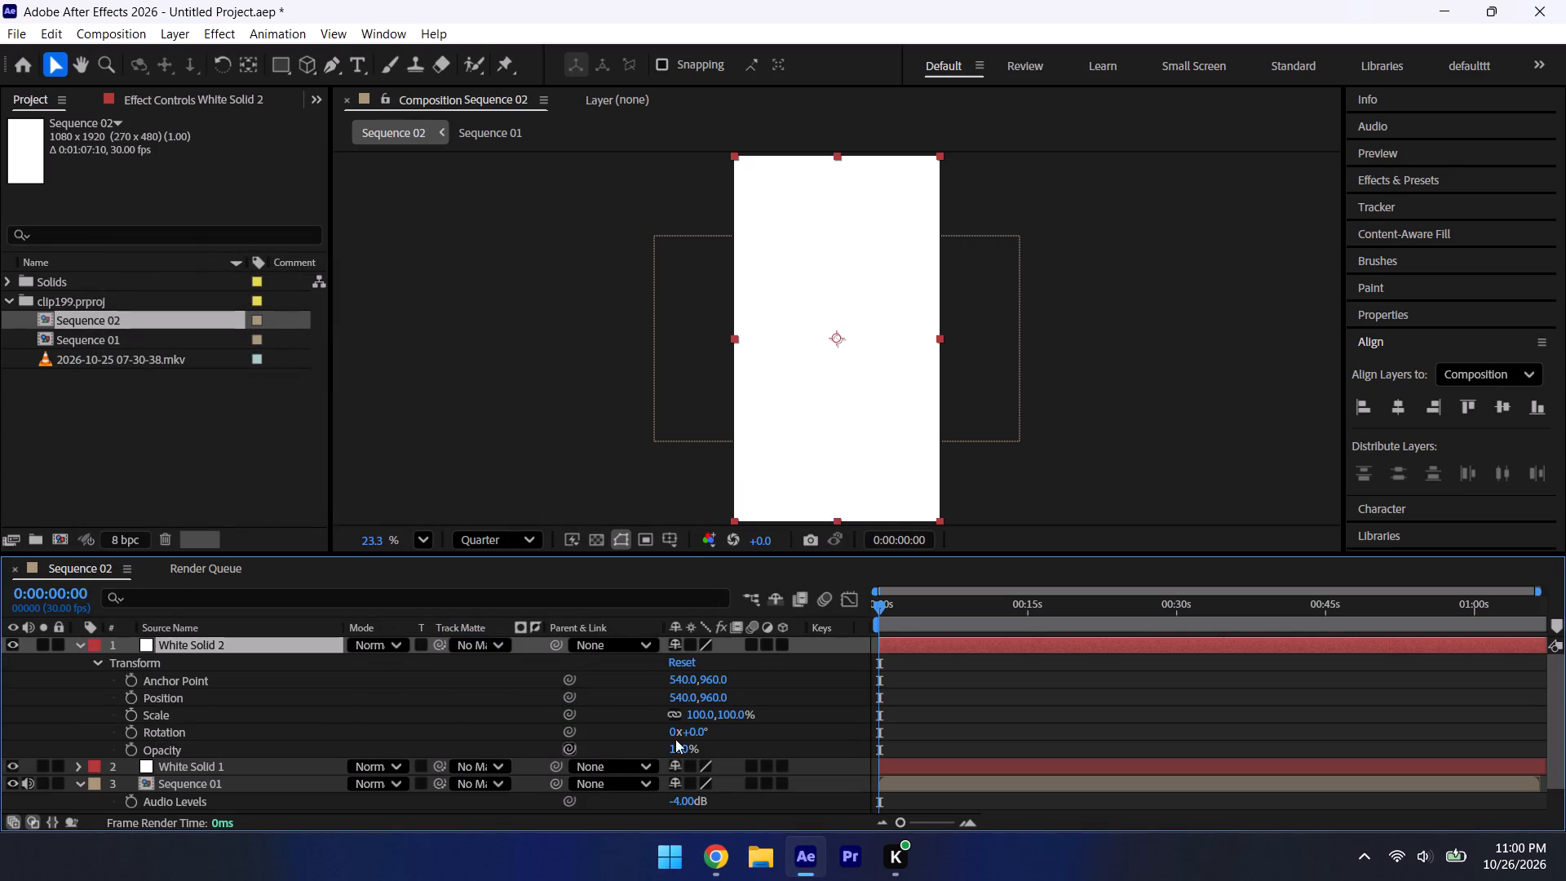
{"action": "left_click", "coordinate": [721, 701]}
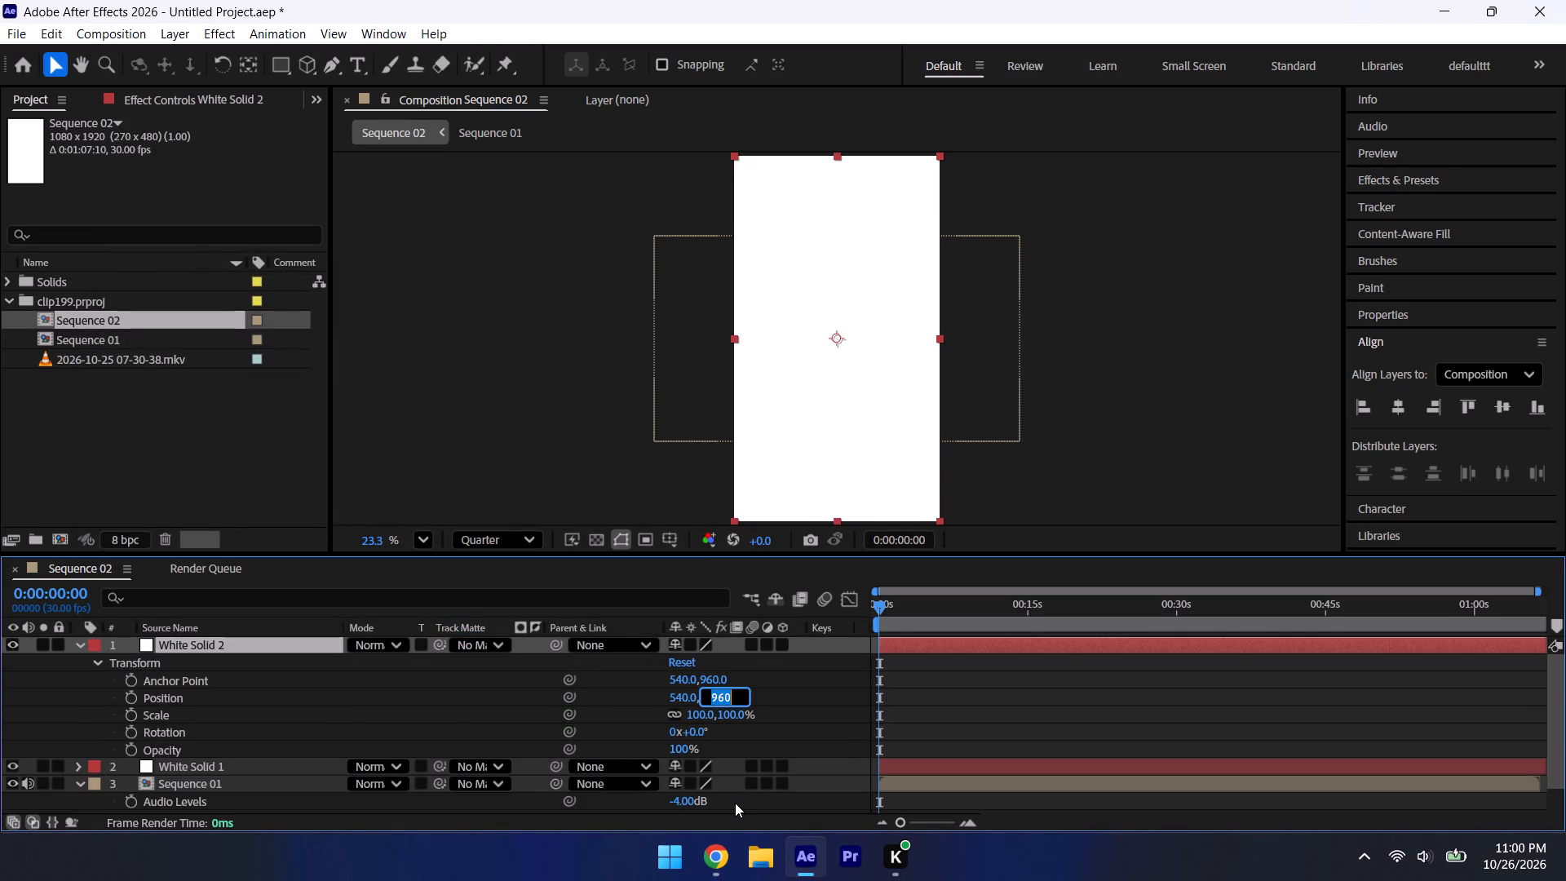
{"action": "key", "text": "0"}
{"action": "key", "text": "Return"}
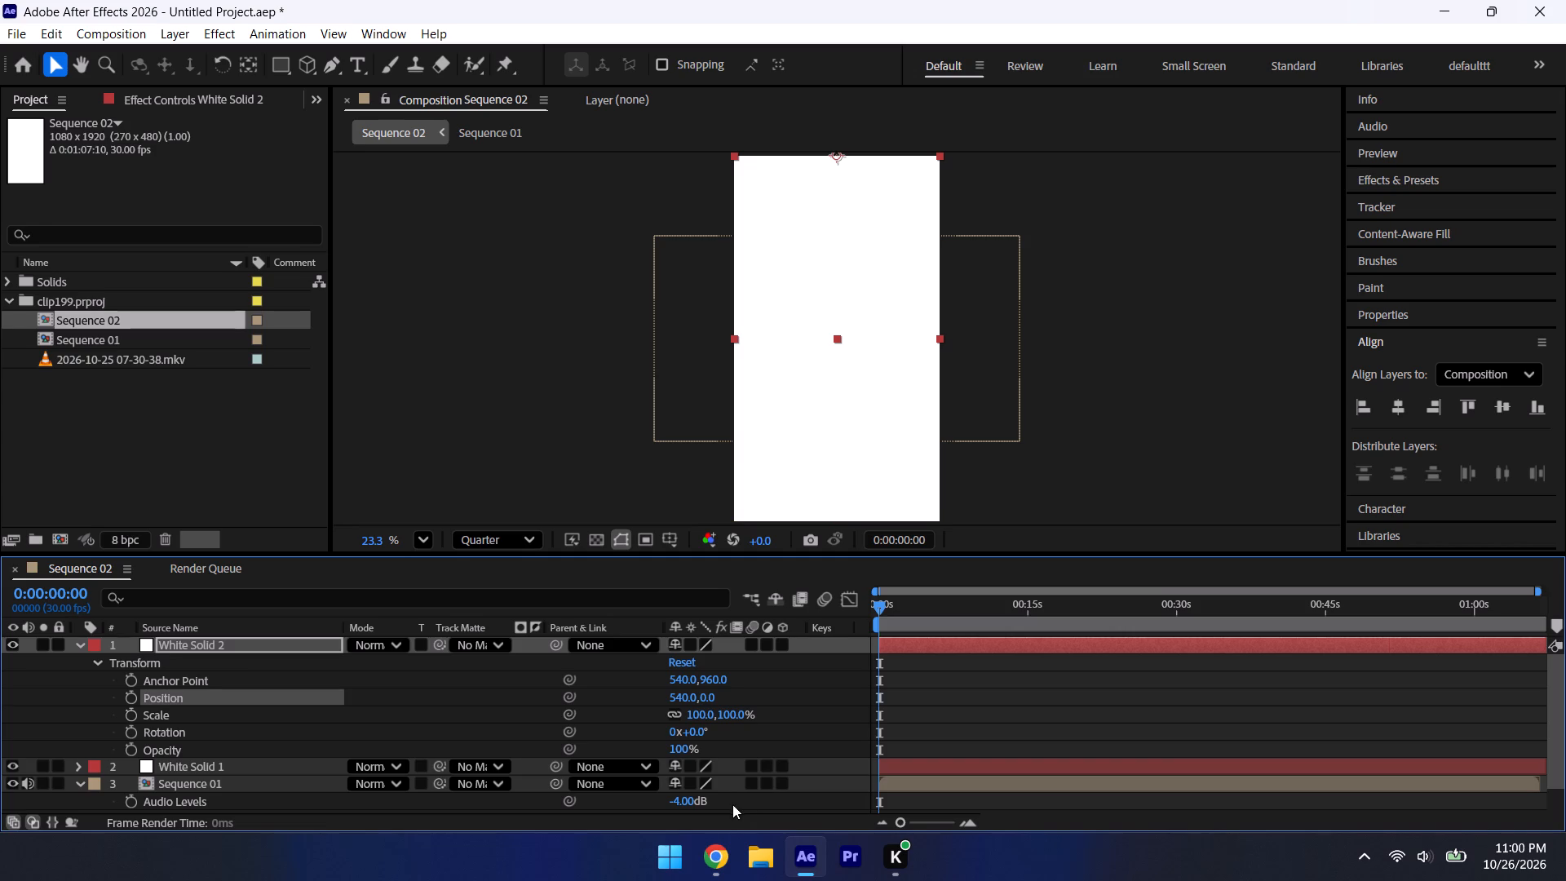
{"action": "left_click", "coordinate": [81, 644]}
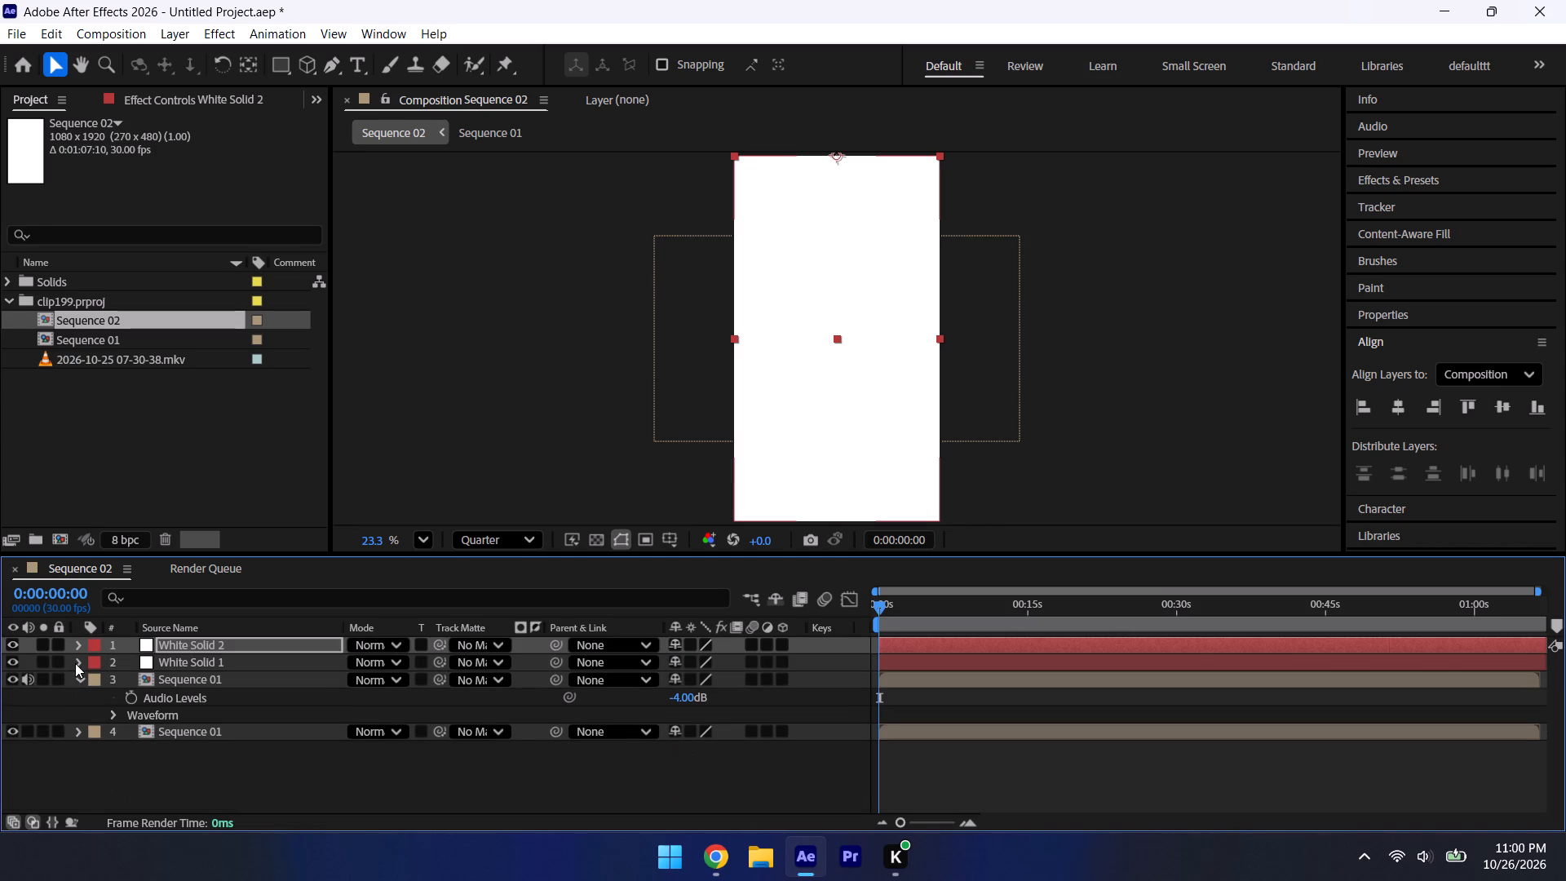
Set White Solid 1's vertical position to 1920 so it covers the bottom half of the frame.
{"action": "left_click", "coordinate": [75, 663]}
{"action": "left_click", "coordinate": [97, 676]}
{"action": "double_click", "coordinate": [714, 717]}
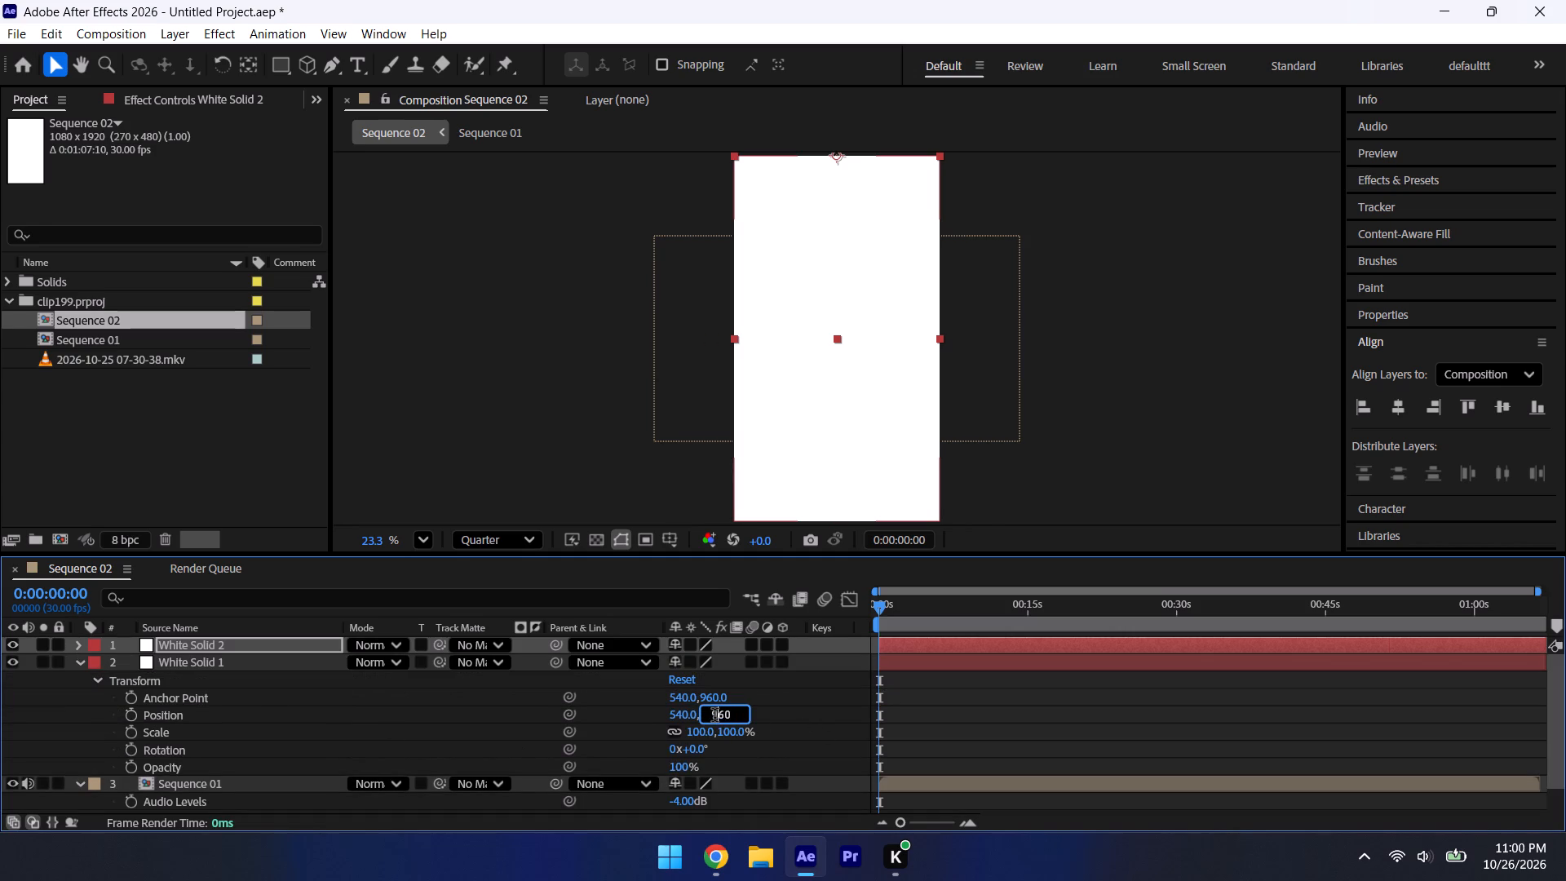
{"action": "key", "text": "Left"}
{"action": "key", "text": "Left"}
{"action": "key", "text": "1"}
{"action": "key", "text": "Right"}
{"action": "key", "text": "Right"}
{"action": "key", "text": "BackSpace"}
{"action": "key", "text": "2"}
{"action": "key", "text": "Return"}
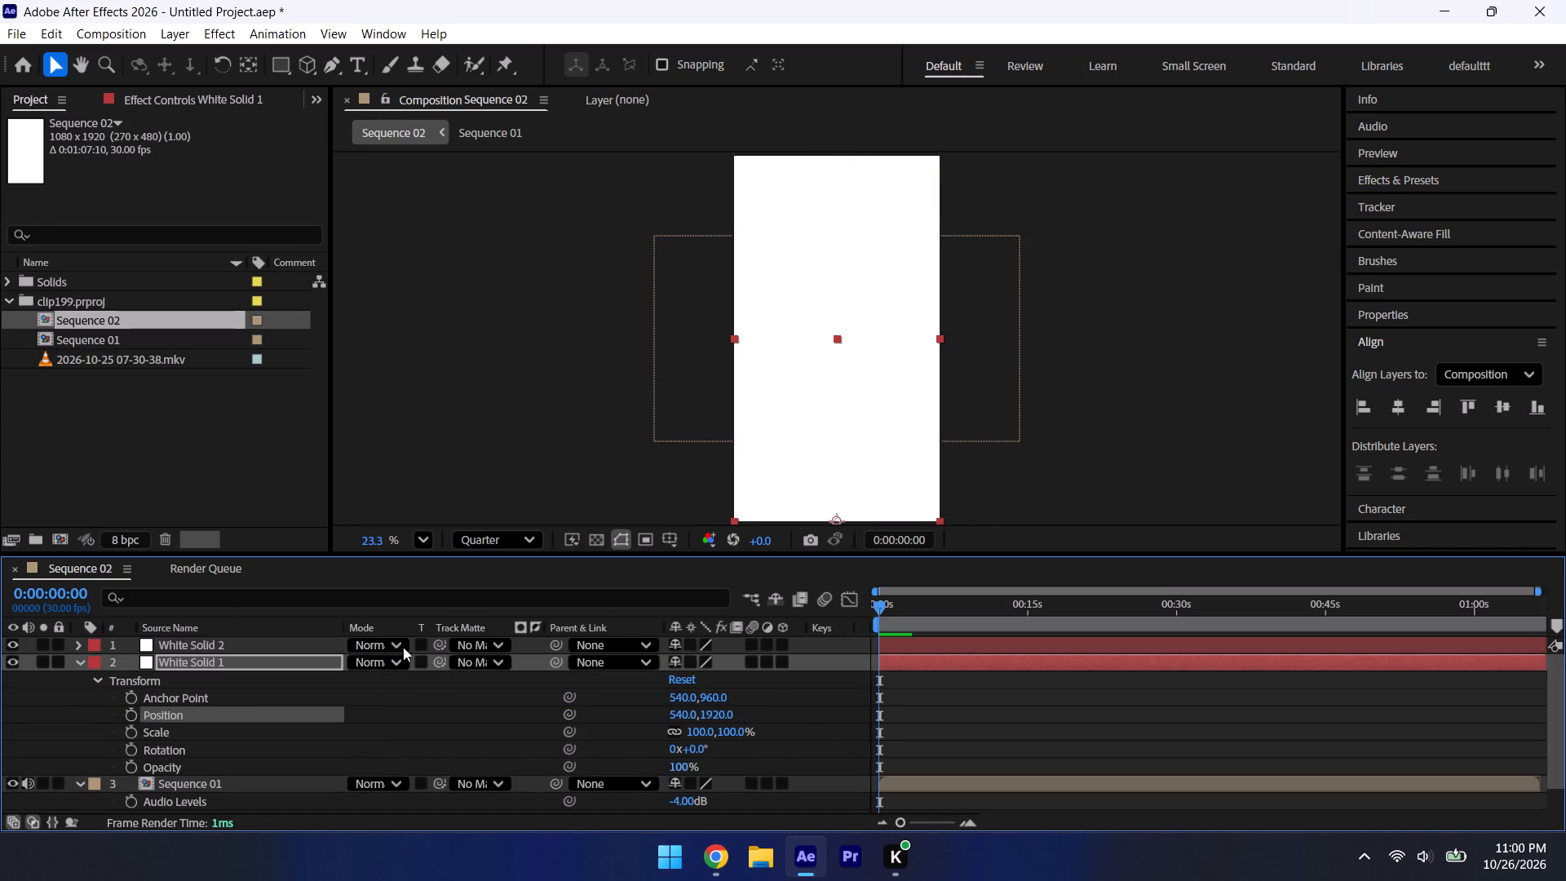
{"action": "left_click", "coordinate": [77, 663]}
Set the upper Sequence 01 layer's position to -1111, -307 and its scale to 235%.
{"action": "double_click", "coordinate": [80, 682]}
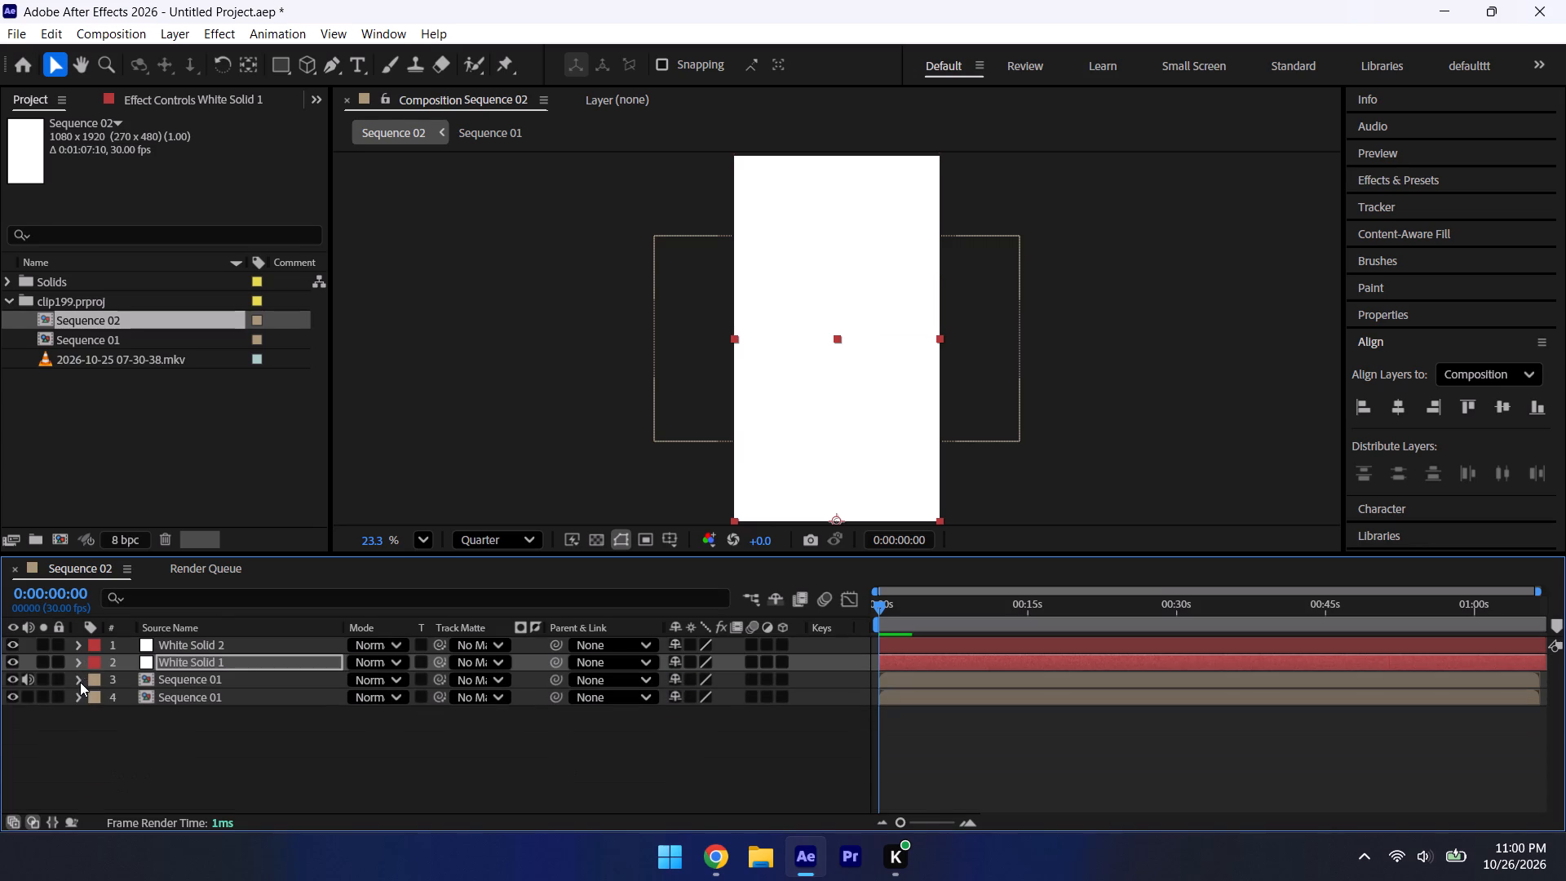
{"action": "left_click", "coordinate": [93, 701]}
{"action": "left_click", "coordinate": [688, 728]}
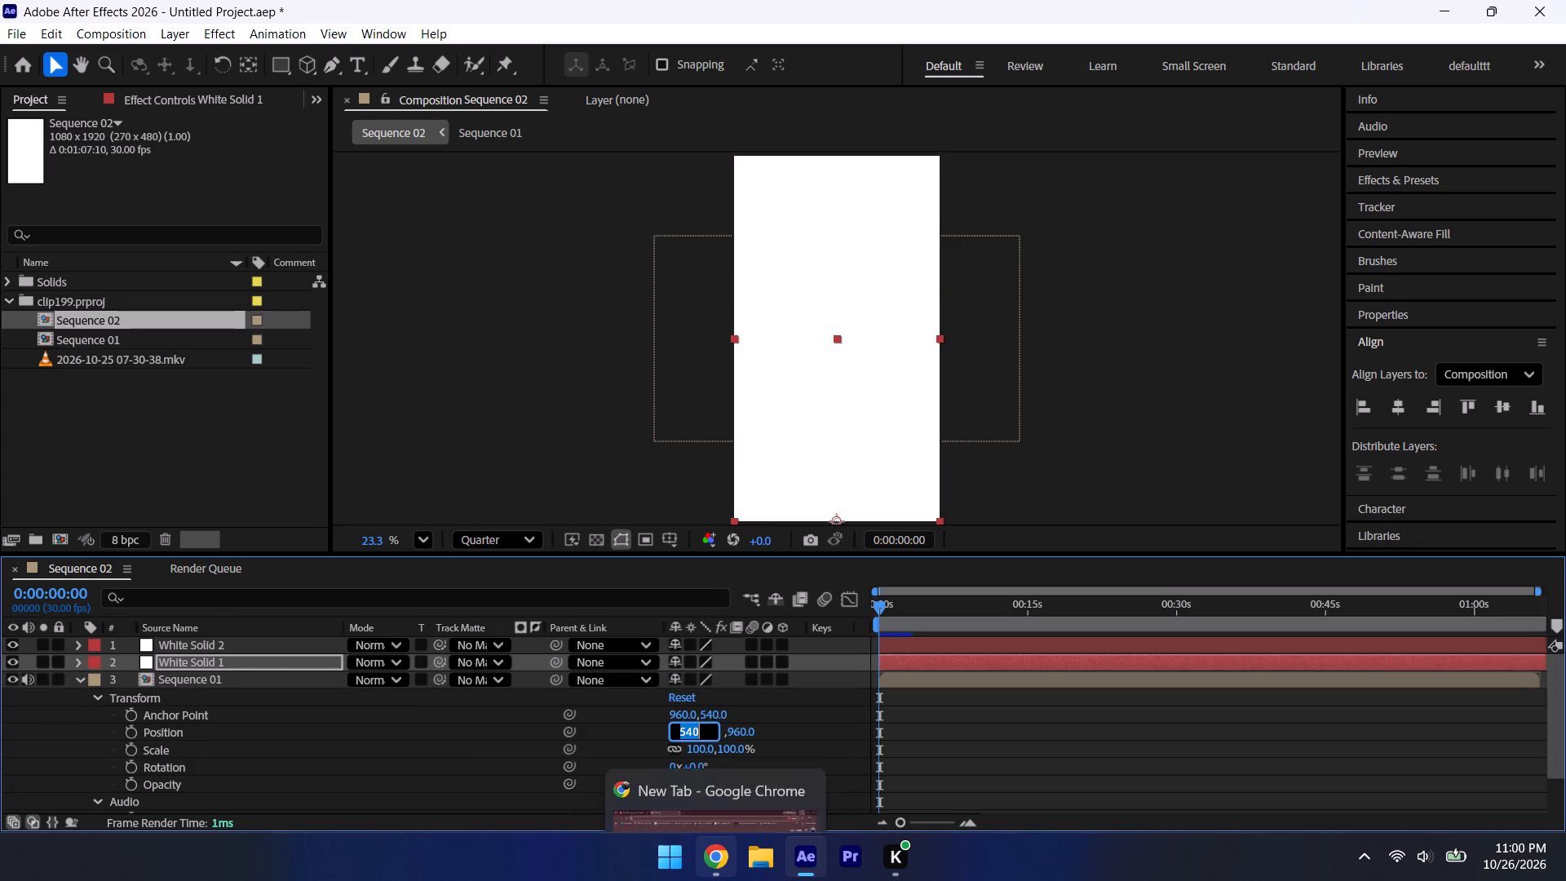
{"action": "type", "text": "-1111"}
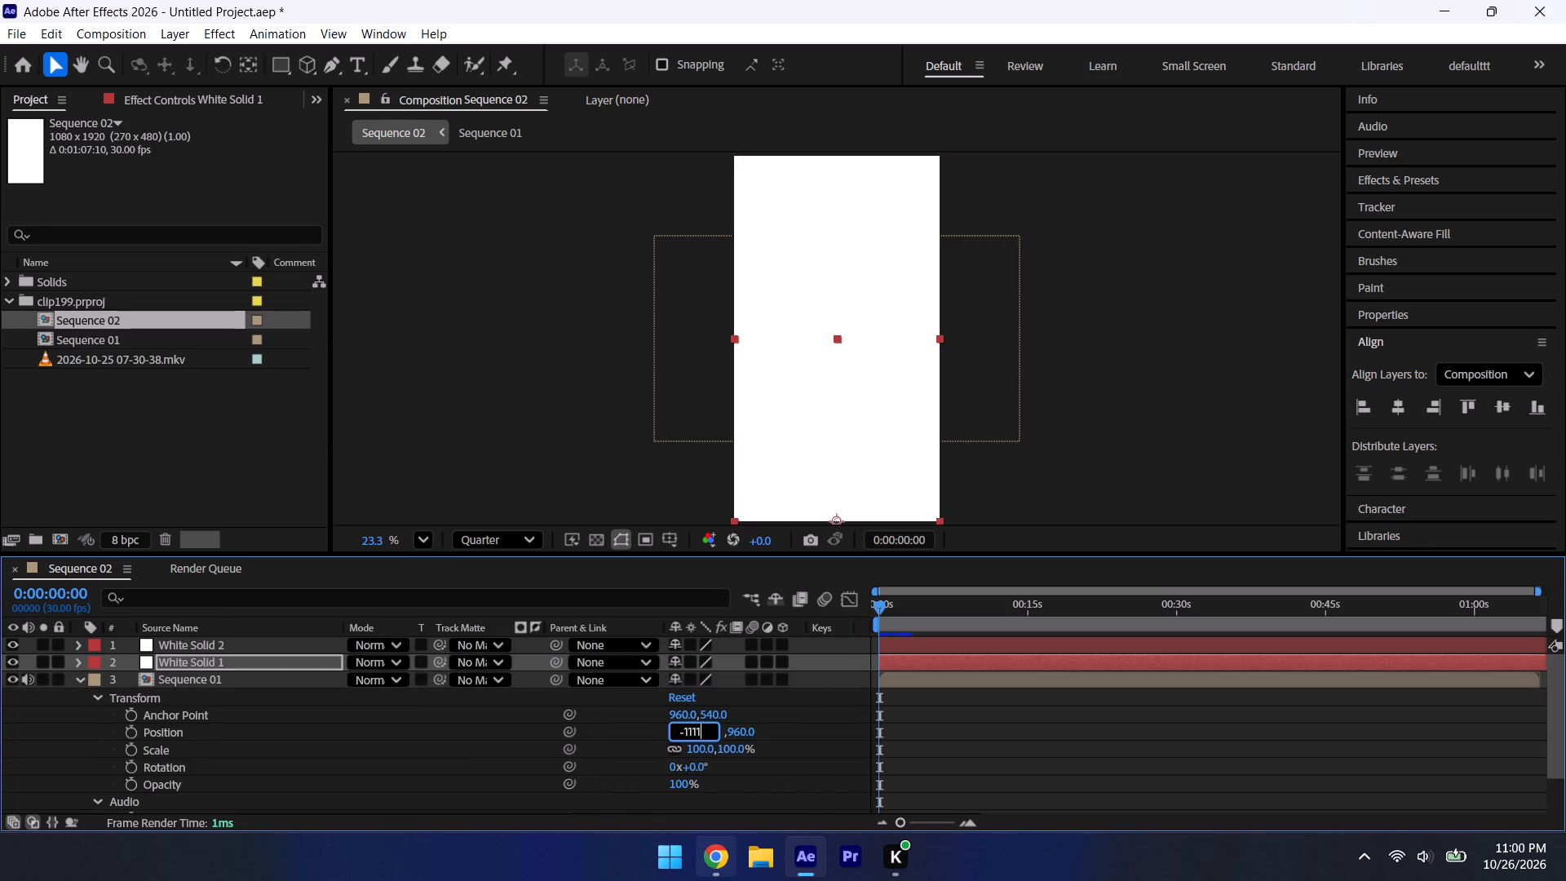
{"action": "key", "text": "Return"}
{"action": "left_click", "coordinate": [729, 735]}
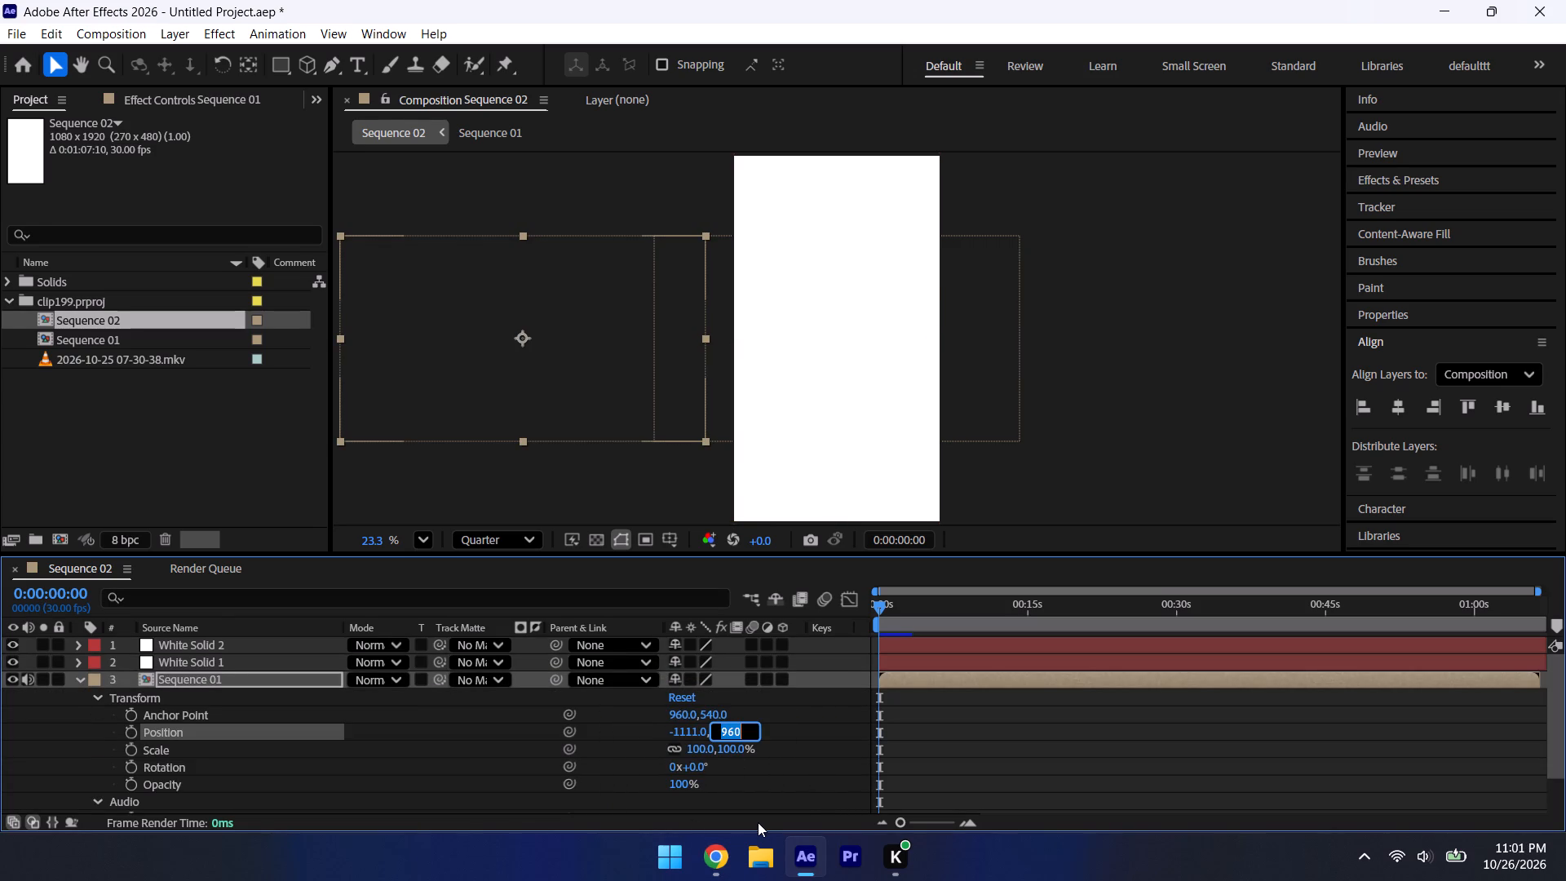
{"action": "type", "text": "-3"}
{"action": "type", "text": "07"}
{"action": "key", "text": "Return"}
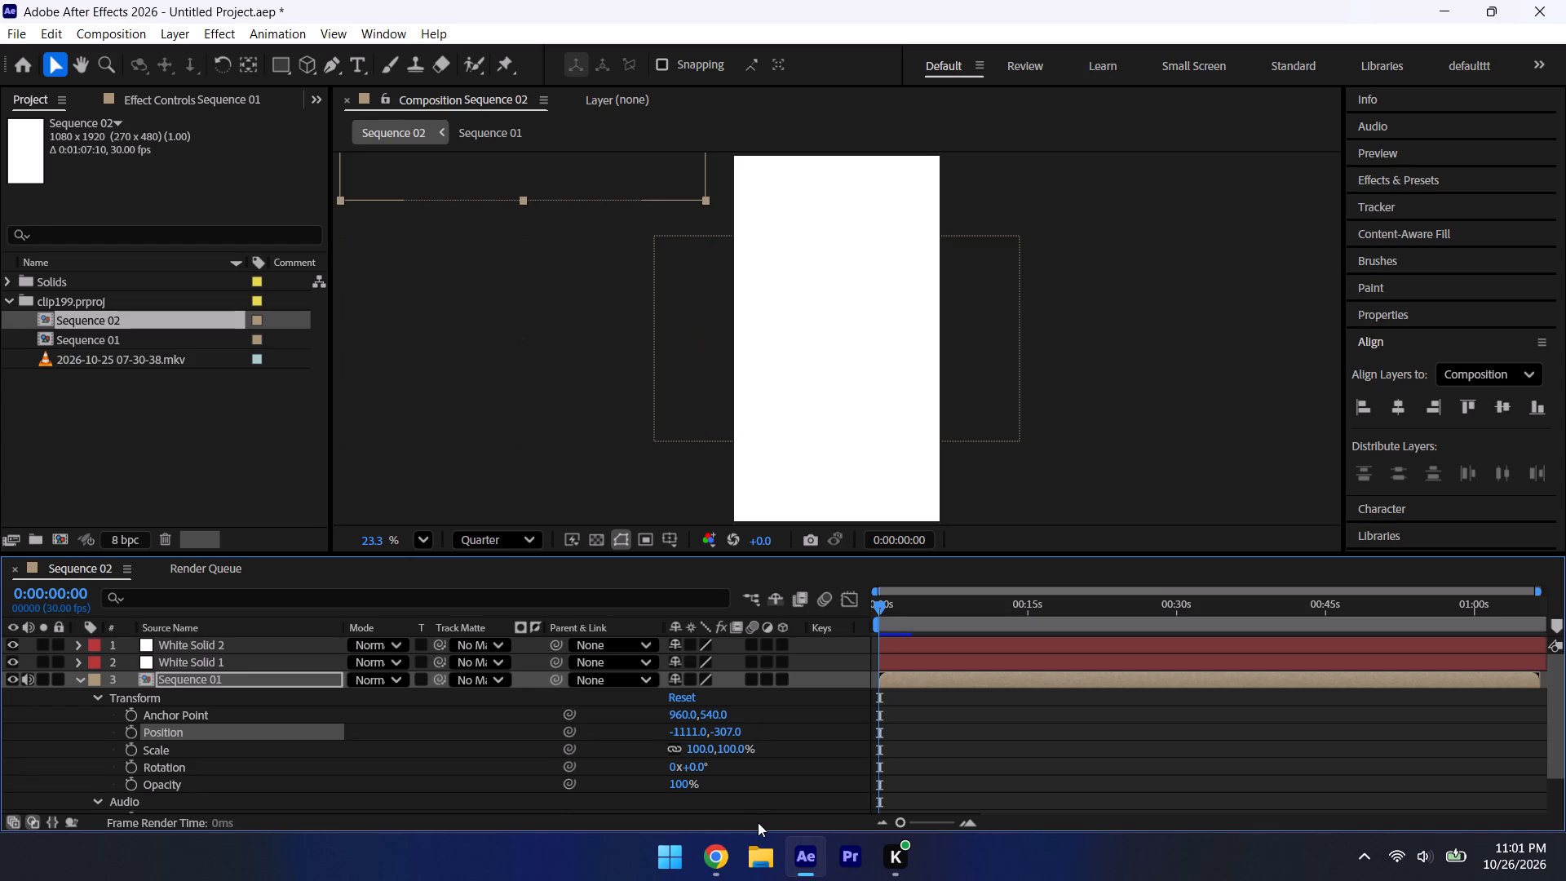
{"action": "left_click", "coordinate": [730, 746]}
{"action": "type", "text": "235"}
{"action": "key", "text": "Return"}
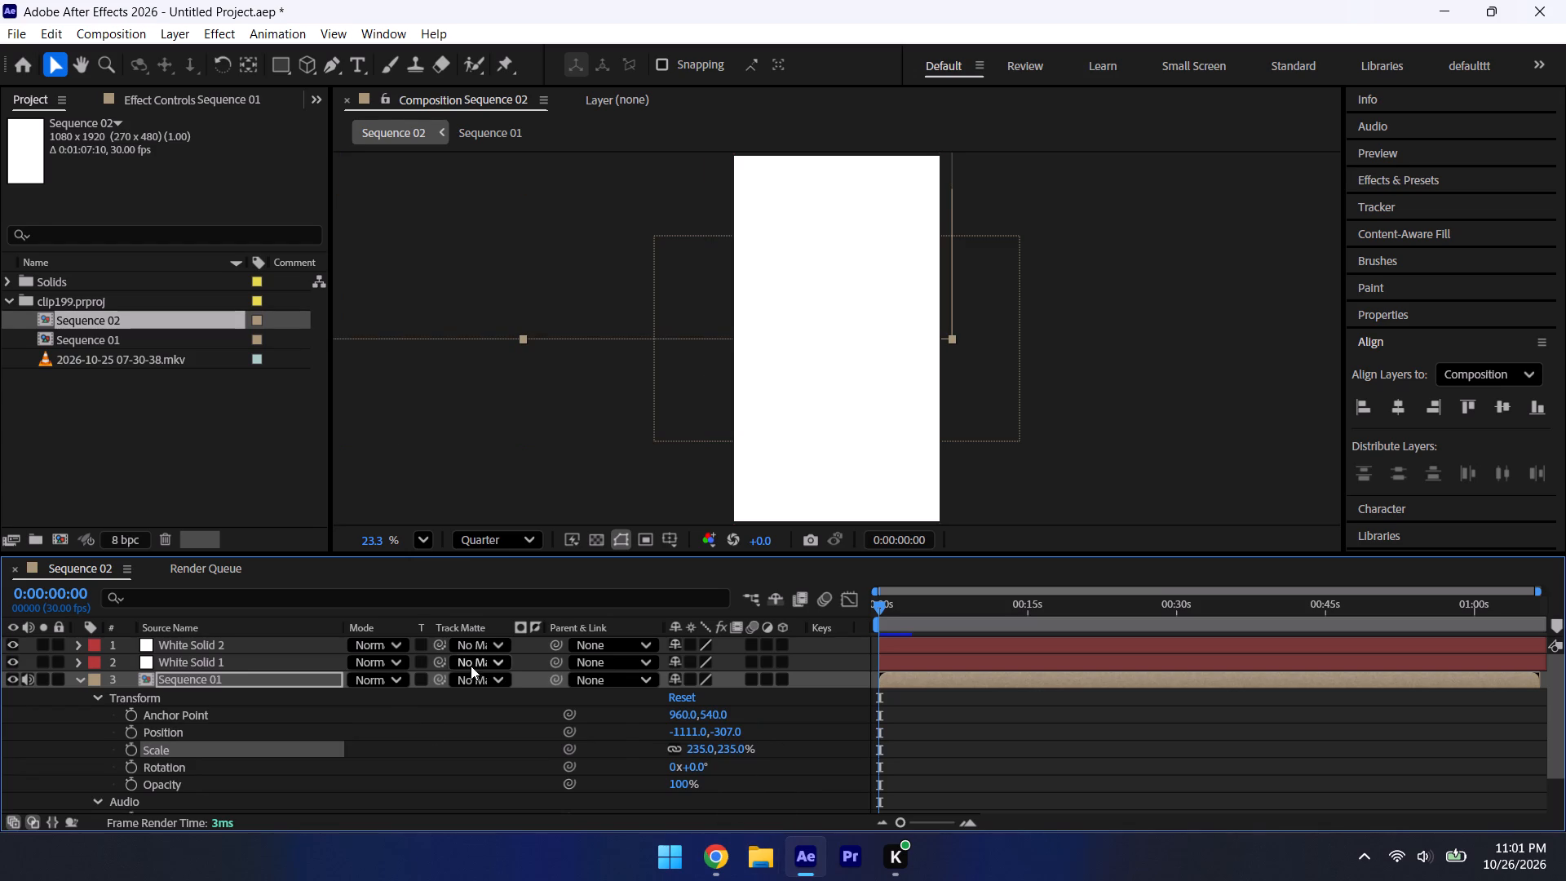
Use White Solid 2 as the track matte for the upper Sequence 01 layer.
{"action": "left_click", "coordinate": [471, 666]}
{"action": "left_click", "coordinate": [246, 684]}
{"action": "left_click", "coordinate": [485, 684]}
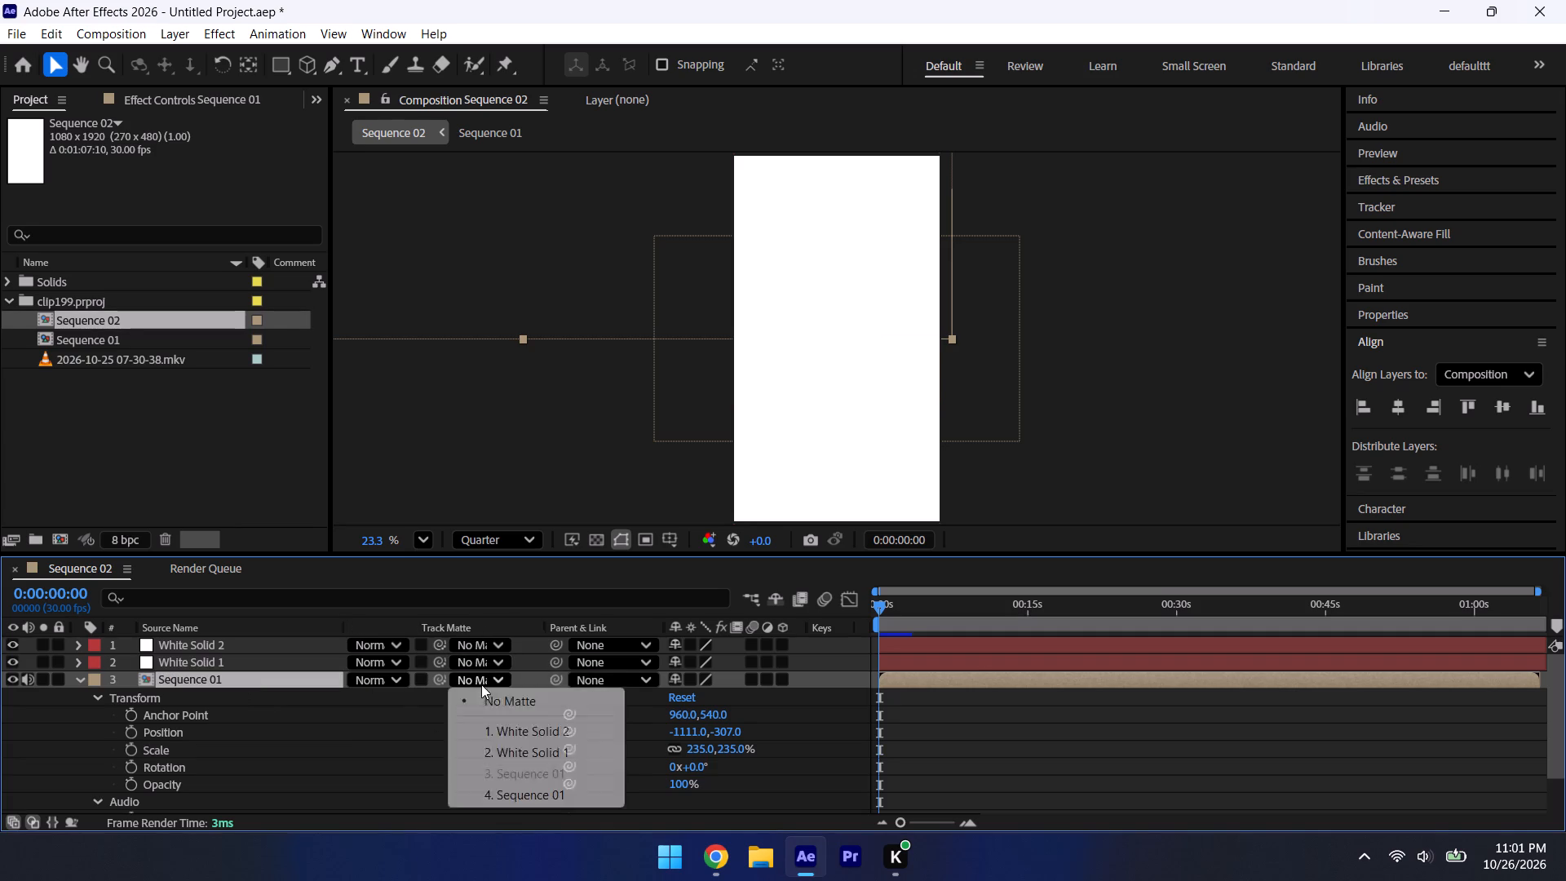
{"action": "left_click", "coordinate": [507, 725]}
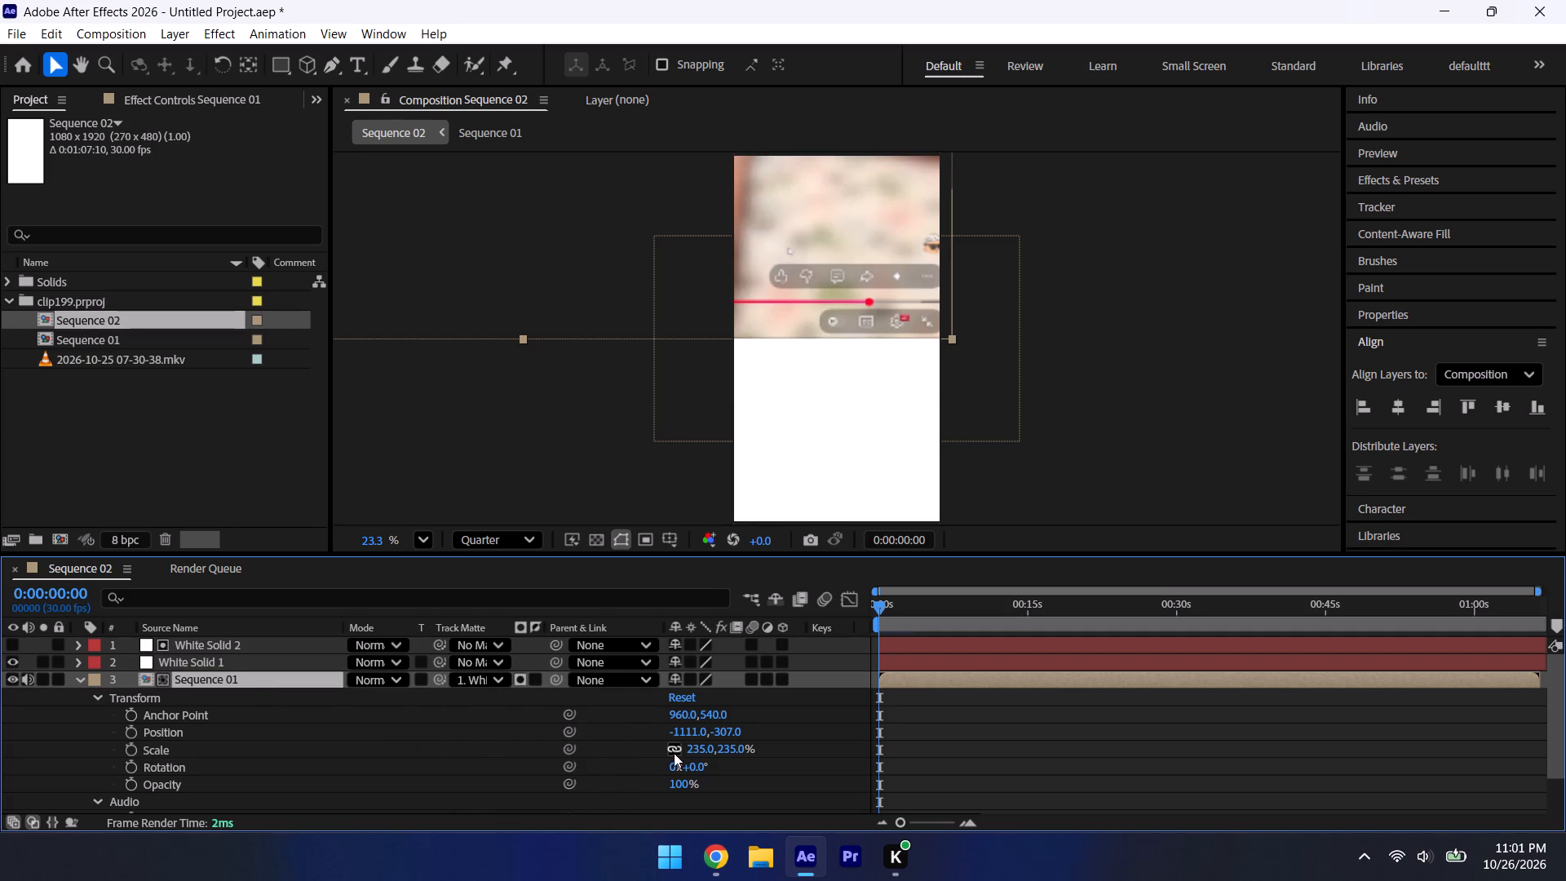
Shift the upper Sequence 01 layer horizontally to about 2157 so the streamer's webcam fills the top half.
{"action": "left_click_drag", "start_coordinate": [682, 725], "coordinate": [1565, 700]}
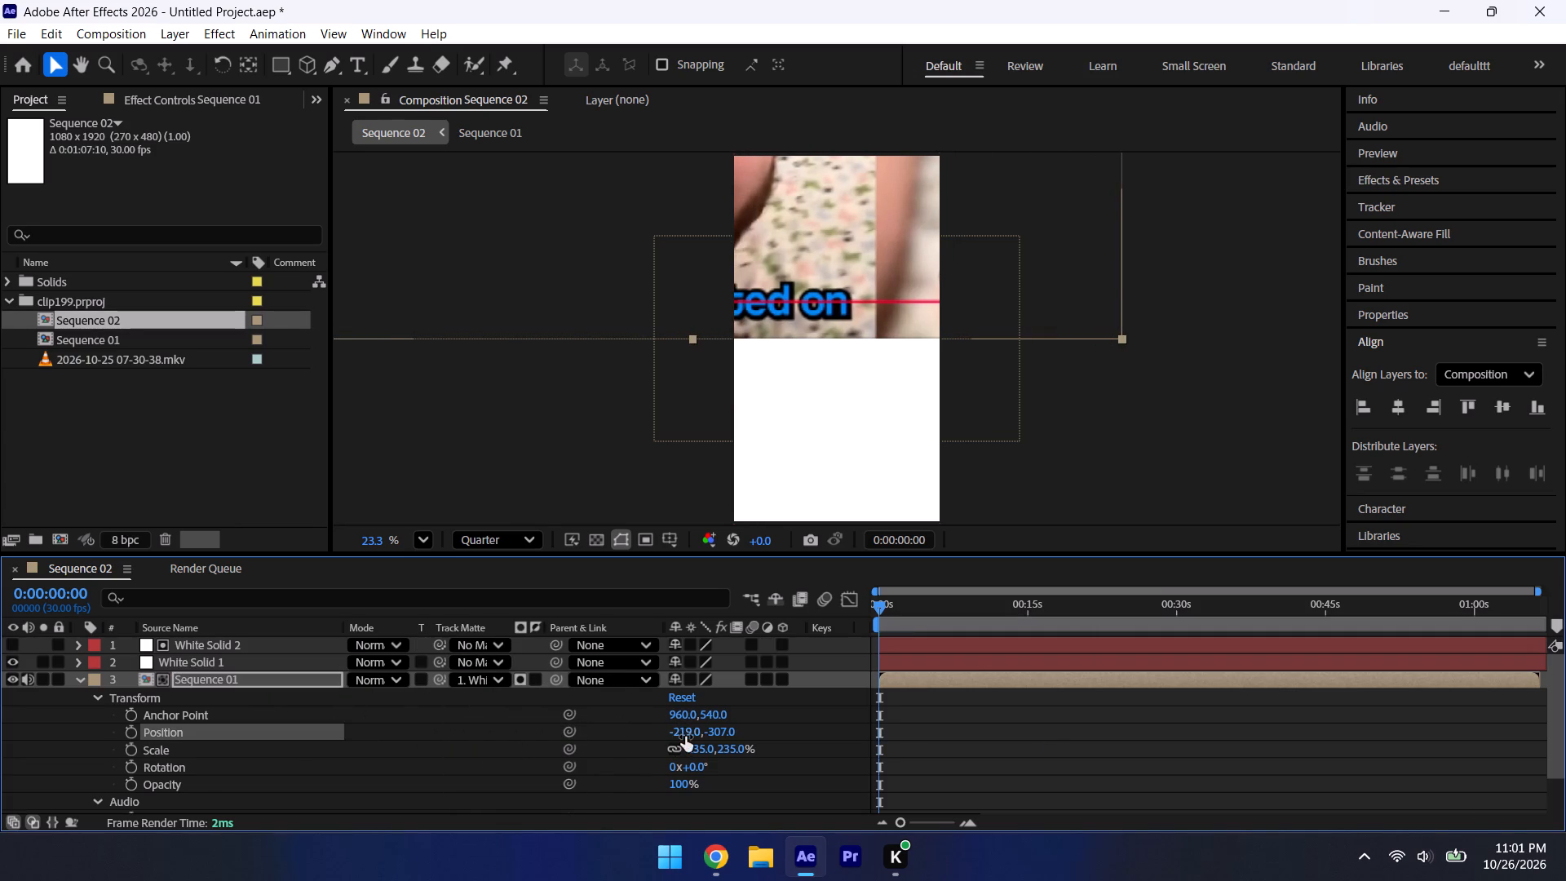
{"action": "left_click_drag", "start_coordinate": [685, 737], "coordinate": [1565, 705]}
{"action": "left_click_drag", "start_coordinate": [692, 731], "coordinate": [1565, 567]}
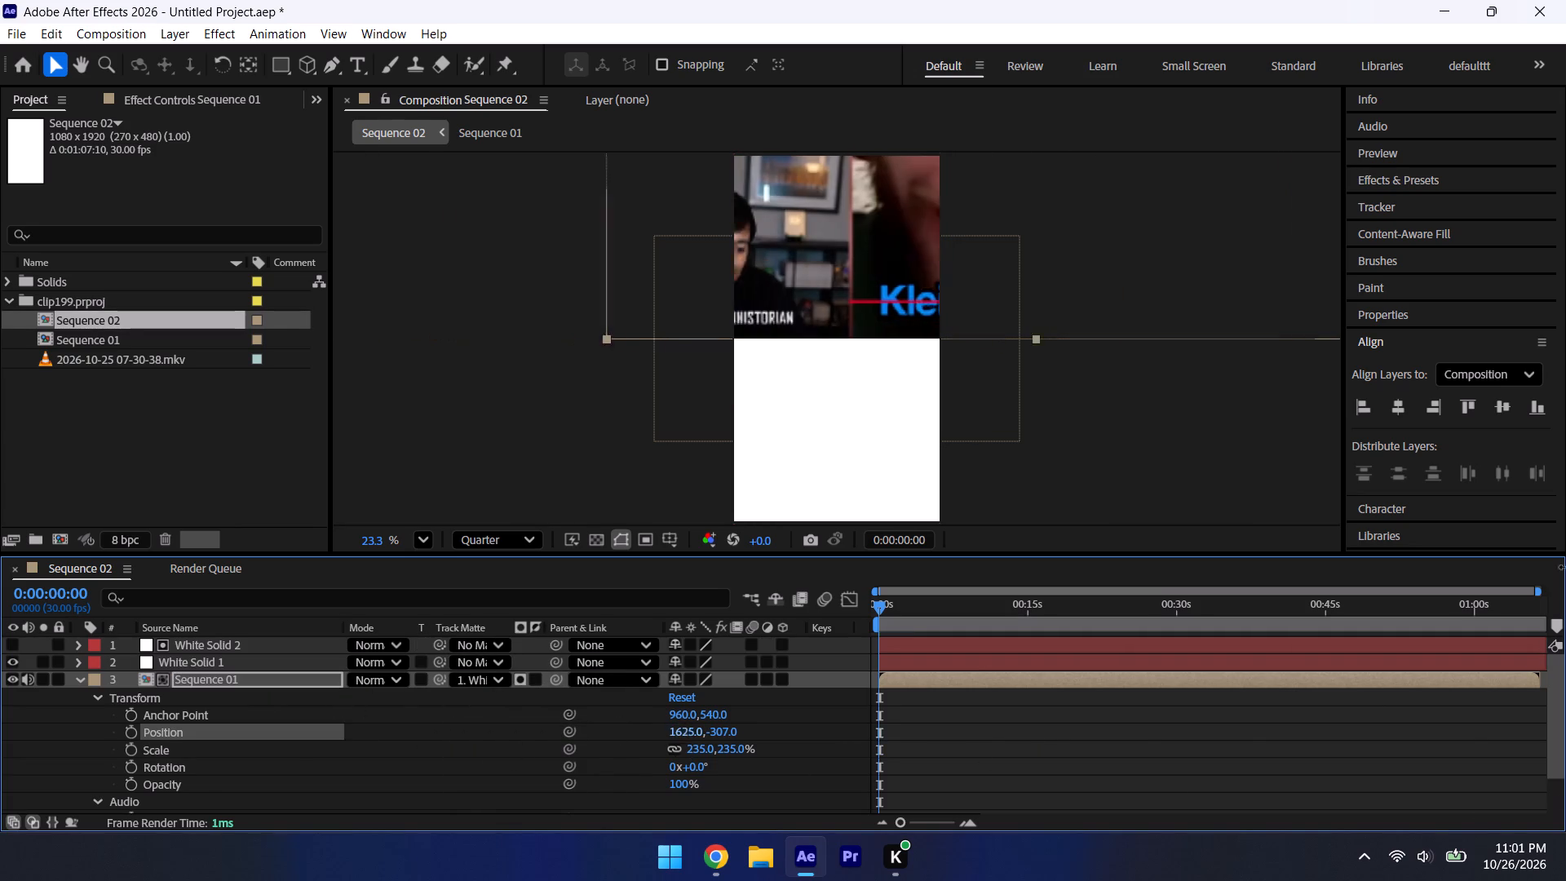
{"action": "left_click_drag", "start_coordinate": [1565, 567], "coordinate": [1565, 534]}
{"action": "left_click_drag", "start_coordinate": [688, 733], "coordinate": [1213, 811]}
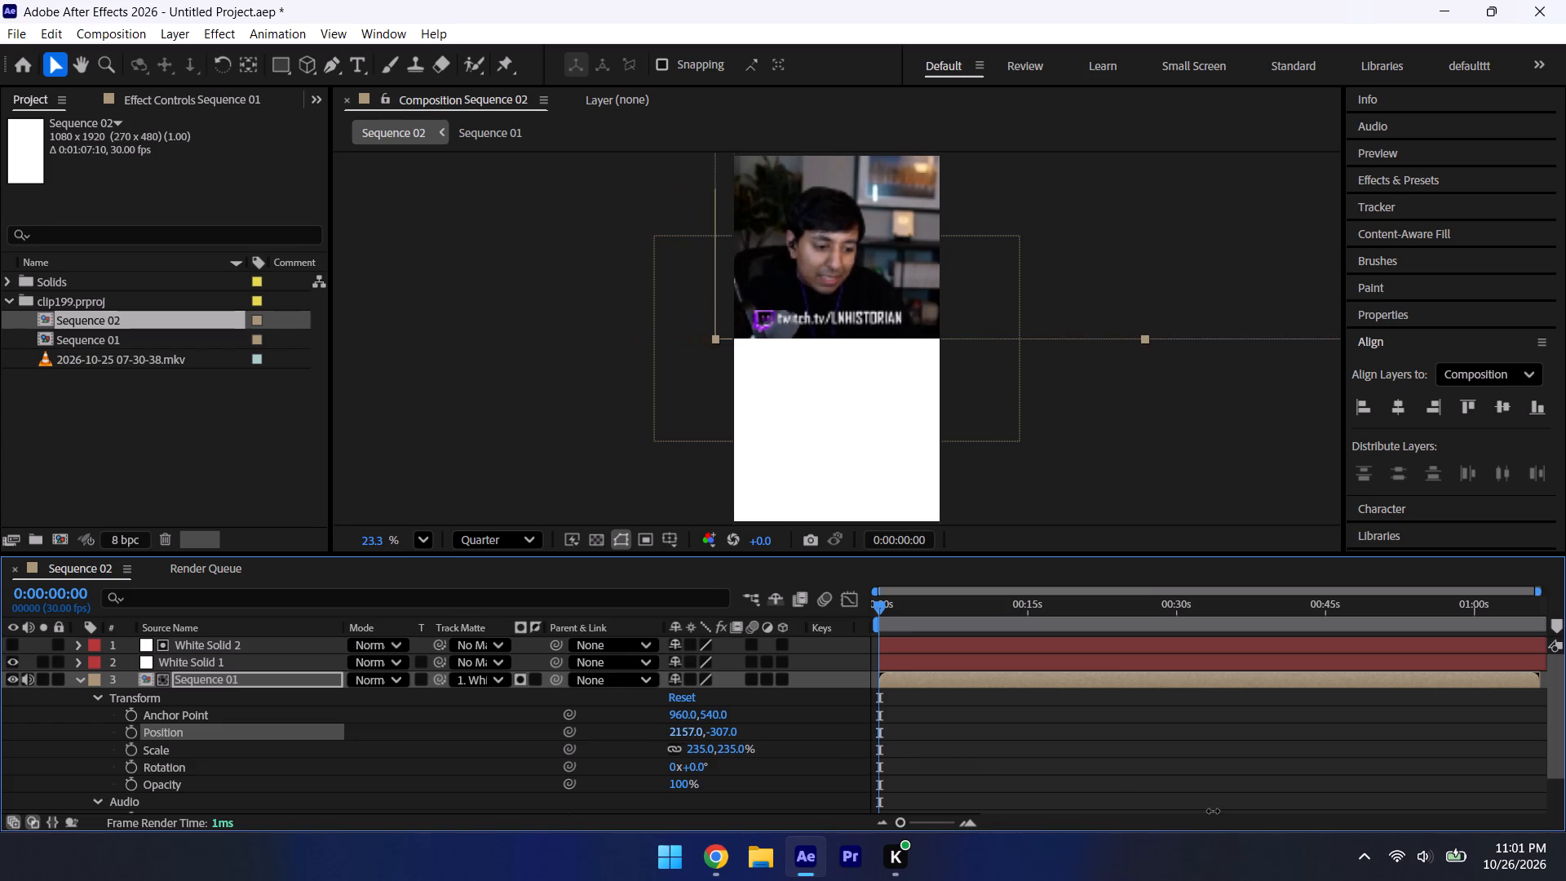
Shift the upper Sequence 01 layer horizontally to 2235 so the webcam is better centred in the top half.
{"action": "left_click_drag", "start_coordinate": [1213, 811], "coordinate": [1309, 827]}
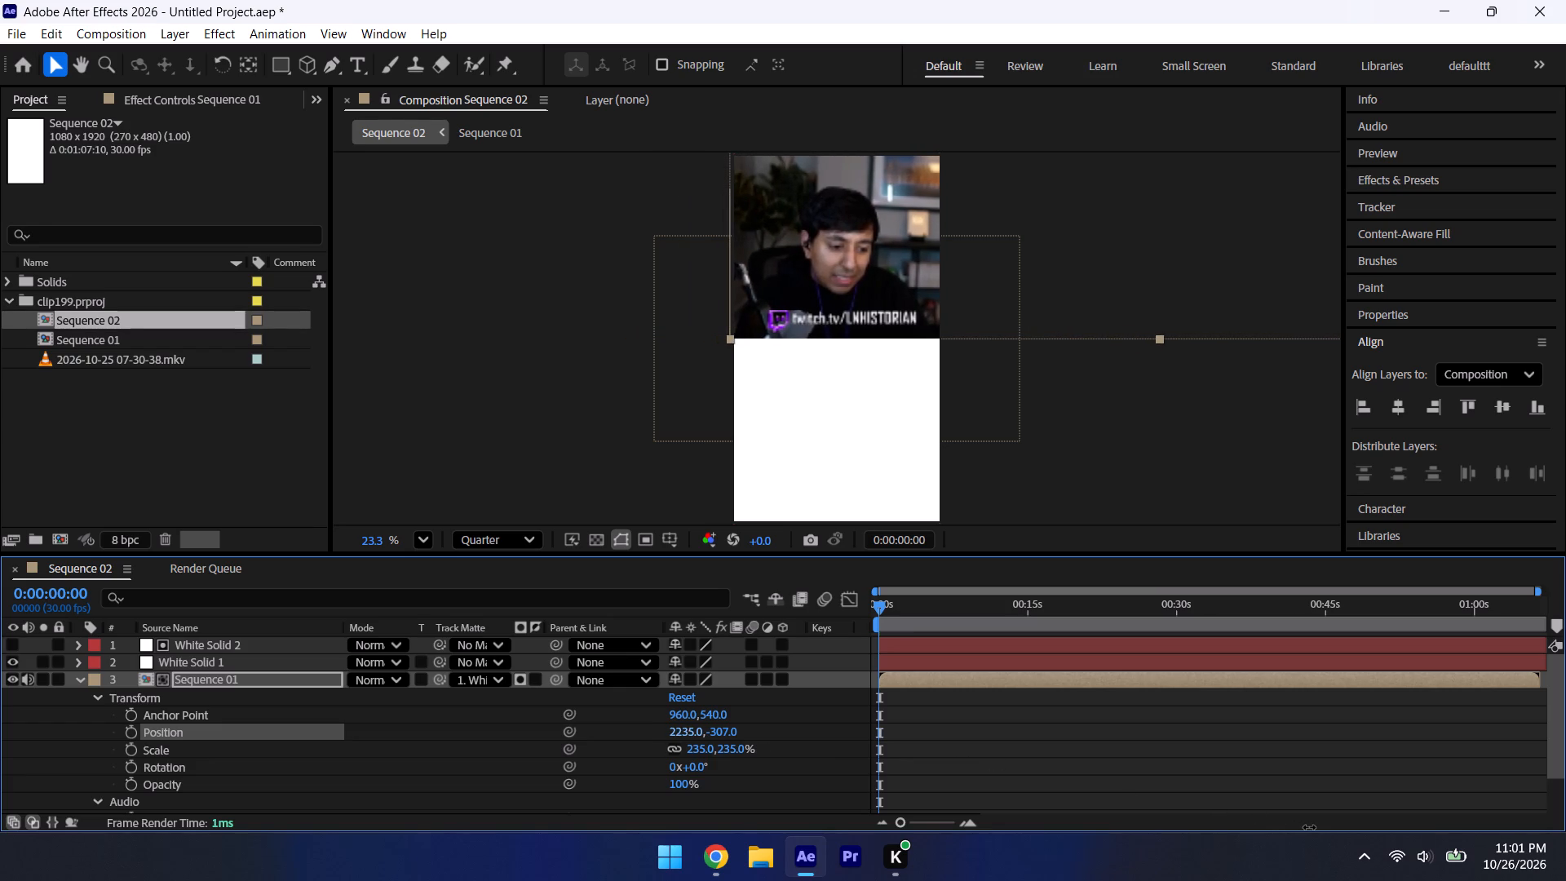
{"action": "left_click_drag", "start_coordinate": [1309, 827], "coordinate": [1309, 826]}
{"action": "left_click", "coordinate": [86, 682]}
{"action": "left_click", "coordinate": [83, 682]}
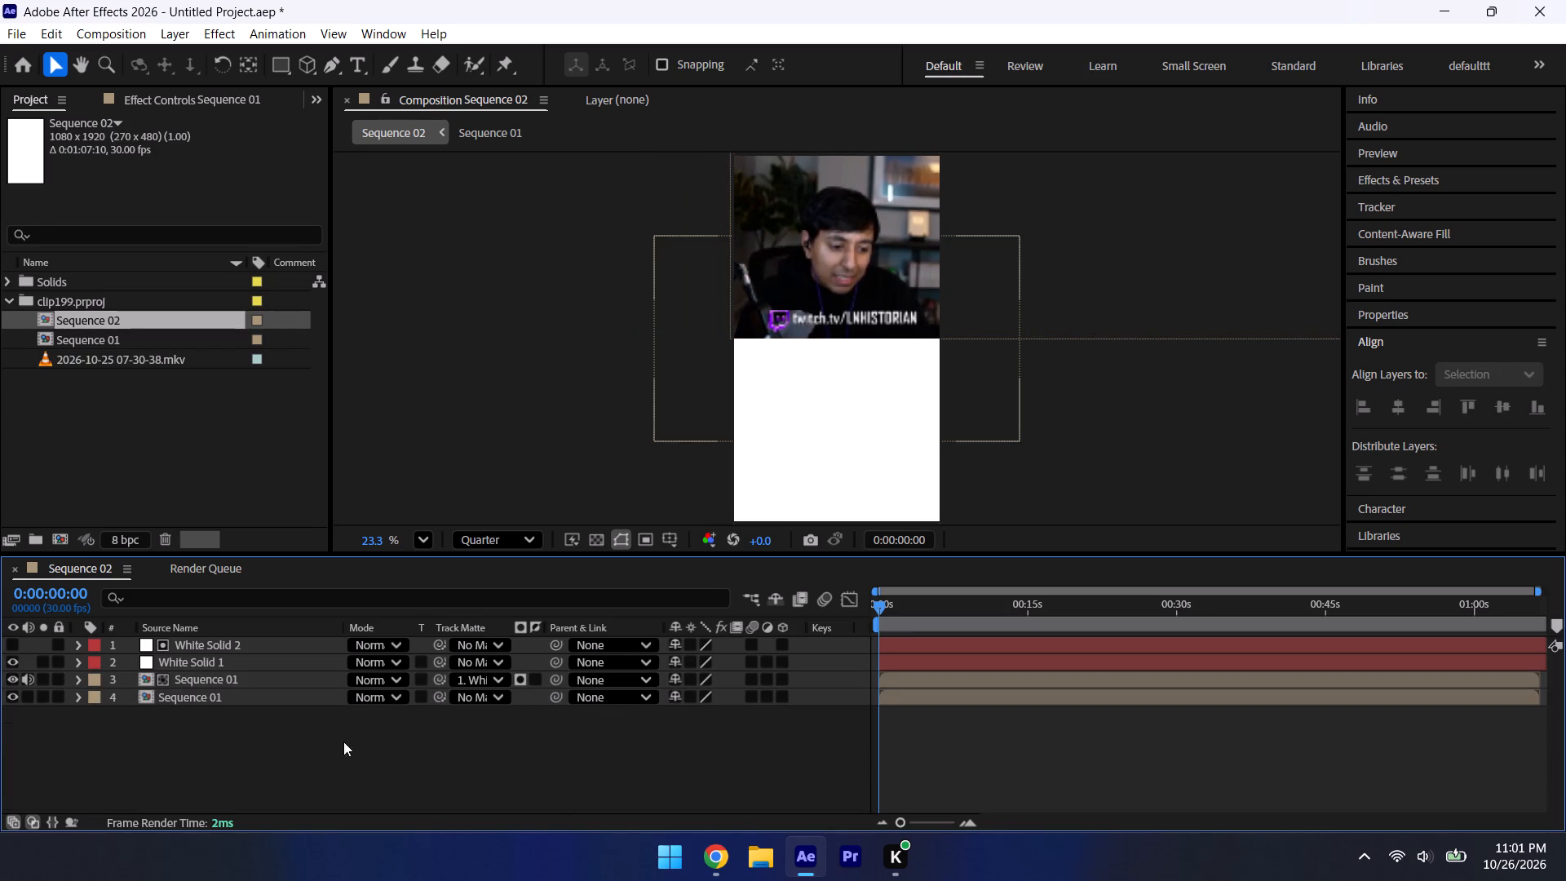
Use White Solid 1 as the track matte for the lower Sequence 01 layer.
{"action": "left_click", "coordinate": [488, 701]}
{"action": "left_click", "coordinate": [538, 773]}
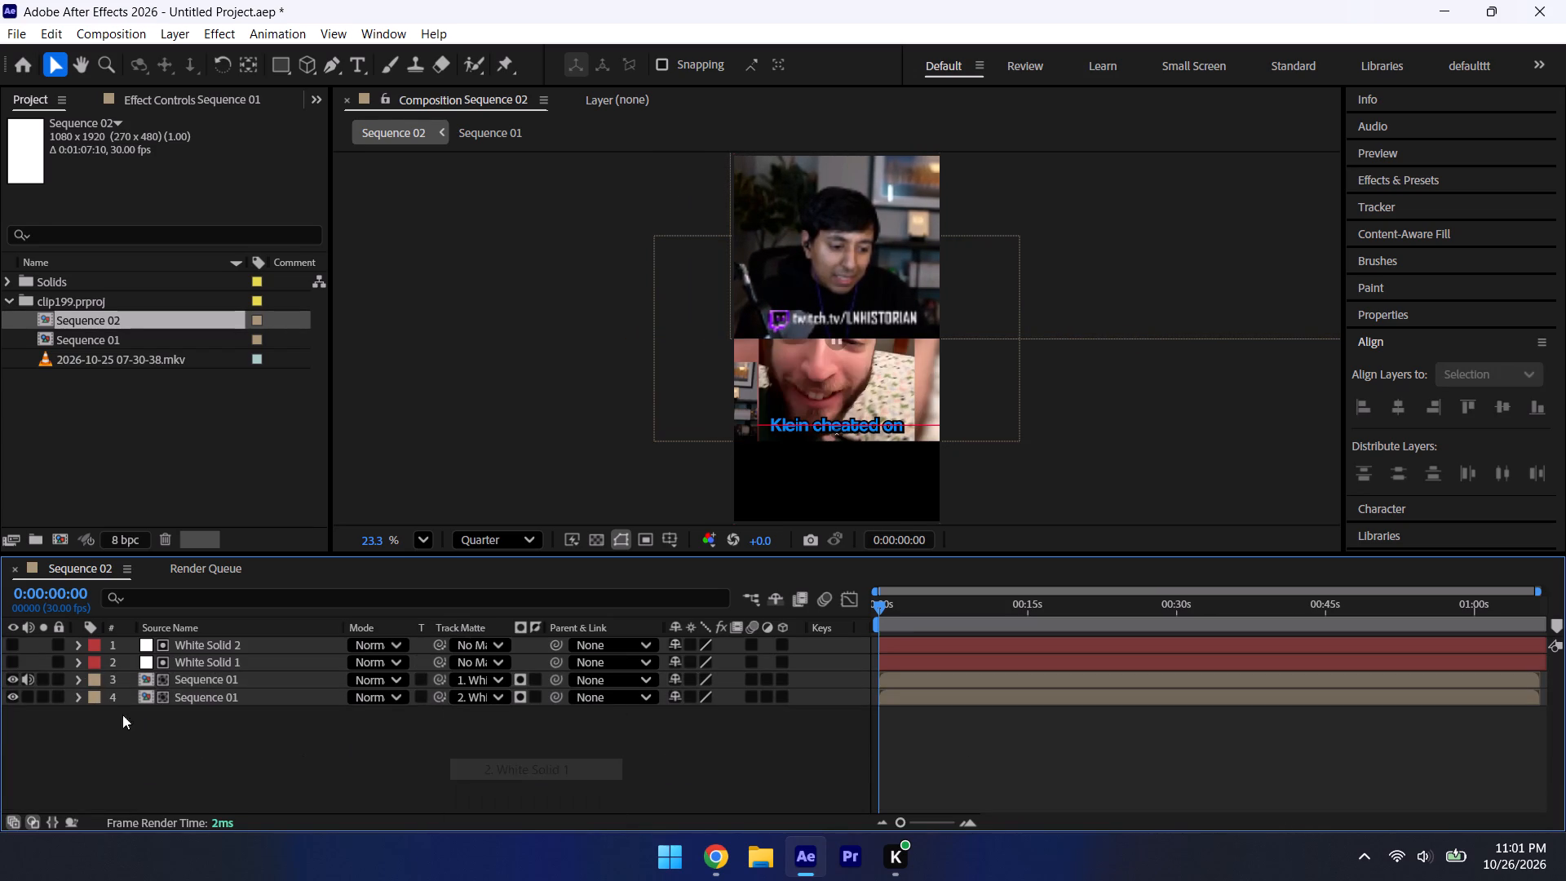
Scale the lower Sequence 01 layer to 134%, set its horizontal position to 549 and adjust its height so video and captions fill the bottom half.
{"action": "left_click", "coordinate": [77, 704]}
{"action": "left_click", "coordinate": [92, 724]}
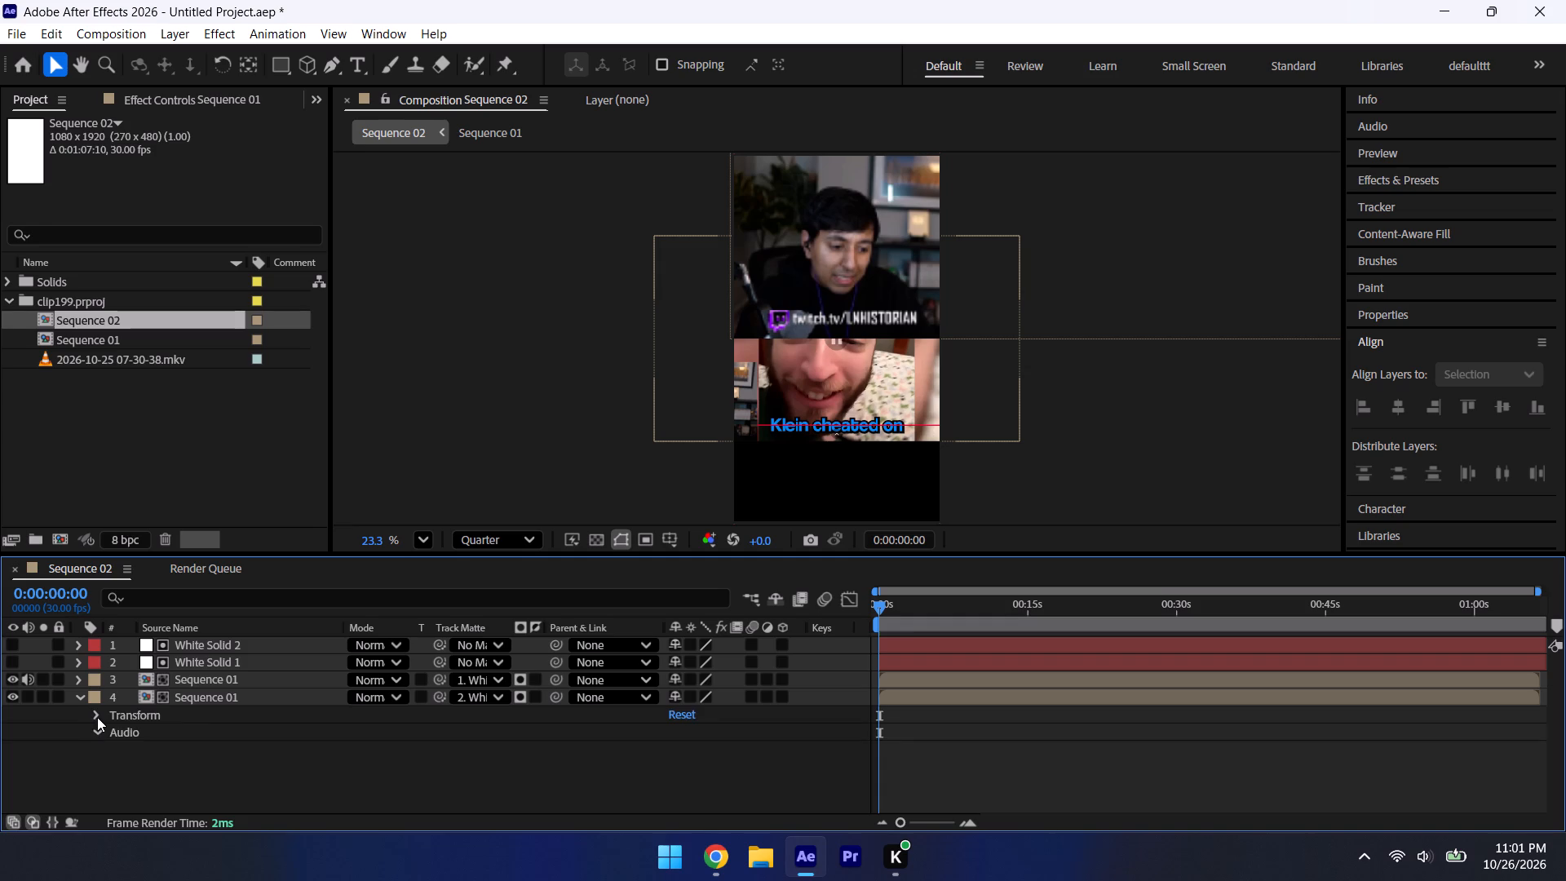
{"action": "left_click", "coordinate": [97, 717]}
{"action": "left_click_drag", "start_coordinate": [716, 751], "coordinate": [1007, 880]}
{"action": "left_click_drag", "start_coordinate": [727, 772], "coordinate": [755, 774]}
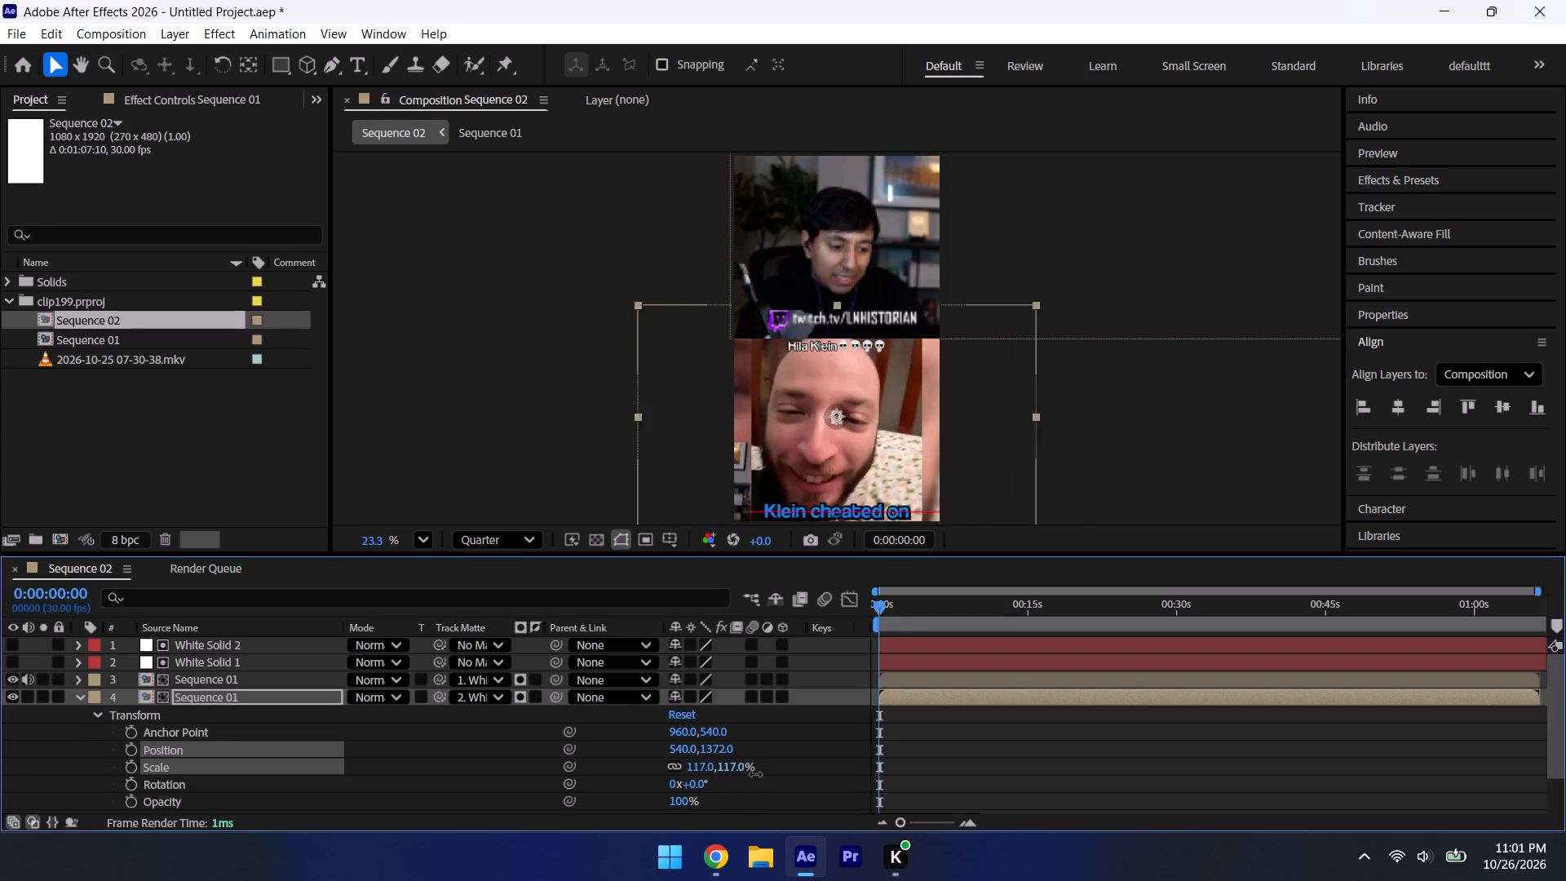
{"action": "left_click_drag", "start_coordinate": [755, 774], "coordinate": [770, 780]}
{"action": "left_click", "coordinate": [679, 750]}
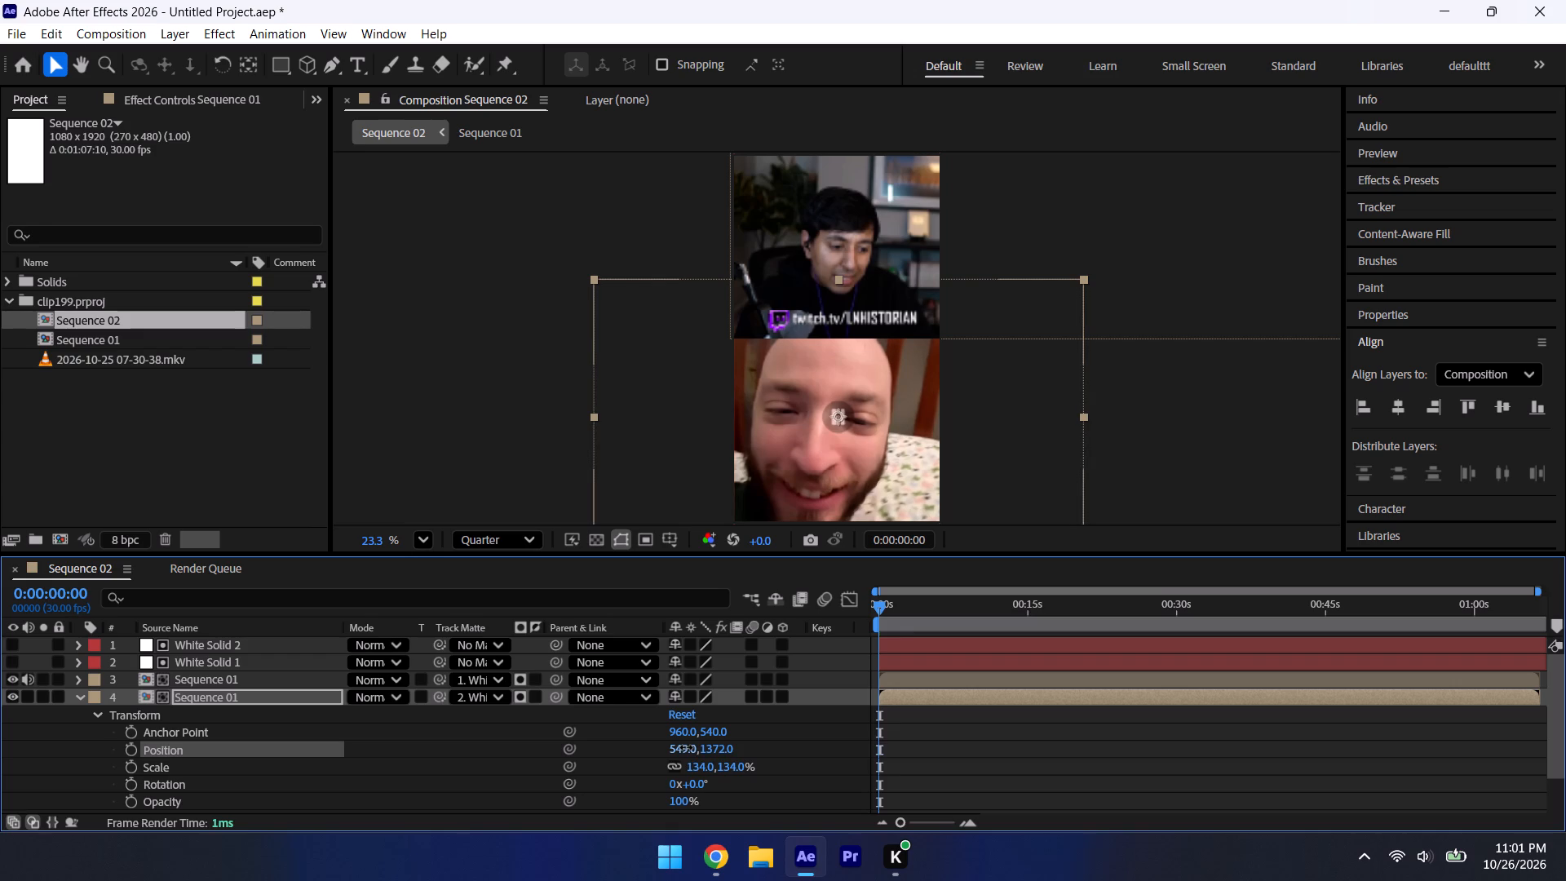
{"action": "left_click_drag", "start_coordinate": [719, 751], "coordinate": [692, 631]}
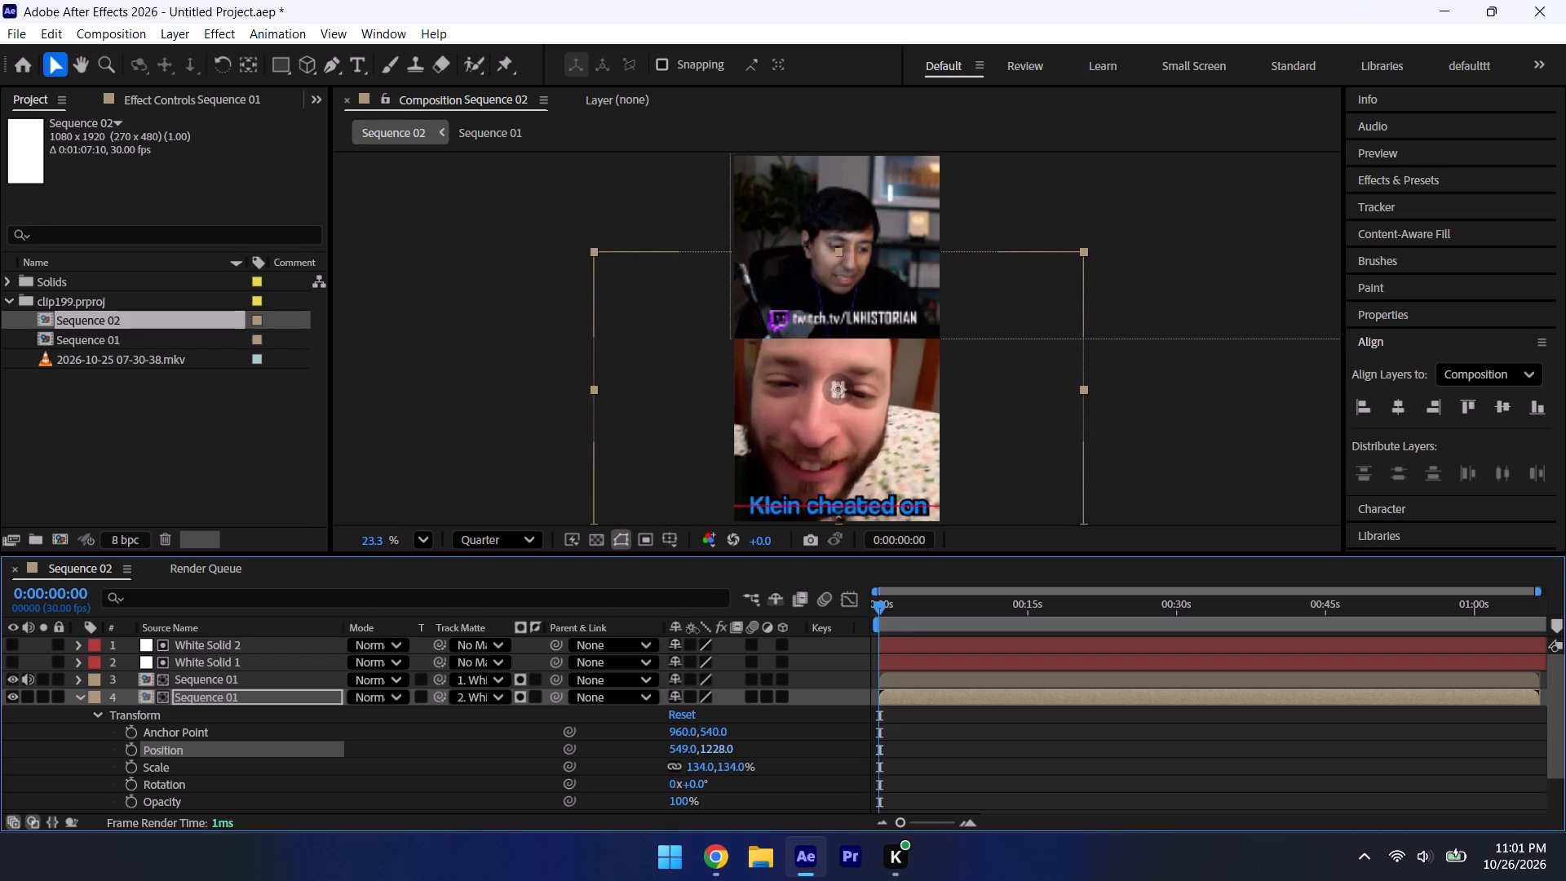
{"action": "left_click_drag", "start_coordinate": [692, 631], "coordinate": [679, 606]}
{"action": "left_click_drag", "start_coordinate": [874, 602], "coordinate": [817, 599]}
{"action": "left_click", "coordinate": [82, 693]}
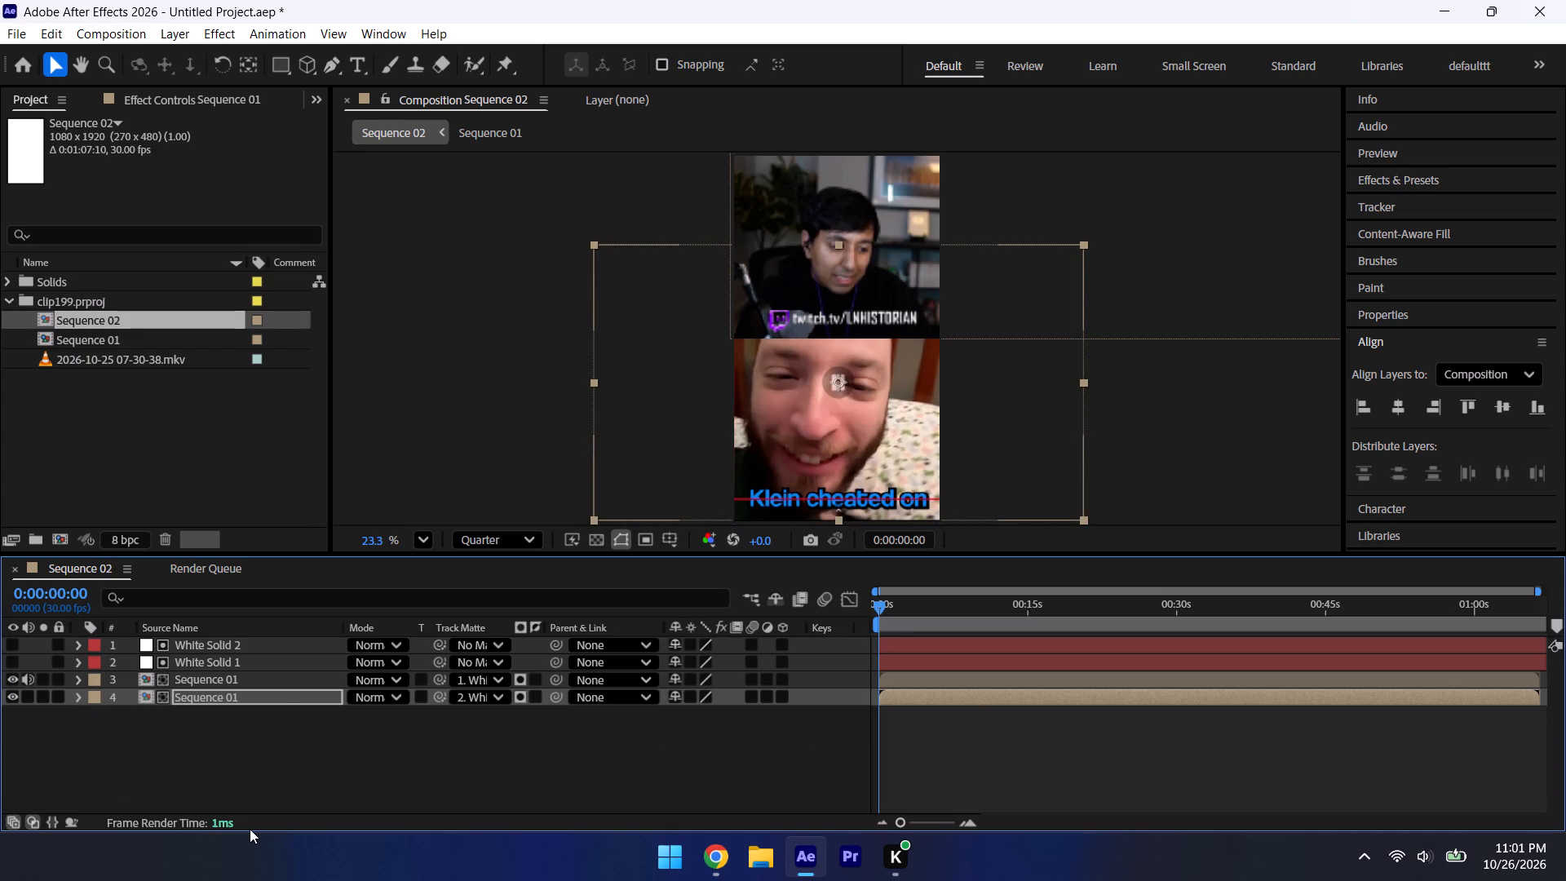
Scrub through the composition to about 44 seconds and back to check the split-screen framing in each shot.
{"action": "left_click_drag", "start_coordinate": [881, 606], "coordinate": [920, 610]}
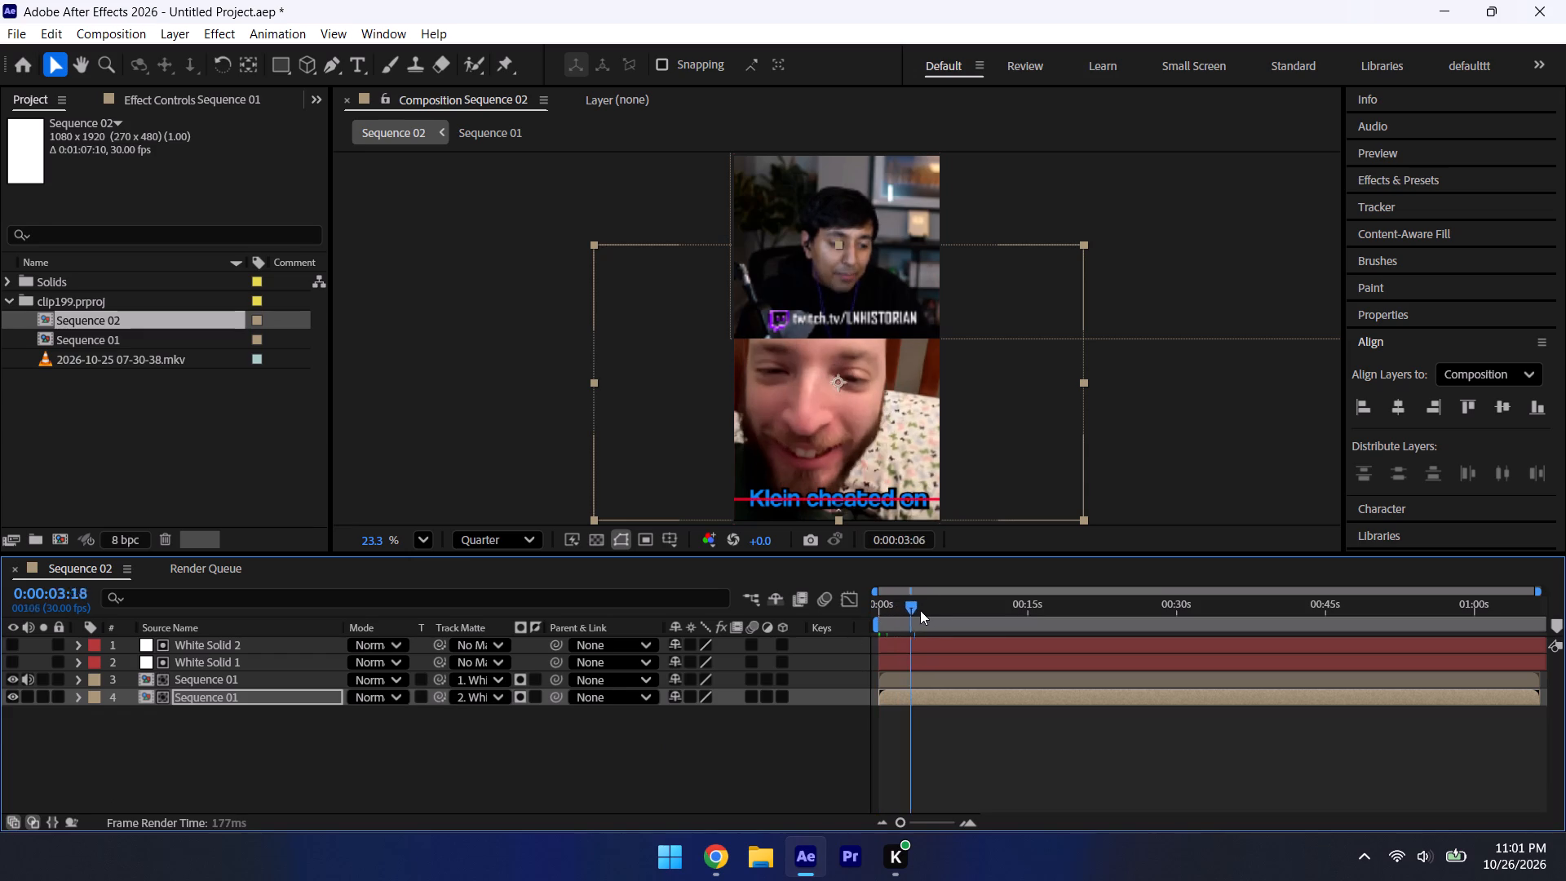
{"action": "left_click_drag", "start_coordinate": [920, 610], "coordinate": [1053, 663]}
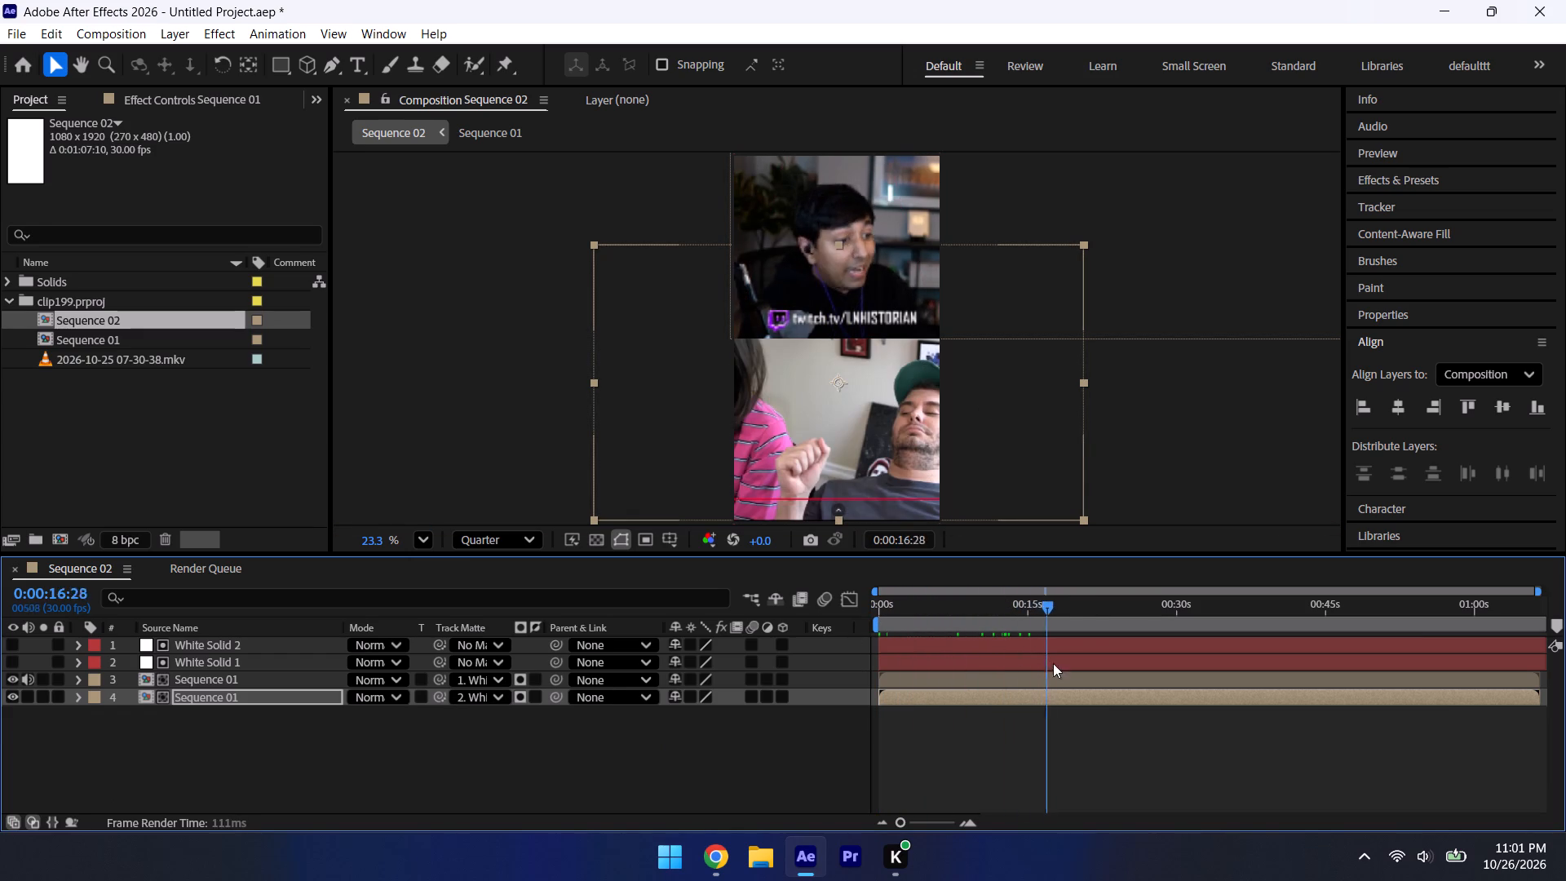
{"action": "left_click_drag", "start_coordinate": [1053, 663], "coordinate": [1207, 772]}
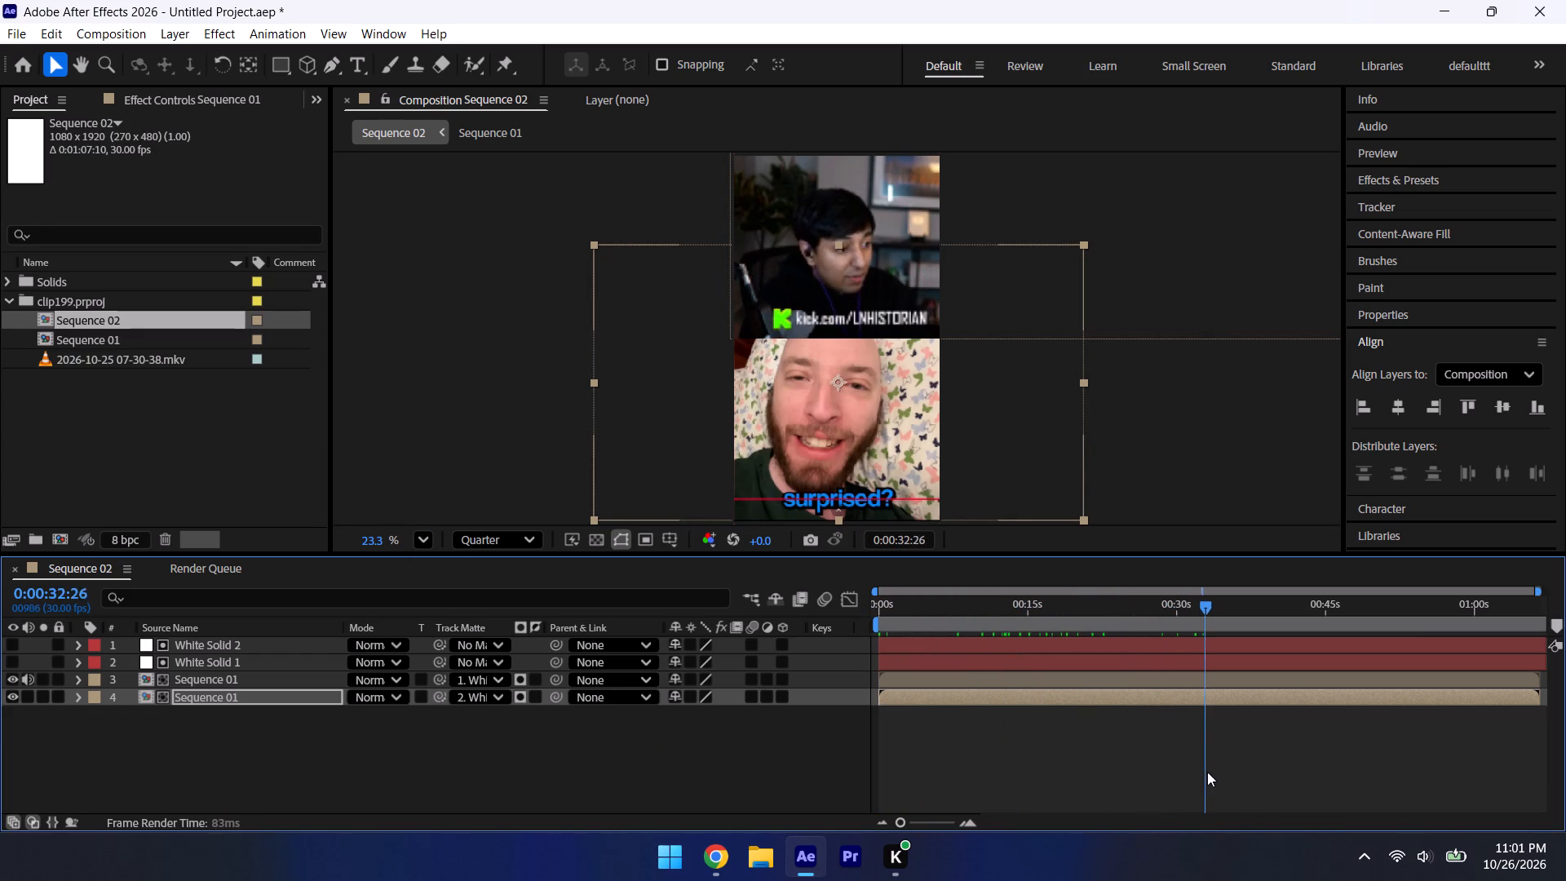
{"action": "left_click_drag", "start_coordinate": [1207, 772], "coordinate": [1322, 856]}
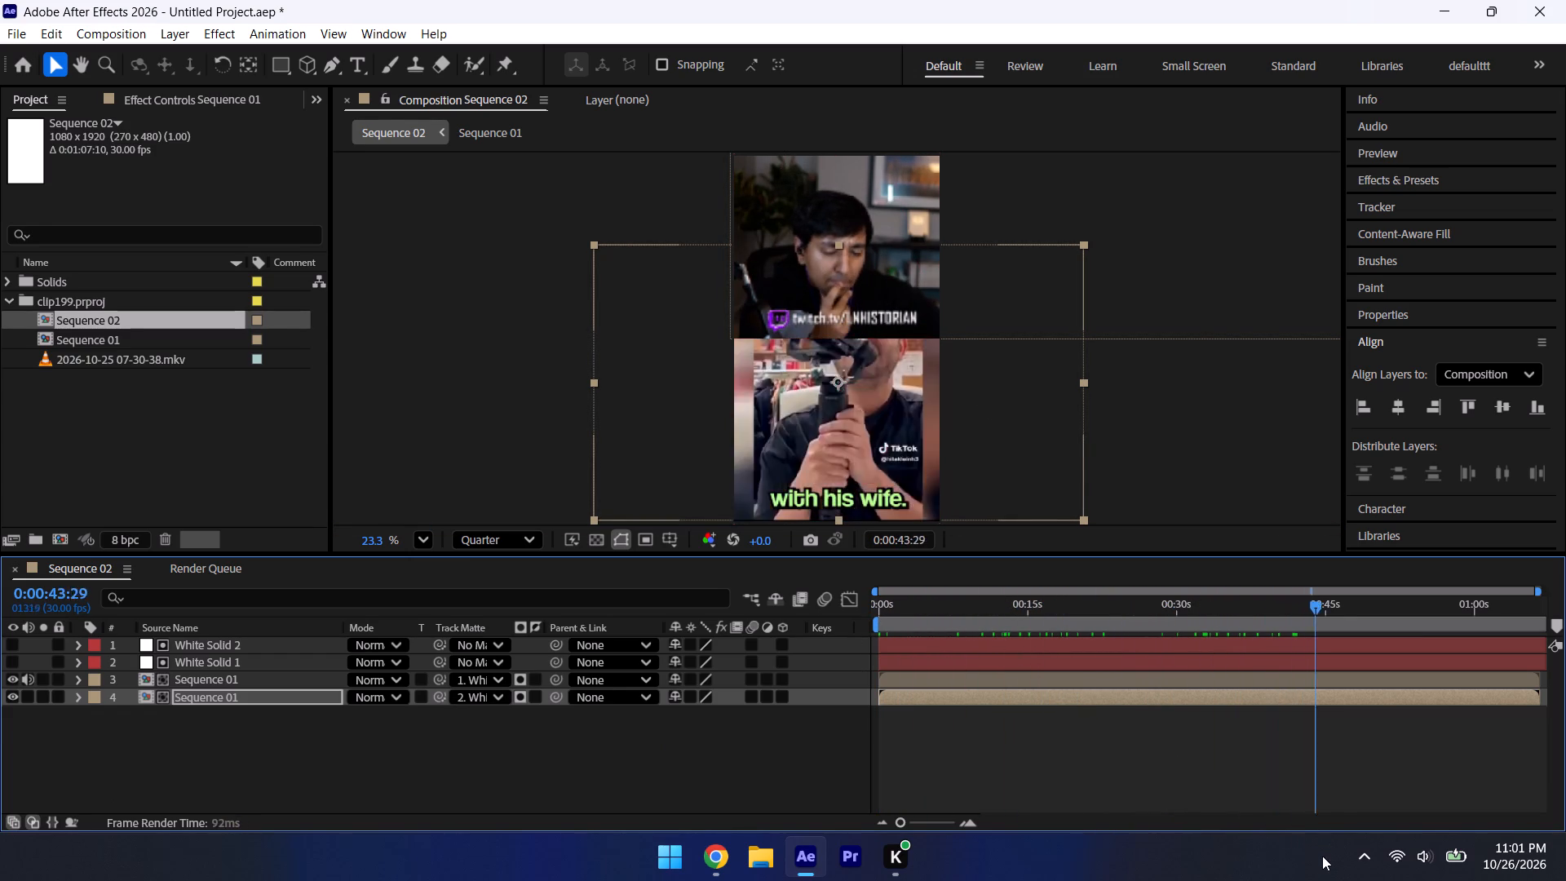
{"action": "left_click_drag", "start_coordinate": [1322, 856], "coordinate": [1244, 857]}
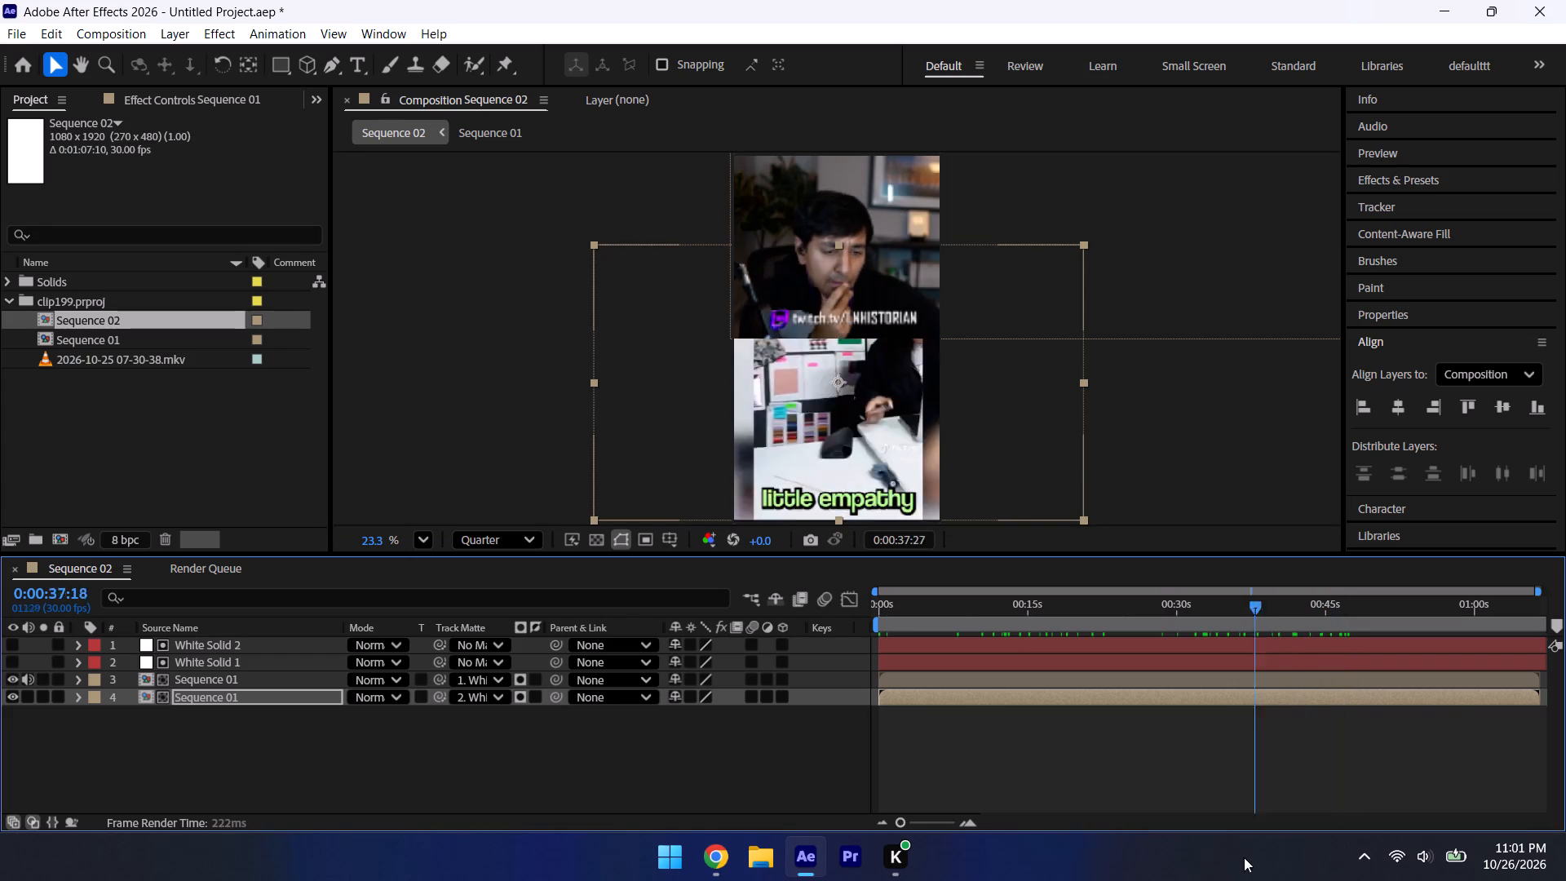
{"action": "left_click_drag", "start_coordinate": [1244, 857], "coordinate": [1259, 868]}
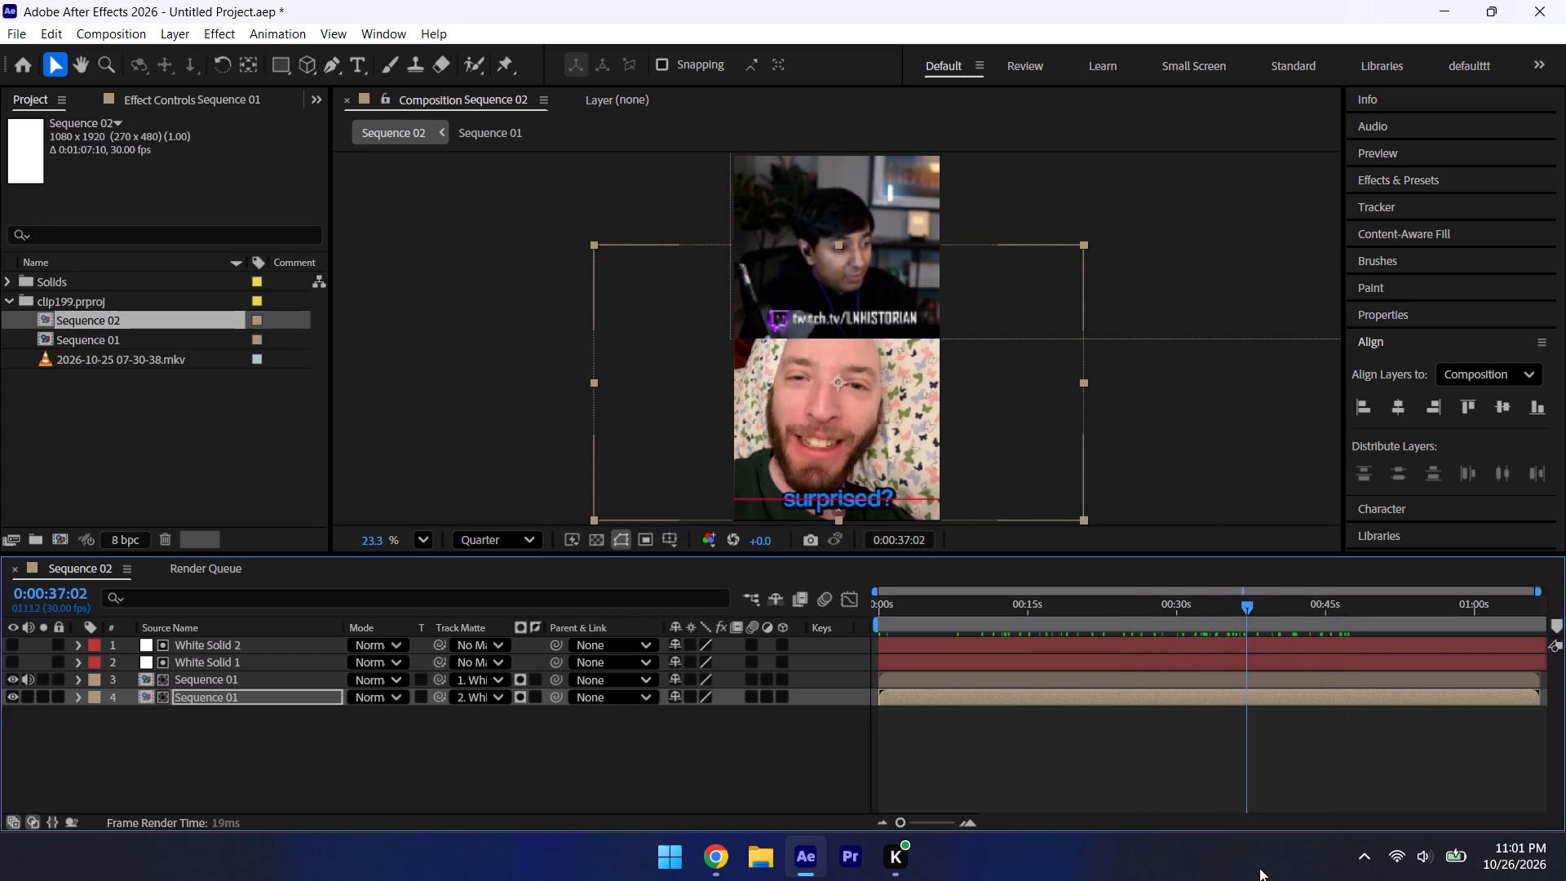
{"action": "left_click_drag", "start_coordinate": [1259, 868], "coordinate": [1236, 859]}
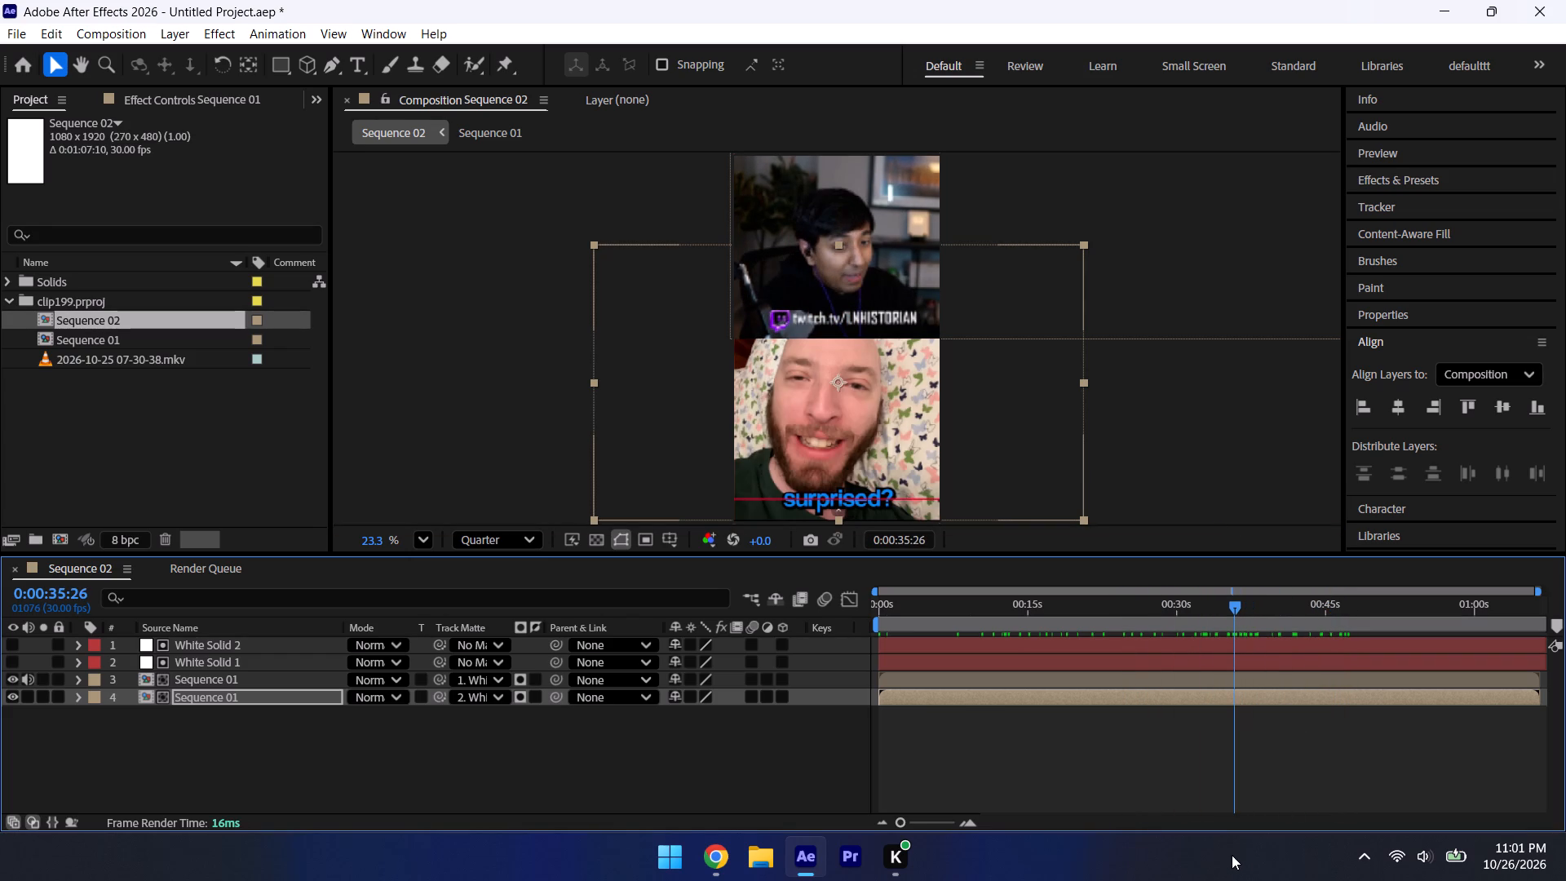
Step frame by frame from 0:00:35:26 to about 0:00:37:01 to find where the lower footage changes shot.
{"action": "key", "text": "ctrl+Right"}
{"action": "key", "text": "ctrl+Right"}
{"action": "key", "text": "ctrl+Right"}
{"action": "key", "text": "ctrl+Right"}
{"action": "key", "text": "ctrl+Right"}
{"action": "key", "text": "ctrl+Right"}
{"action": "key", "text": "ctrl+Right"}
{"action": "key", "text": "ctrl+Right"}
{"action": "key", "text": "ctrl+Right"}
{"action": "key", "text": "ctrl+Right"}
{"action": "key", "text": "ctrl+Right"}
{"action": "key", "text": "ctrl+Right"}
{"action": "key", "text": "ctrl+Right"}
{"action": "key", "text": "ctrl+Right"}
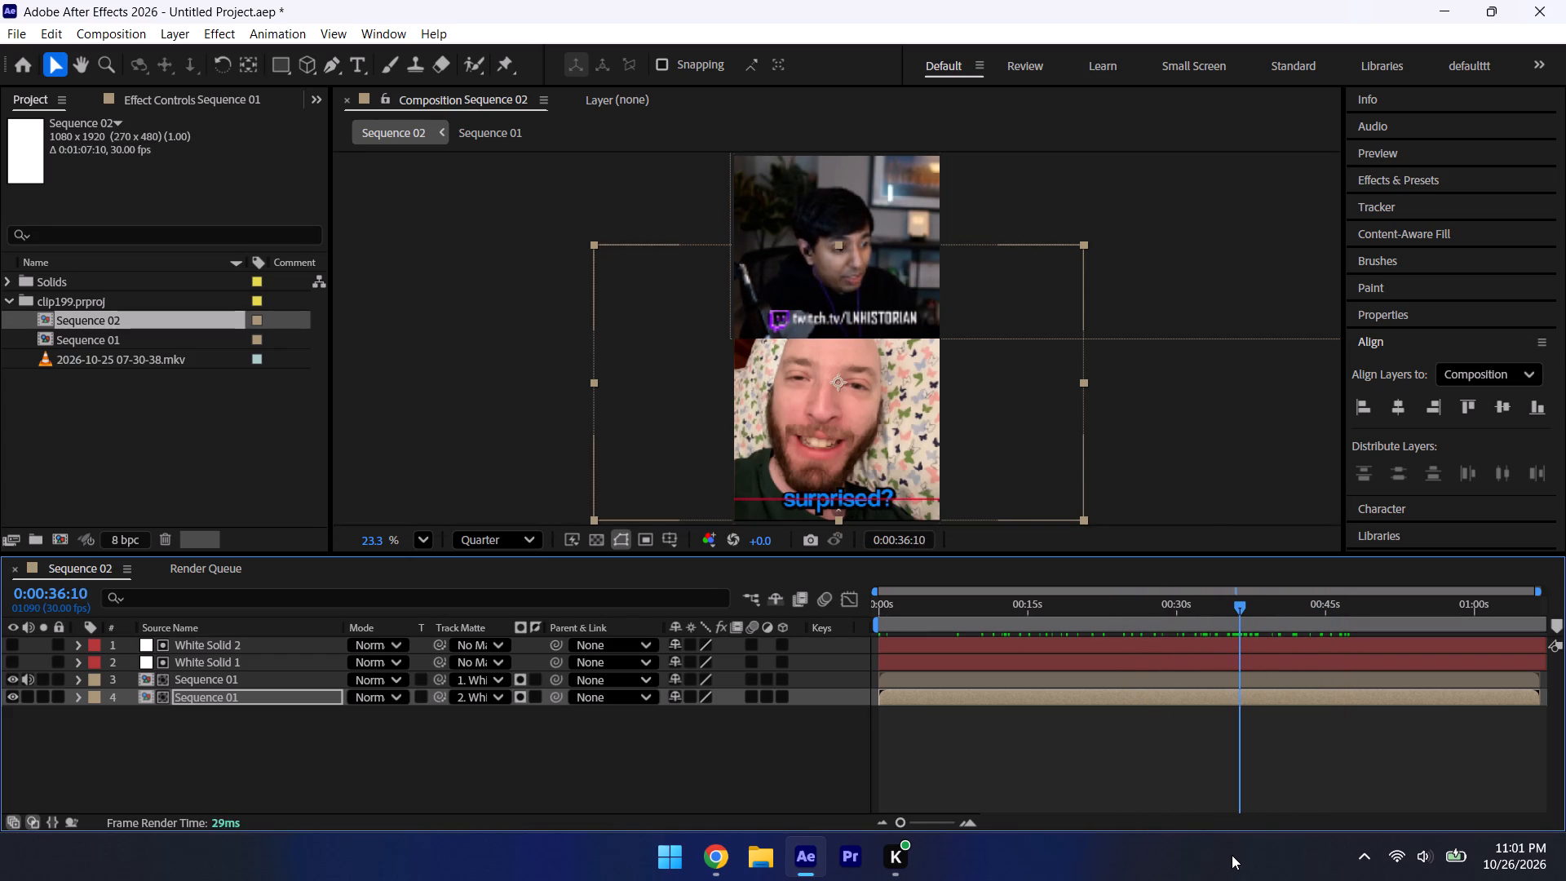
{"action": "key", "text": "ctrl+Right"}
{"action": "key", "text": "ctrl+Right"}
{"action": "key", "text": "ctrl+Right"}
{"action": "key", "text": "ctrl+Right"}
{"action": "key", "text": "ctrl+Right"}
{"action": "key", "text": "Right"}
{"action": "key", "text": "ctrl+Right"}
{"action": "key", "text": "ctrl+Right"}
{"action": "key", "text": "ctrl+Right"}
{"action": "key", "text": "ctrl+Right"}
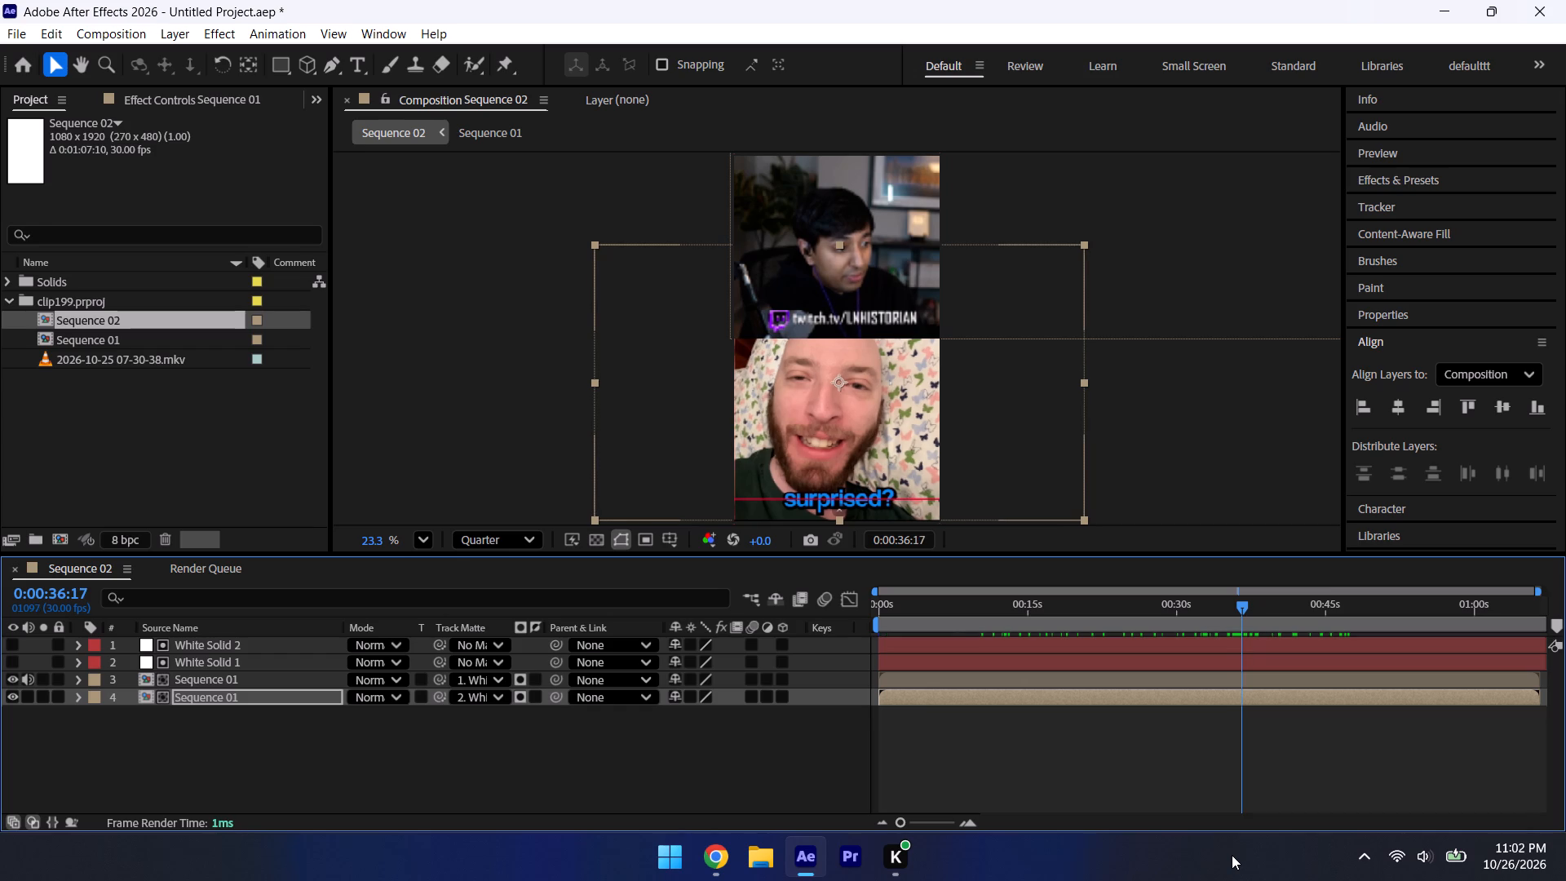
{"action": "key", "text": "ctrl+Right"}
{"action": "key", "text": "ctrl+Right"}
{"action": "key", "text": "ctrl+Right"}
{"action": "key", "text": "ctrl+Right"}
{"action": "key", "text": "ctrl+Right"}
{"action": "key", "text": "ctrl+Right"}
{"action": "key", "text": "ctrl+Right"}
{"action": "key", "text": "ctrl+Right"}
{"action": "key", "text": "ctrl+Right"}
{"action": "key", "text": "ctrl+Right"}
{"action": "key", "text": "ctrl+Right"}
{"action": "key", "text": "ctrl+Right"}
{"action": "key", "text": "ctrl+Right"}
{"action": "key", "text": "ctrl+Right"}
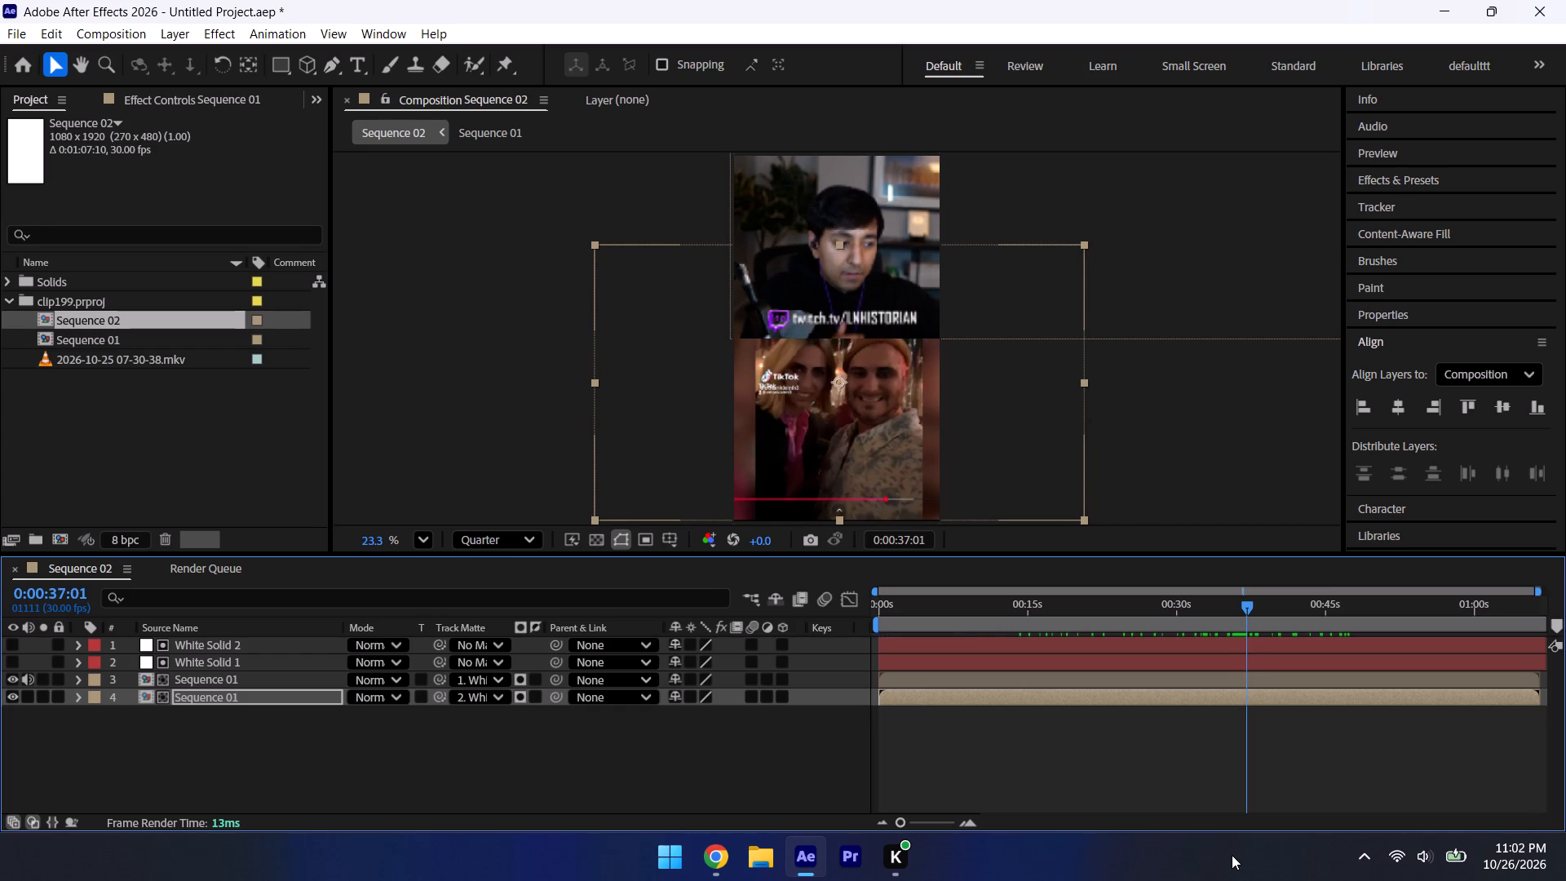
{"action": "key", "text": "ctrl+Left"}
{"action": "key", "text": "ctrl+Left"}
{"action": "key", "text": "ctrl+Left"}
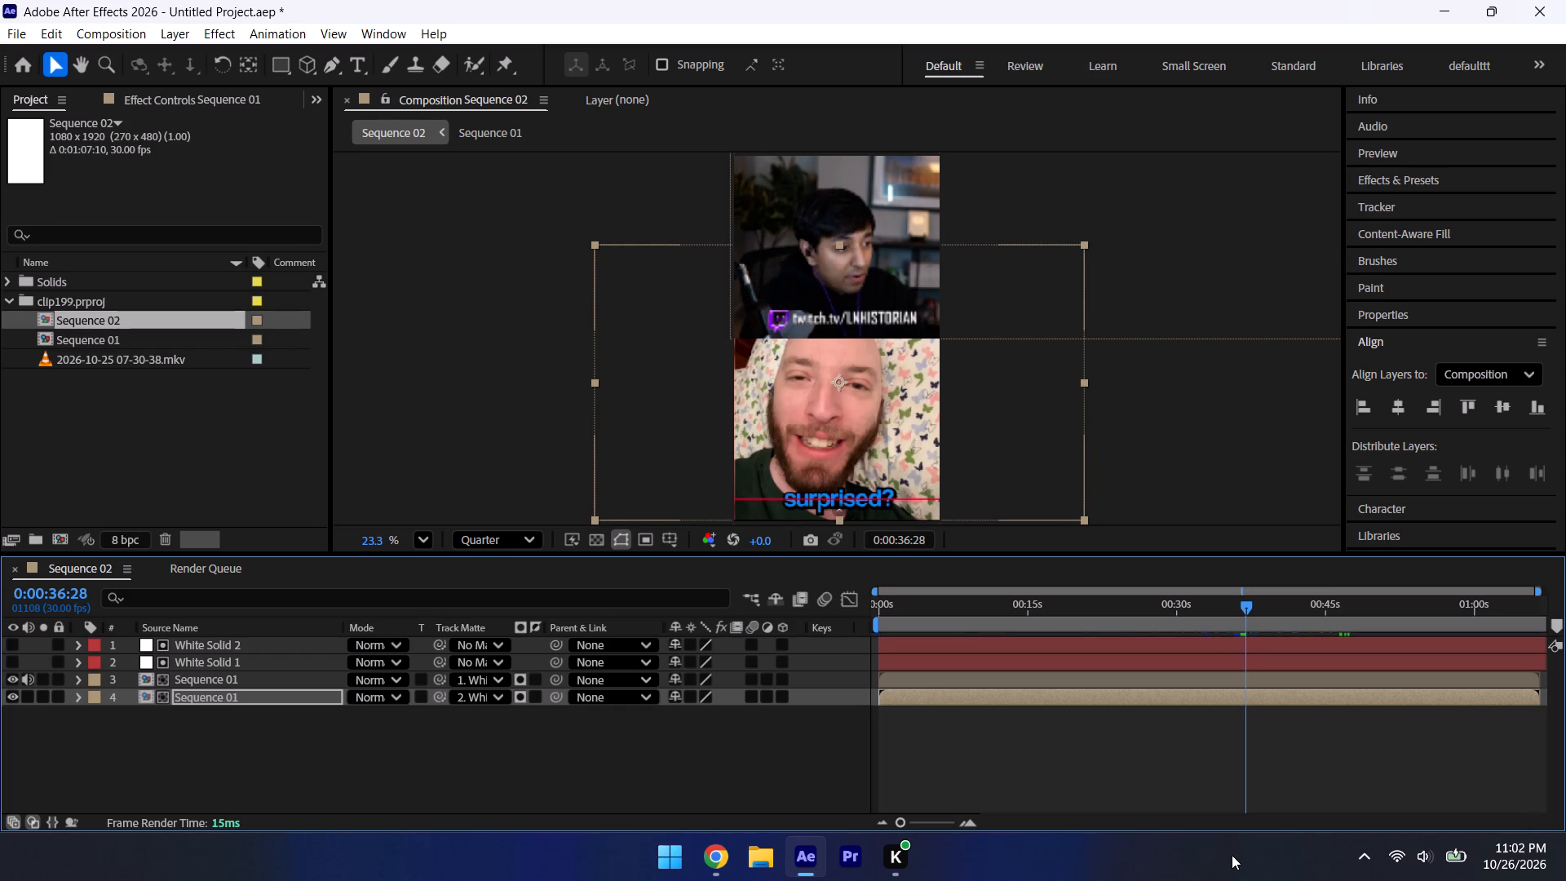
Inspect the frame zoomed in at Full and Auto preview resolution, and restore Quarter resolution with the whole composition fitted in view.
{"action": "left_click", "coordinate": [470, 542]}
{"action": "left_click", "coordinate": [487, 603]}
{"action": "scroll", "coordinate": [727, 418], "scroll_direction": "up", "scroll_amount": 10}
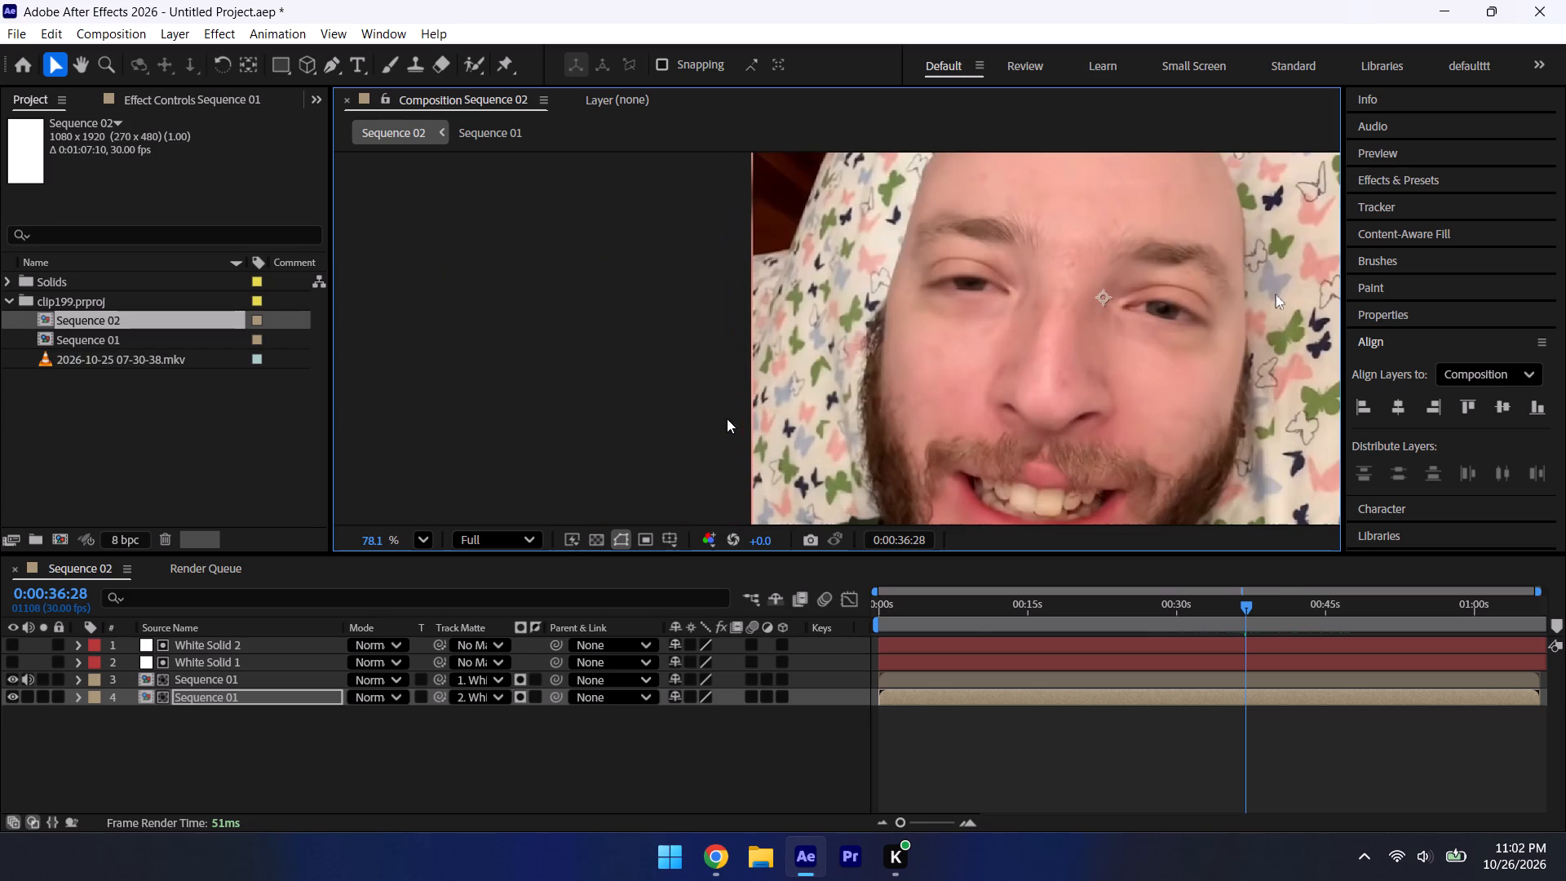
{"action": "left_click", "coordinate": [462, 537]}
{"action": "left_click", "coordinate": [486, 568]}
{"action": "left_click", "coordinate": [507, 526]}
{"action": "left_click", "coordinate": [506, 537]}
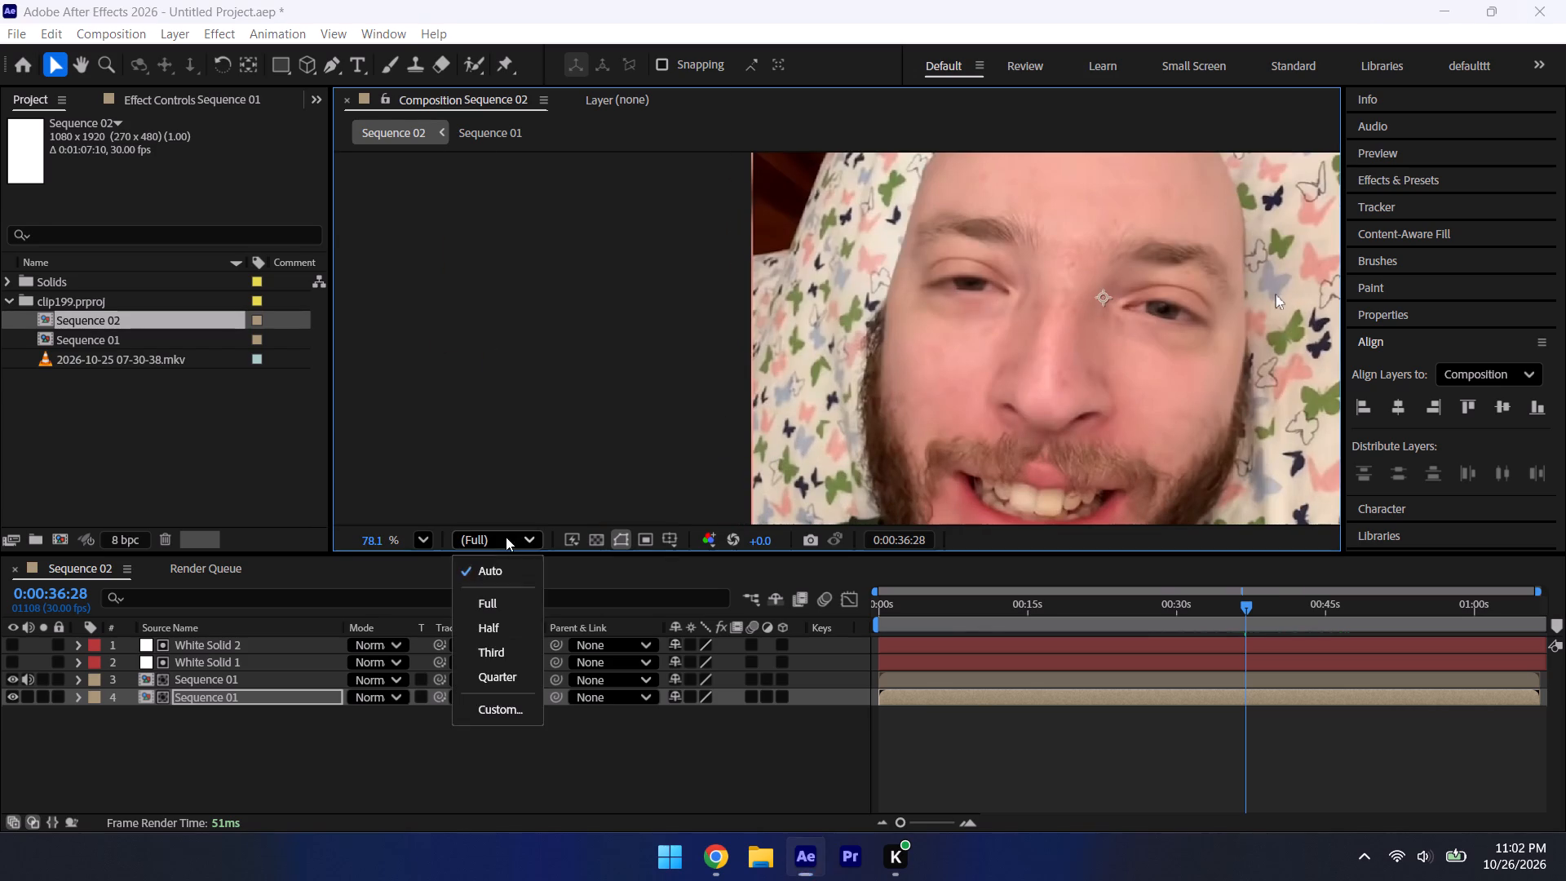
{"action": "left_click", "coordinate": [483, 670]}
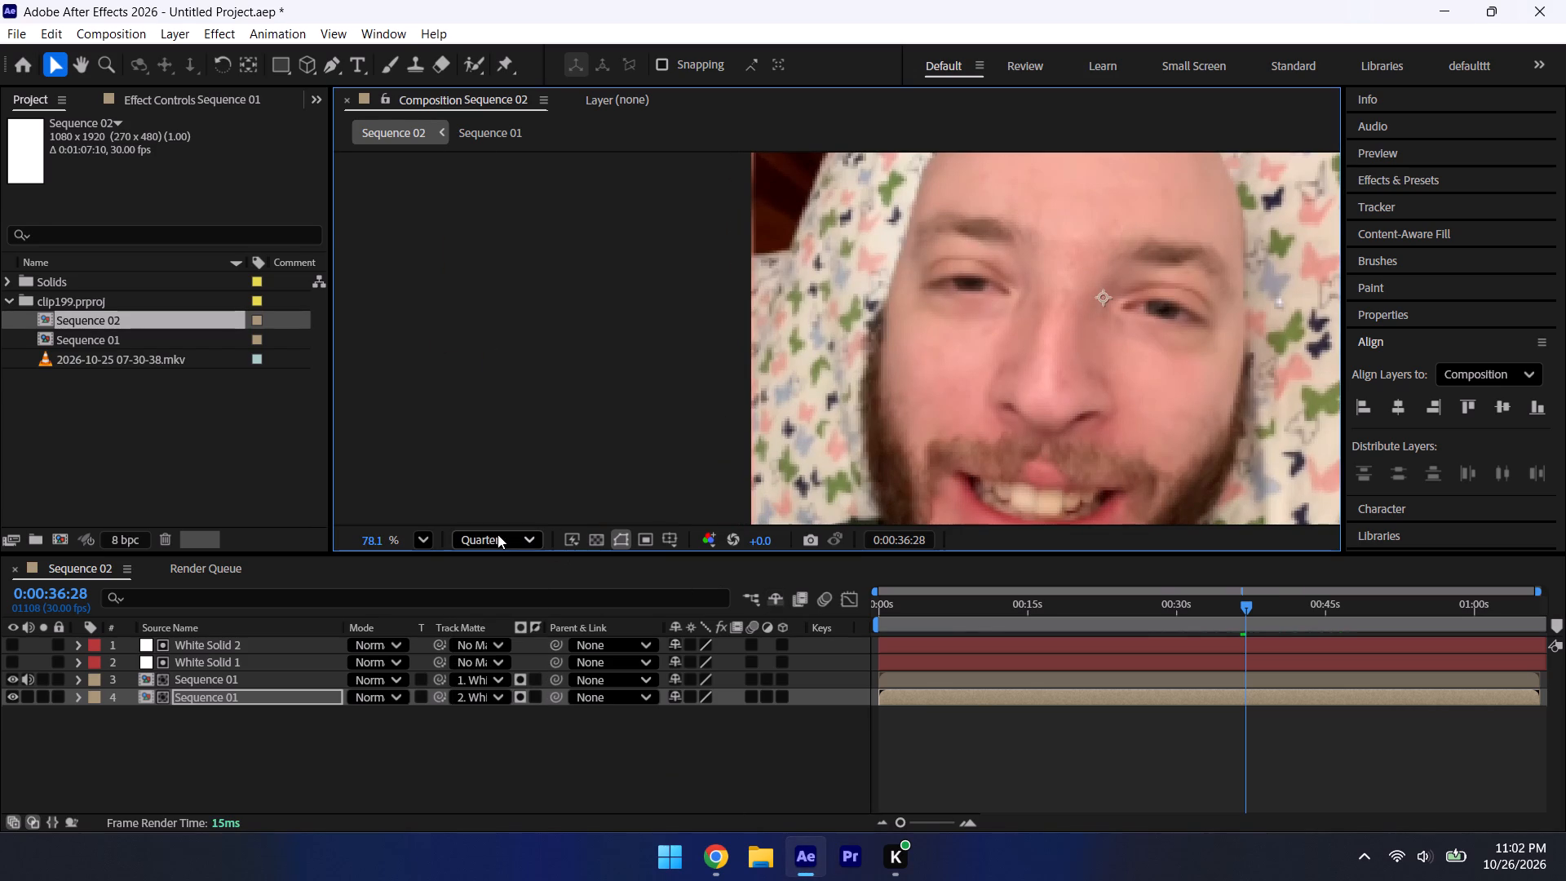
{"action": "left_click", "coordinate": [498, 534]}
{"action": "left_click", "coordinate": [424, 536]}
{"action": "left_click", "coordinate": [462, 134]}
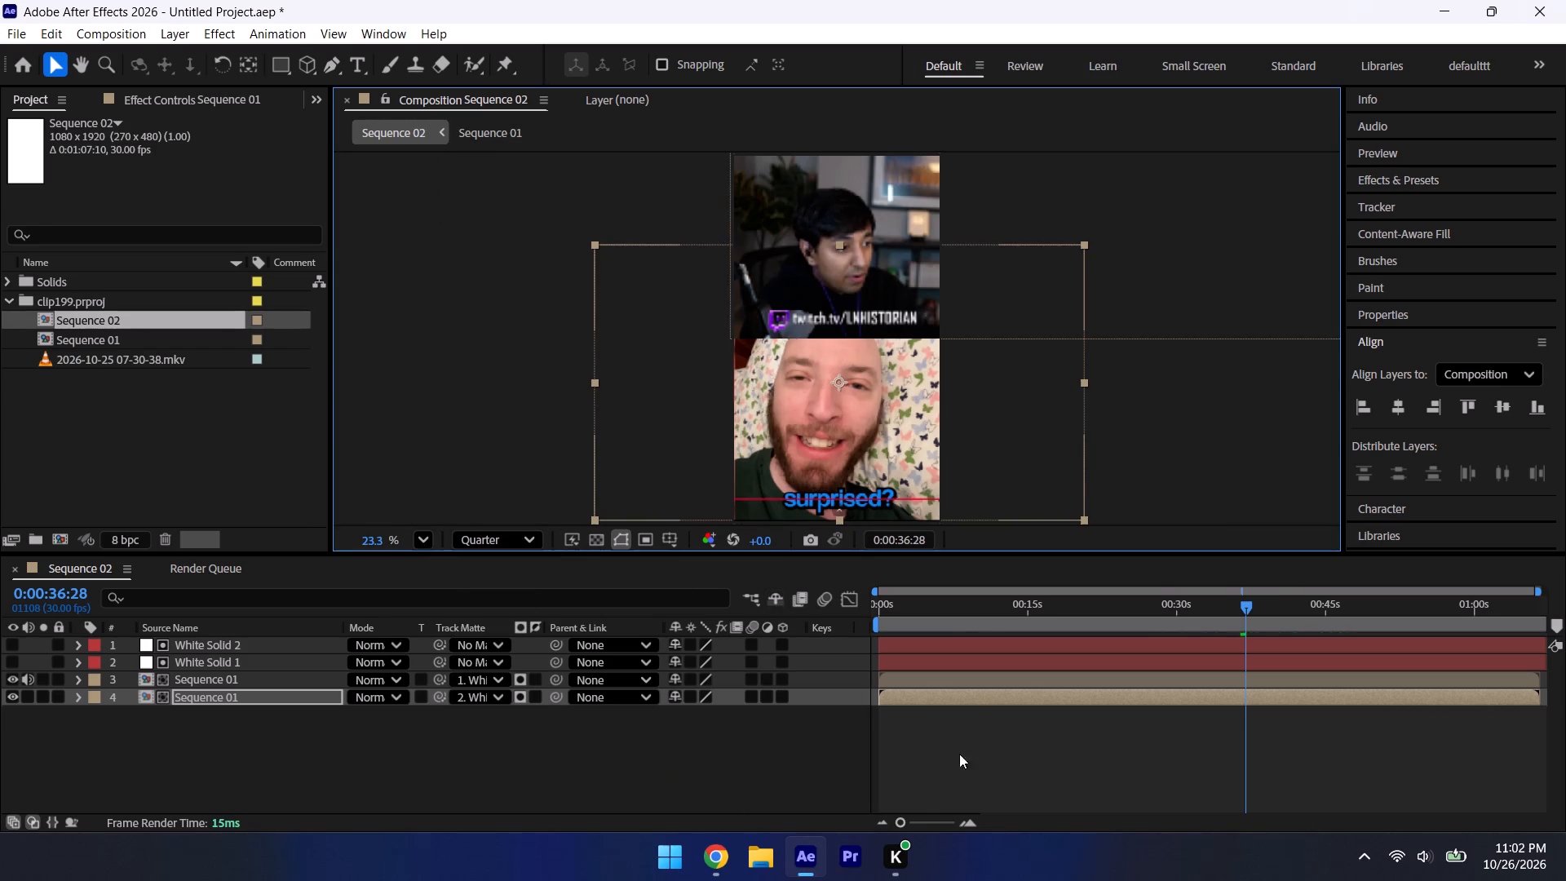
Step back and forth between 0:00:36:28 and 0:00:37:01 to examine the frames around the shot change.
{"action": "key", "text": "ctrl+Right"}
{"action": "key", "text": "ctrl+Right"}
{"action": "key", "text": "ctrl+Right"}
{"action": "key", "text": "ctrl+Right"}
{"action": "key", "text": "ctrl+Left"}
{"action": "key", "text": "ctrl+Left"}
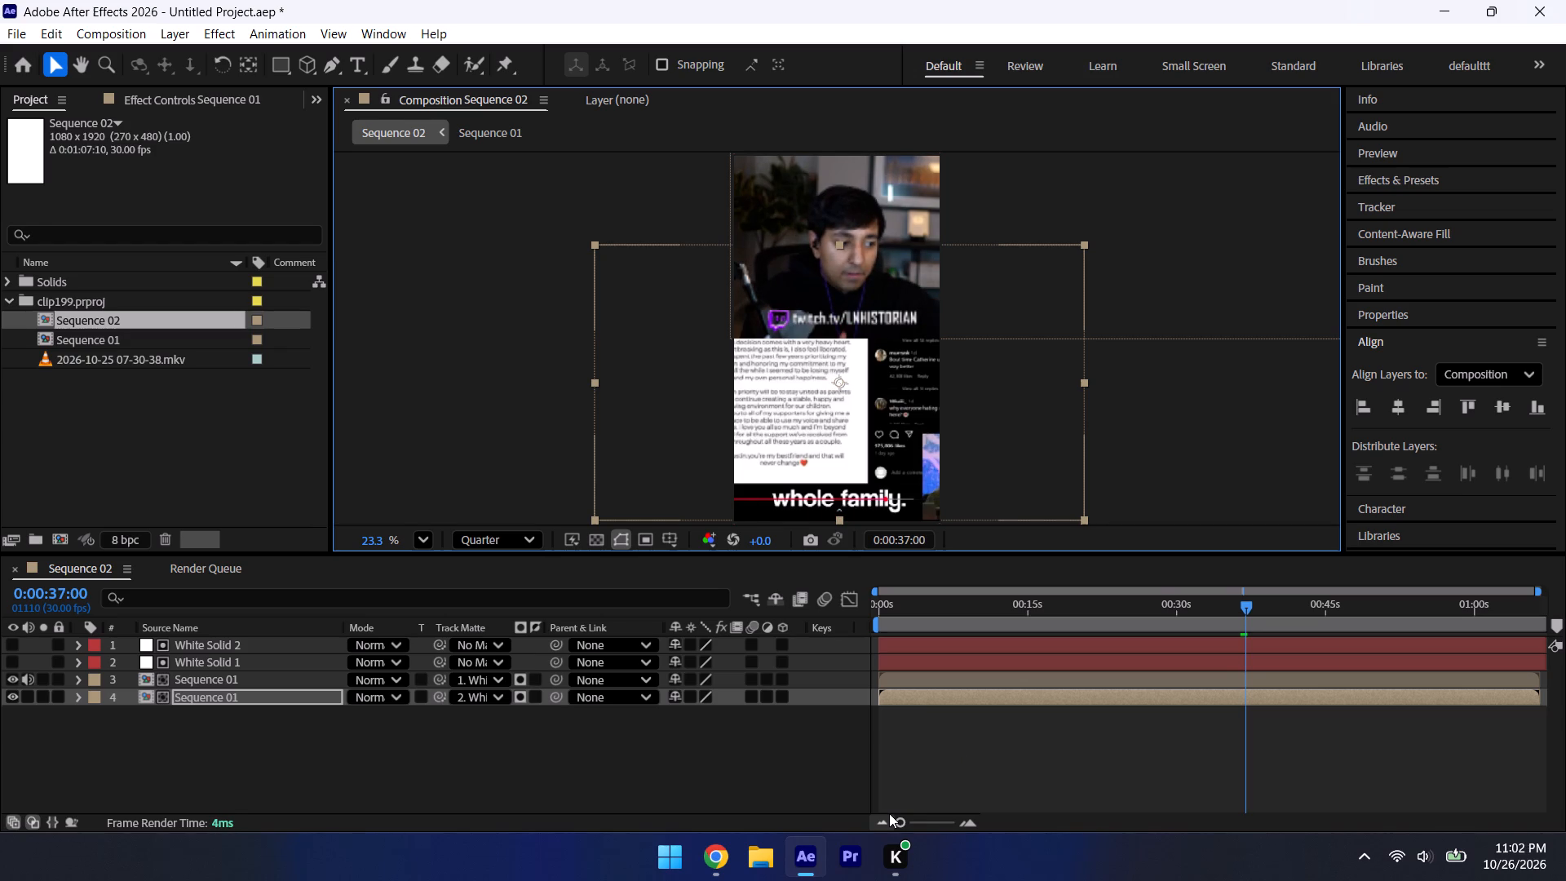
{"action": "key", "text": "ctrl+Right"}
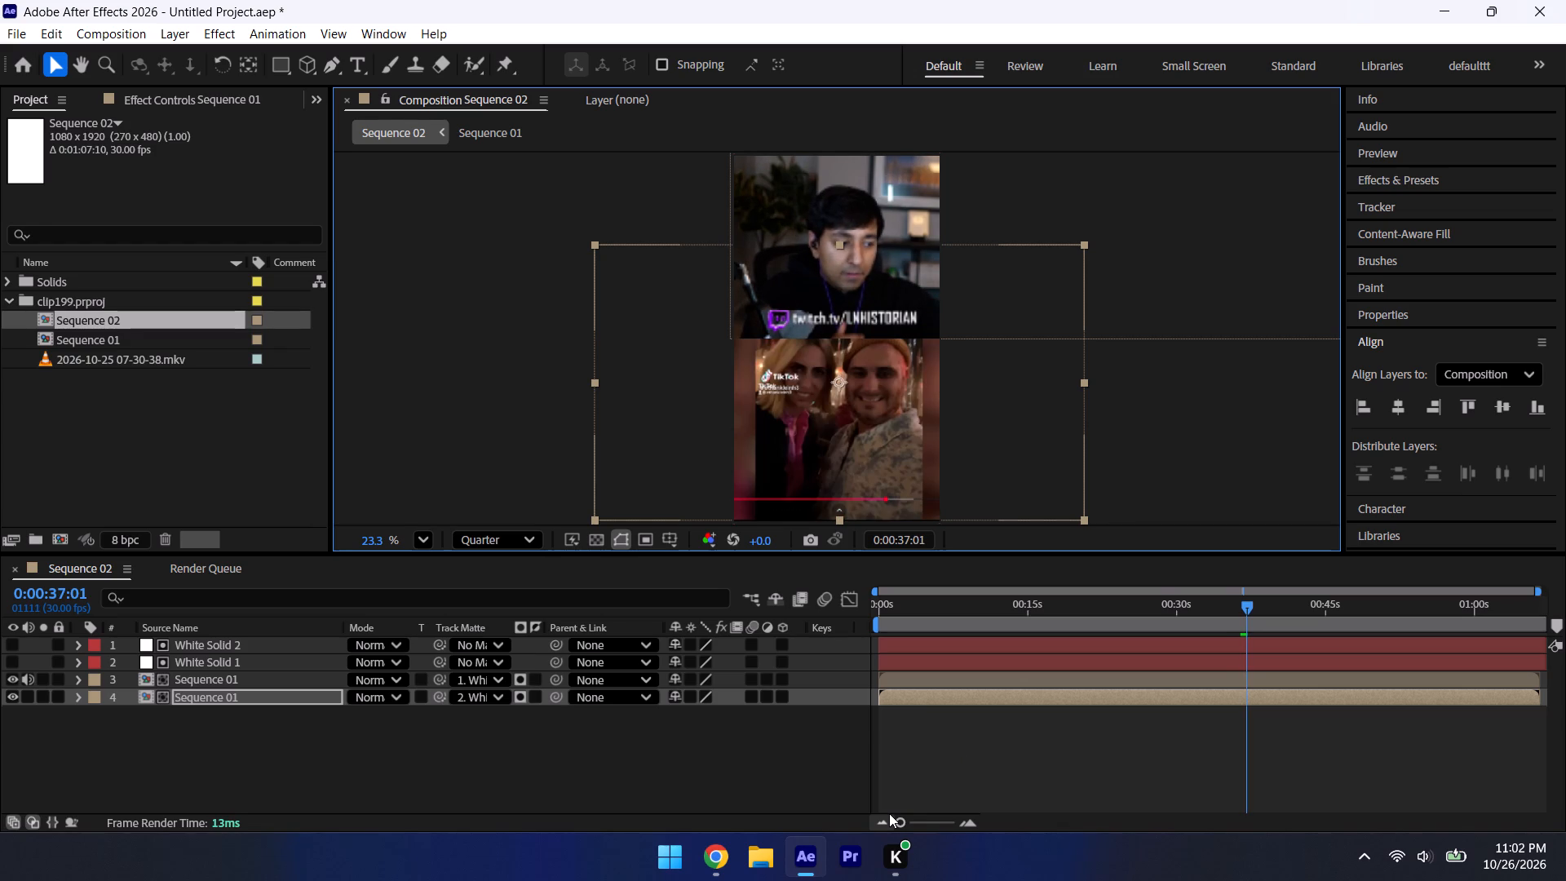
{"action": "key", "text": "ctrl+Left"}
{"action": "key", "text": "ctrl+Left"}
{"action": "key", "text": "ctrl+Left"}
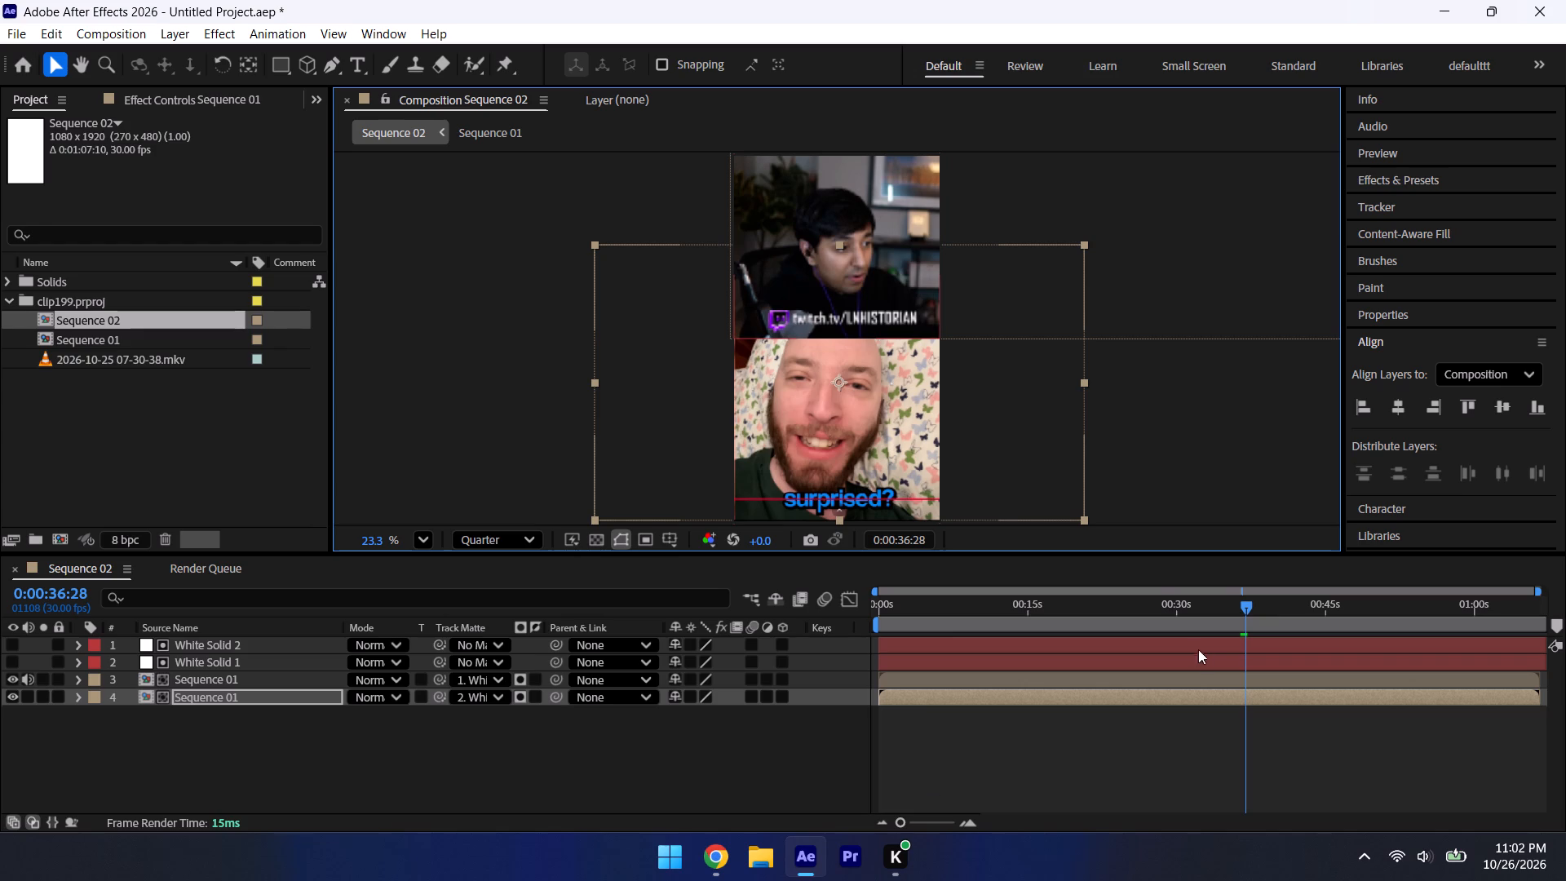
Play the composition from 0:00:36:05 and again from 0:00:33:02 to review the shot change near 37 seconds.
{"action": "left_click", "coordinate": [1237, 602]}
{"action": "key", "text": "space"}
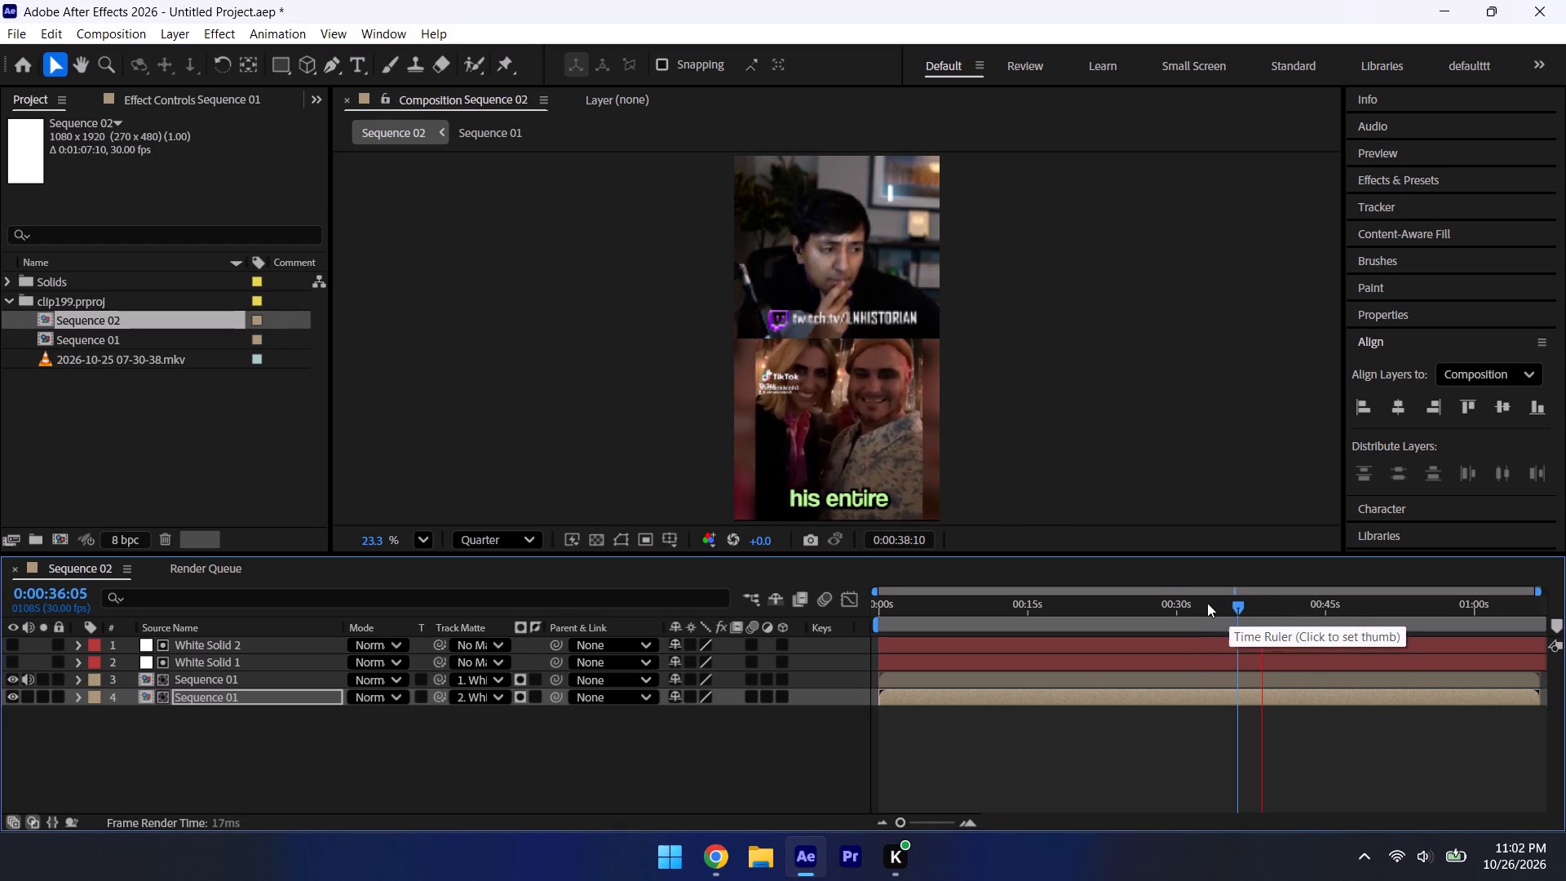
{"action": "left_click", "coordinate": [1207, 603]}
{"action": "key", "text": "space"}
{"action": "left_click", "coordinate": [966, 827]}
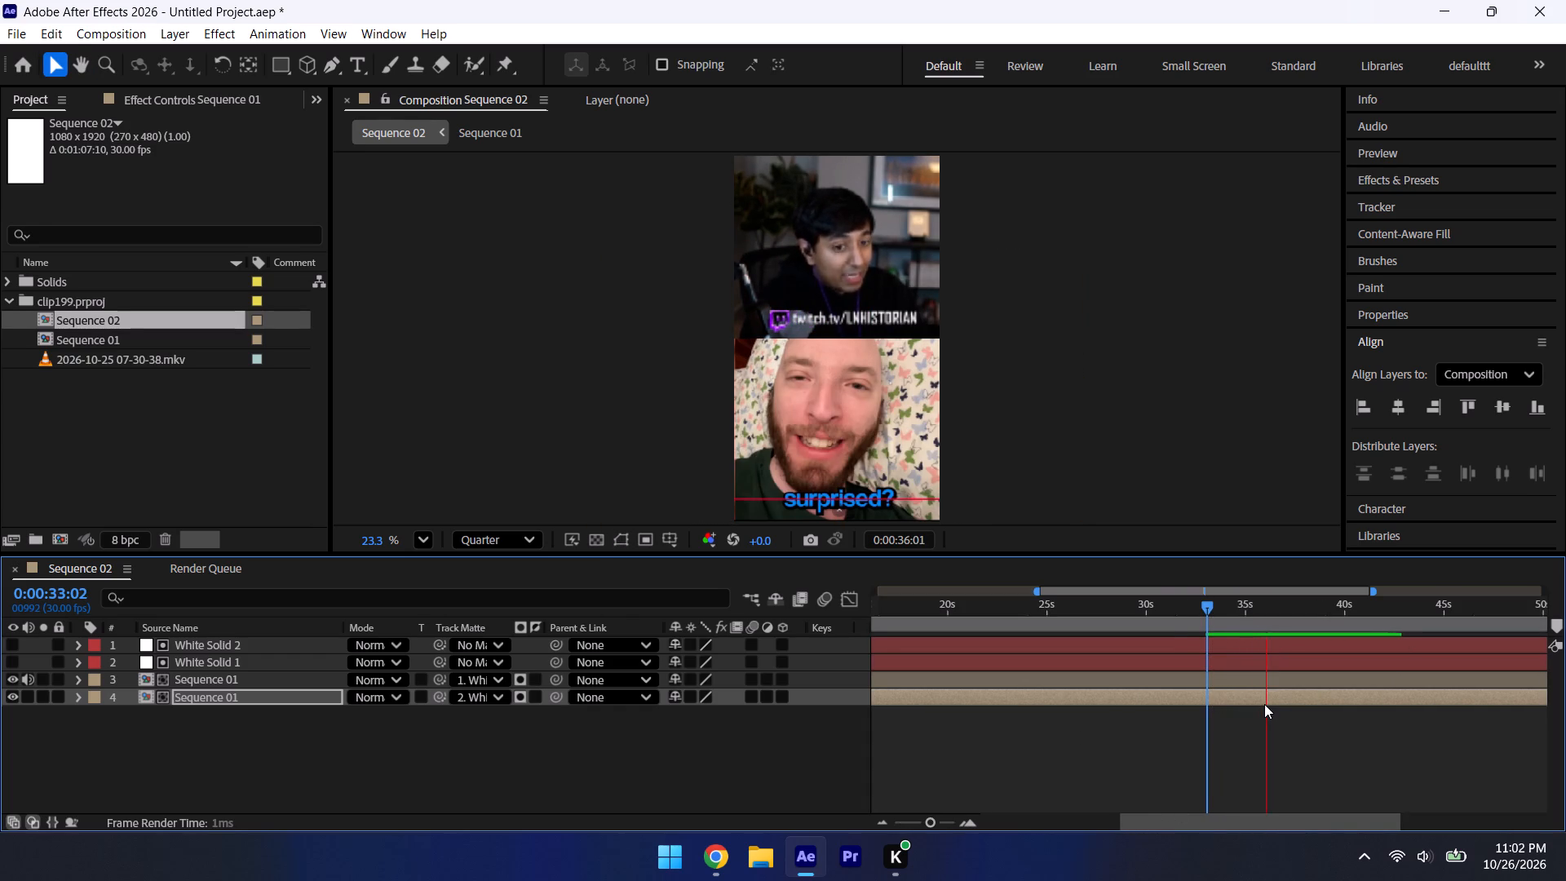
{"action": "key", "text": "space"}
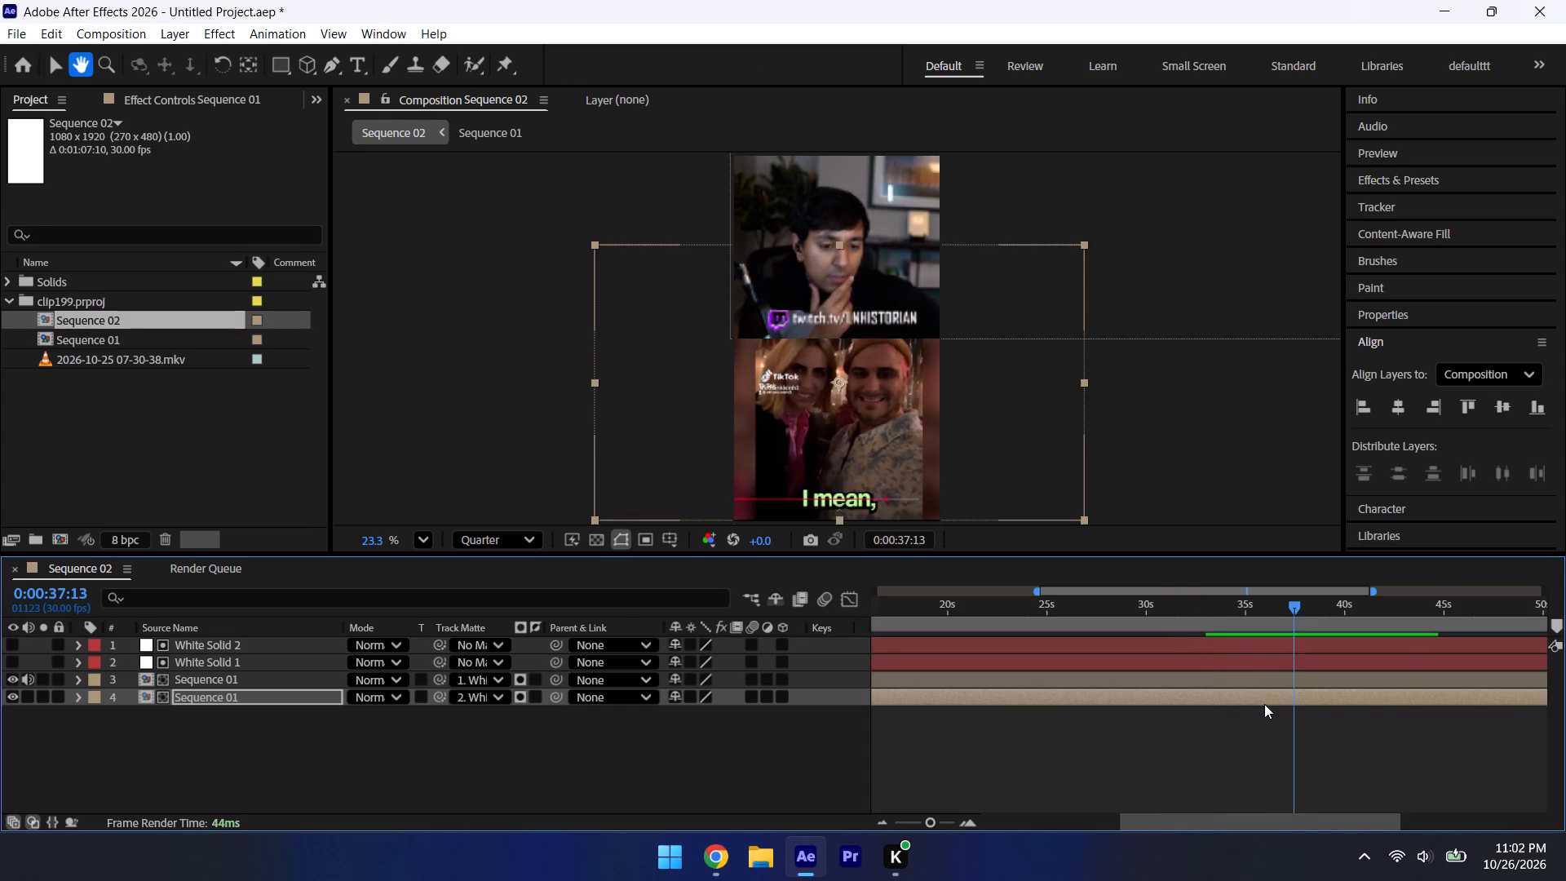
Split the lower Sequence 01 layer at 0:00:37:01, where the footage cuts to the photo of the couple.
{"action": "key", "text": "ctrl+Left"}
{"action": "key", "text": "ctrl+Left"}
{"action": "key", "text": "ctrl+Left"}
{"action": "key", "text": "ctrl+Left"}
{"action": "key", "text": "ctrl+Left"}
{"action": "key", "text": "ctrl+Left"}
{"action": "key", "text": "ctrl+Left"}
{"action": "key", "text": "ctrl+Left"}
{"action": "key", "text": "ctrl+Left"}
{"action": "key", "text": "ctrl+Left"}
{"action": "key", "text": "ctrl+Left"}
{"action": "key", "text": "ctrl+Left"}
{"action": "key", "text": "ctrl+Left"}
{"action": "key", "text": "ctrl+Left"}
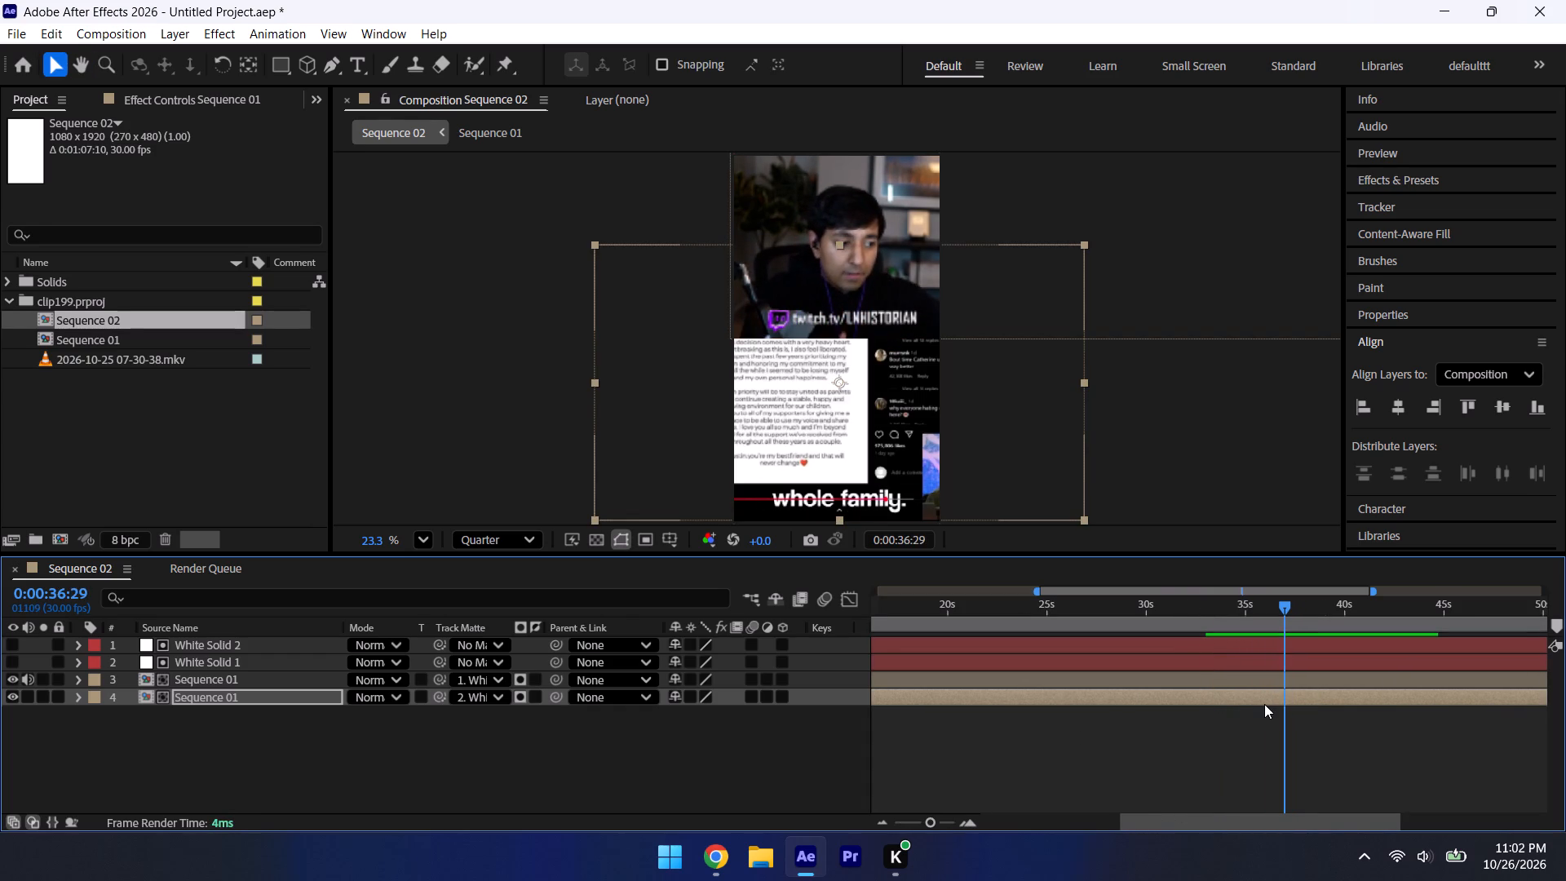
{"action": "key", "text": "ctrl+Right"}
{"action": "key", "text": "ctrl+Right"}
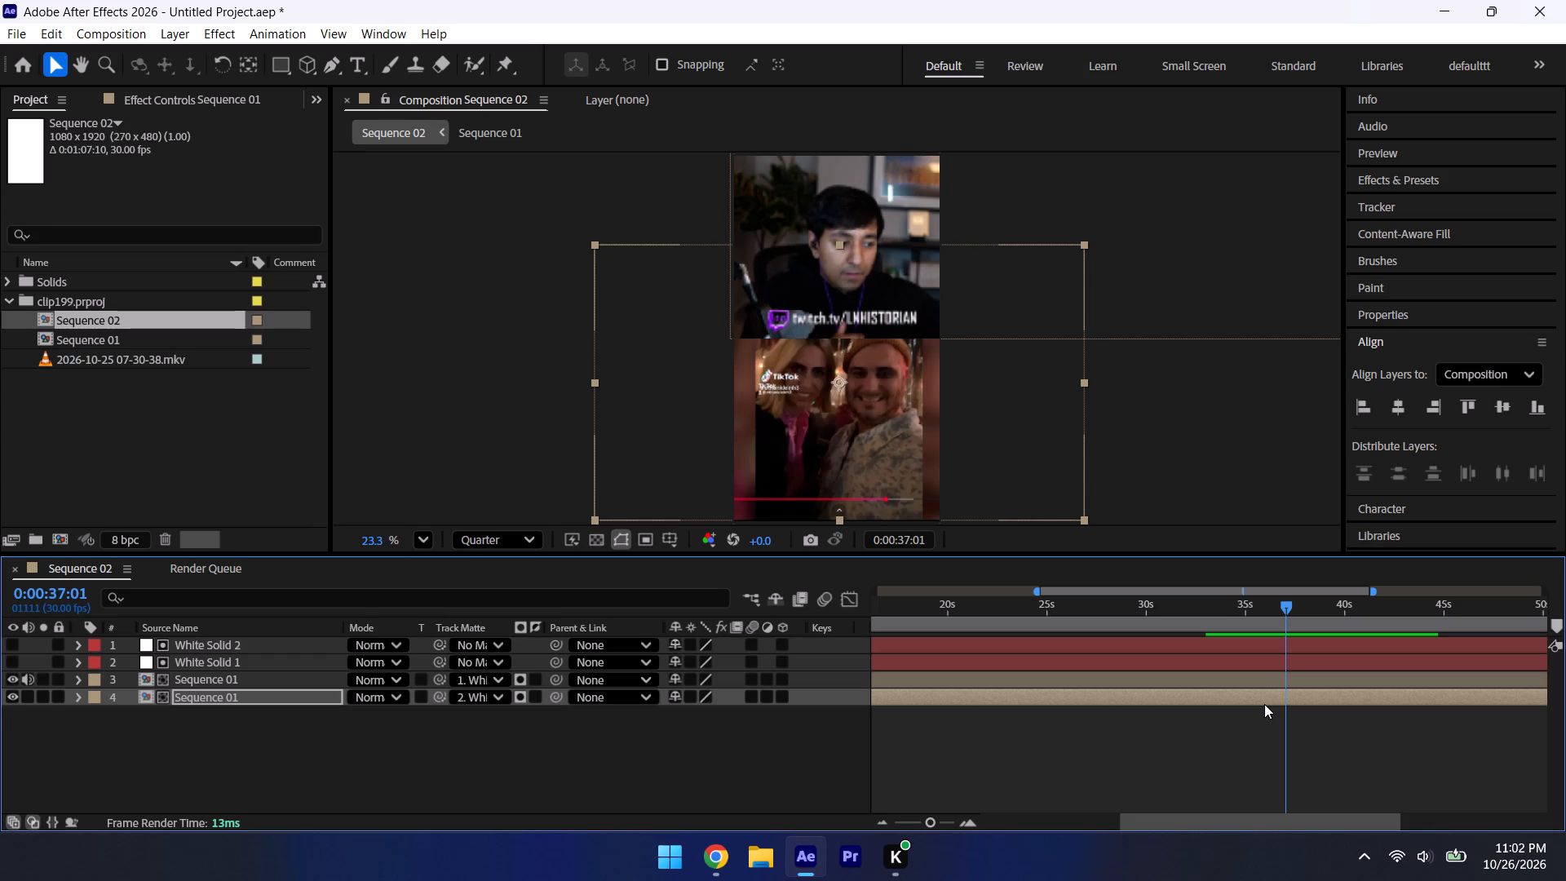
{"action": "key", "text": "ctrl+shift+d"}
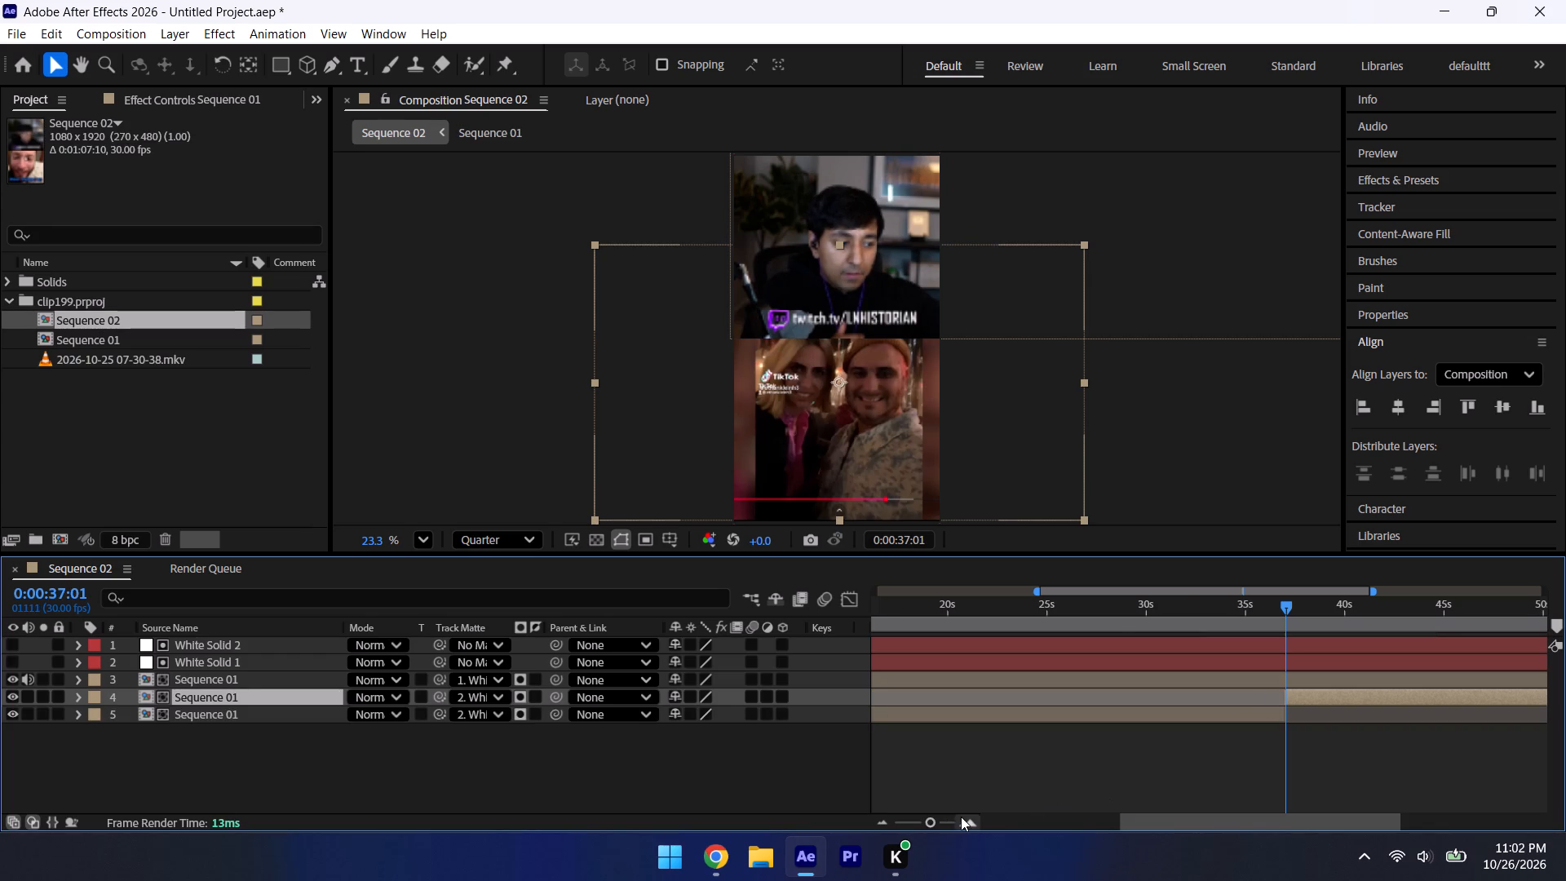
Split the lower Sequence 01 layer that ends at 0:00:37:01 again at 0:00:36:27, just before the shot change.
{"action": "double_click", "coordinate": [961, 817]}
{"action": "left_click", "coordinate": [1241, 610]}
{"action": "left_click_drag", "start_coordinate": [1241, 609], "coordinate": [1253, 613]}
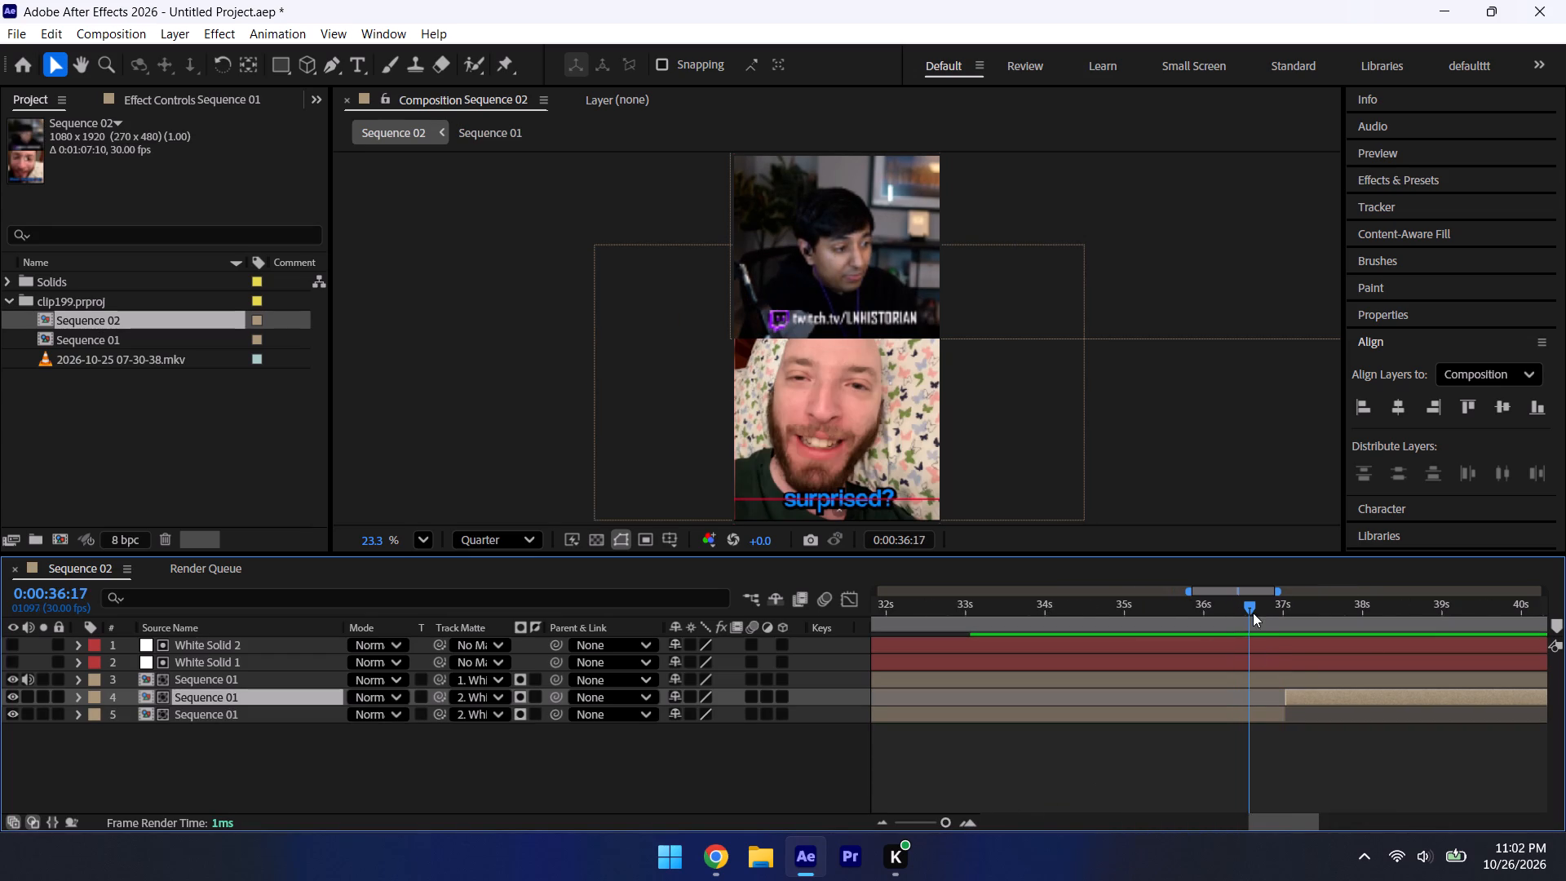
{"action": "left_click_drag", "start_coordinate": [1253, 613], "coordinate": [1283, 635]}
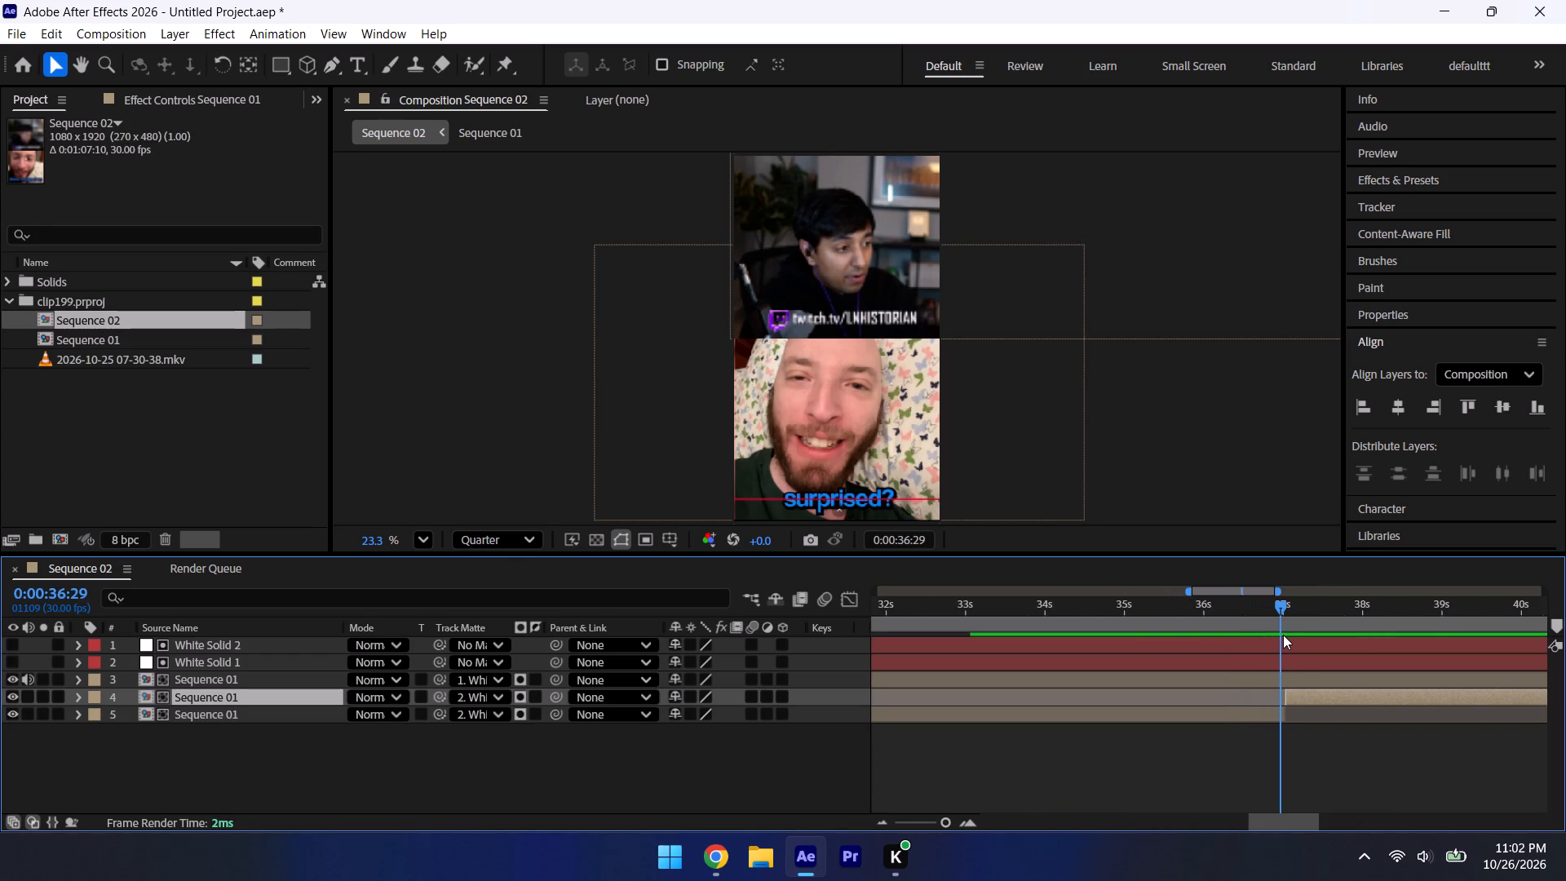
{"action": "left_click_drag", "start_coordinate": [1283, 635], "coordinate": [1279, 635]}
{"action": "double_click", "coordinate": [968, 828]}
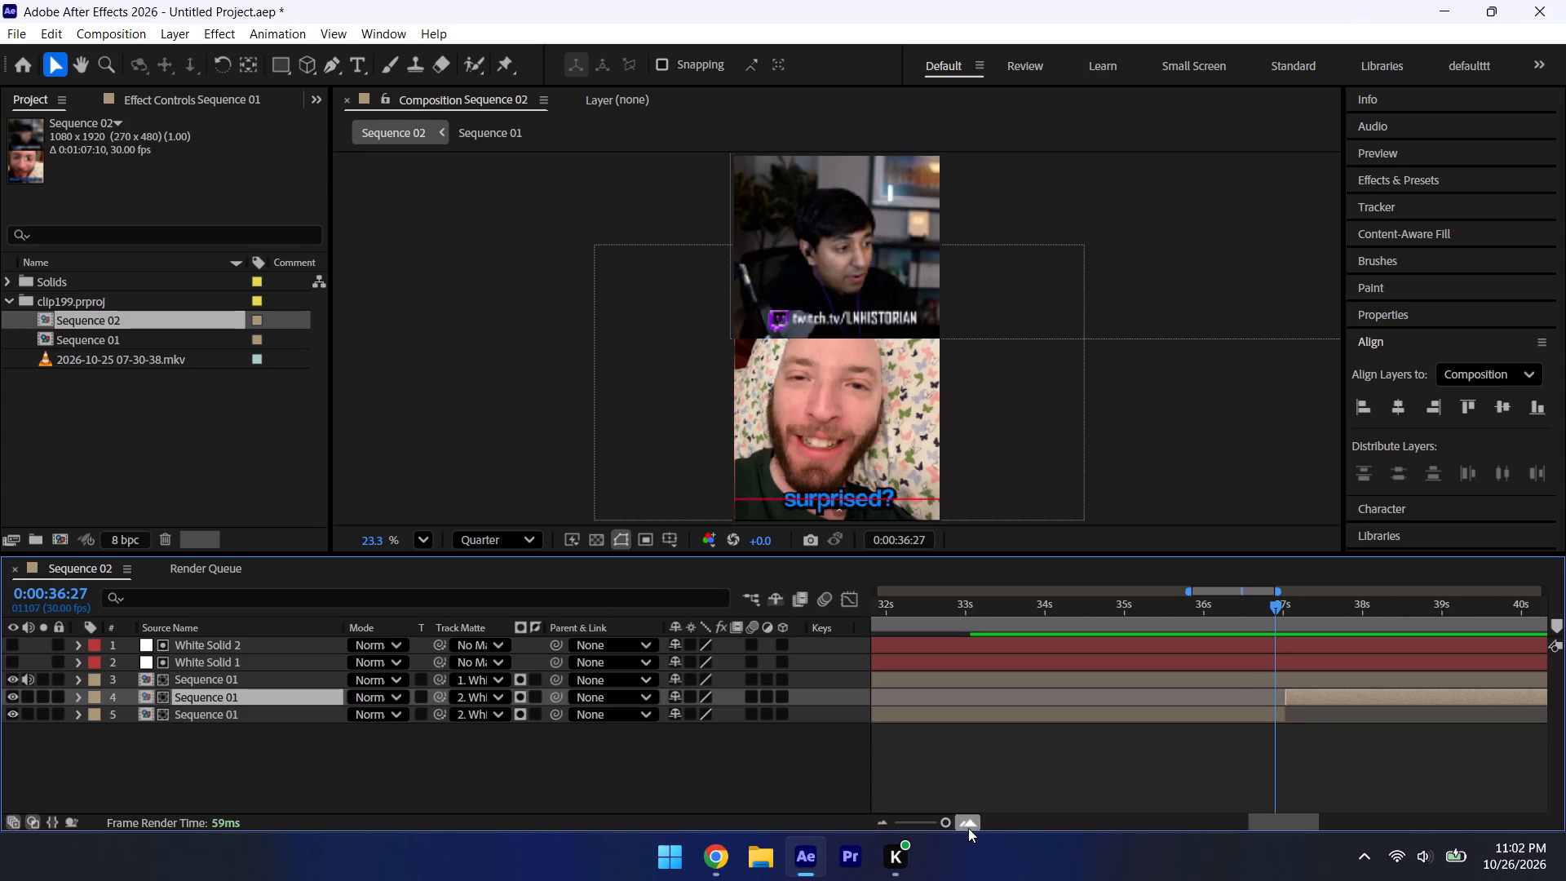
{"action": "left_click", "coordinate": [1293, 712]}
{"action": "key", "text": "ctrl+shift+d"}
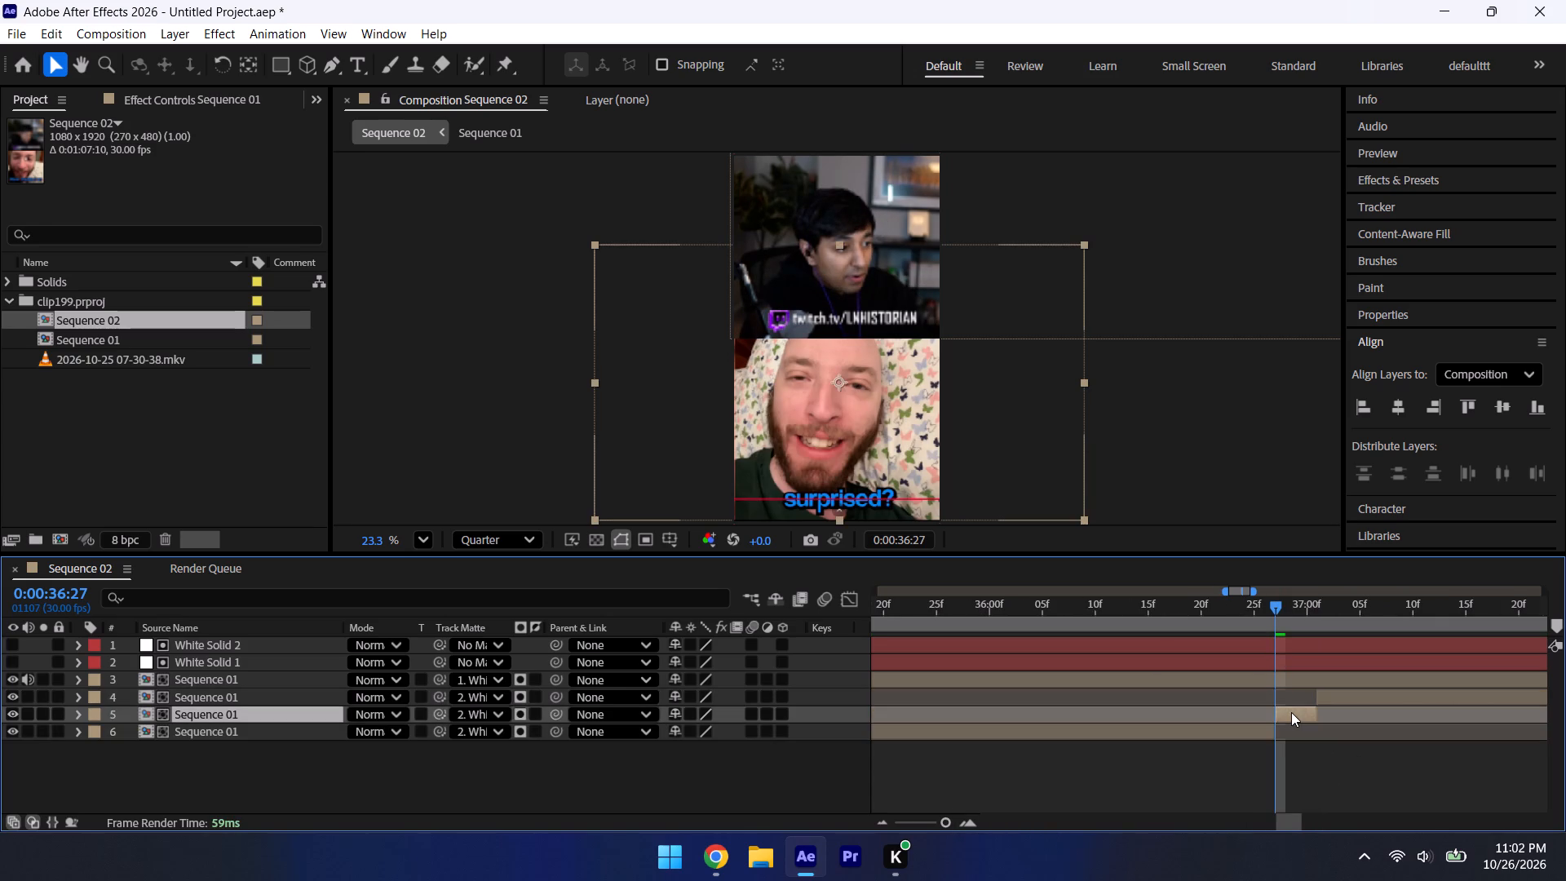
Apply Freeze Frame to the short Sequence 01 segment between 0:00:36:27 and 0:00:37:01.
{"action": "scroll", "coordinate": [1291, 712], "scroll_direction": "up", "scroll_amount": 2}
{"action": "right_click", "coordinate": [1291, 712]}
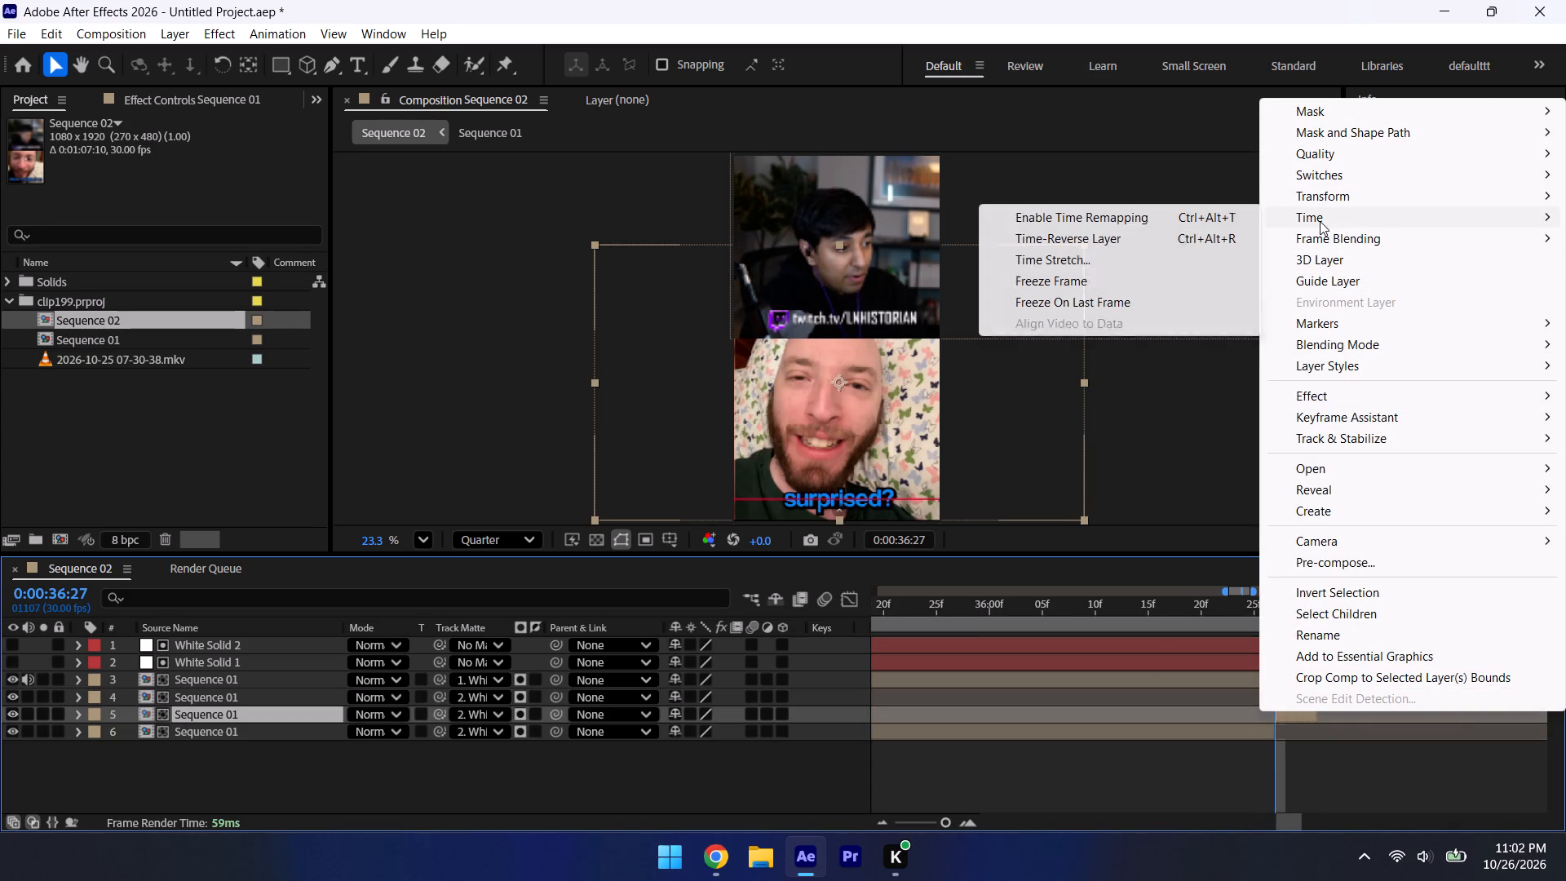
{"action": "left_click", "coordinate": [1086, 274]}
Play the composition from 0:00:36:27 to about 0:00:43:17 to review the frozen transition and the following footage.
{"action": "key", "text": "space"}
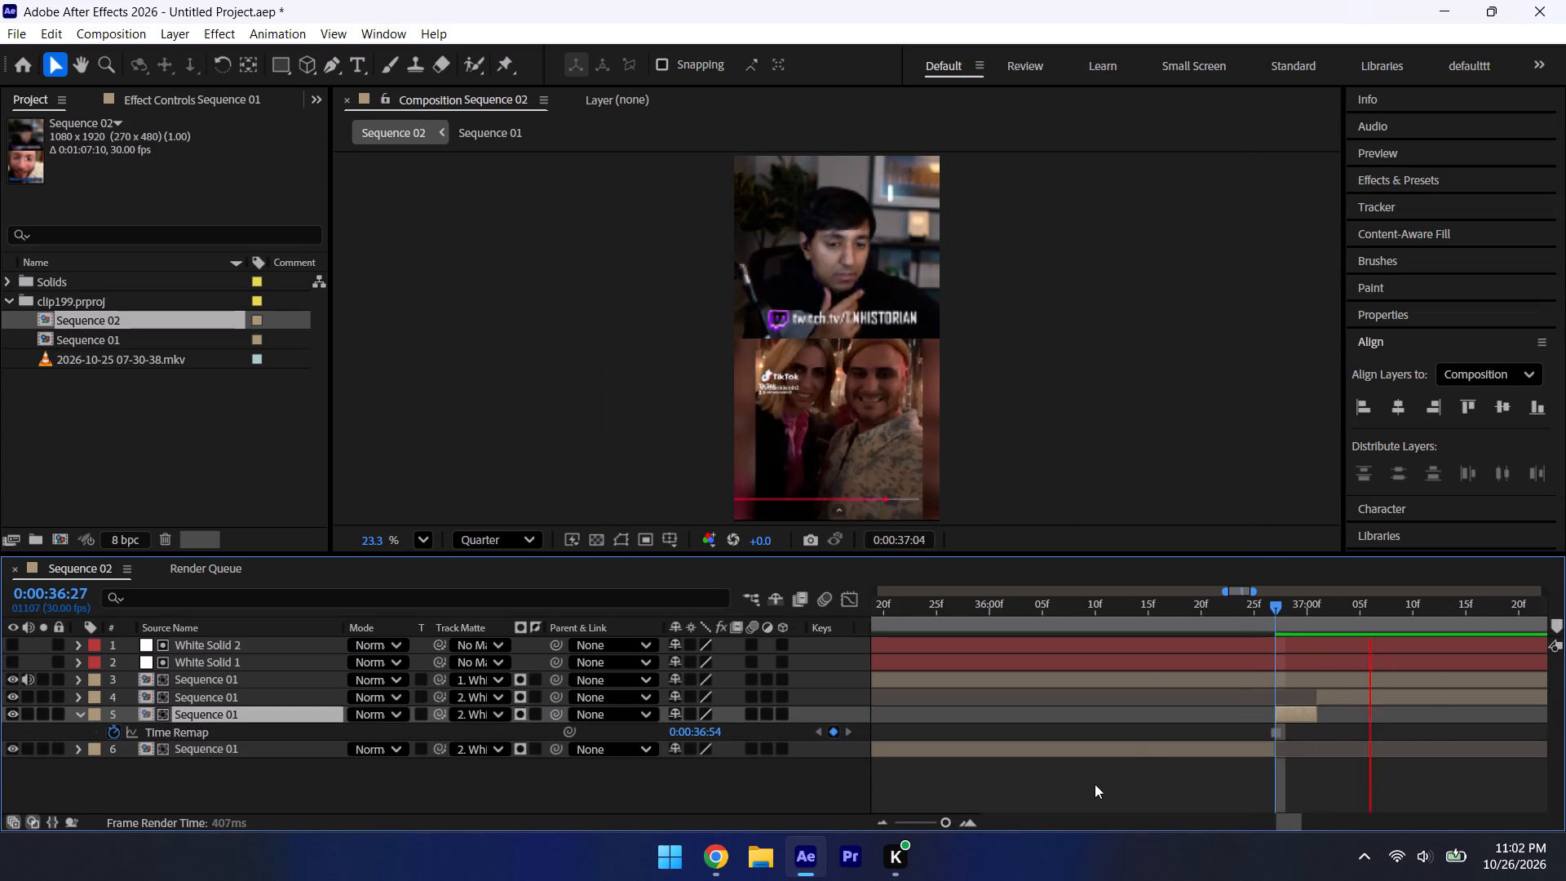
{"action": "triple_click", "coordinate": [883, 825]}
{"action": "left_click", "coordinate": [883, 825]}
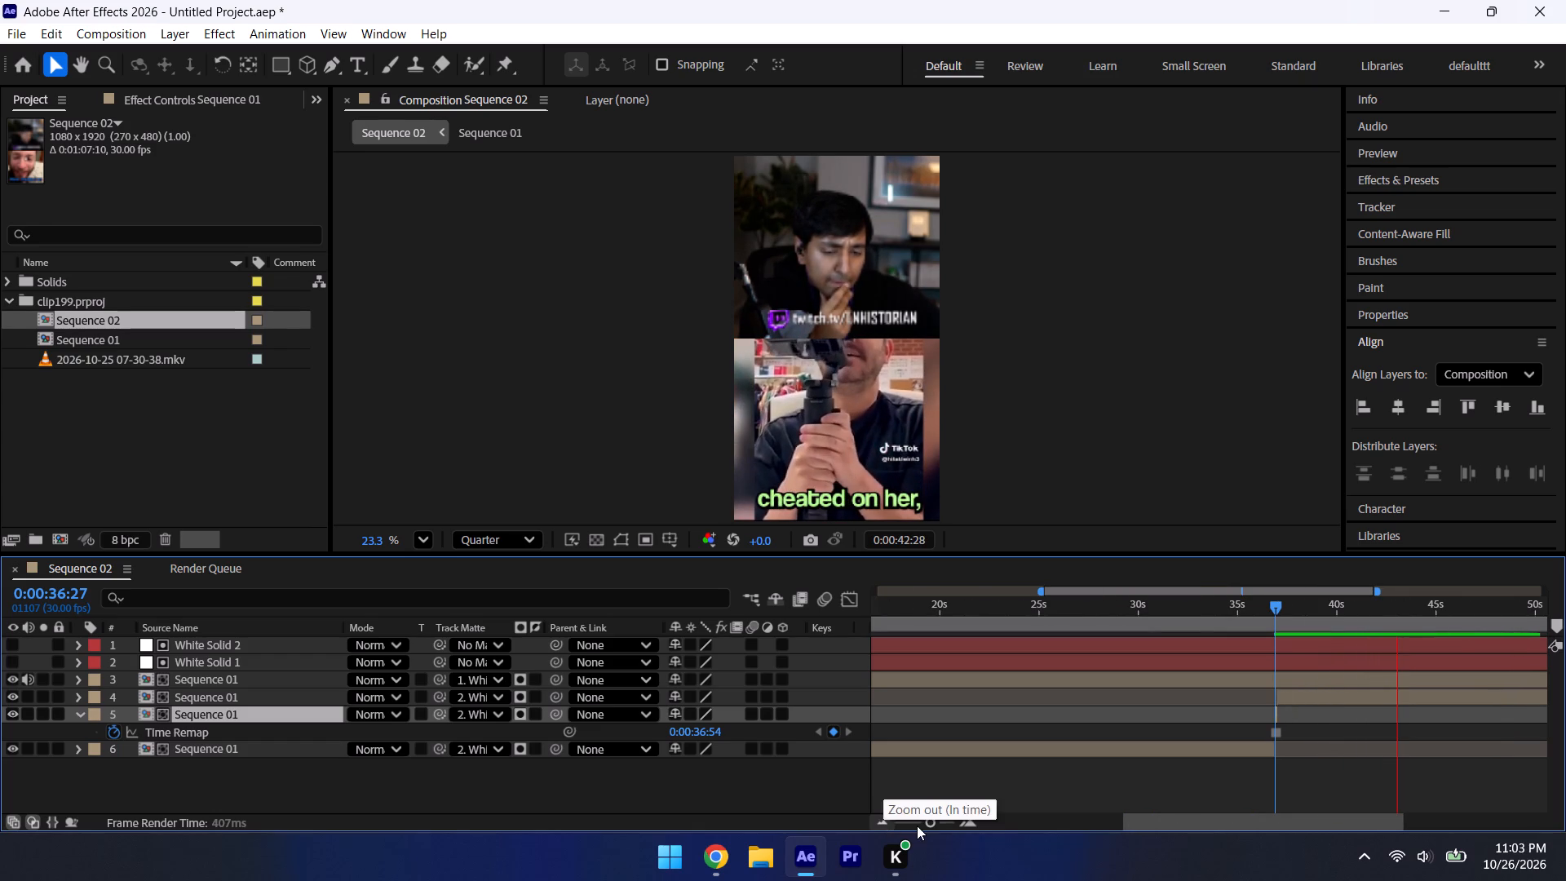
{"action": "key", "text": "space"}
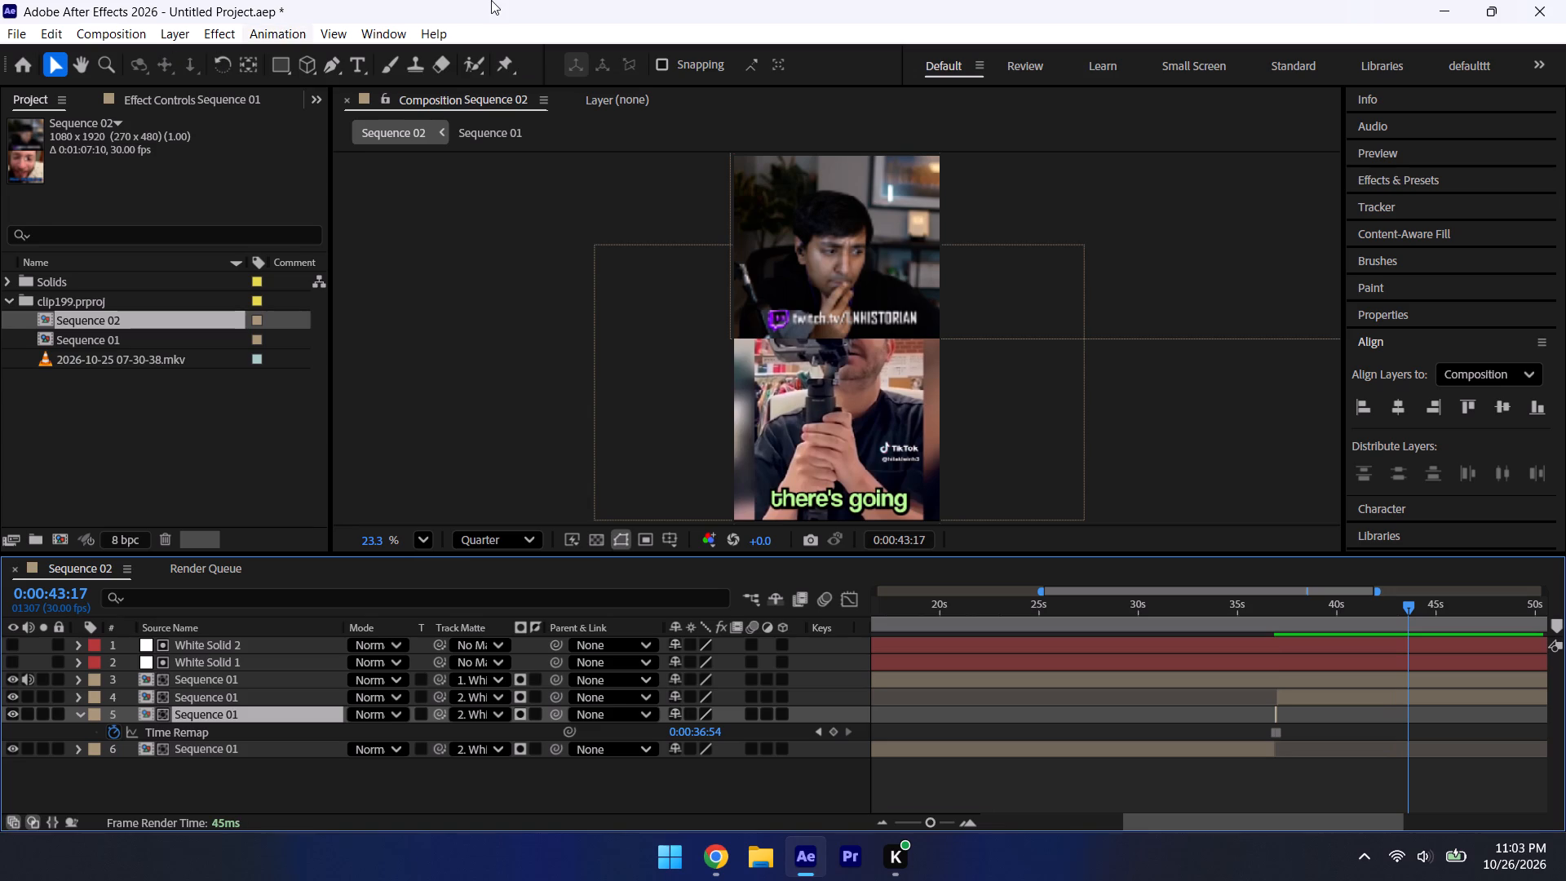
Scale the lower Sequence 01 segment starting at 0:00:37:01 to 118% and reposition it to 521, 1327.
{"action": "left_click", "coordinate": [1300, 696]}
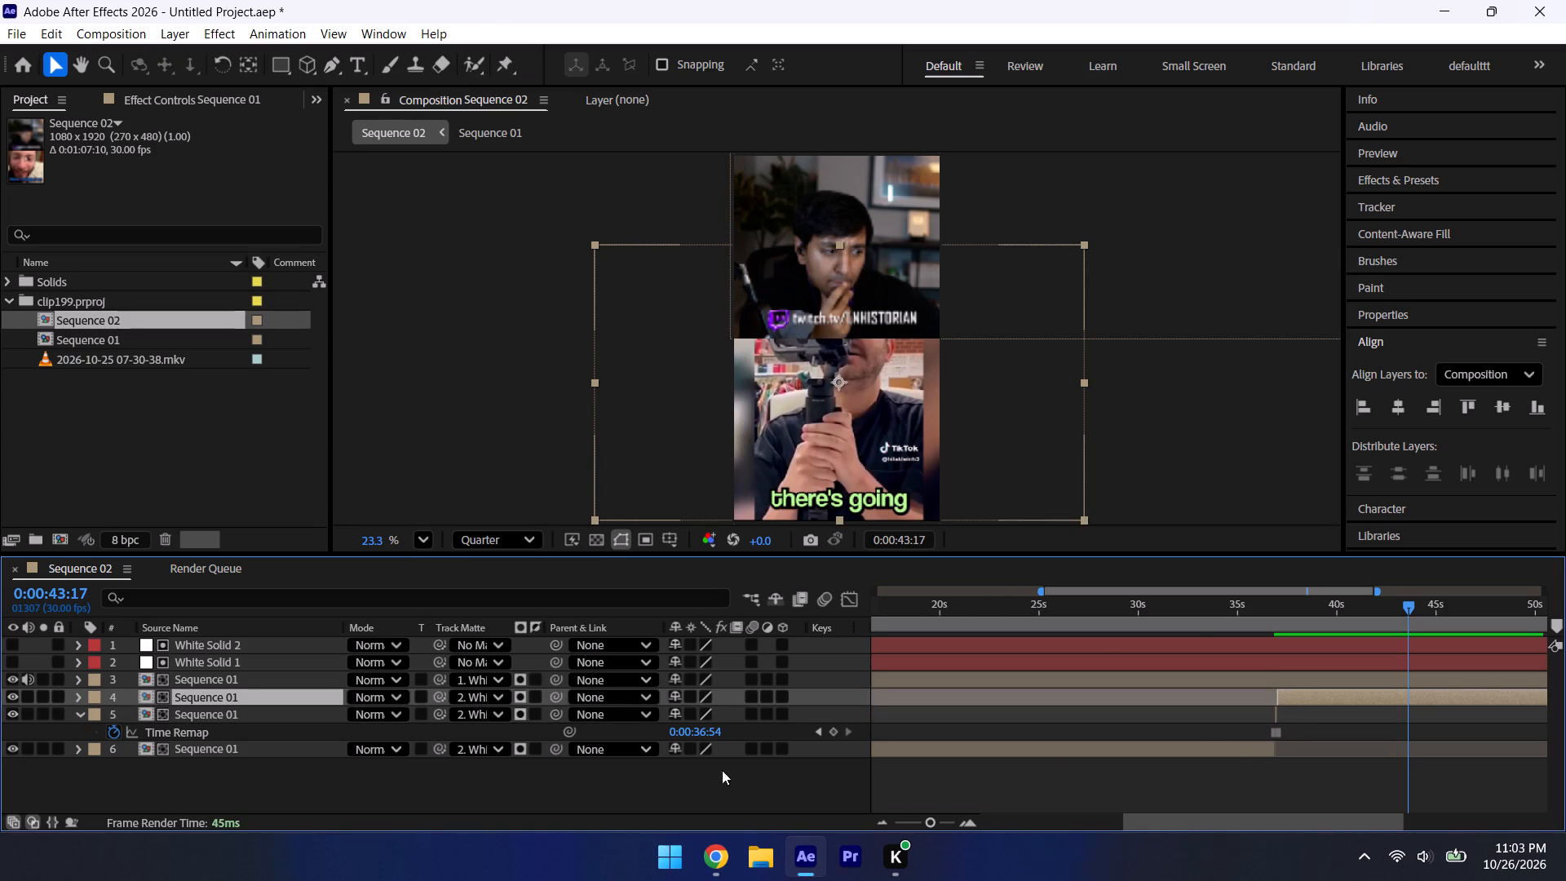
{"action": "left_click", "coordinate": [77, 693]}
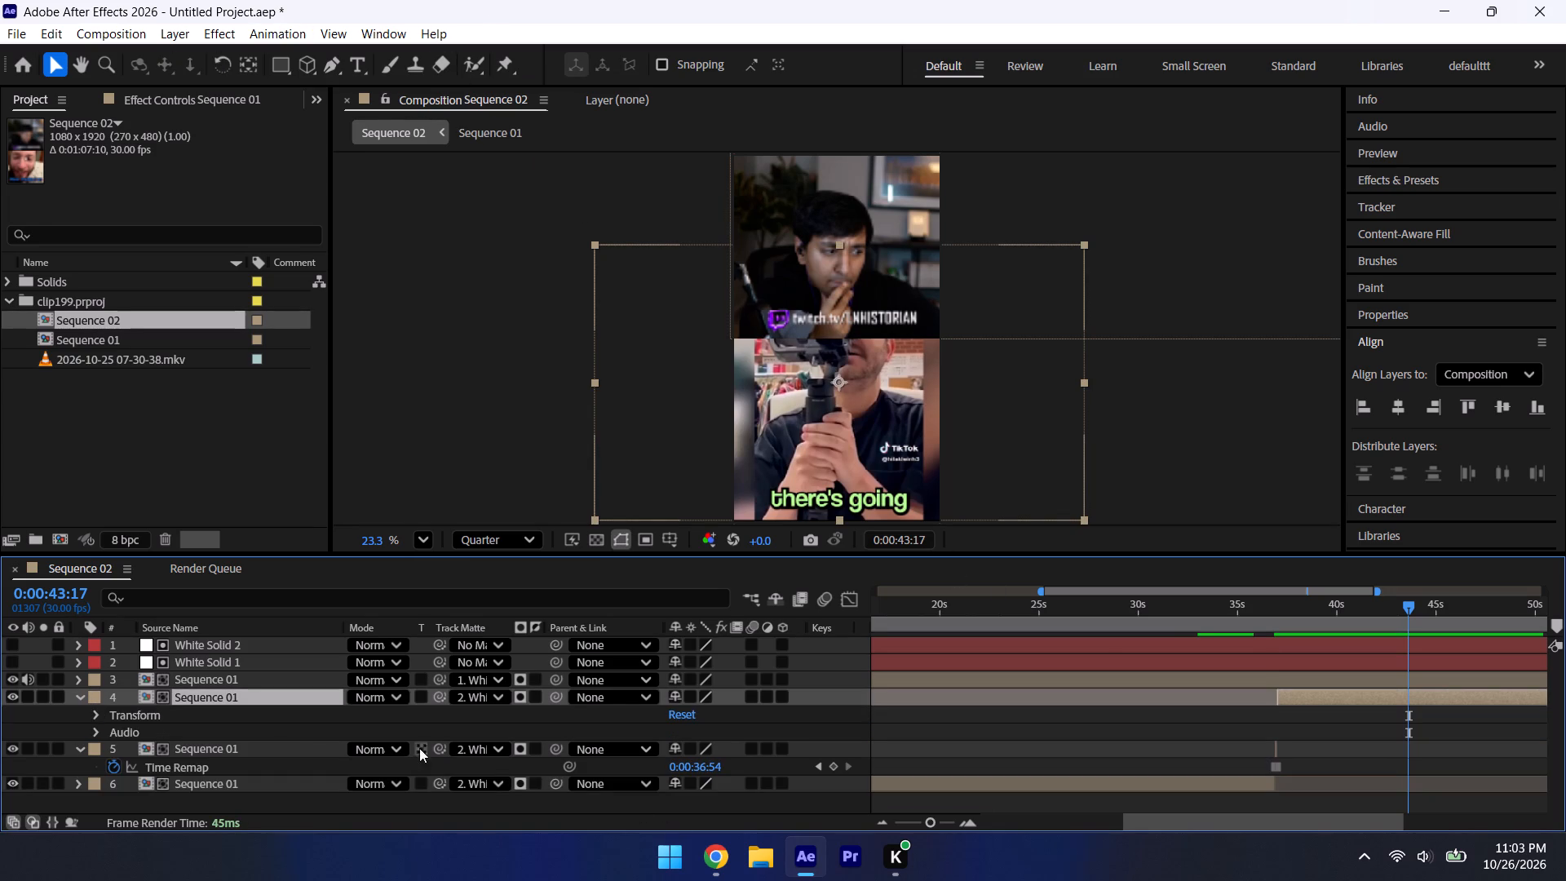
{"action": "left_click", "coordinate": [96, 712]}
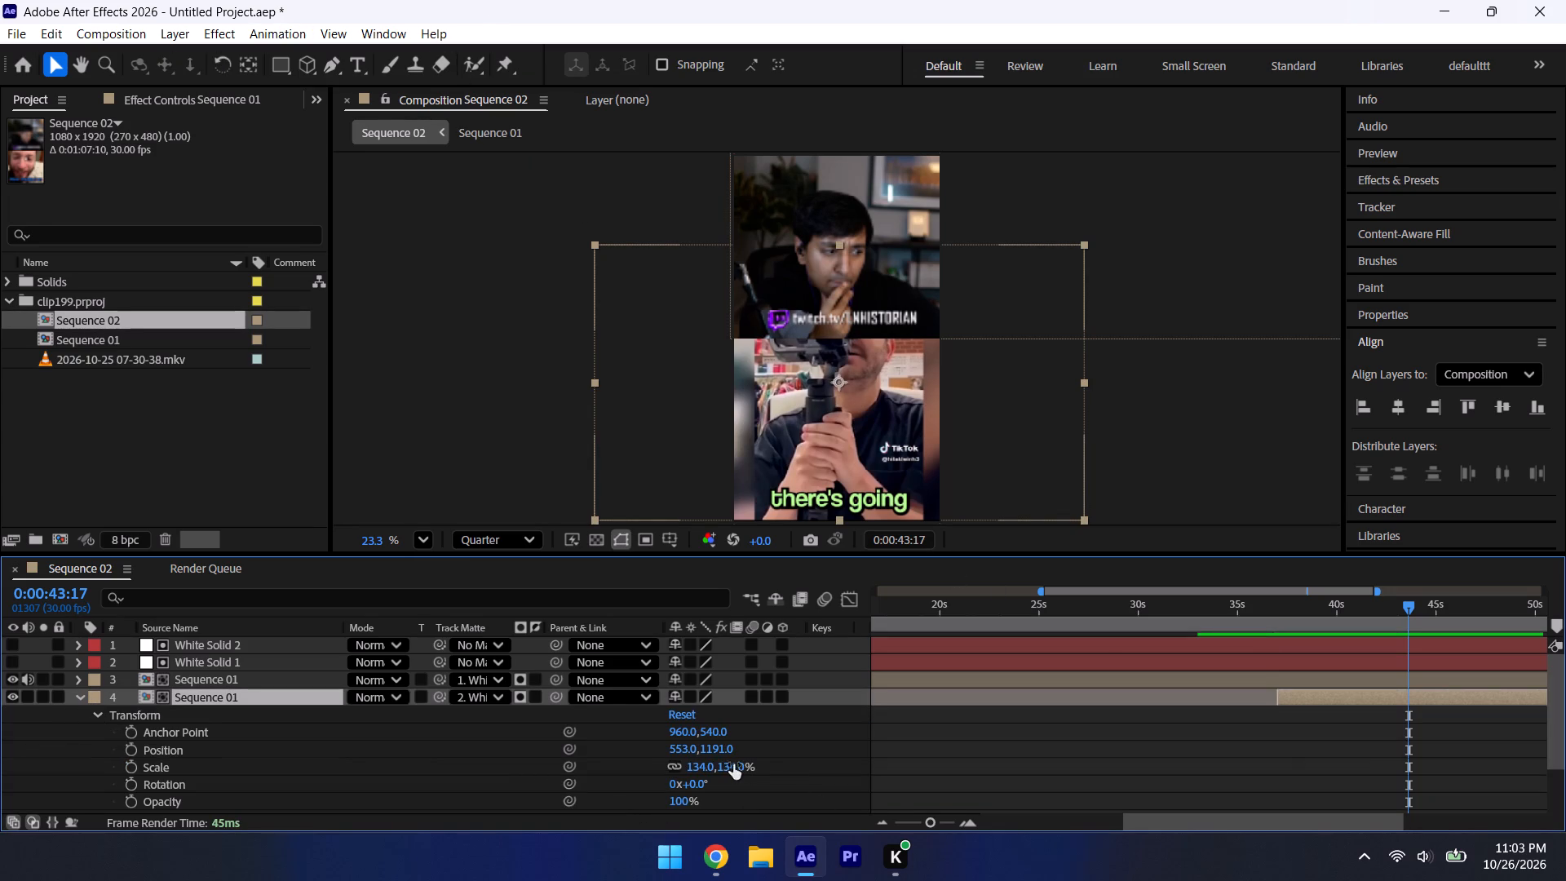
{"action": "left_click_drag", "start_coordinate": [729, 764], "coordinate": [714, 766]}
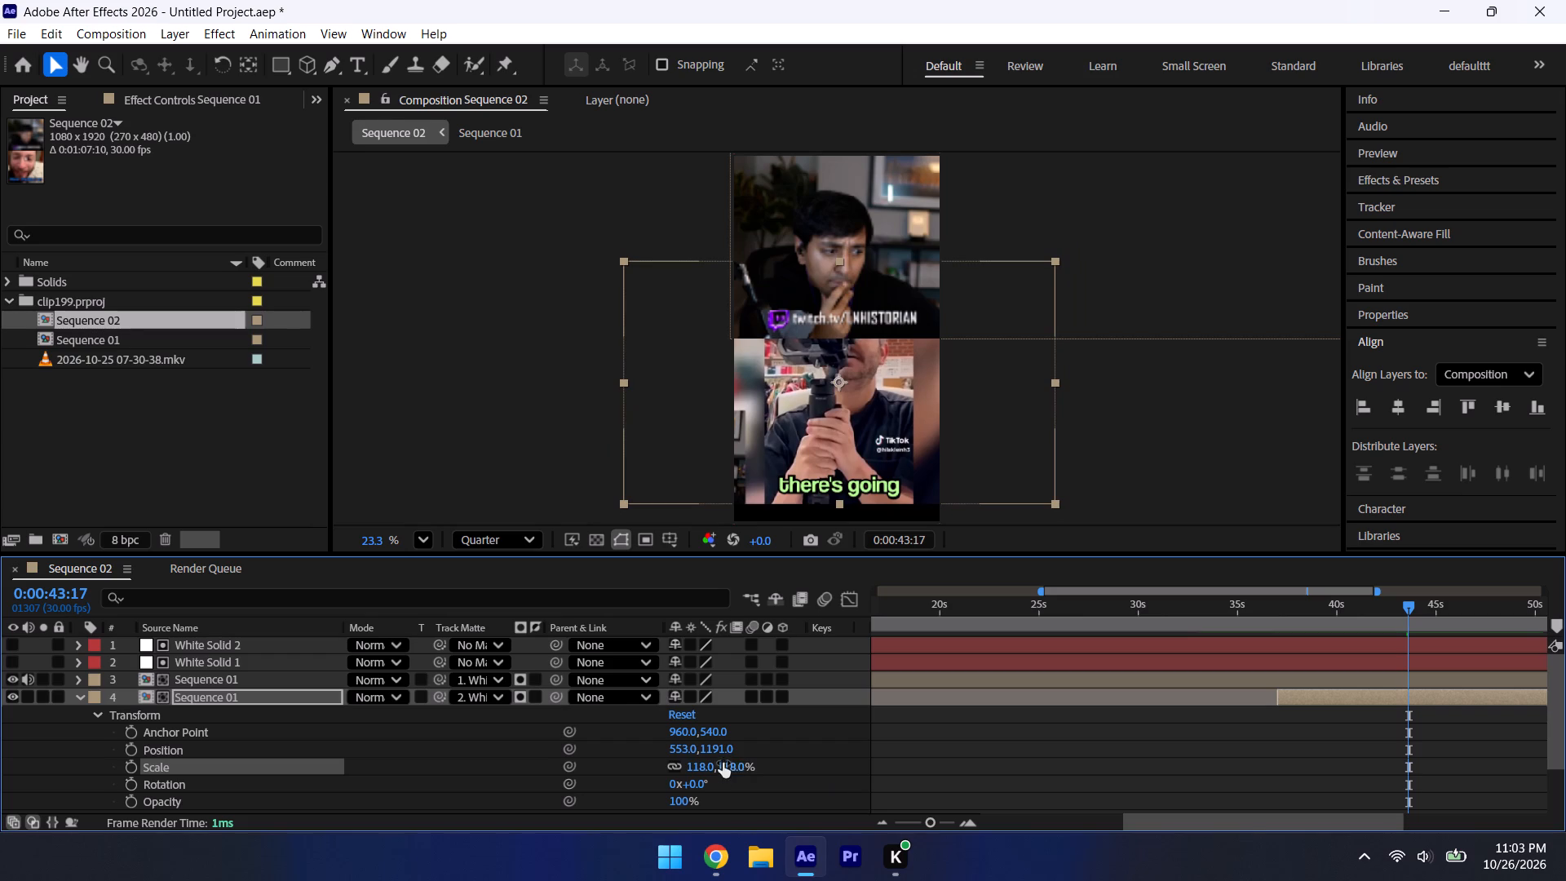
{"action": "left_click_drag", "start_coordinate": [724, 750], "coordinate": [775, 838]}
{"action": "left_click_drag", "start_coordinate": [680, 754], "coordinate": [647, 752]}
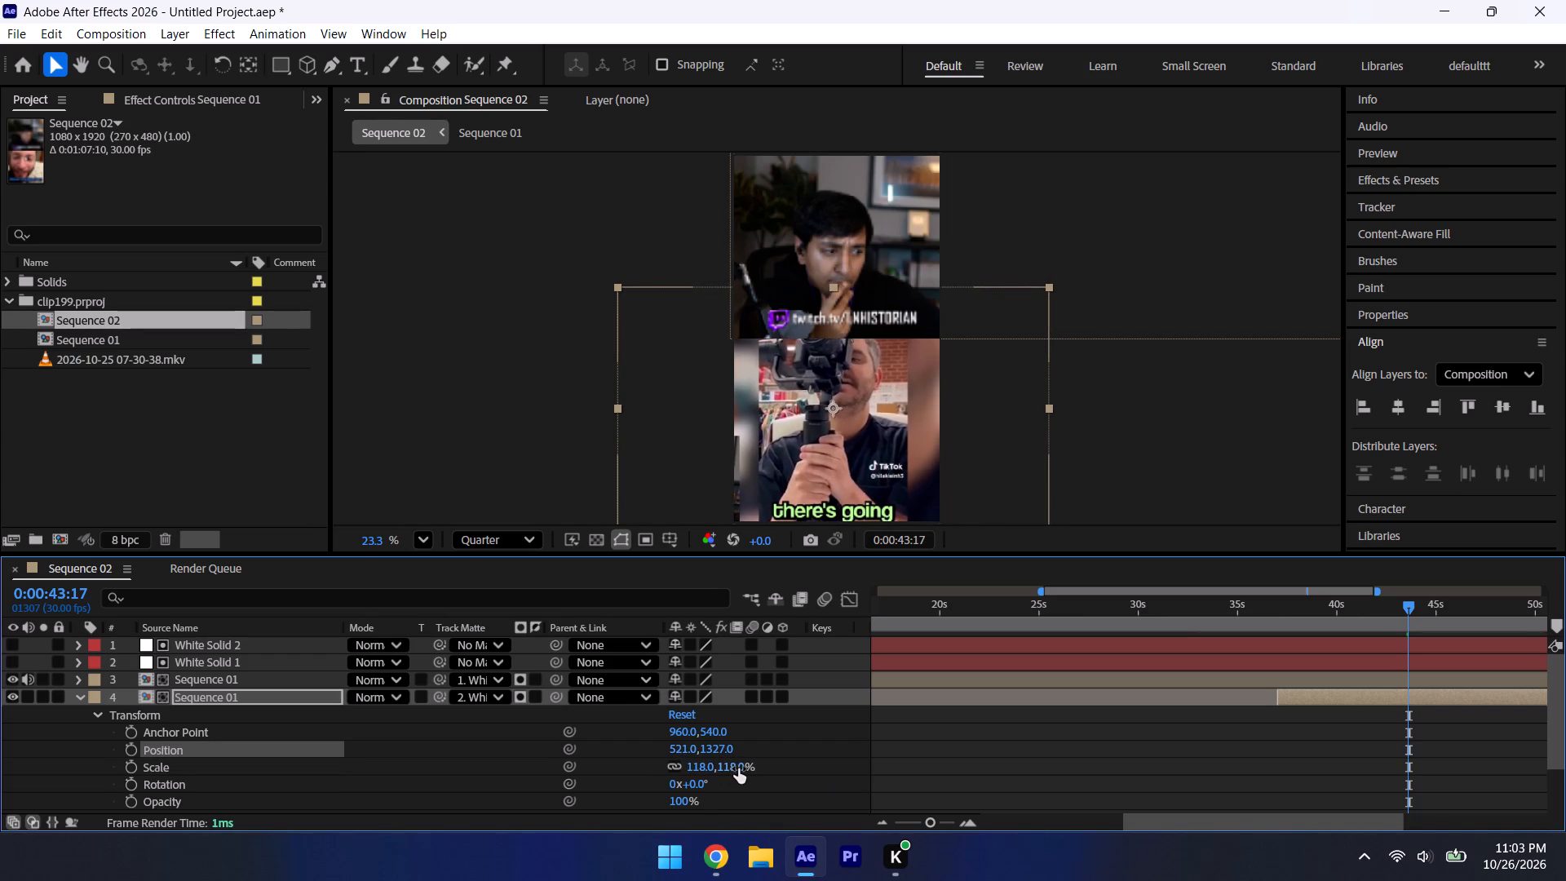
Fine-tune the scale of the segment starting at 0:00:37:01, trying 123% and 124% before setting it to 125%.
{"action": "left_click", "coordinate": [737, 769]}
{"action": "left_click", "coordinate": [737, 769]}
{"action": "key", "text": "BackSpace"}
{"action": "key", "text": "2"}
{"action": "key", "text": "Right"}
{"action": "key", "text": "Right"}
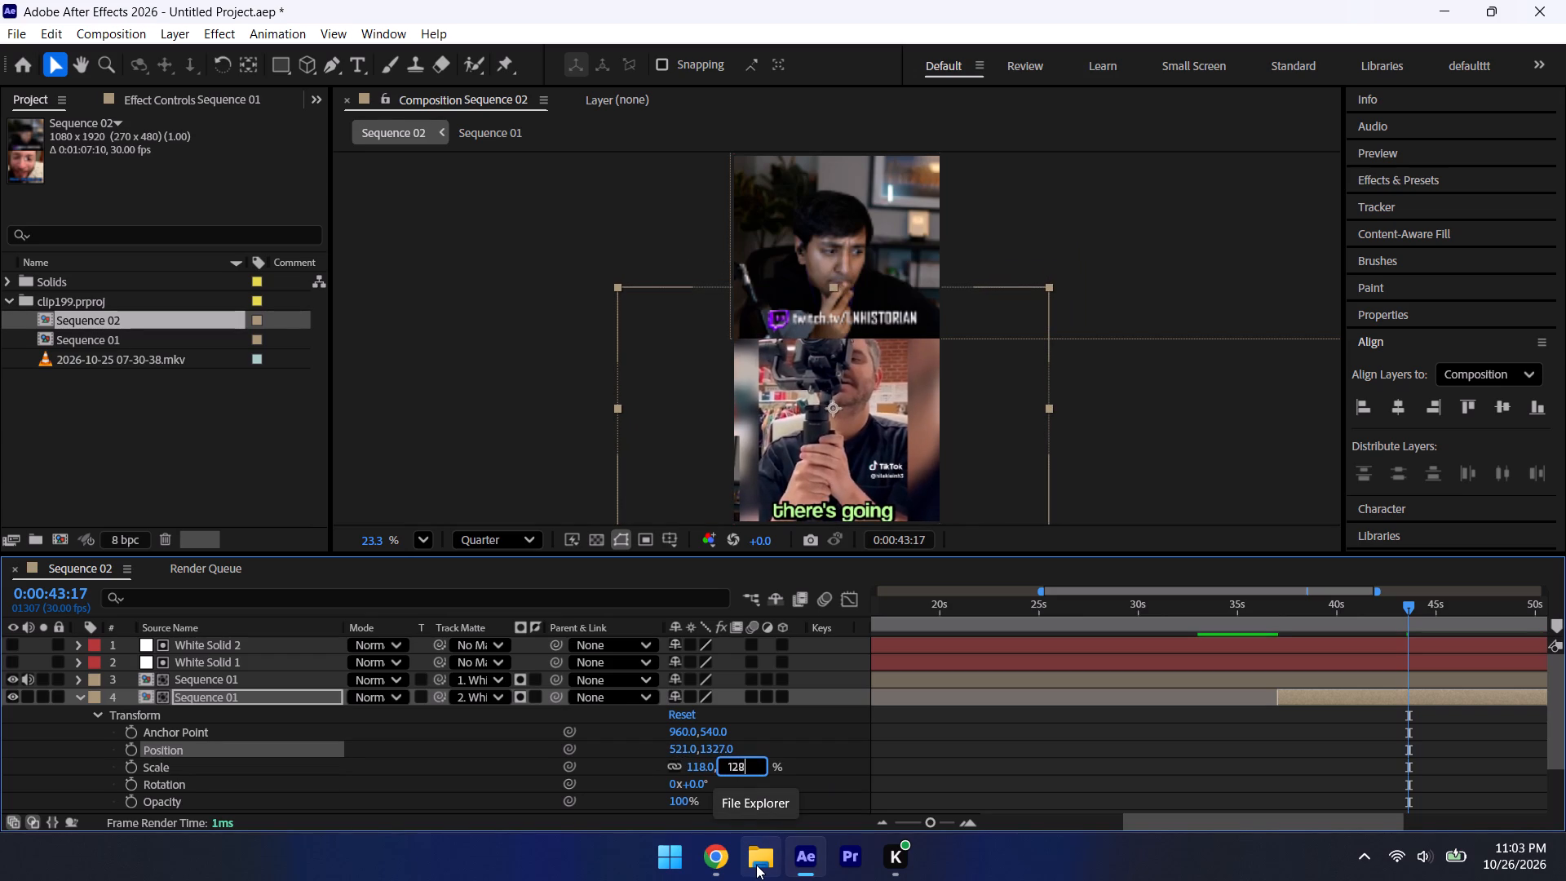
{"action": "key", "text": "BackSpace"}
{"action": "key", "text": "3"}
{"action": "key", "text": "Return"}
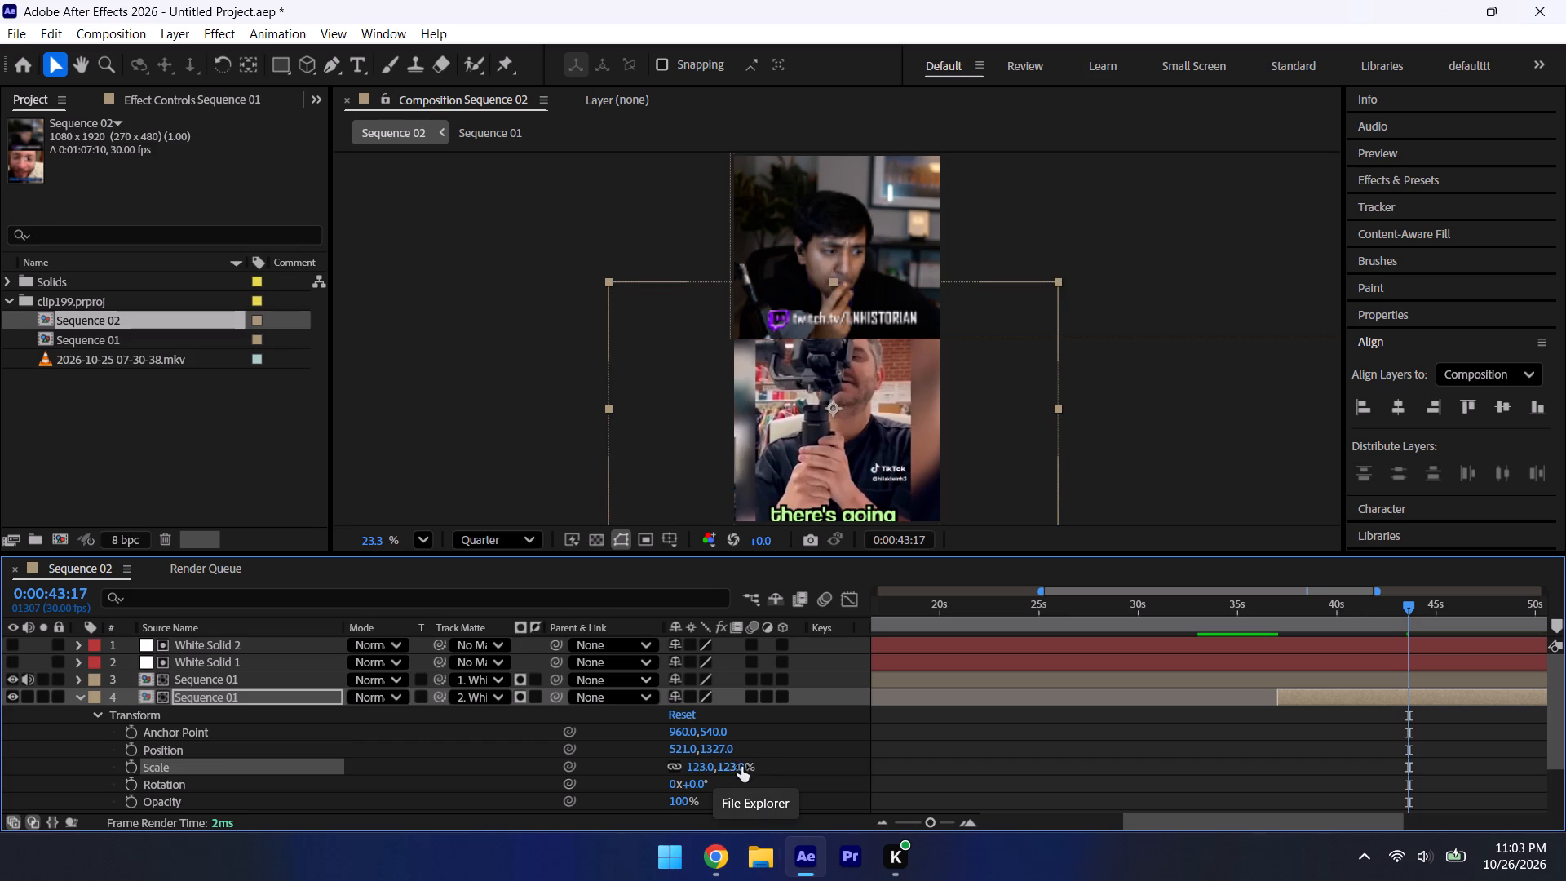
{"action": "left_click", "coordinate": [741, 766]}
{"action": "left_click", "coordinate": [745, 766]}
{"action": "key", "text": "BackSpace"}
{"action": "key", "text": "4"}
{"action": "key", "text": "Return"}
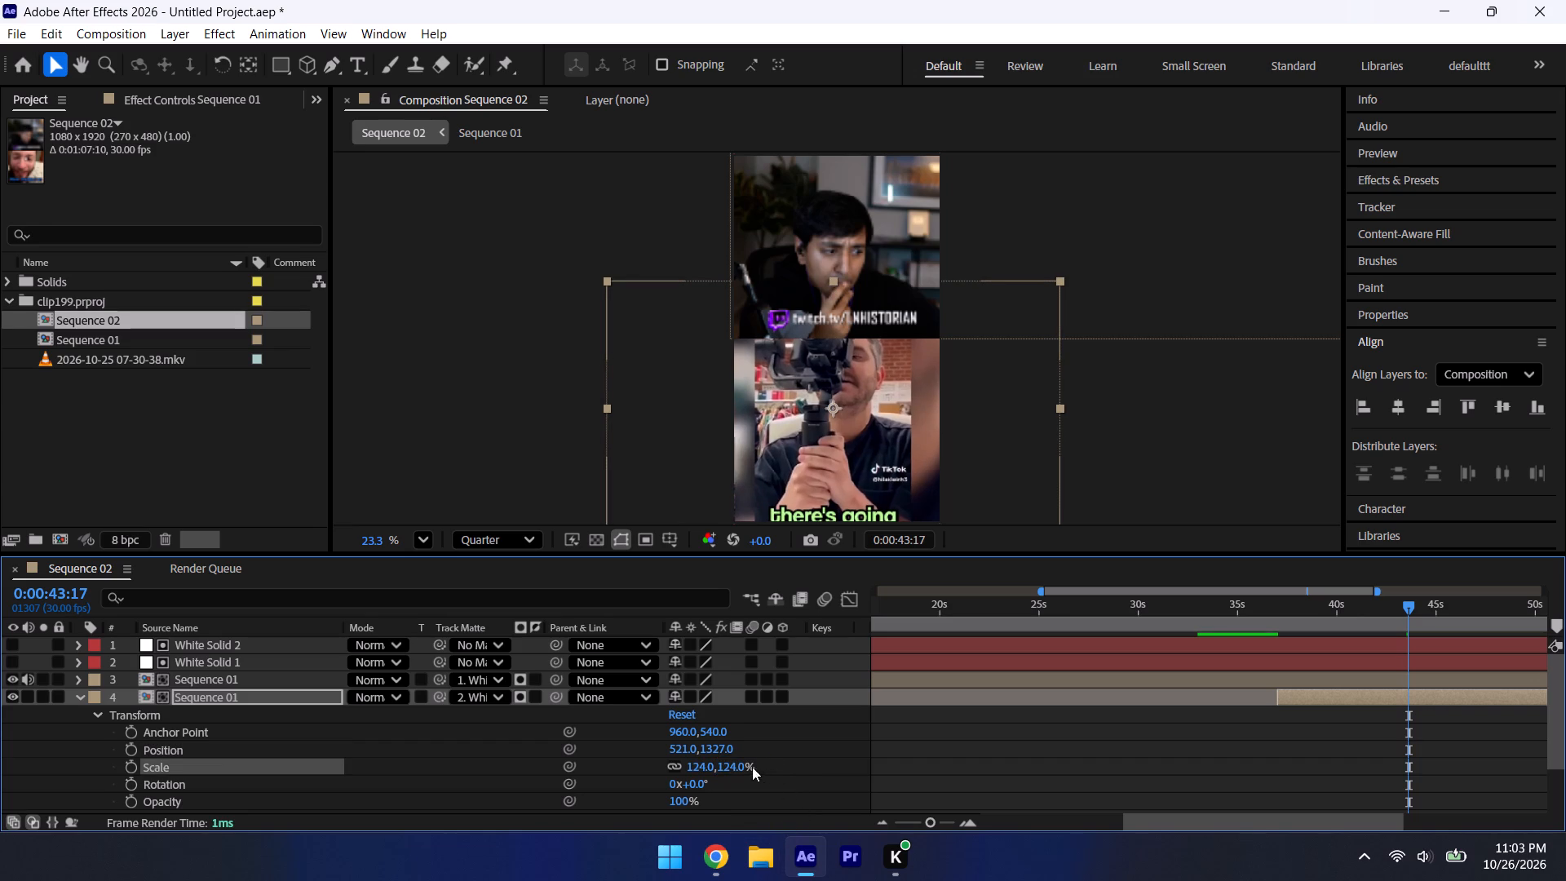
{"action": "double_click", "coordinate": [742, 766]}
{"action": "key", "text": "BackSpace"}
{"action": "key", "text": "5"}
{"action": "key", "text": "Return"}
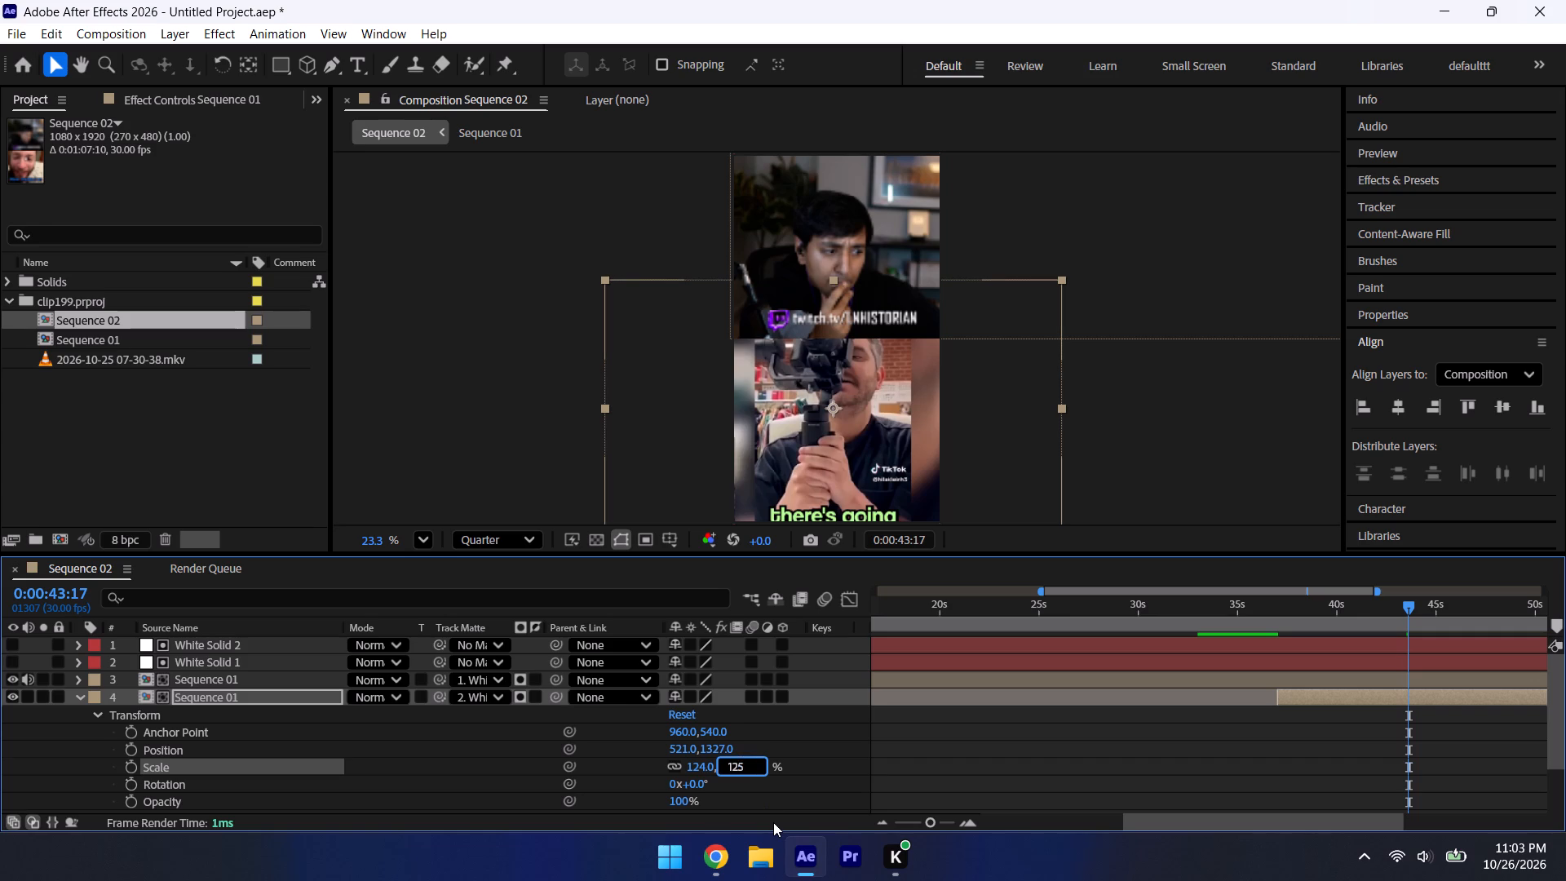
Play the composition from 0:00:43:17 through to its end to review the rescaled lower footage.
{"action": "key", "text": "space"}
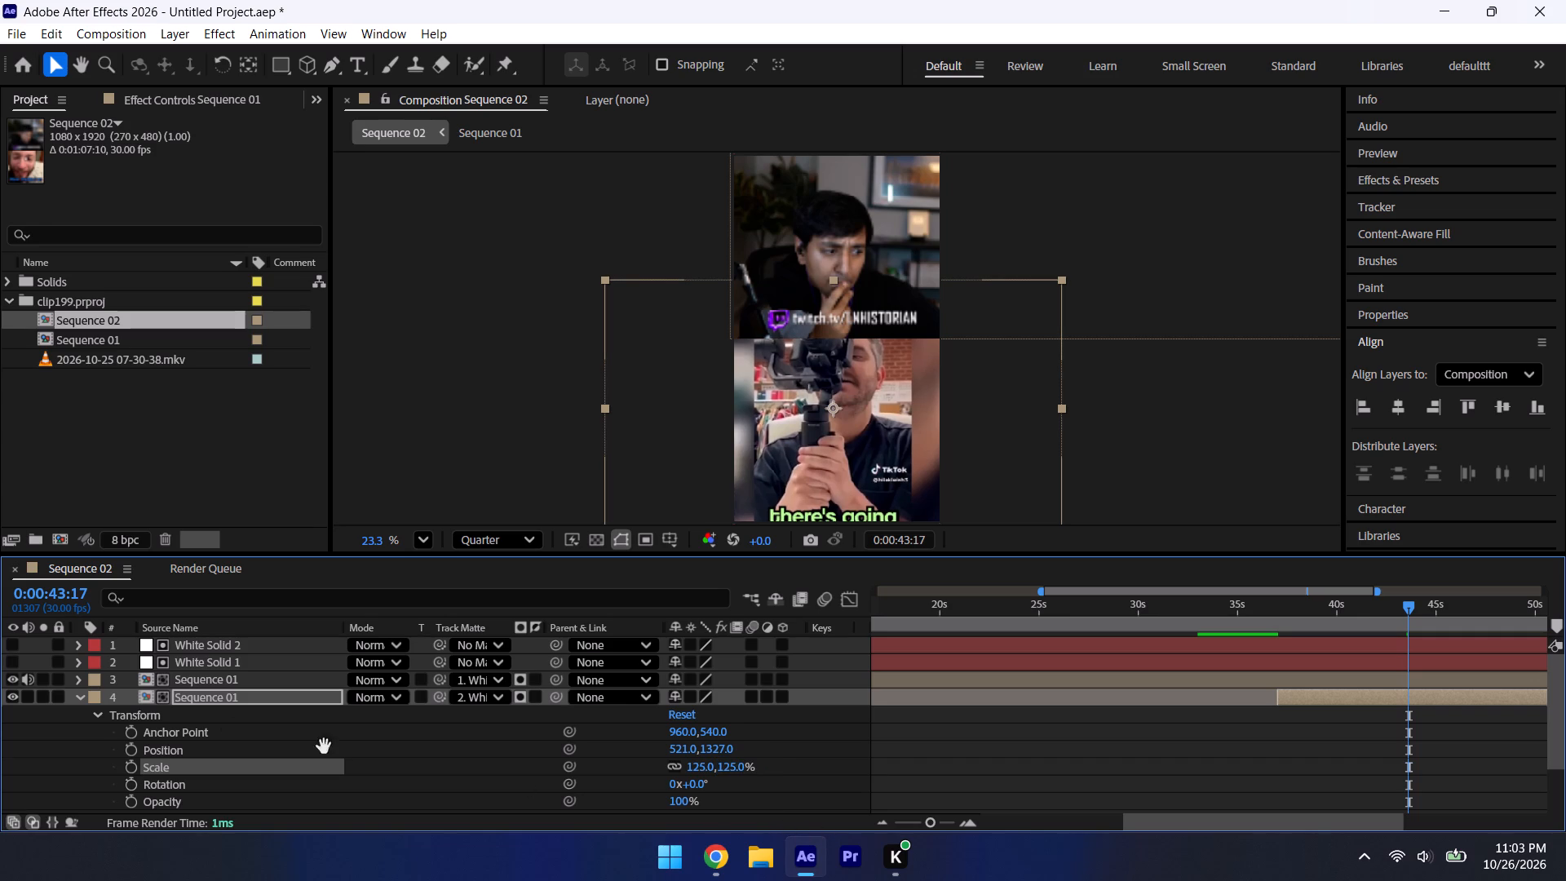
{"action": "left_click", "coordinate": [87, 695]}
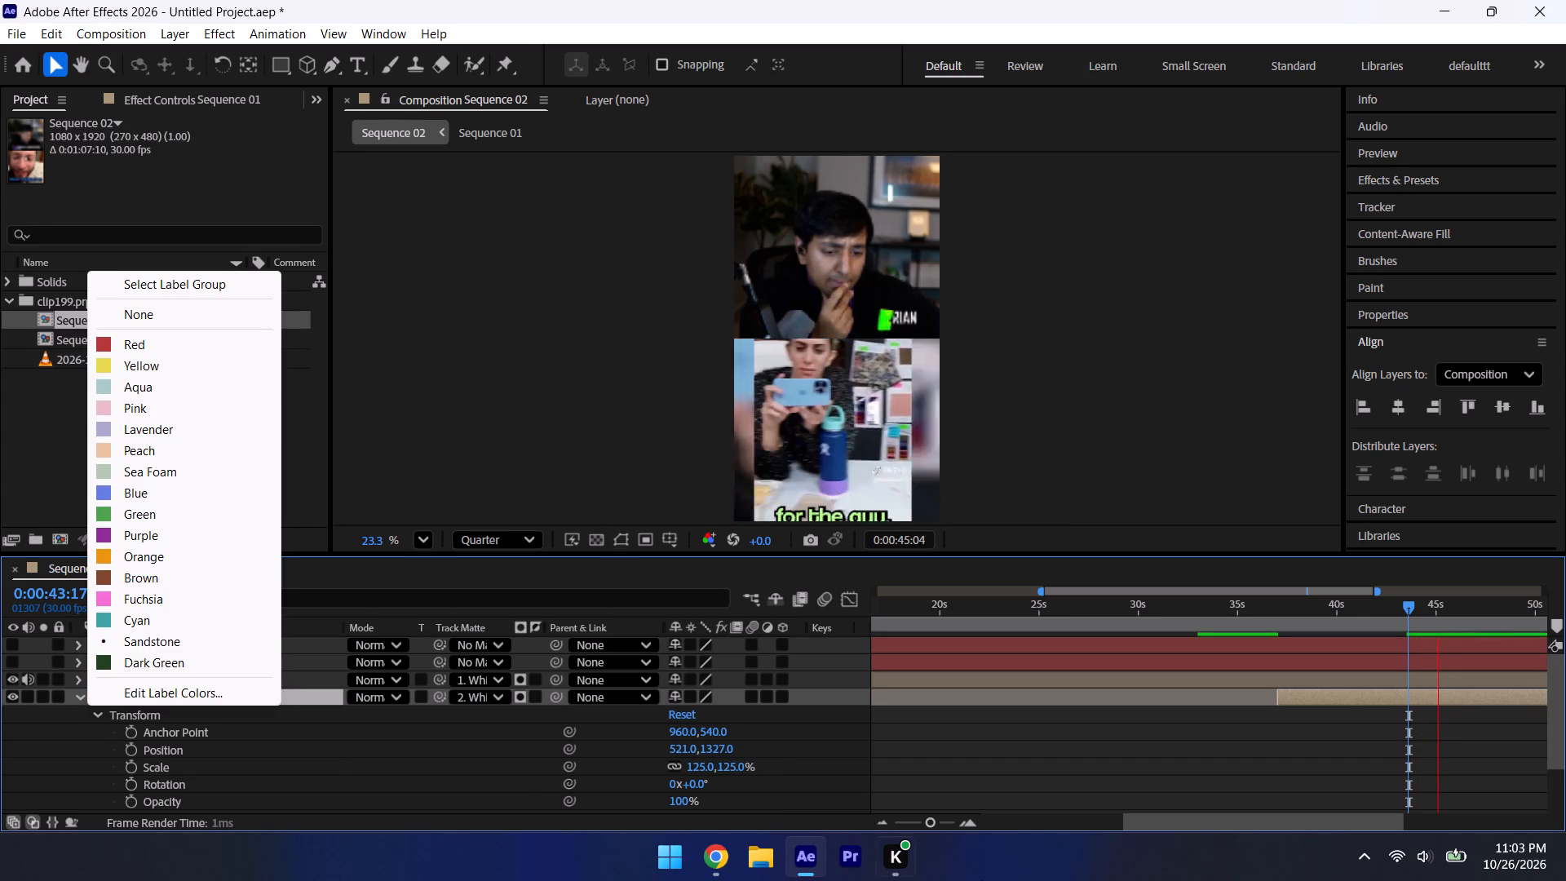
{"action": "left_click", "coordinate": [1091, 878]}
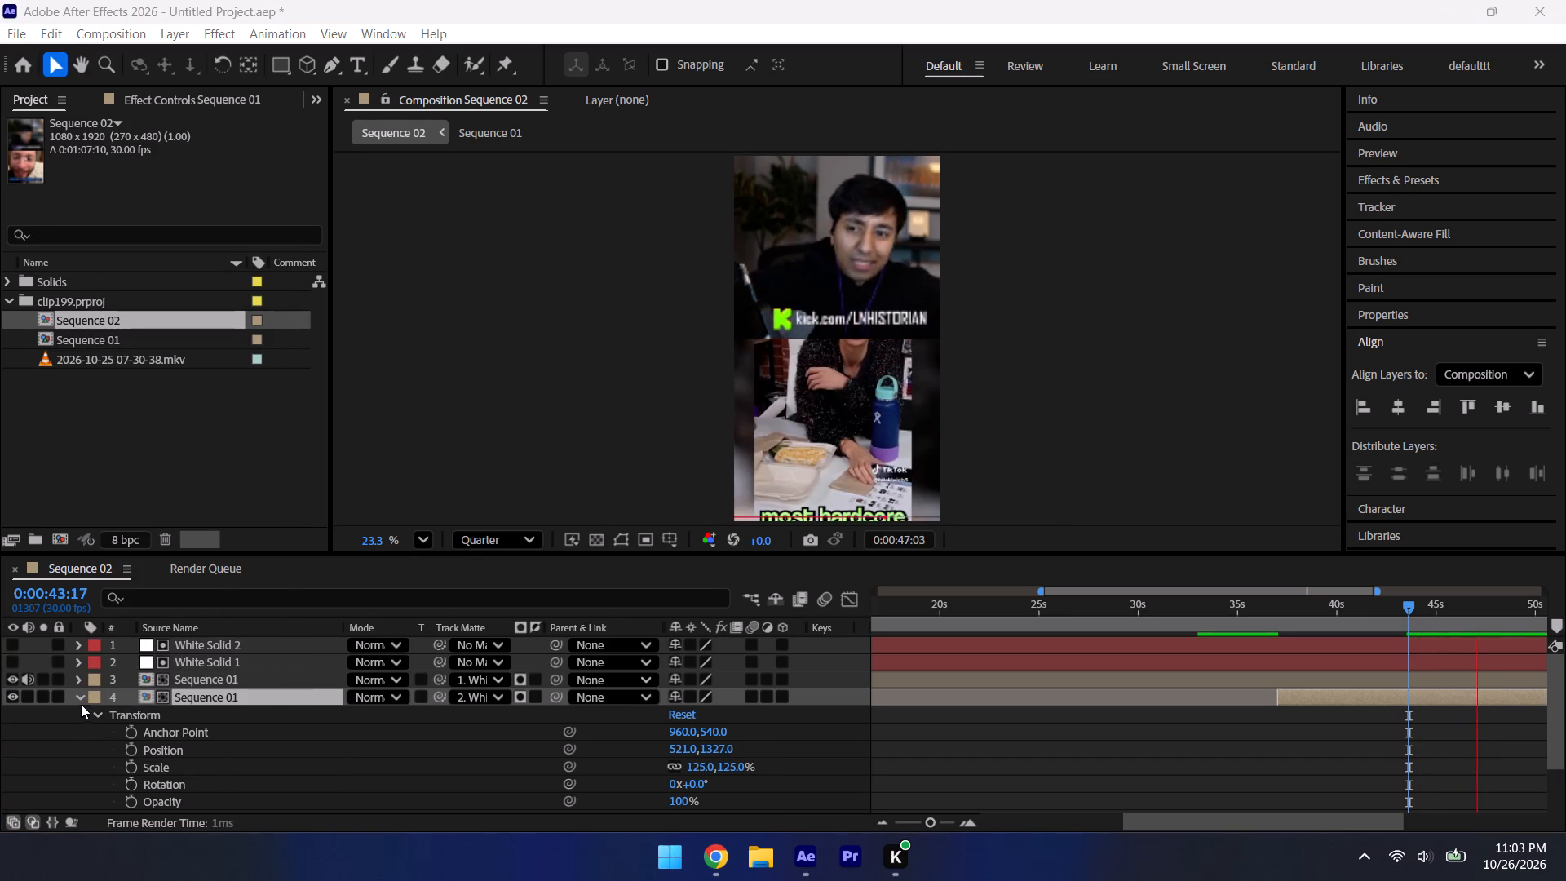
{"action": "left_click", "coordinate": [84, 697]}
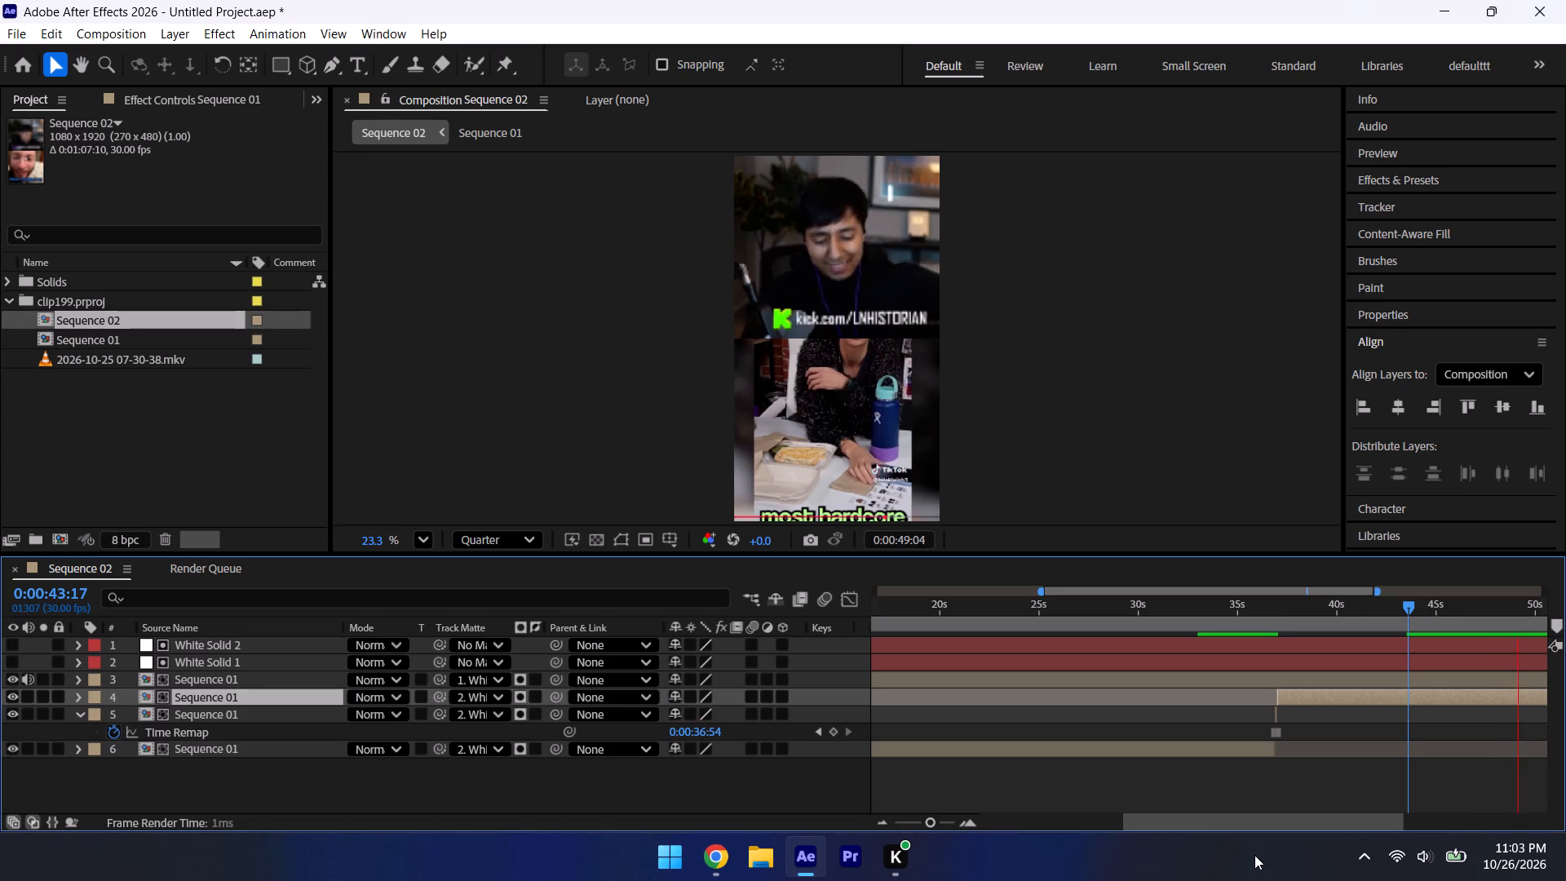
{"action": "triple_click", "coordinate": [887, 823]}
{"action": "triple_click", "coordinate": [883, 823]}
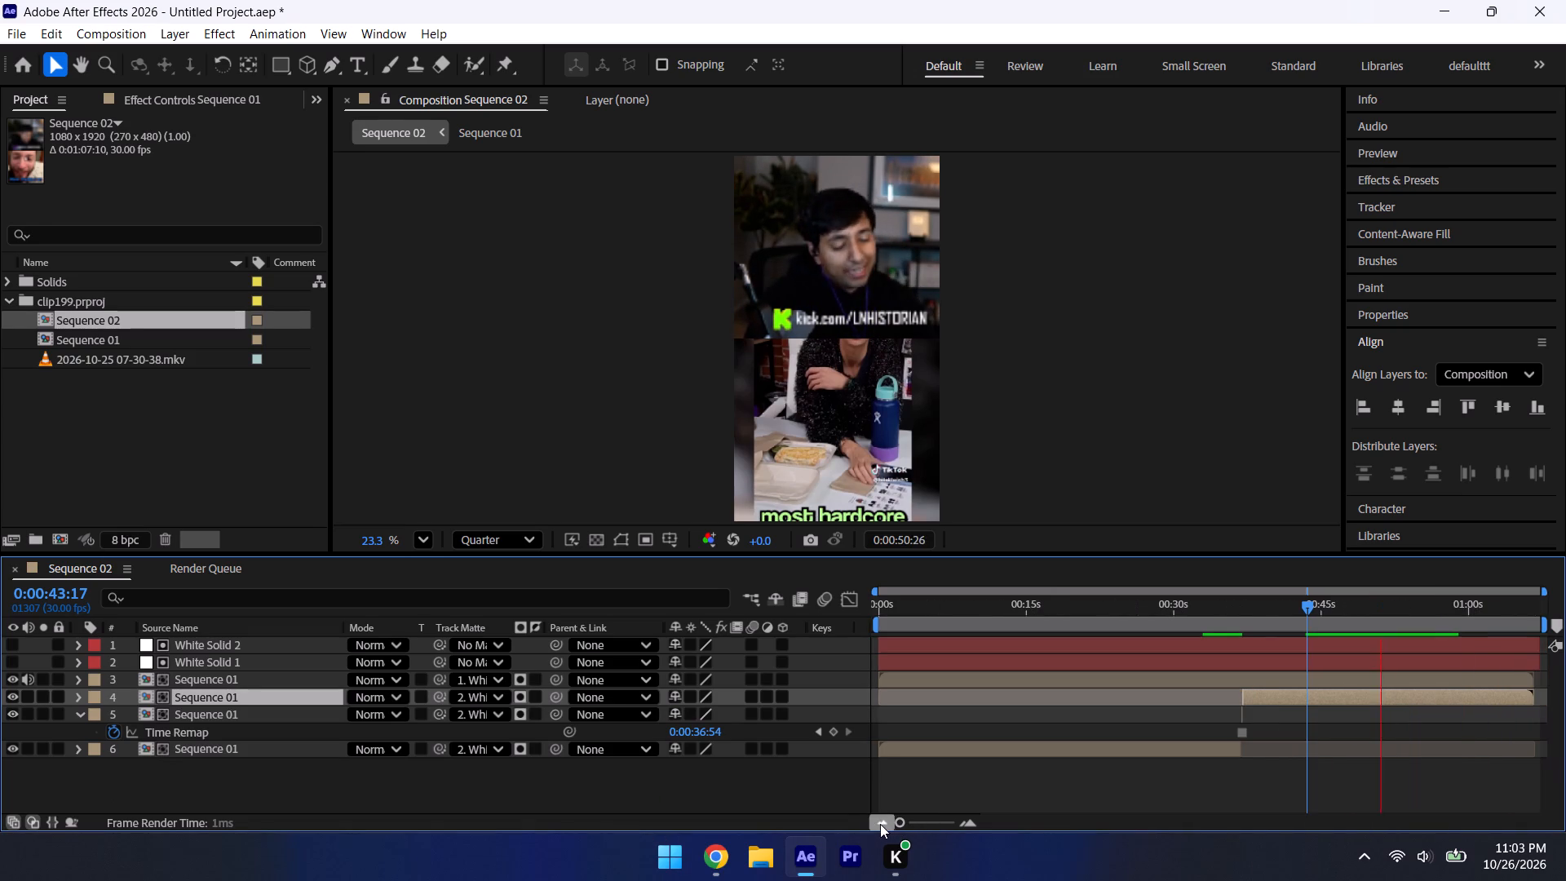
{"action": "left_click", "coordinate": [878, 826]}
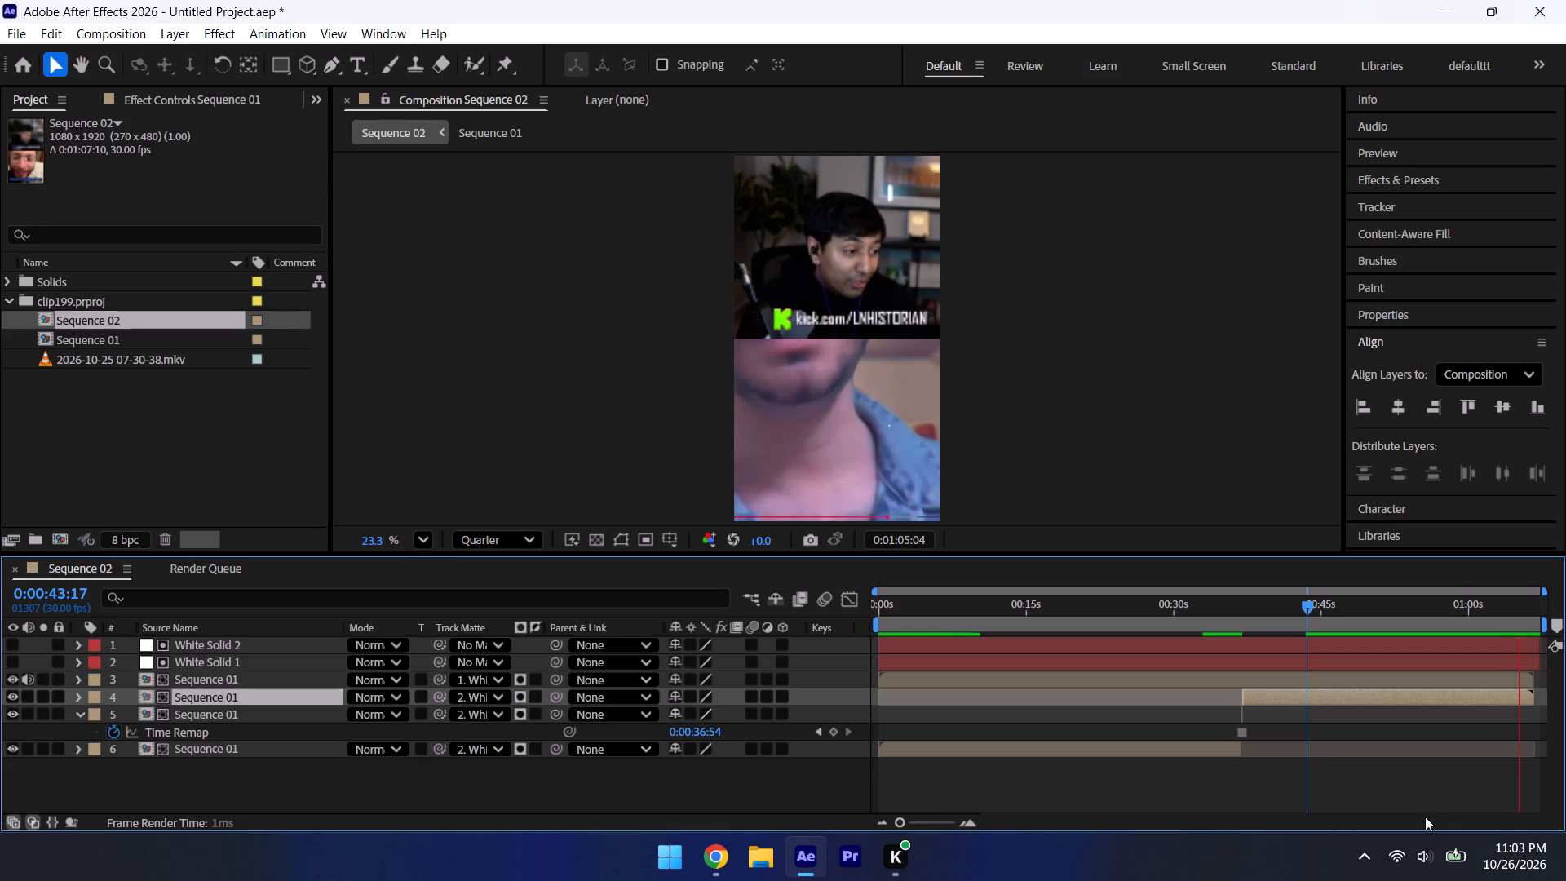
{"action": "key", "text": "space"}
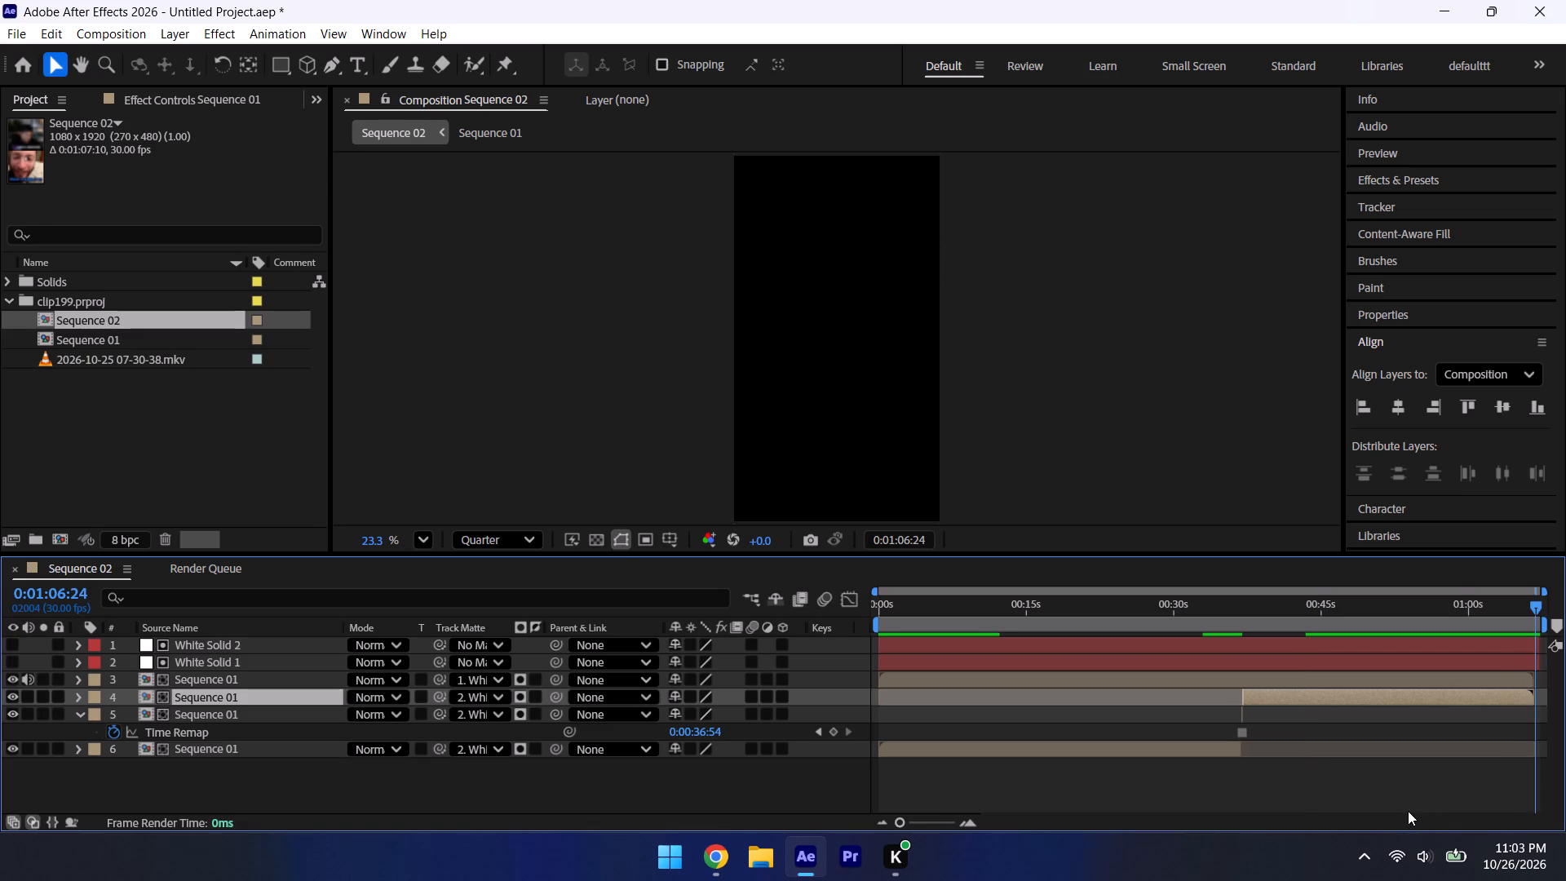
Step frame by frame between 0:01:06:24 and 0:01:06:19 to locate the last frame that contains footage.
{"action": "key", "text": "ctrl+Left"}
{"action": "key", "text": "ctrl+Left"}
{"action": "key", "text": "ctrl+Left"}
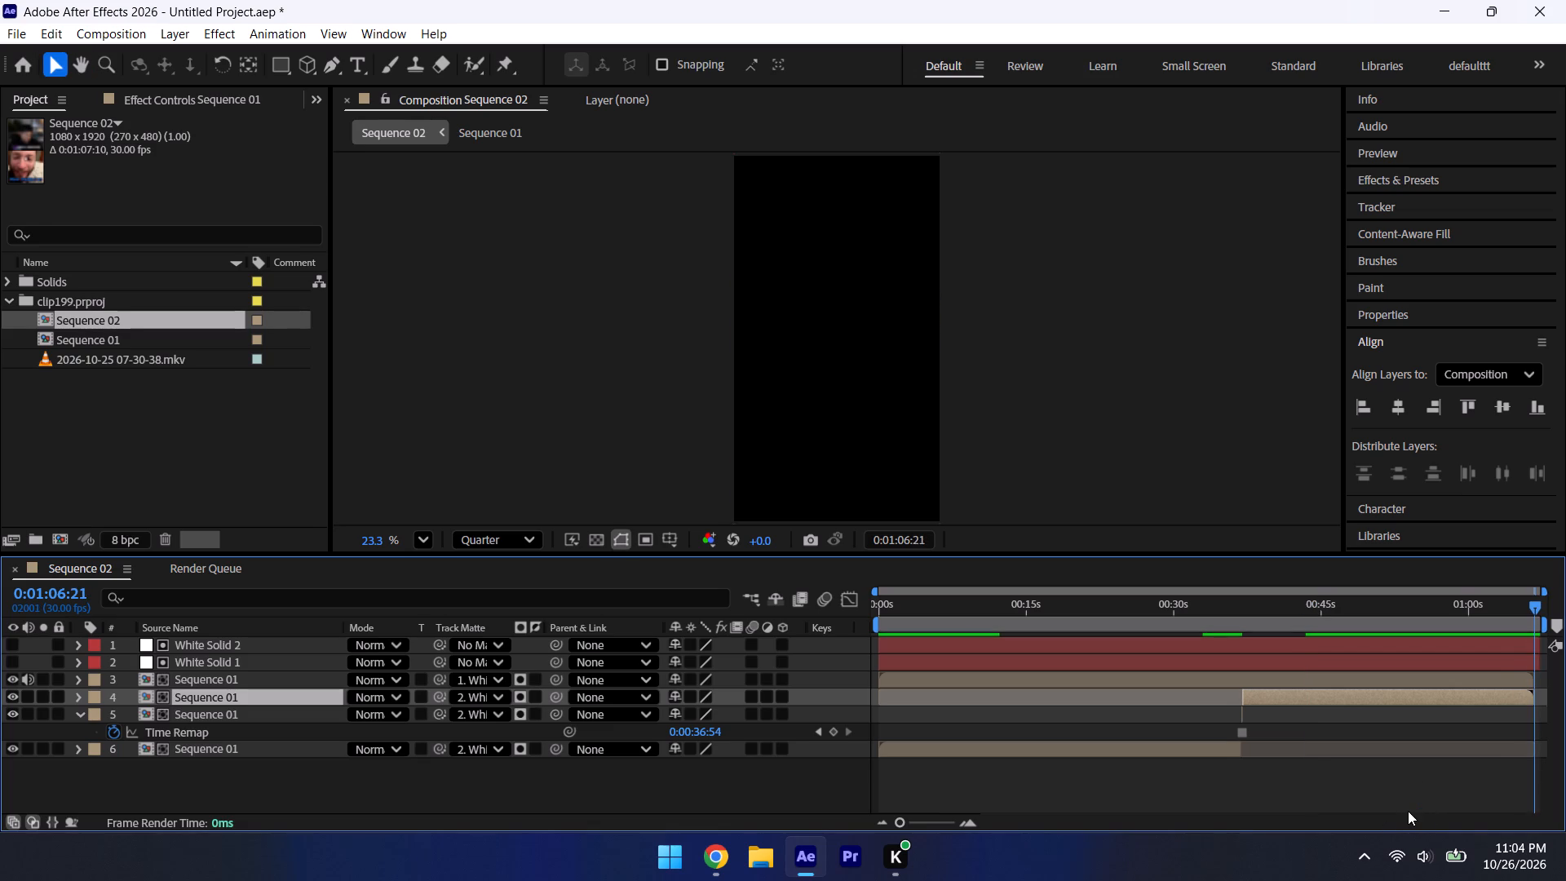
{"action": "key", "text": "ctrl+Left"}
{"action": "key", "text": "ctrl+Left"}
{"action": "key", "text": "ctrl+Right"}
{"action": "key", "text": "ctrl+Left"}
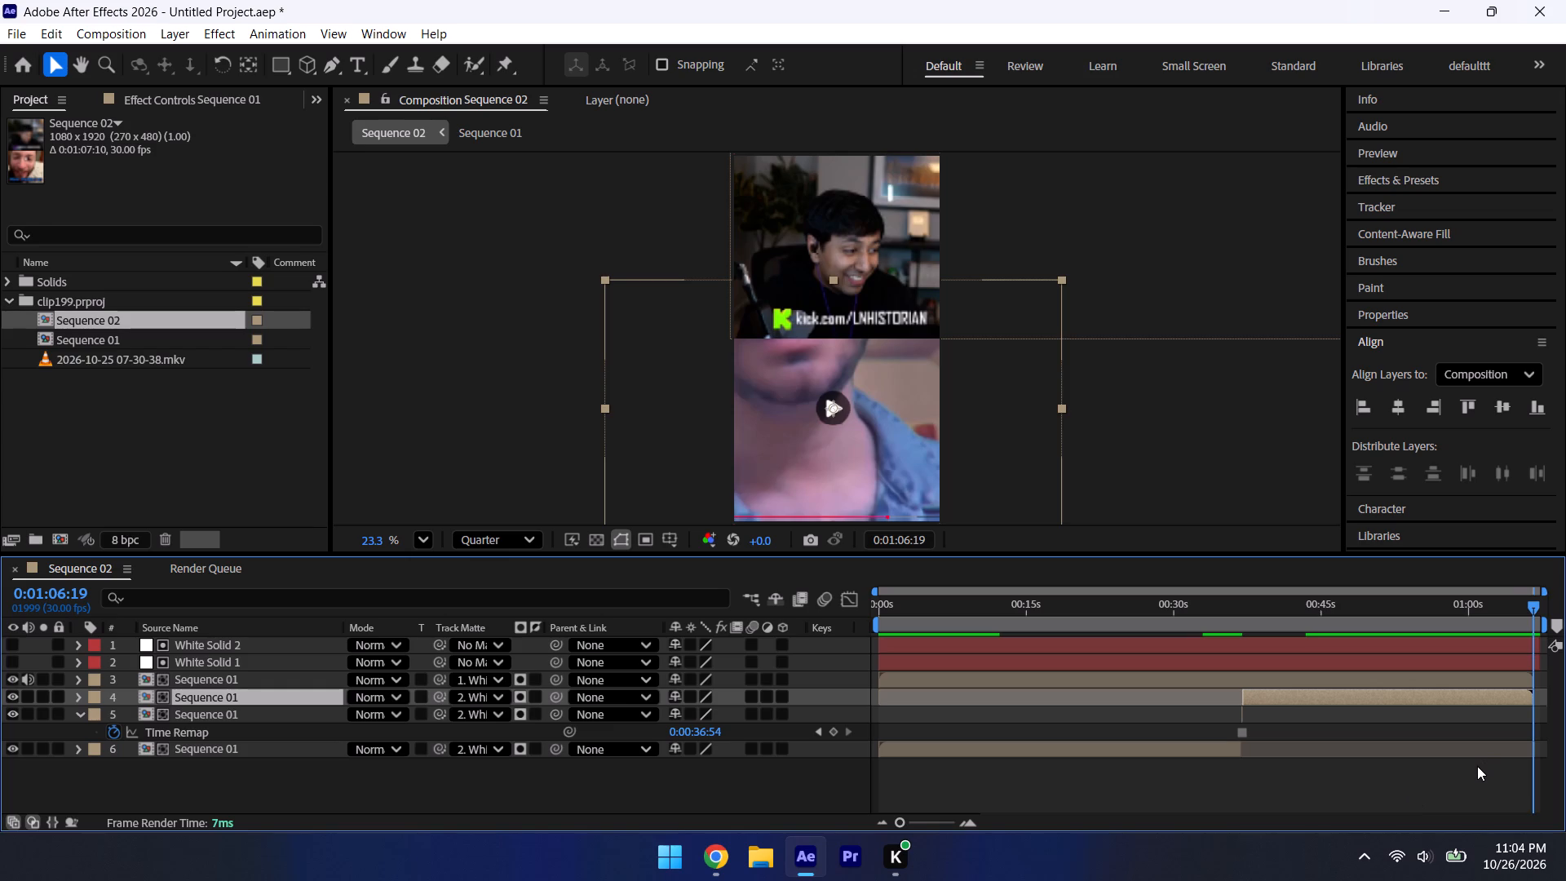
{"action": "key", "text": "ctrl+Right"}
{"action": "key", "text": "ctrl+Left"}
Set the Sequence 02 composition's duration to 0:01:06:19.
{"action": "left_click", "coordinate": [118, 29]}
{"action": "left_click", "coordinate": [184, 94]}
{"action": "left_click", "coordinate": [102, 33]}
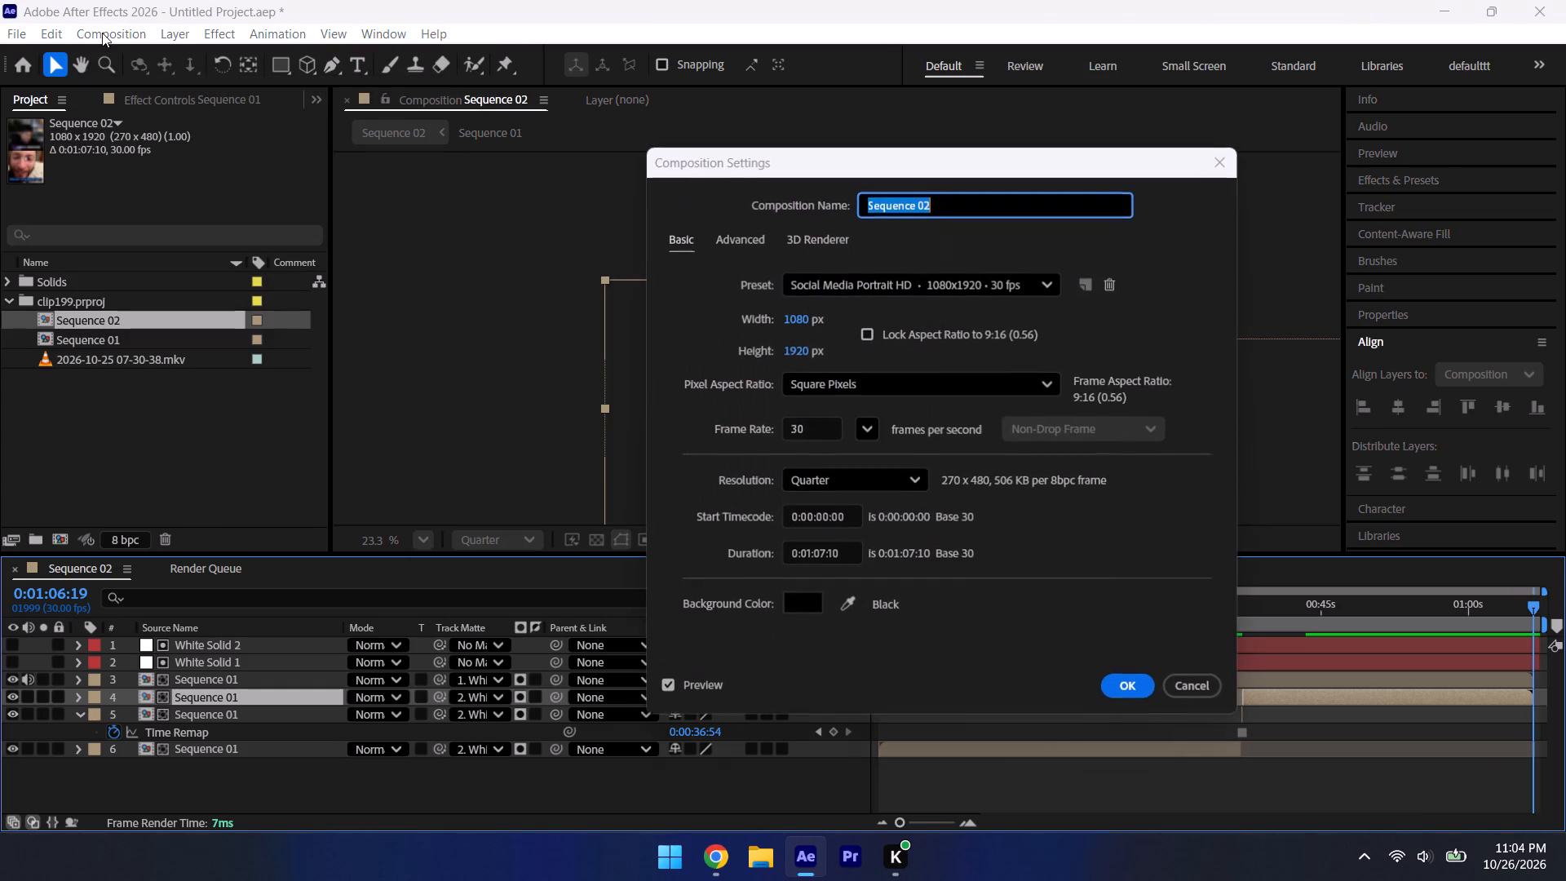
{"action": "left_click", "coordinate": [825, 551]}
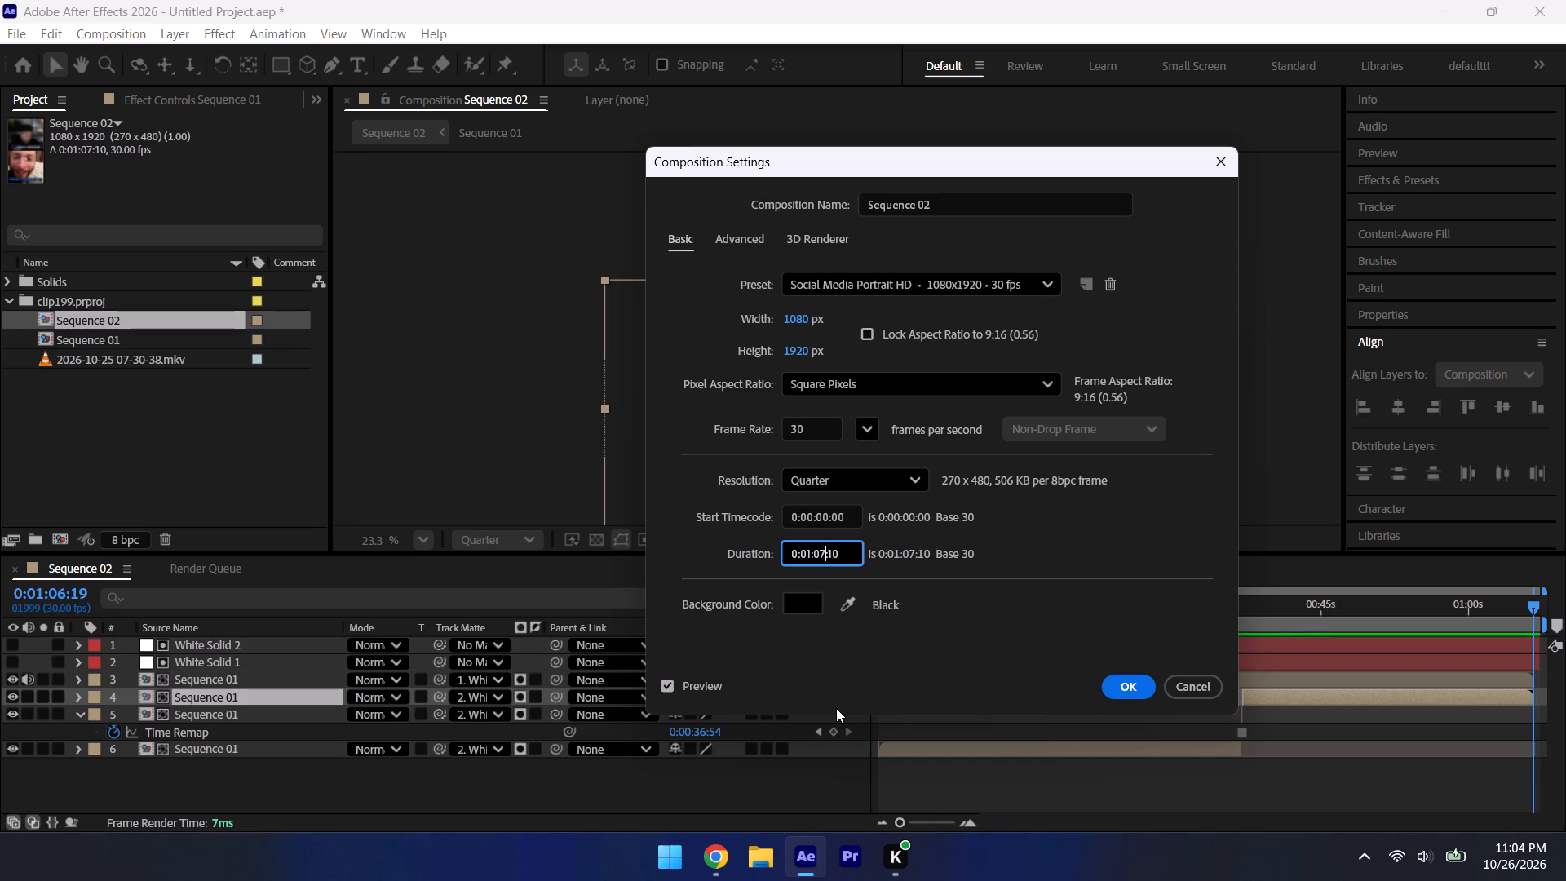
{"action": "key", "text": "BackSpace"}
{"action": "key", "text": "6"}
{"action": "key", "text": "Right"}
{"action": "key", "text": "Right"}
{"action": "key", "text": "Right"}
{"action": "key", "text": "BackSpace"}
{"action": "key", "text": "9"}
{"action": "key", "text": "Return"}
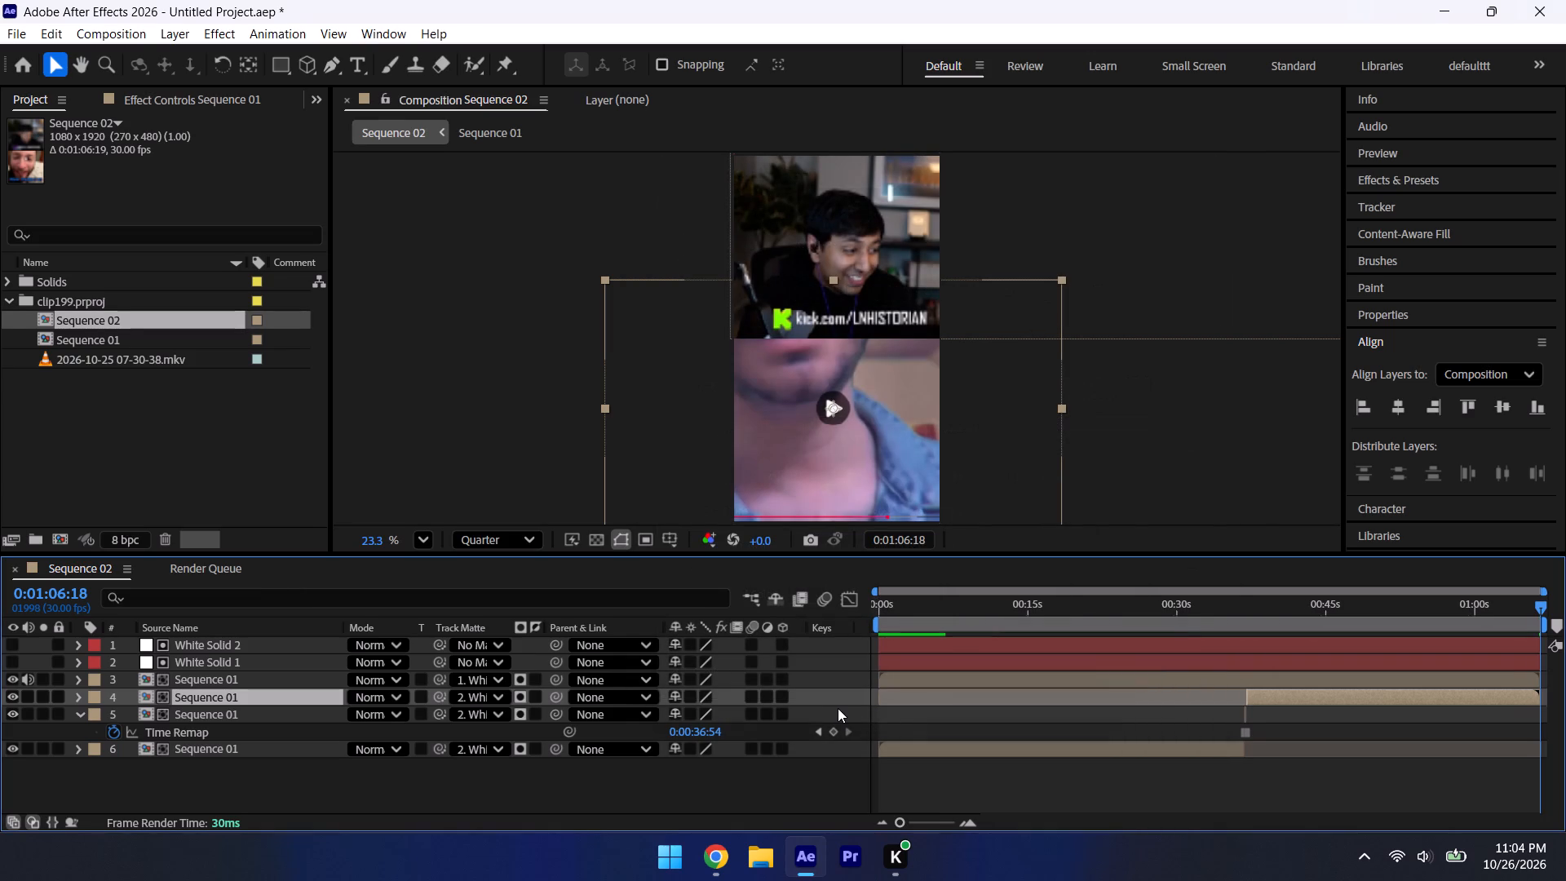
Add Sequence 02 to the render queue and set its output module format to H.264.
{"action": "left_click", "coordinate": [15, 34]}
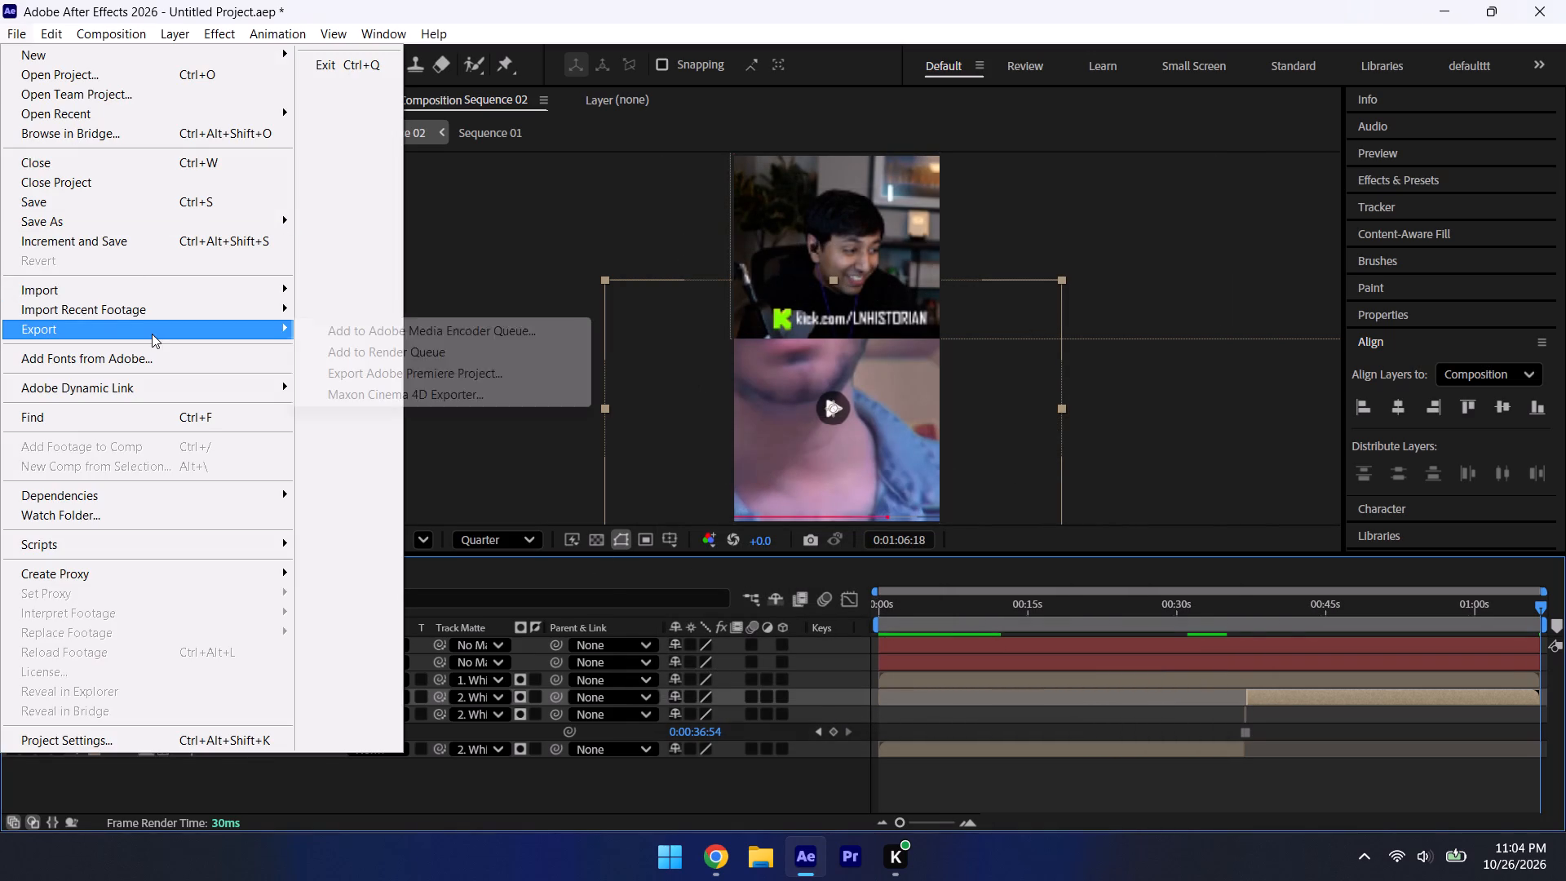
{"action": "left_click", "coordinate": [383, 342]}
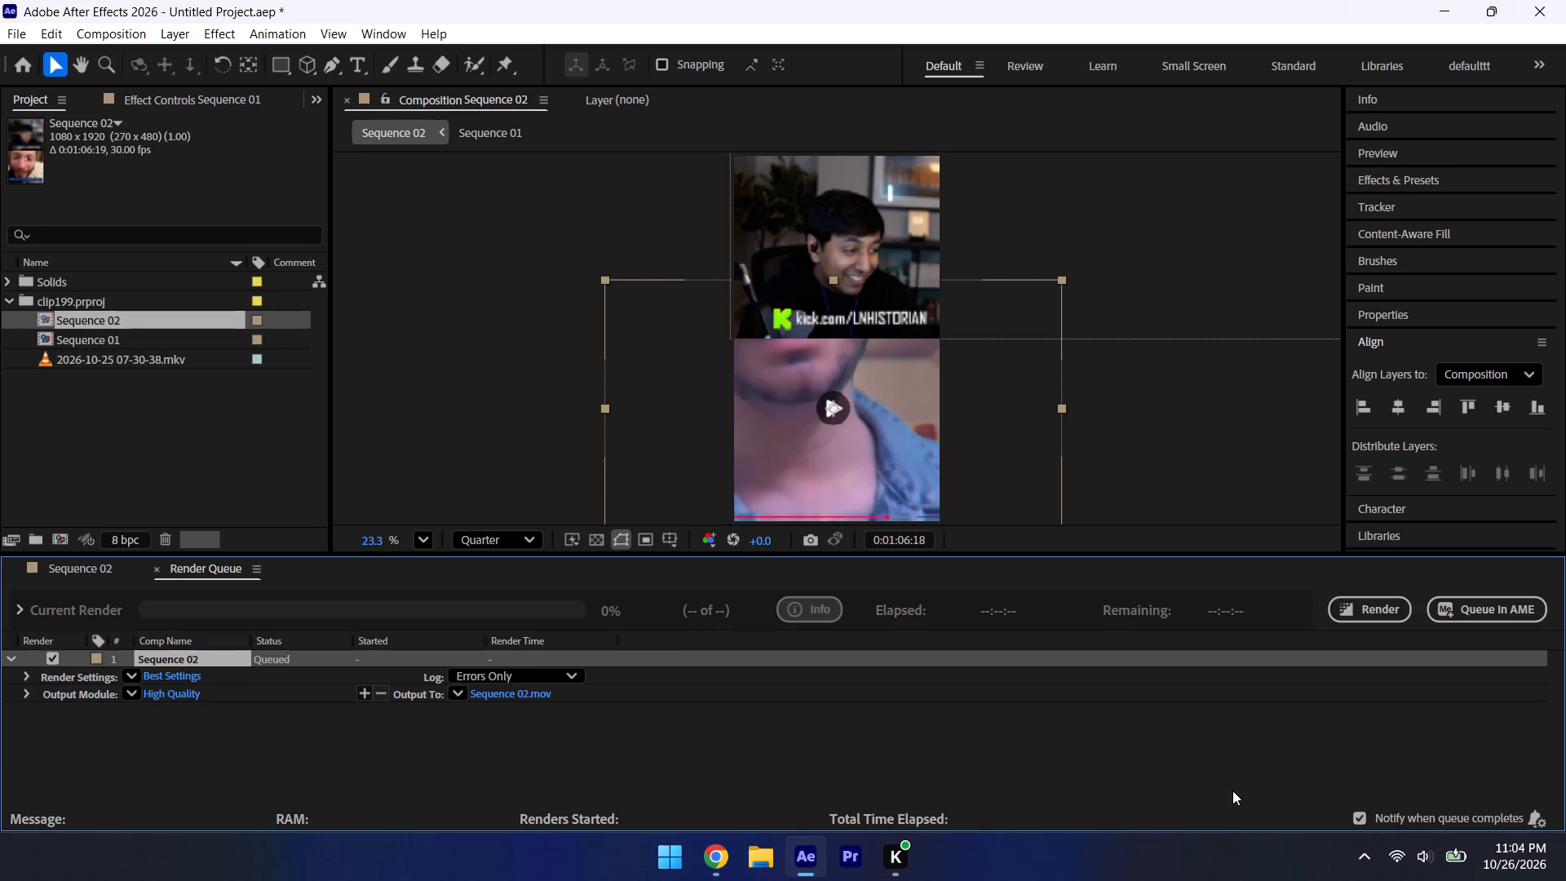
{"action": "left_click", "coordinate": [174, 700]}
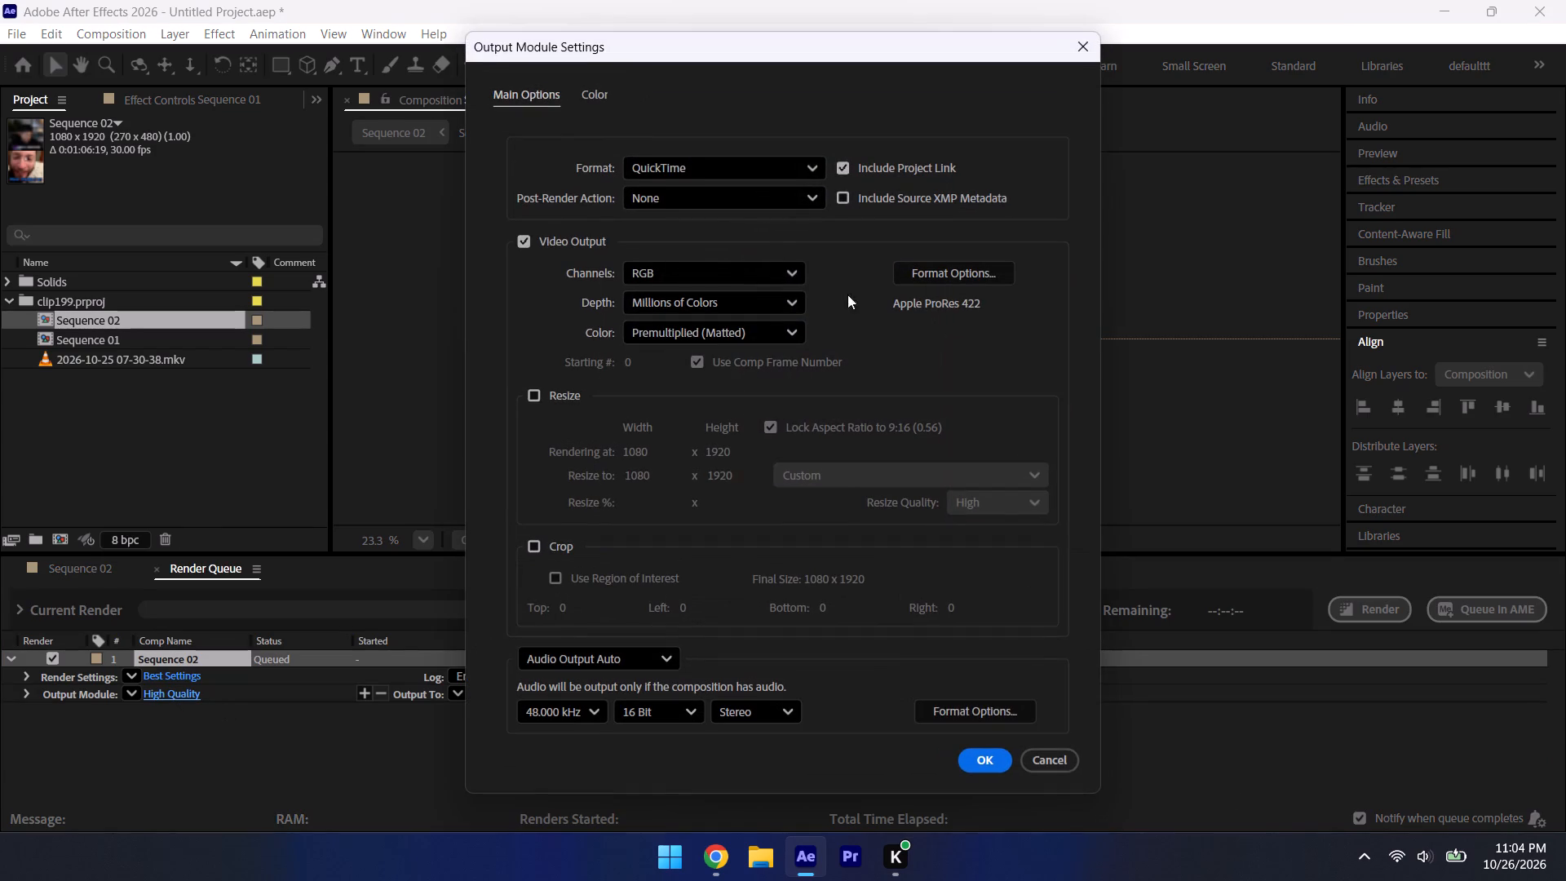
{"action": "left_click", "coordinate": [697, 158]}
{"action": "left_click", "coordinate": [673, 272]}
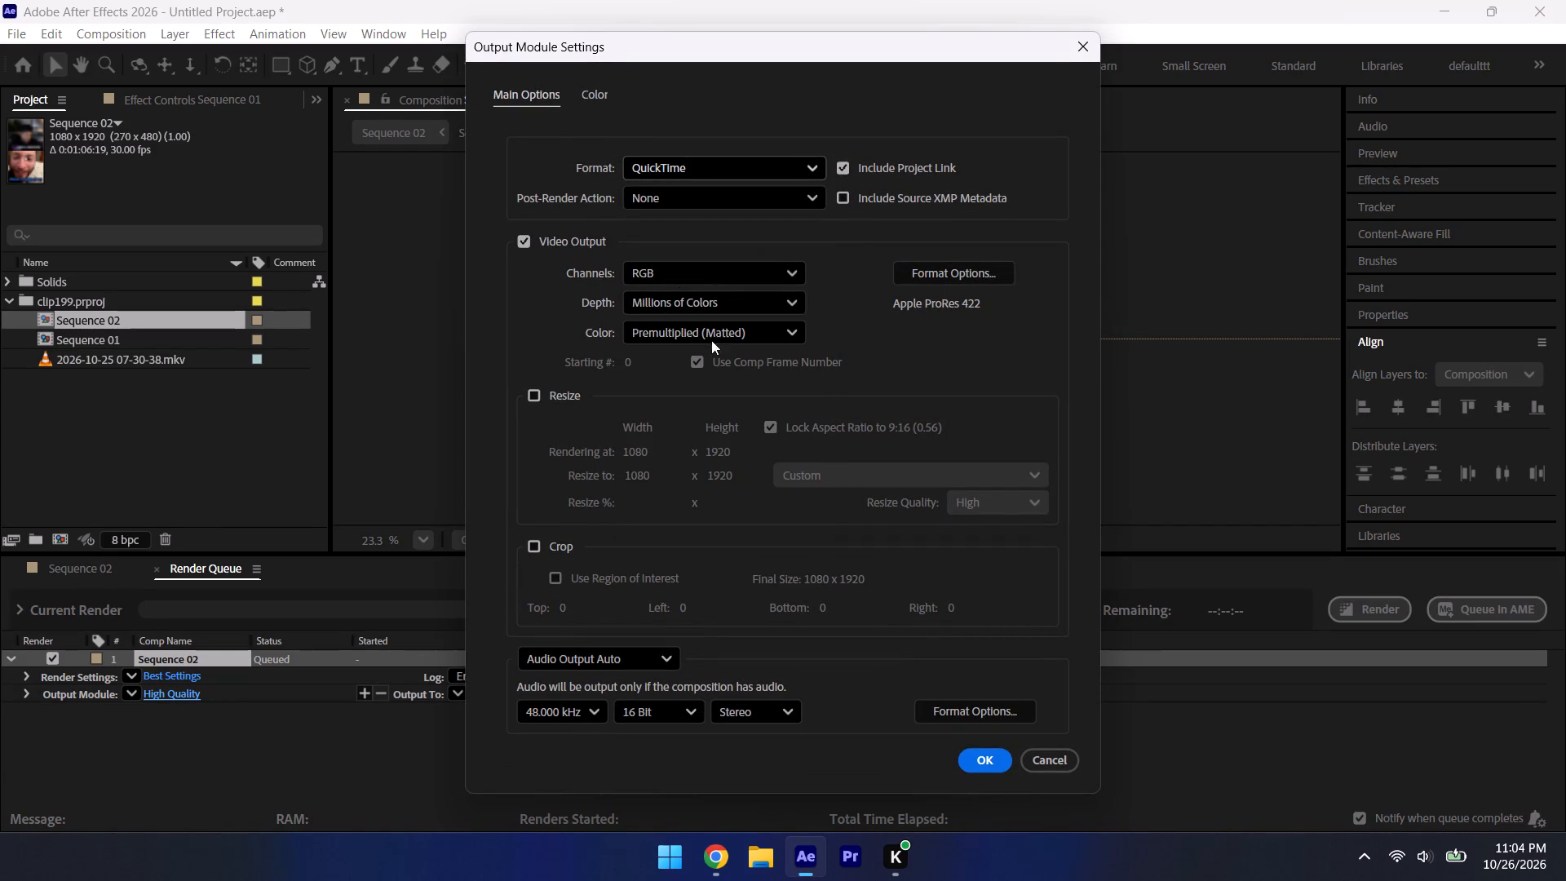
{"action": "left_click", "coordinate": [965, 759]}
Name the render's output file clipp199 and save it in the completed projects folder.
{"action": "left_click", "coordinate": [484, 693]}
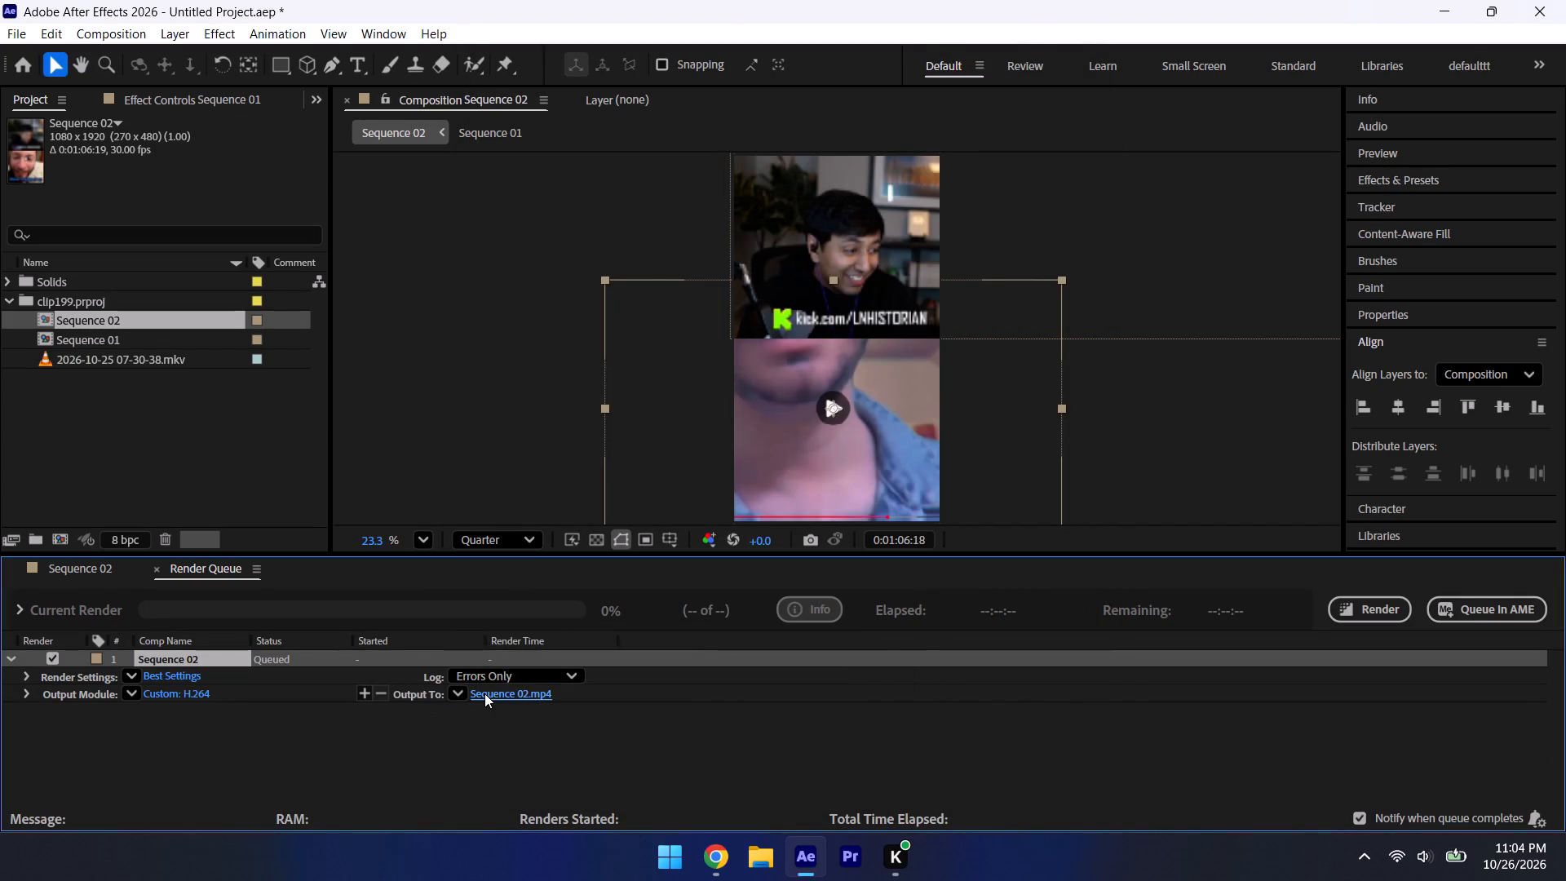
{"action": "left_click", "coordinate": [205, 625]}
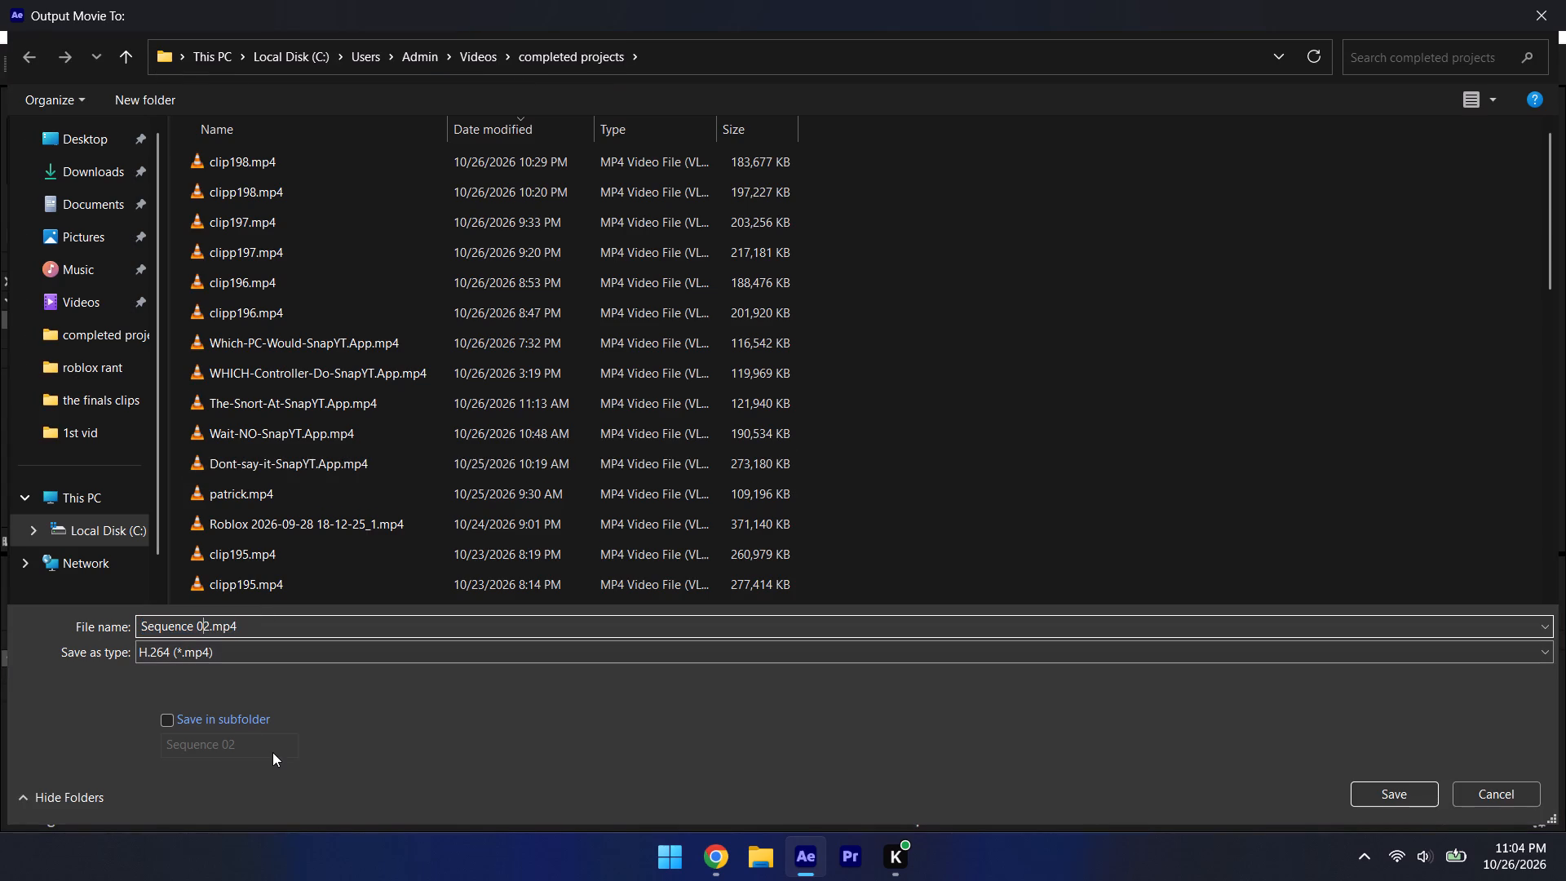
{"action": "key", "text": "Right"}
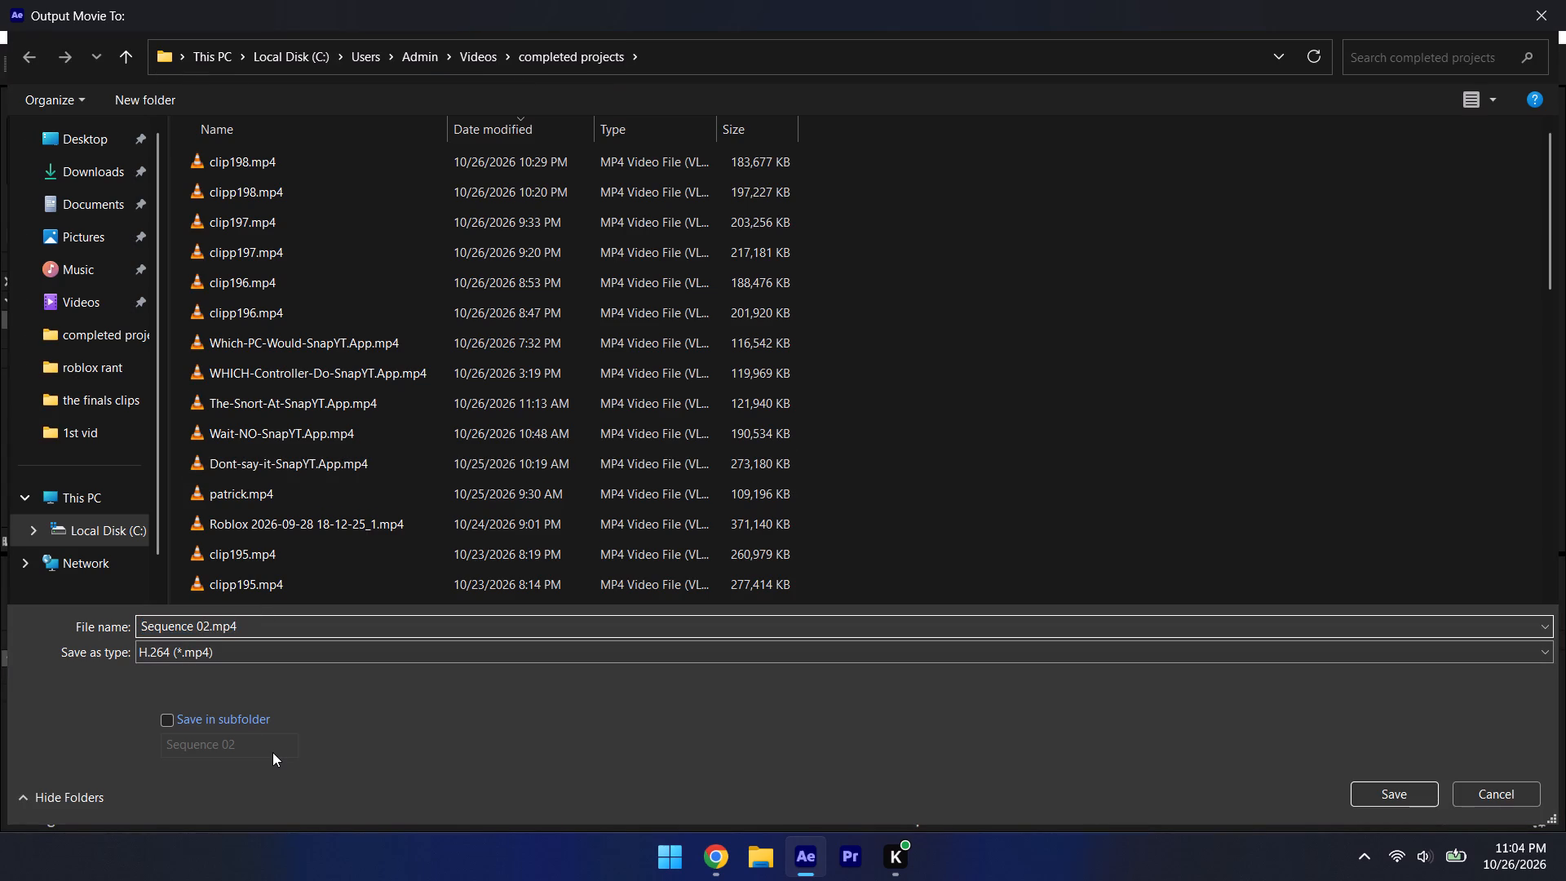
{"action": "key", "text": "BackSpace"}
{"action": "key", "text": "BackSpace"}
{"action": "key", "text": "BackSpace"}
{"action": "key", "text": "BackSpace"}
{"action": "key", "text": "BackSpace"}
{"action": "key", "text": "BackSpace"}
{"action": "key", "text": "BackSpace"}
{"action": "key", "text": "BackSpace"}
{"action": "key", "text": "BackSpace"}
{"action": "key", "text": "BackSpace"}
{"action": "key", "text": "BackSpace"}
{"action": "key", "text": "BackSpace"}
{"action": "key", "text": "BackSpace"}
{"action": "key", "text": "BackSpace"}
{"action": "key", "text": "BackSpace"}
{"action": "key", "text": "BackSpace"}
{"action": "key", "text": "BackSpace"}
{"action": "key", "text": "BackSpace"}
{"action": "key", "text": "BackSpace"}
{"action": "key", "text": "BackSpace"}
{"action": "type", "text": "clipp199"}
{"action": "key", "text": "Return"}
Start rendering the queued Sequence 02 composition.
{"action": "left_click", "coordinate": [1367, 609]}
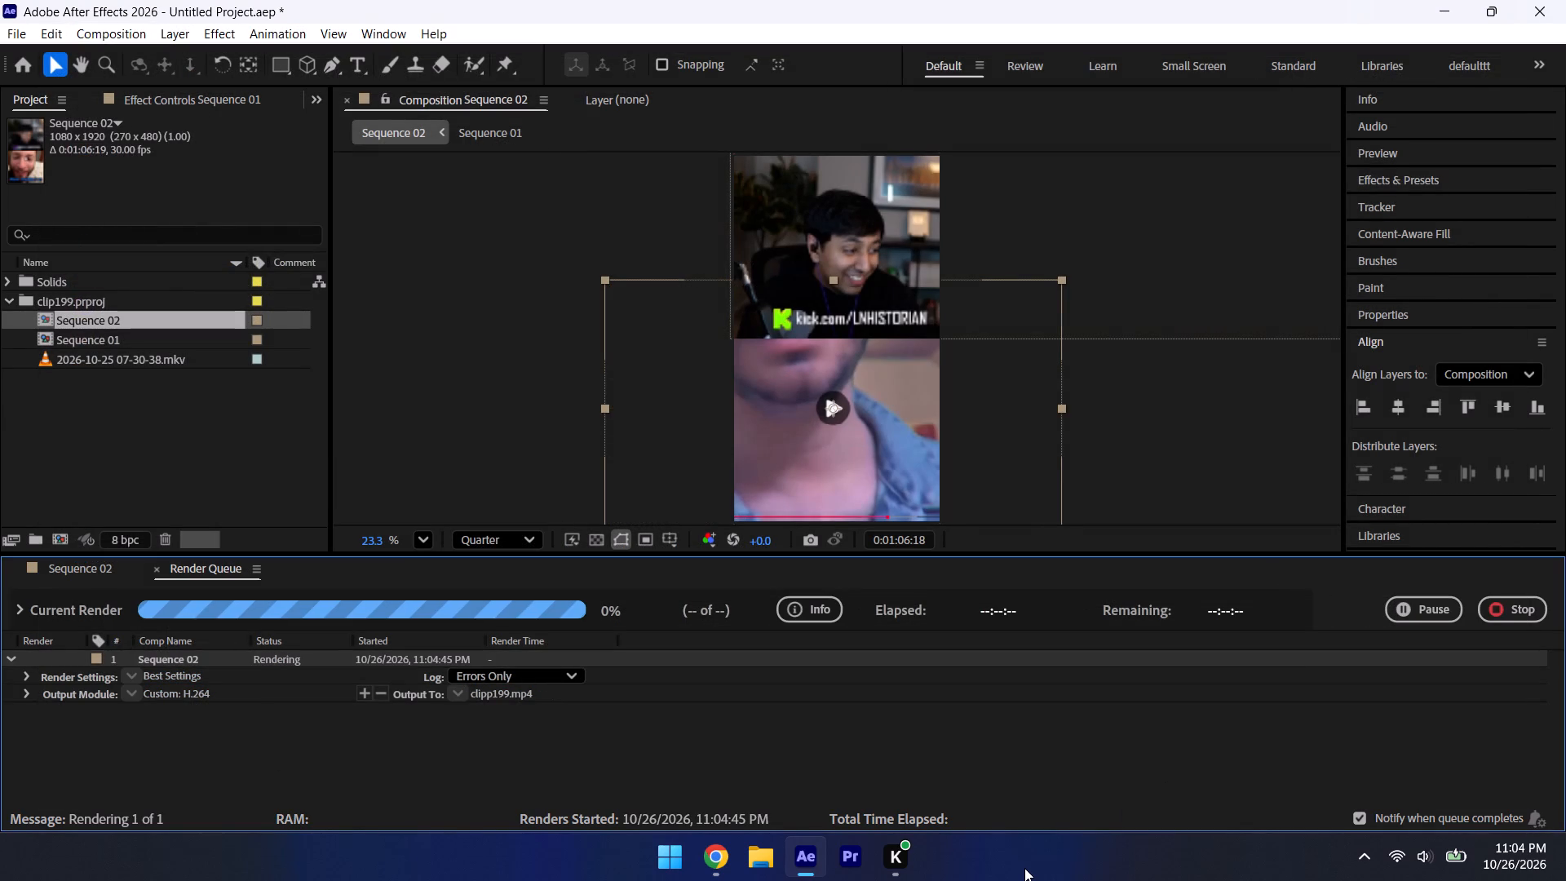
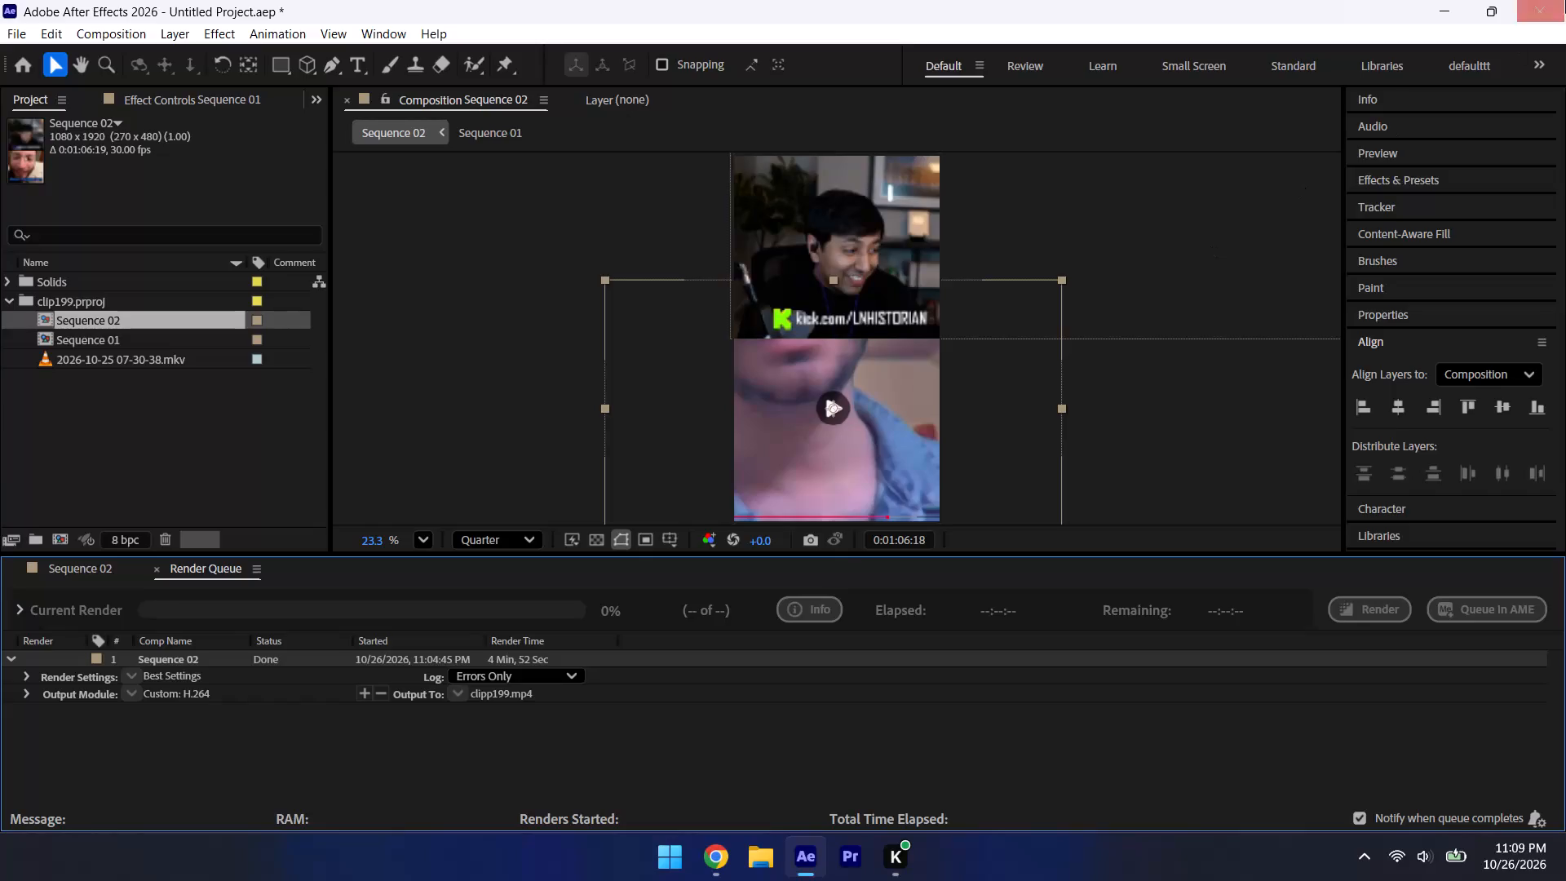
Close After Effects without saving the changes to the untitled project.
{"action": "left_click", "coordinate": [1564, 0]}
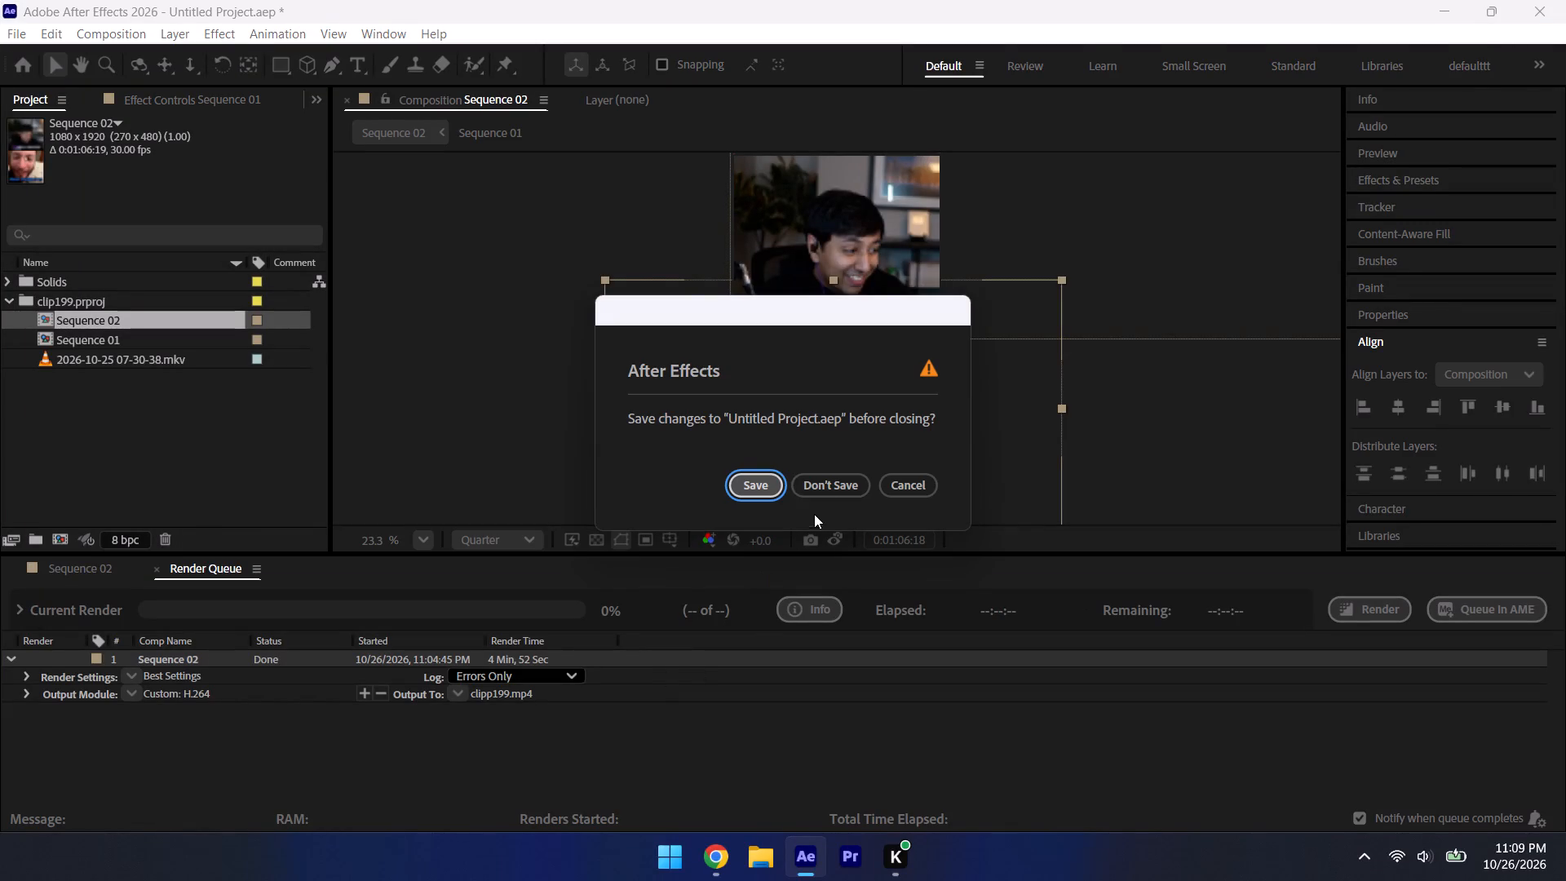
{"action": "left_click", "coordinate": [817, 496]}
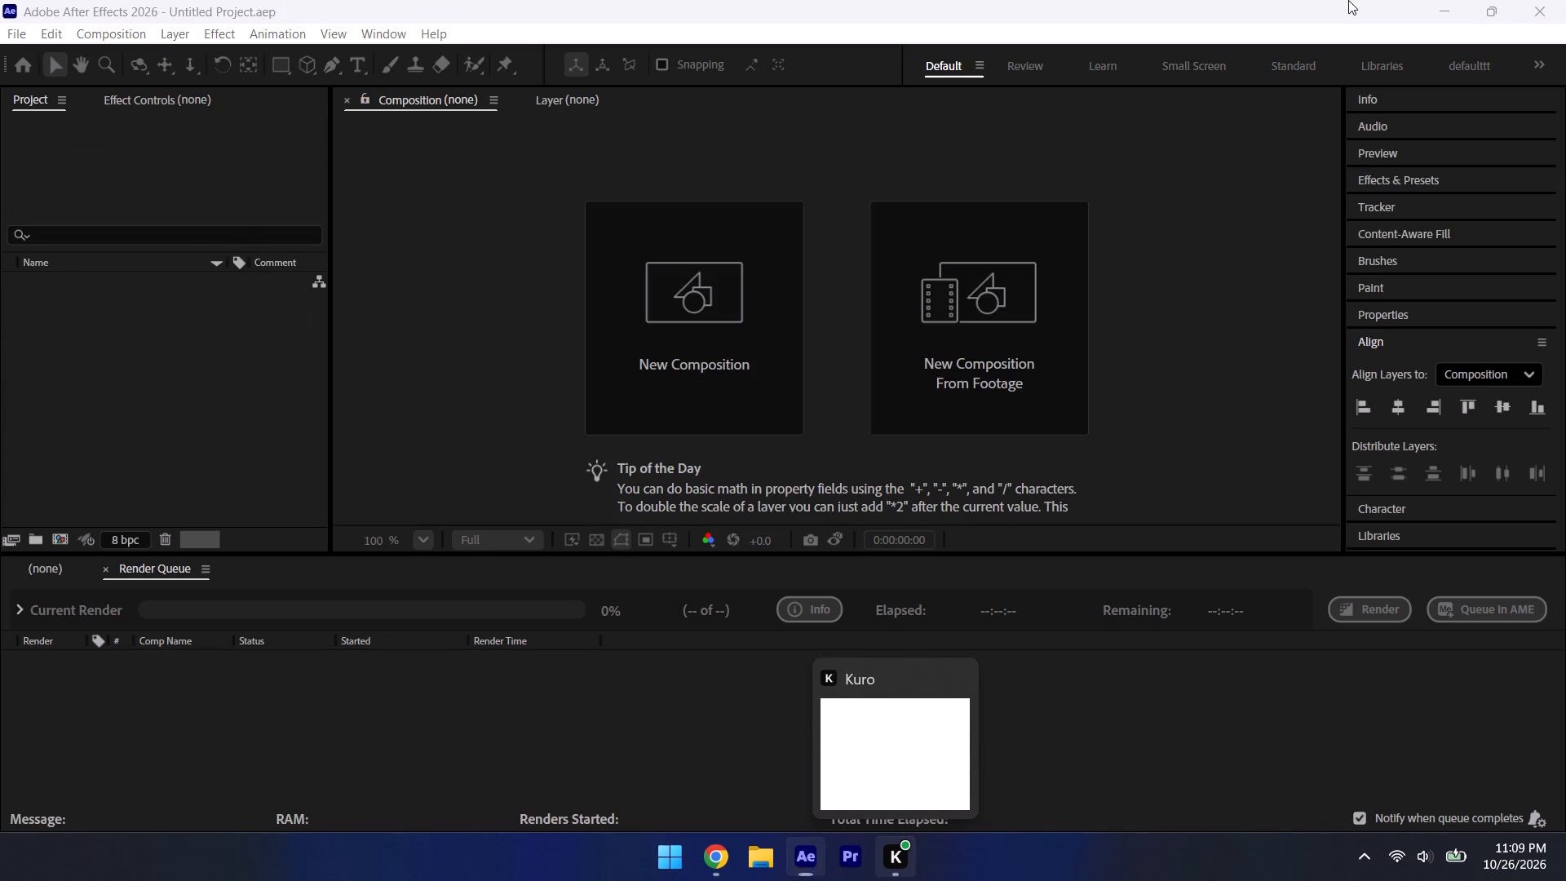
Launch Adobe Premiere.
{"action": "left_click", "coordinate": [856, 870]}
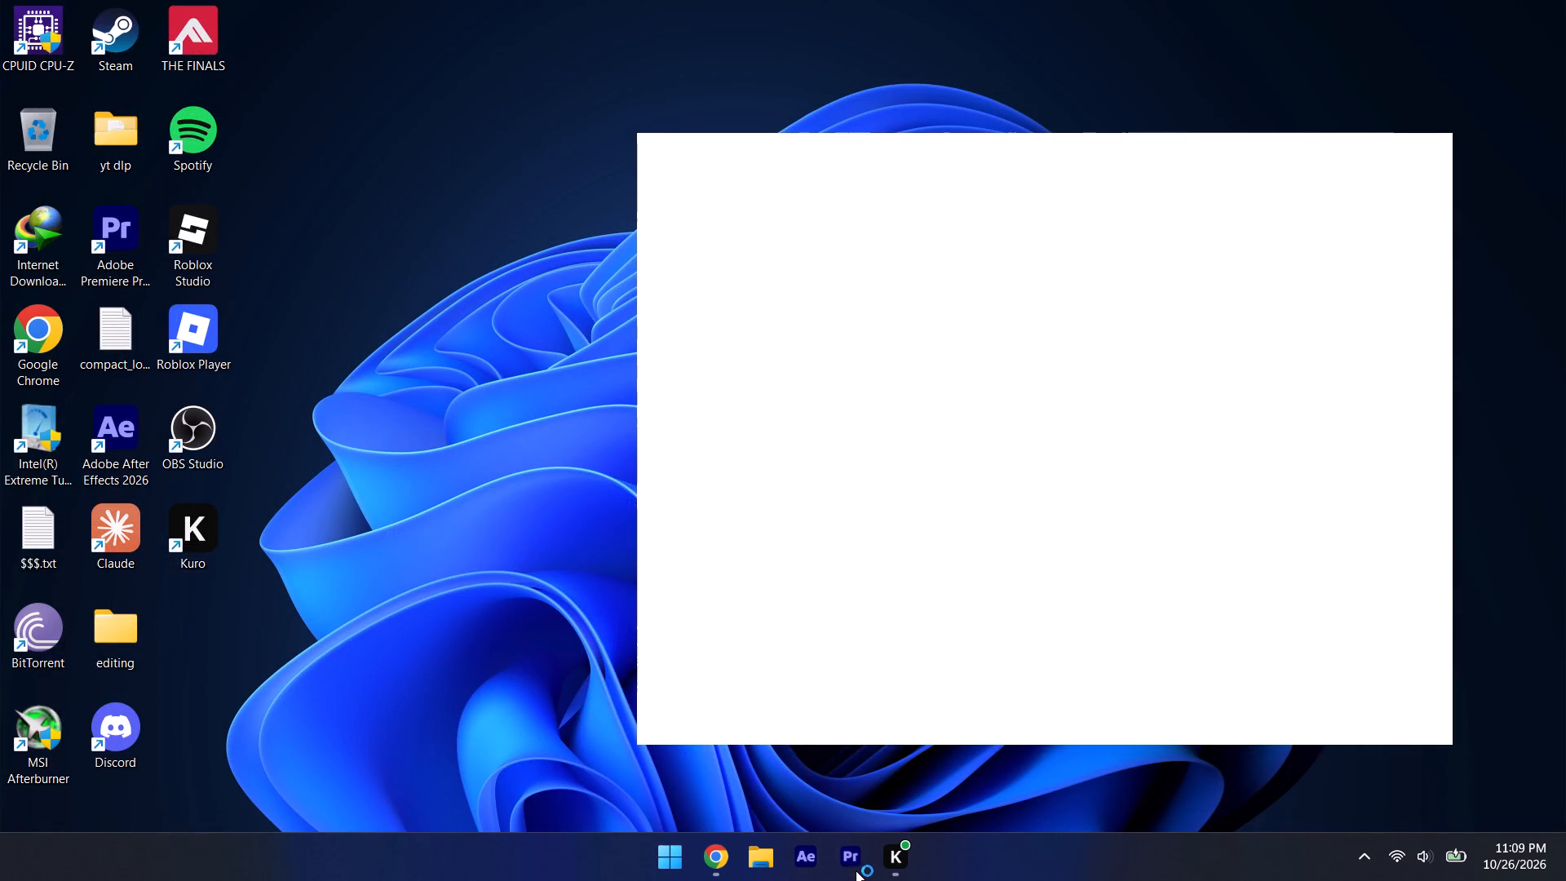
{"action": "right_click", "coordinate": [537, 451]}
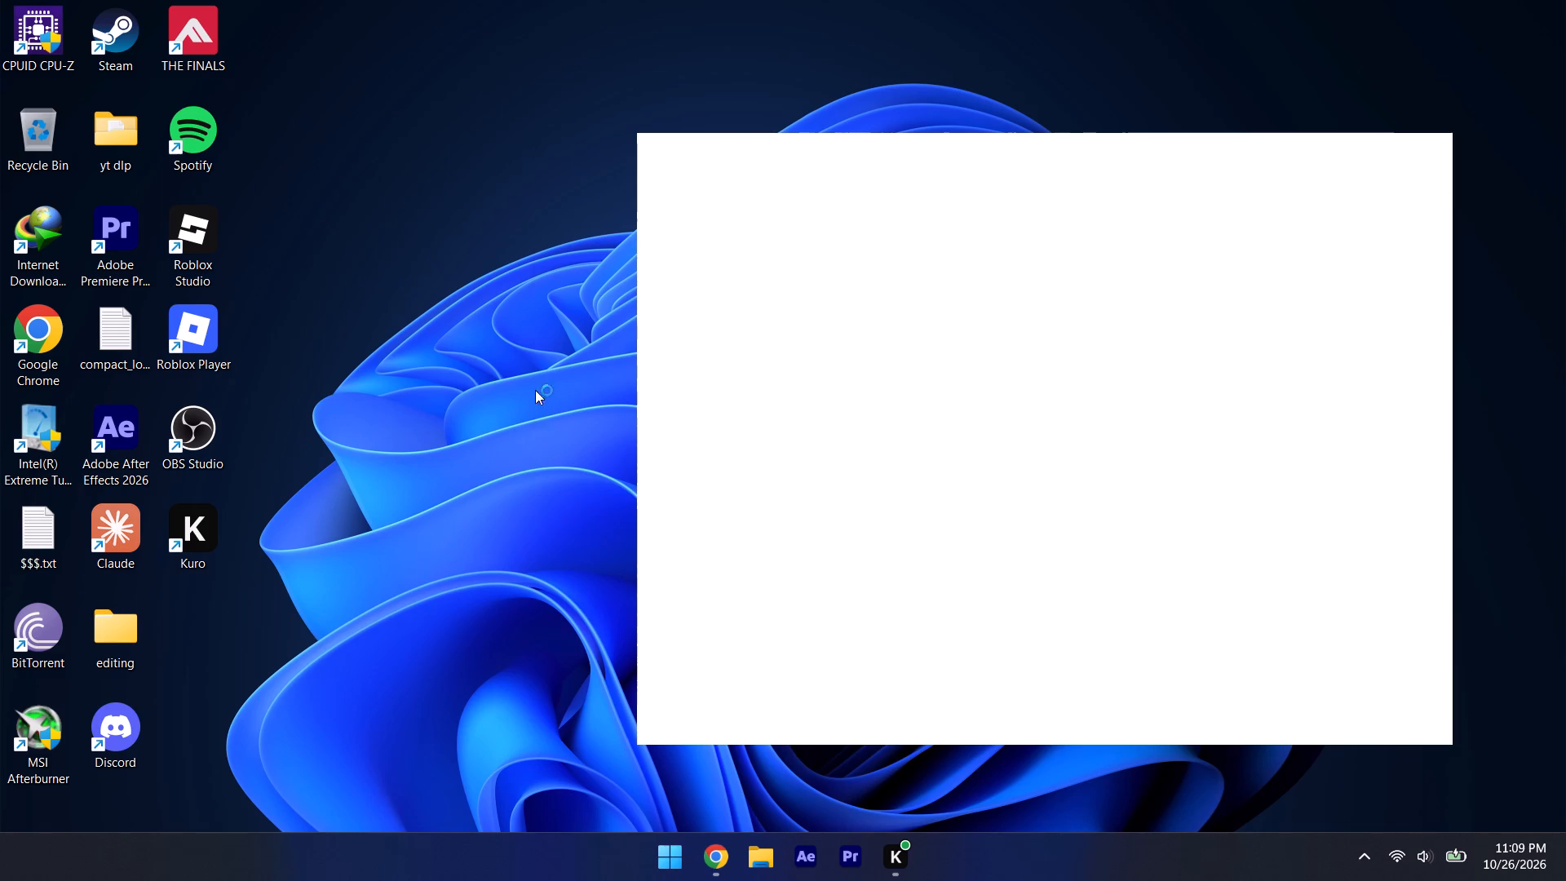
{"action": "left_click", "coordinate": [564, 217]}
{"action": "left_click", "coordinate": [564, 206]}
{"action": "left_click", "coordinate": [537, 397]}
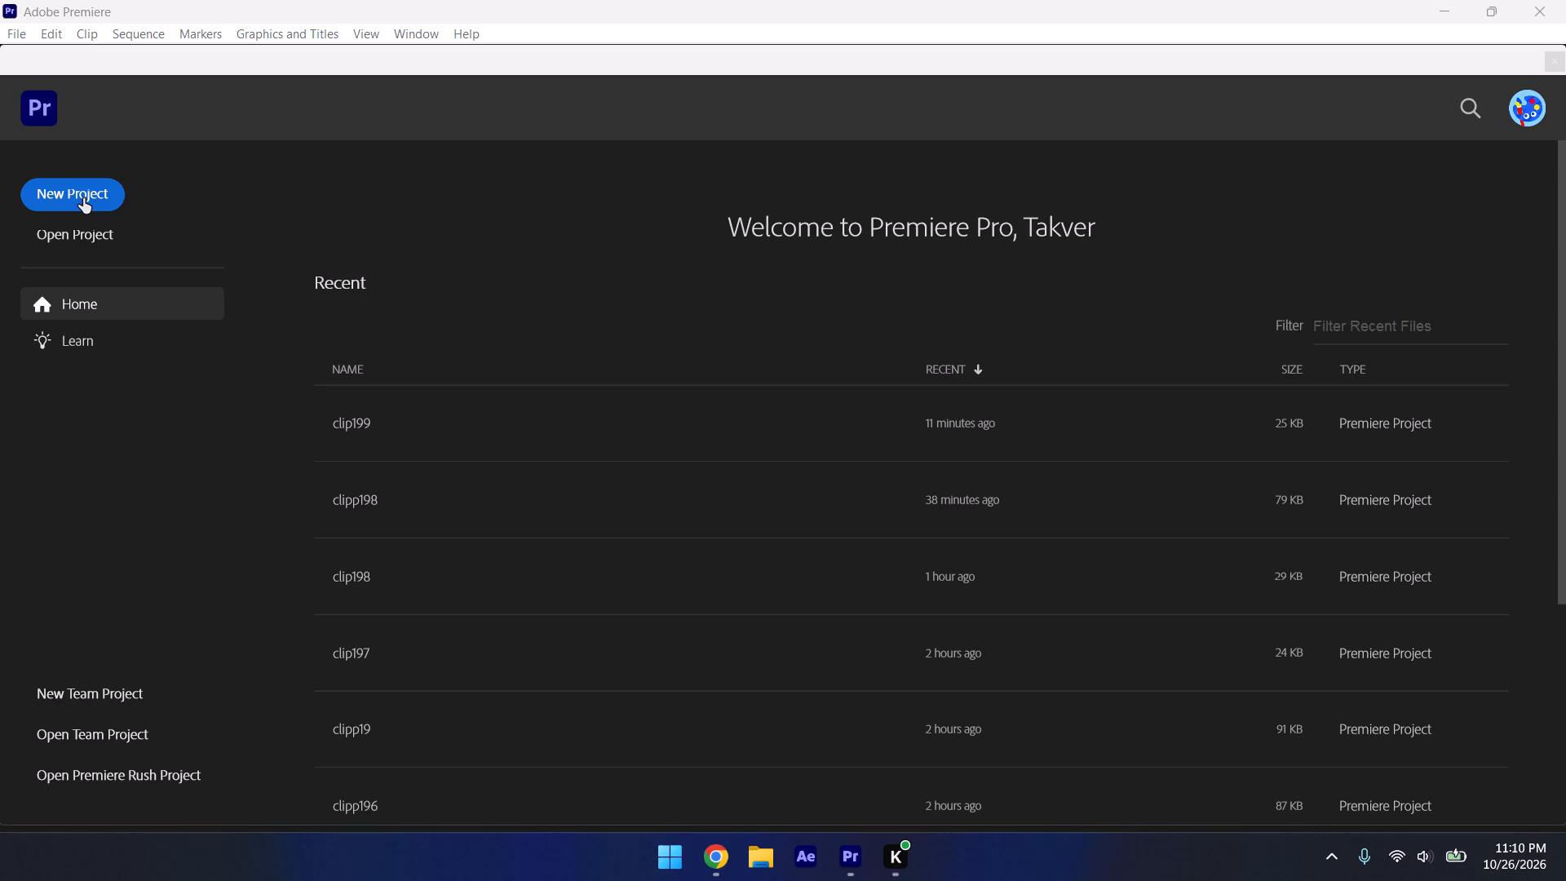
Create a new project named clipp199 in the completed projects folder, with no template.
{"action": "left_click", "coordinate": [83, 198]}
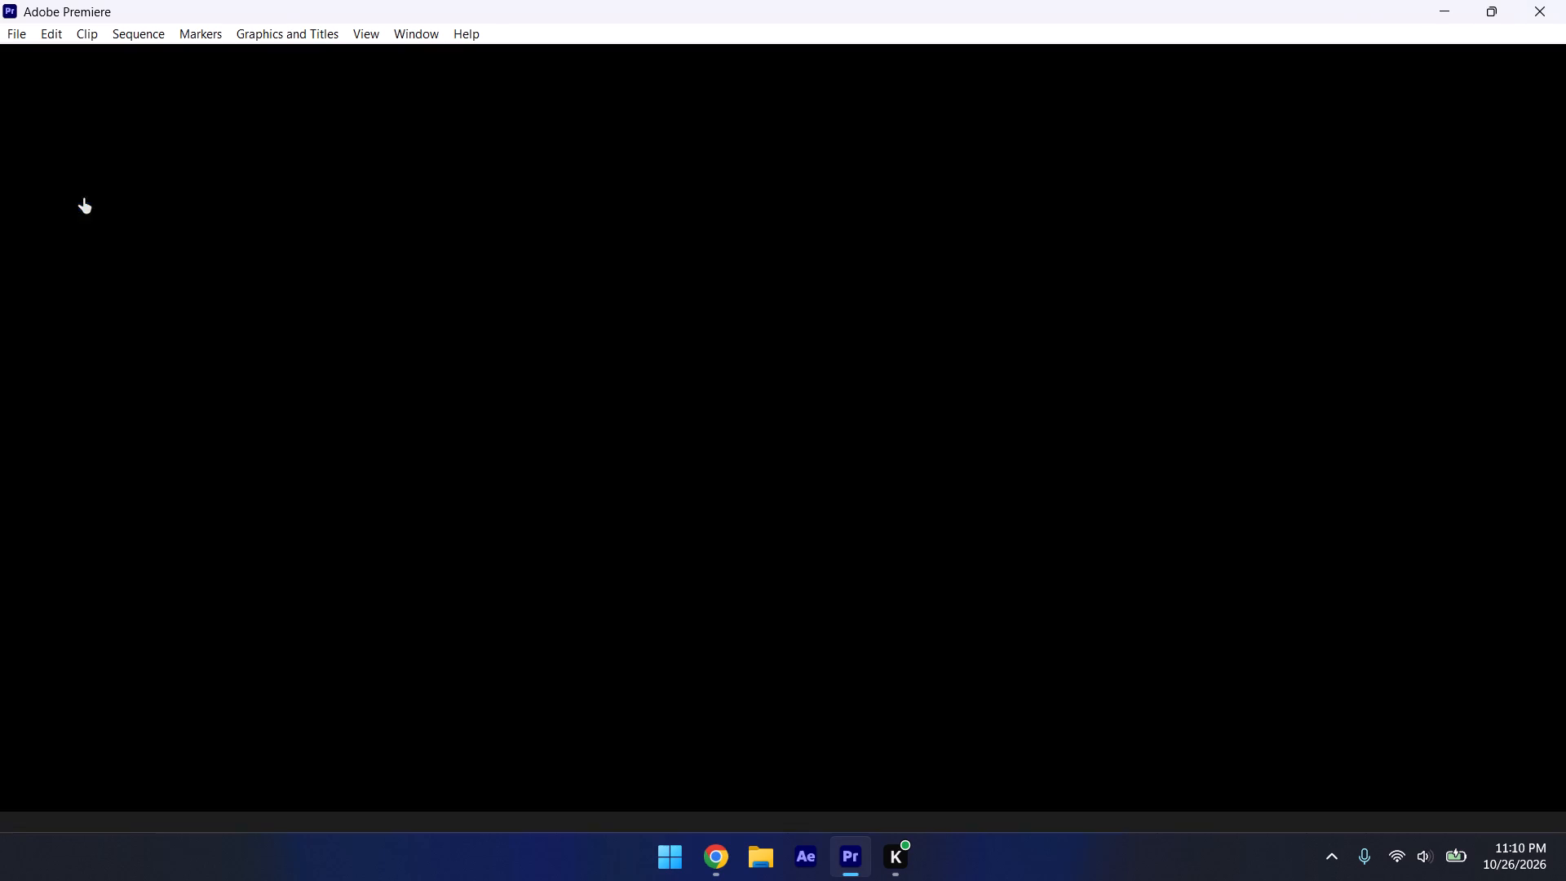
{"action": "key", "text": "BackSpace"}
{"action": "key", "text": "BackSpace"}
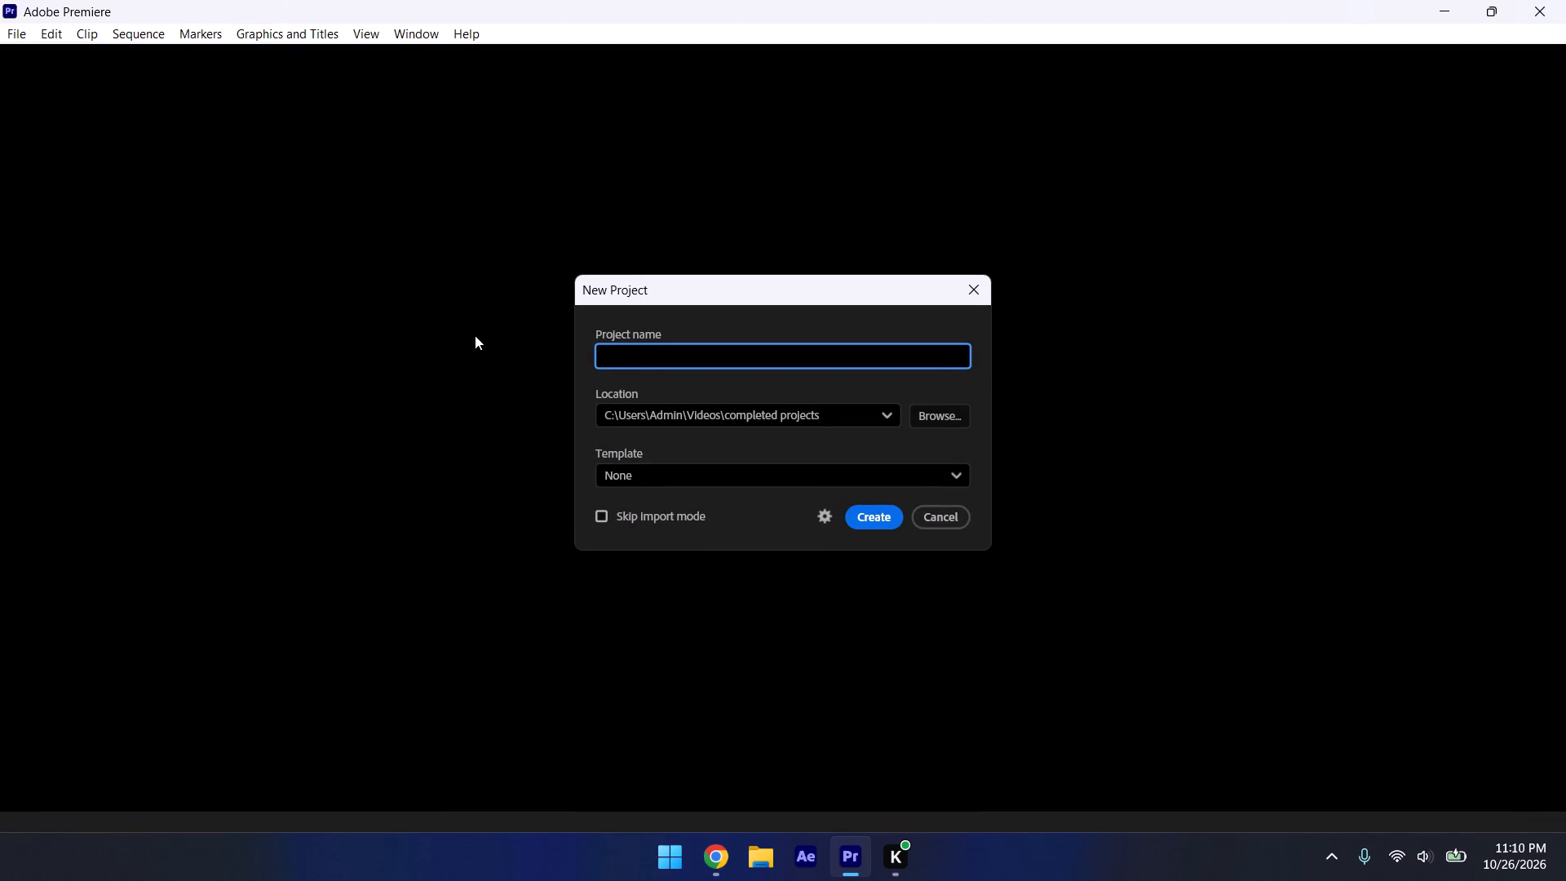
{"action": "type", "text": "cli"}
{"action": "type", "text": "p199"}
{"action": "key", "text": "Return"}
{"action": "left_click", "coordinate": [955, 493]}
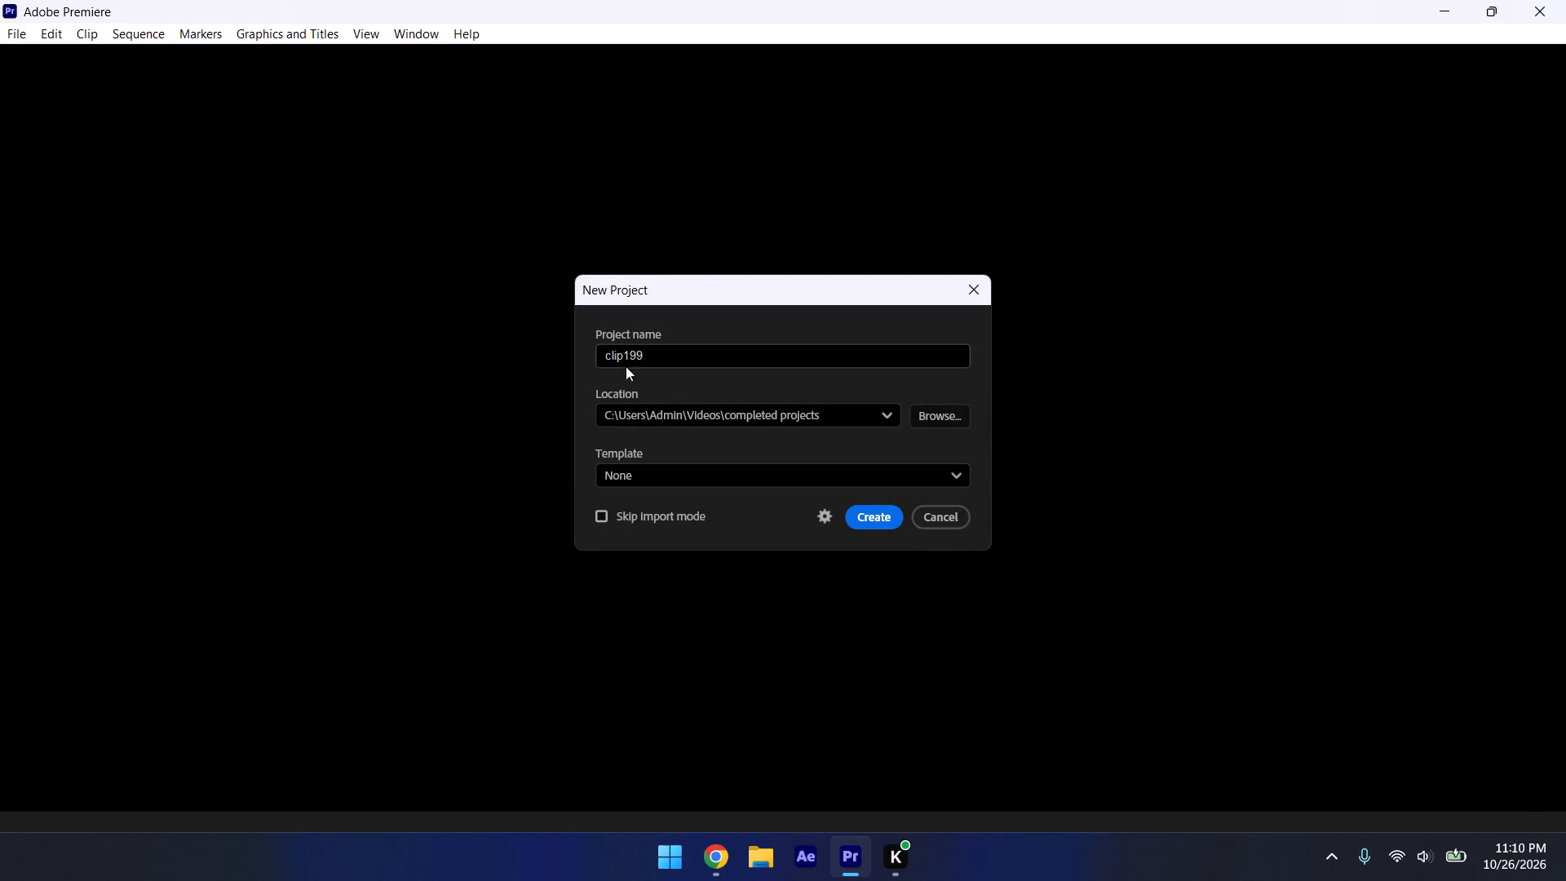
{"action": "left_click", "coordinate": [623, 356]}
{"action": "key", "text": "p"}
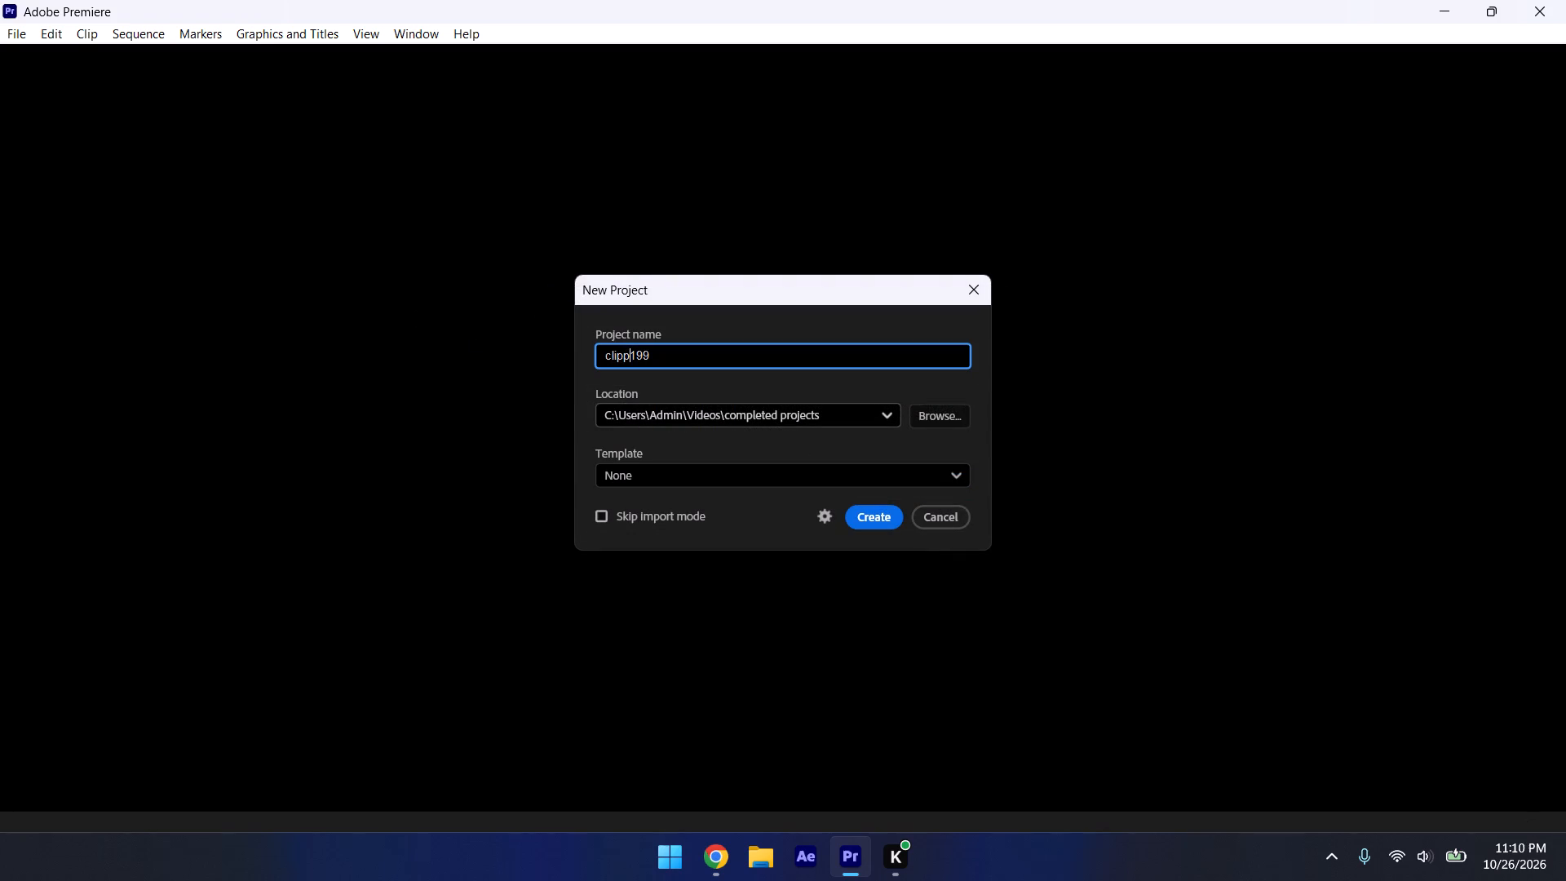
{"action": "key", "text": "Return"}
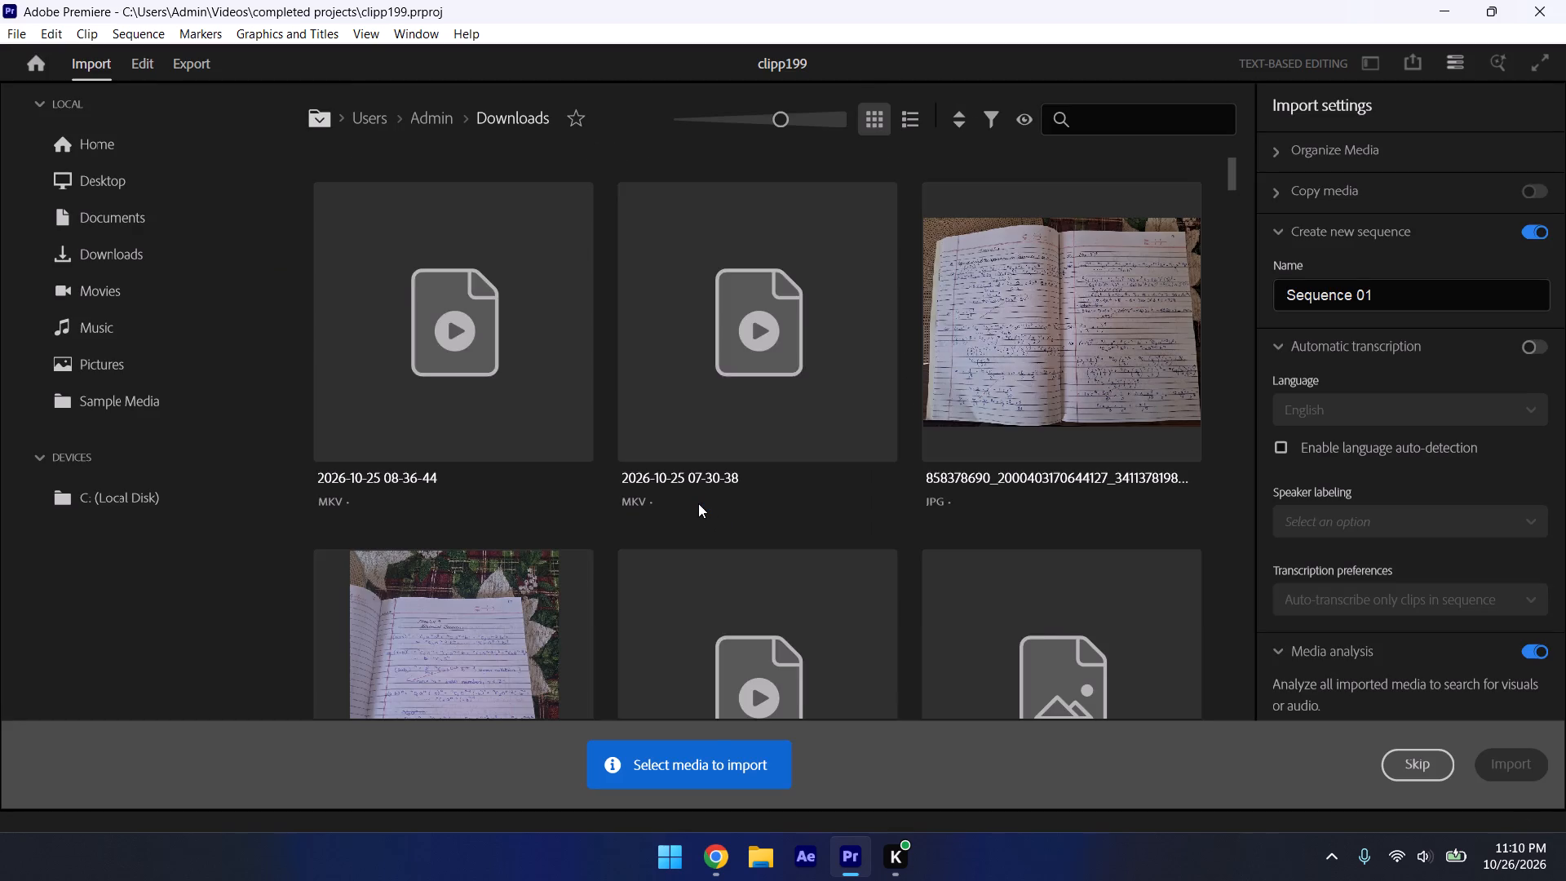
Import the clipp199 MP4 from the completed projects folder in Videos into a new sequence named Sequence 01.
{"action": "left_click", "coordinate": [98, 301]}
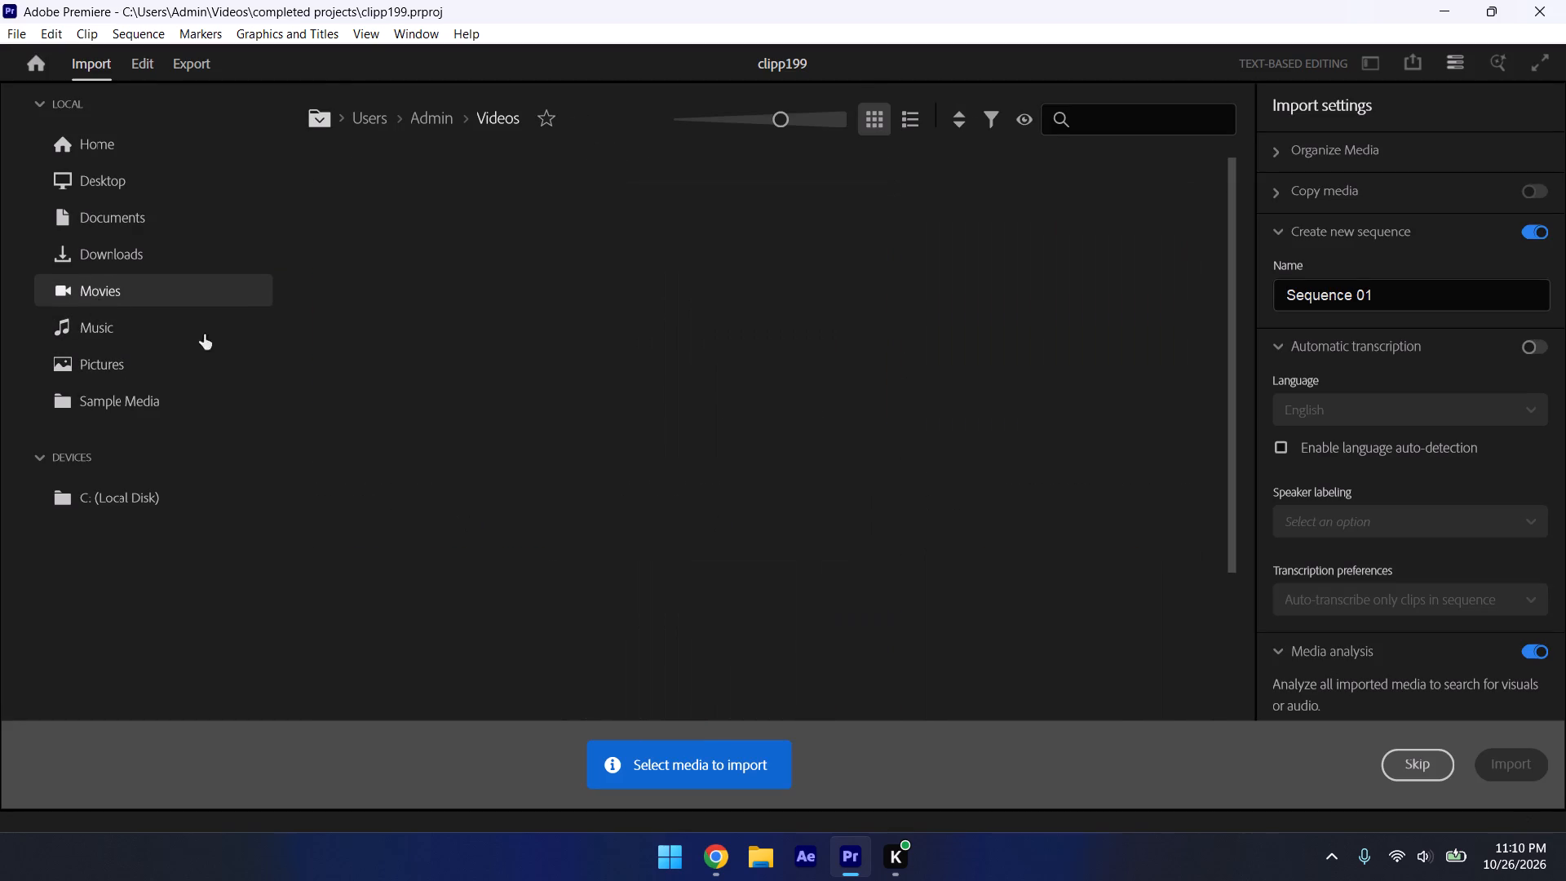
{"action": "scroll", "coordinate": [706, 436], "scroll_direction": "down", "scroll_amount": 20}
{"action": "scroll", "coordinate": [706, 436], "scroll_direction": "down", "scroll_amount": 12}
{"action": "double_click", "coordinate": [1044, 551]}
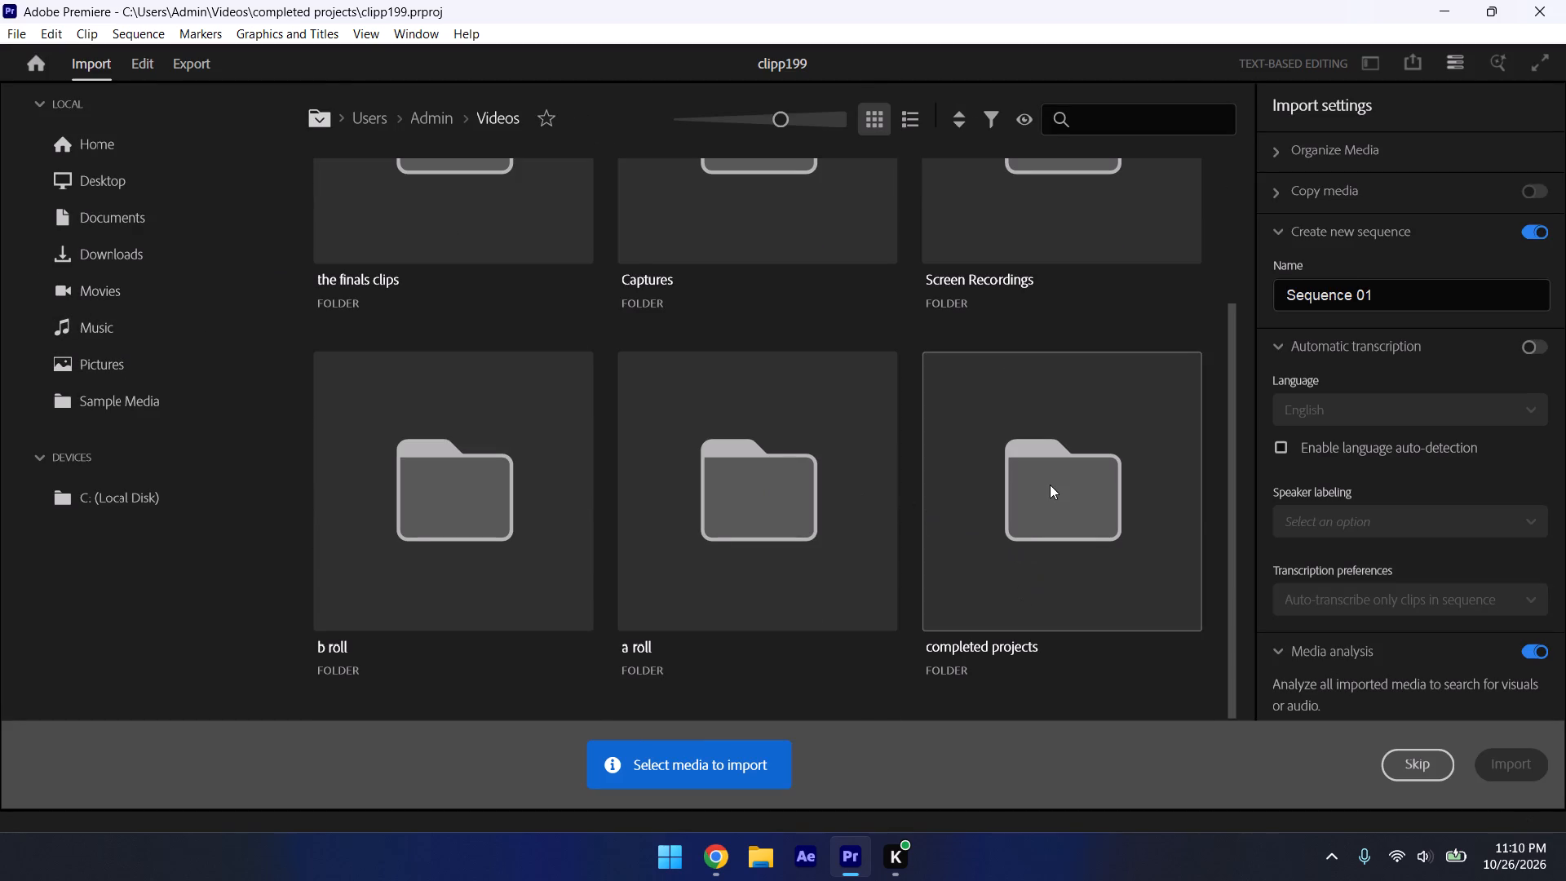
{"action": "double_click", "coordinate": [1050, 485]}
{"action": "left_click", "coordinate": [376, 294]}
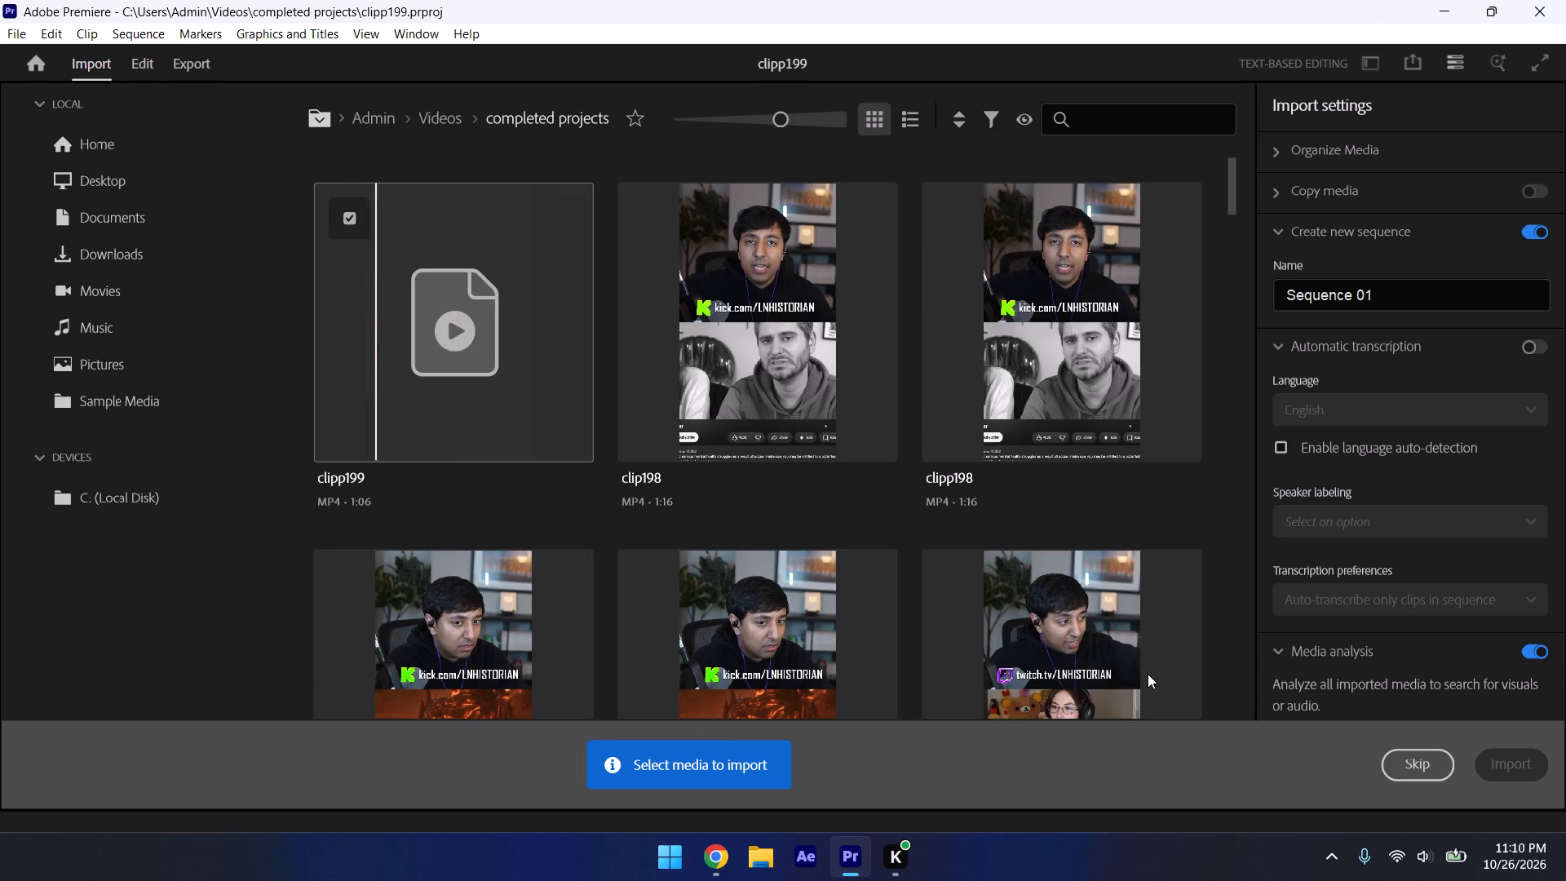
{"action": "left_click", "coordinate": [1506, 781]}
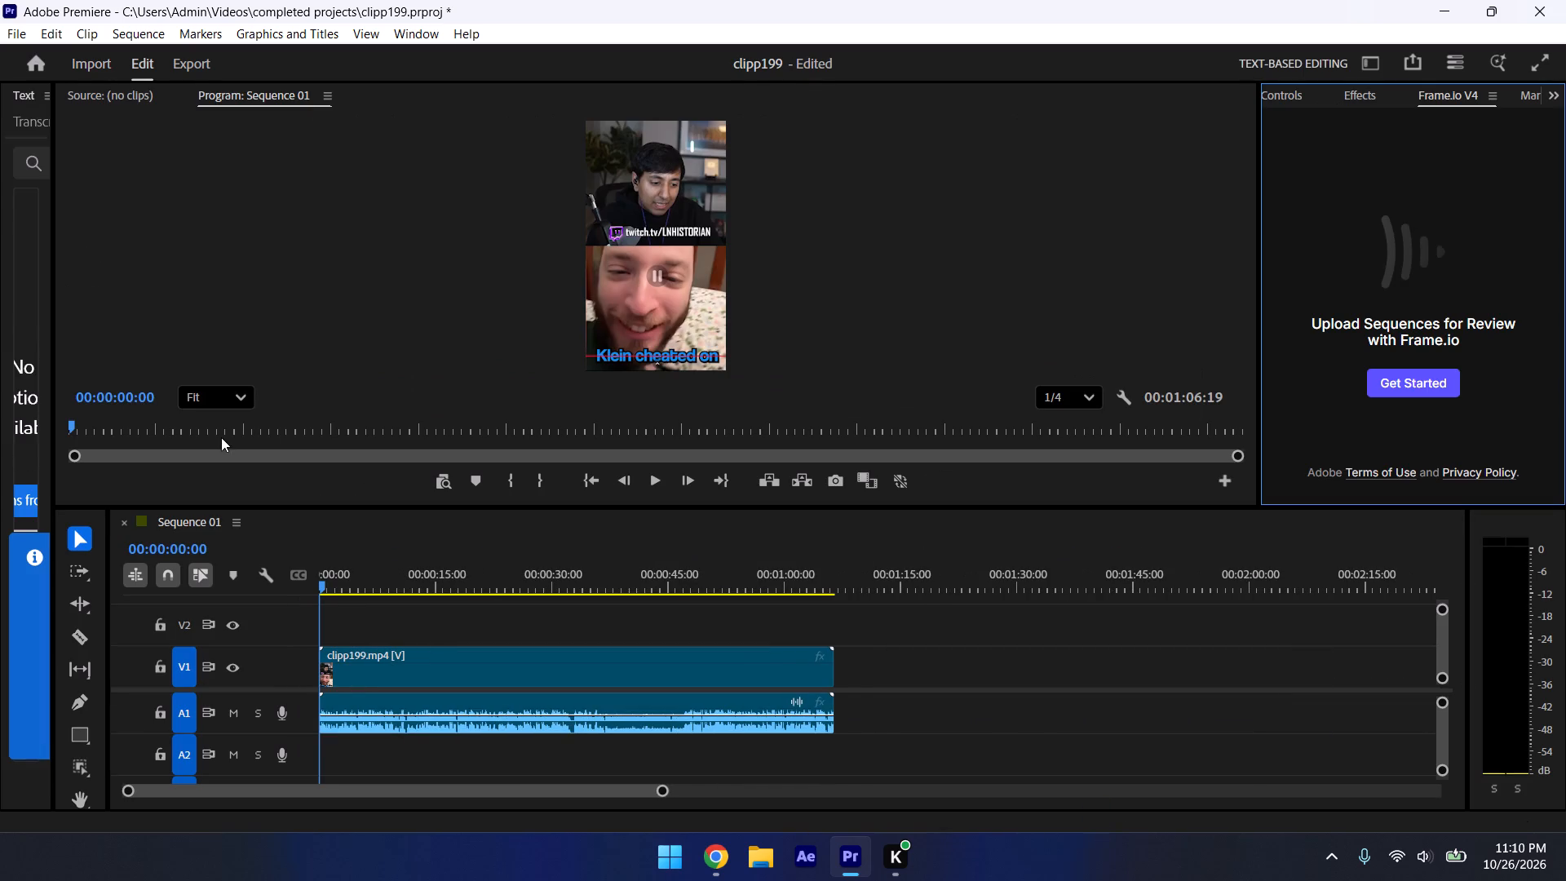
Widen the Text panel, generate the transcript of clipp199.mp4 in Sequence 01, and dismiss the auto-transcription offer.
{"action": "left_click_drag", "start_coordinate": [51, 241], "coordinate": [381, 369]}
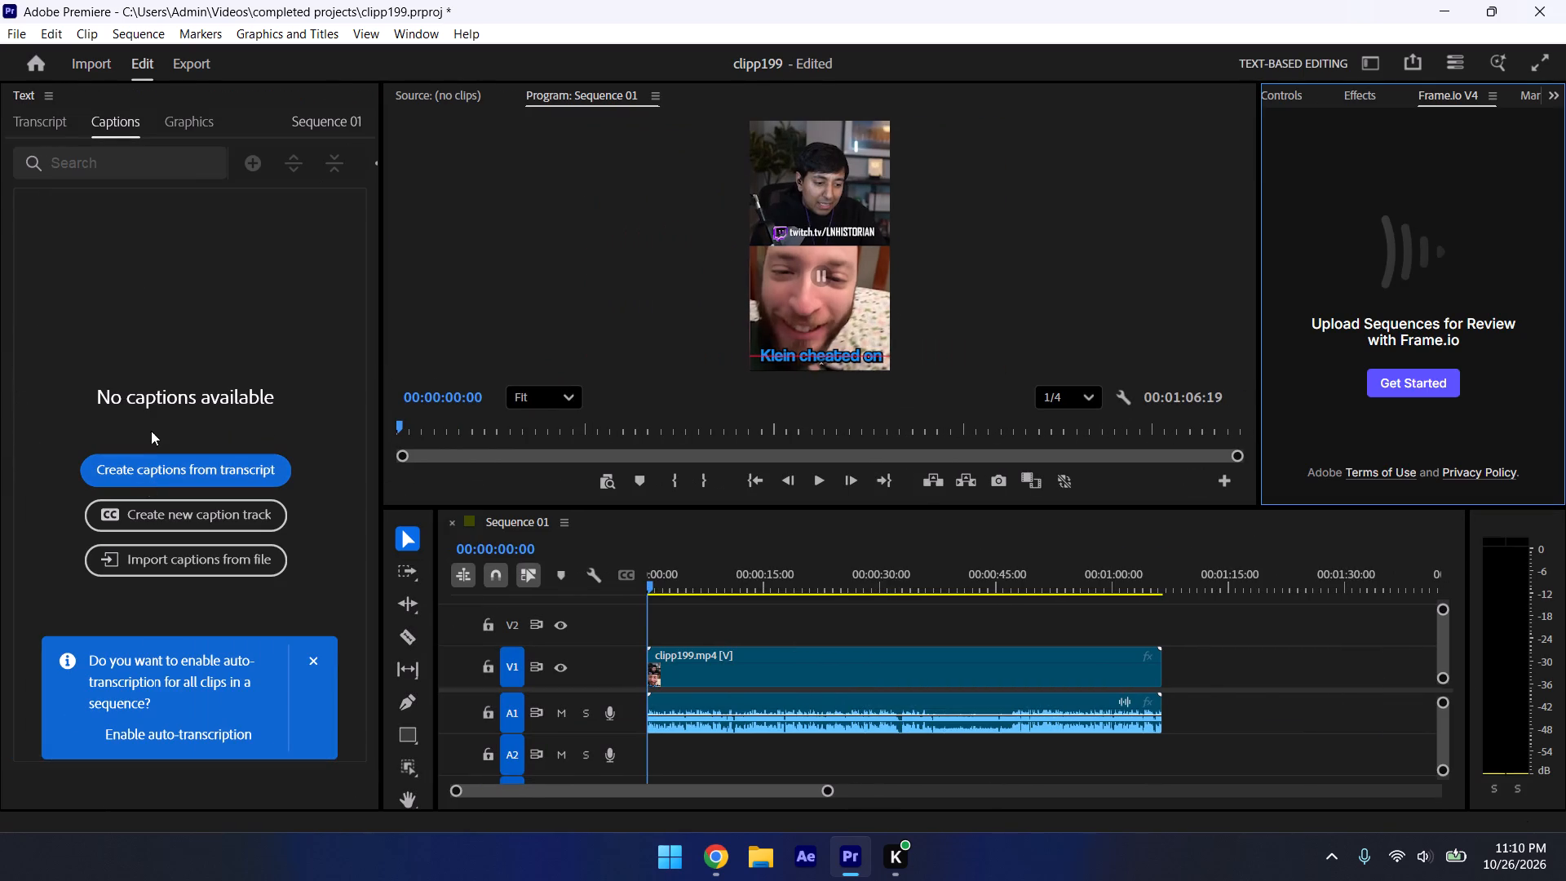
{"action": "left_click", "coordinate": [52, 133]}
{"action": "left_click", "coordinate": [302, 215]}
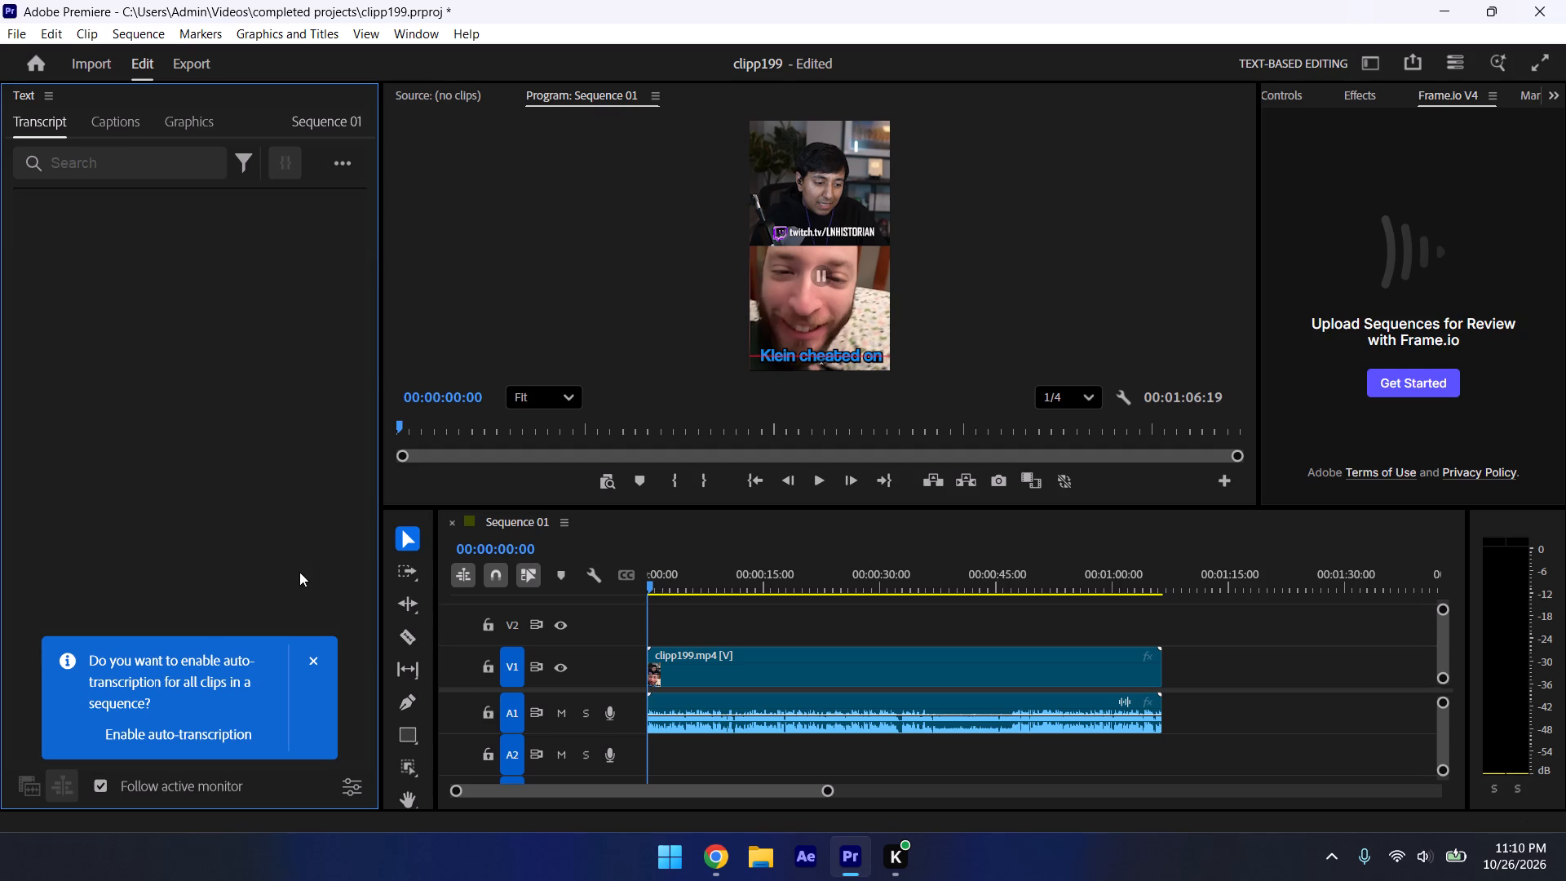
{"action": "left_click", "coordinate": [308, 665]}
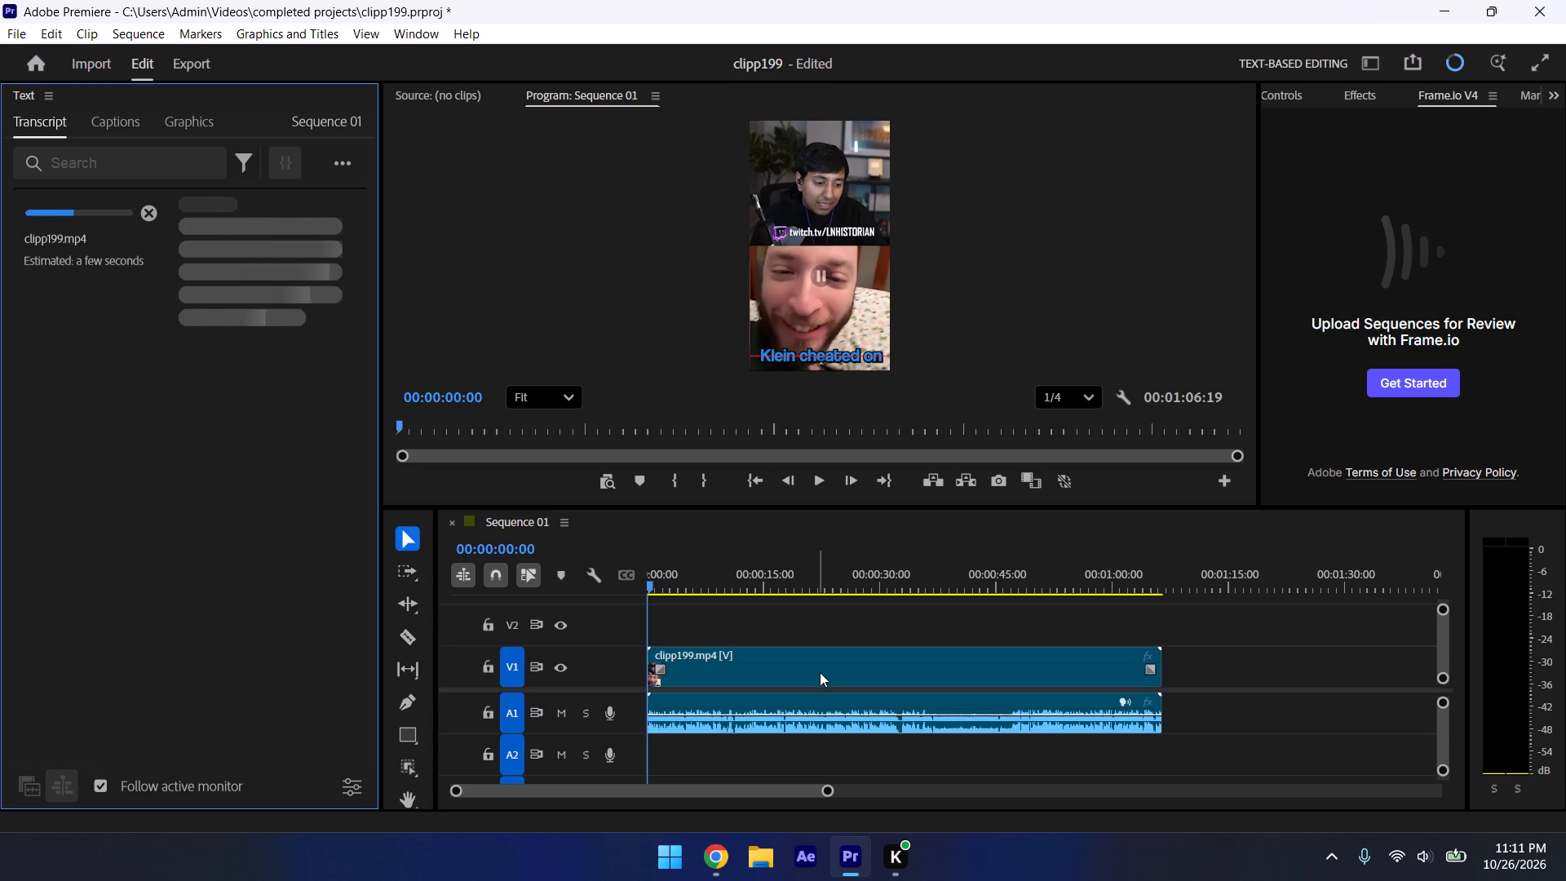
Create single-line captions from the transcript with a maximum length of 23 characters and a shorter minimum duration.
{"action": "left_click_drag", "start_coordinate": [830, 786], "coordinate": [818, 802]}
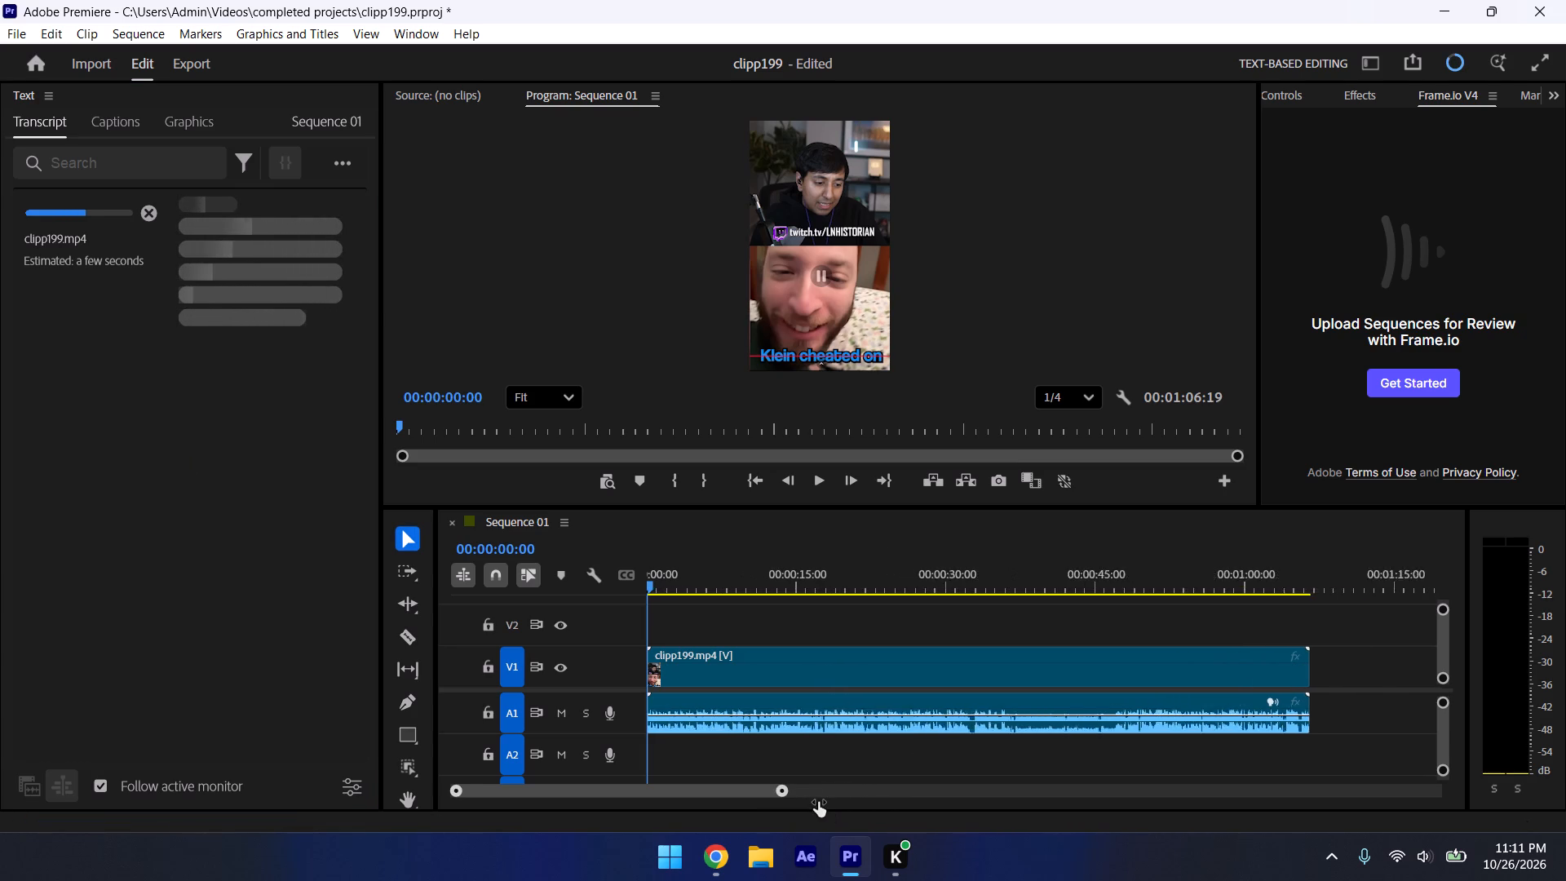
{"action": "left_click_drag", "start_coordinate": [818, 802], "coordinate": [815, 802]}
{"action": "left_click_drag", "start_coordinate": [731, 795], "coordinate": [690, 799]}
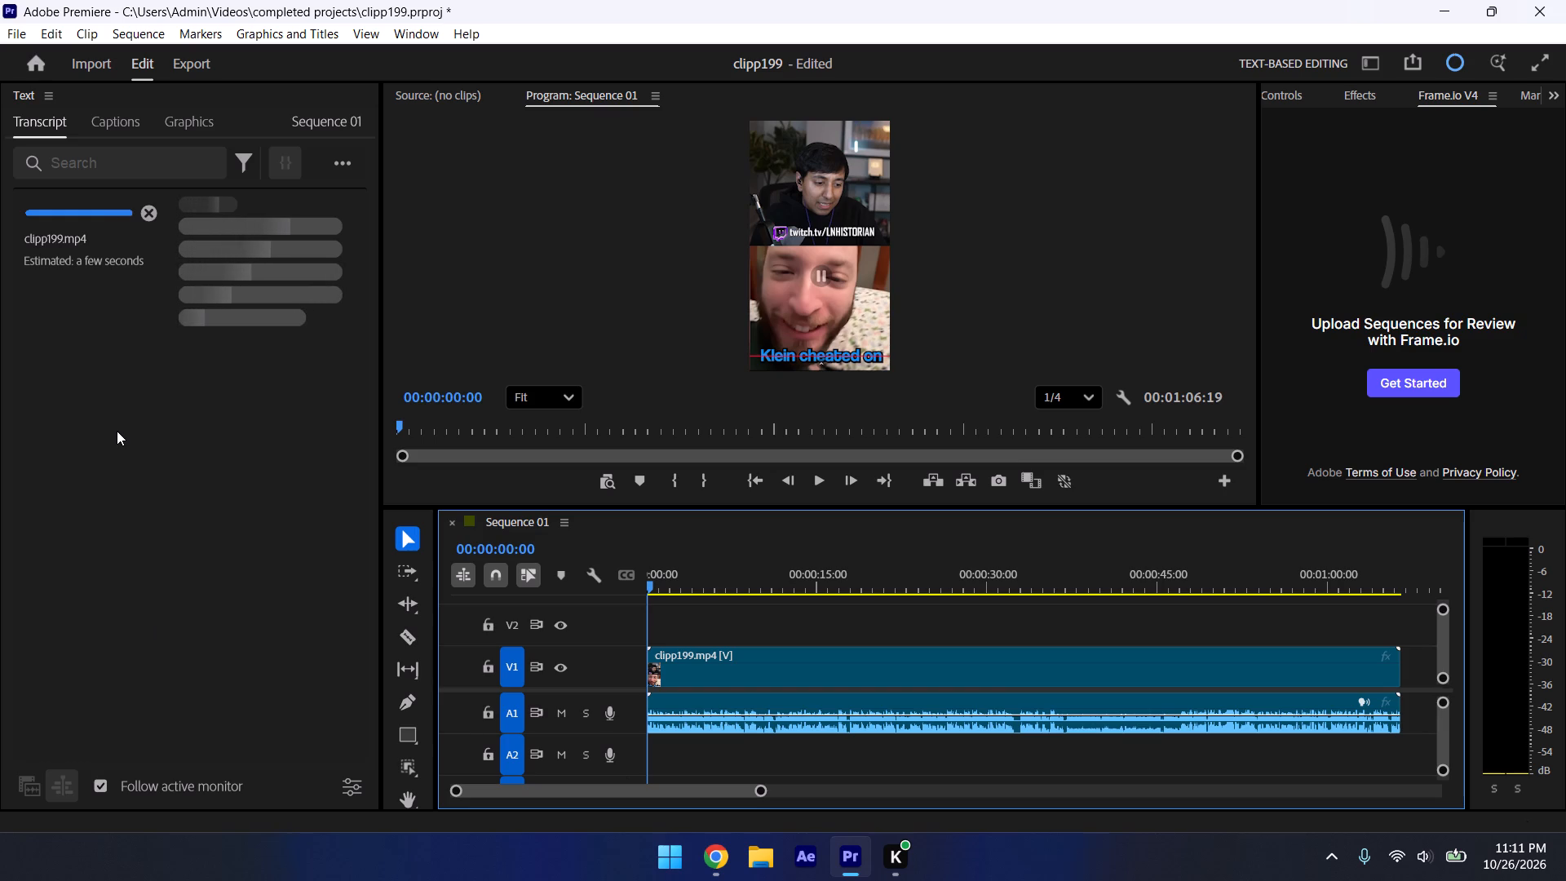
{"action": "left_click", "coordinate": [113, 126]}
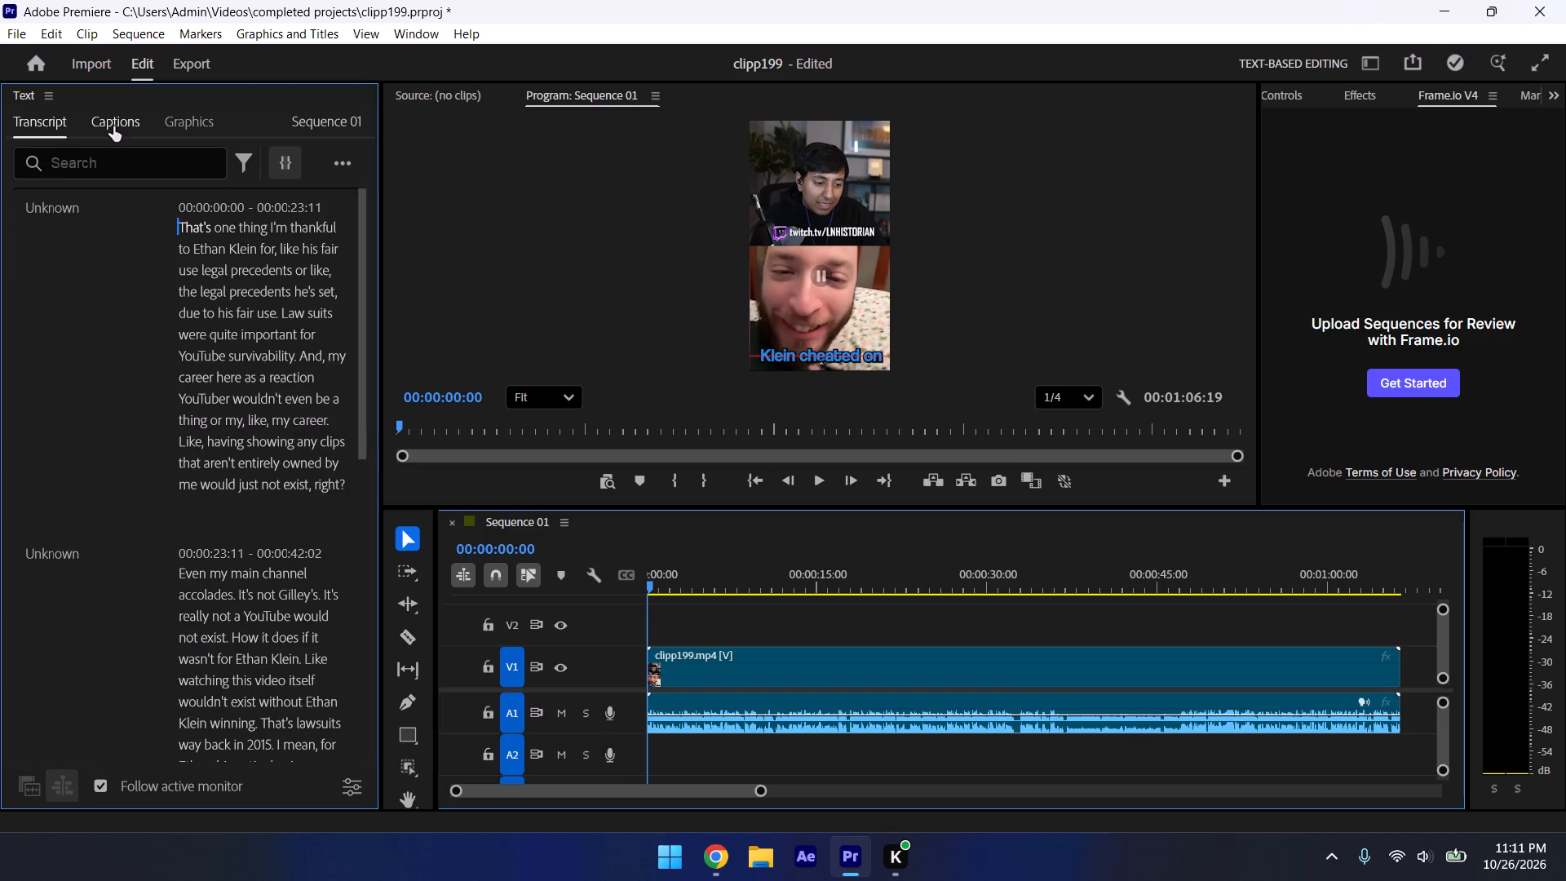
{"action": "left_click", "coordinate": [148, 471]}
{"action": "left_click", "coordinate": [584, 427]}
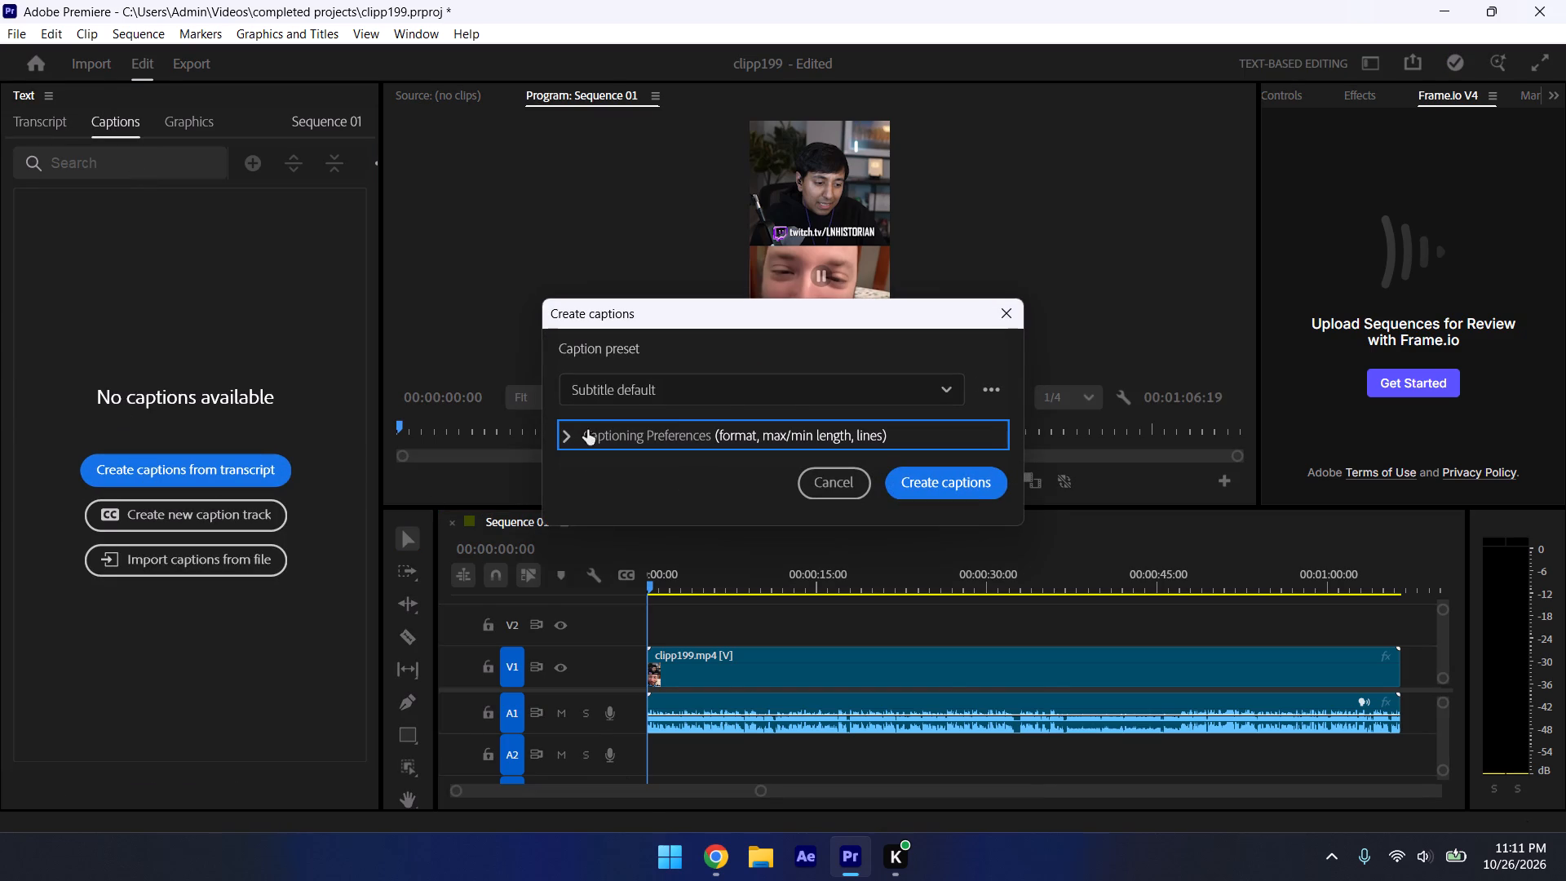
{"action": "left_click_drag", "start_coordinate": [705, 303], "coordinate": [735, 1]}
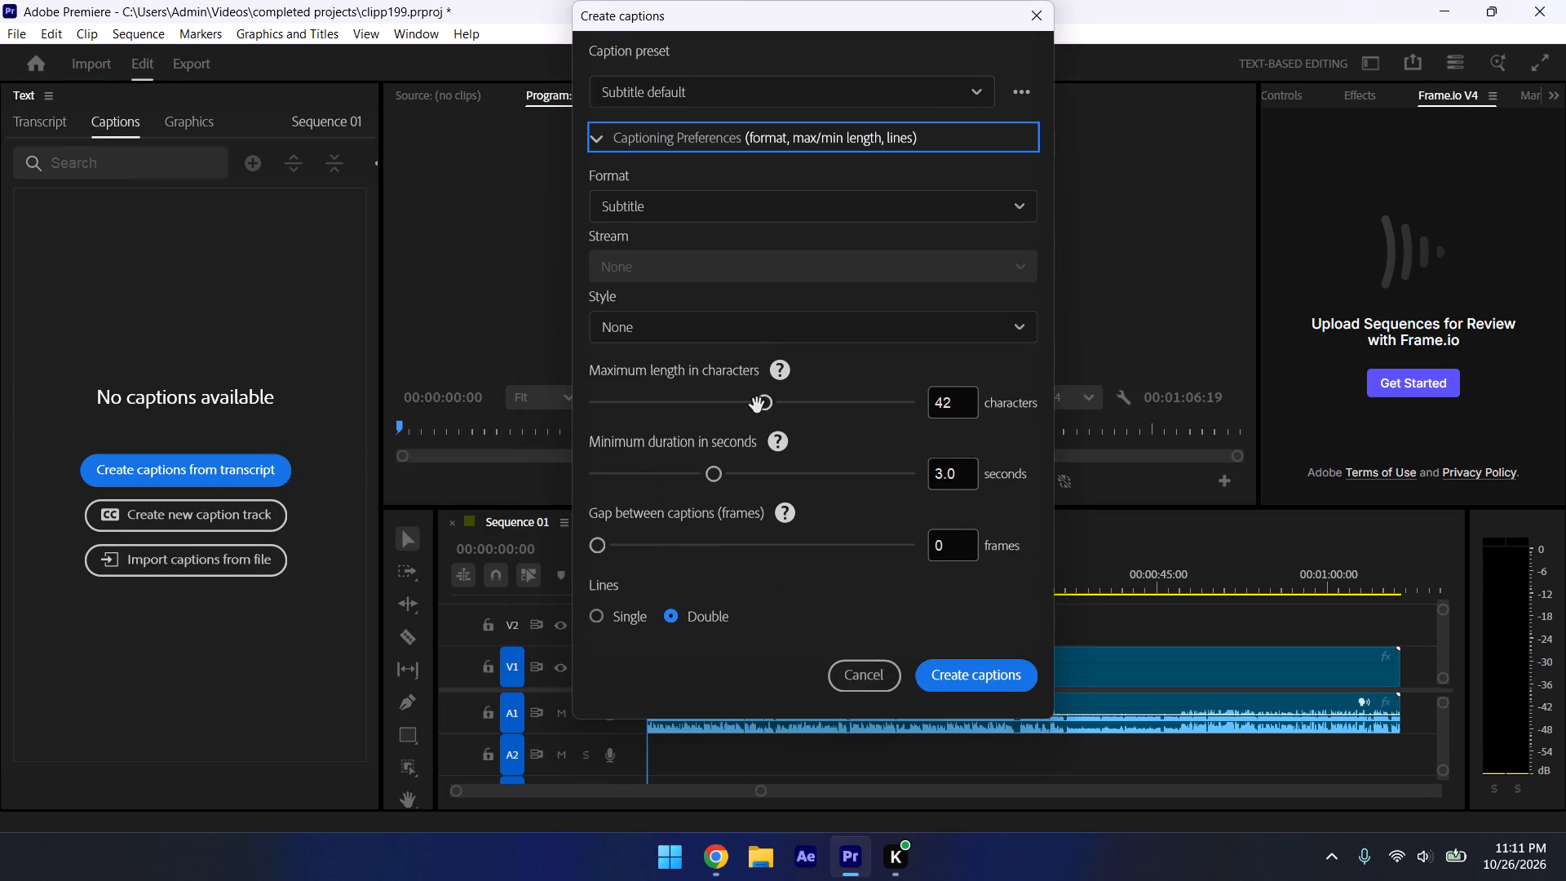
{"action": "left_click_drag", "start_coordinate": [756, 405], "coordinate": [675, 410]}
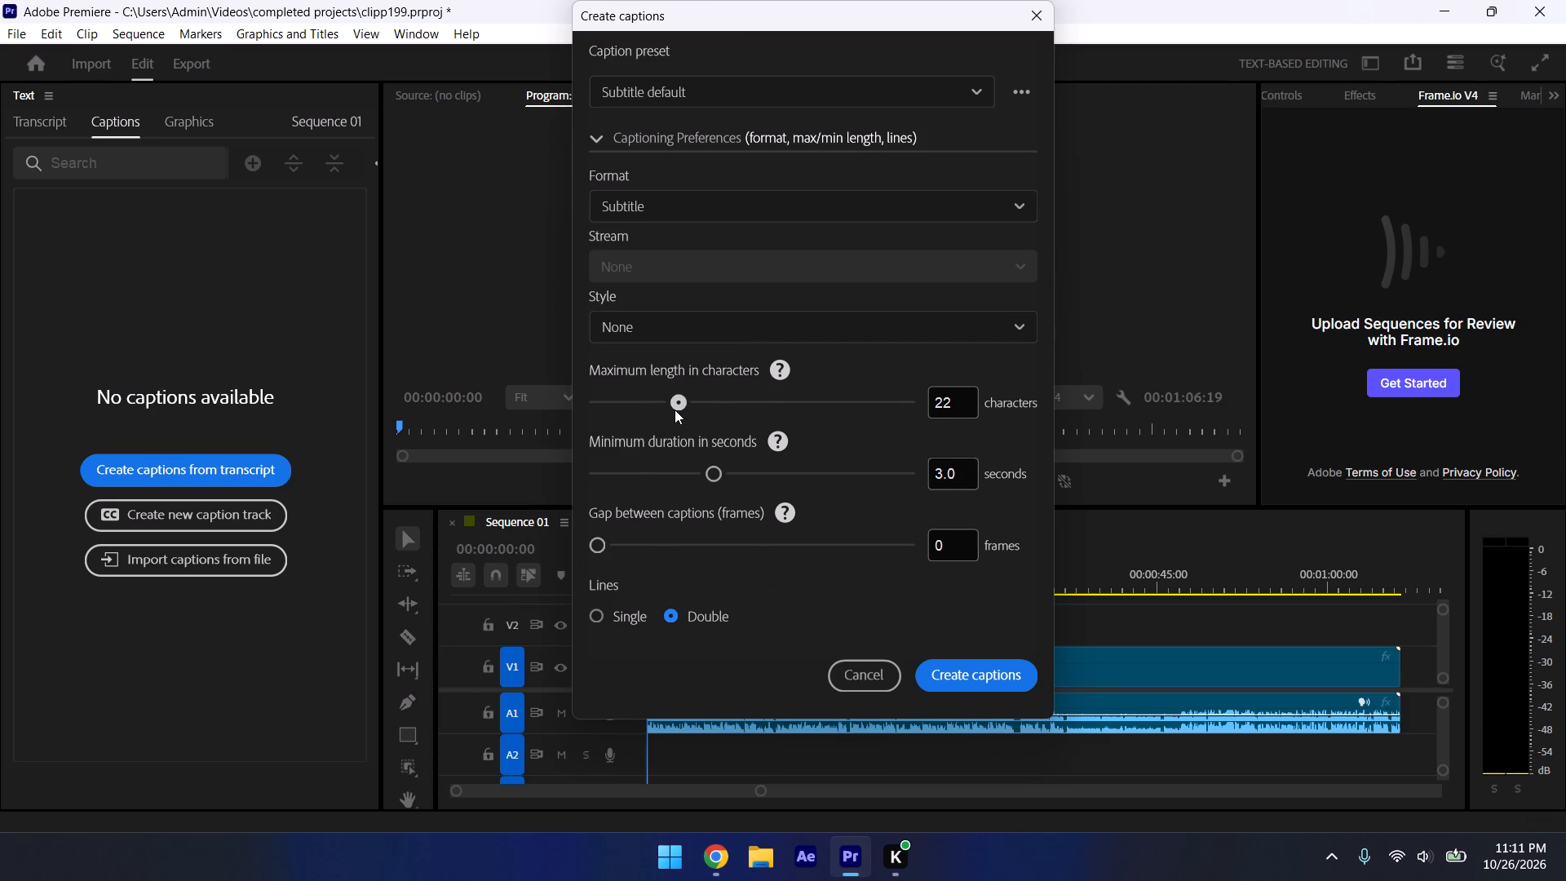
{"action": "left_click_drag", "start_coordinate": [675, 410], "coordinate": [671, 410]}
{"action": "left_click_drag", "start_coordinate": [716, 480], "coordinate": [639, 476]}
{"action": "left_click_drag", "start_coordinate": [639, 476], "coordinate": [627, 474]}
{"action": "left_click", "coordinate": [618, 622]}
{"action": "left_click", "coordinate": [992, 688]}
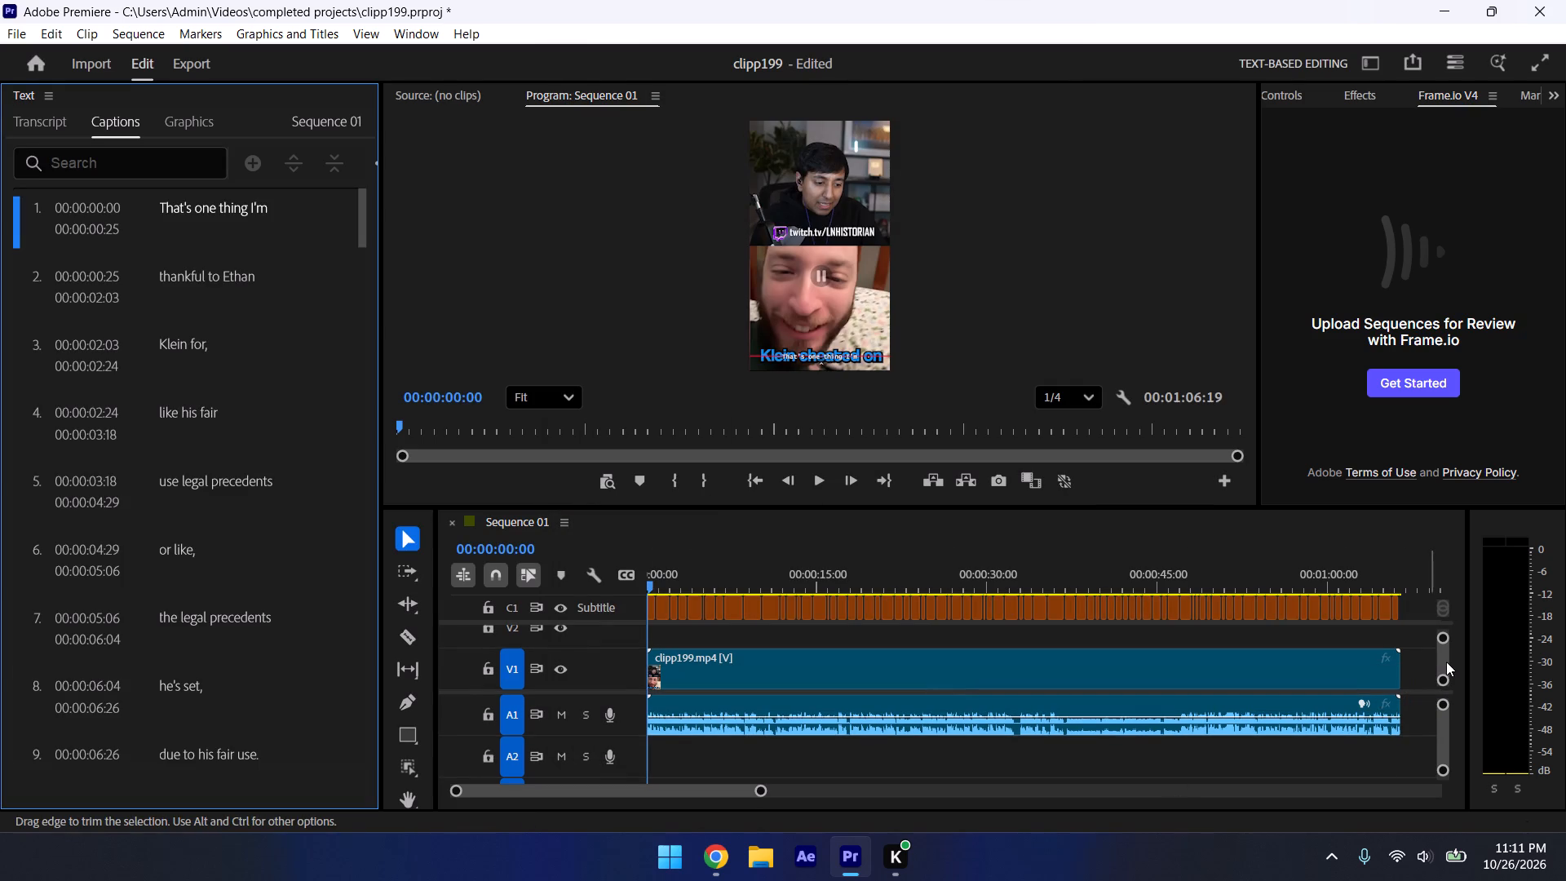
Select all captions on the Subtitle track, align them to the middle-centre zone, and set their vertical offset to 30.
{"action": "left_click_drag", "start_coordinate": [1446, 656], "coordinate": [1443, 645]}
{"action": "left_click_drag", "start_coordinate": [1422, 603], "coordinate": [1377, 623]}
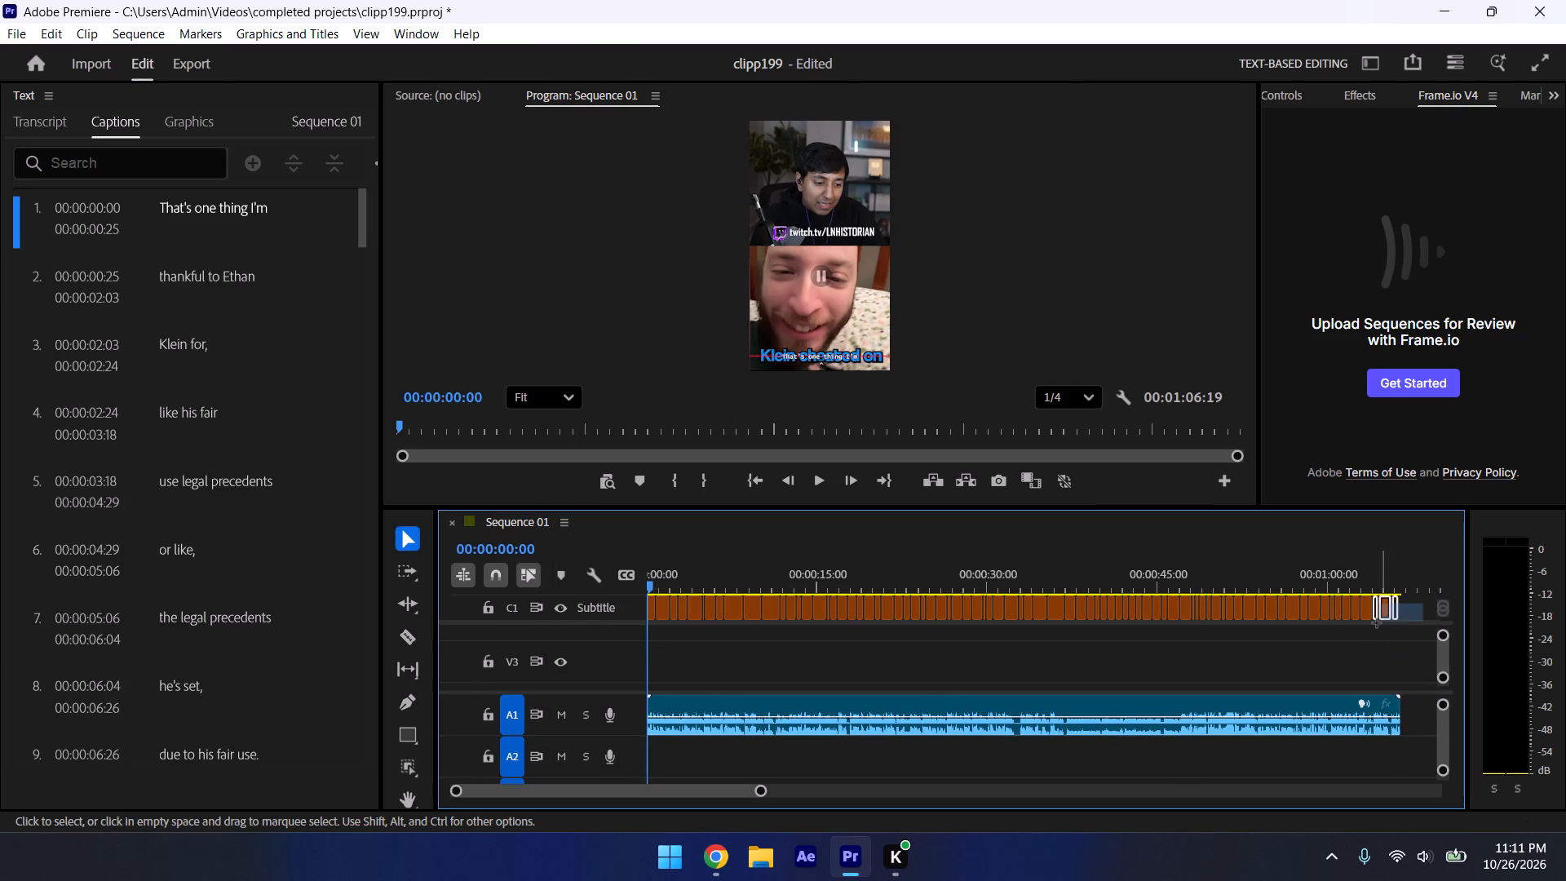
{"action": "left_click_drag", "start_coordinate": [1377, 623], "coordinate": [471, 636]}
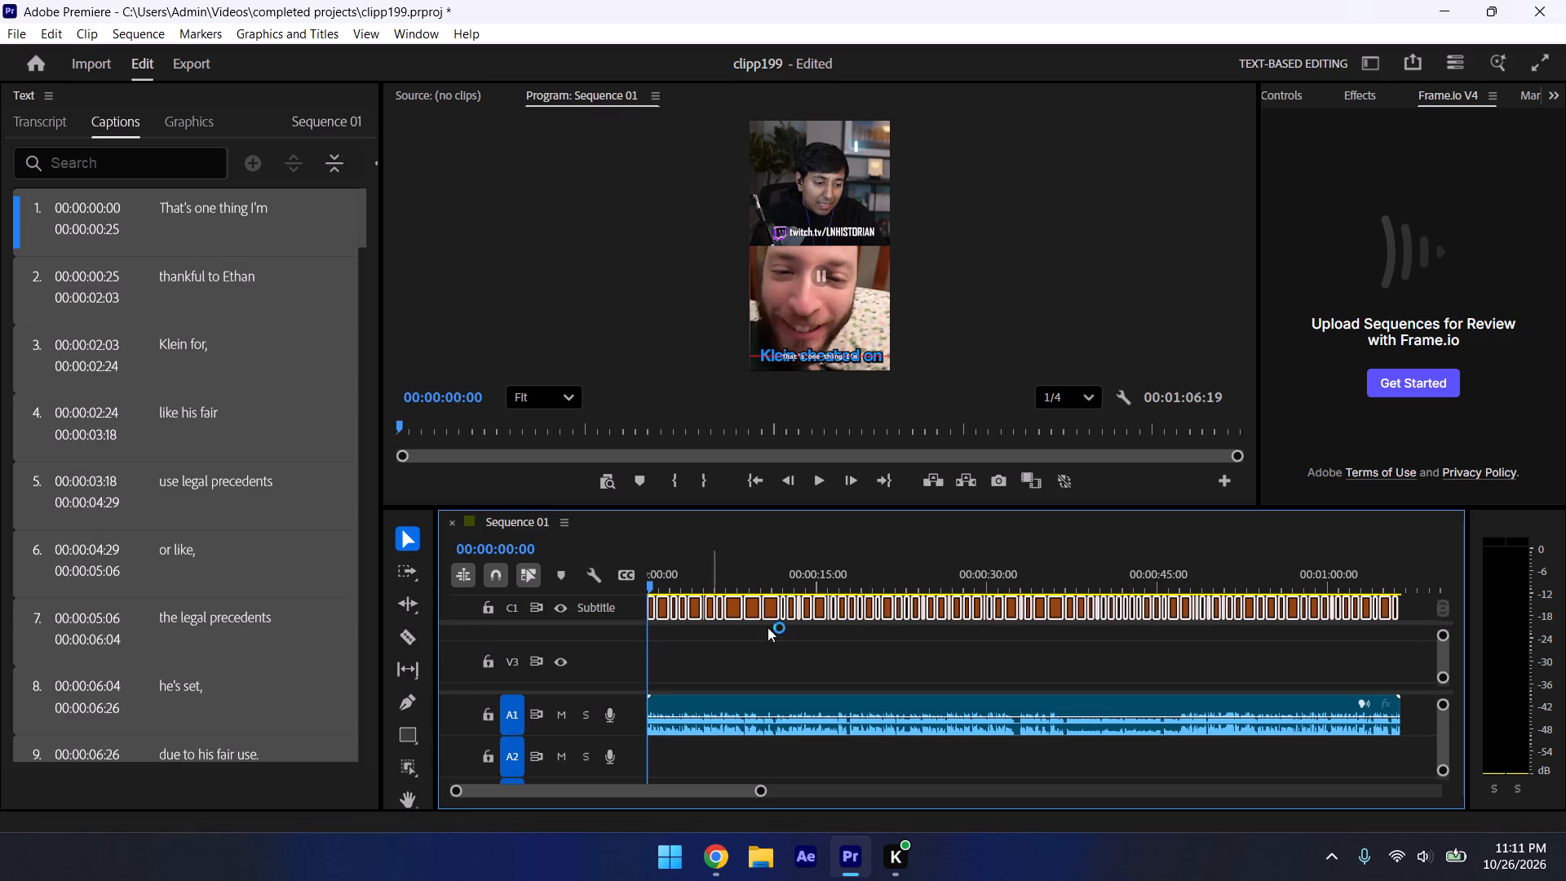
{"action": "left_click", "coordinate": [749, 581]}
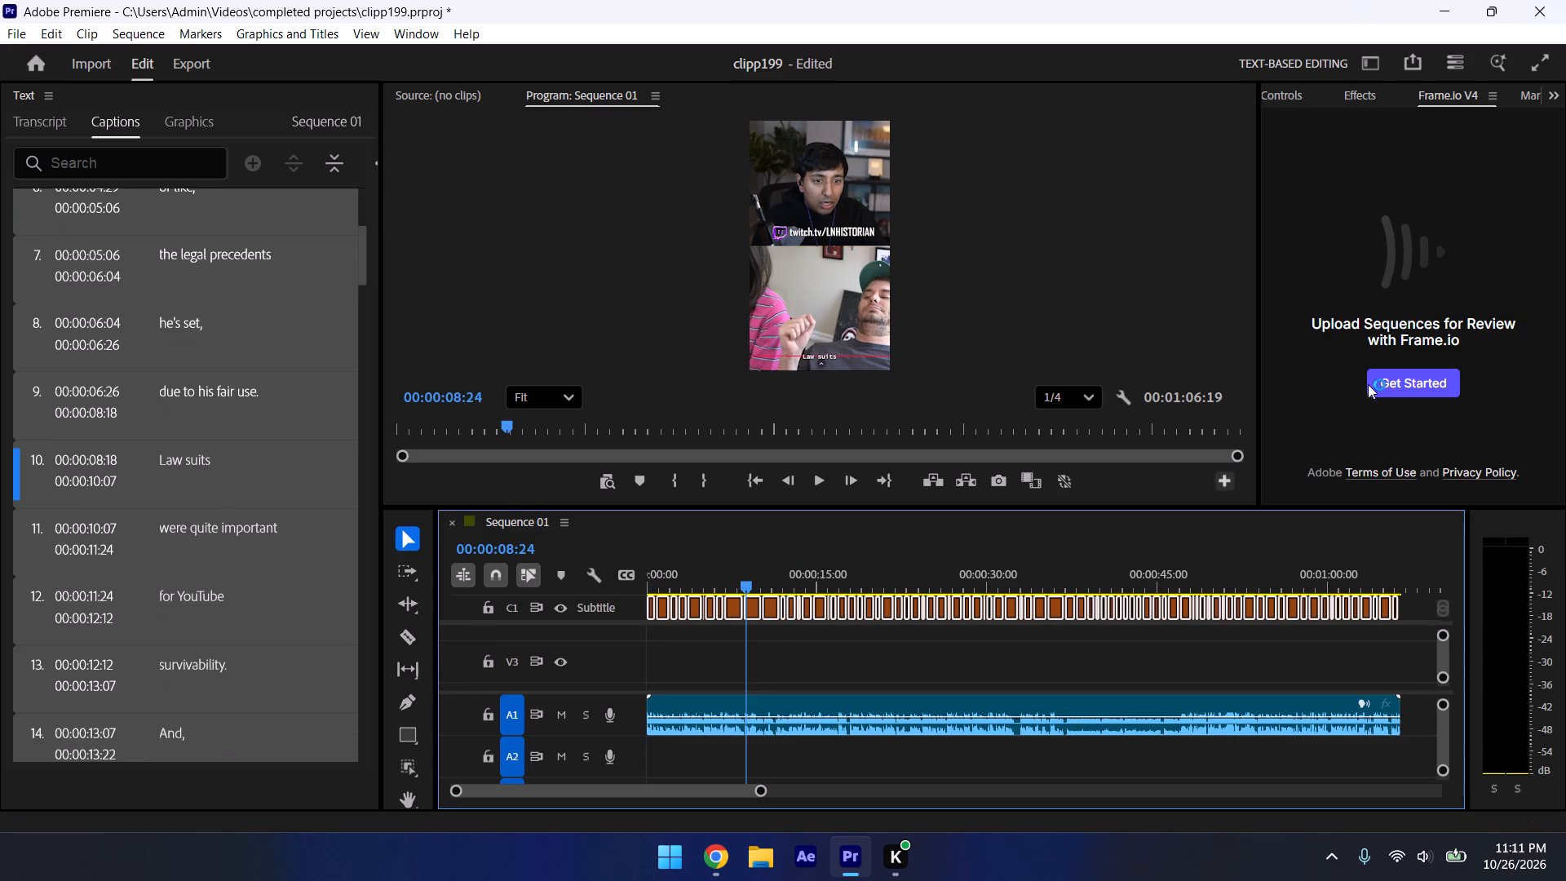
{"action": "left_click", "coordinate": [1281, 95]}
{"action": "left_click", "coordinate": [1272, 95]}
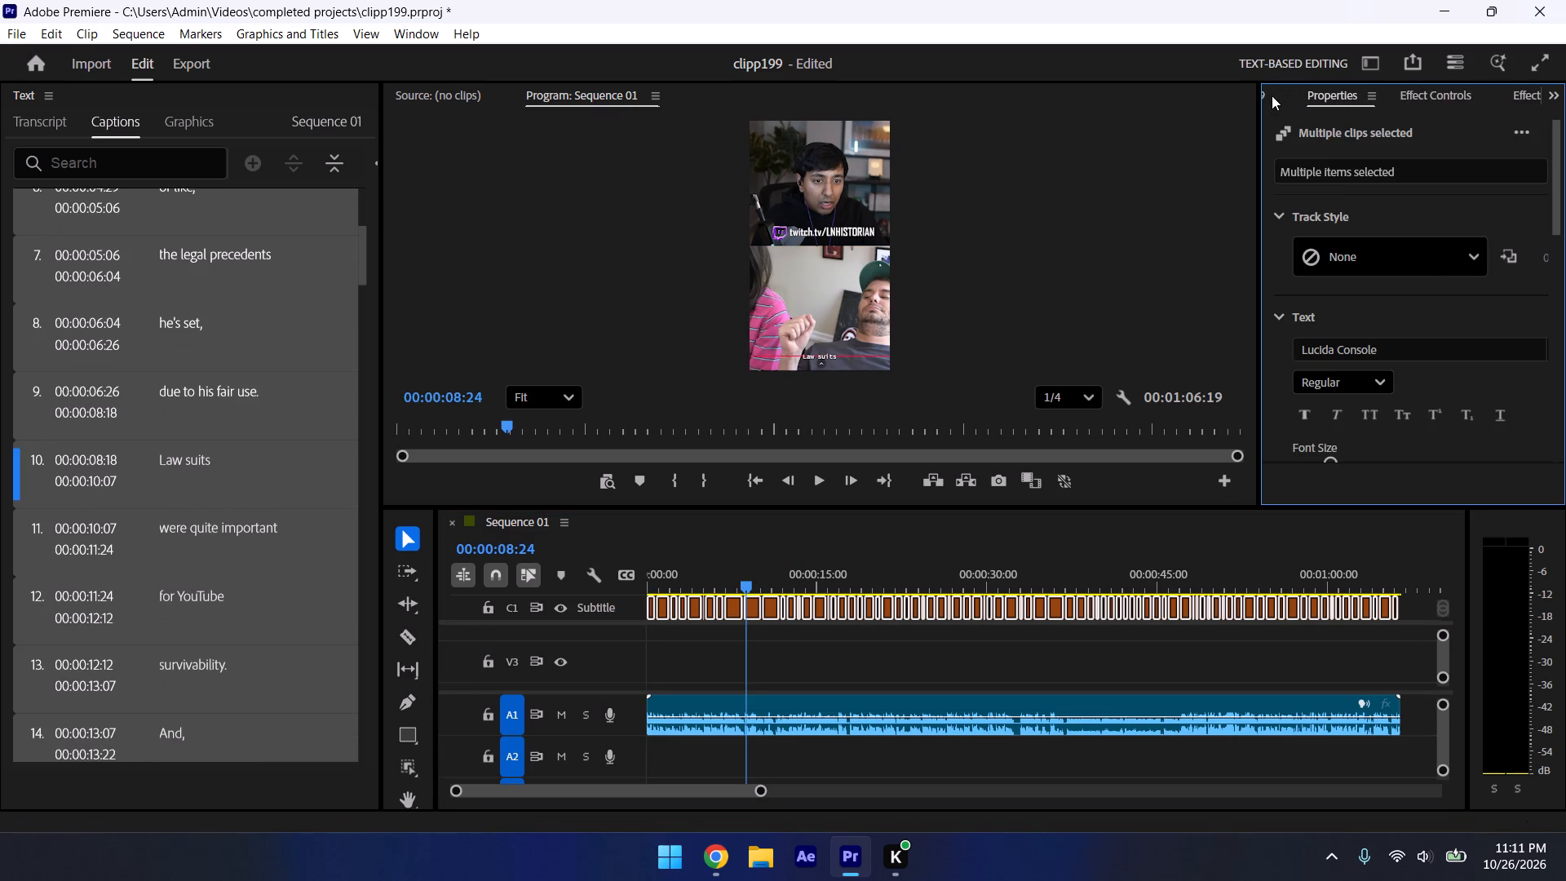
{"action": "left_click_drag", "start_coordinate": [1559, 181], "coordinate": [1565, 283]}
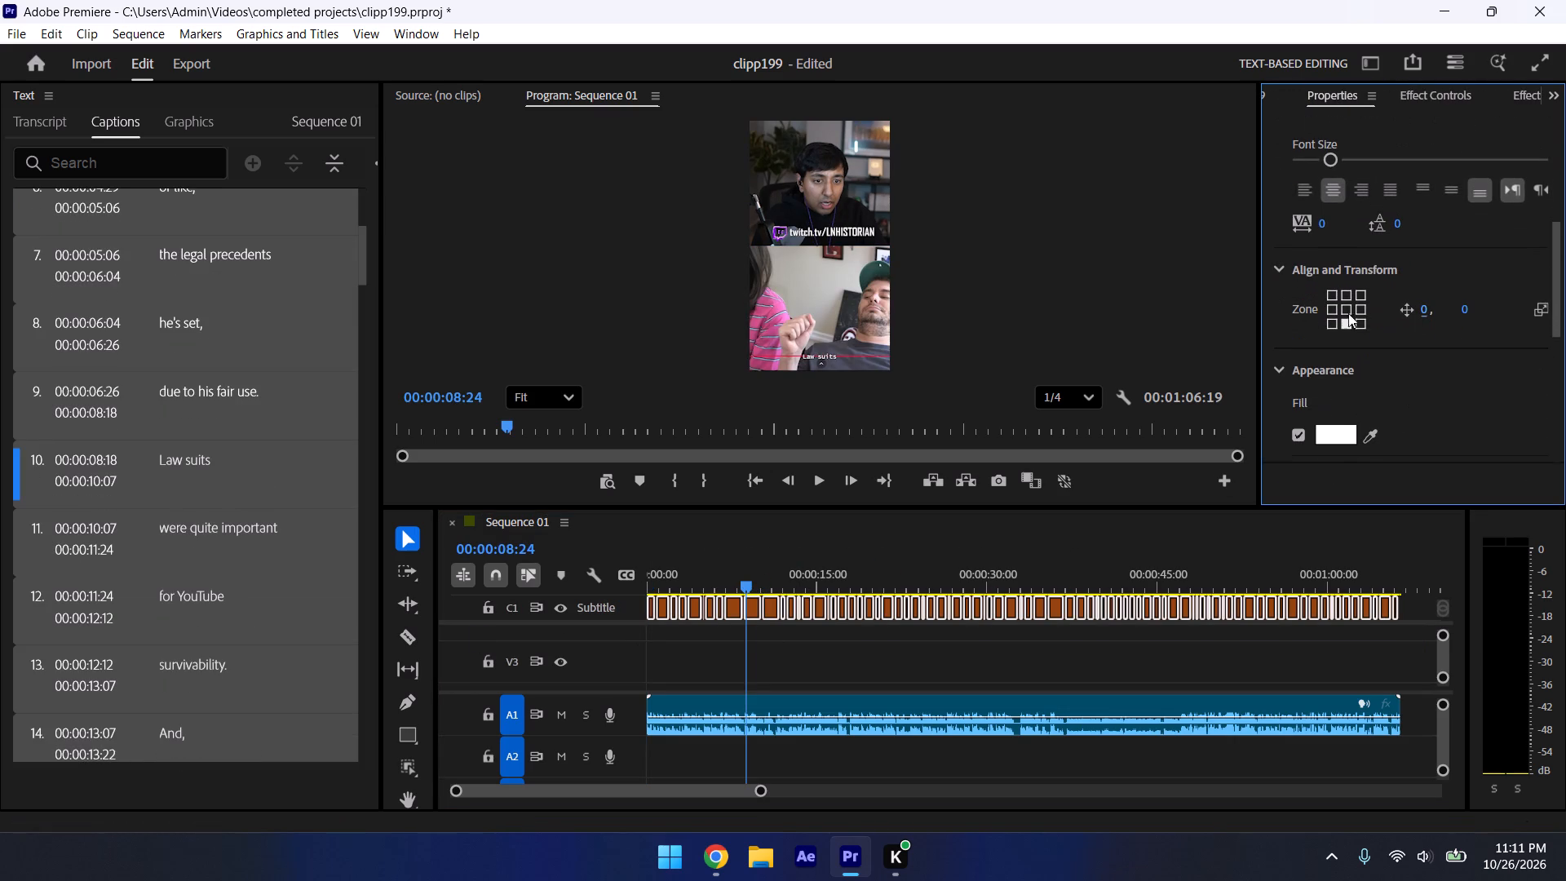
{"action": "left_click", "coordinate": [1347, 305]}
{"action": "left_click", "coordinate": [1467, 312]}
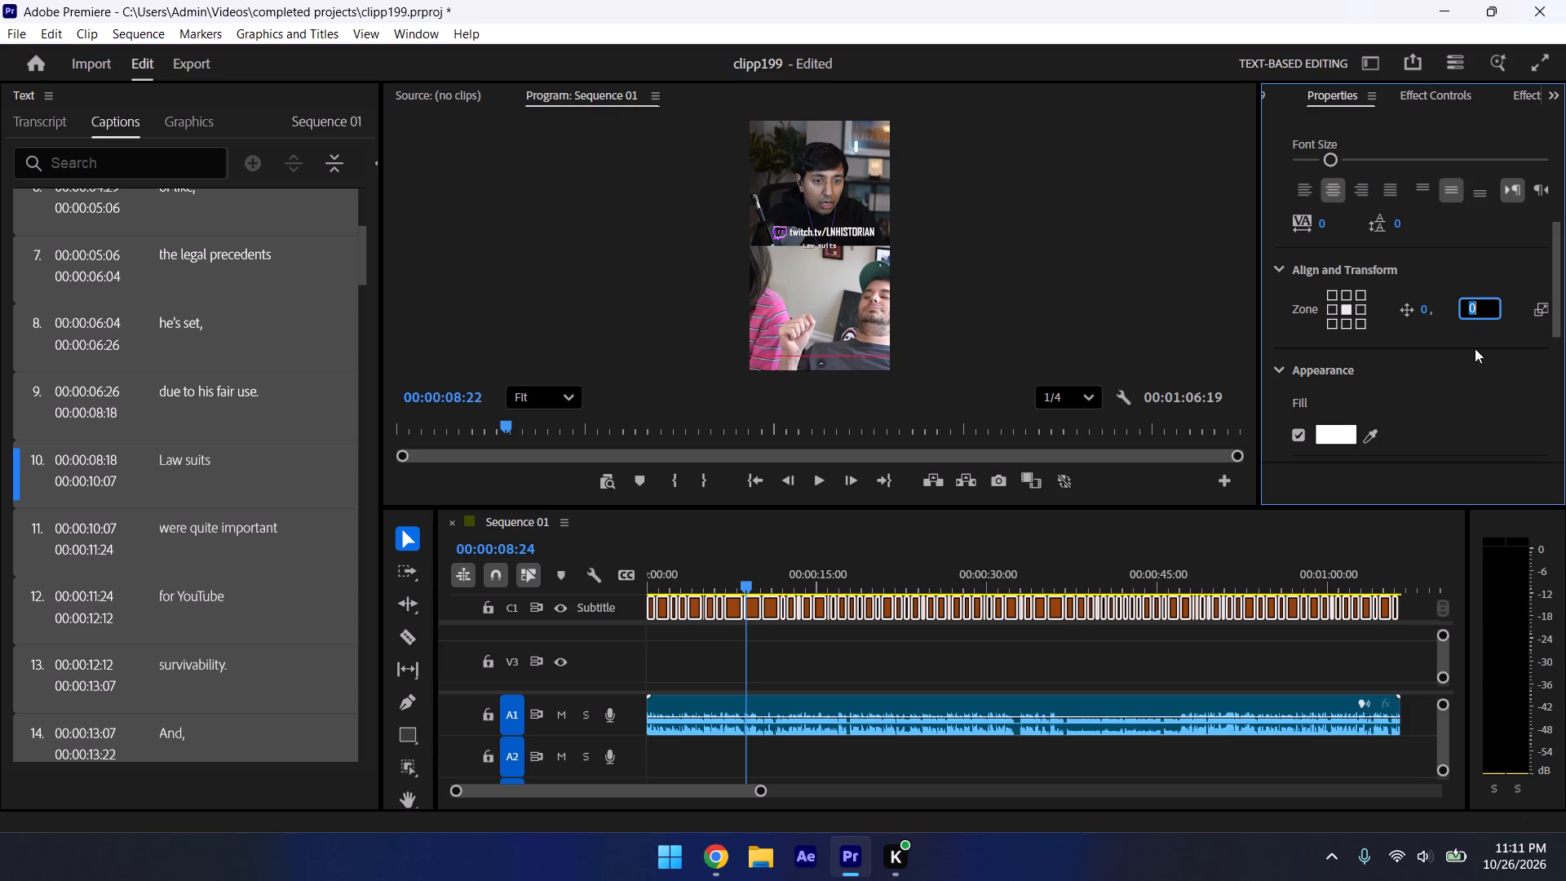
{"action": "key", "text": "3"}
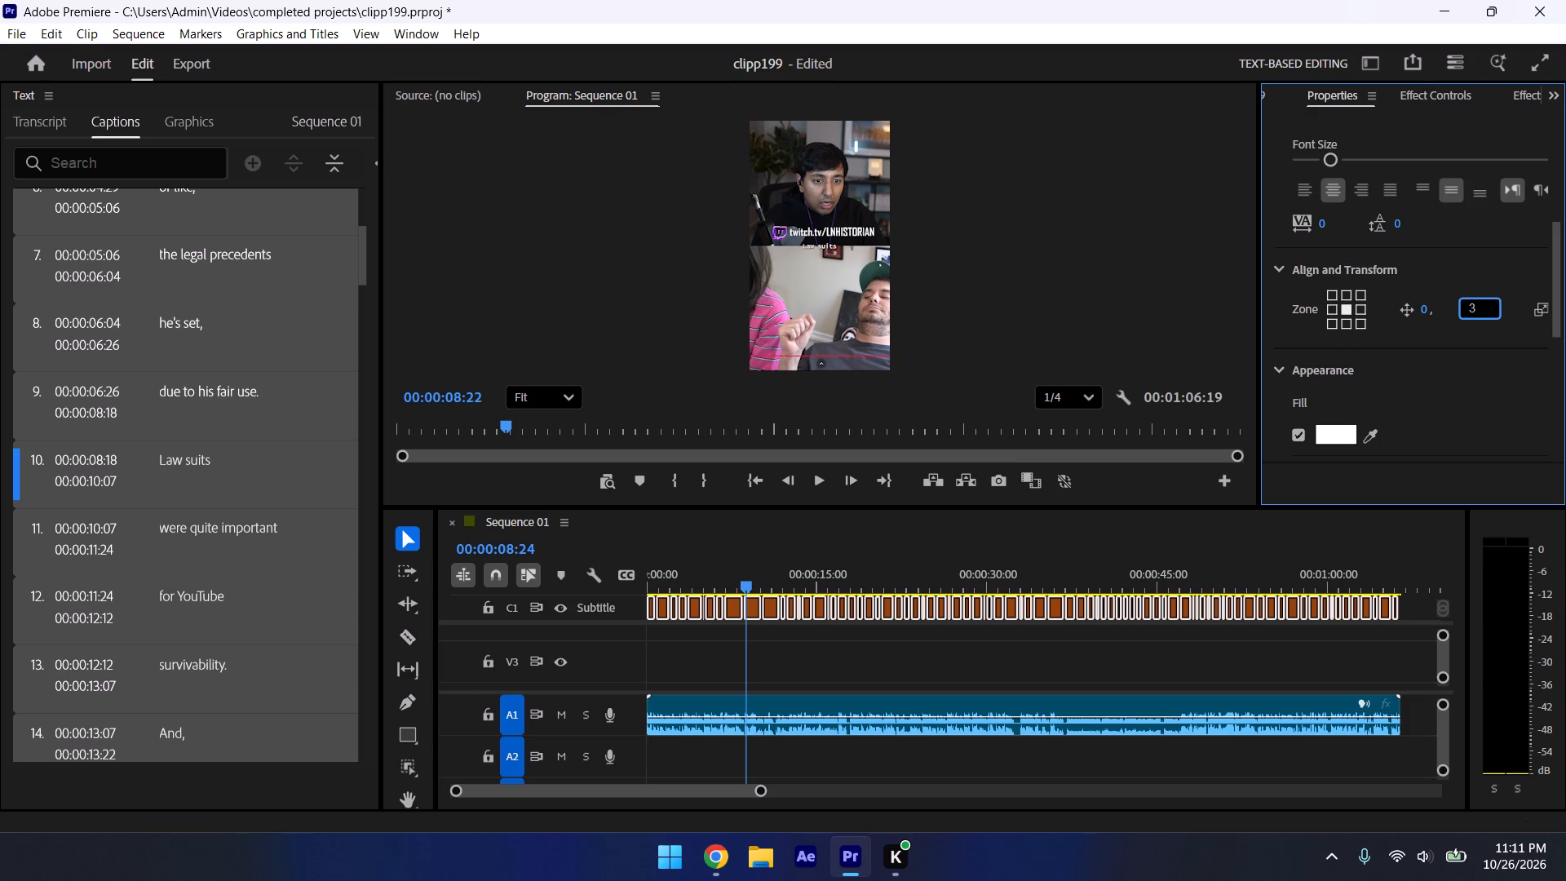
{"action": "key", "text": "0"}
{"action": "key", "text": "Return"}
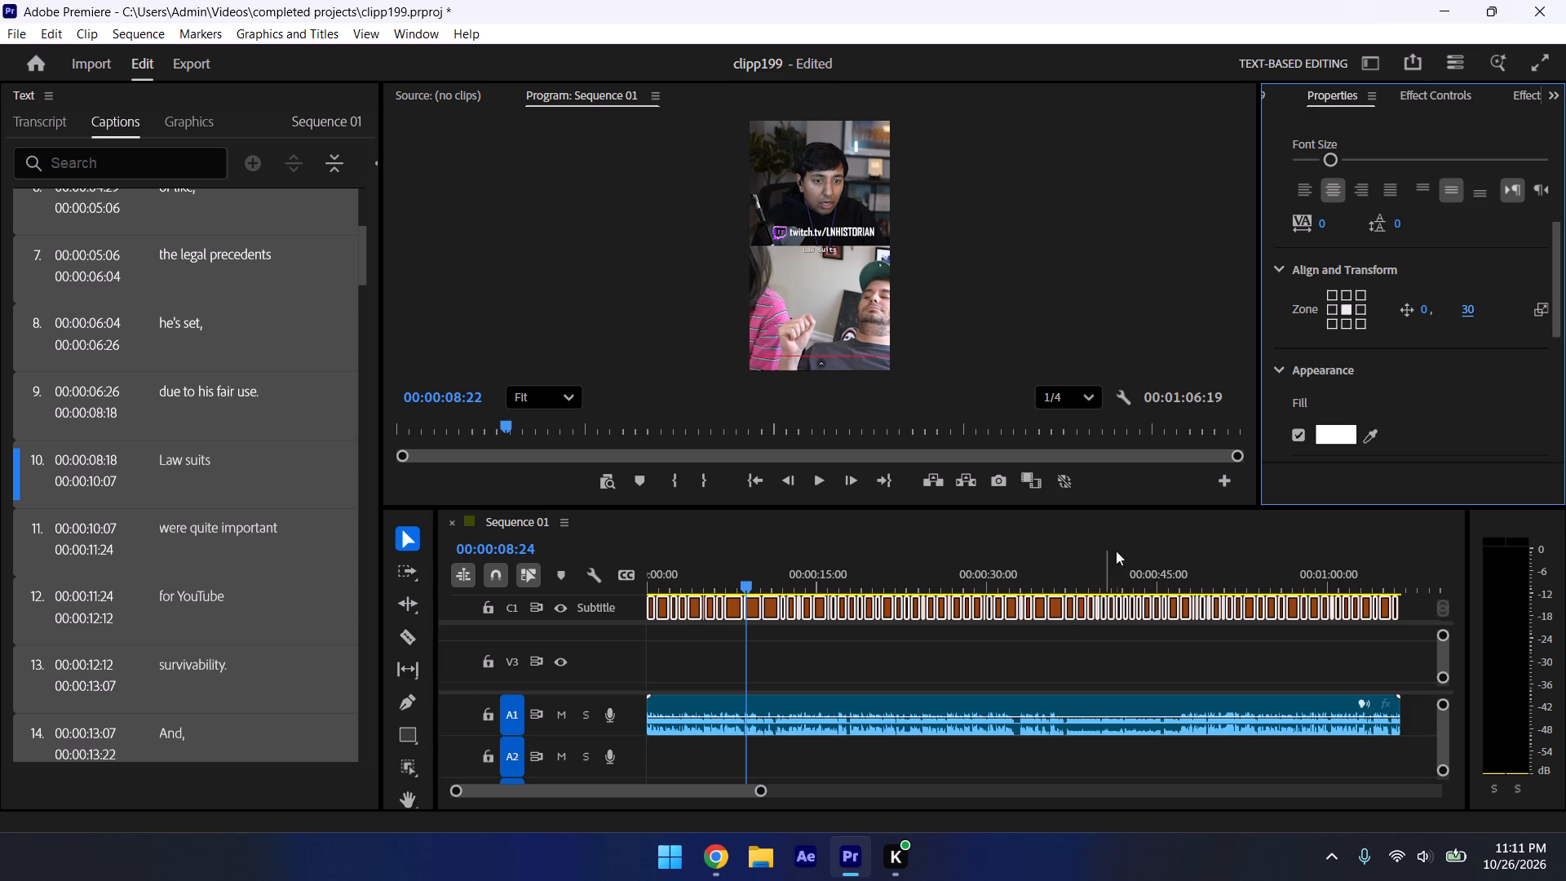
Upgrade all the selected captions to graphics.
{"action": "left_click", "coordinate": [334, 36]}
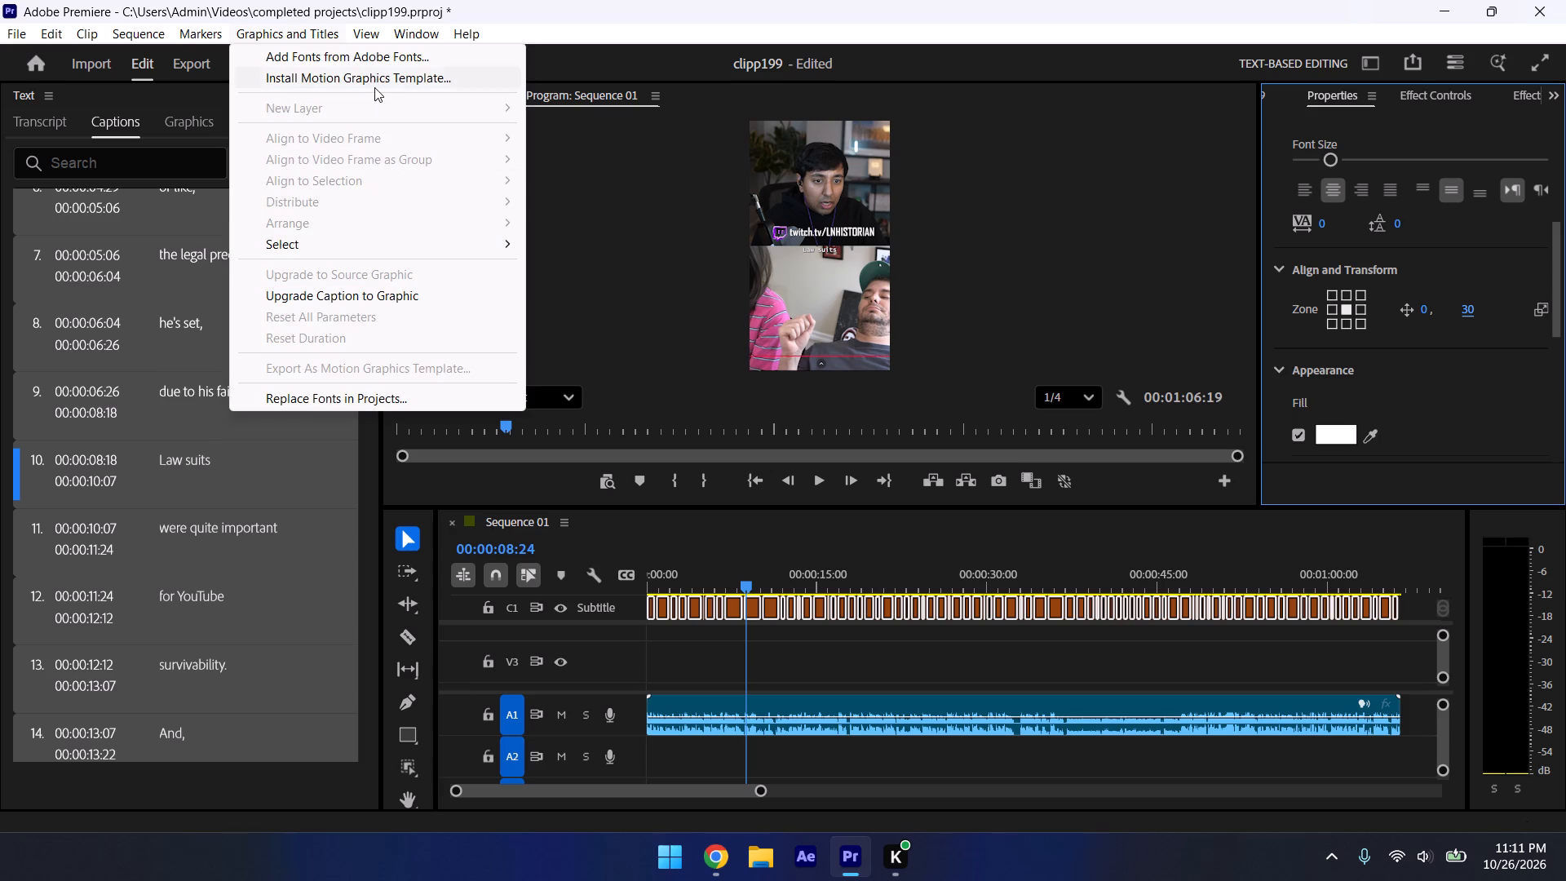
{"action": "left_click", "coordinate": [388, 294]}
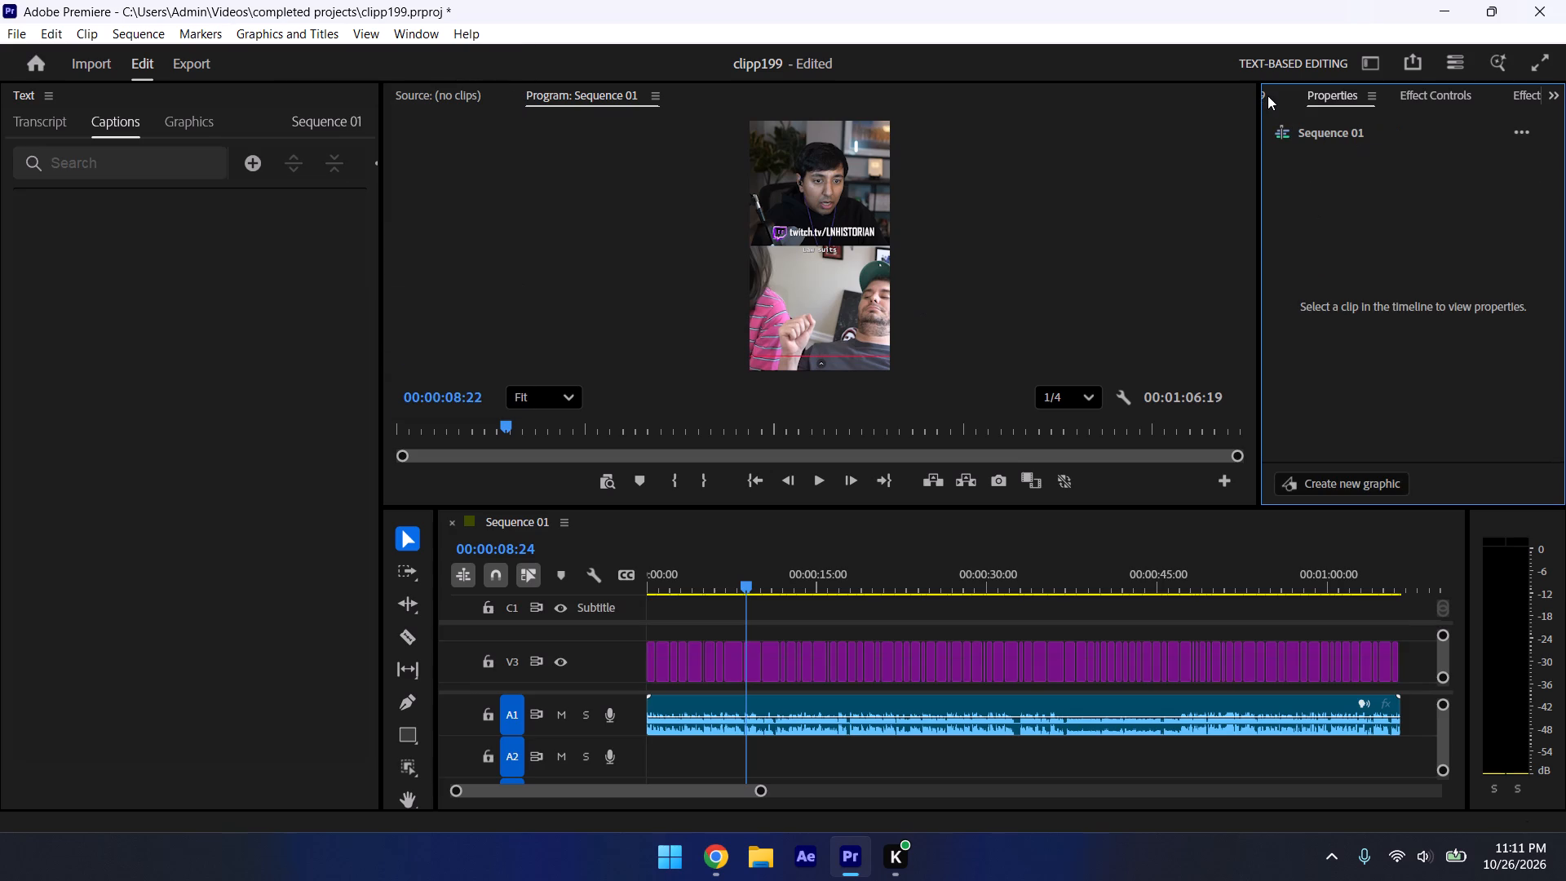
Dock the Project panel in the same group as the Text panel.
{"action": "left_click", "coordinate": [1267, 95]}
{"action": "left_click_drag", "start_coordinate": [1296, 97], "coordinate": [229, 260]}
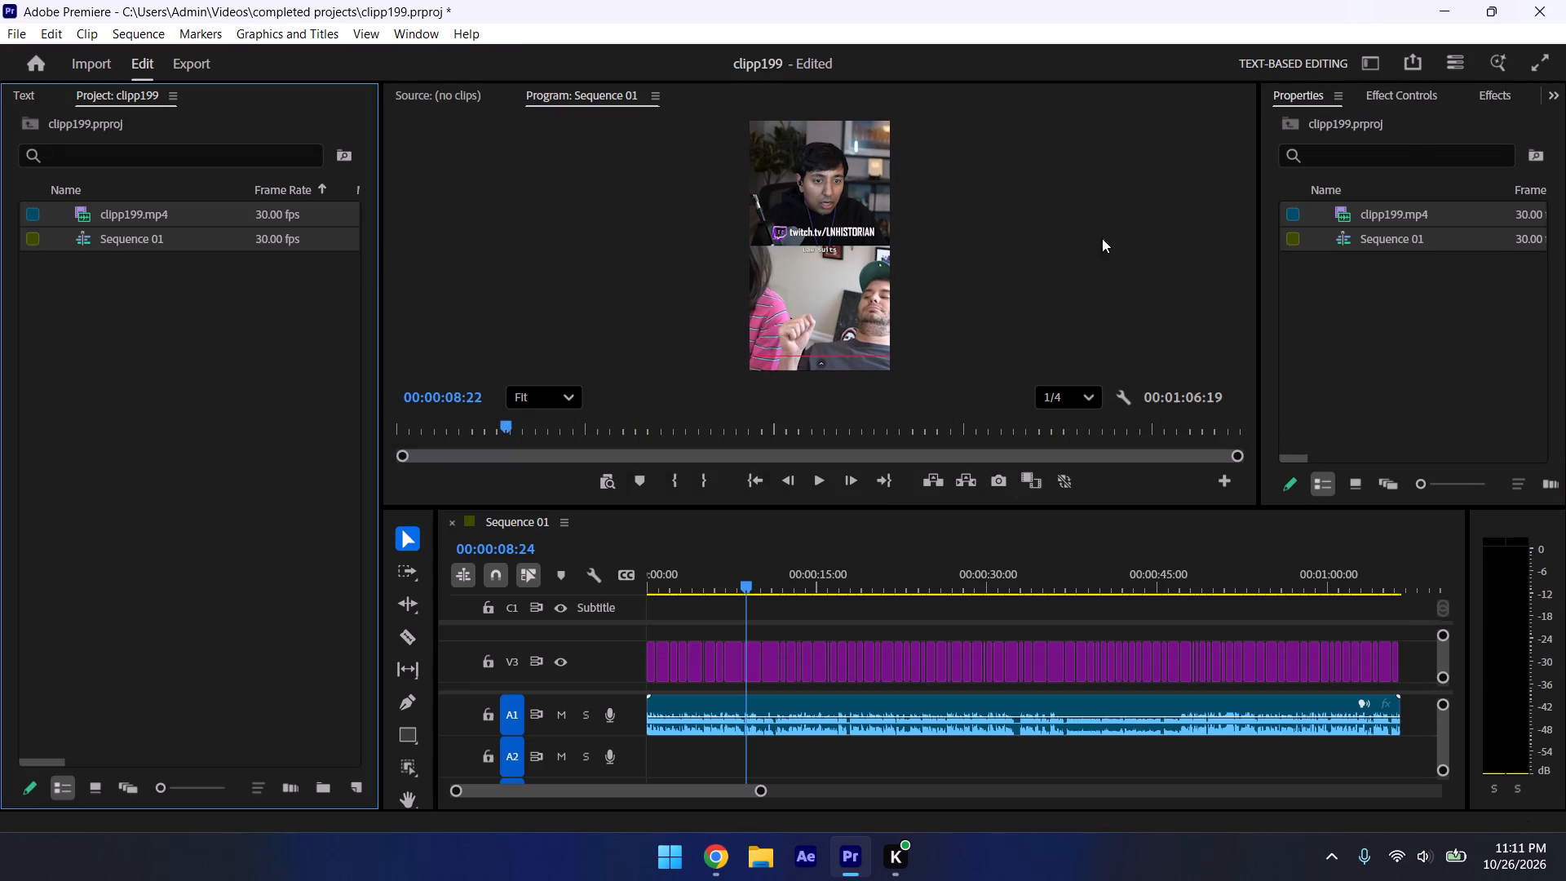
Using the text layer of the "way back in 2015." graphic, browse the saved text styles and add LN historian to the project.
{"action": "left_click", "coordinate": [1058, 656]}
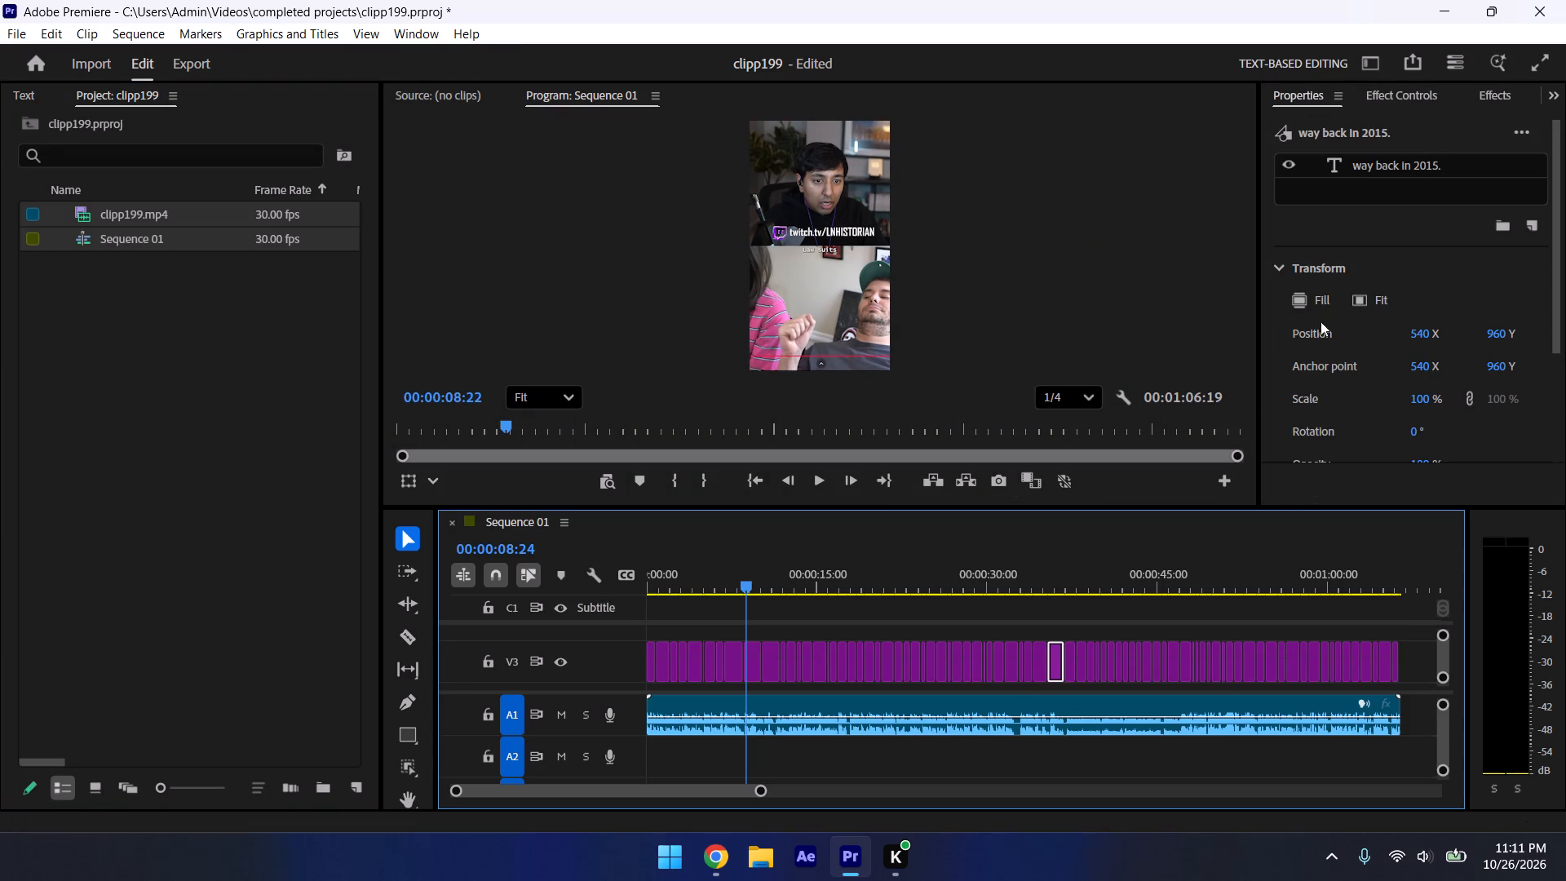
{"action": "left_click", "coordinate": [1413, 168]}
{"action": "left_click_drag", "start_coordinate": [1556, 173], "coordinate": [1563, 399]}
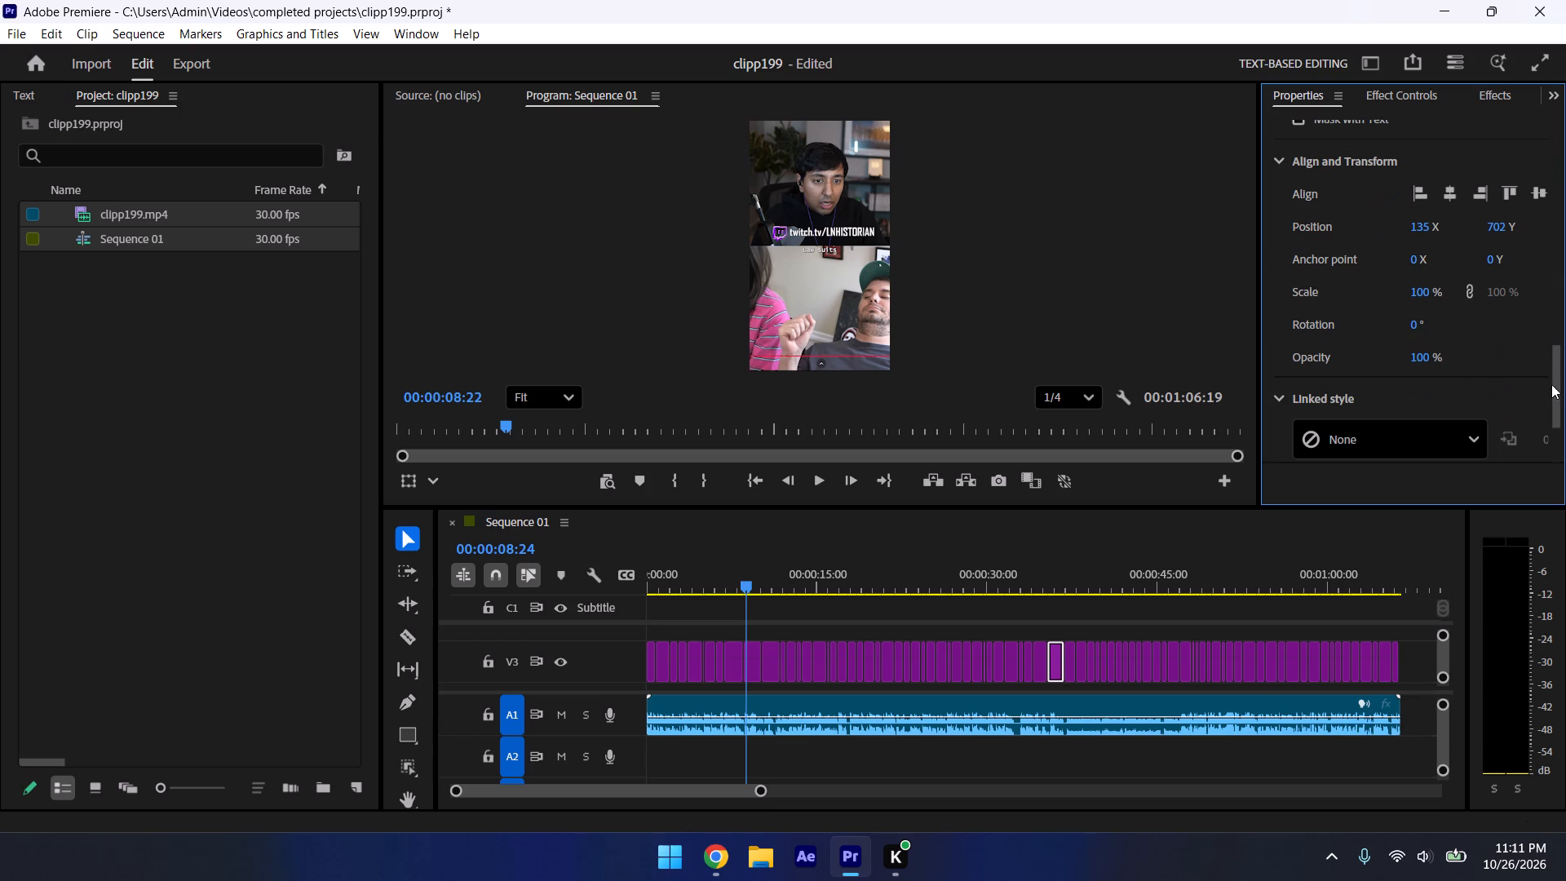
{"action": "left_click_drag", "start_coordinate": [1561, 380], "coordinate": [1560, 481]}
{"action": "left_click_drag", "start_coordinate": [1556, 370], "coordinate": [1562, 440]}
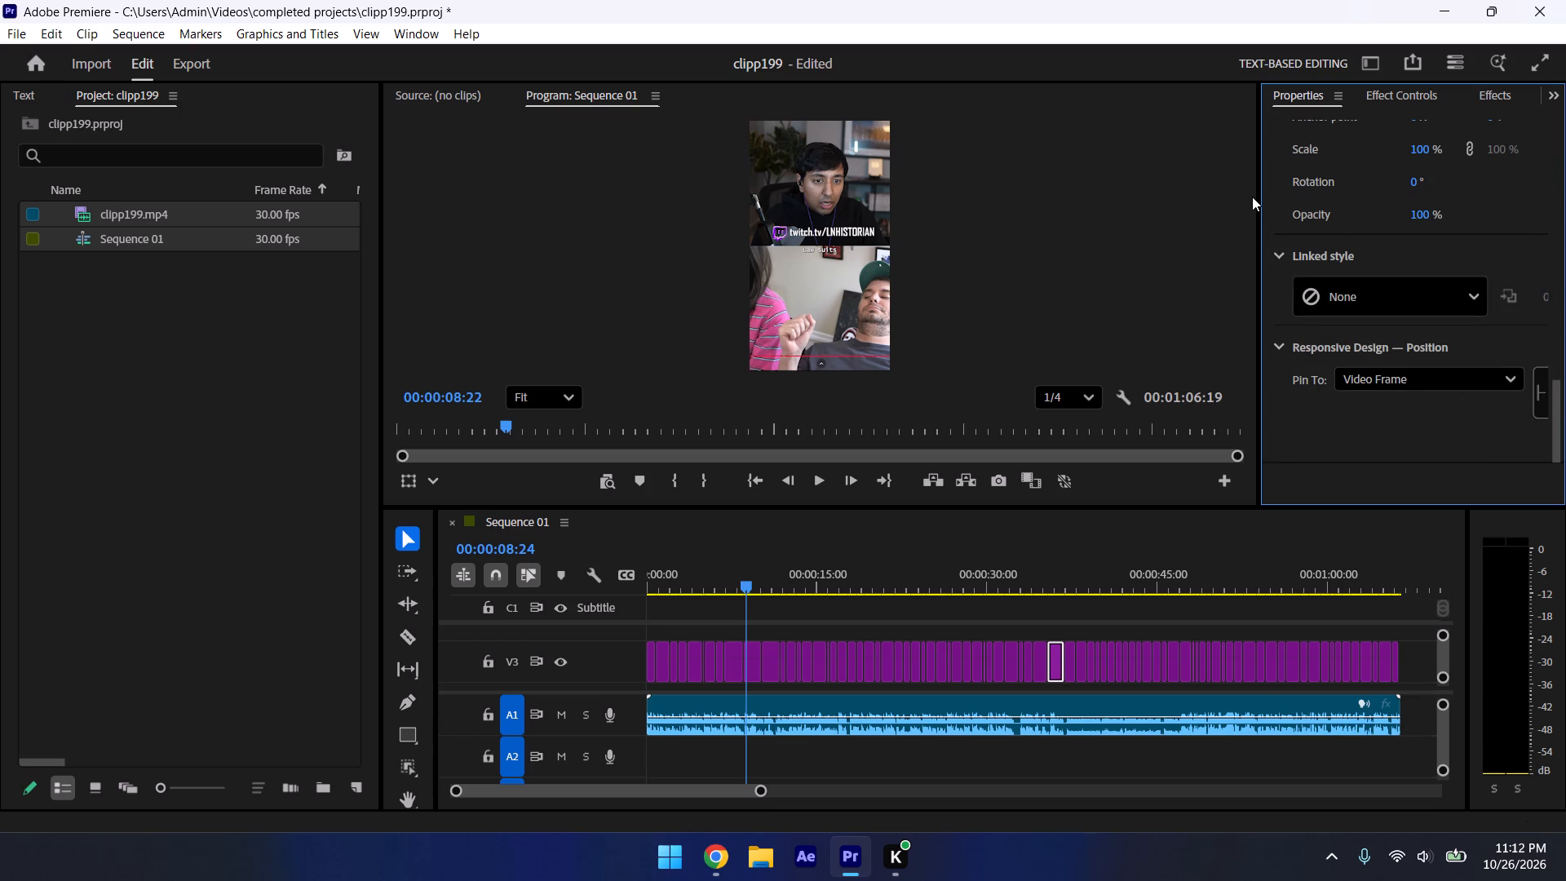
{"action": "left_click_drag", "start_coordinate": [1258, 188], "coordinate": [1120, 199]}
{"action": "left_click", "coordinate": [1528, 296]}
{"action": "left_click_drag", "start_coordinate": [1189, 356], "coordinate": [560, 401]}
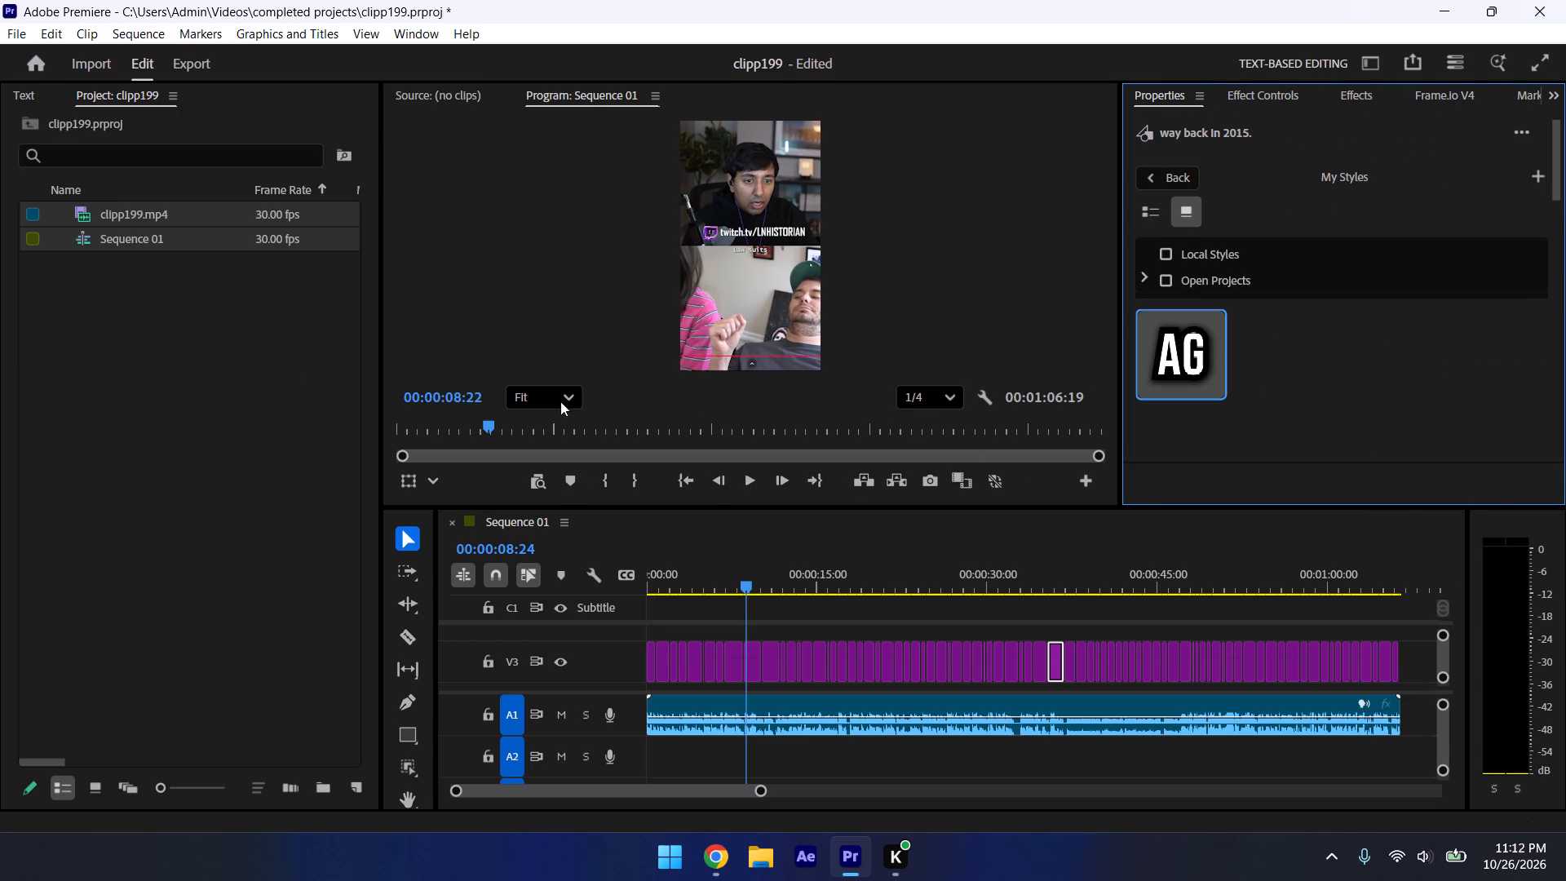
{"action": "left_click_drag", "start_coordinate": [560, 401], "coordinate": [174, 358]}
Select all the caption graphics on track V3 and apply the LN historian style from the project to them.
{"action": "left_click_drag", "start_coordinate": [1409, 630], "coordinate": [726, 645]}
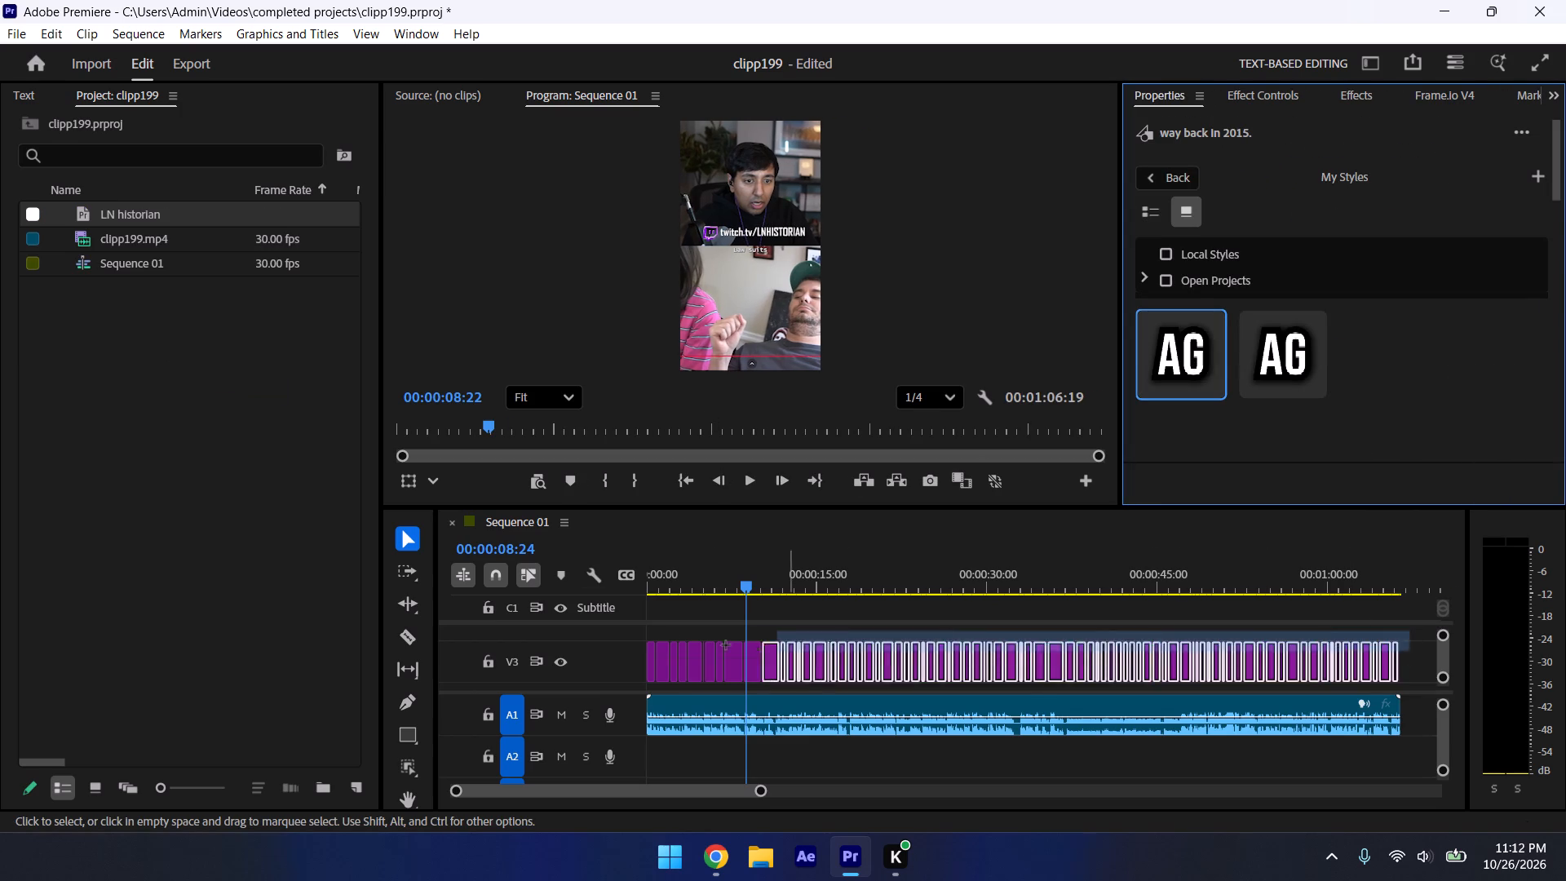
{"action": "left_click_drag", "start_coordinate": [726, 645], "coordinate": [589, 644]}
{"action": "left_click_drag", "start_coordinate": [94, 211], "coordinate": [334, 240]}
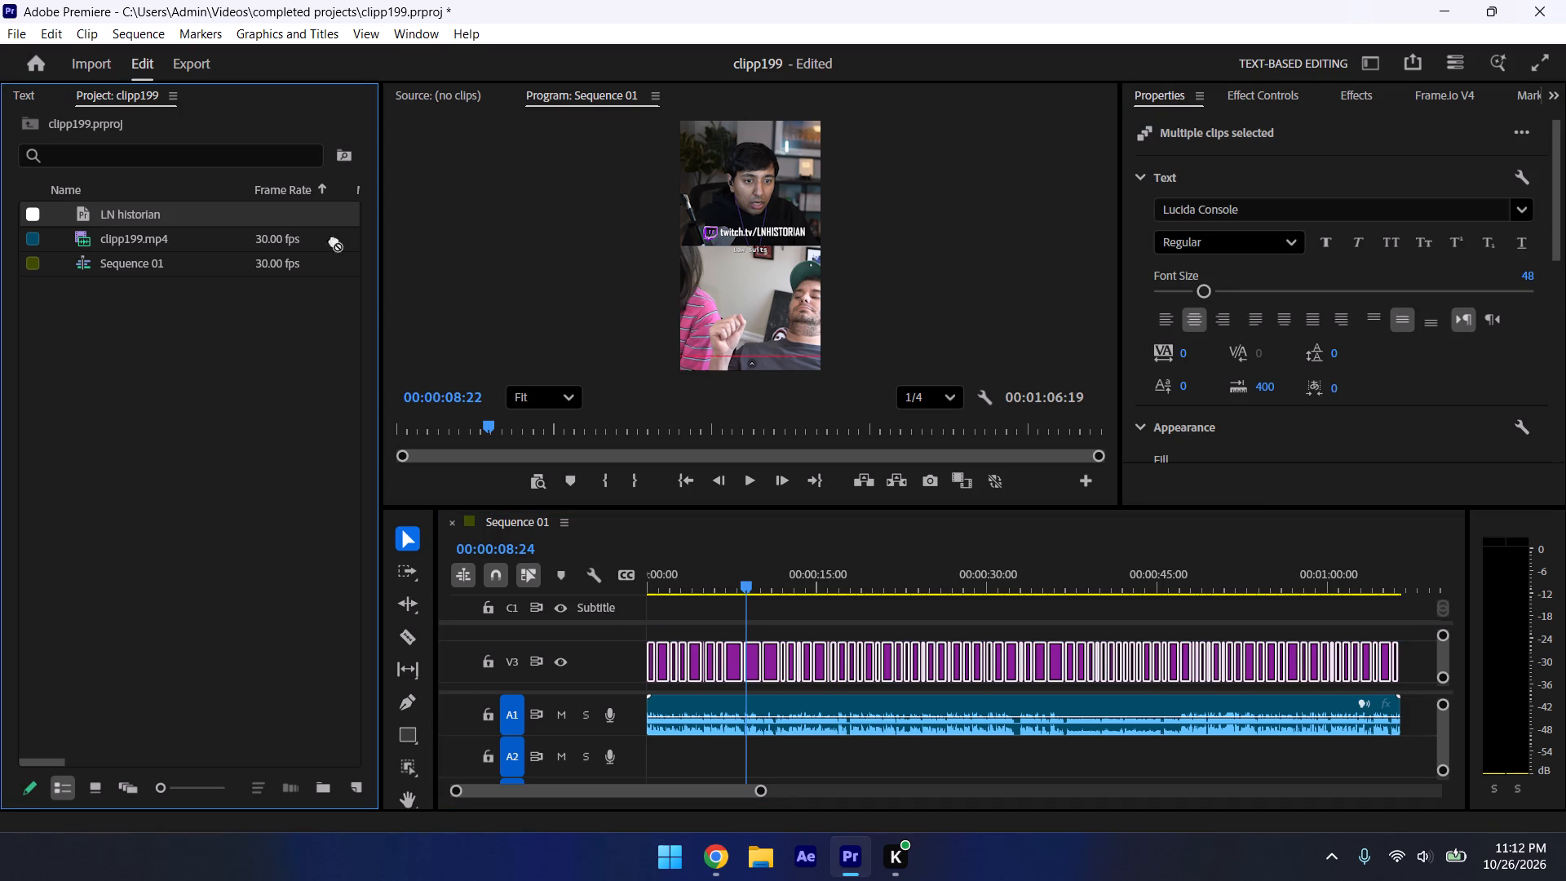
{"action": "left_click_drag", "start_coordinate": [334, 240], "coordinate": [1055, 663]}
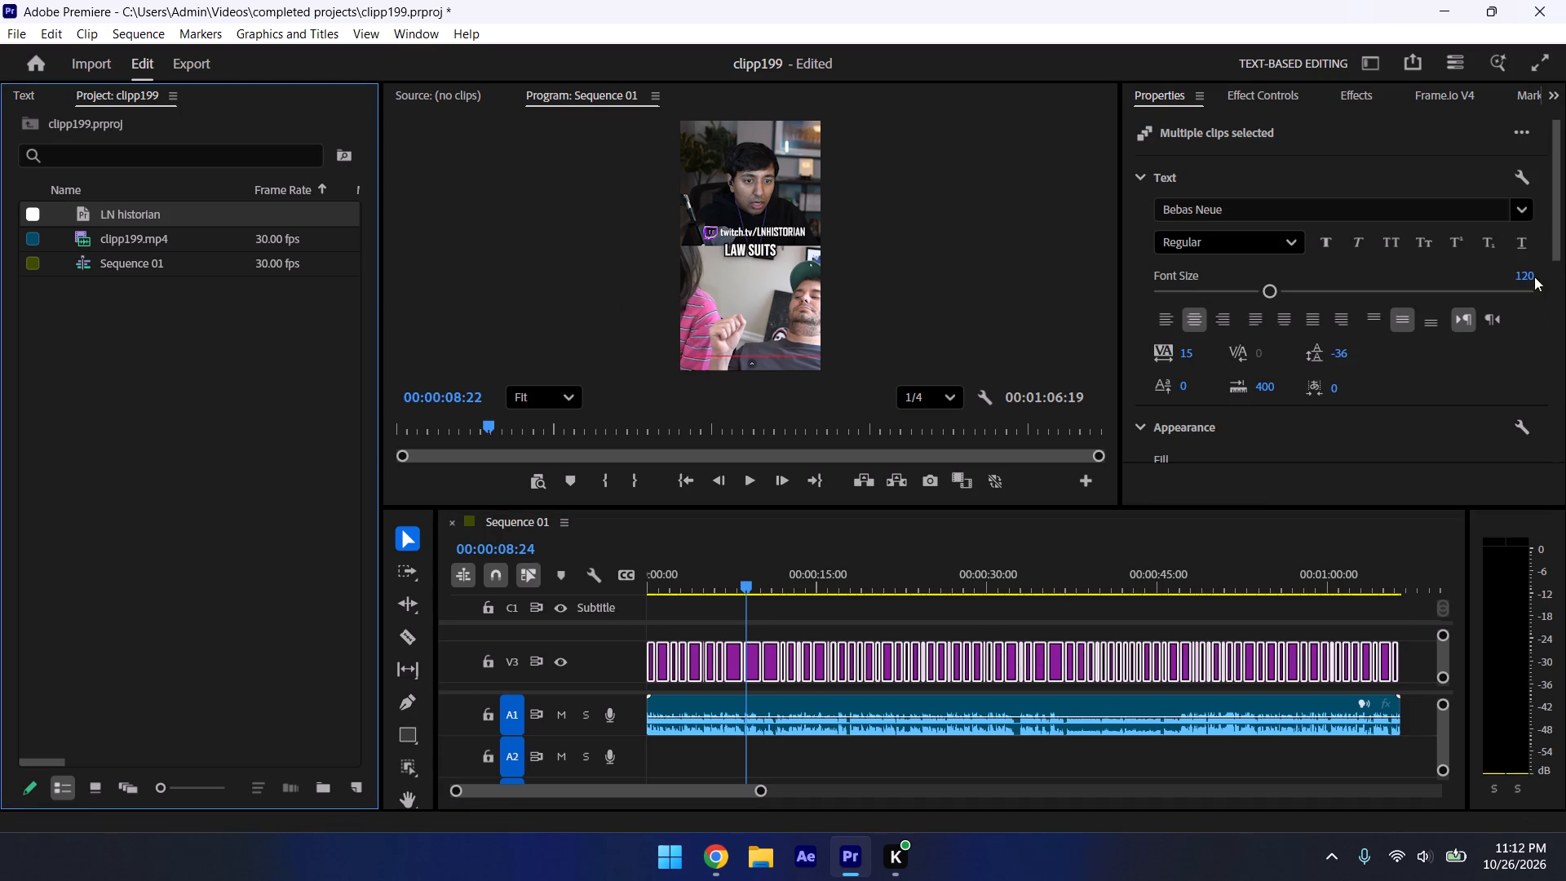
Set the font size of all the selected caption graphics to 100.
{"action": "left_click", "coordinate": [1533, 278]}
{"action": "key", "text": "1"}
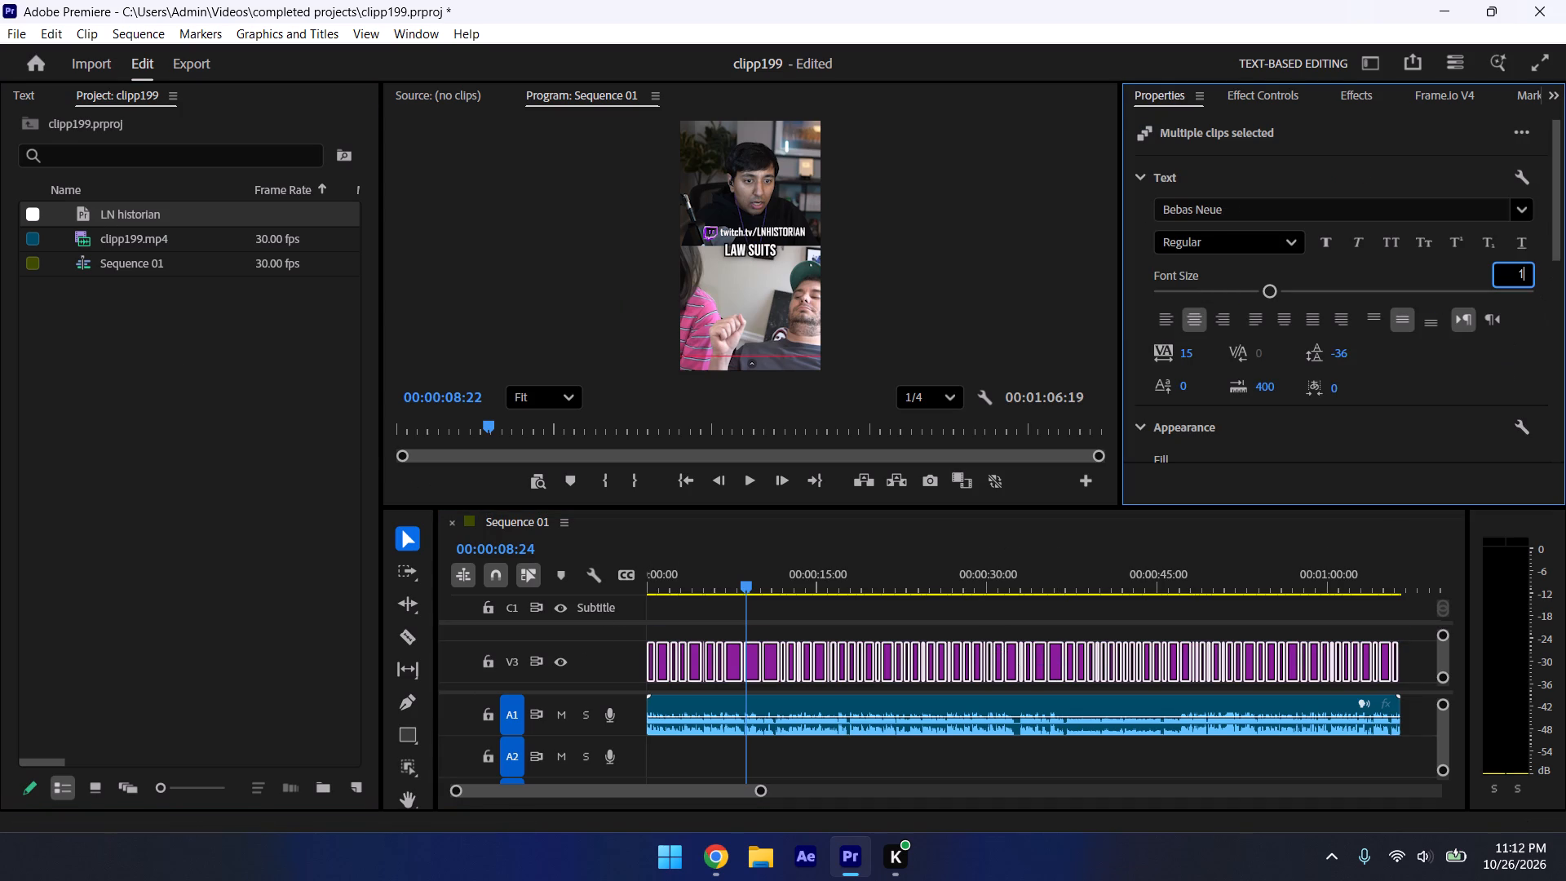
{"action": "type", "text": "00"}
{"action": "key", "text": "Return"}
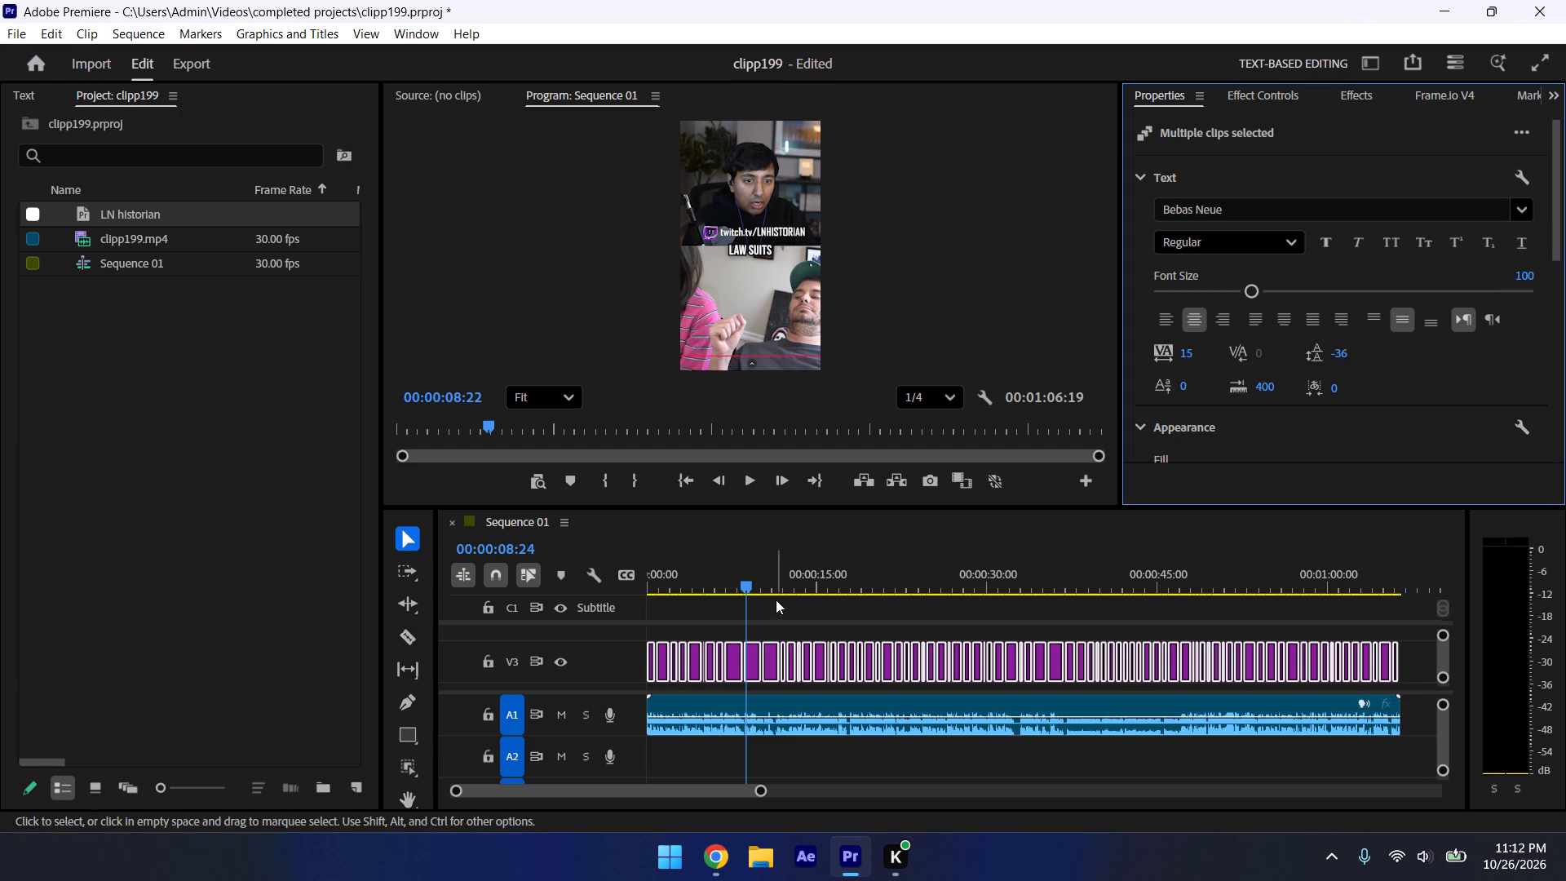
Return the playhead to the sequence start, widen the Program monitor, and enlarge its picture around the caption area.
{"action": "left_click_drag", "start_coordinate": [745, 579], "coordinate": [370, 583]}
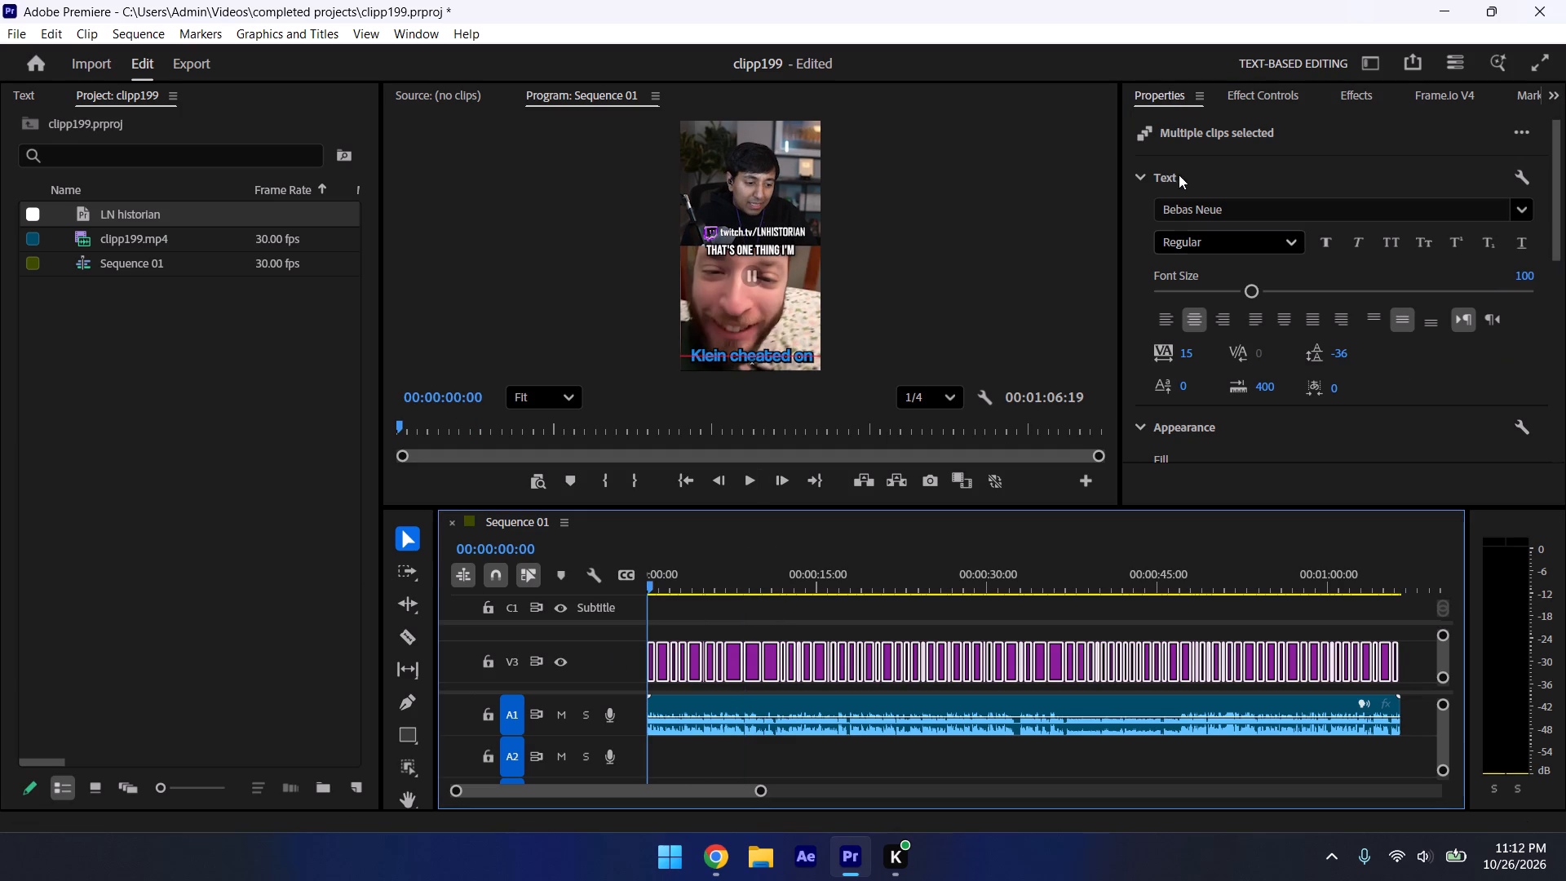
{"action": "left_click_drag", "start_coordinate": [1114, 155], "coordinate": [1121, 157]}
{"action": "left_click_drag", "start_coordinate": [1121, 157], "coordinate": [1565, 222]}
{"action": "scroll", "coordinate": [931, 219], "scroll_direction": "up", "scroll_amount": 14}
{"action": "scroll", "coordinate": [843, 267], "scroll_direction": "up", "scroll_amount": 12}
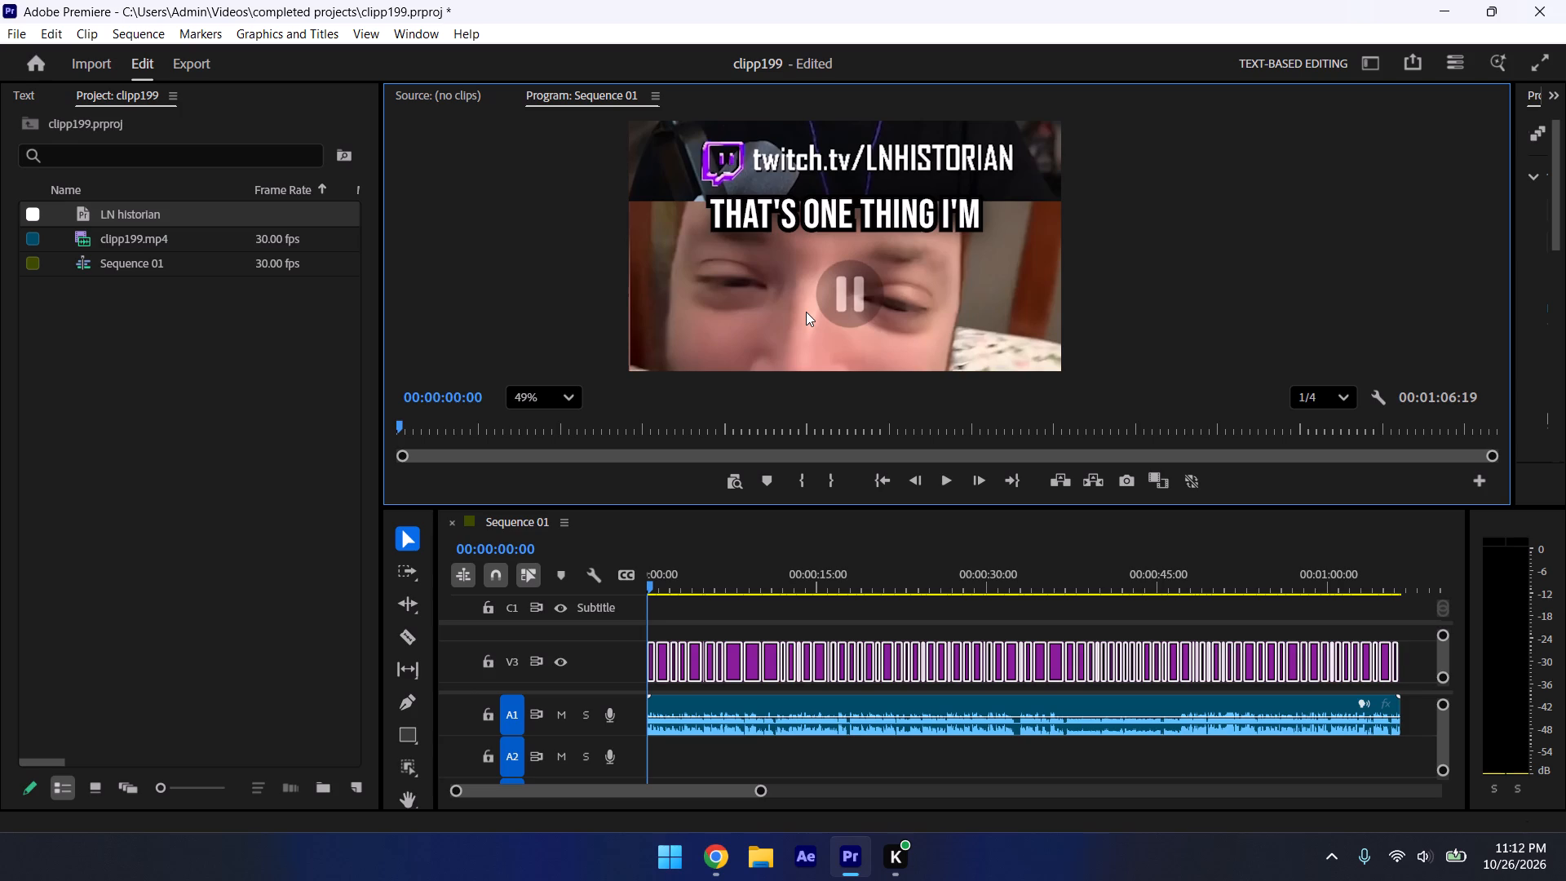
Play the sequence from the start, replaying the opening passages, to check the caption wording against the speech.
{"action": "key", "text": "space"}
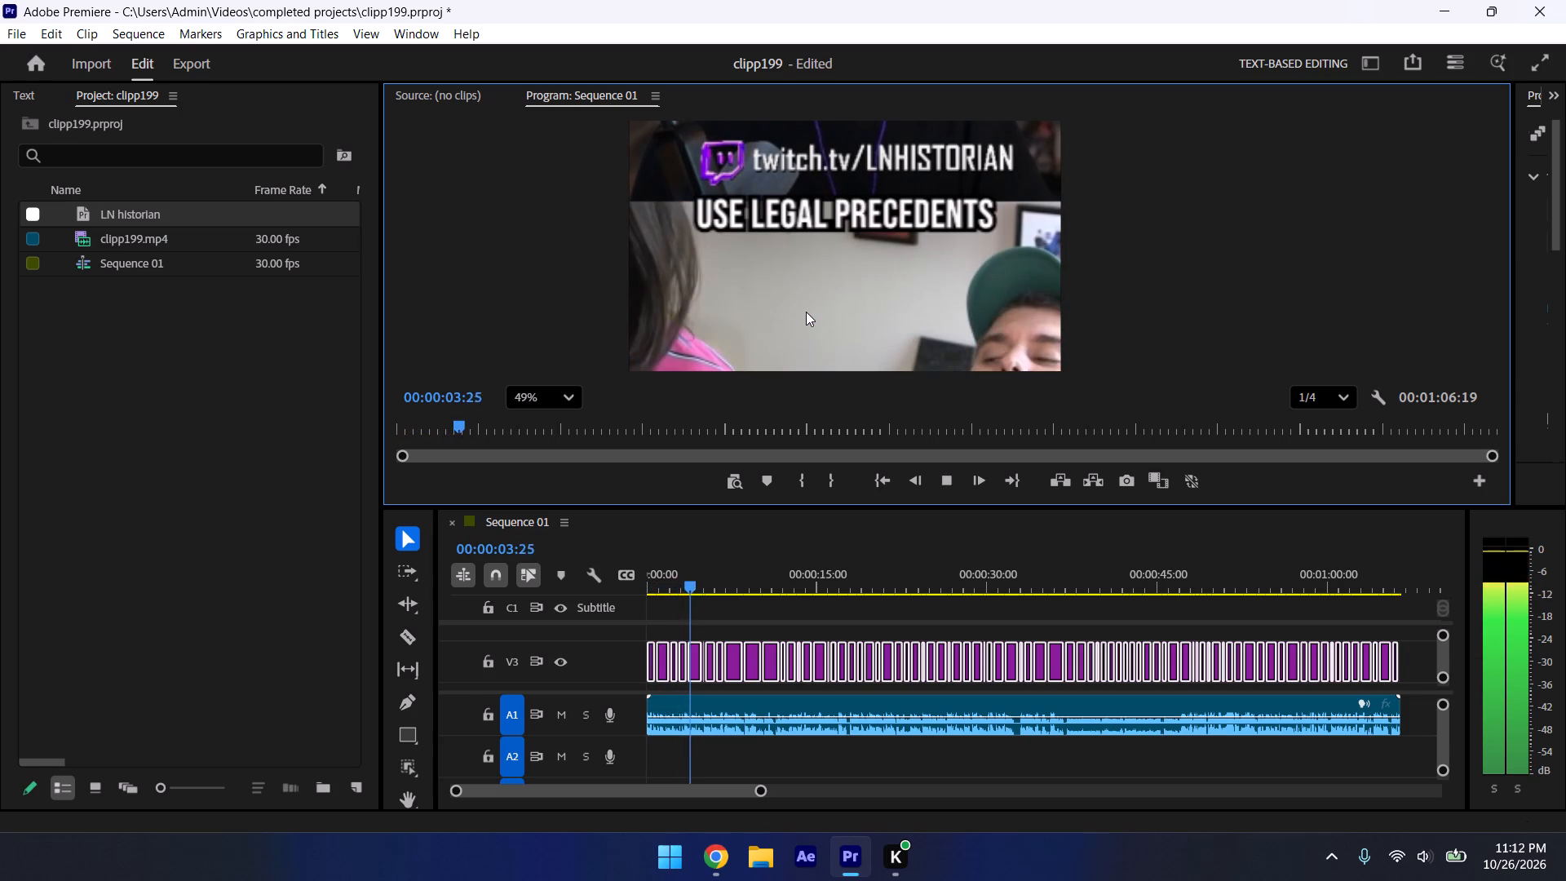
{"action": "left_click", "coordinate": [658, 576]}
{"action": "key", "text": "space"}
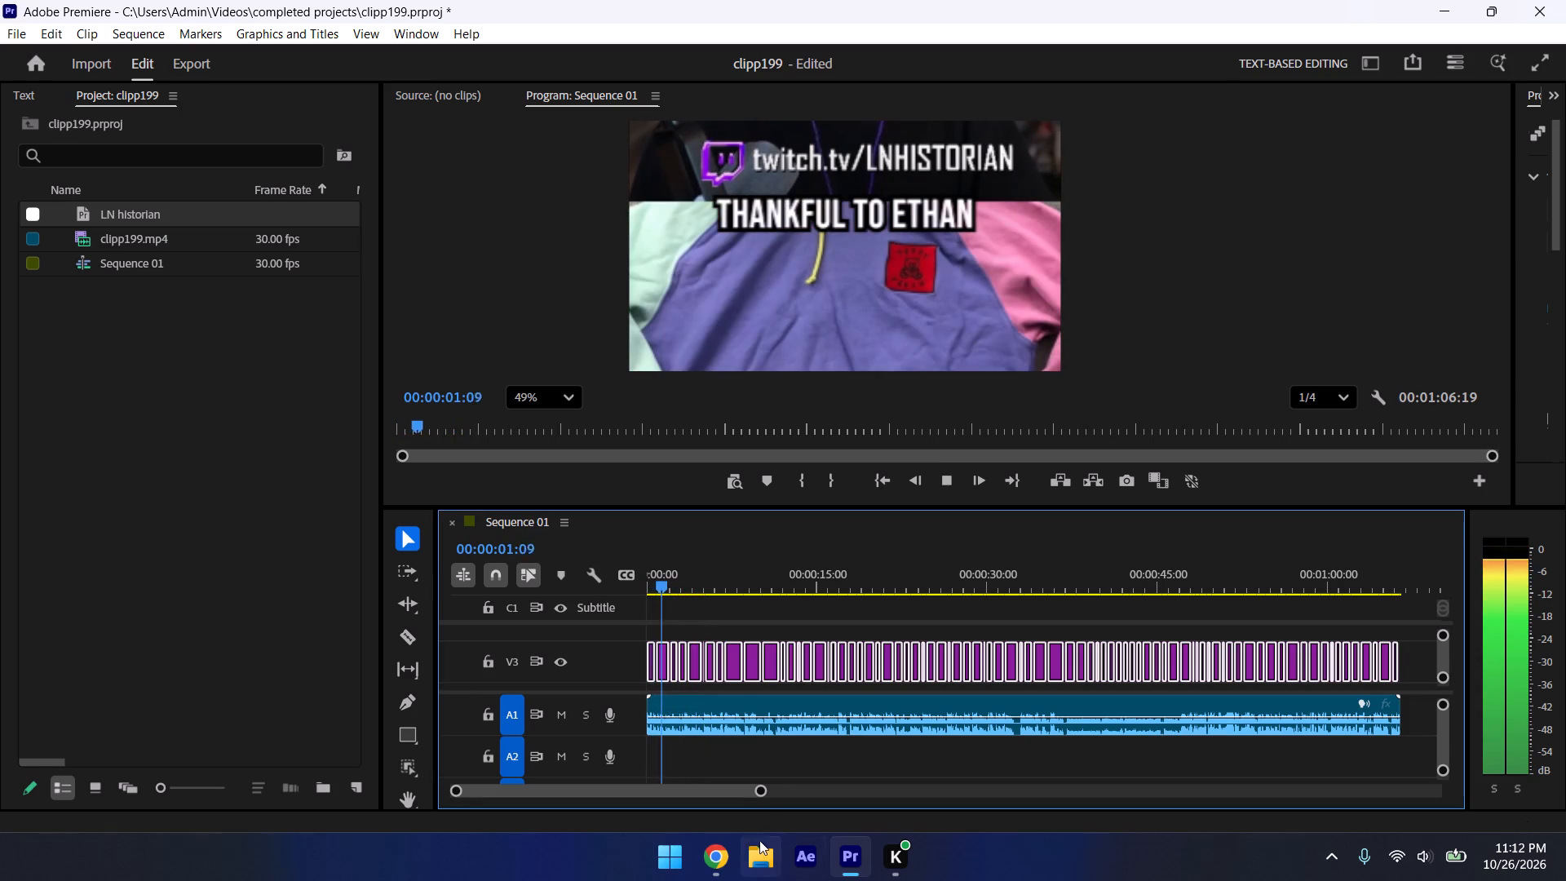
{"action": "left_click_drag", "start_coordinate": [759, 789], "coordinate": [729, 791]}
{"action": "key", "text": "space"}
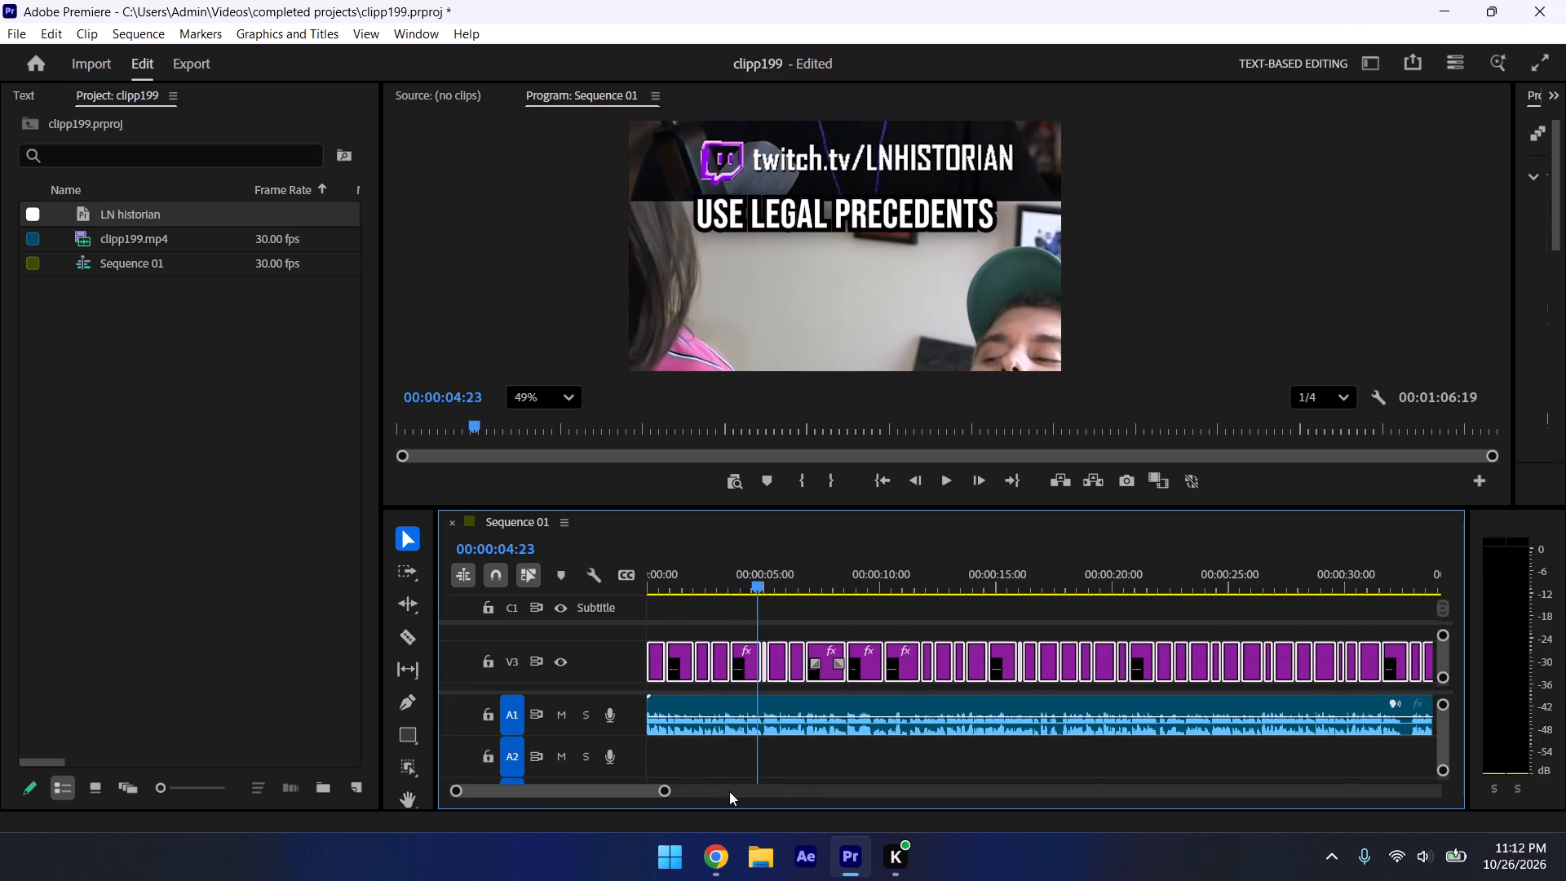
{"action": "key", "text": "space"}
{"action": "key", "text": "space"}
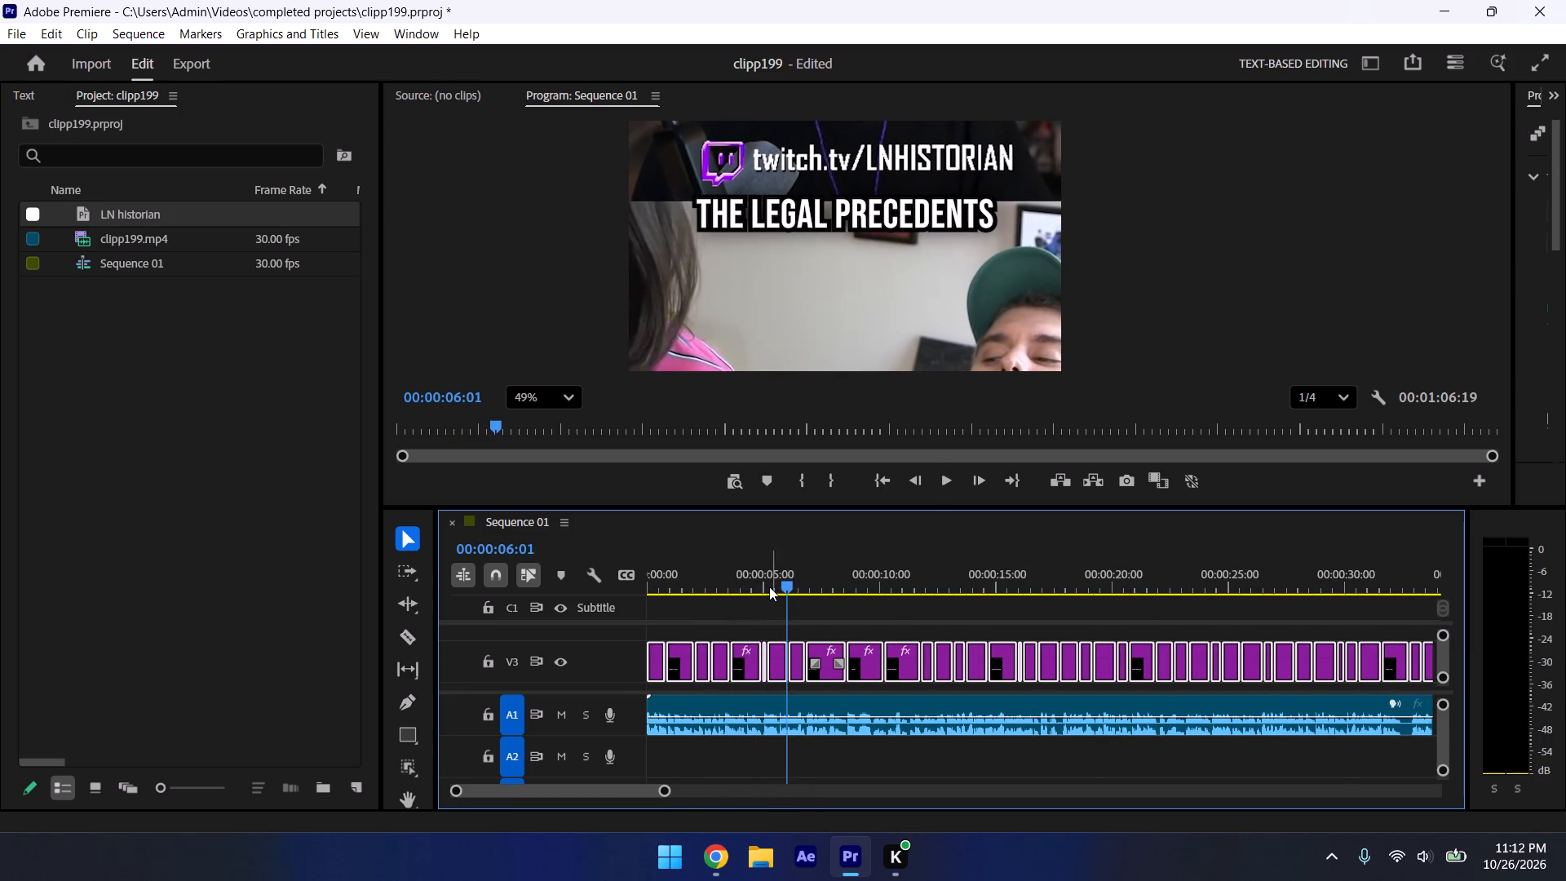
{"action": "left_click", "coordinate": [763, 582]}
{"action": "key", "text": "space"}
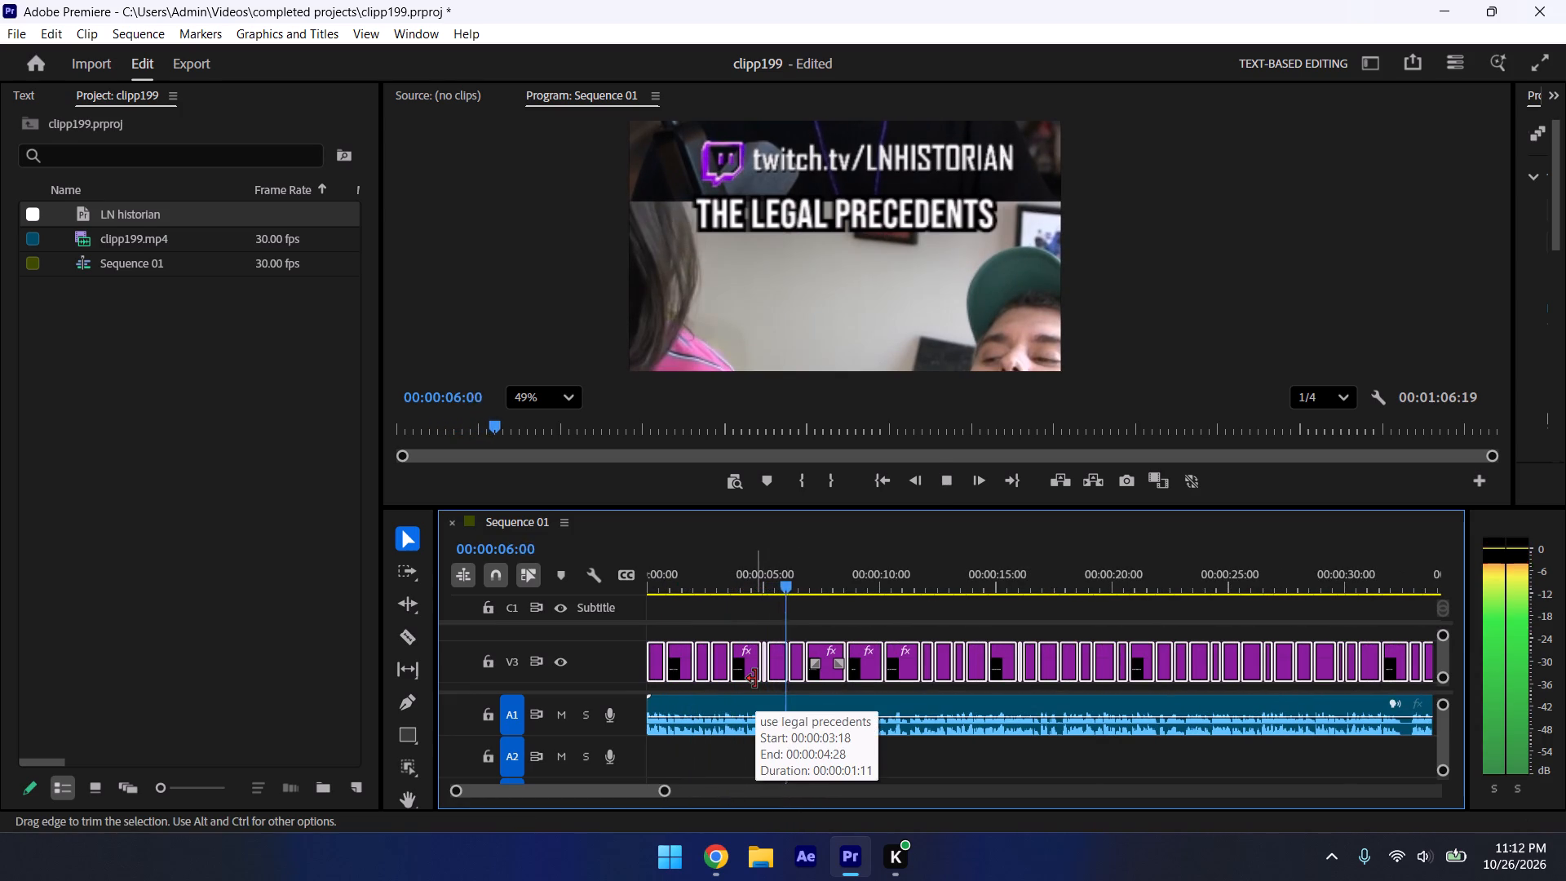
{"action": "key", "text": "space"}
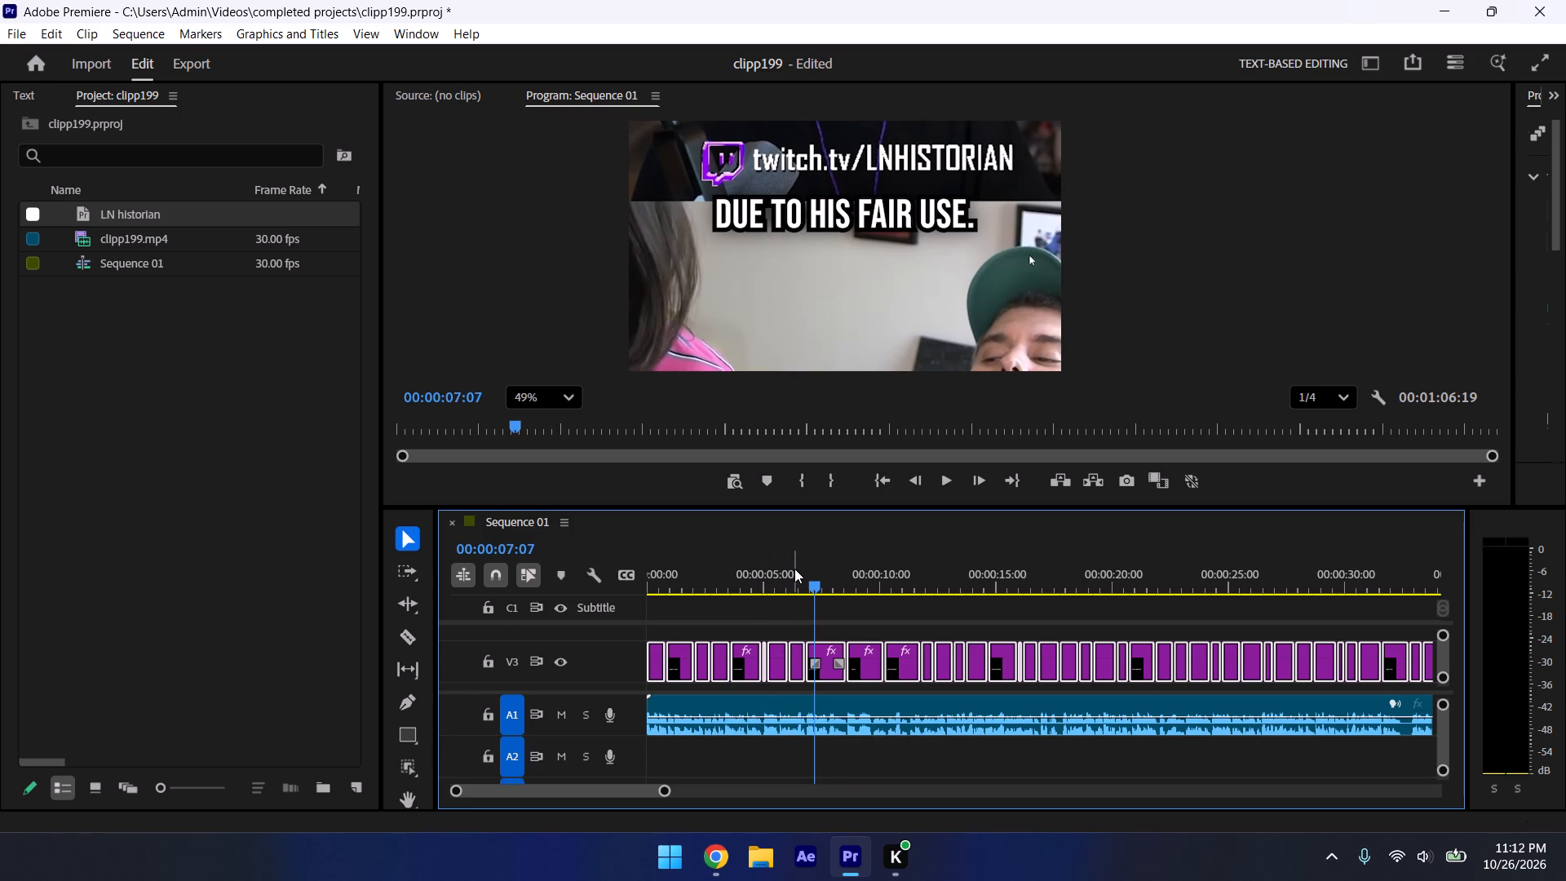
{"action": "left_click", "coordinate": [794, 569]}
{"action": "key", "text": "space"}
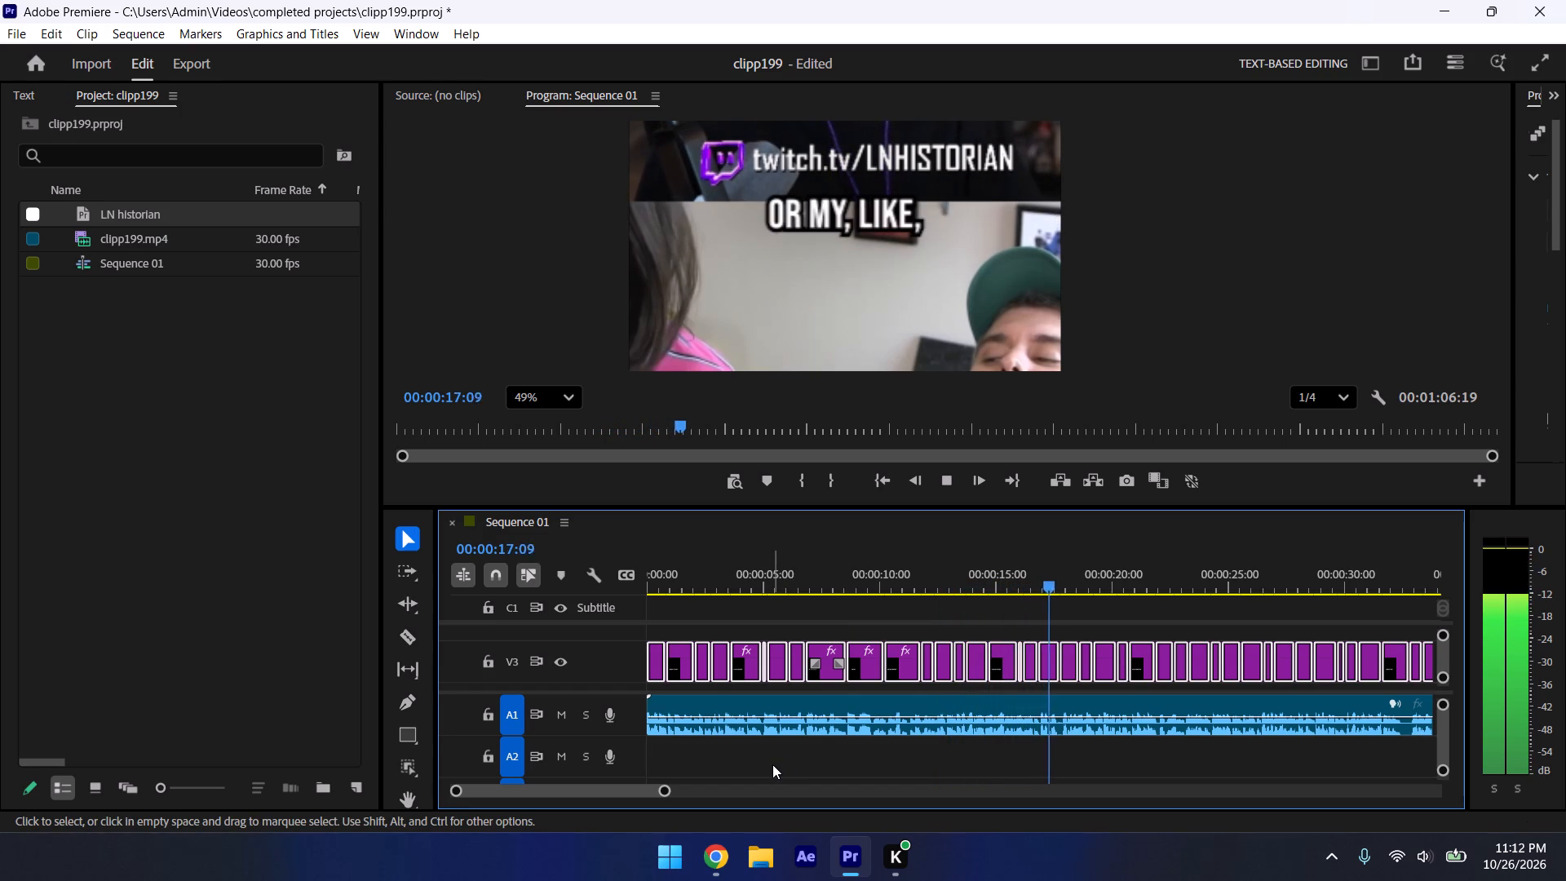
Replay from about 14 seconds and continue to about 25 seconds, checking each caption's wording against the speech.
{"action": "left_click", "coordinate": [982, 547]}
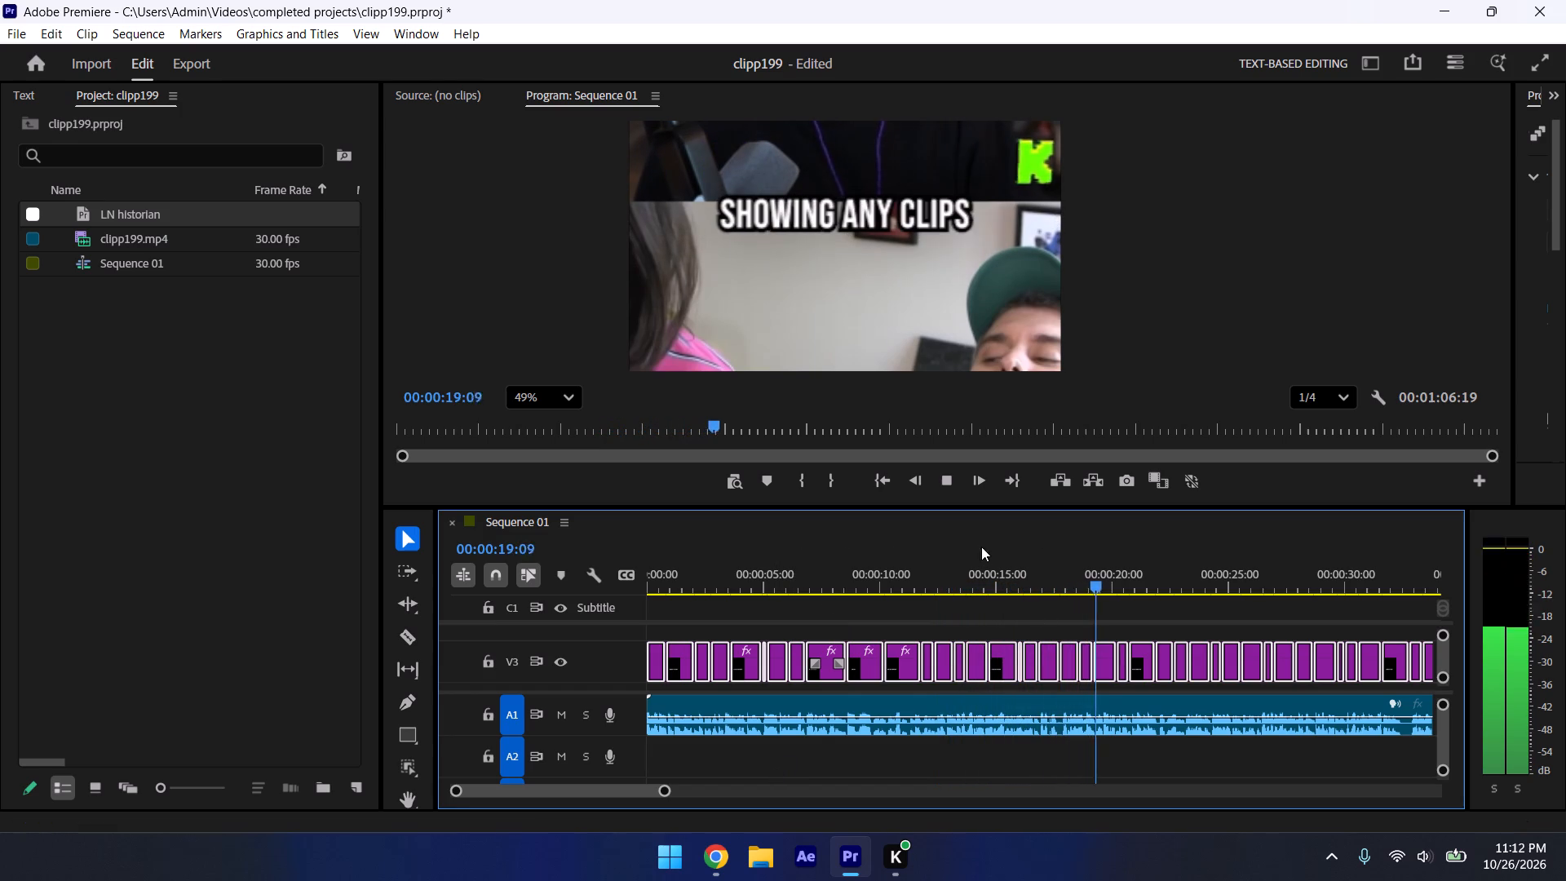
{"action": "left_click", "coordinate": [976, 565]}
{"action": "key", "text": "space"}
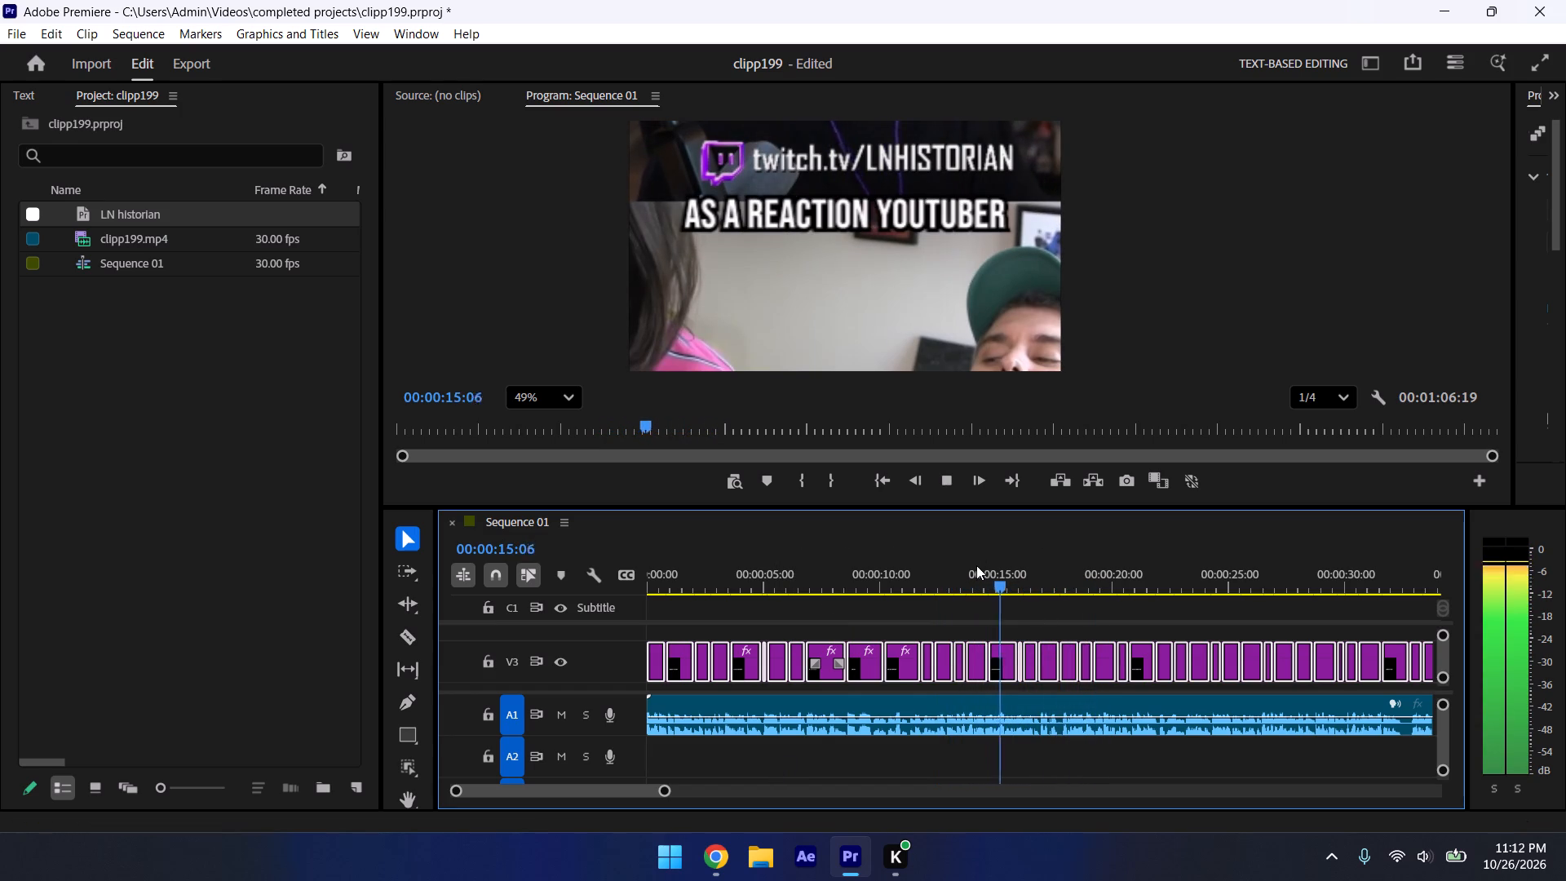
{"action": "key", "text": "space"}
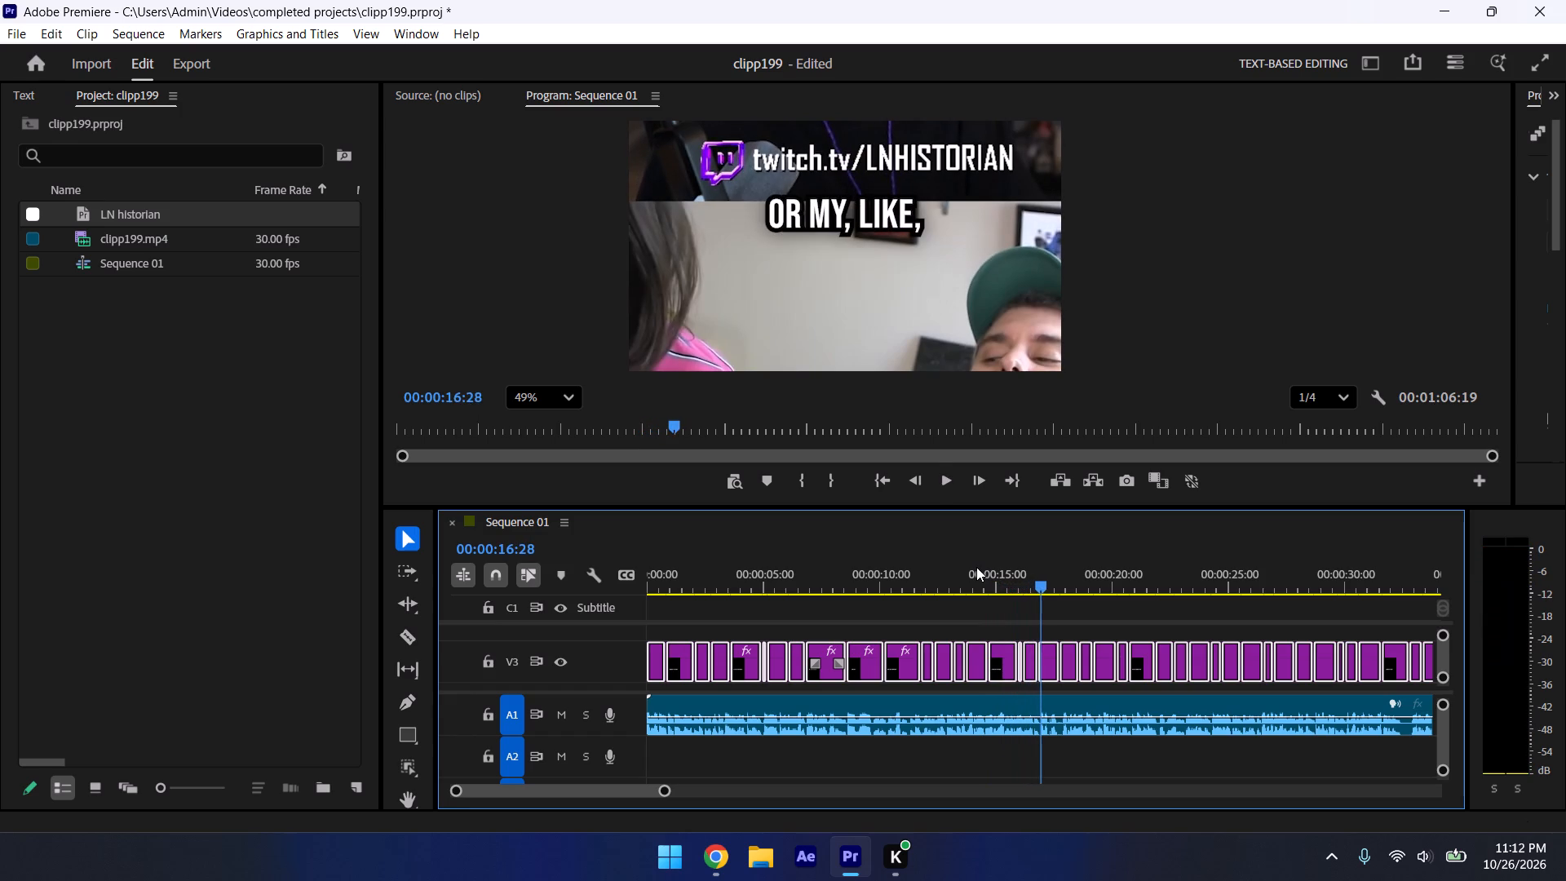
{"action": "key", "text": "space"}
{"action": "key", "text": "space"}
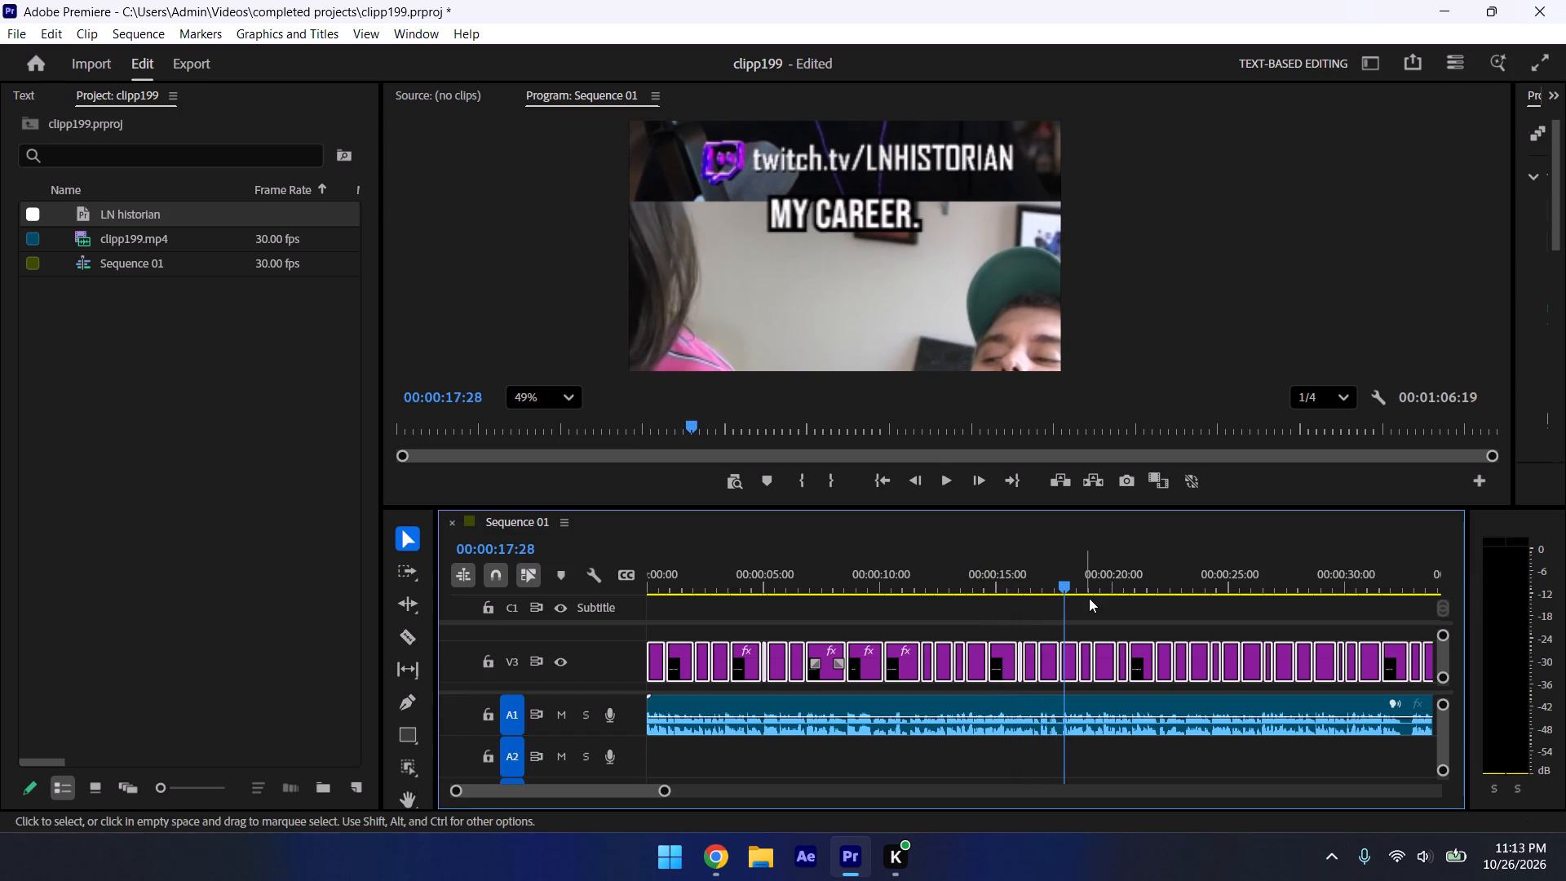
{"action": "key", "text": "space"}
{"action": "key", "text": "space"}
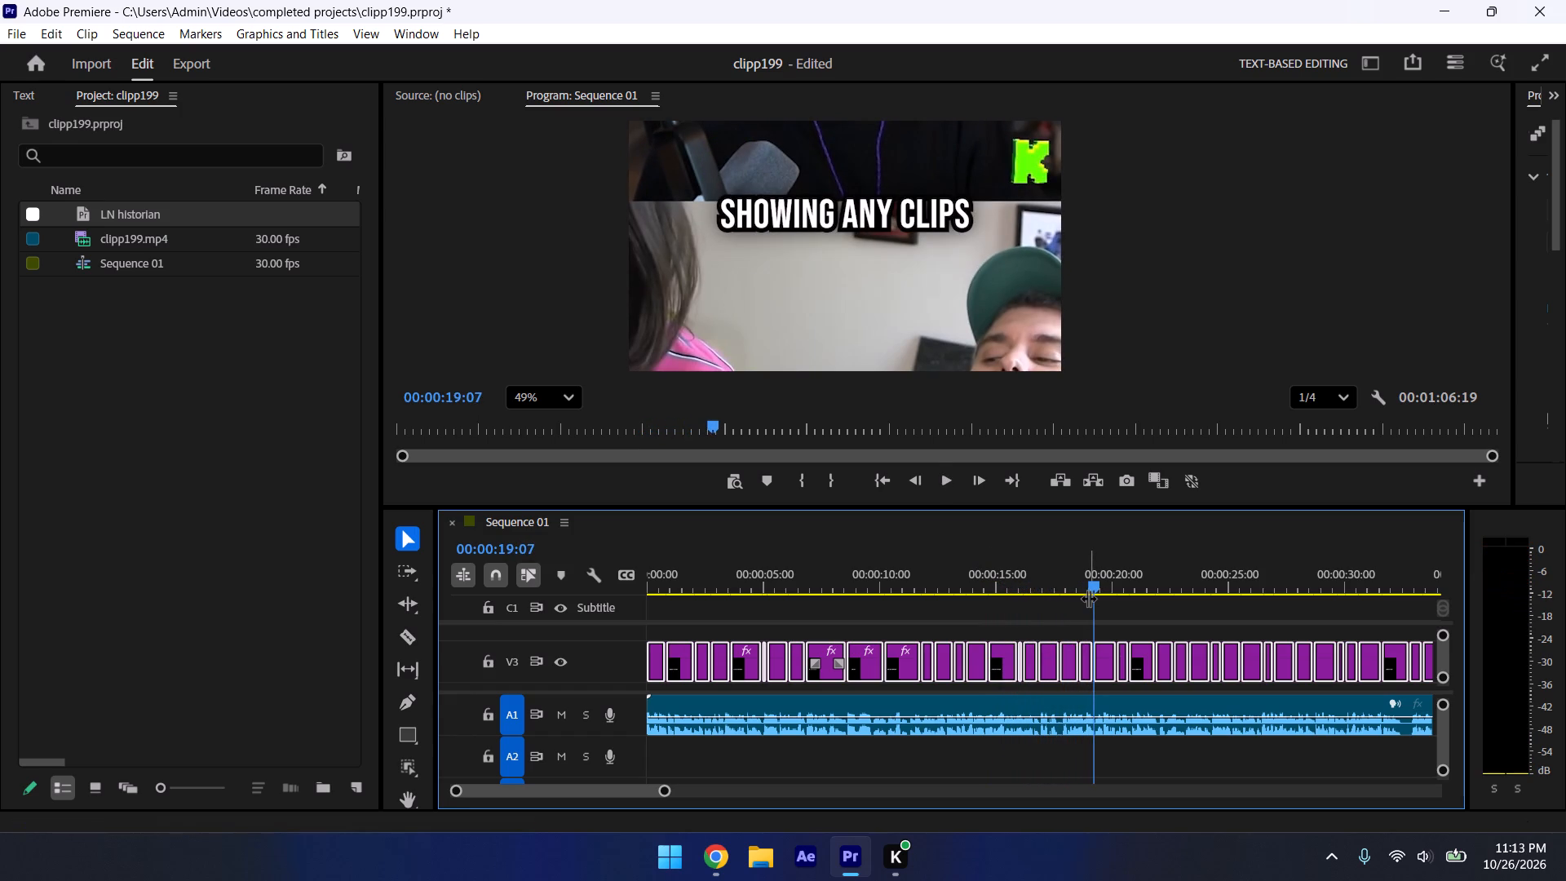
{"action": "key", "text": "space"}
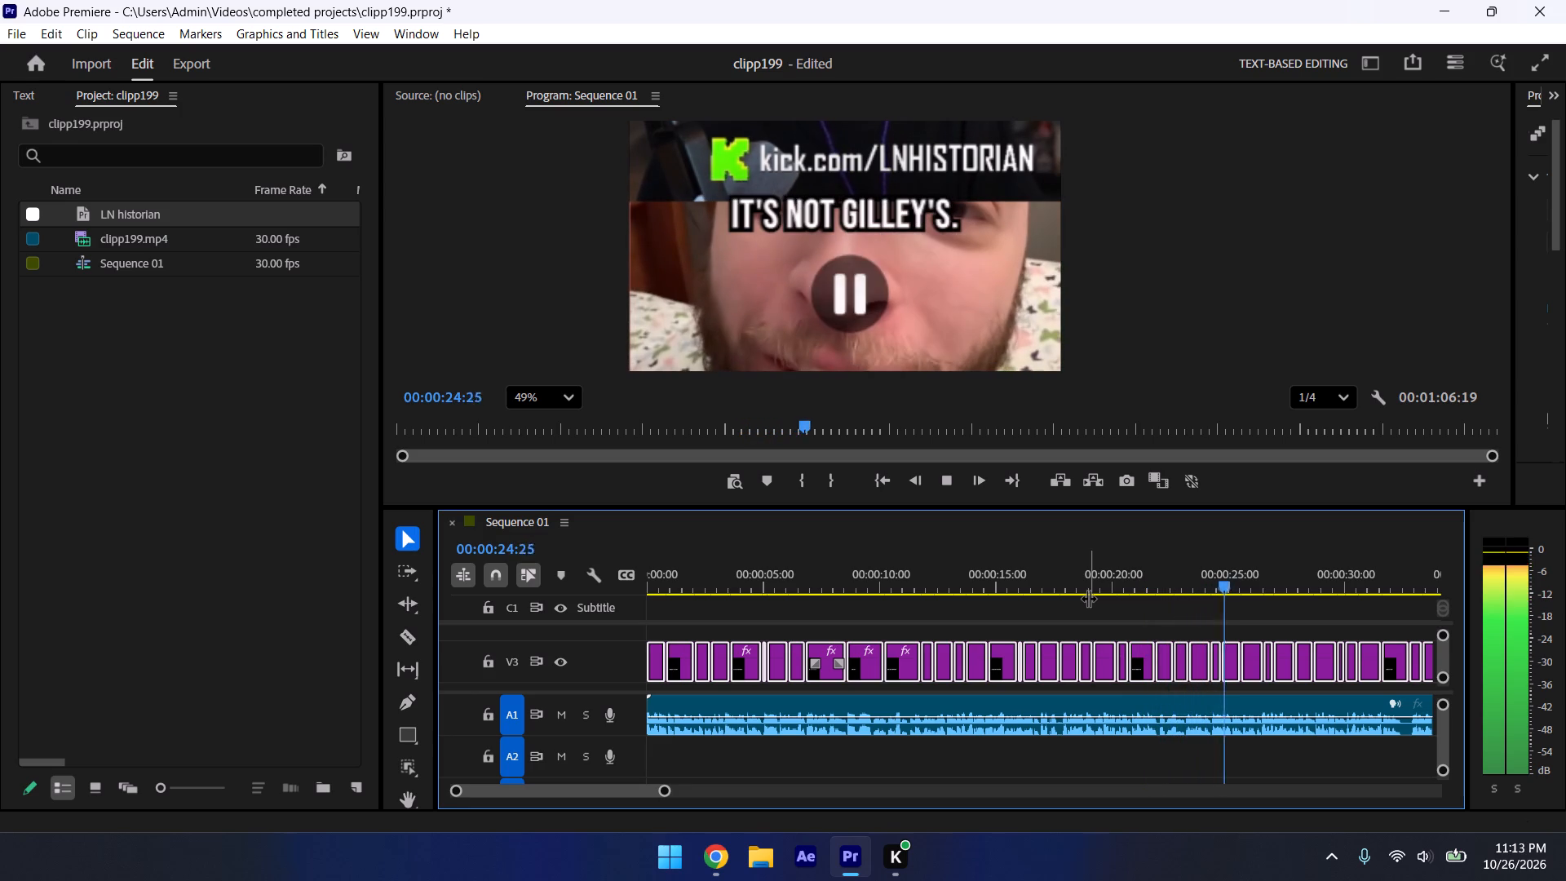
{"action": "key", "text": "space"}
Replace the word in the "Accolades." caption graphic at about 24 seconds with "glaze", keeping the full stop.
{"action": "left_click", "coordinate": [1225, 585]}
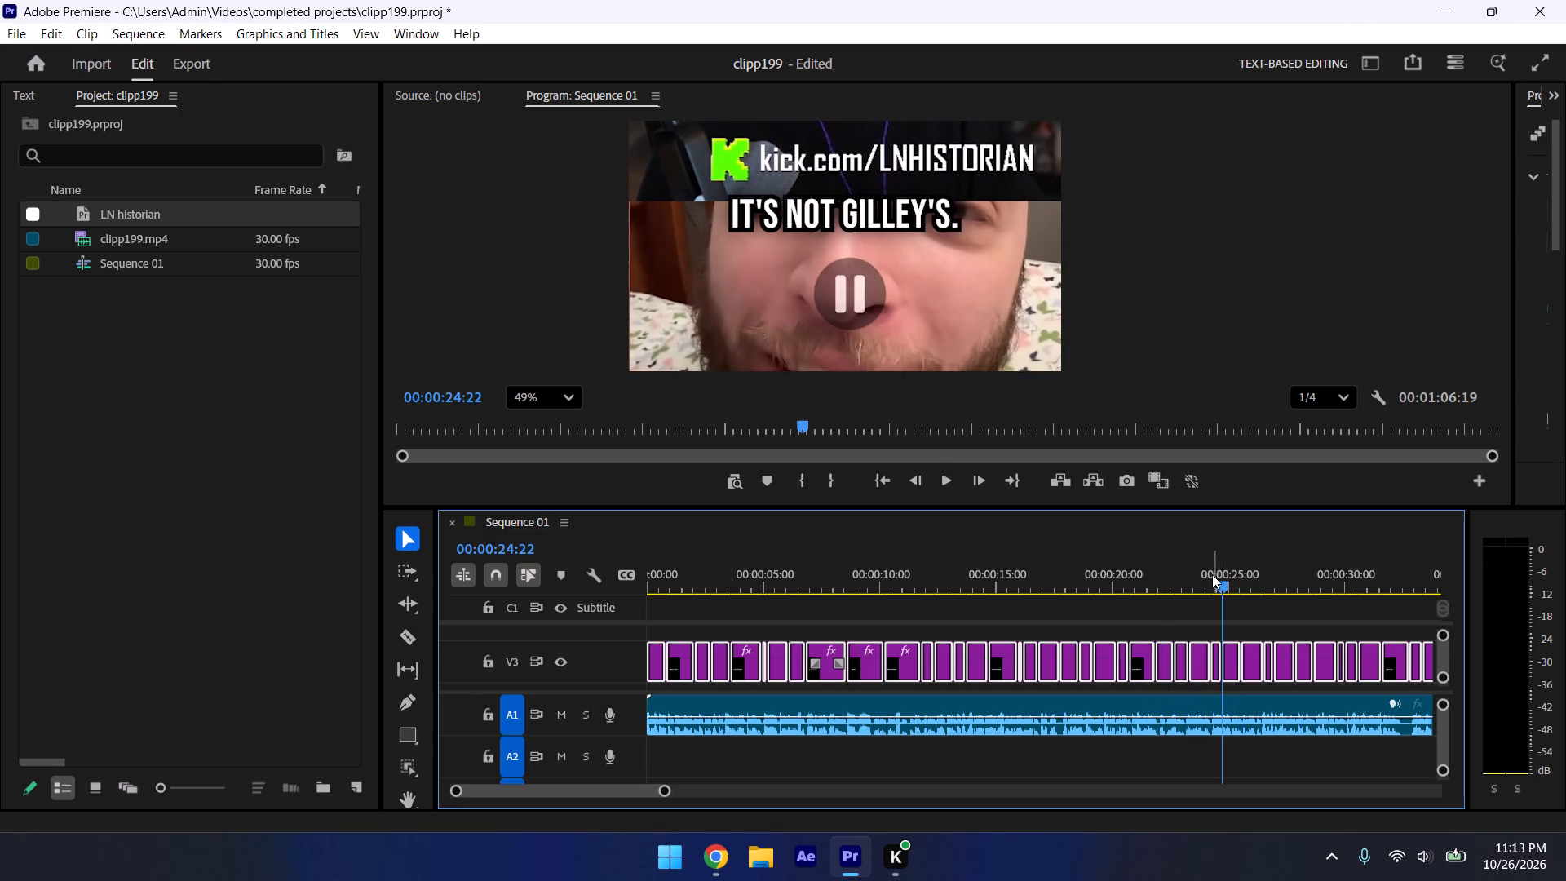
{"action": "left_click", "coordinate": [1212, 574]}
{"action": "key", "text": "space"}
{"action": "key", "text": "space"}
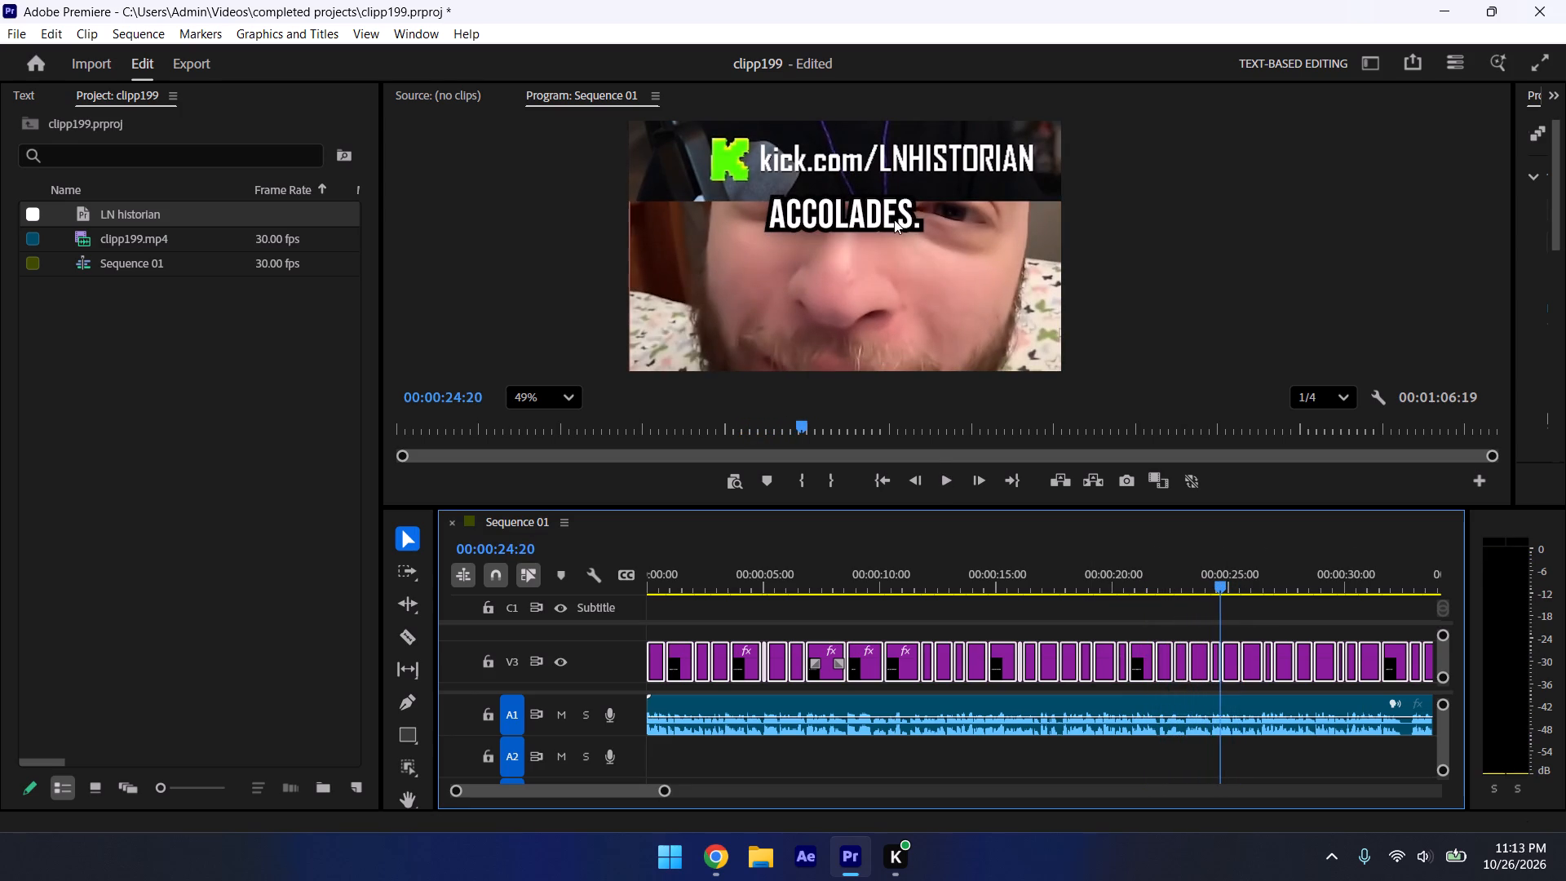
{"action": "left_click", "coordinate": [907, 208]}
{"action": "left_click", "coordinate": [900, 189]}
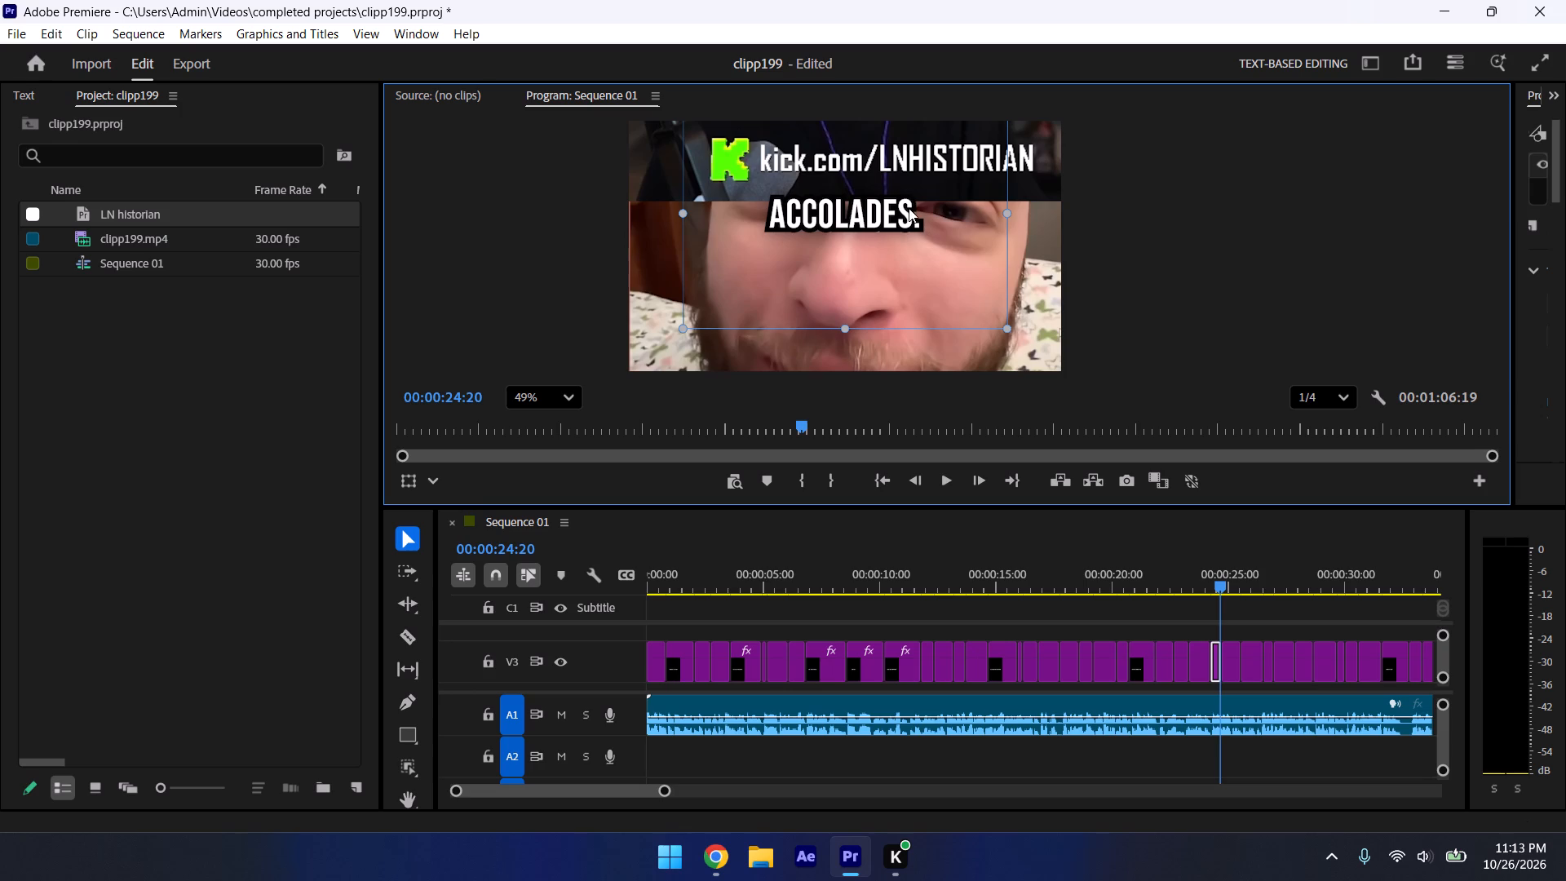
{"action": "triple_click", "coordinate": [909, 208]}
{"action": "left_click", "coordinate": [911, 216]}
{"action": "double_click", "coordinate": [911, 215]}
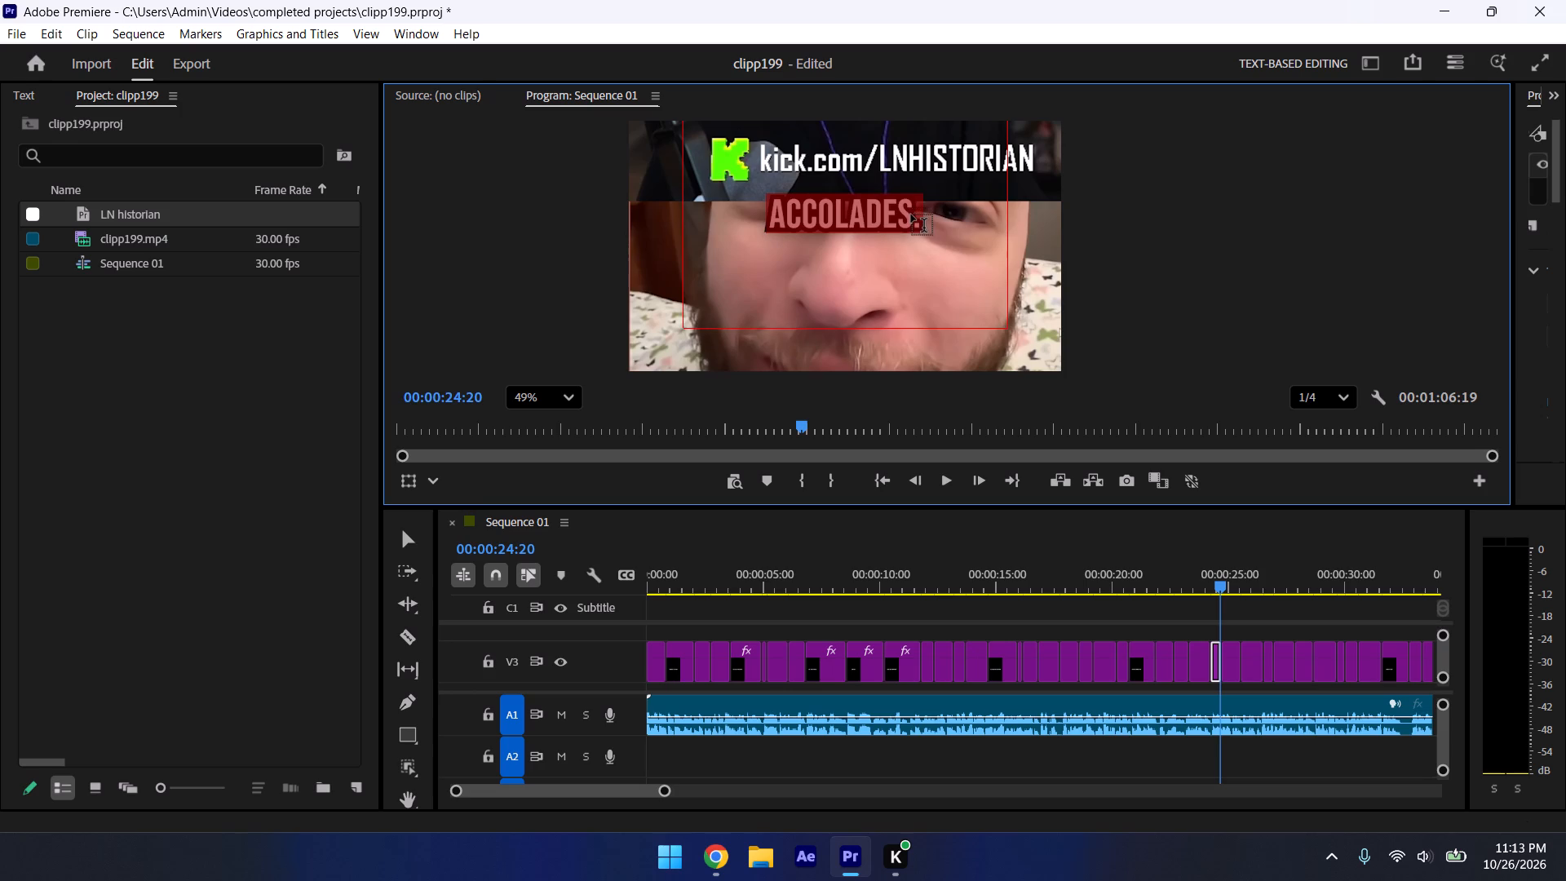
{"action": "left_click", "coordinate": [843, 200]}
{"action": "key", "text": "Right"}
{"action": "key", "text": "Right"}
{"action": "key", "text": "Right"}
{"action": "key", "text": "Right"}
{"action": "key", "text": "Right"}
{"action": "key", "text": "Right"}
{"action": "key", "text": "Right"}
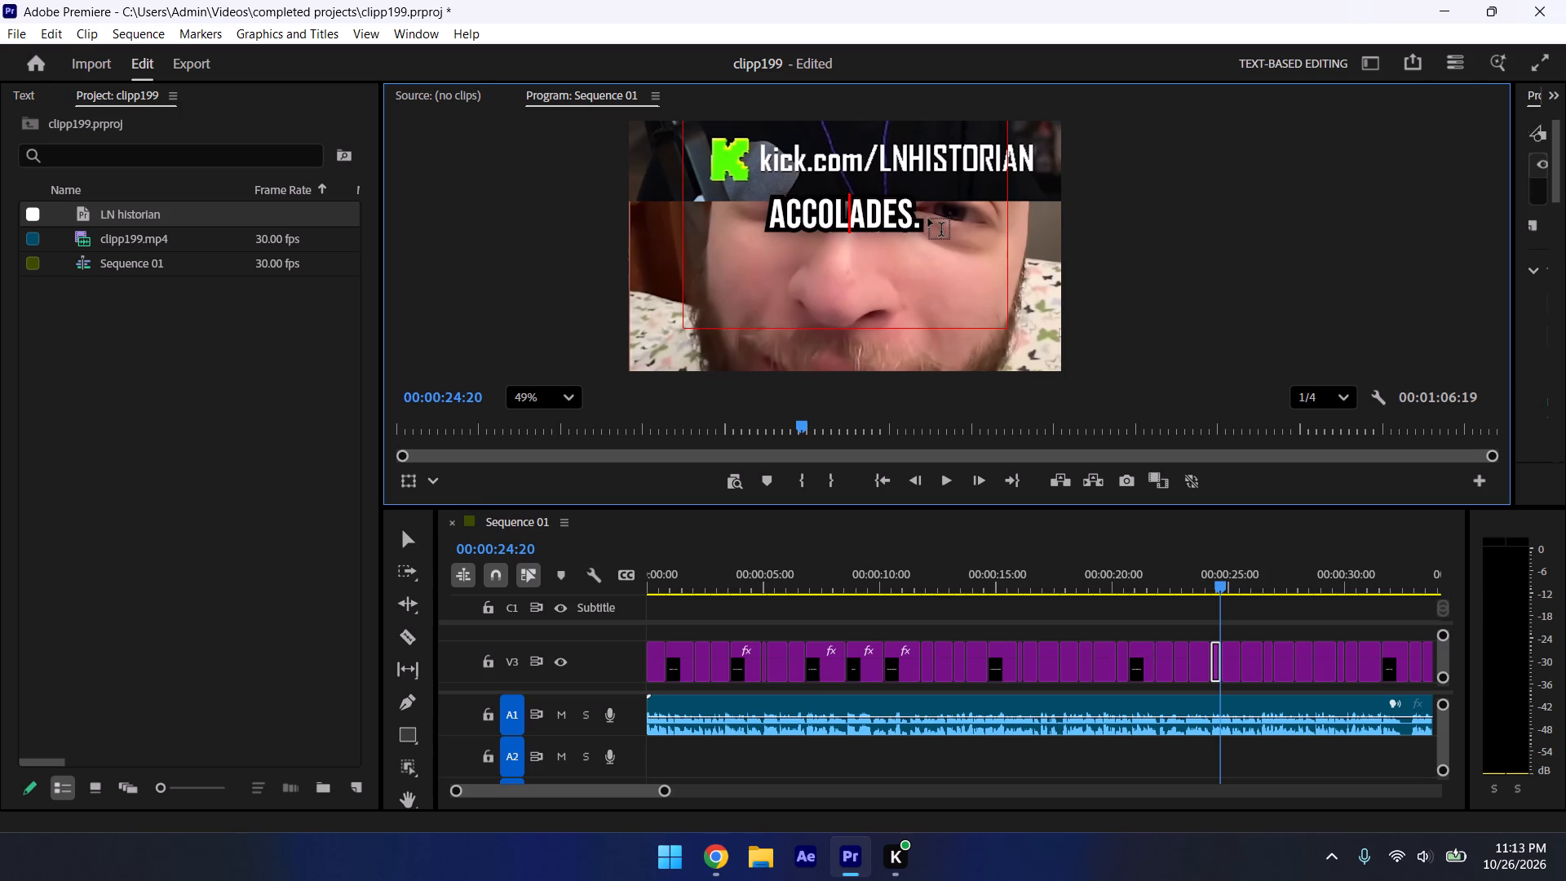
{"action": "key", "text": "Left"}
{"action": "key", "text": "BackSpace"}
{"action": "key", "text": "BackSpace"}
{"action": "key", "text": "BackSpace"}
{"action": "key", "text": "BackSpace"}
{"action": "key", "text": "BackSpace"}
{"action": "key", "text": "BackSpace"}
{"action": "key", "text": "BackSpace"}
{"action": "key", "text": "BackSpace"}
{"action": "key", "text": "BackSpace"}
{"action": "key", "text": "BackSpace"}
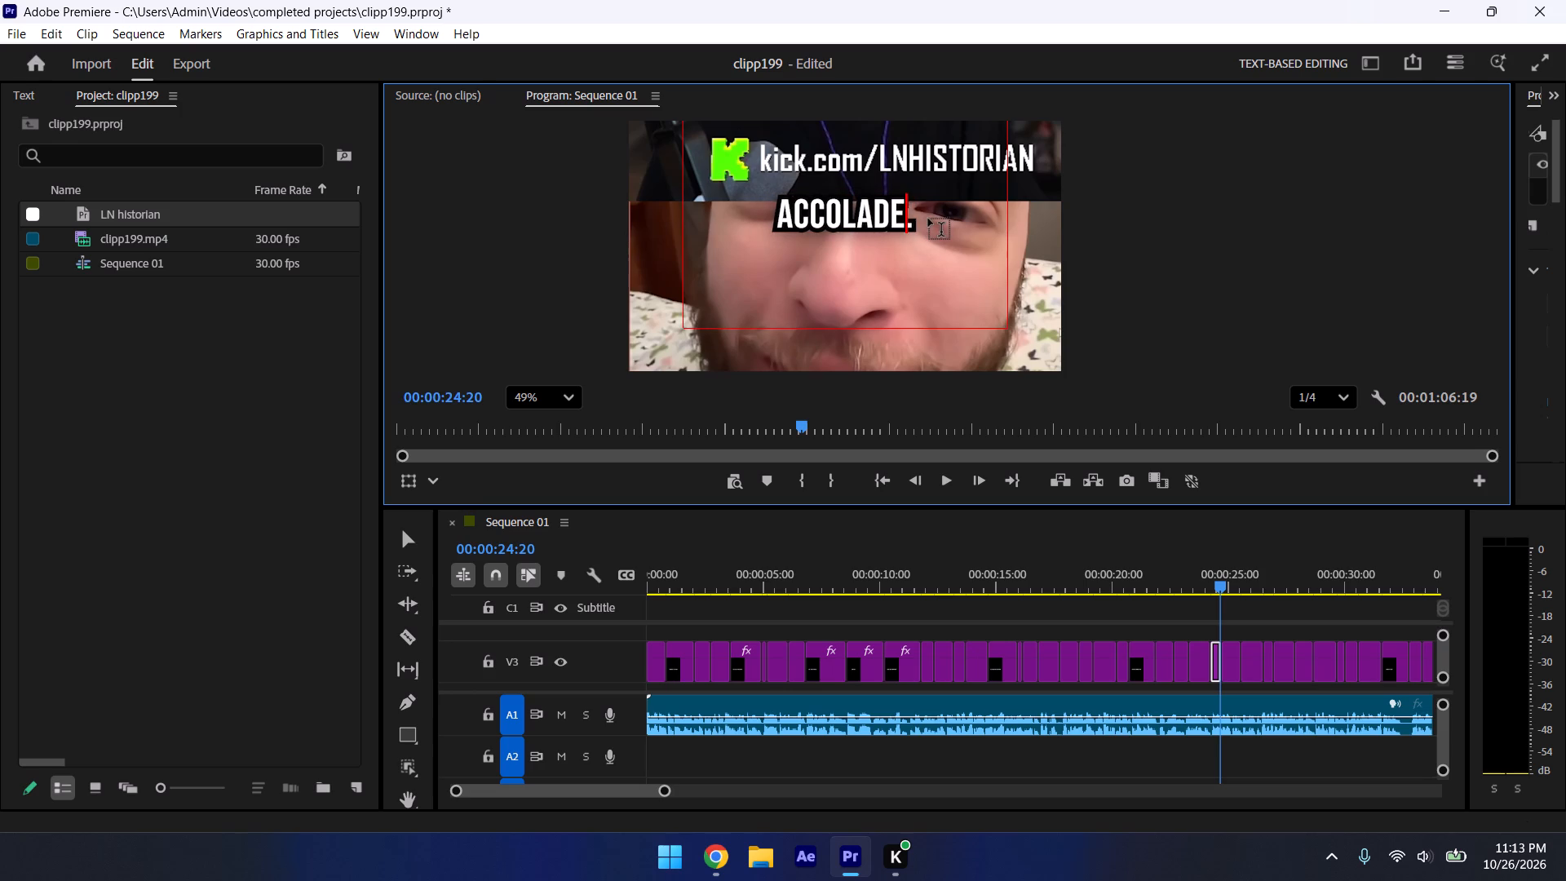
{"action": "type", "text": "glaze"}
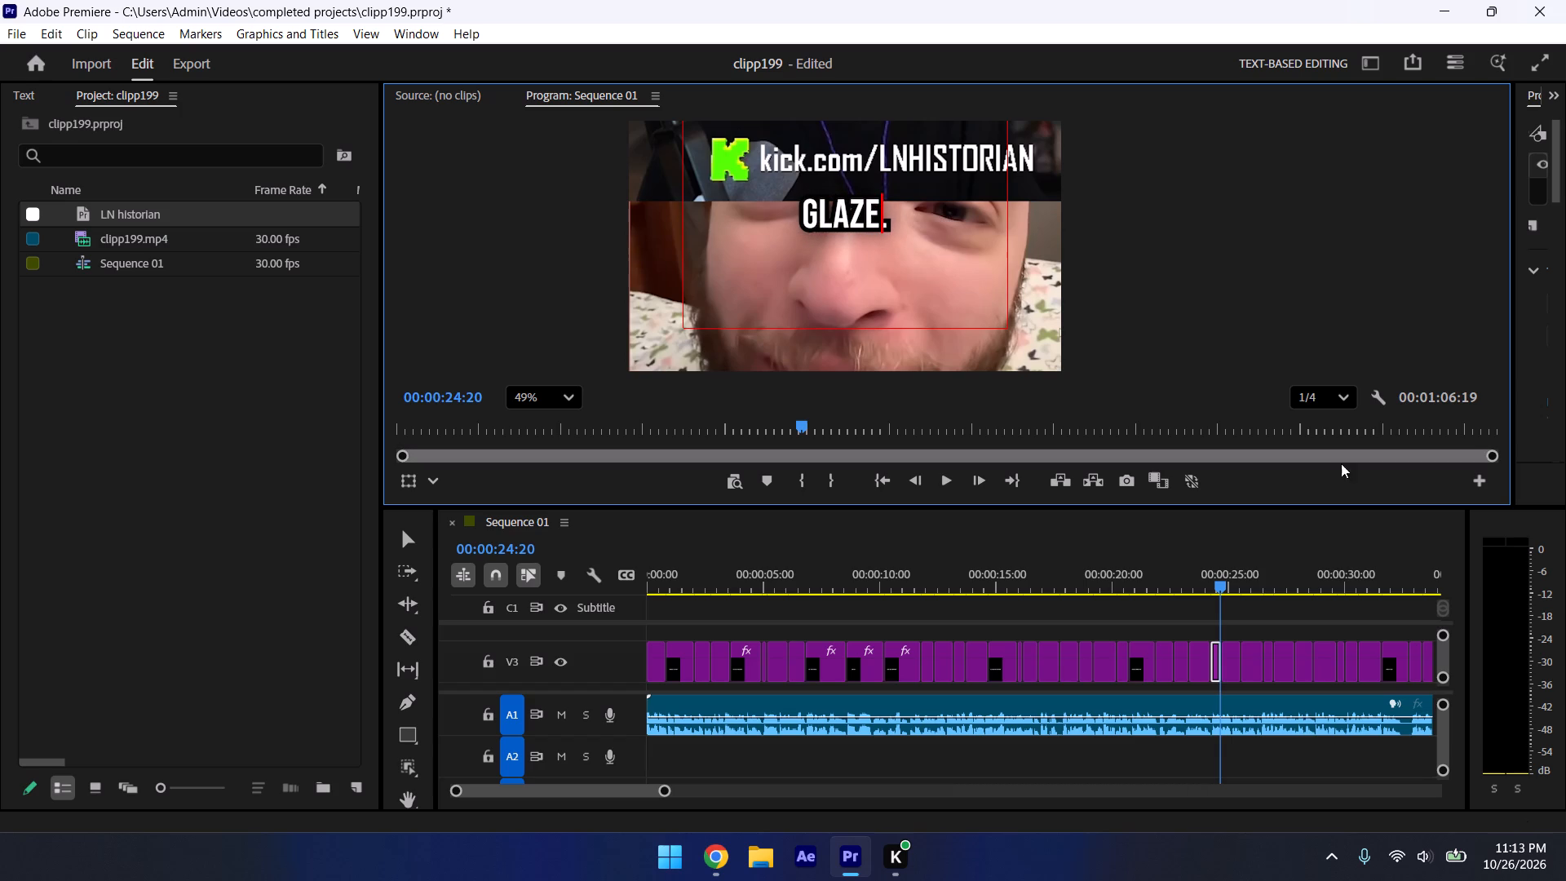
Replay the corrected passage and change the "It's not Gilley's." caption graphic to read "It's not glaze.".
{"action": "left_click", "coordinate": [1212, 586]}
{"action": "left_click", "coordinate": [1229, 610]}
{"action": "key", "text": "space"}
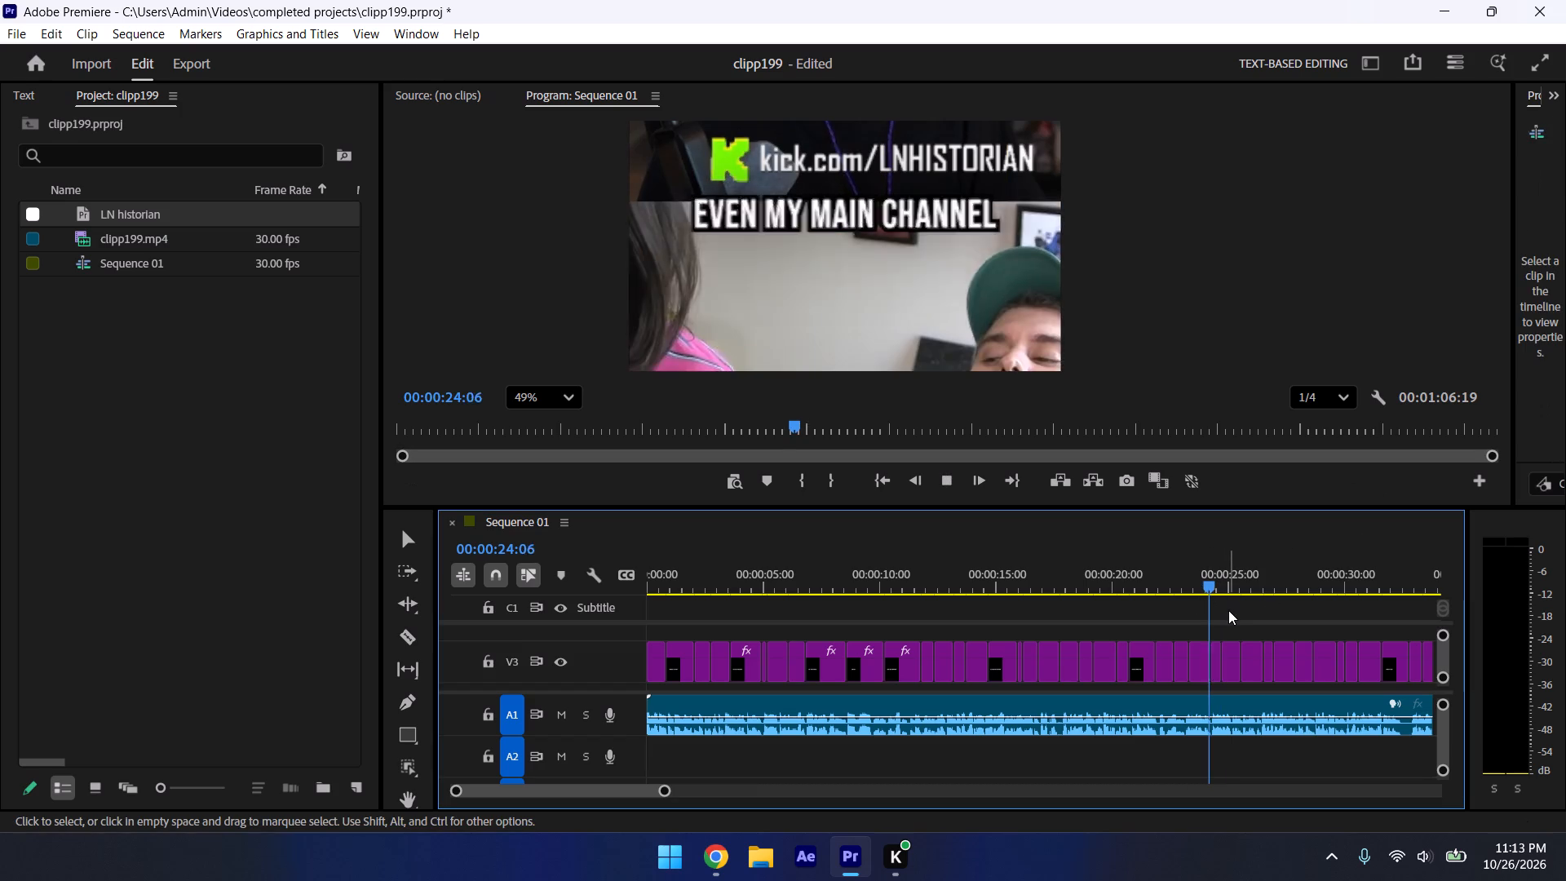
{"action": "key", "text": "space"}
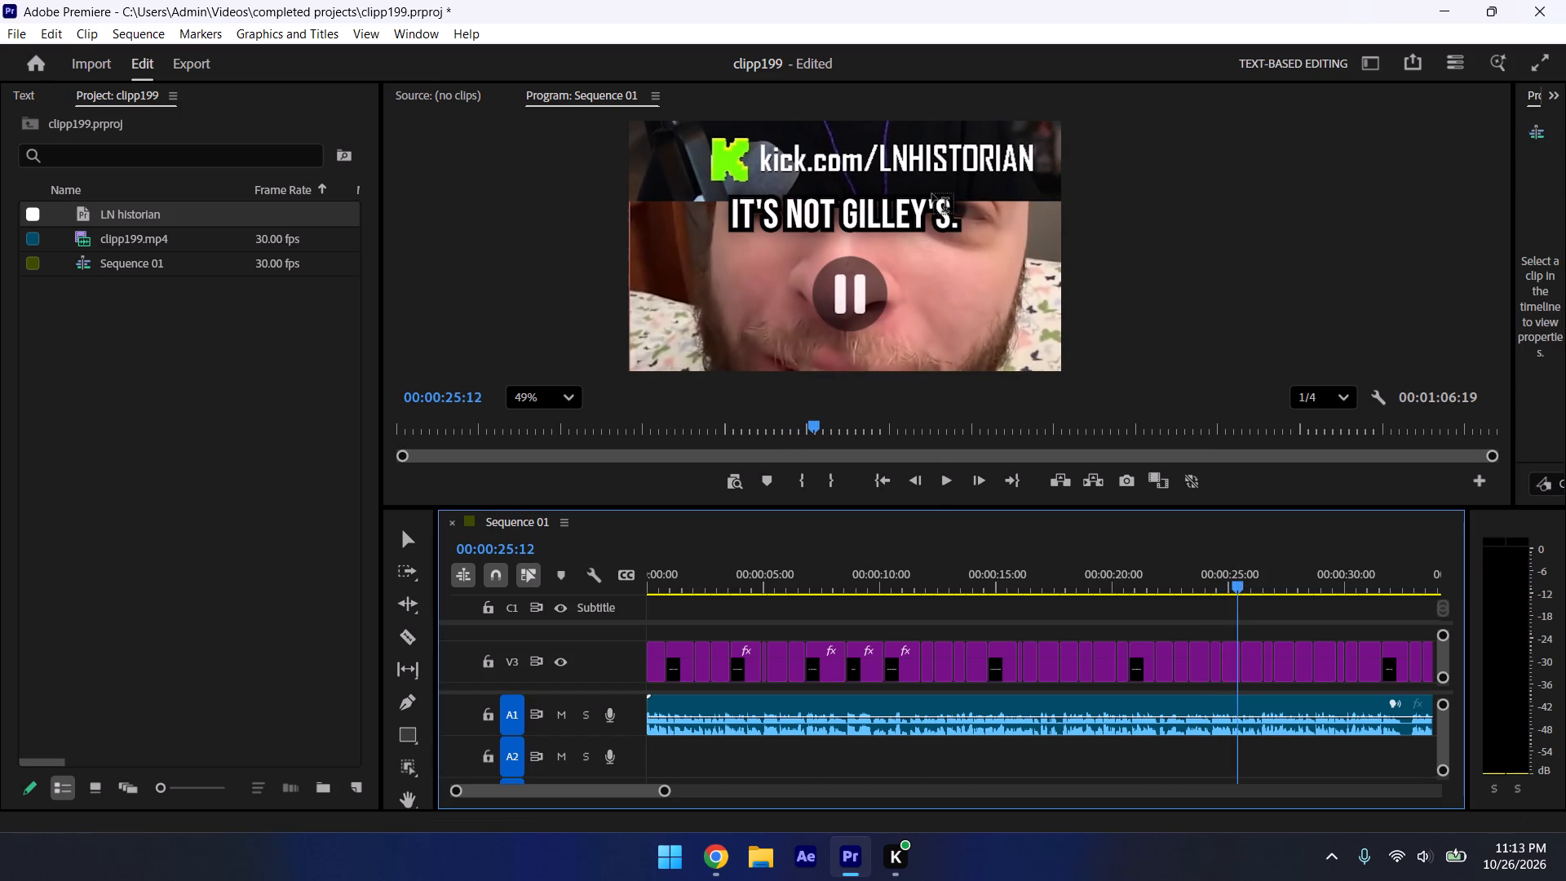
{"action": "left_click", "coordinate": [936, 206]}
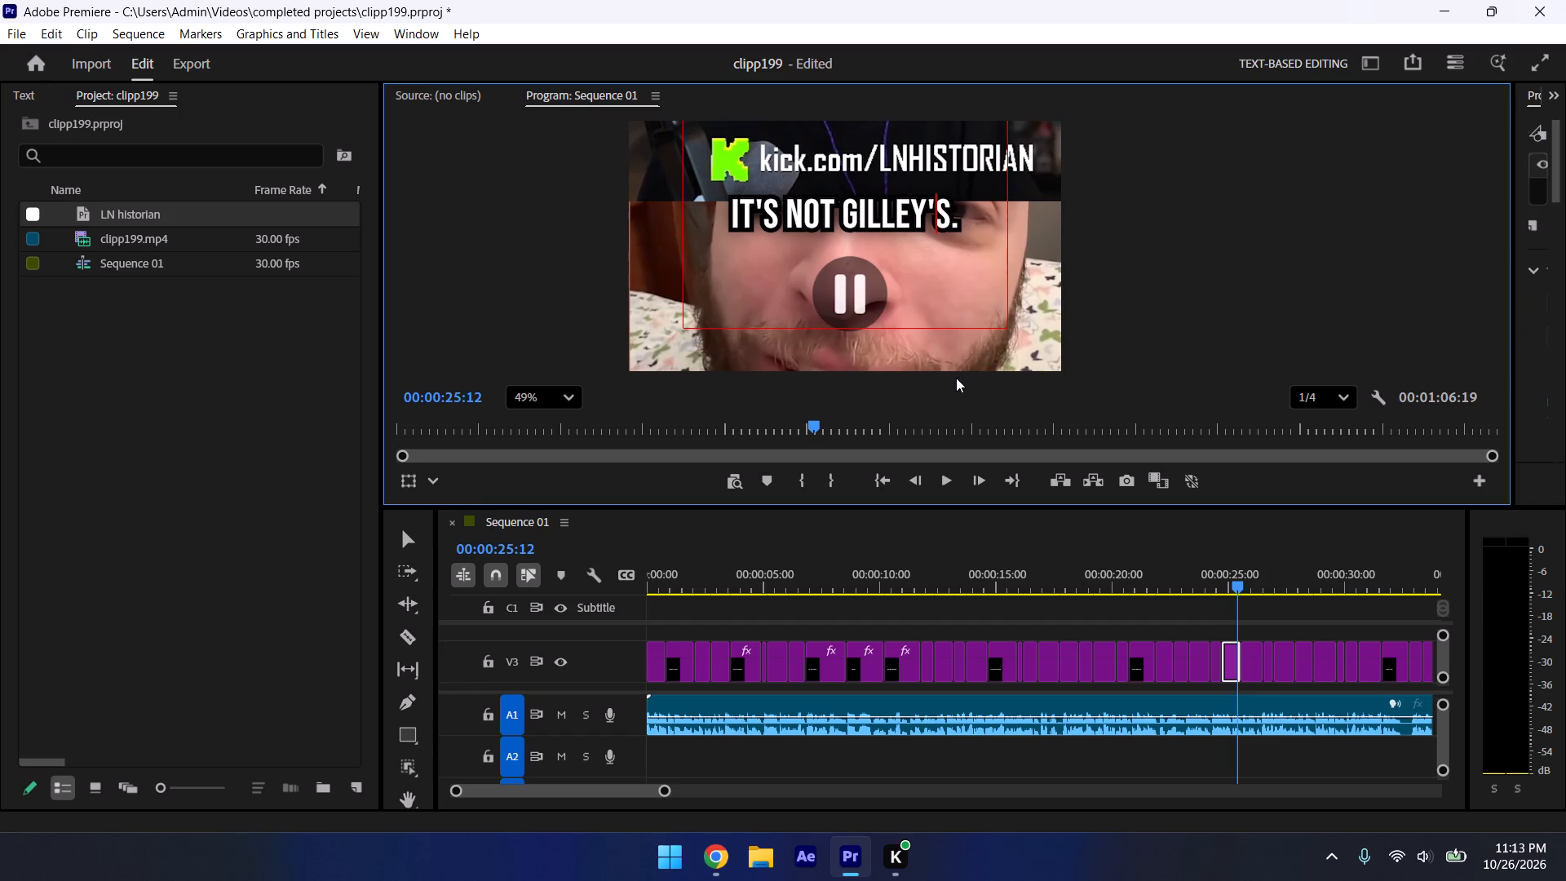
{"action": "key", "text": "BackSpace"}
{"action": "key", "text": "BackSpace"}
{"action": "key", "text": "BackSpace"}
{"action": "key", "text": "BackSpace"}
{"action": "key", "text": "BackSpace"}
{"action": "key", "text": "BackSpace"}
{"action": "key", "text": "BackSpace"}
{"action": "type", "text": "glaze"}
{"action": "key", "text": "Right"}
{"action": "key", "text": "Right"}
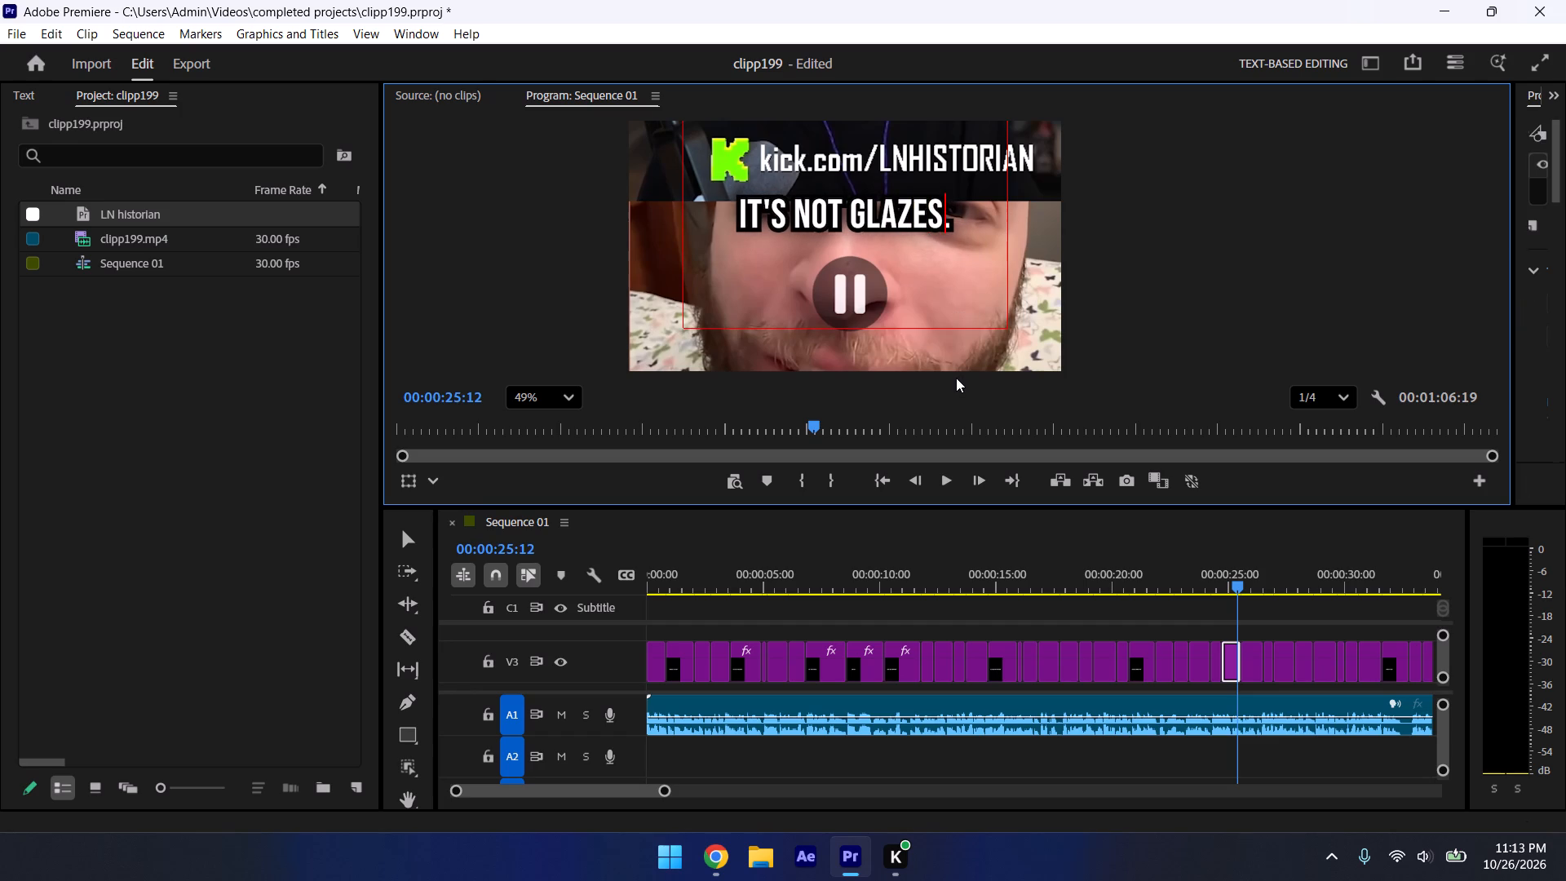
{"action": "key", "text": "Left"}
{"action": "key", "text": "BackSpace"}
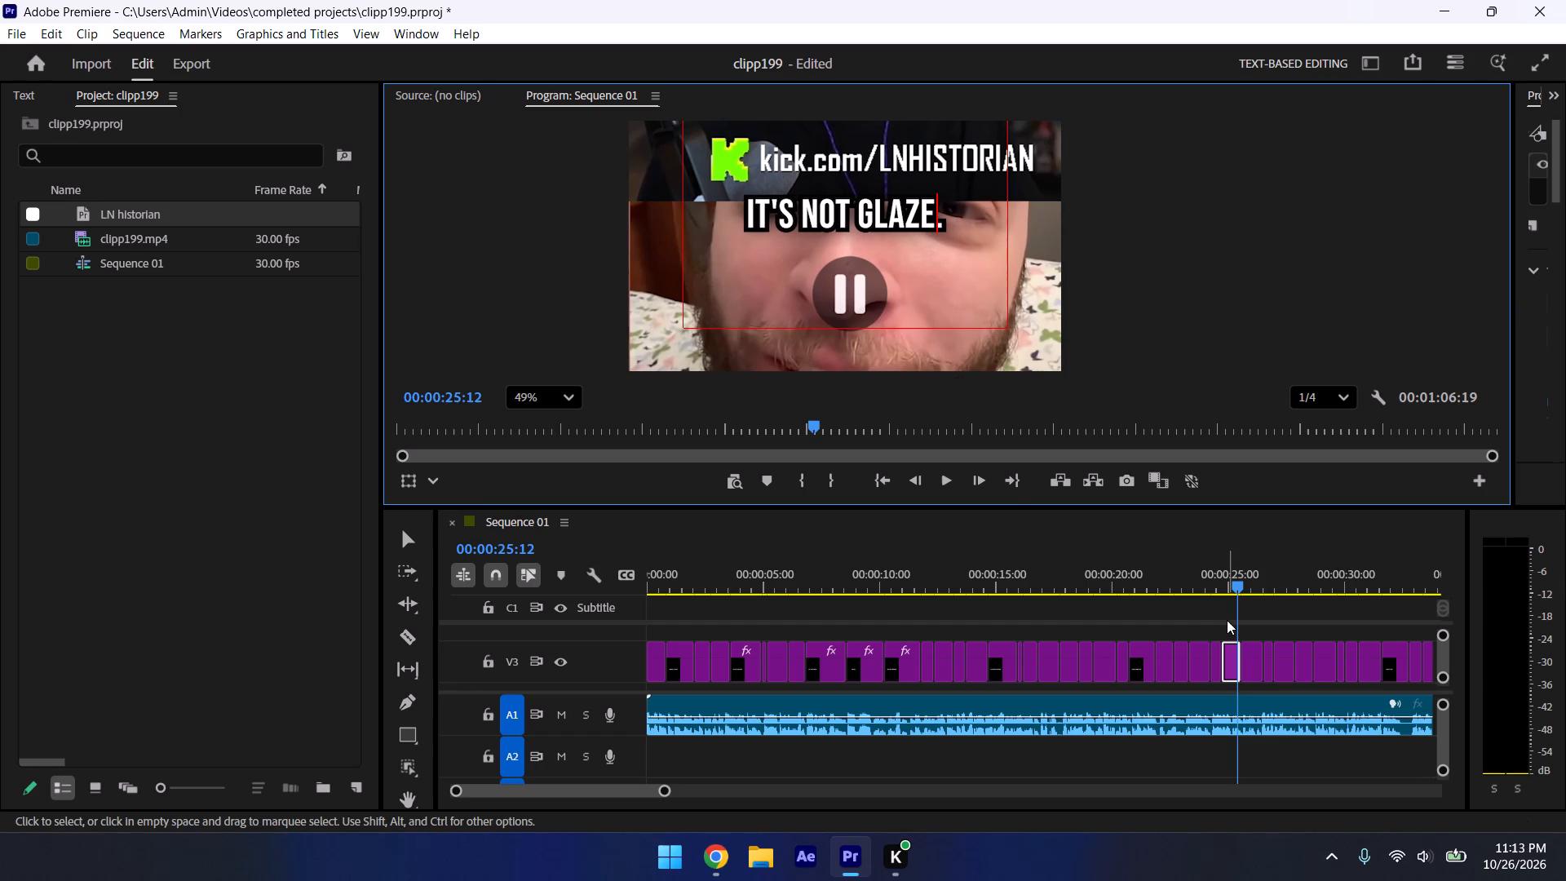
Replay the passage around 25 seconds and delete the trailing "a" from the "It's really not a" caption graphic.
{"action": "left_click", "coordinate": [1227, 620]}
{"action": "key", "text": "space"}
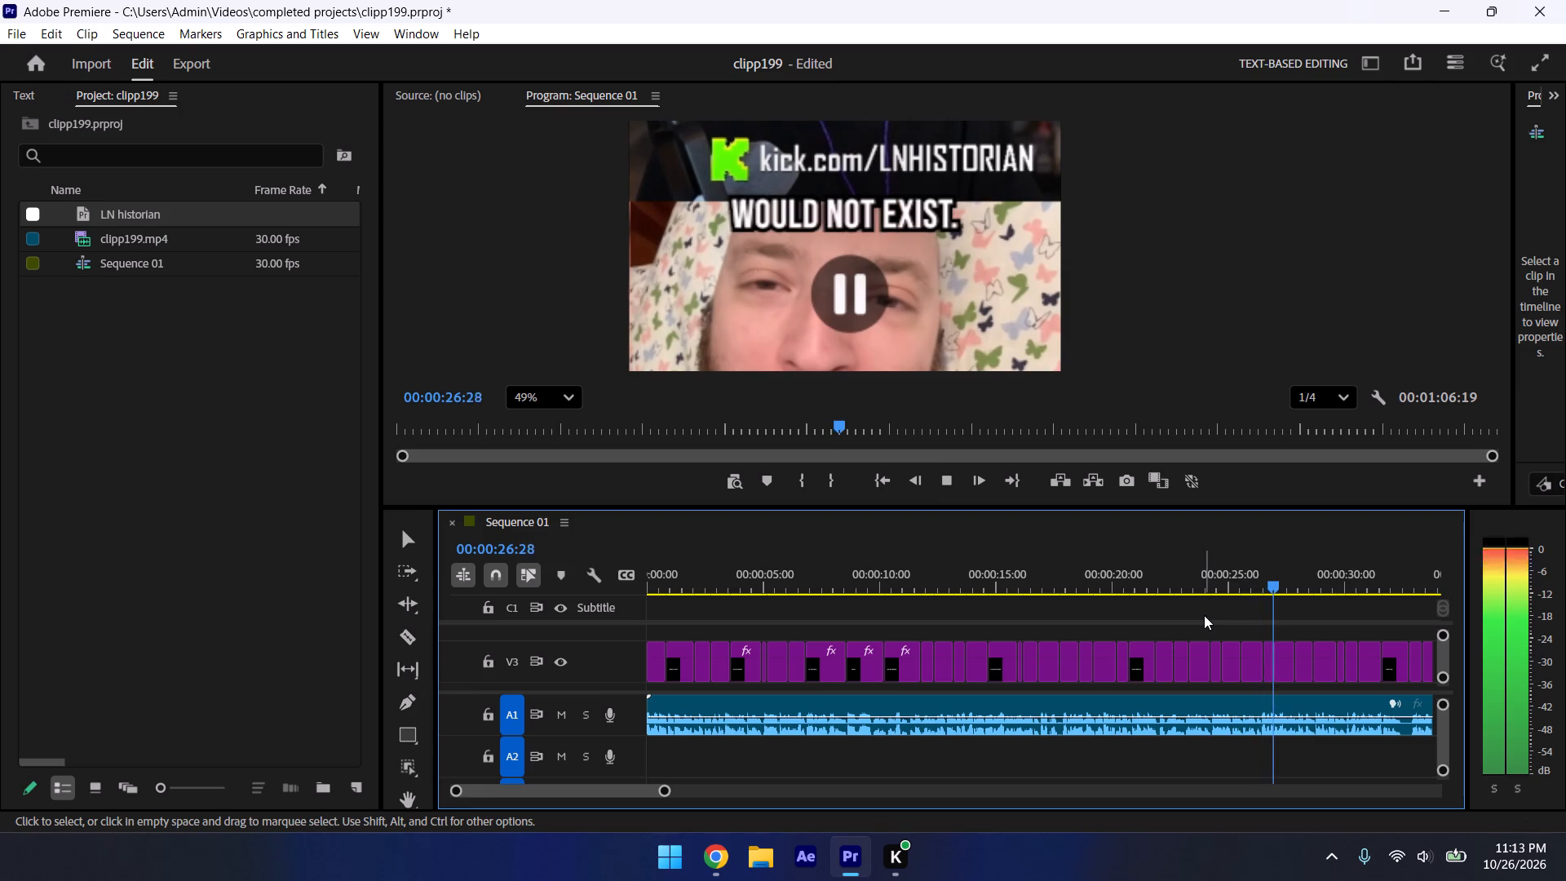
{"action": "key", "text": "space"}
{"action": "left_click", "coordinate": [1238, 577]}
{"action": "key", "text": "space"}
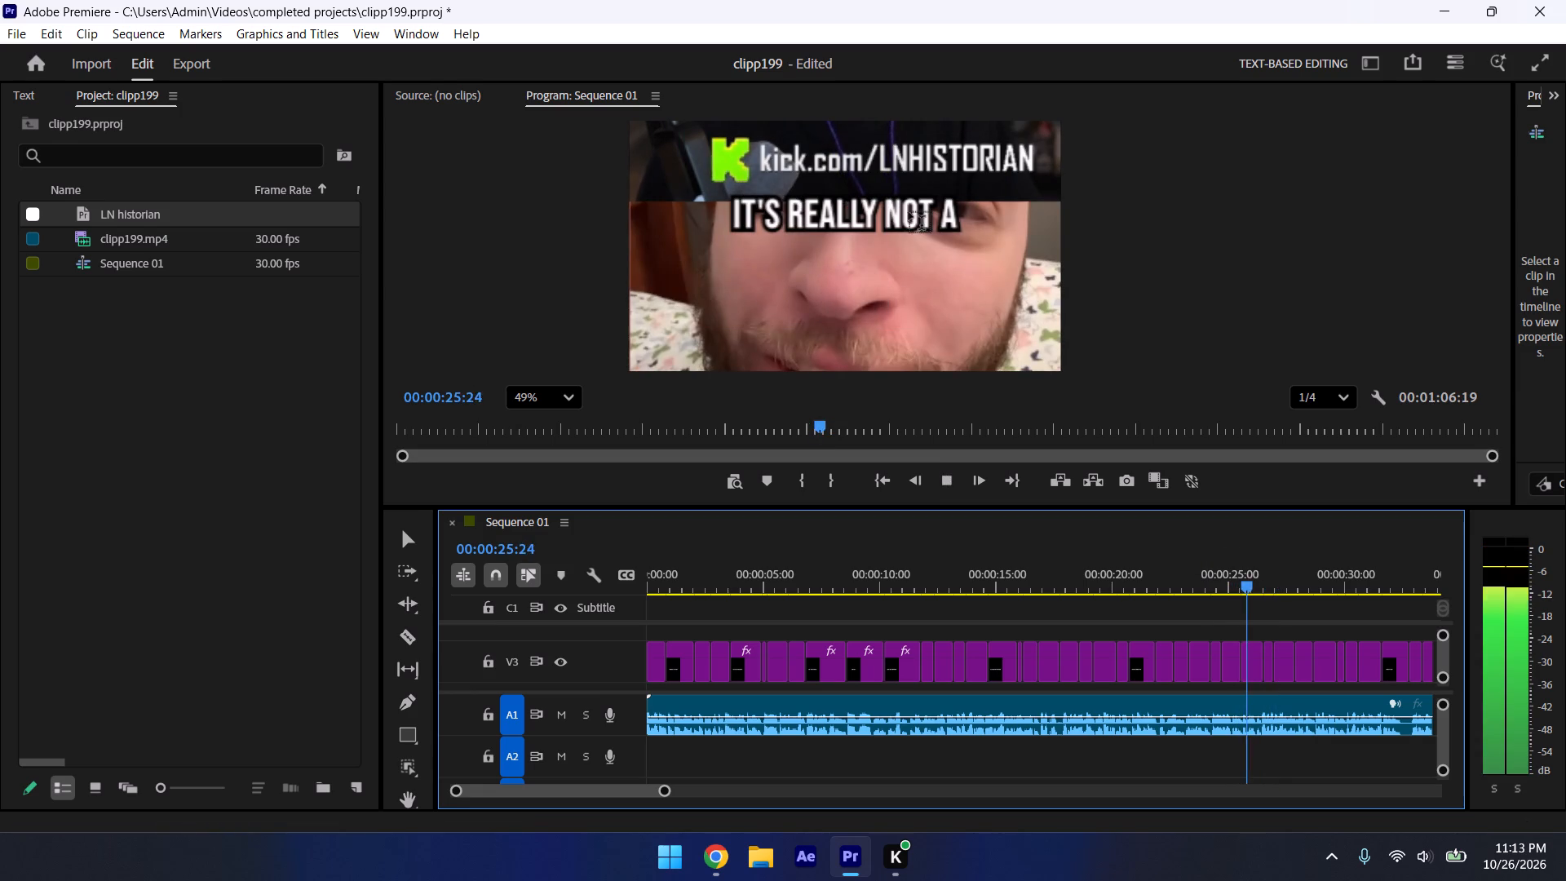
{"action": "key", "text": "space"}
{"action": "left_click", "coordinate": [944, 206]}
{"action": "key", "text": "Right"}
{"action": "key", "text": "BackSpace"}
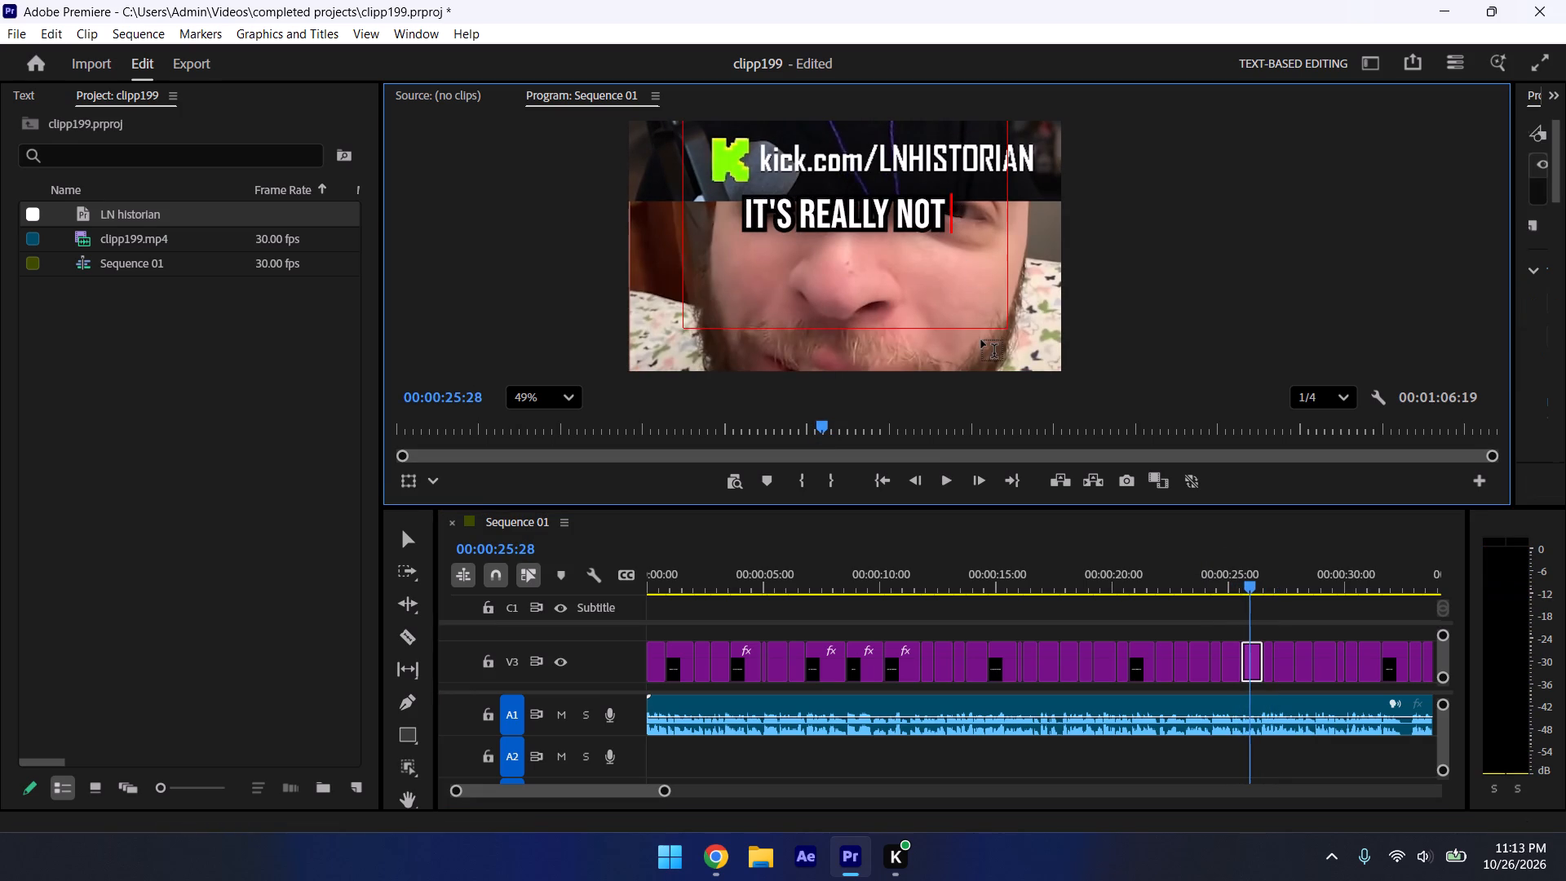
Continue playback from about 26 to 43 seconds, checking each caption's wording against the speech.
{"action": "left_click", "coordinate": [1220, 608]}
{"action": "key", "text": "space"}
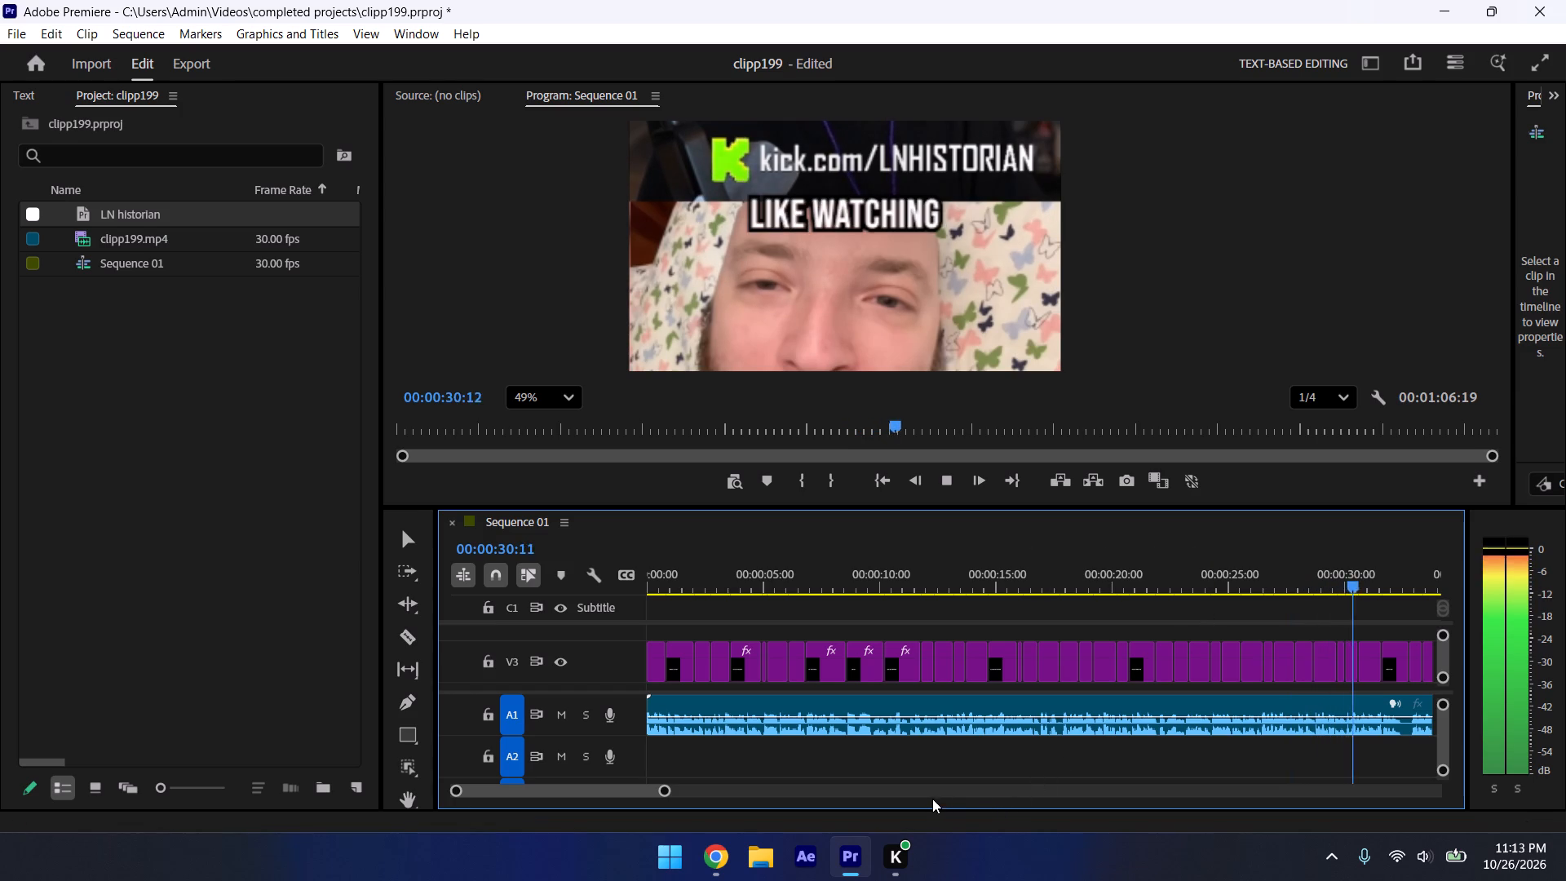
{"action": "key", "text": "space"}
{"action": "left_click_drag", "start_coordinate": [663, 789], "coordinate": [664, 811]}
{"action": "key", "text": "space"}
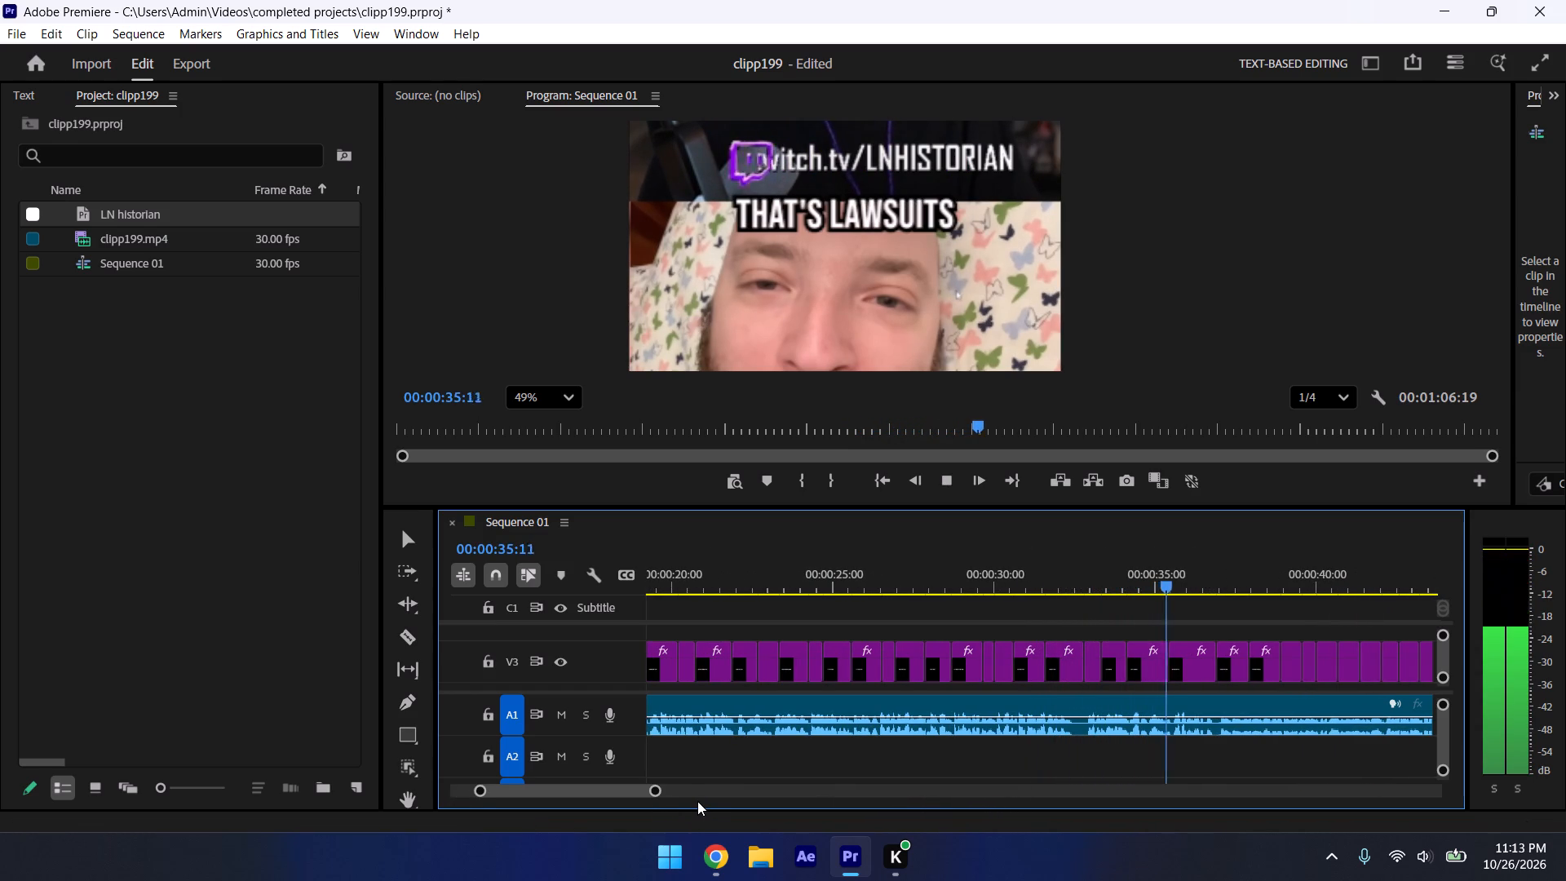
{"action": "key", "text": "space"}
{"action": "key", "text": "space"}
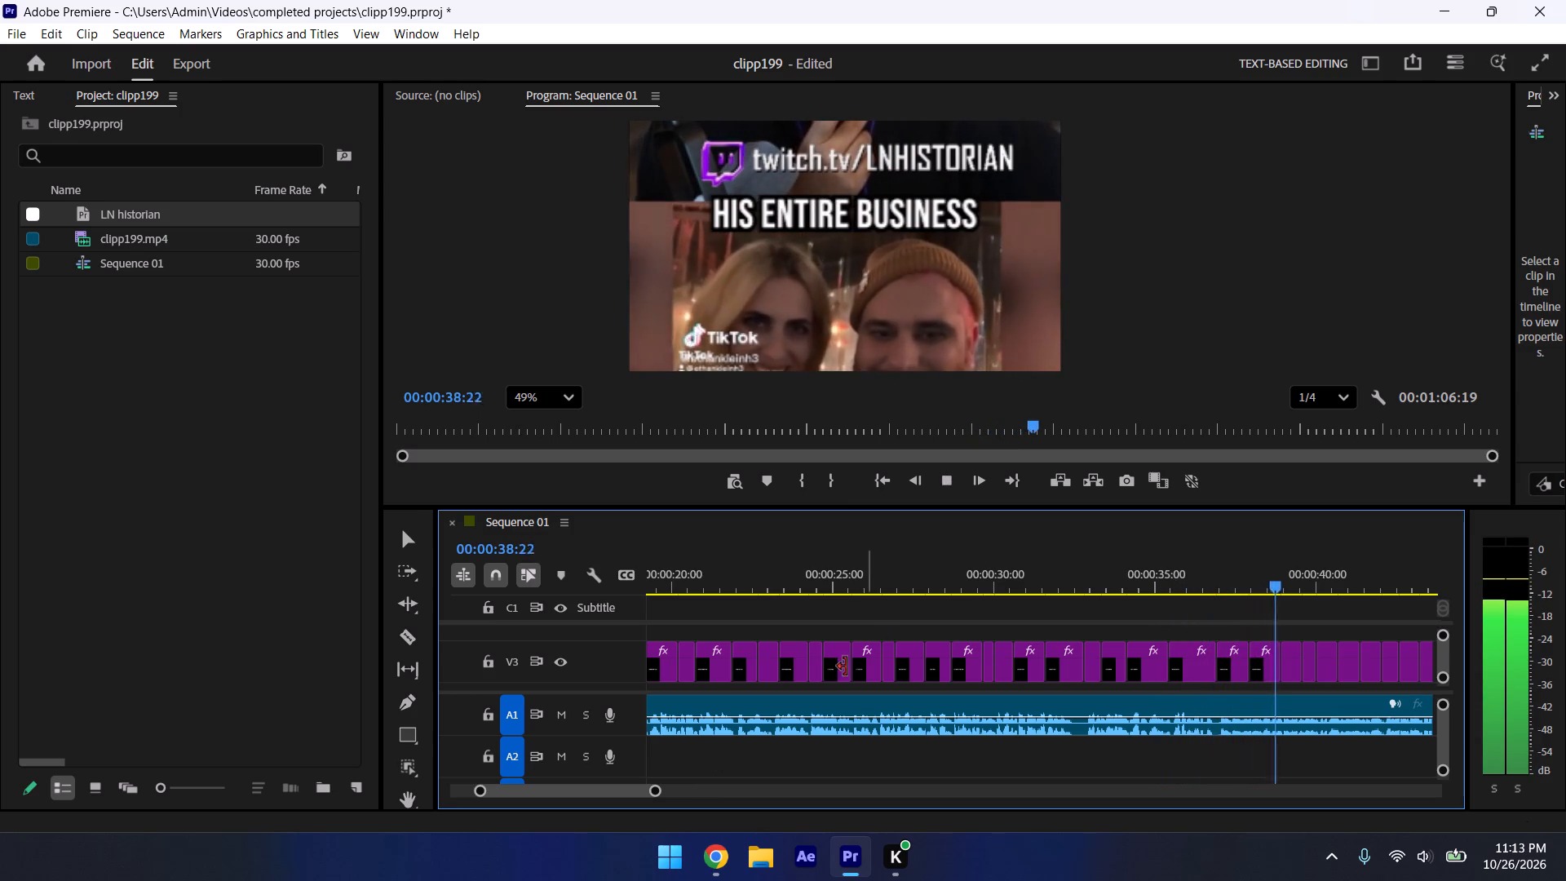
{"action": "left_click_drag", "start_coordinate": [660, 787], "coordinate": [861, 849]}
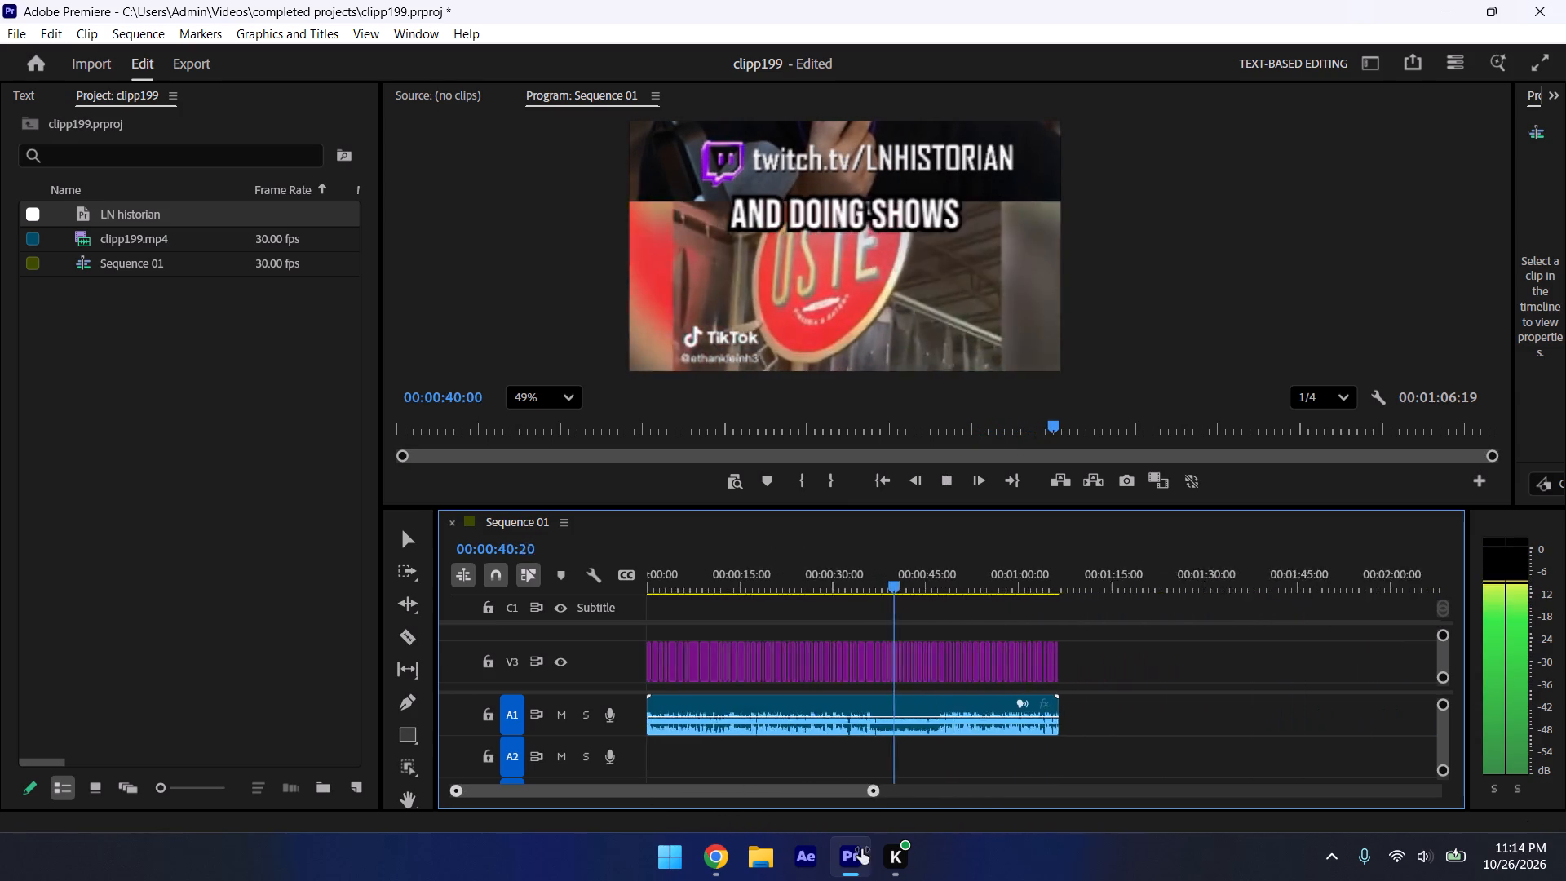
{"action": "left_click_drag", "start_coordinate": [861, 849], "coordinate": [857, 847]}
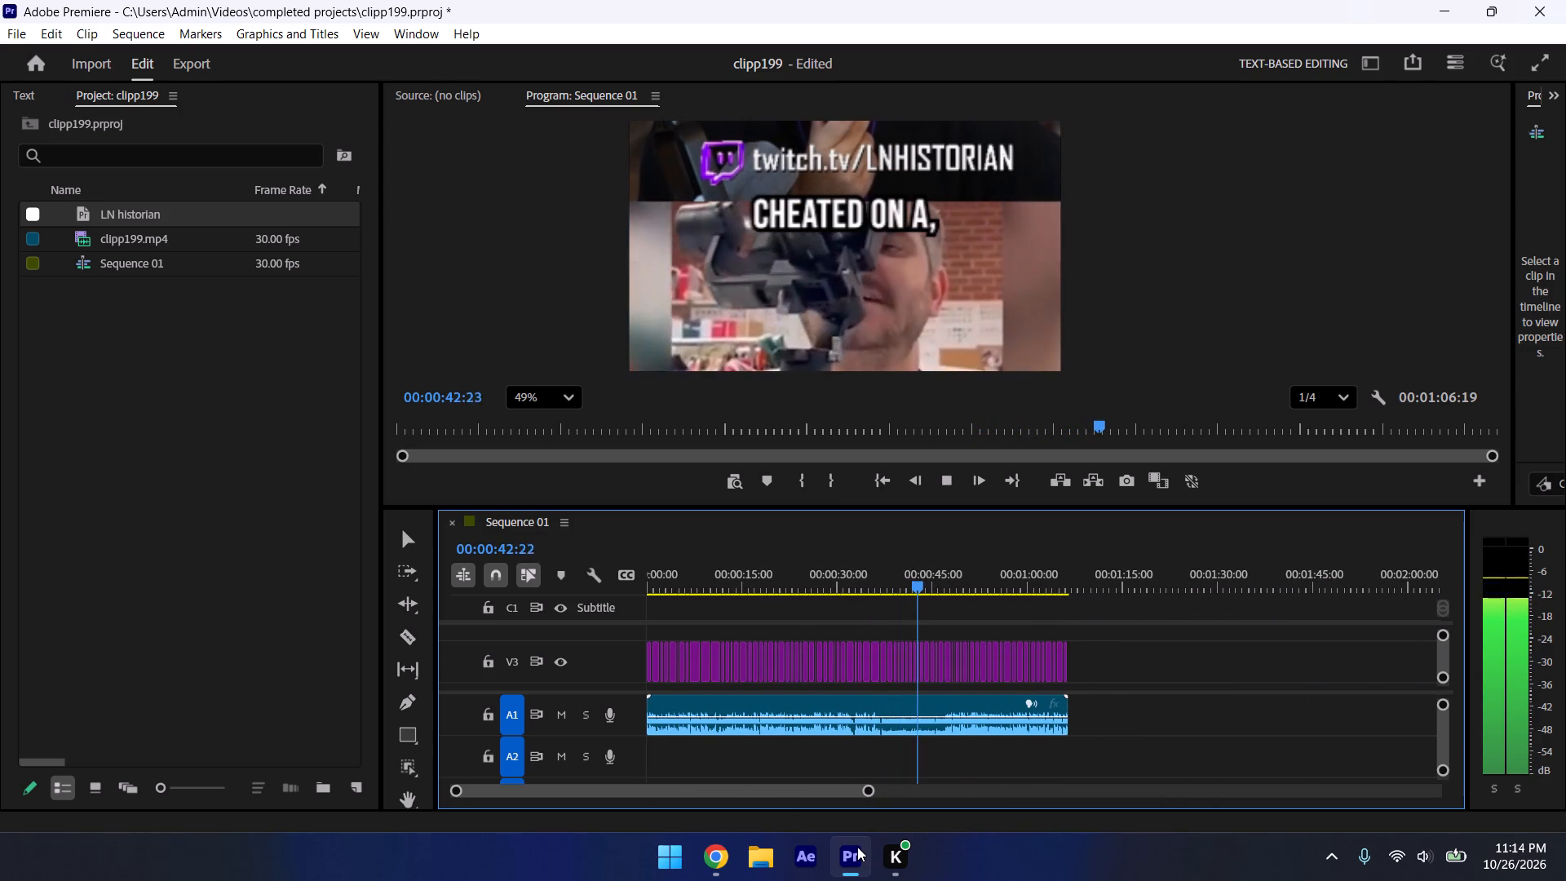
{"action": "key", "text": "space"}
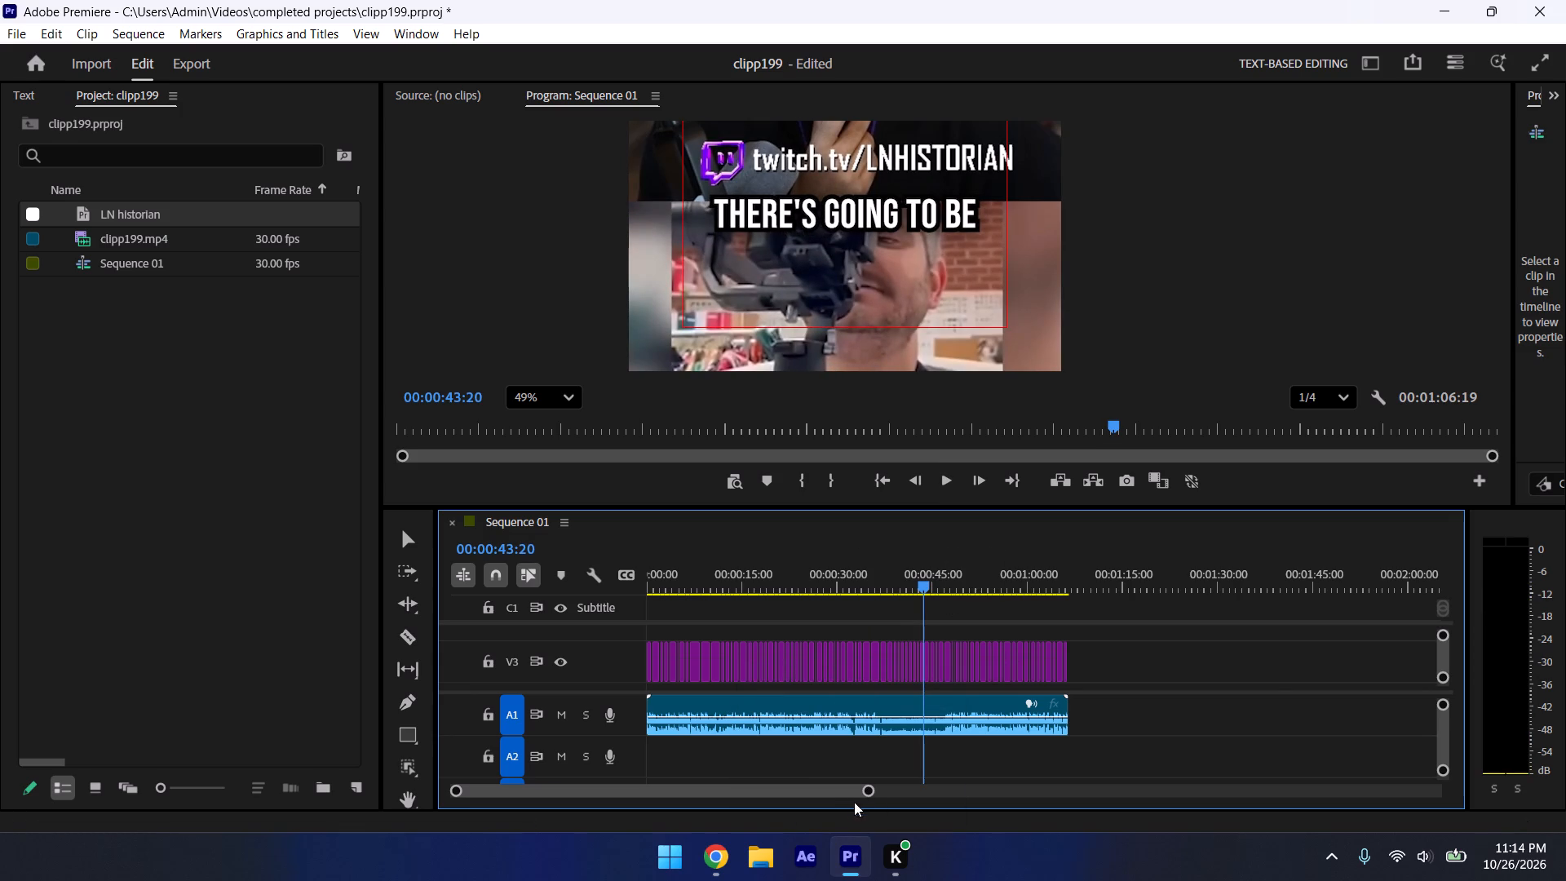
Change the "Cheated on a," caption graphic at about 43 seconds to read "Cheated on her,".
{"action": "left_click_drag", "start_coordinate": [870, 793], "coordinate": [736, 746]}
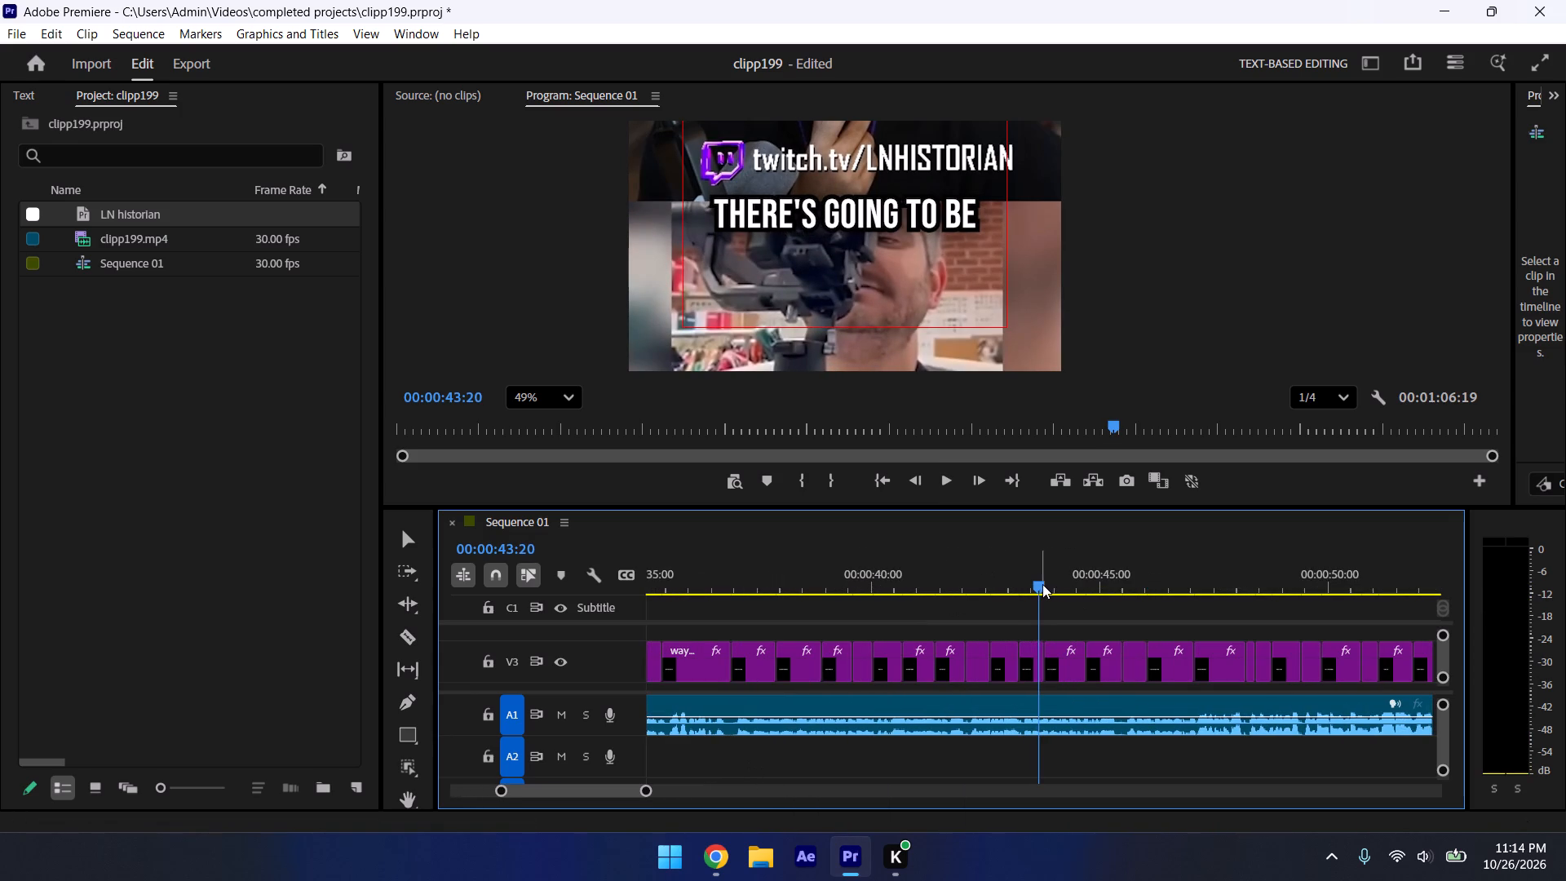
{"action": "left_click_drag", "start_coordinate": [1042, 584], "coordinate": [1010, 581]}
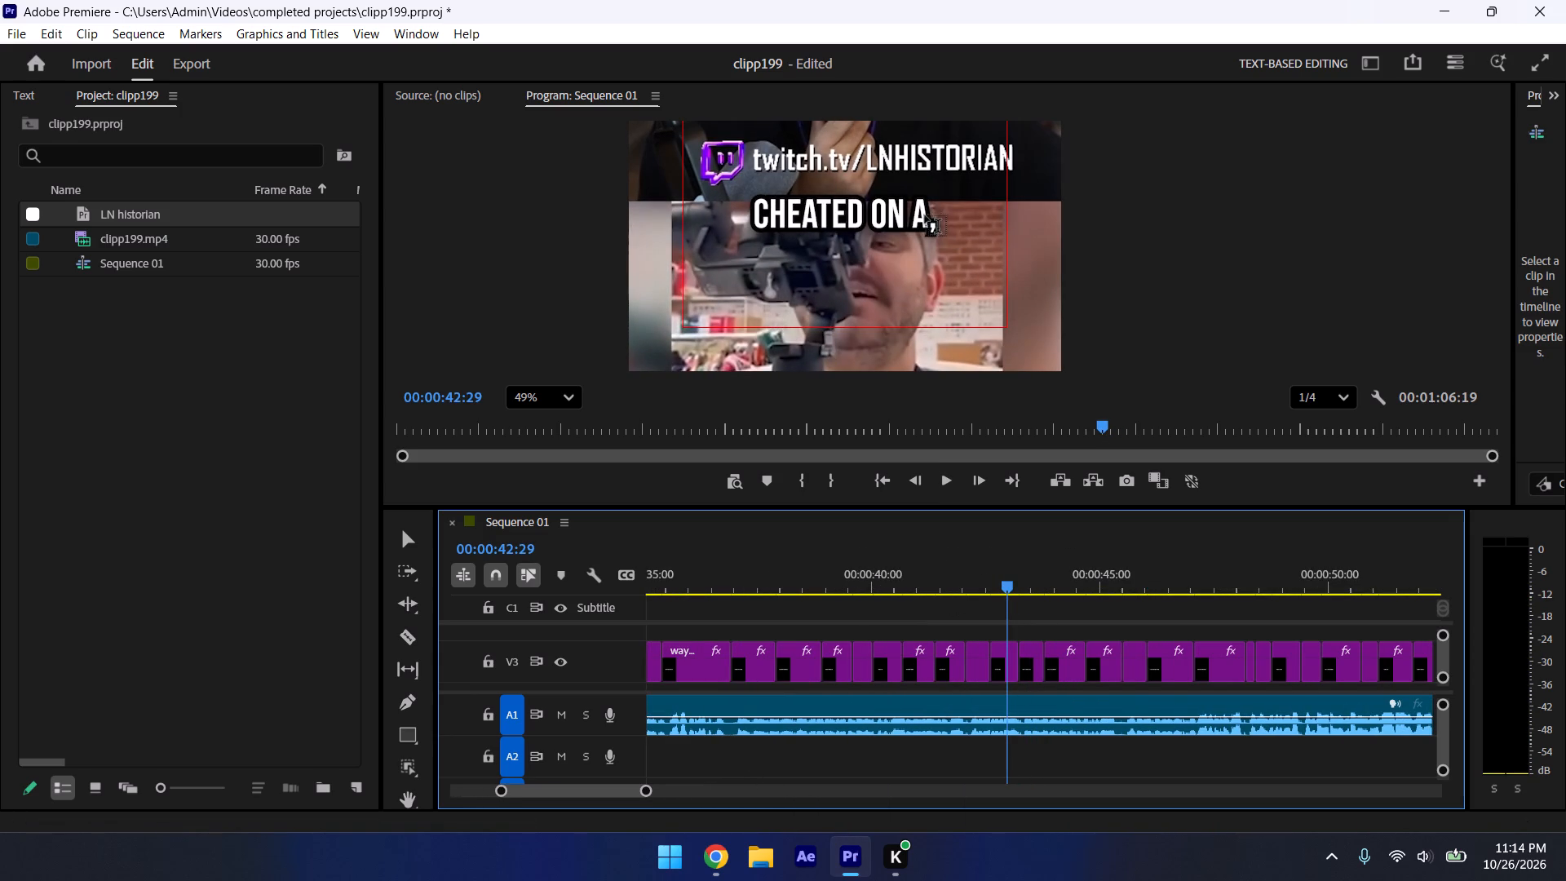
{"action": "left_click", "coordinate": [920, 211]}
{"action": "key", "text": "BackSpace"}
{"action": "type", "text": "her"}
{"action": "left_click", "coordinate": [1037, 618]}
Play from about 43 seconds to the end of the sequence, checking the remaining captions against the speech.
{"action": "key", "text": "space"}
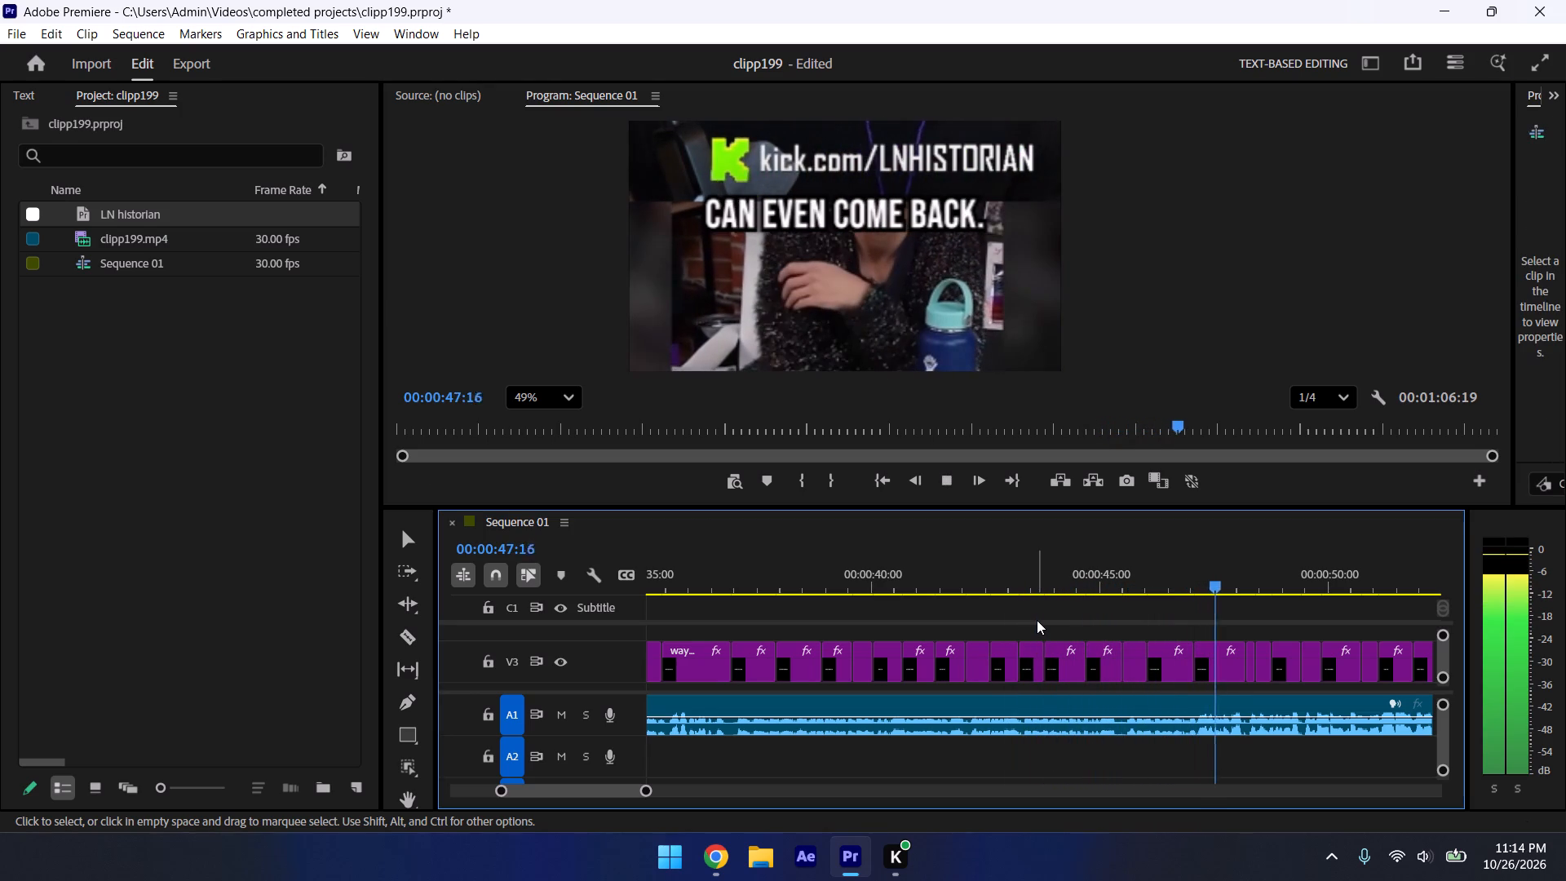
{"action": "key", "text": "space"}
{"action": "key", "text": "space"}
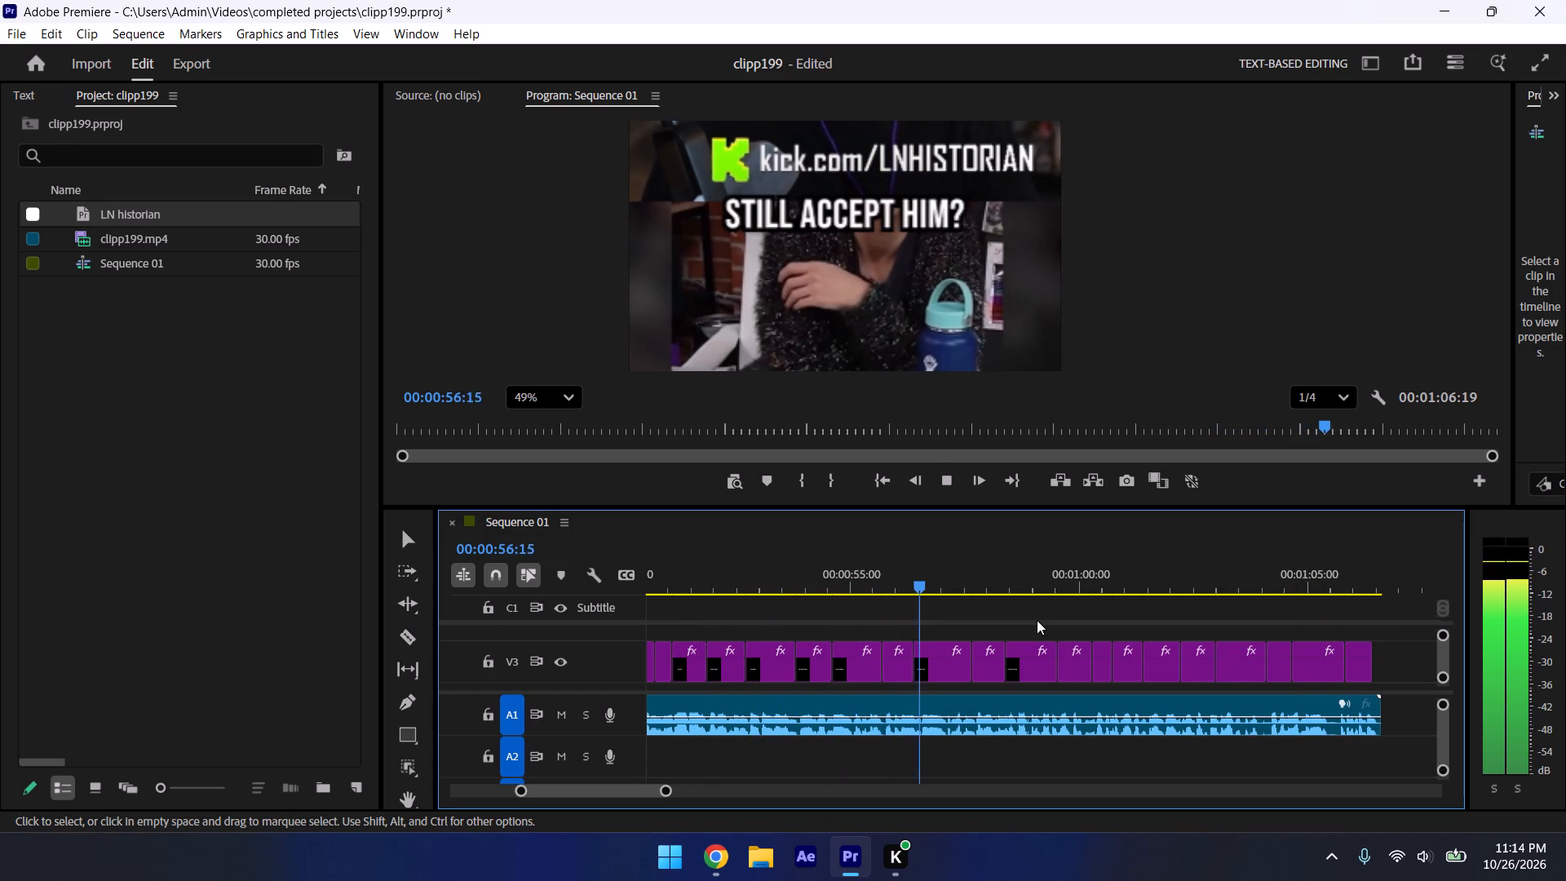
{"action": "key", "text": "space"}
{"action": "key", "text": "space"}
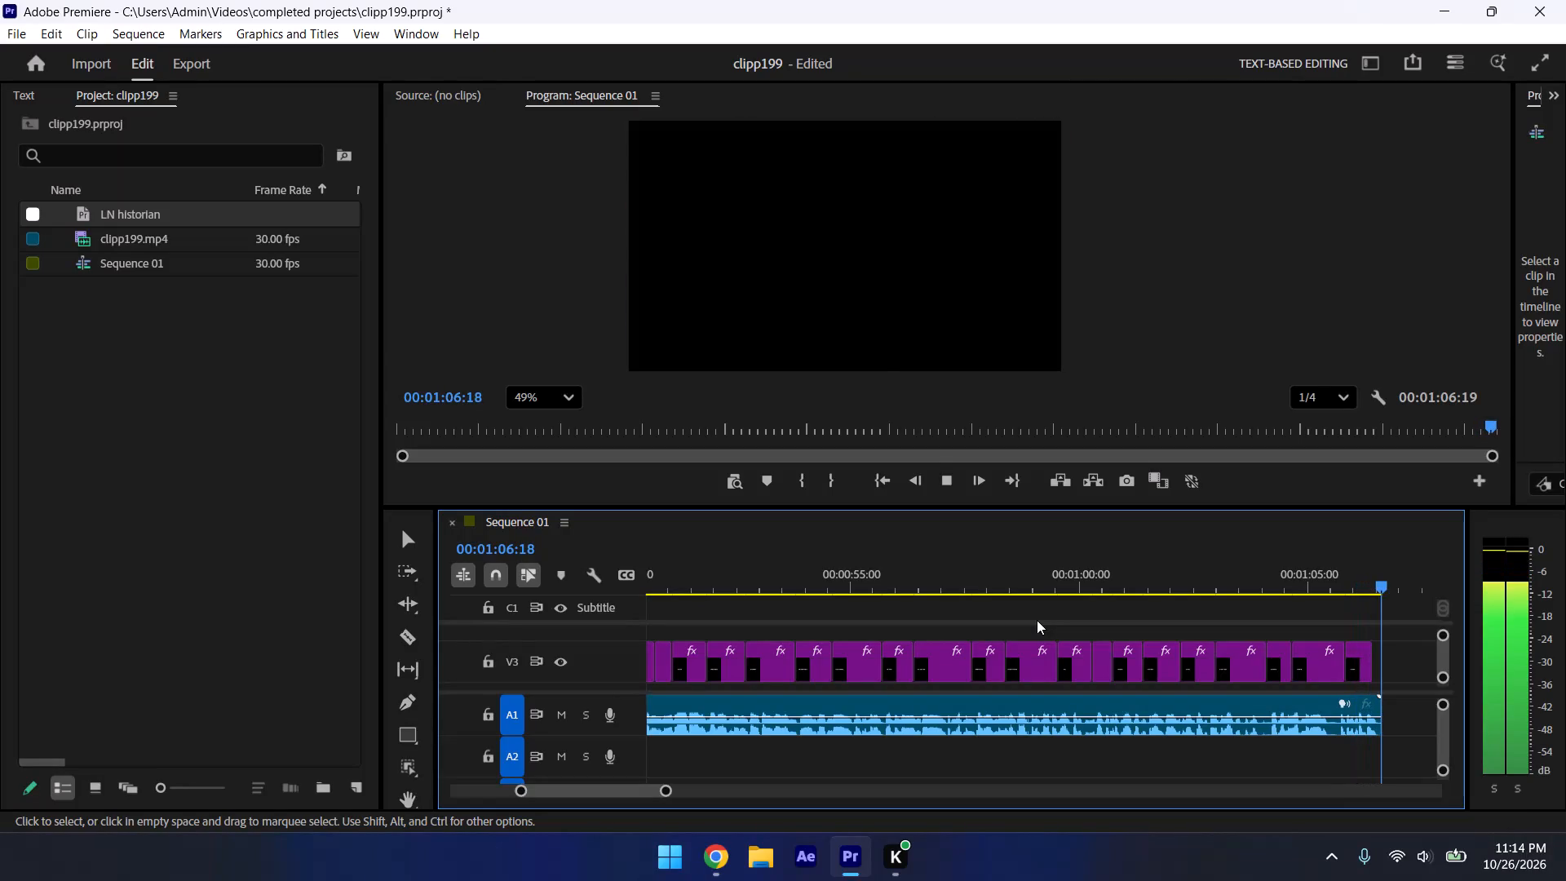
Step back from the black final frame and set the sequence's Out point at 00:01:06:17.
{"action": "key", "text": "Left"}
{"action": "key", "text": "Left"}
{"action": "key", "text": "o"}
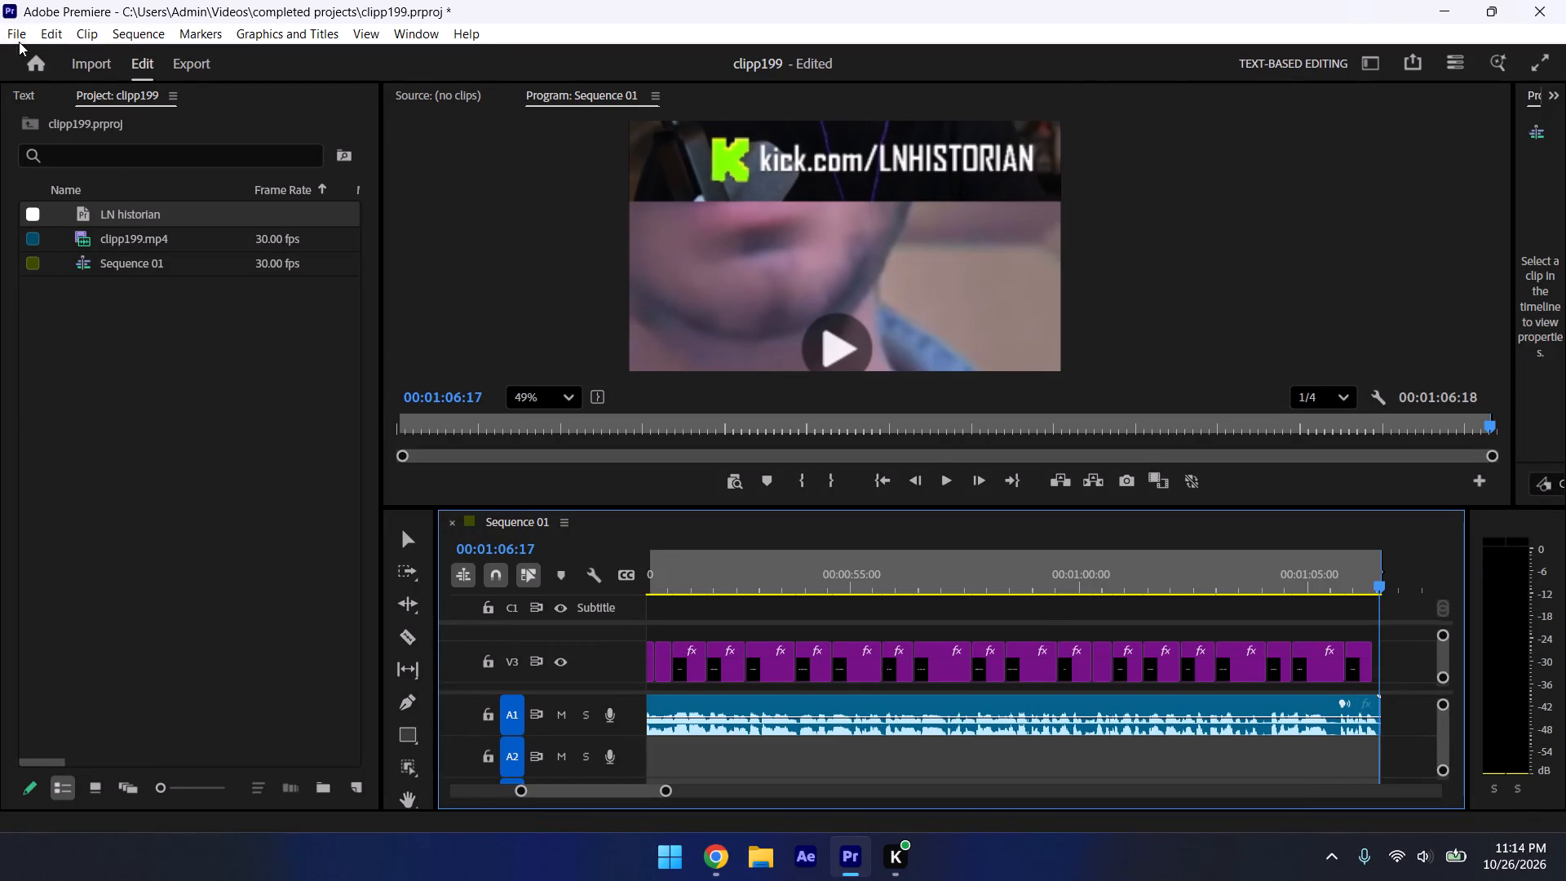
Open the media export settings for Sequence 01 and set the output file name to clip199.
{"action": "left_click", "coordinate": [19, 42]}
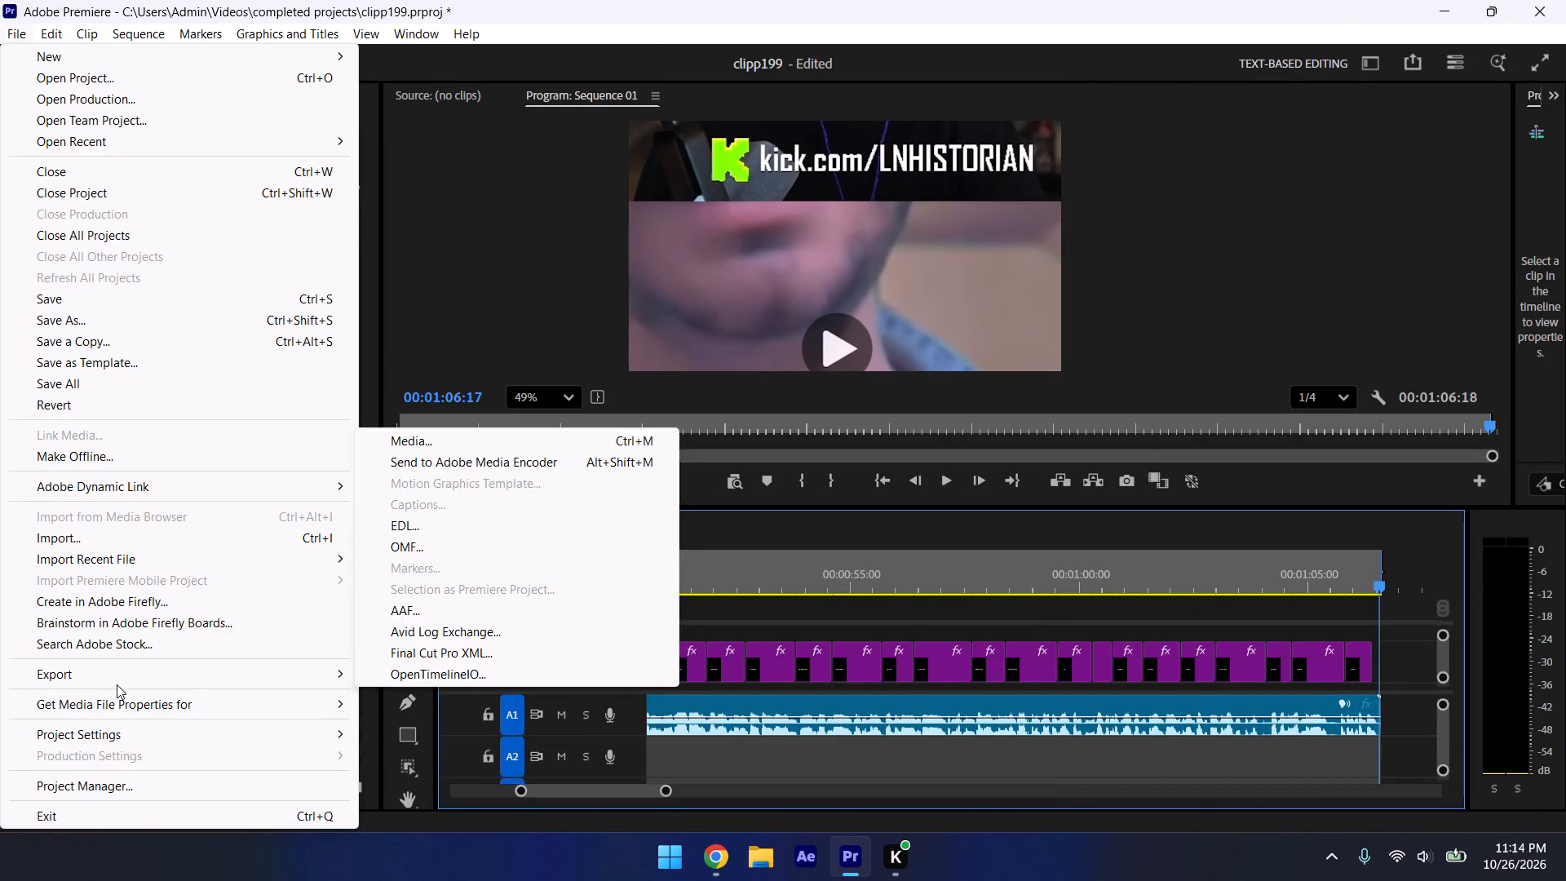
{"action": "left_click", "coordinate": [391, 439]}
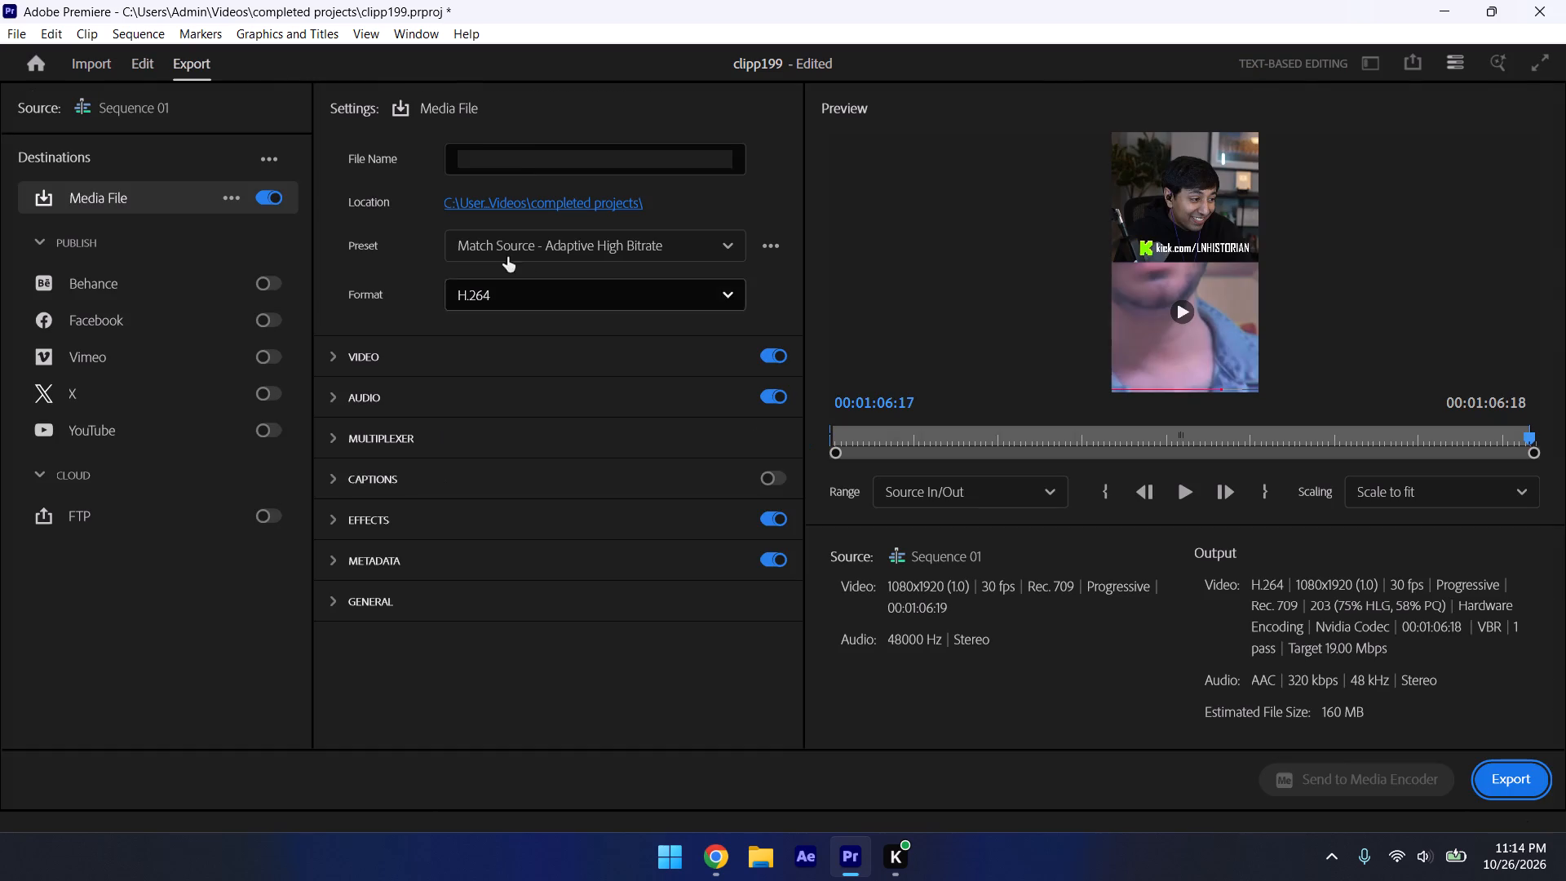
{"action": "left_click", "coordinate": [542, 160]}
{"action": "key", "text": "BackSpace"}
{"action": "key", "text": "BackSpace"}
{"action": "key", "text": "BackSpace"}
{"action": "key", "text": "BackSpace"}
{"action": "key", "text": "BackSpace"}
{"action": "key", "text": "BackSpace"}
{"action": "key", "text": "BackSpace"}
{"action": "key", "text": "BackSpace"}
{"action": "key", "text": "BackSpace"}
{"action": "key", "text": "BackSpace"}
{"action": "key", "text": "BackSpace"}
{"action": "key", "text": "BackSpace"}
{"action": "key", "text": "BackSpace"}
{"action": "key", "text": "BackSpace"}
{"action": "key", "text": "BackSpace"}
{"action": "key", "text": "BackSpace"}
{"action": "key", "text": "BackSpace"}
{"action": "key", "text": "BackSpace"}
{"action": "key", "text": "BackSpace"}
{"action": "key", "text": "BackSpace"}
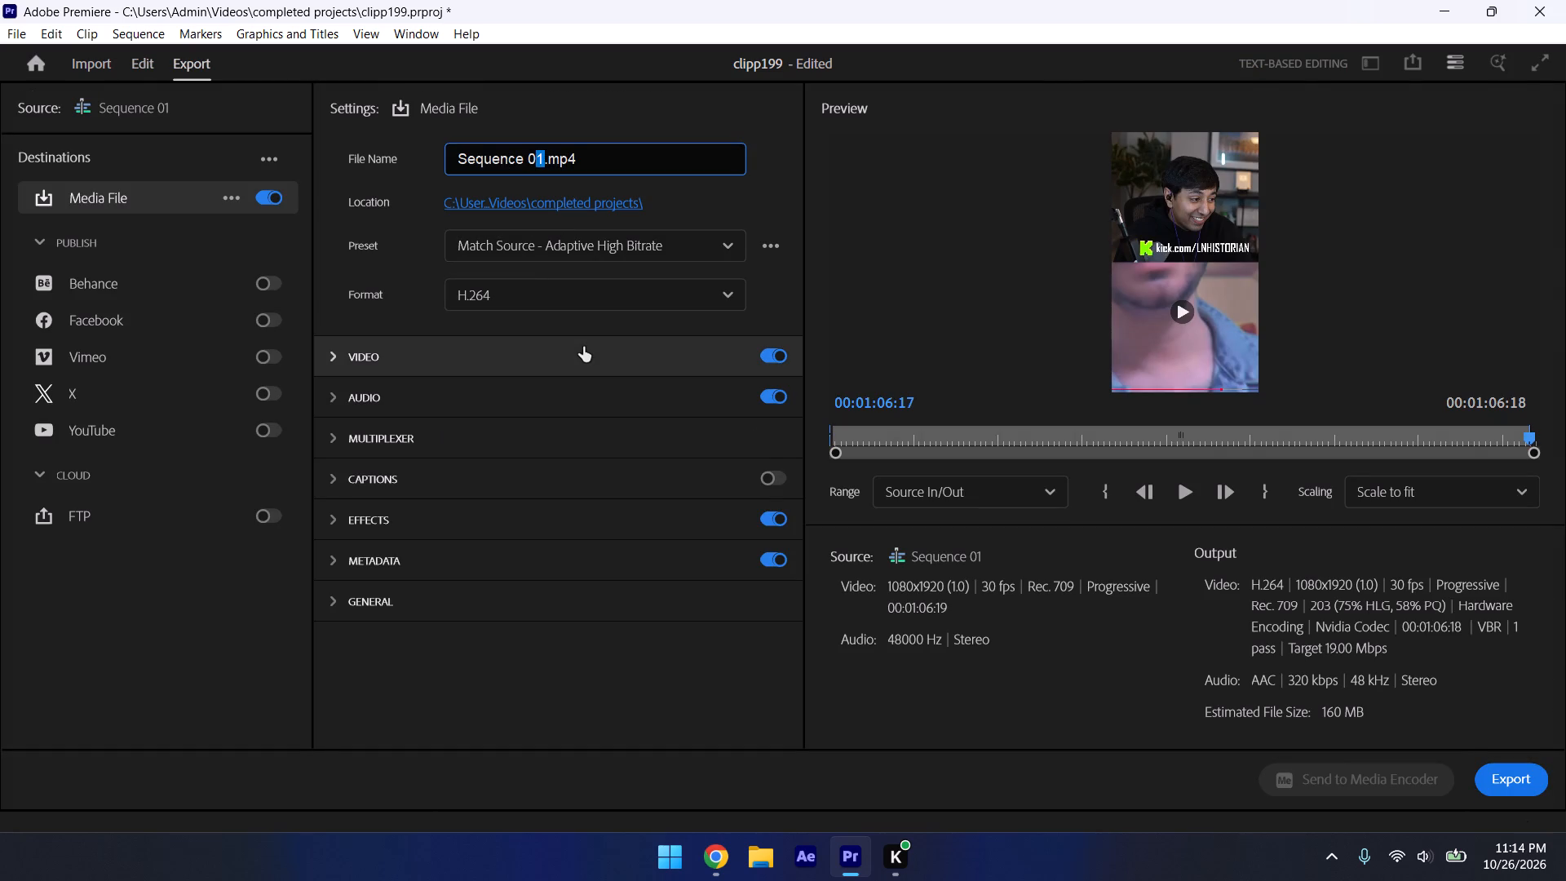
{"action": "type", "text": "clip199"}
{"action": "key", "text": "Return"}
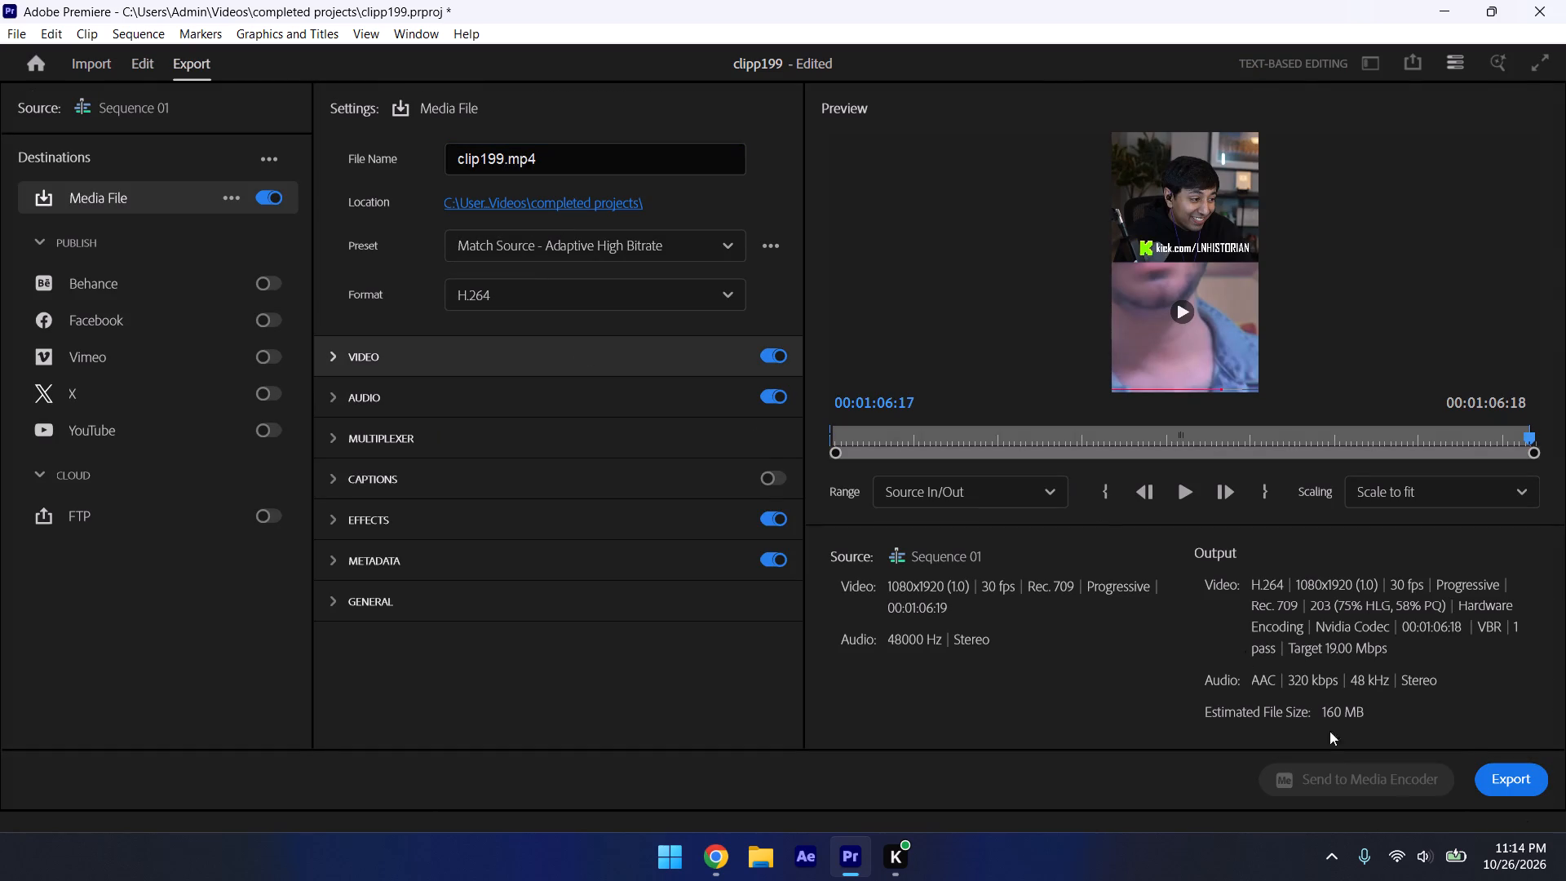
Start the export of the clip199.mp4 media file.
{"action": "left_click", "coordinate": [1528, 800]}
{"action": "left_click", "coordinate": [1522, 777]}
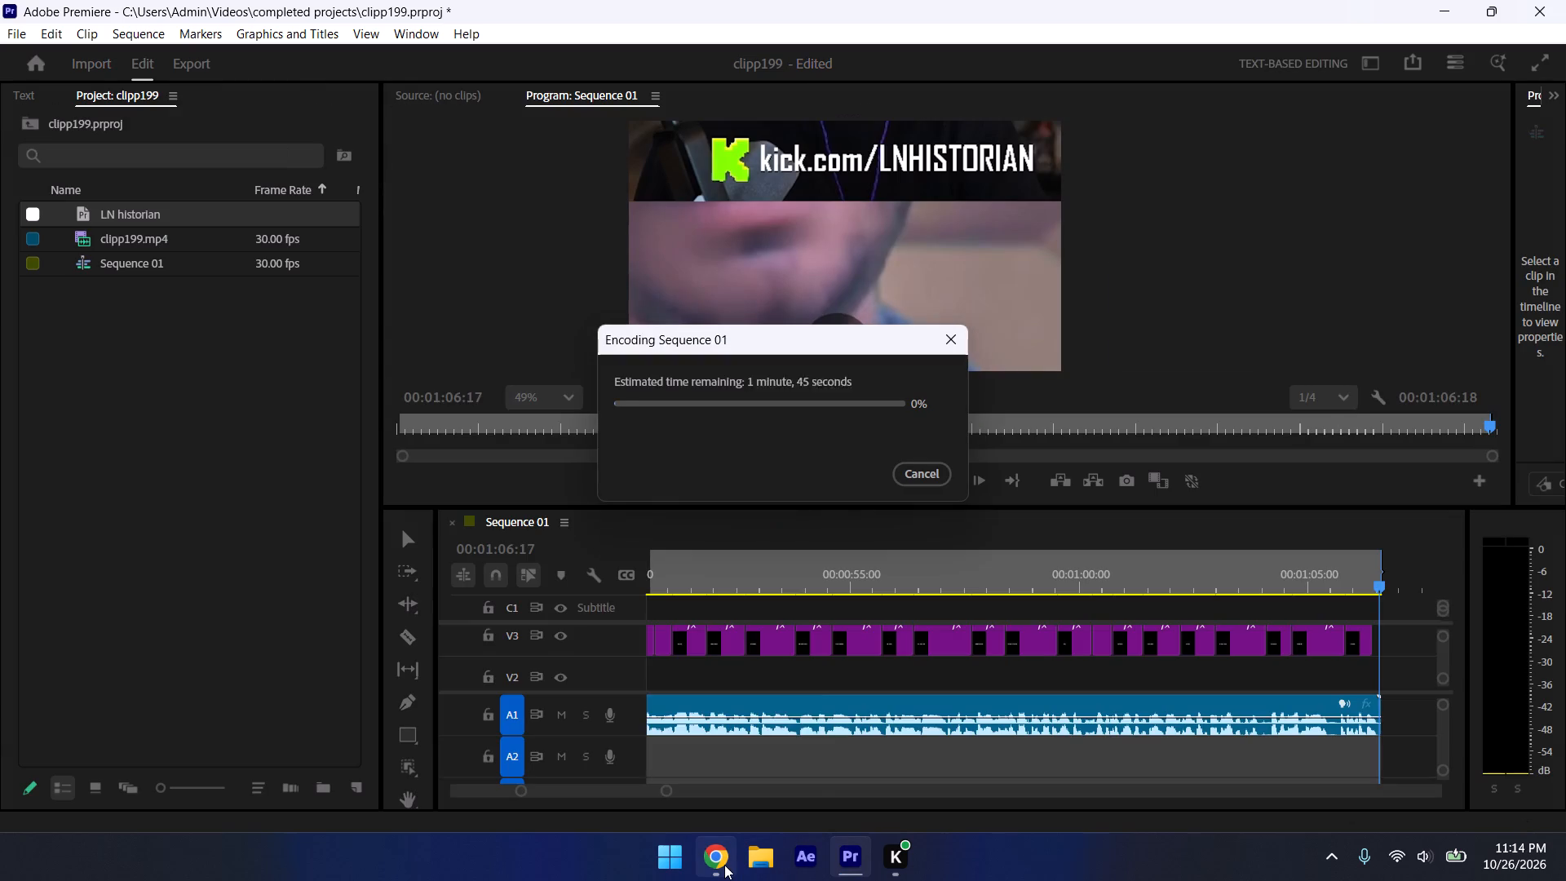
Switch to Chrome while the sequence encodes.
{"action": "left_click", "coordinate": [724, 865]}
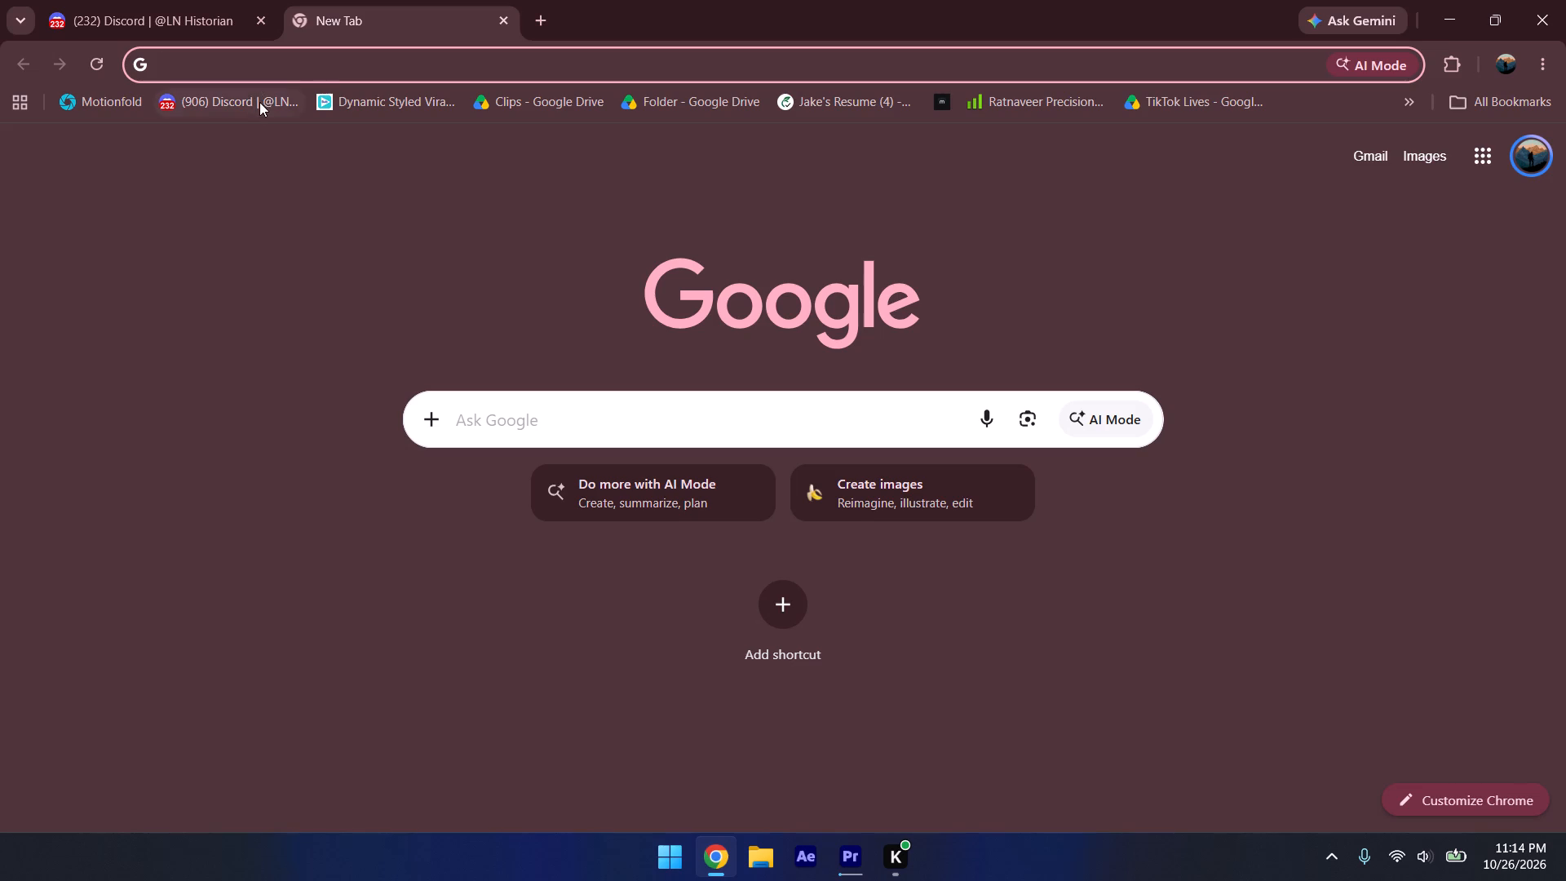
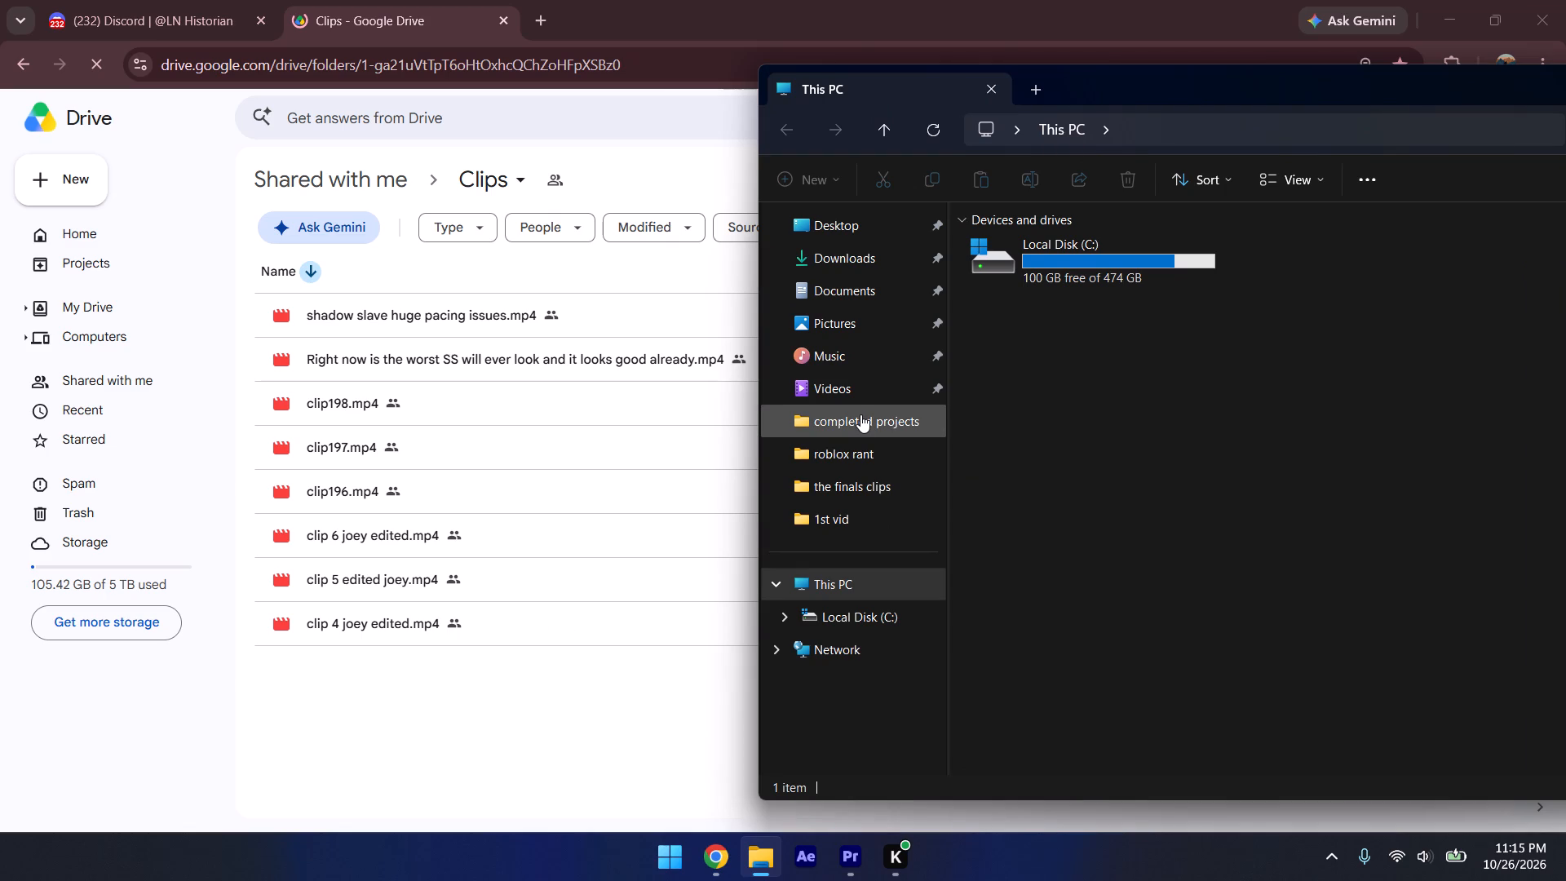
Upload clip199.mp4 from the completed projects folder to the shared Clips folder in Google Drive.
{"action": "left_click", "coordinate": [860, 414]}
{"action": "left_click_drag", "start_coordinate": [1026, 251], "coordinate": [469, 711]}
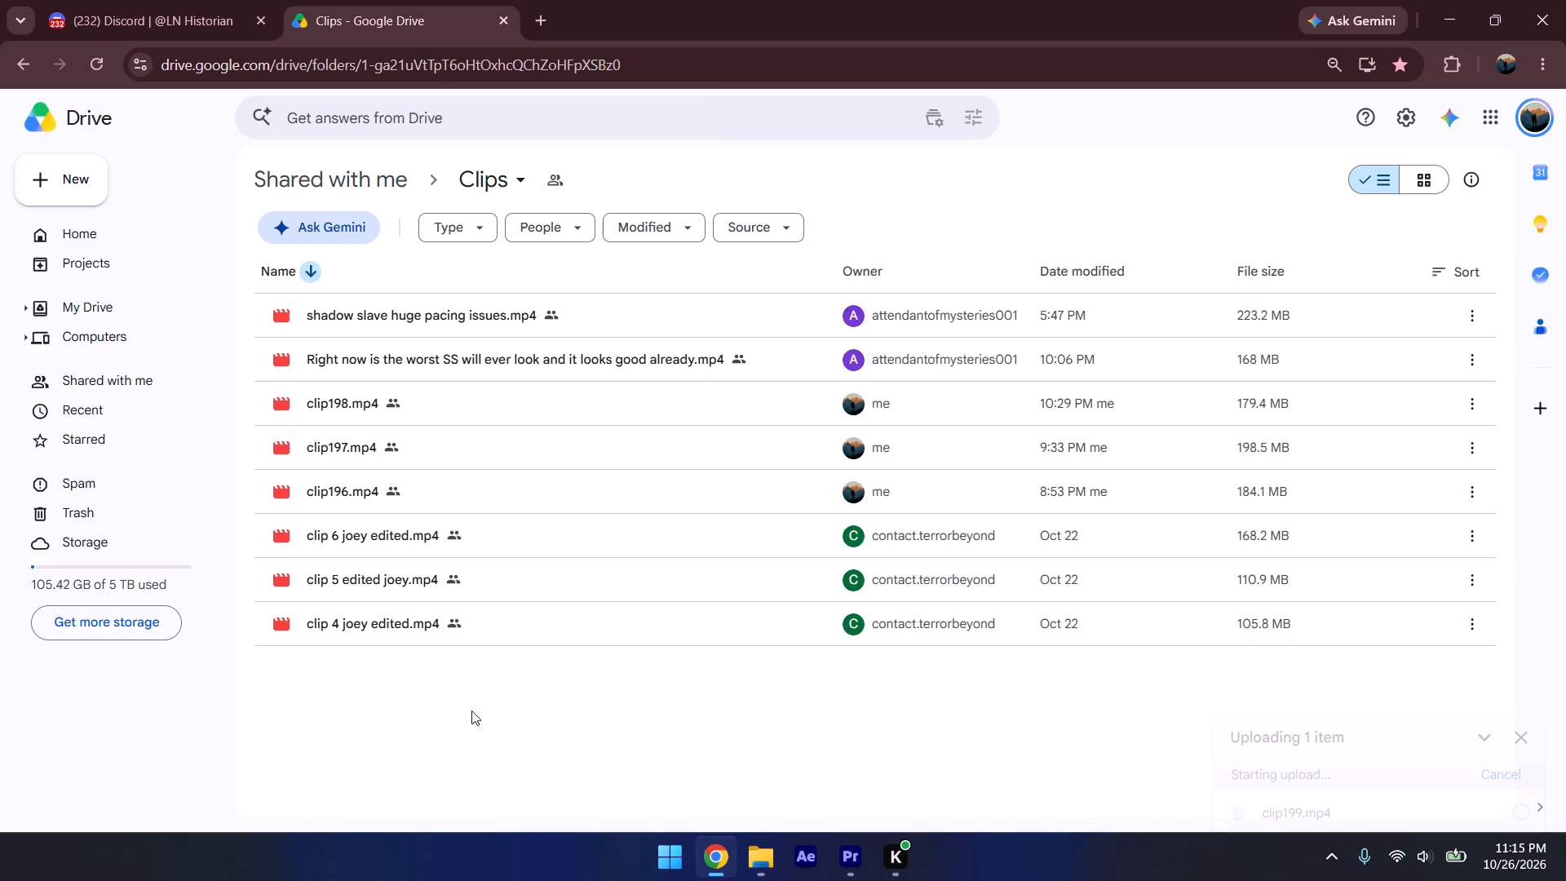
Switch to Premiere and close it, saving the changes to clipp199.prproj.
{"action": "left_click", "coordinate": [848, 839]}
{"action": "left_click", "coordinate": [1558, 0]}
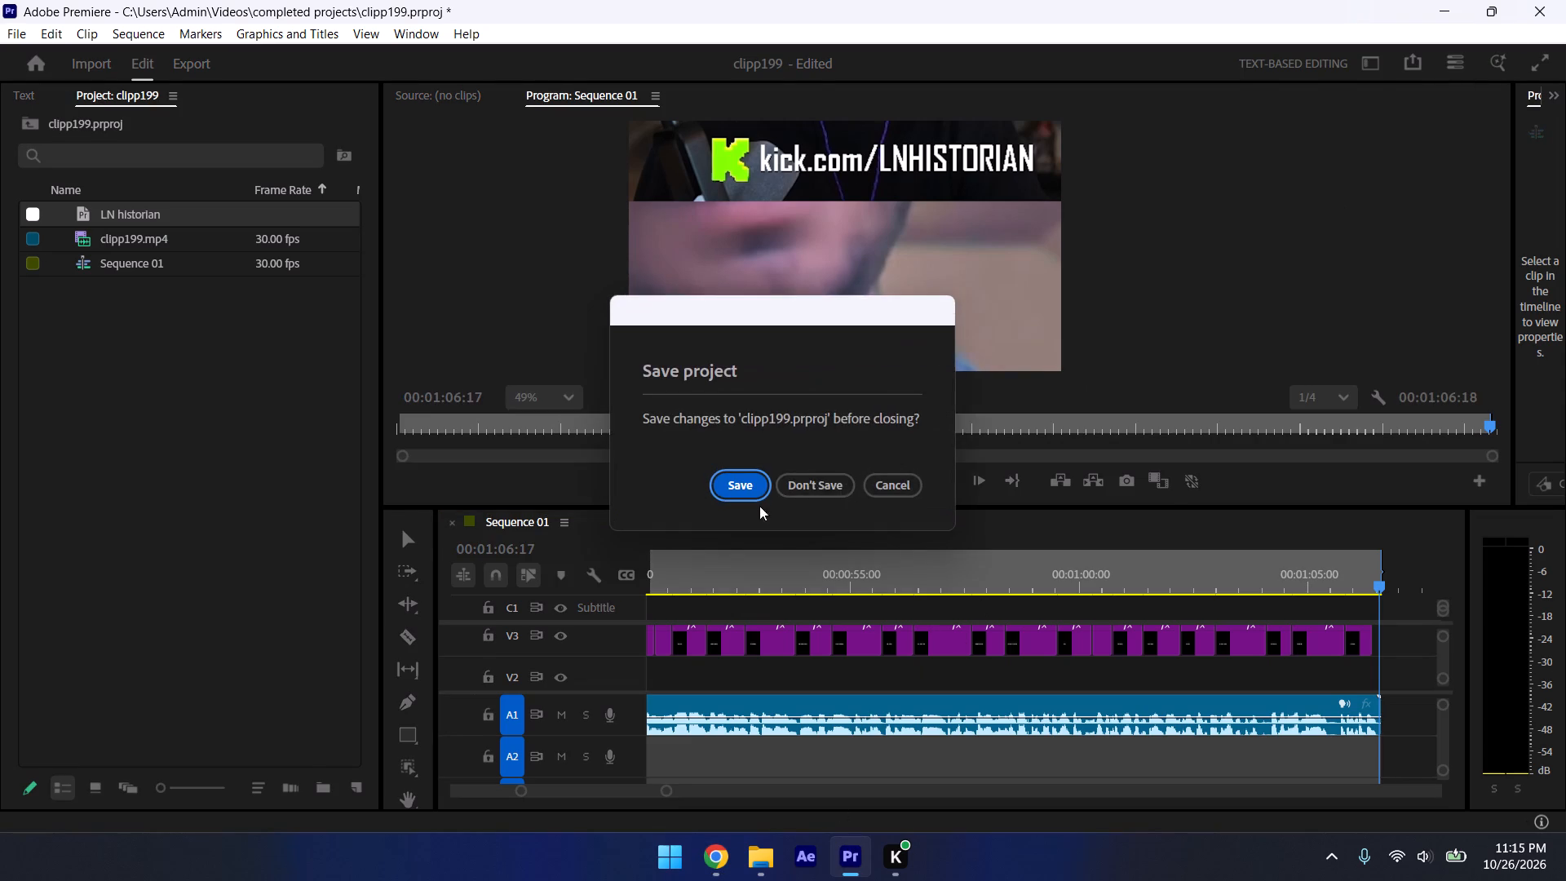
{"action": "left_click", "coordinate": [748, 485]}
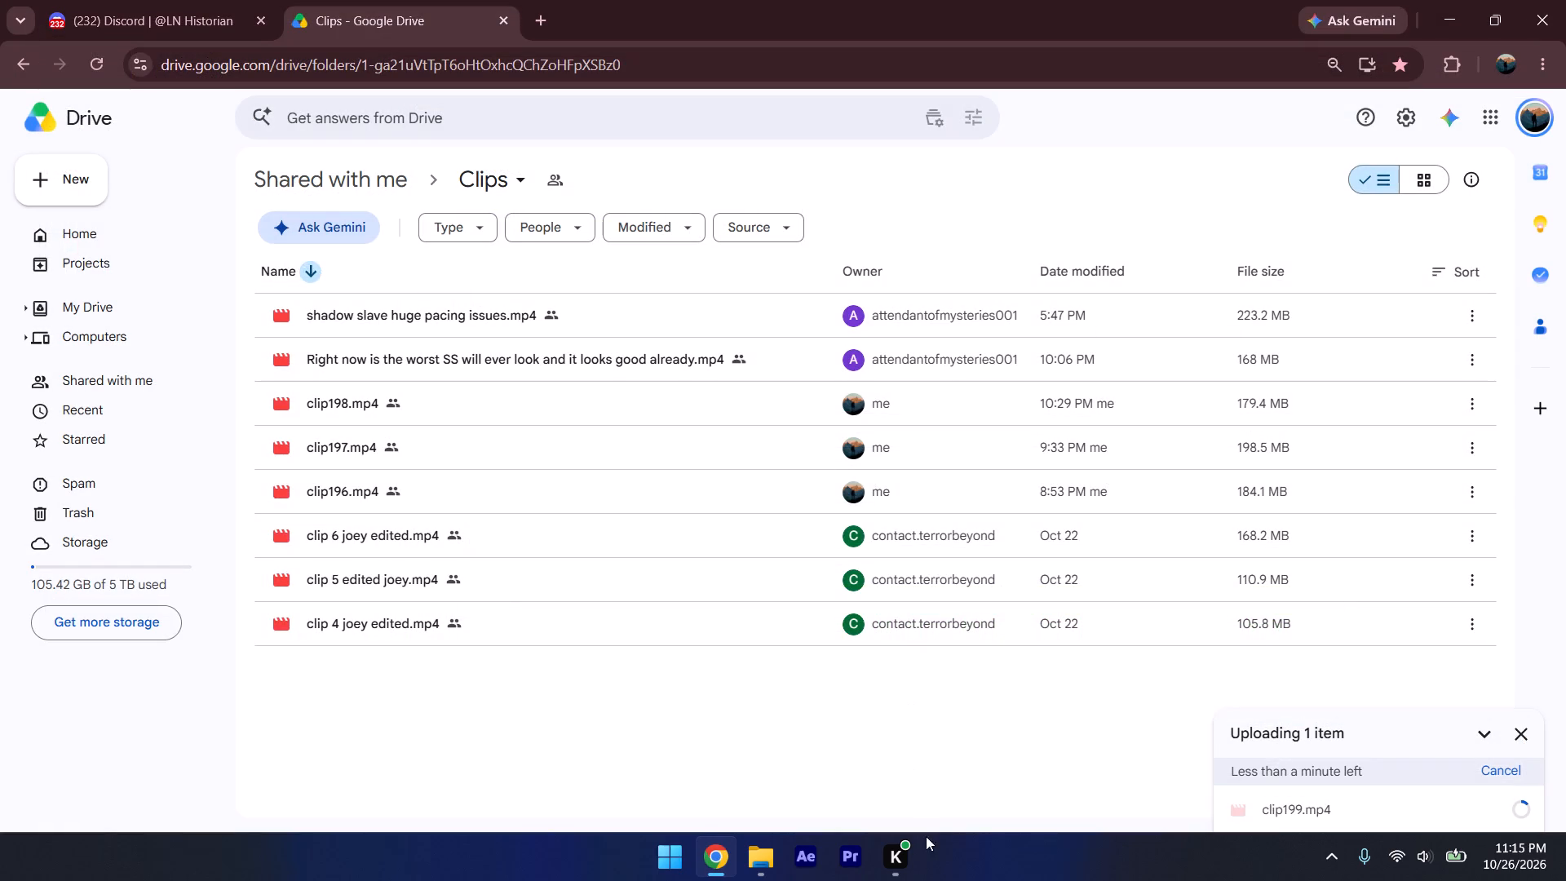